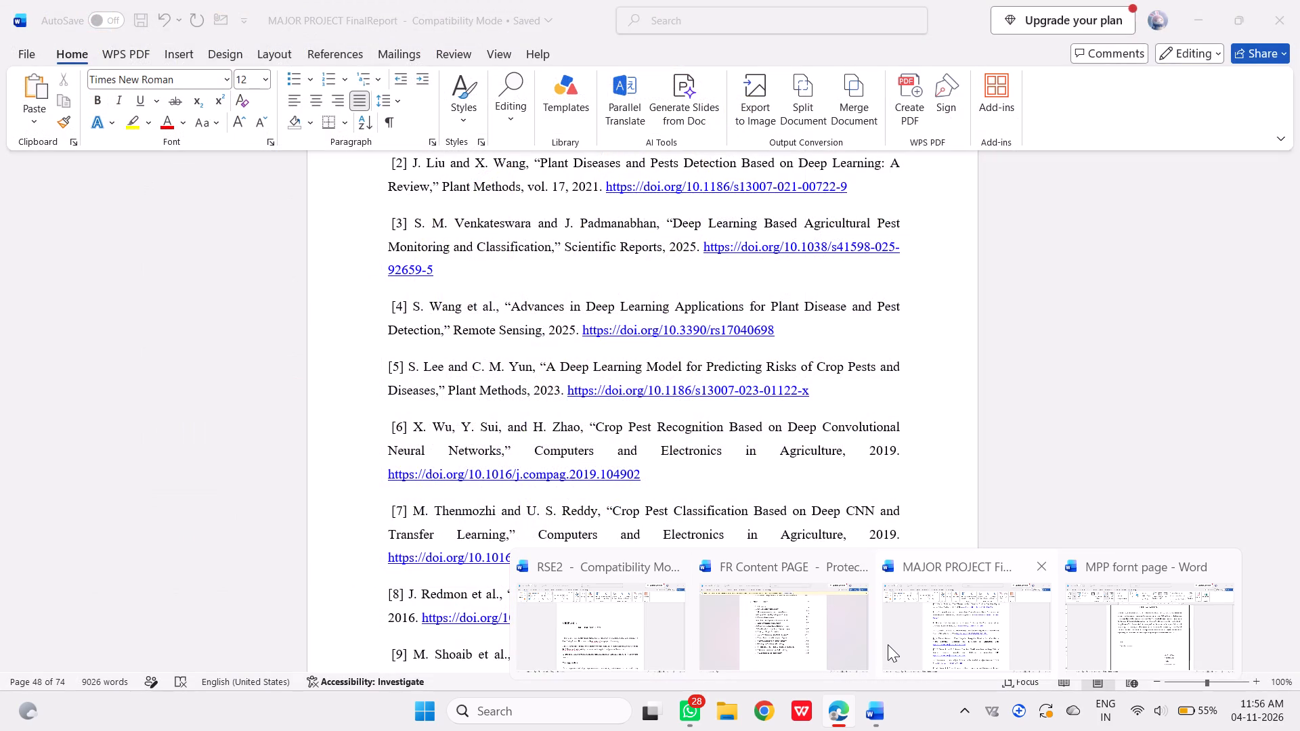
# Switch to the FR Content PAGE document in Word and enable editing for it.
pyautogui.click(803, 626)
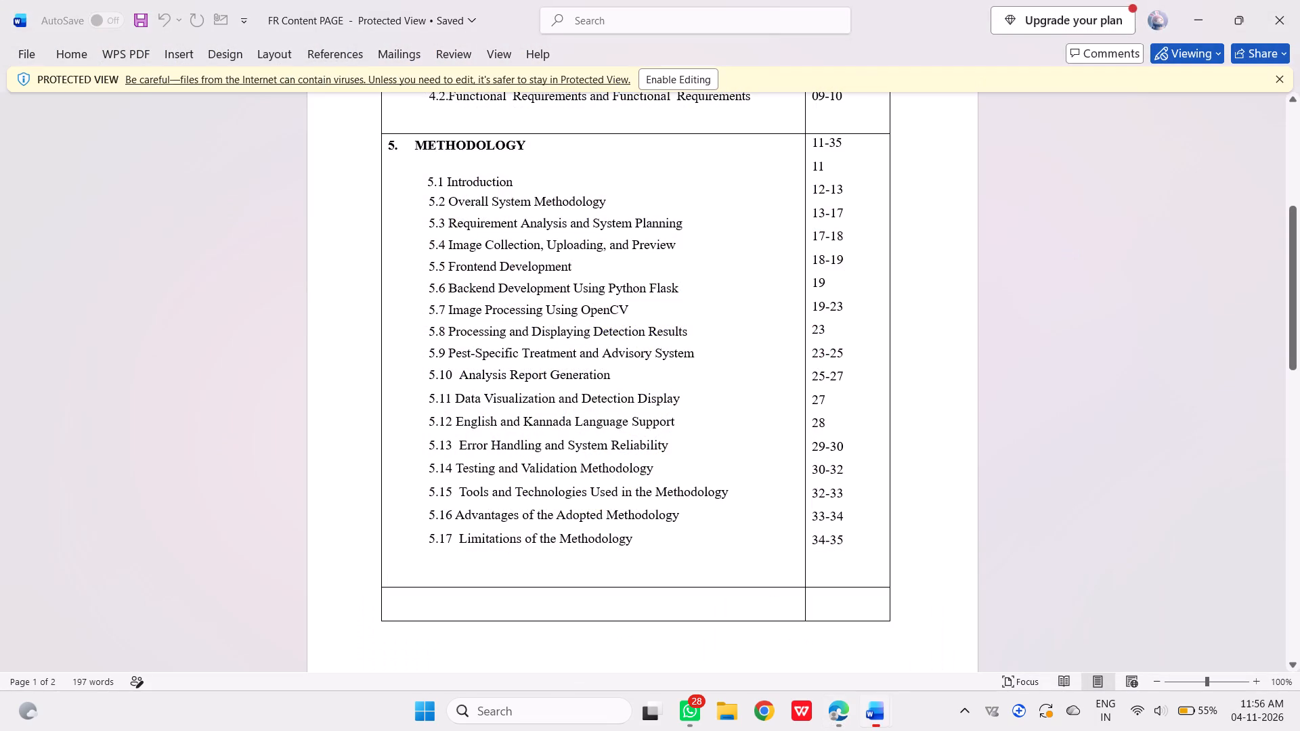
pyautogui.scroll(1, 708, 502)
pyautogui.scroll(-1, 708, 502)
pyautogui.scroll(1, 708, 502)
pyautogui.scroll(-1, 708, 502)
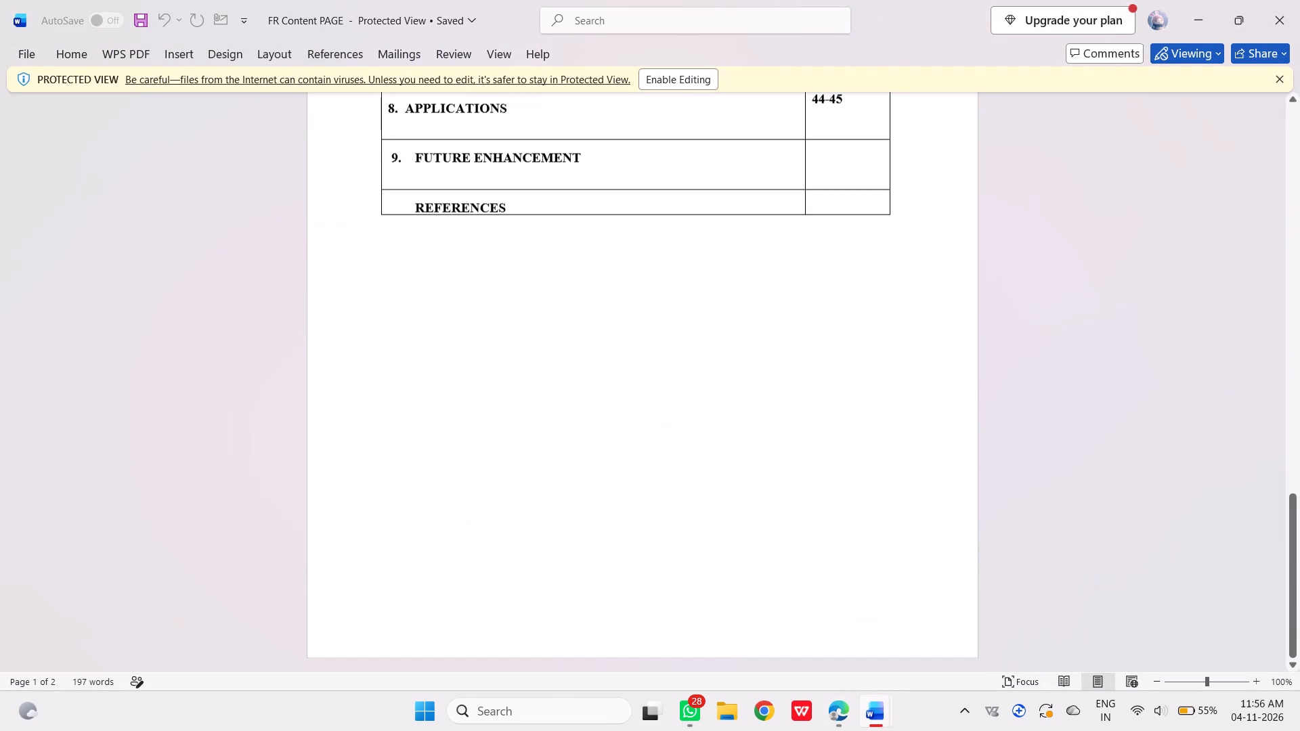
pyautogui.scroll(-1, 708, 502)
pyautogui.scroll(1, 708, 502)
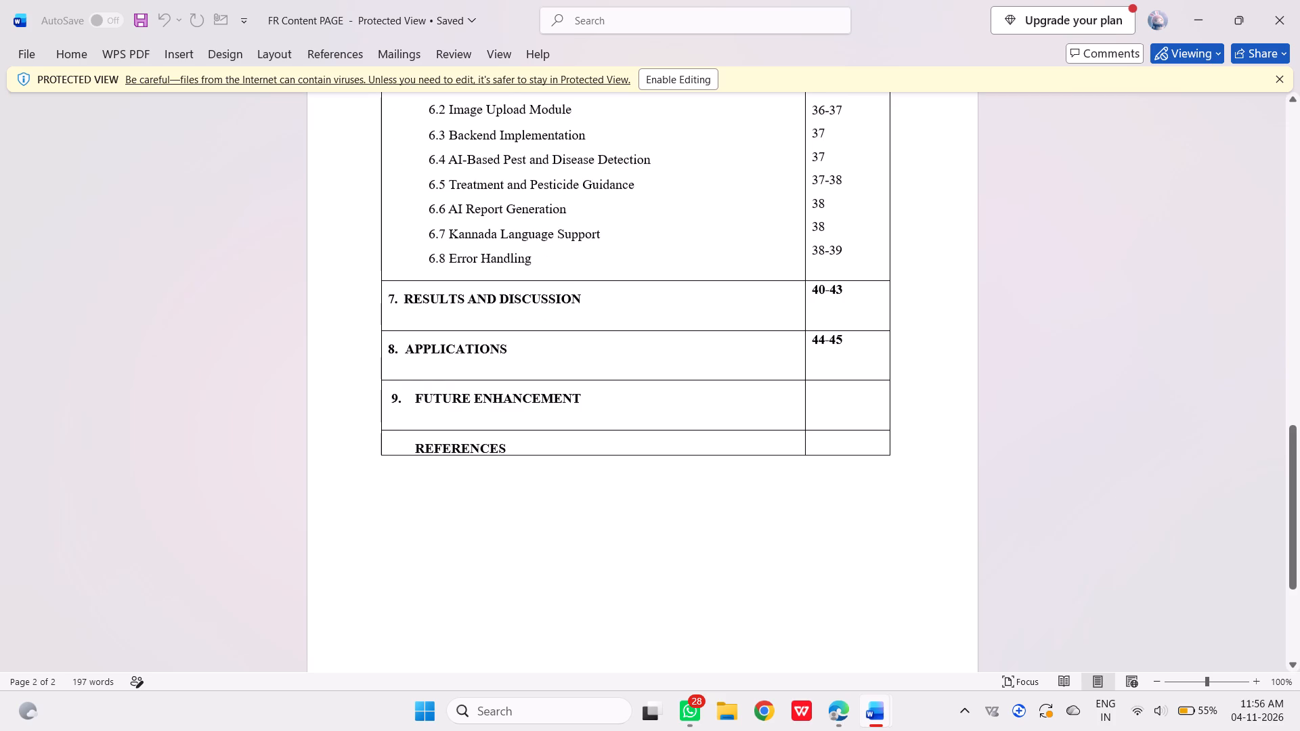
pyautogui.click(668, 75)
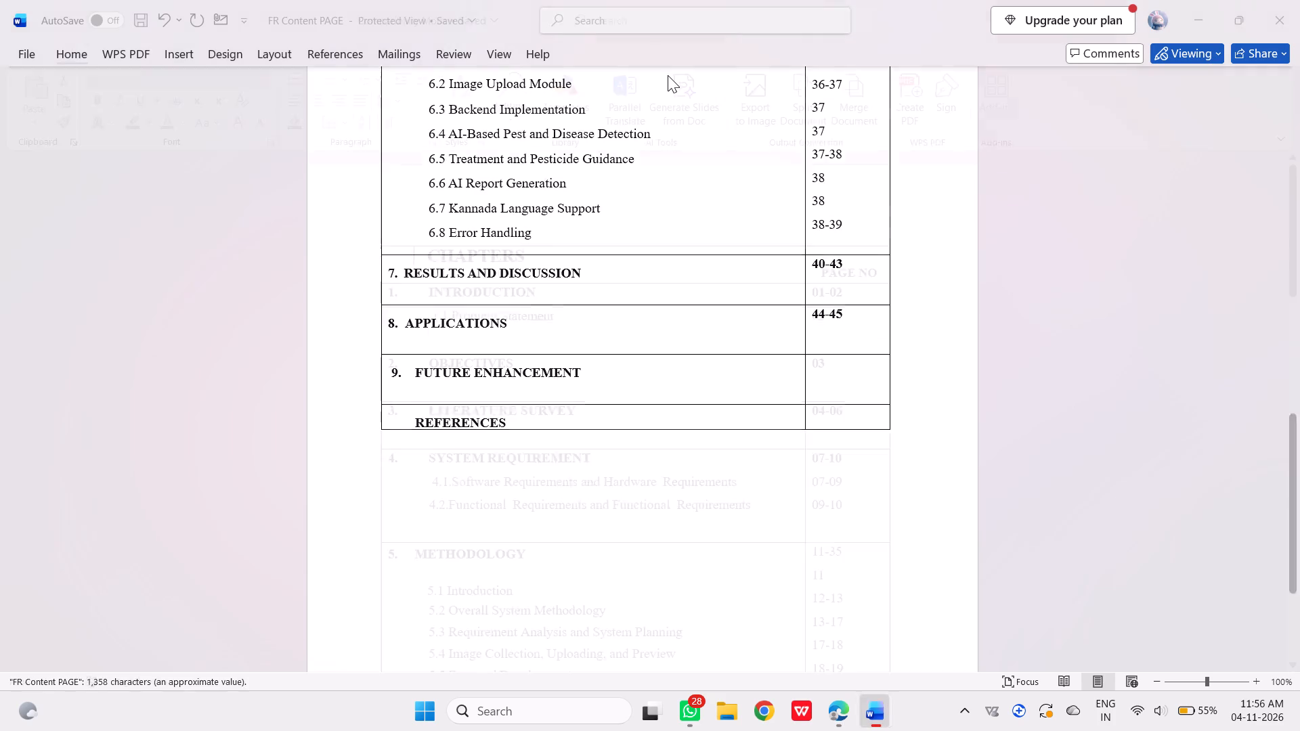
# Insert an empty row in the contents table between RESULTS AND DISCUSSION and APPLICATIONS.
pyautogui.scroll(-2, 495, 401)
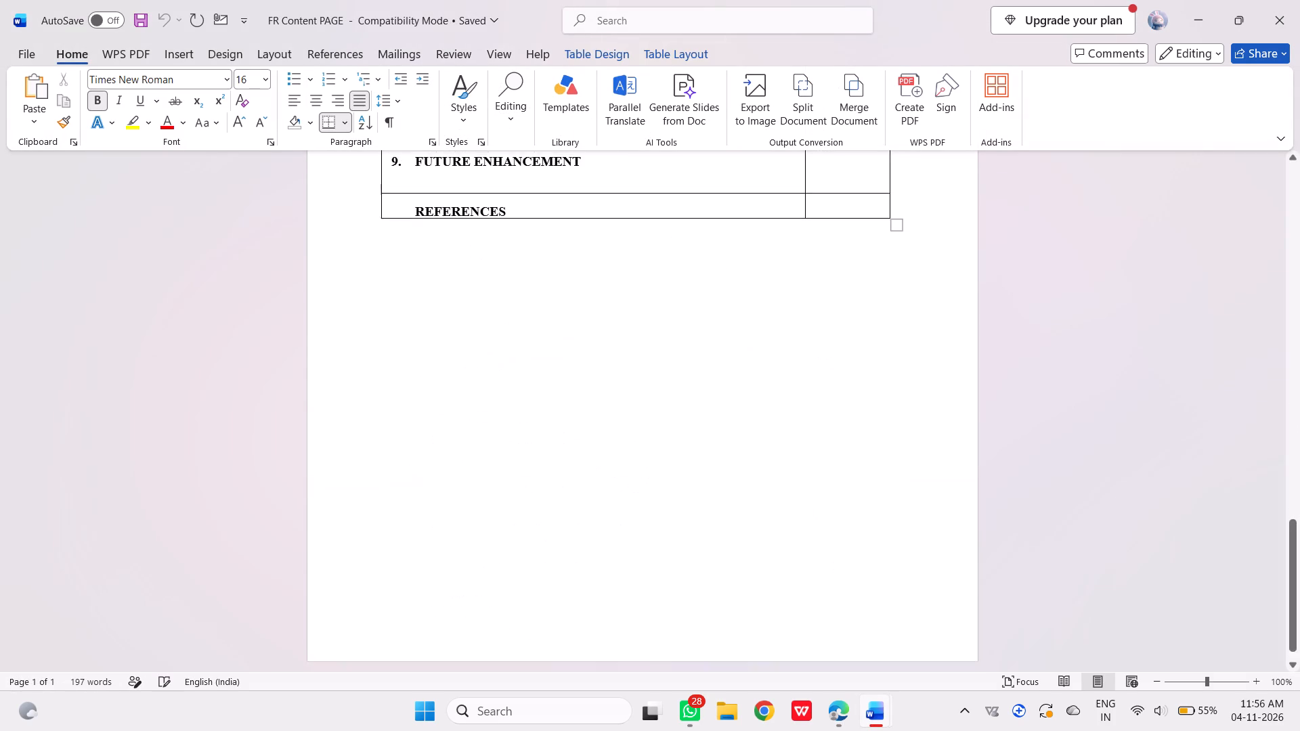
pyautogui.scroll(-3, 495, 401)
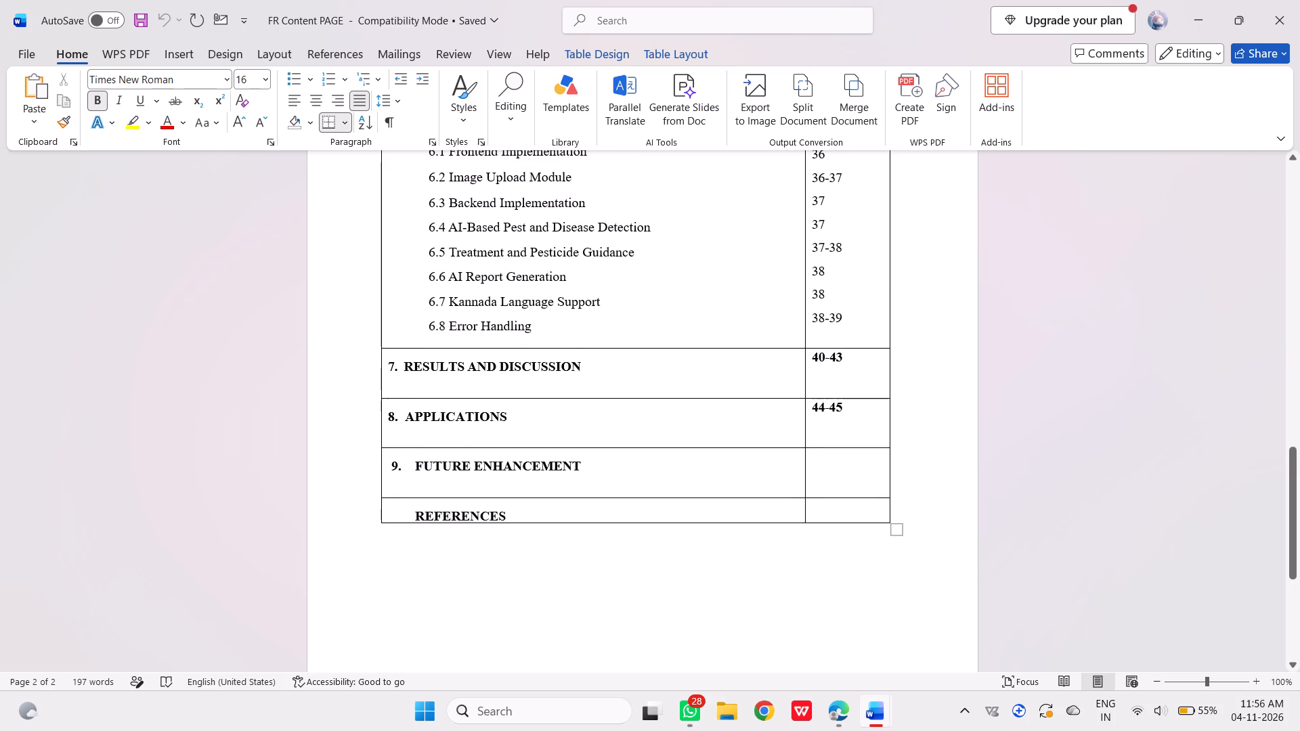
pyautogui.click(372, 399)
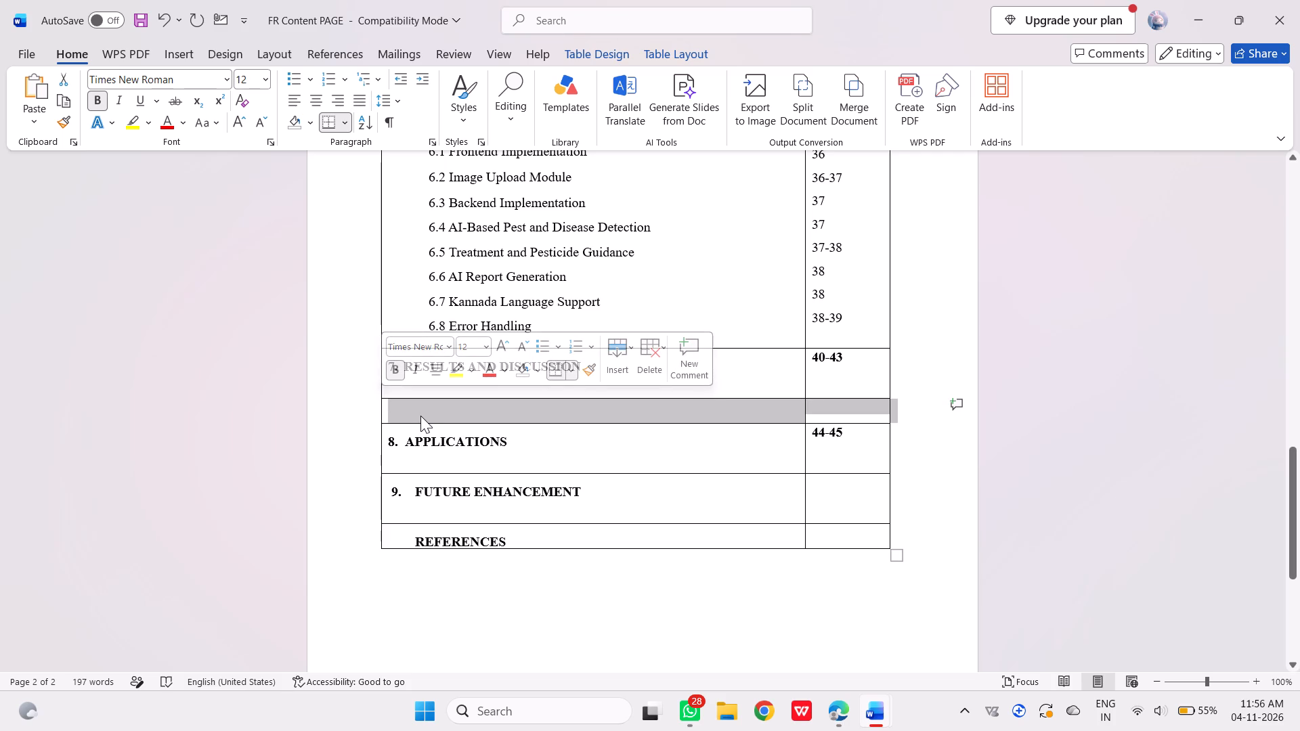
pyautogui.click(420, 416)
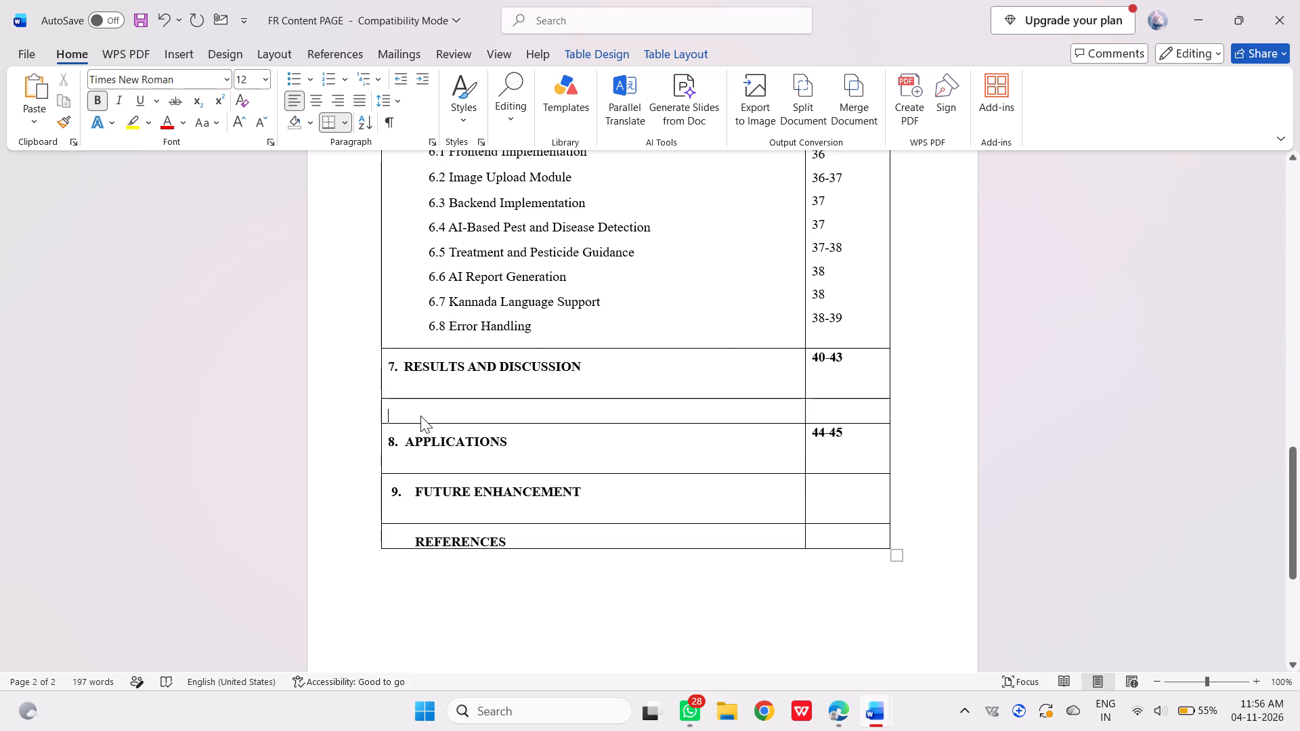
# Renumber the APPLICATIONS chapter entry as 9.
pyautogui.click(393, 444)
pyautogui.press('BackSpace')
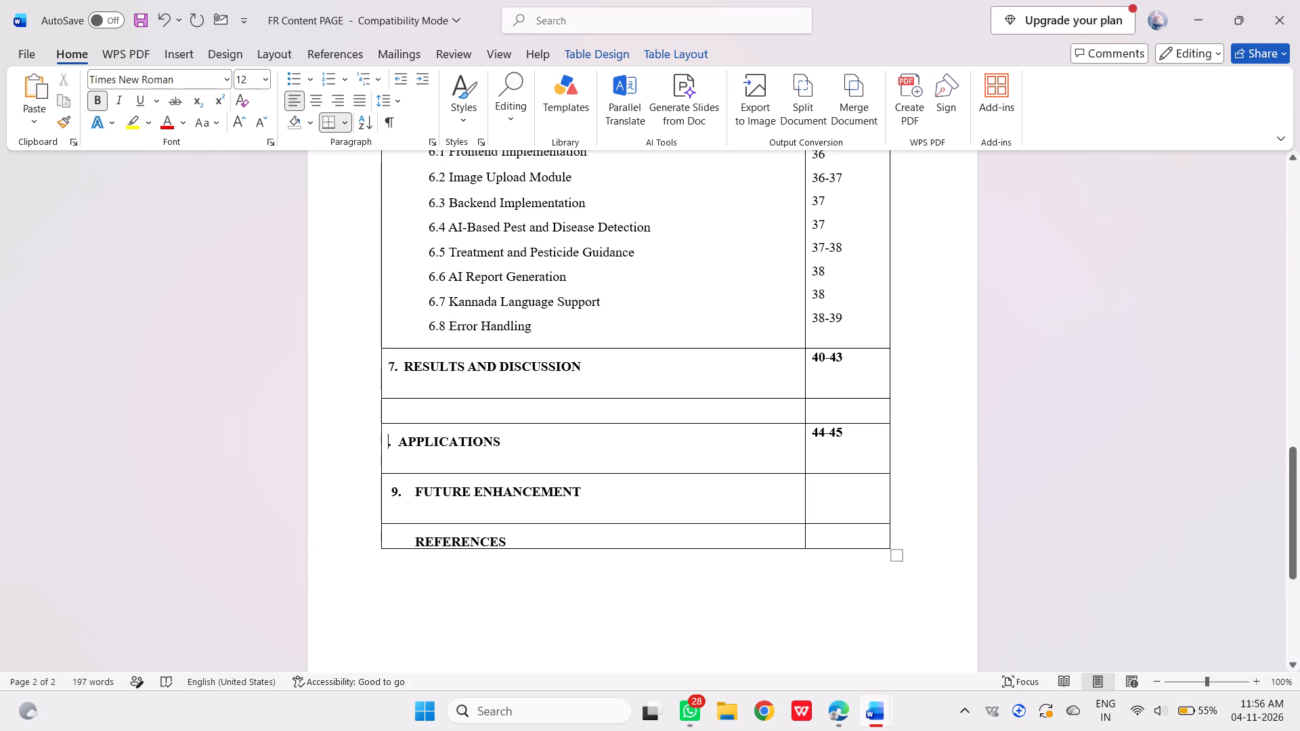
pyautogui.press('9')
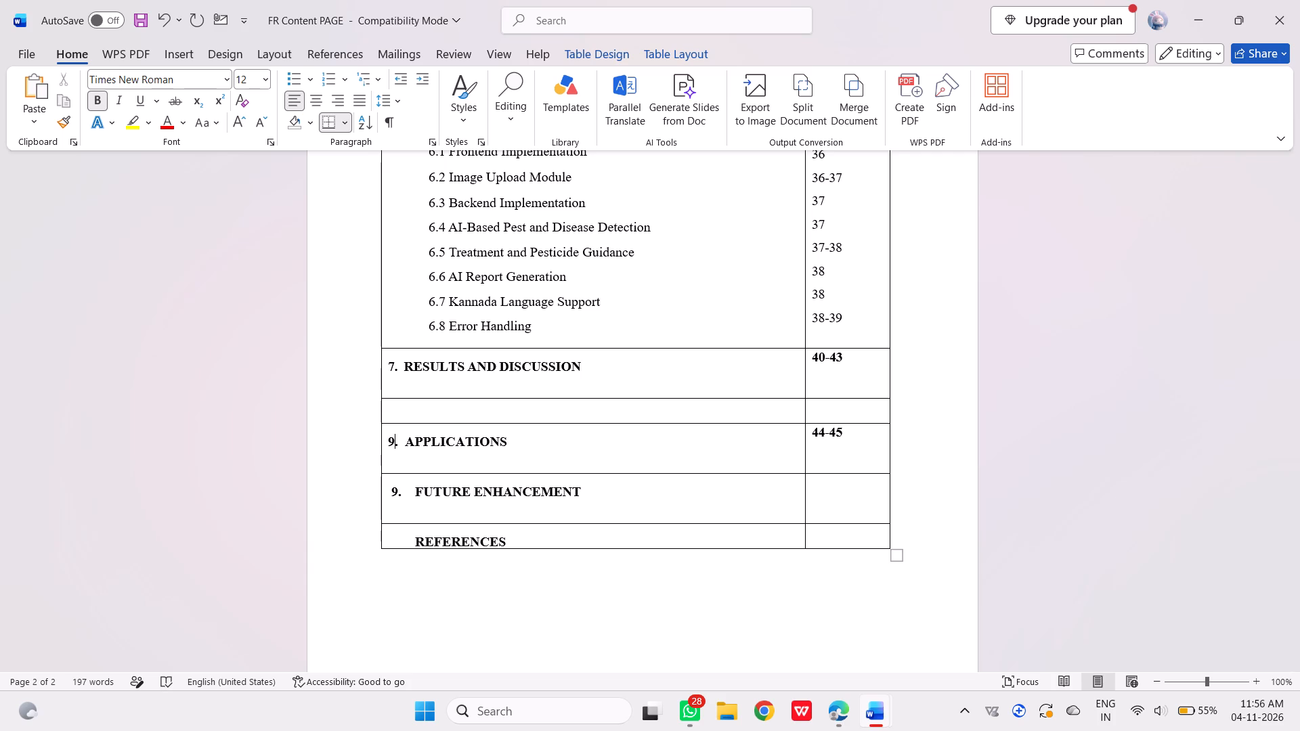
# Enter the chapter entry "8. CONCLUSION" in the empty row above APPLICATIONS, followed by a blank line.
pyautogui.click(393, 413)
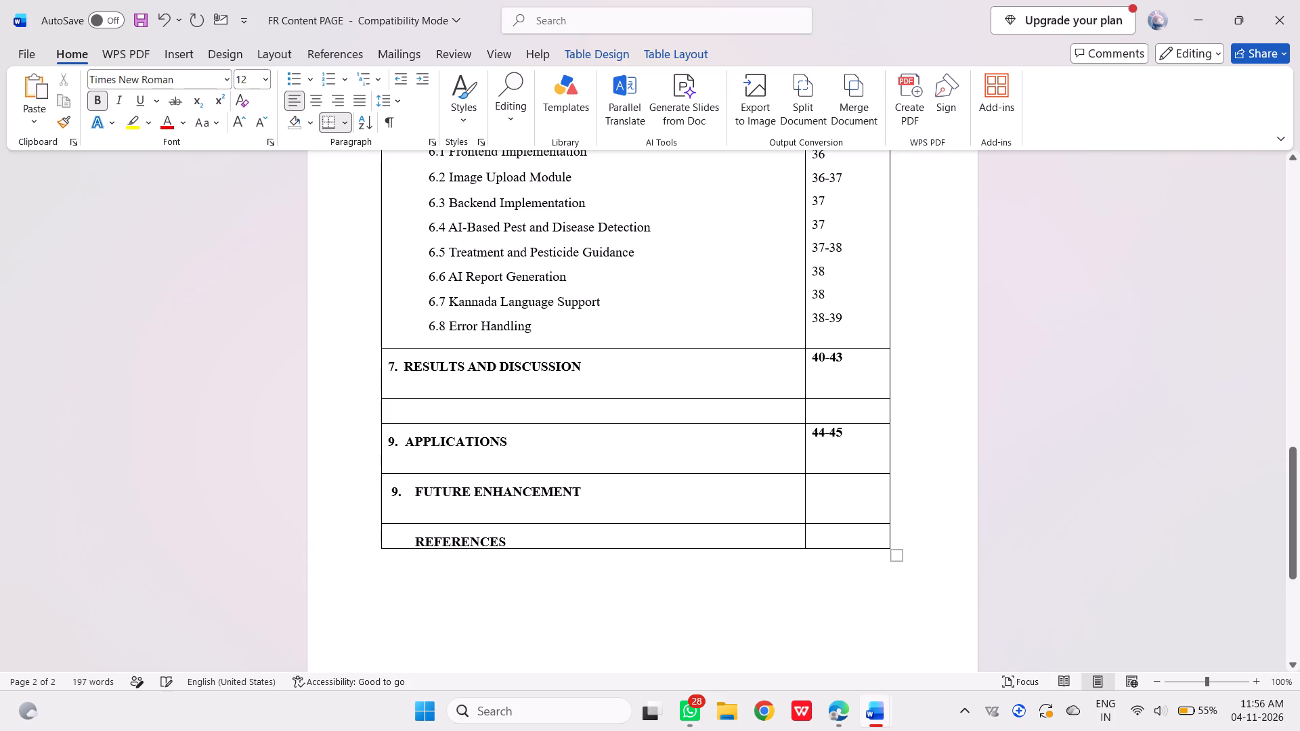
pyautogui.press('8')
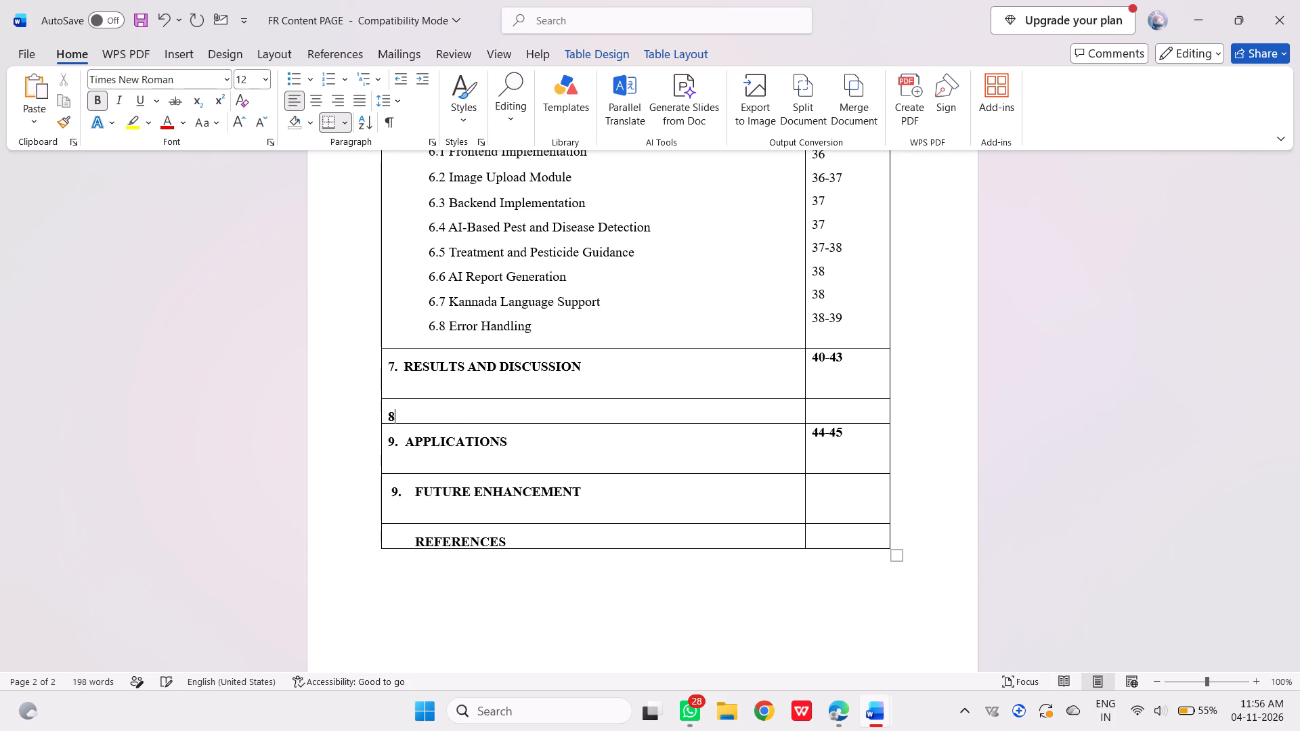
pyautogui.write('.')
pyautogui.press('space')
pyautogui.hotkey('ctrl', 'c')
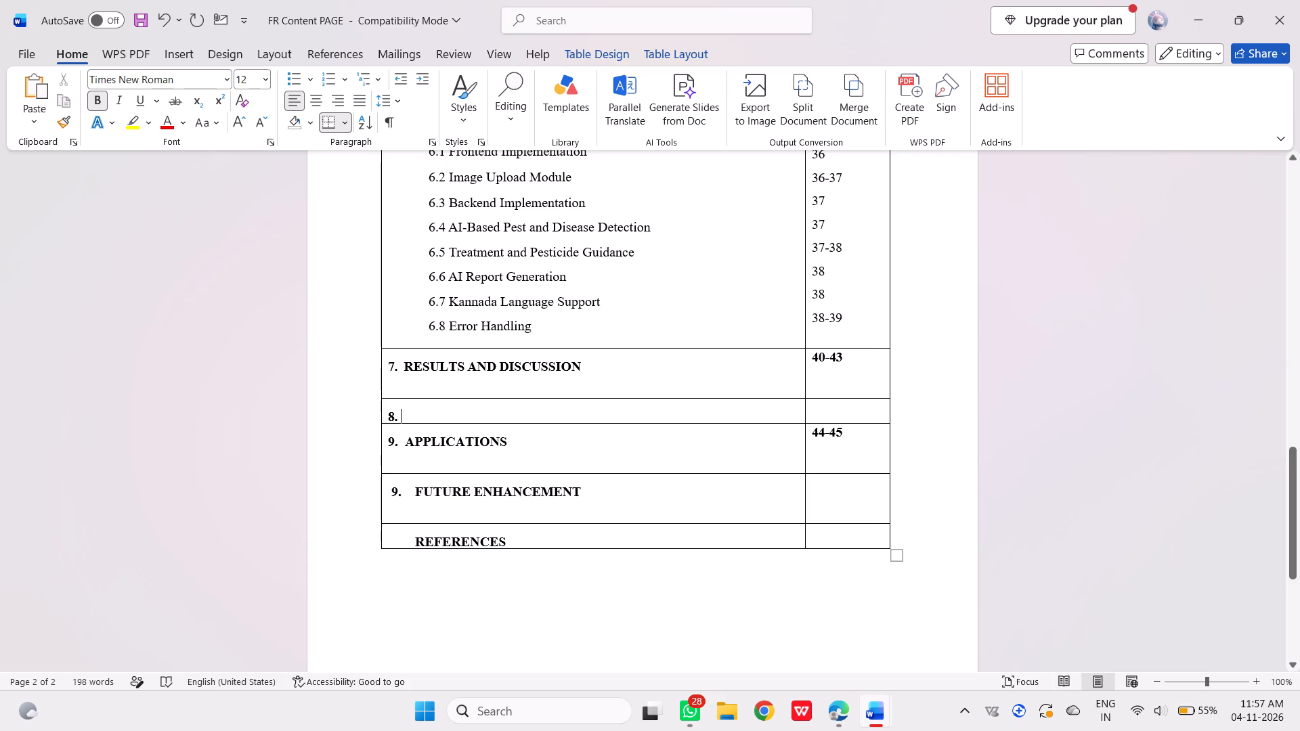
pyautogui.hotkey('shift', 'c')
pyautogui.write('ON')
pyautogui.write('SUL')
pyautogui.press('BackSpace')
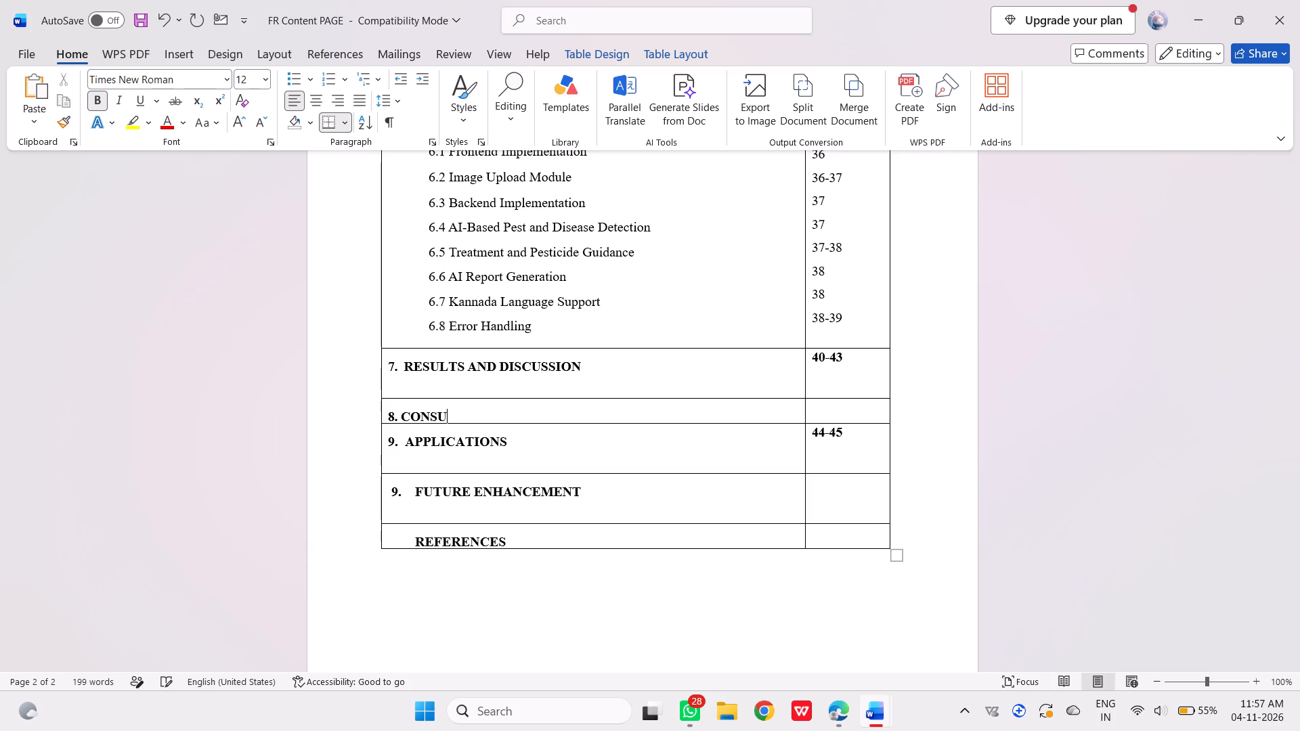
pyautogui.press('BackSpace')
pyautogui.press('BackSpace')
pyautogui.write('SUL')
pyautogui.click(438, 418)
pyautogui.press('BackSpace')
pyautogui.press('c')
pyautogui.press('BackSpace')
pyautogui.hotkey('shift', 'c')
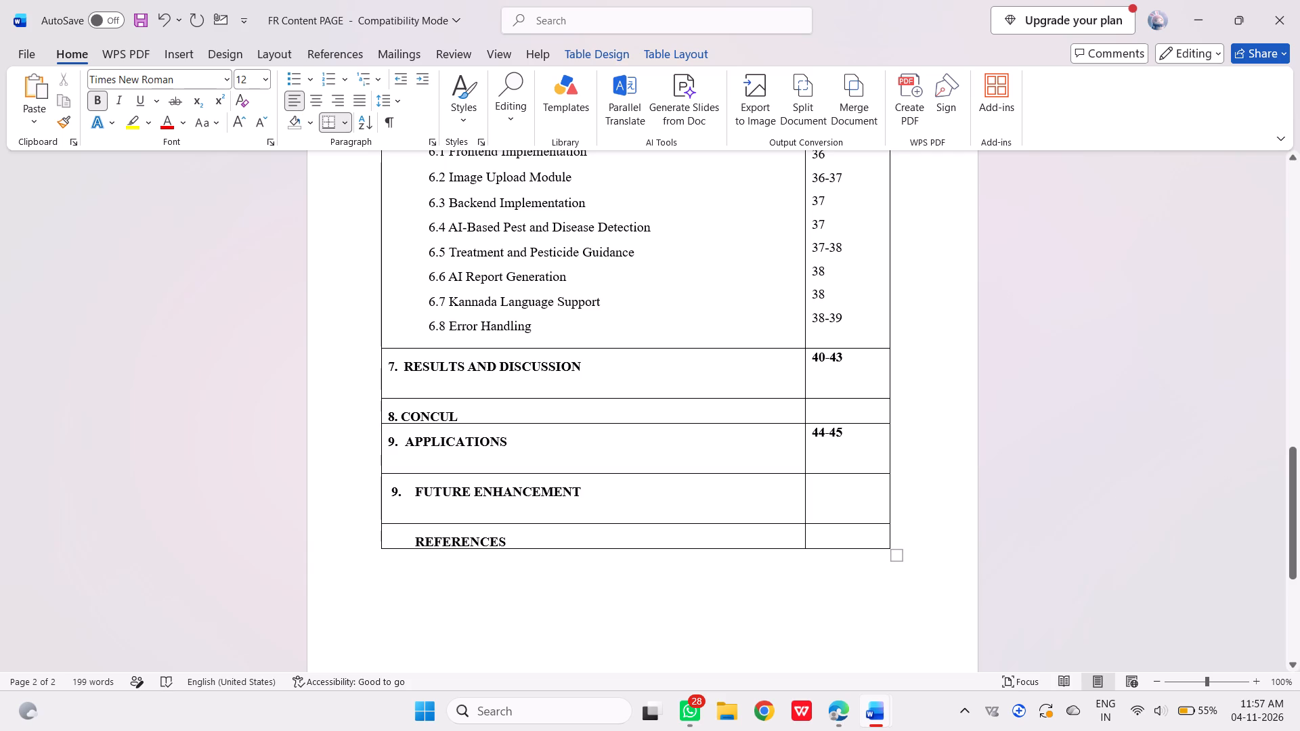
pyautogui.moveTo(458, 417); pyautogui.dragTo(441, 417)
pyautogui.press('BackSpace')
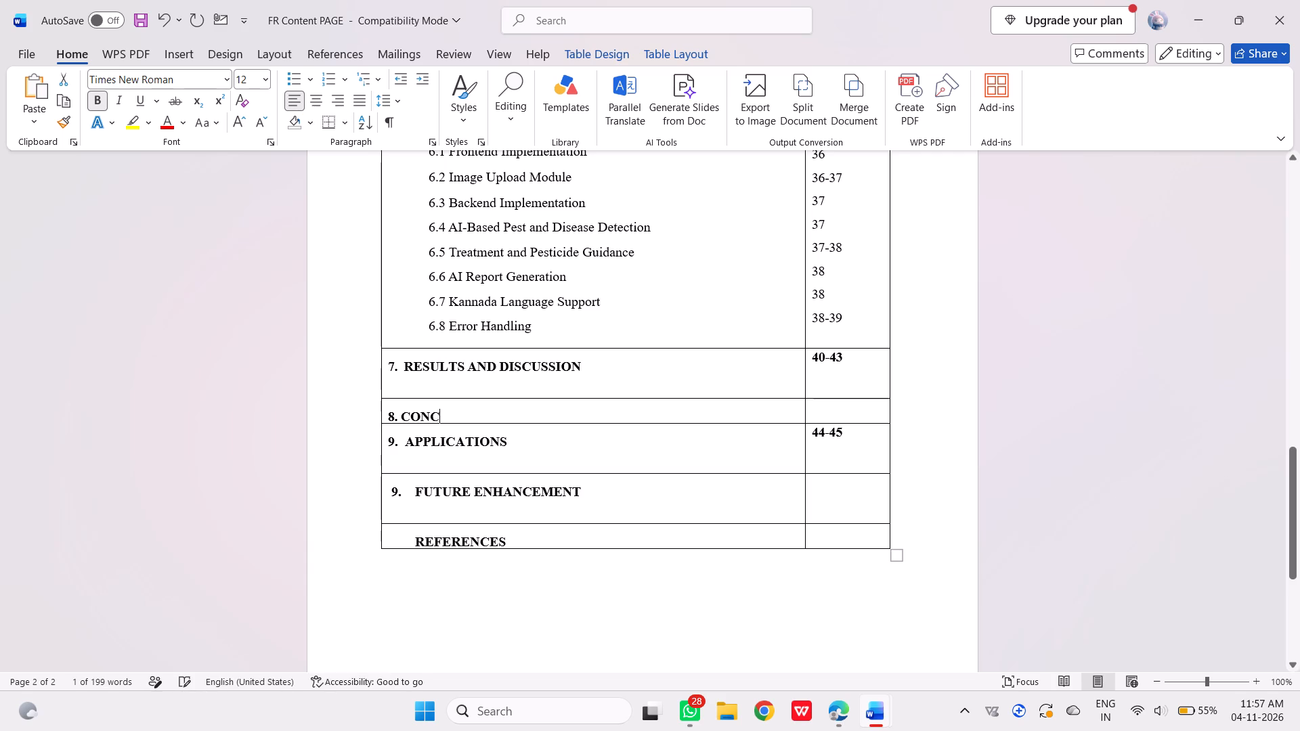
pyautogui.write('LU')
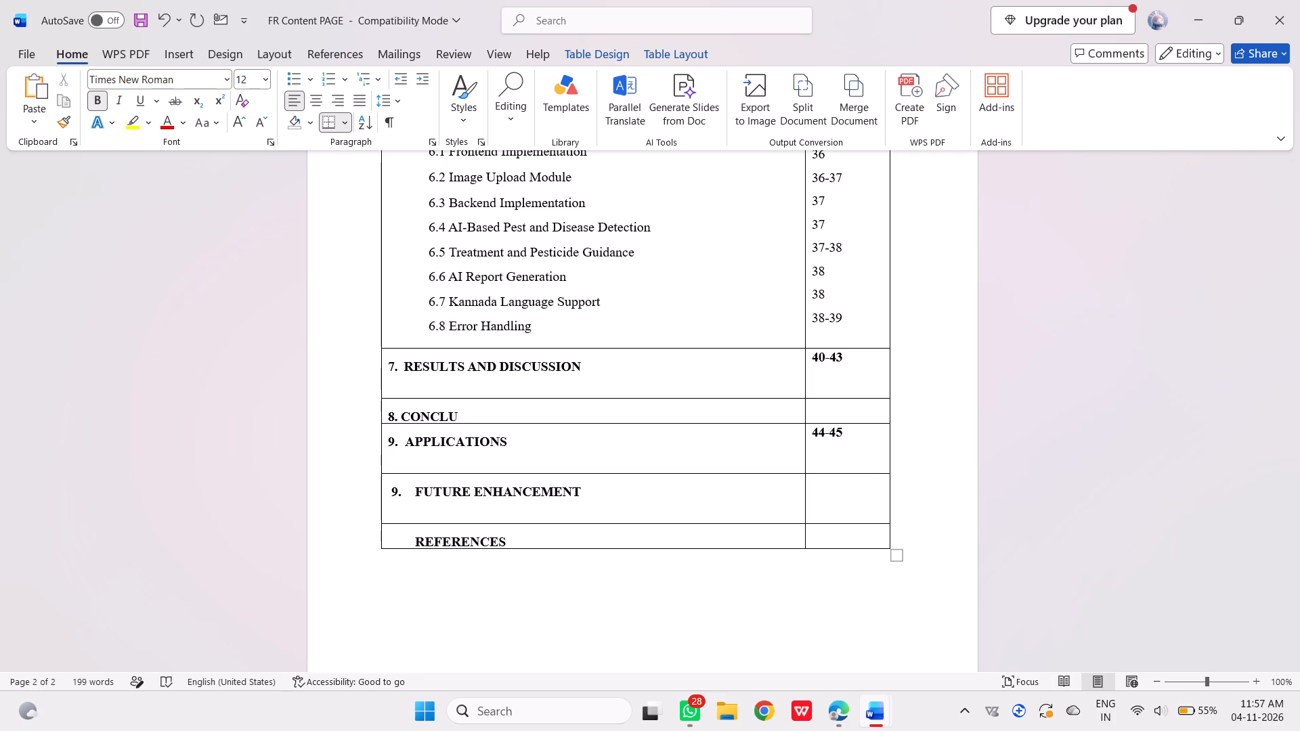
pyautogui.write('SION')
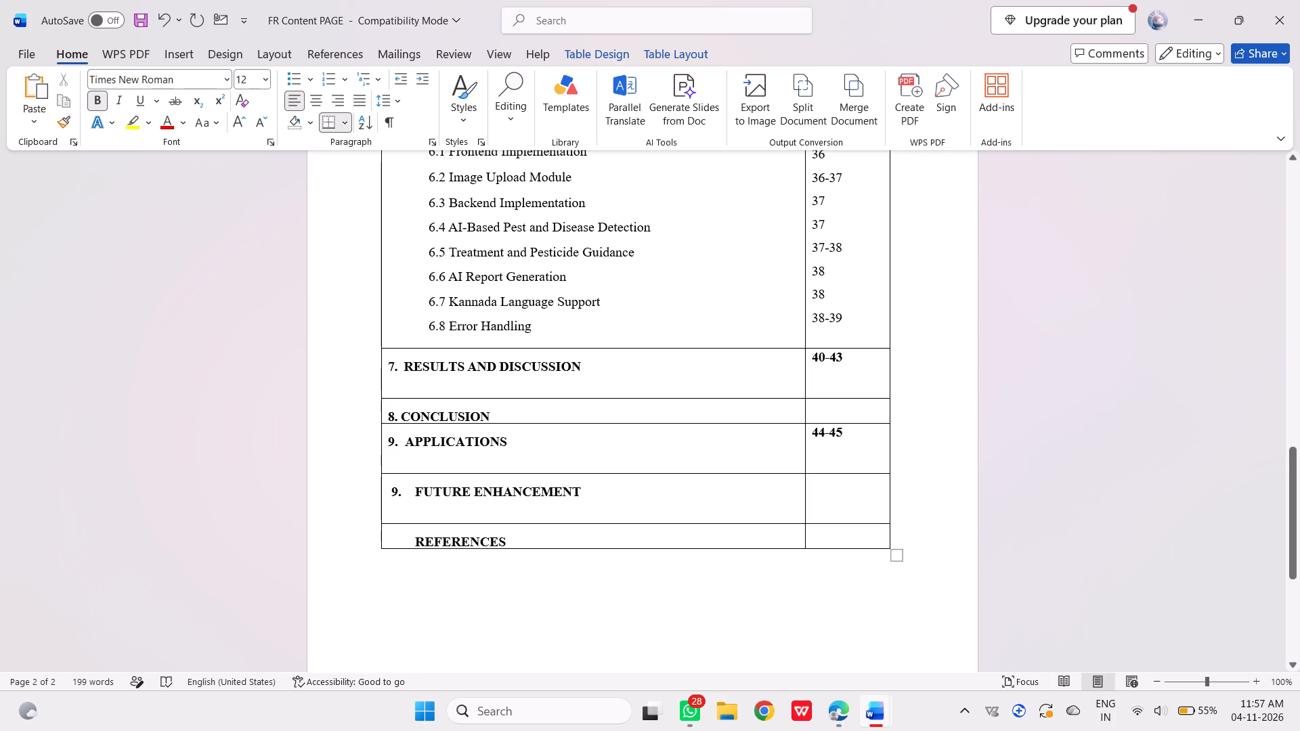
pyautogui.press('Return')
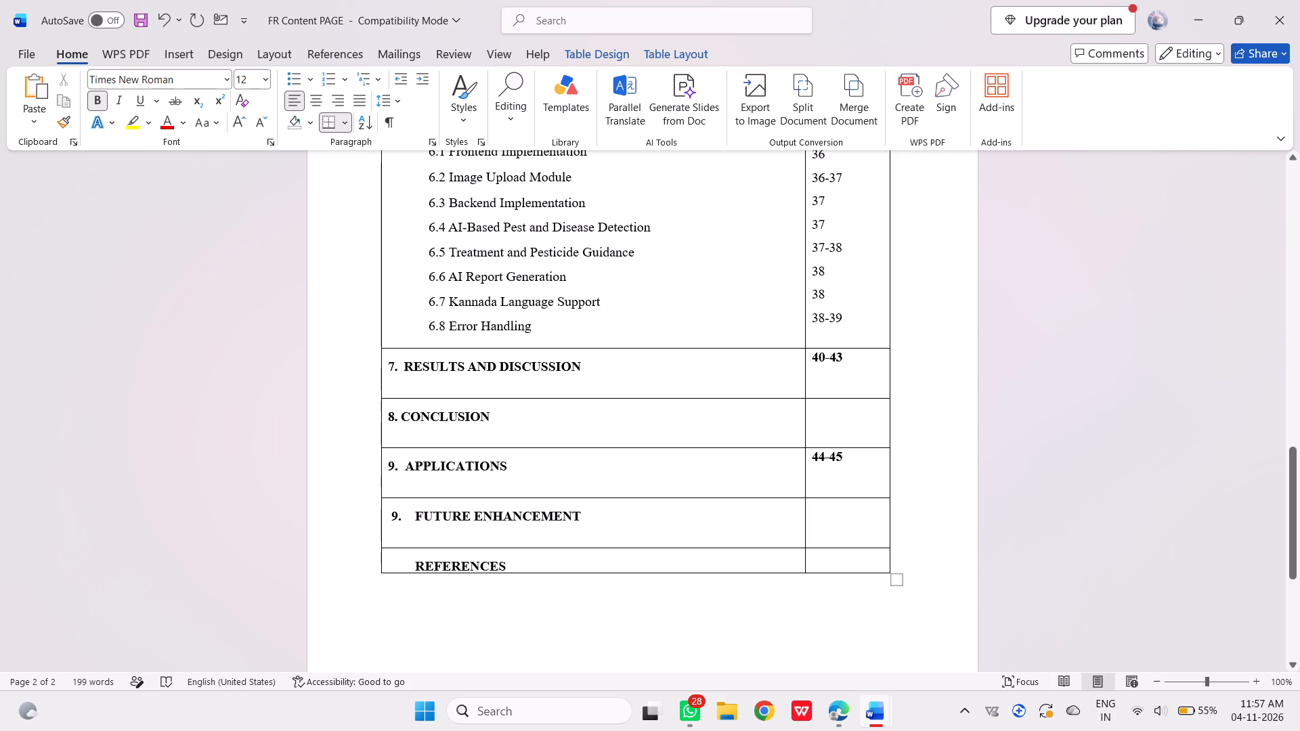
# Renumber the FUTURE ENHANCEMENT chapter entry as 10.
pyautogui.click(397, 517)
pyautogui.press('BackSpace')
pyautogui.write('10')
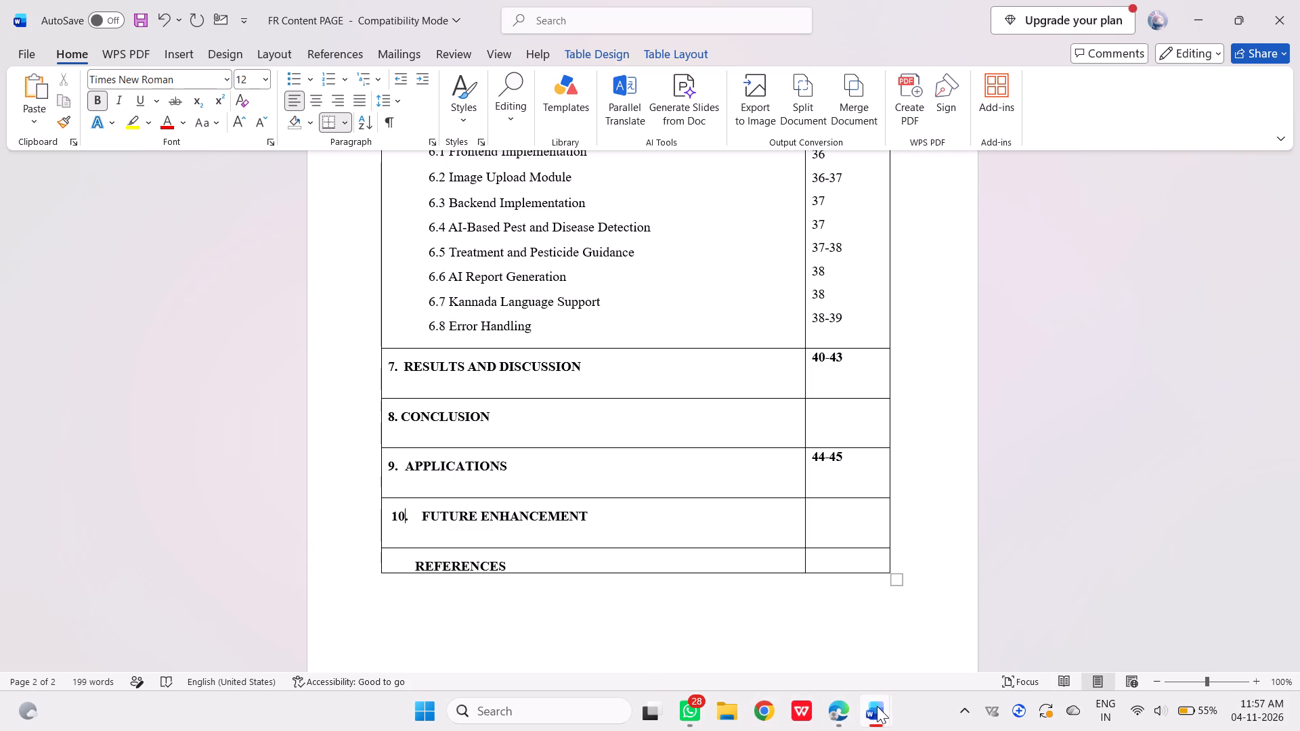
# Check the page numbers of the last chapters, from References back to the Conclusion, in MAJOR PROJECT FinalReport, and return to FR Content PAGE.
pyautogui.click(831, 648)
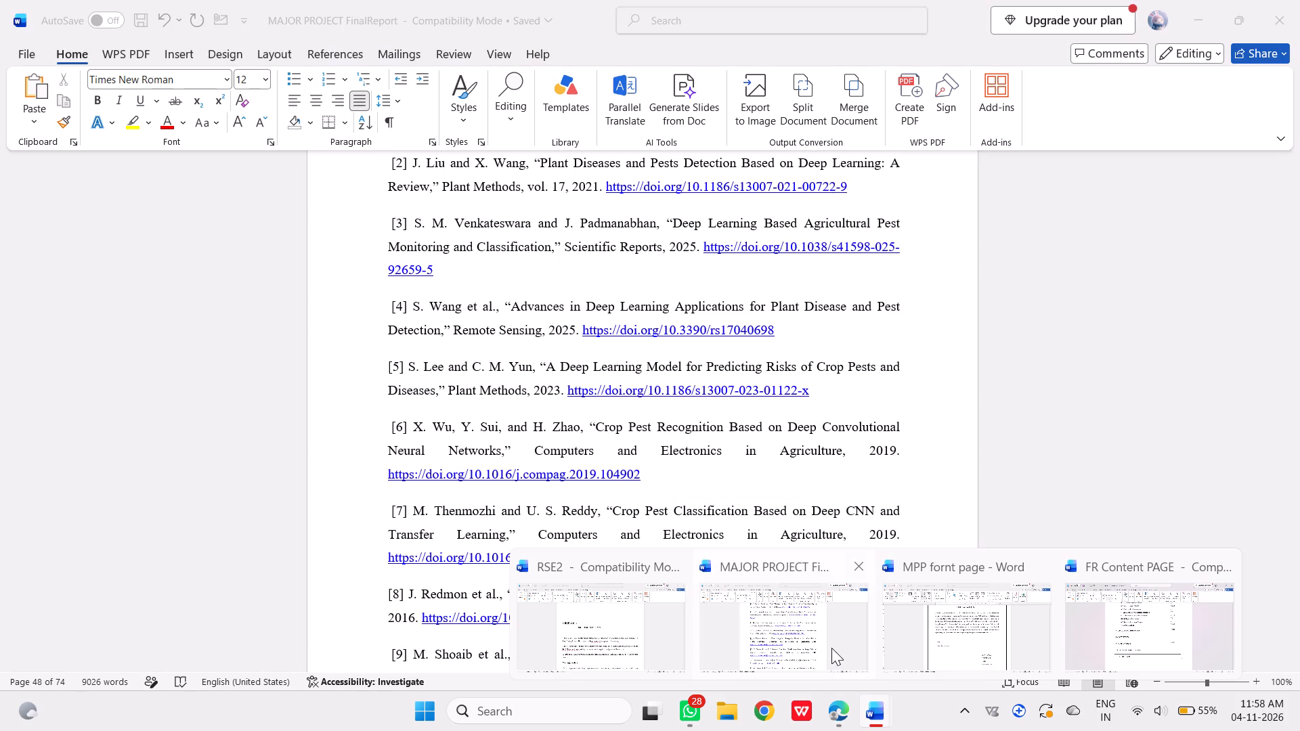
pyautogui.scroll(1, 831, 648)
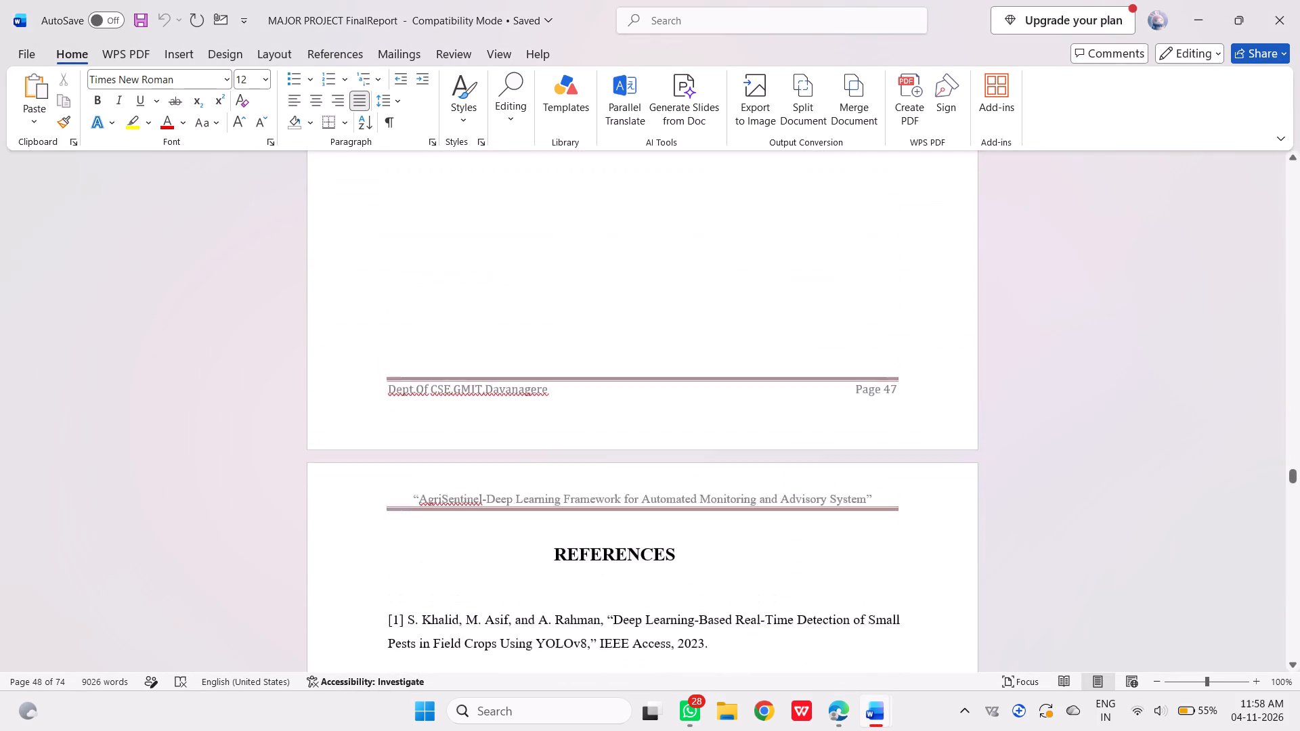
pyautogui.scroll(1, 831, 648)
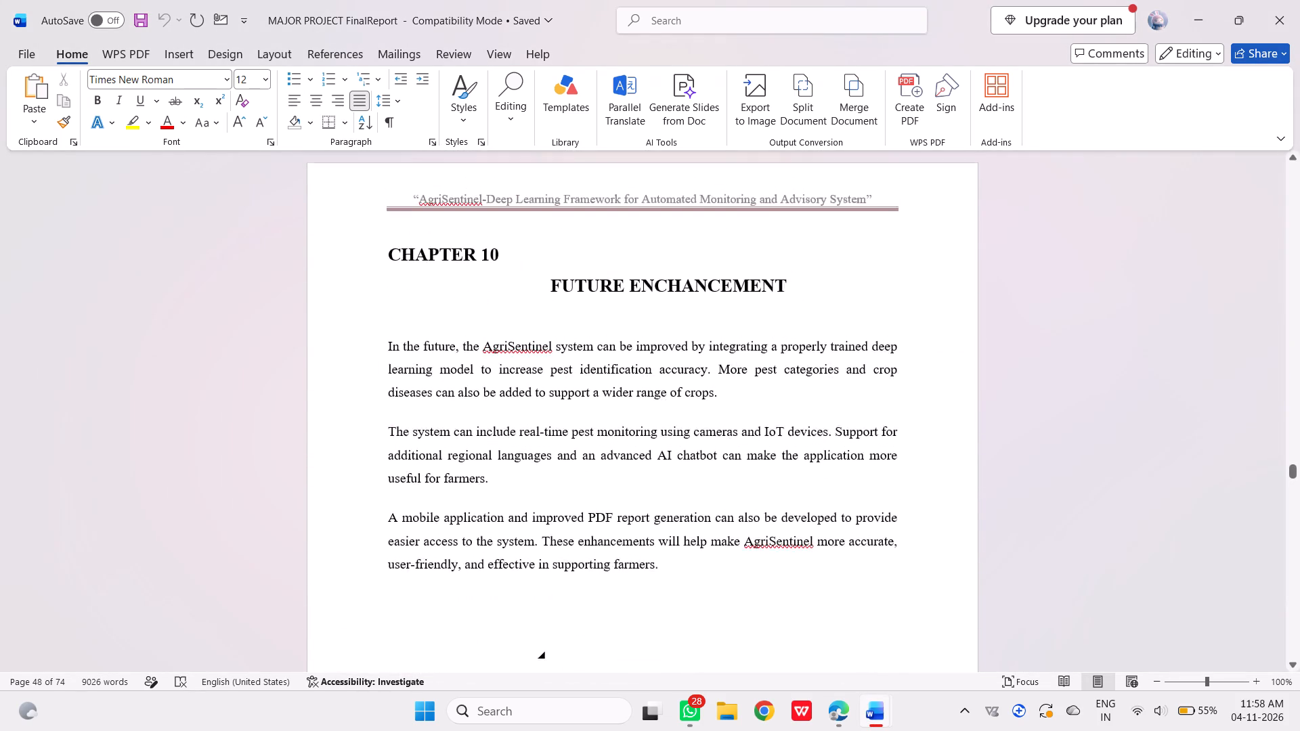
pyautogui.scroll(1, 831, 648)
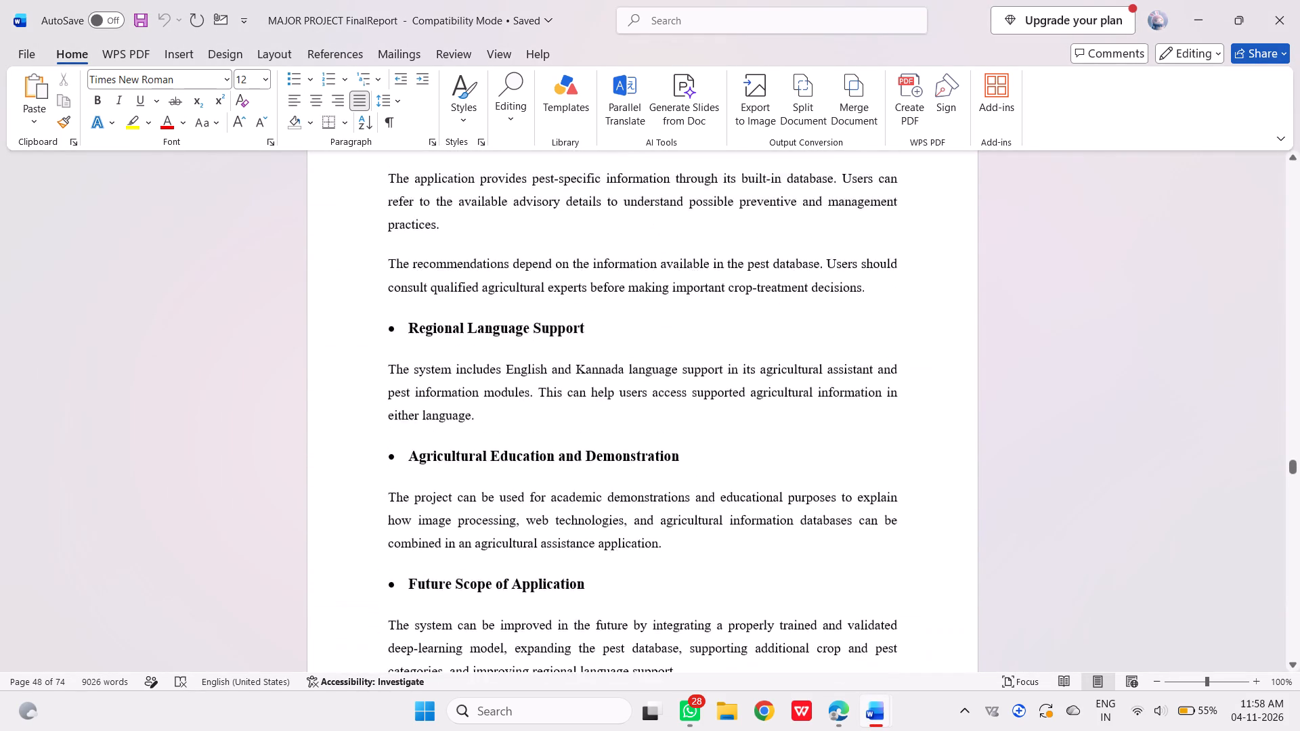
pyautogui.scroll(2, 831, 648)
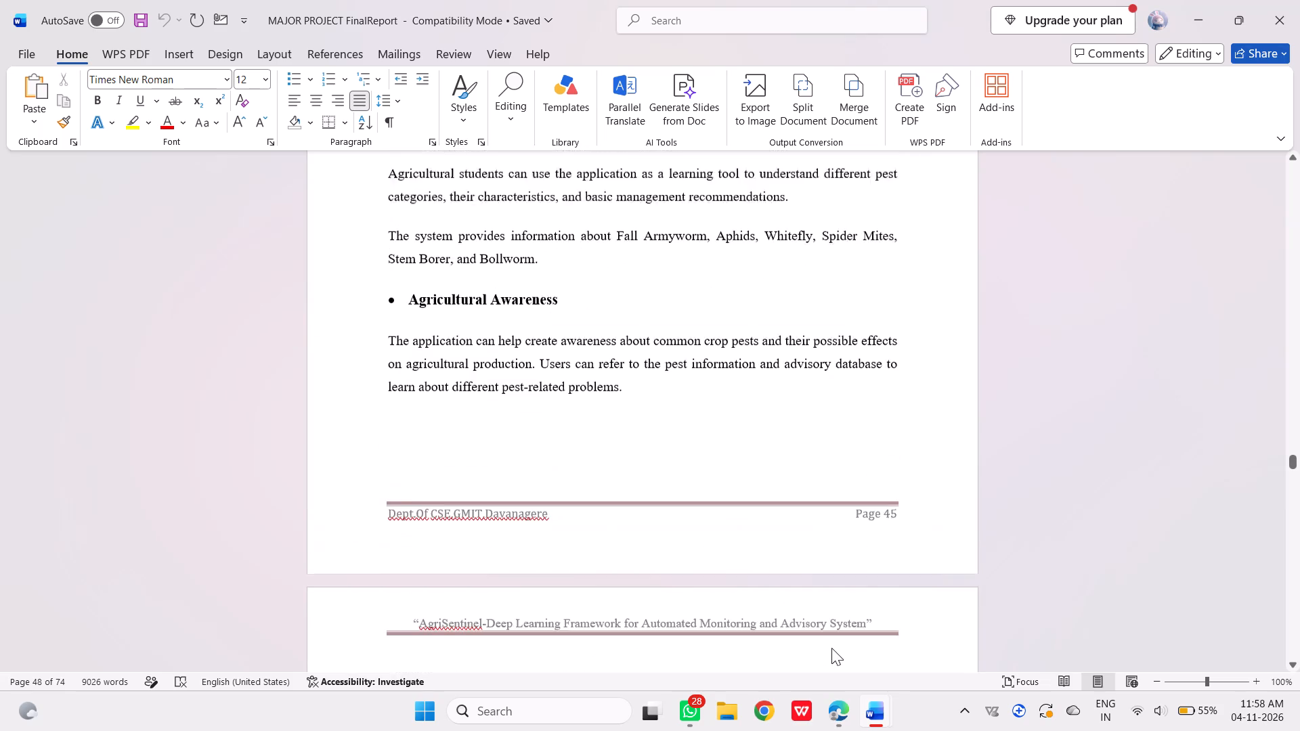
pyautogui.scroll(1, 831, 648)
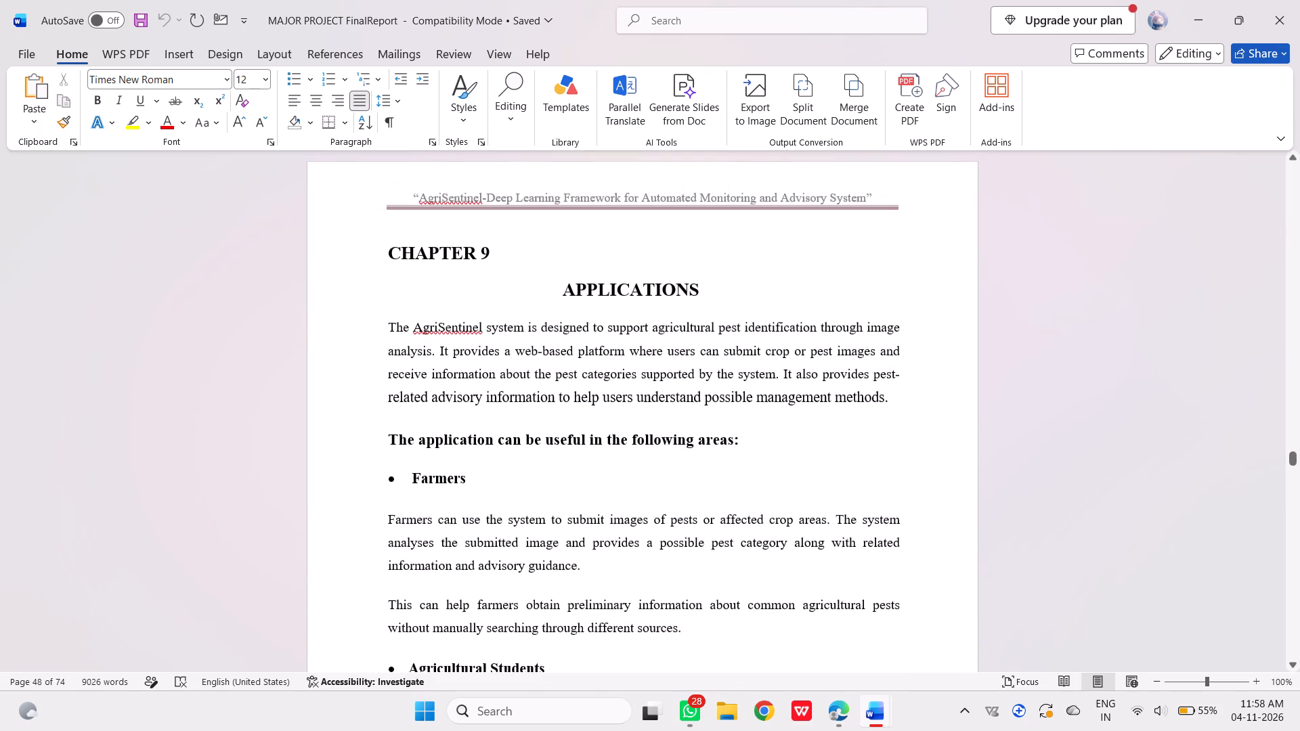
pyautogui.scroll(2, 831, 648)
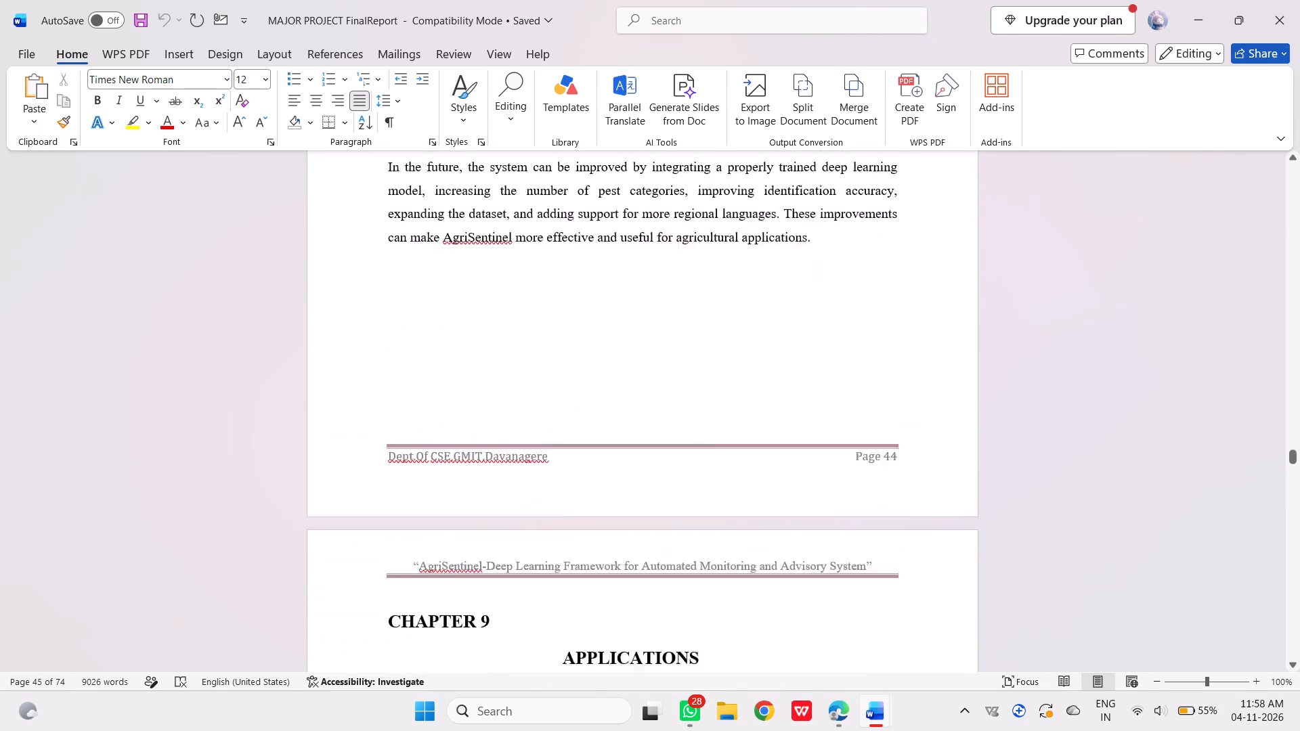
pyautogui.scroll(3, 831, 648)
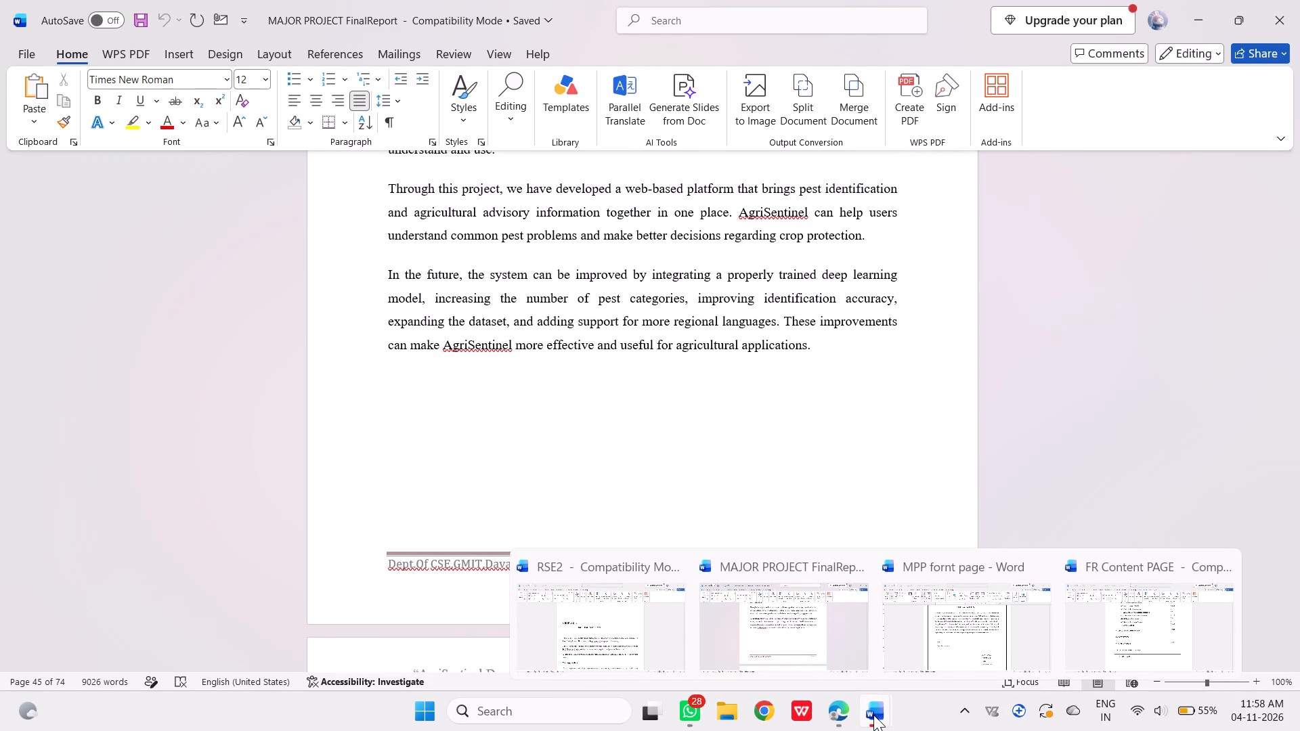
pyautogui.click(1150, 609)
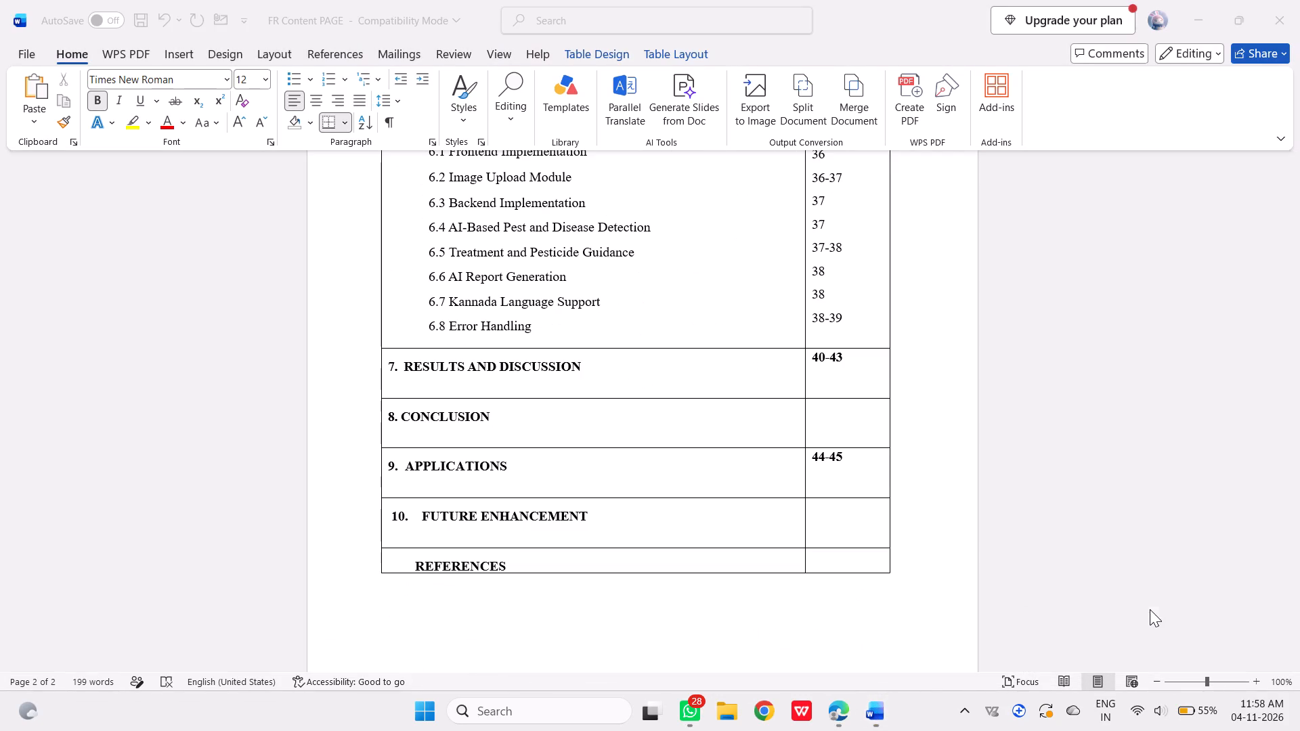
# Enter page number 44 for the CONCLUSION chapter in the contents table.
pyautogui.click(823, 416)
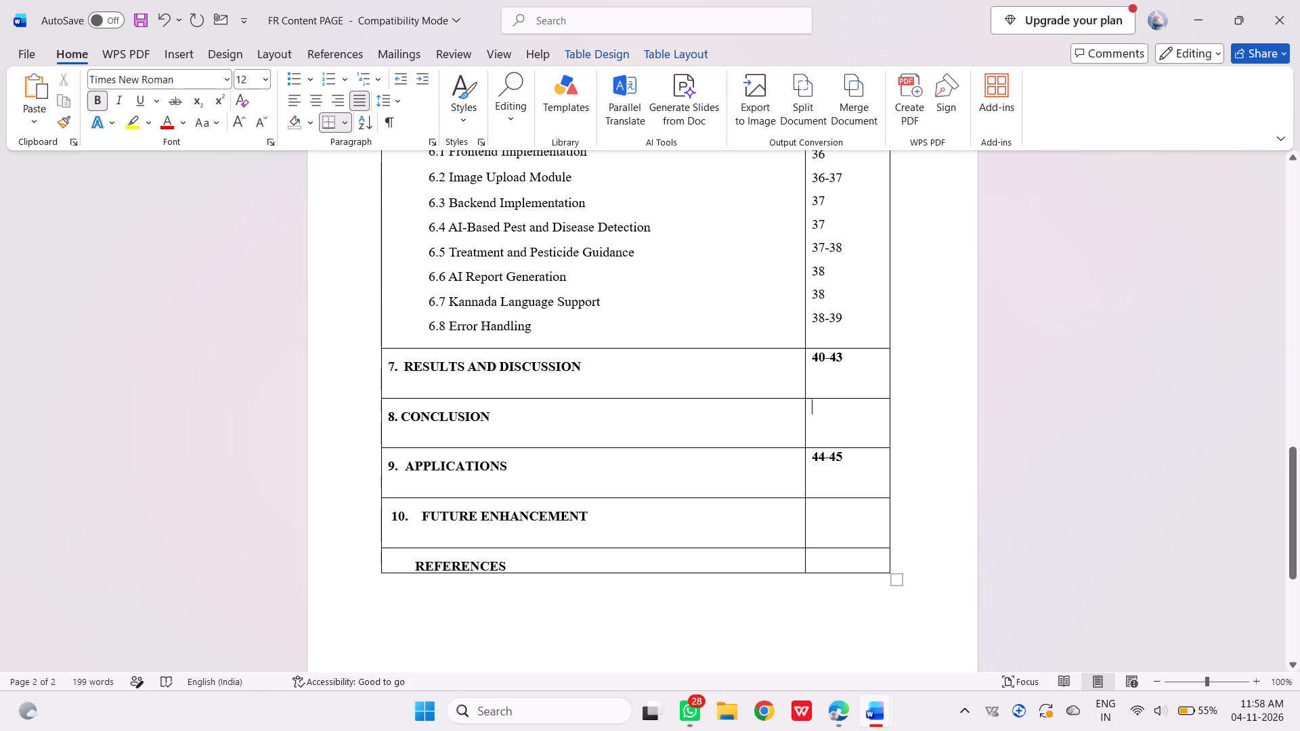
pyautogui.write('44')
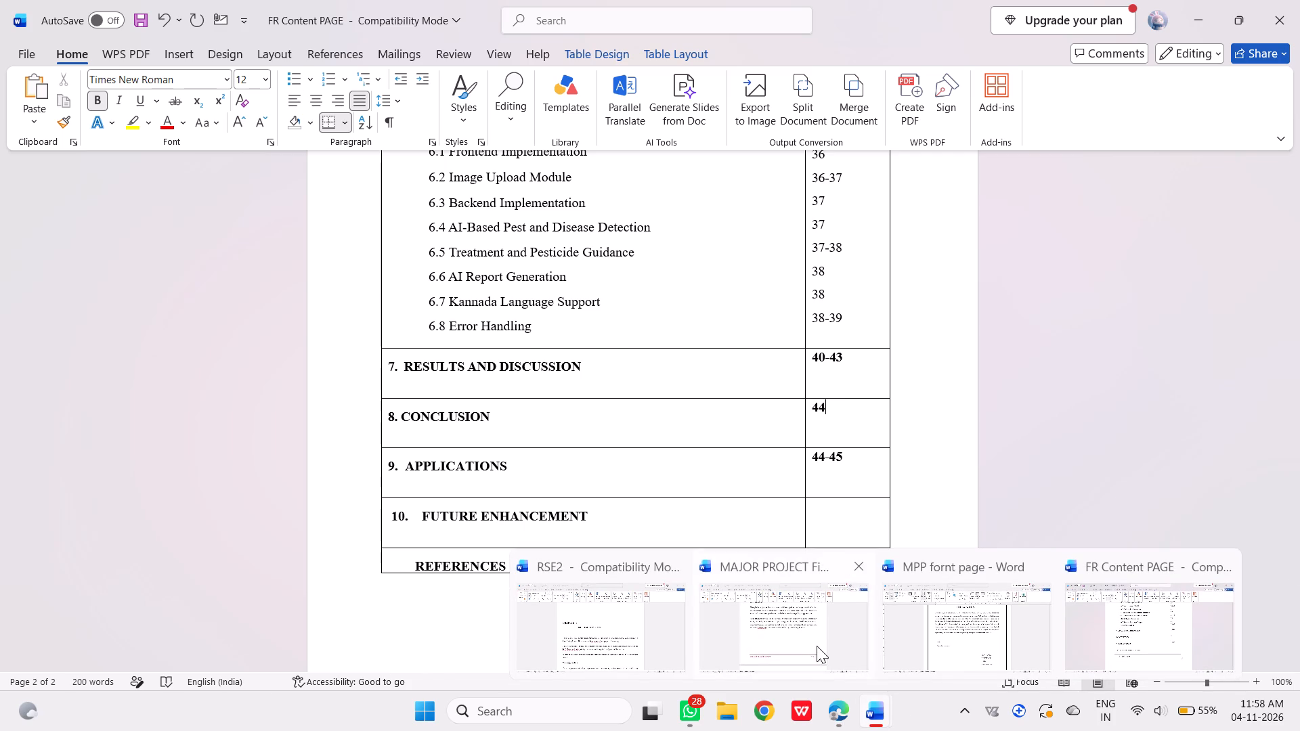
# Check the Applications chapter's pages in MAJOR PROJECT FinalReport and set its page range in FR Content PAGE to 45-46.
pyautogui.click(812, 642)
pyautogui.scroll(-1, 759, 468)
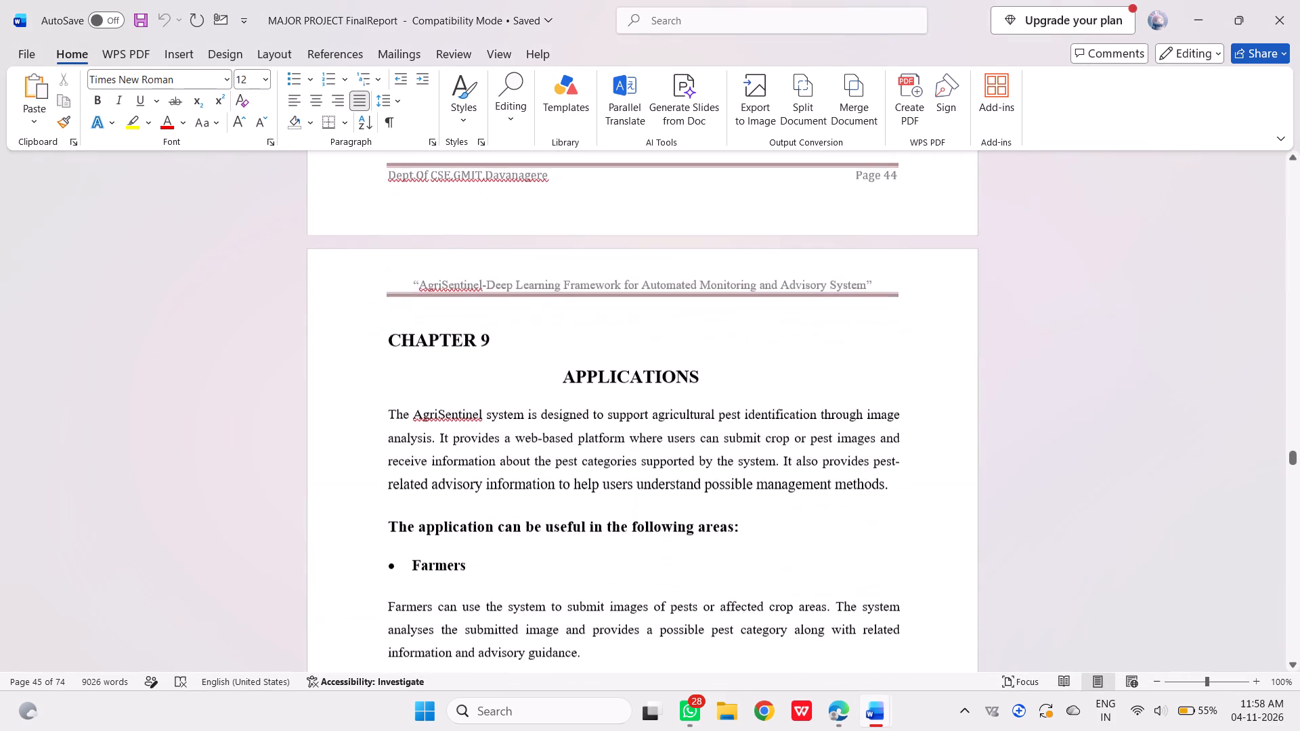
pyautogui.scroll(-2, 759, 468)
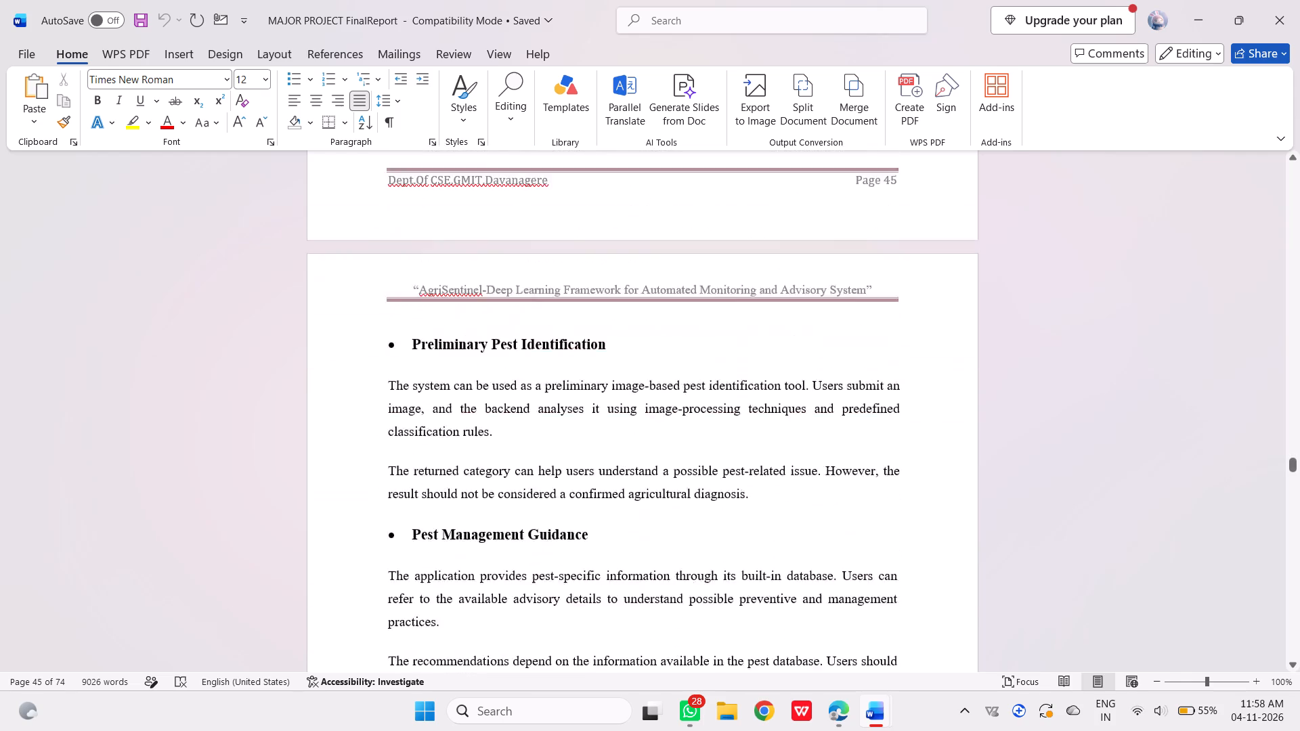
pyautogui.scroll(-1, 759, 468)
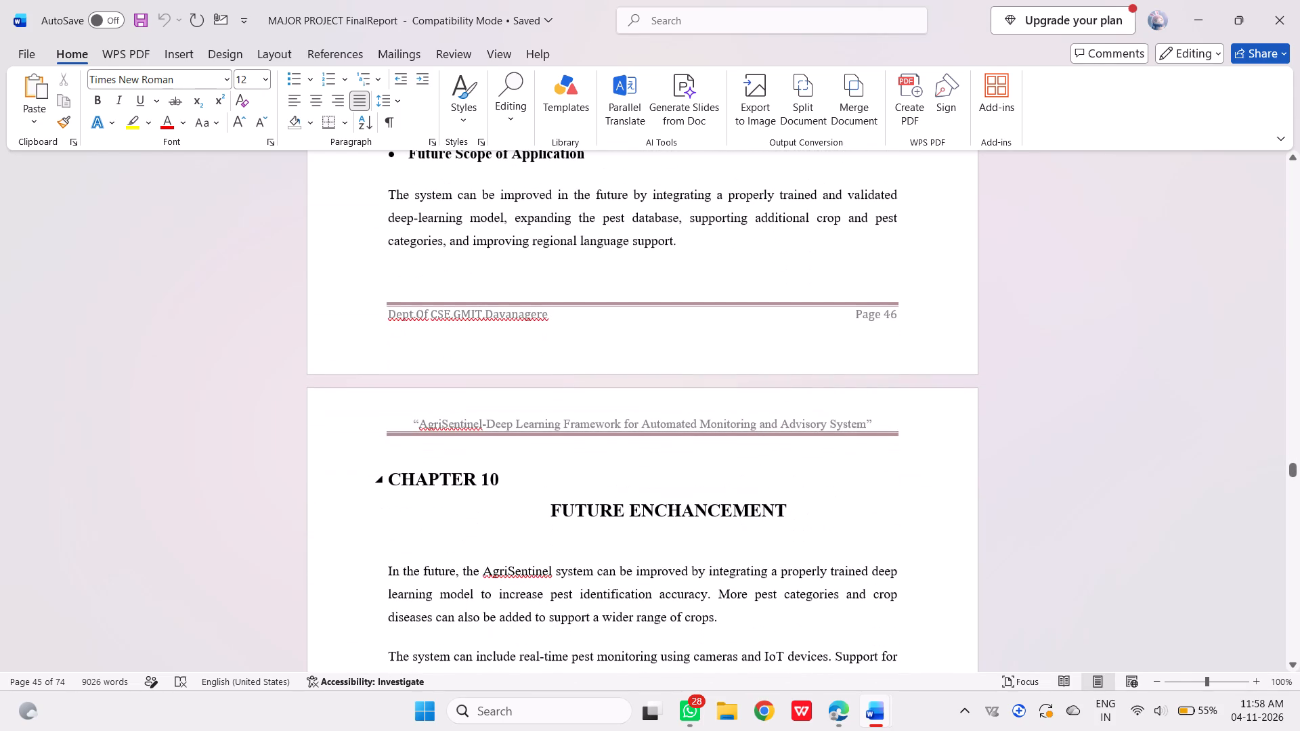
pyautogui.scroll(-1, 759, 468)
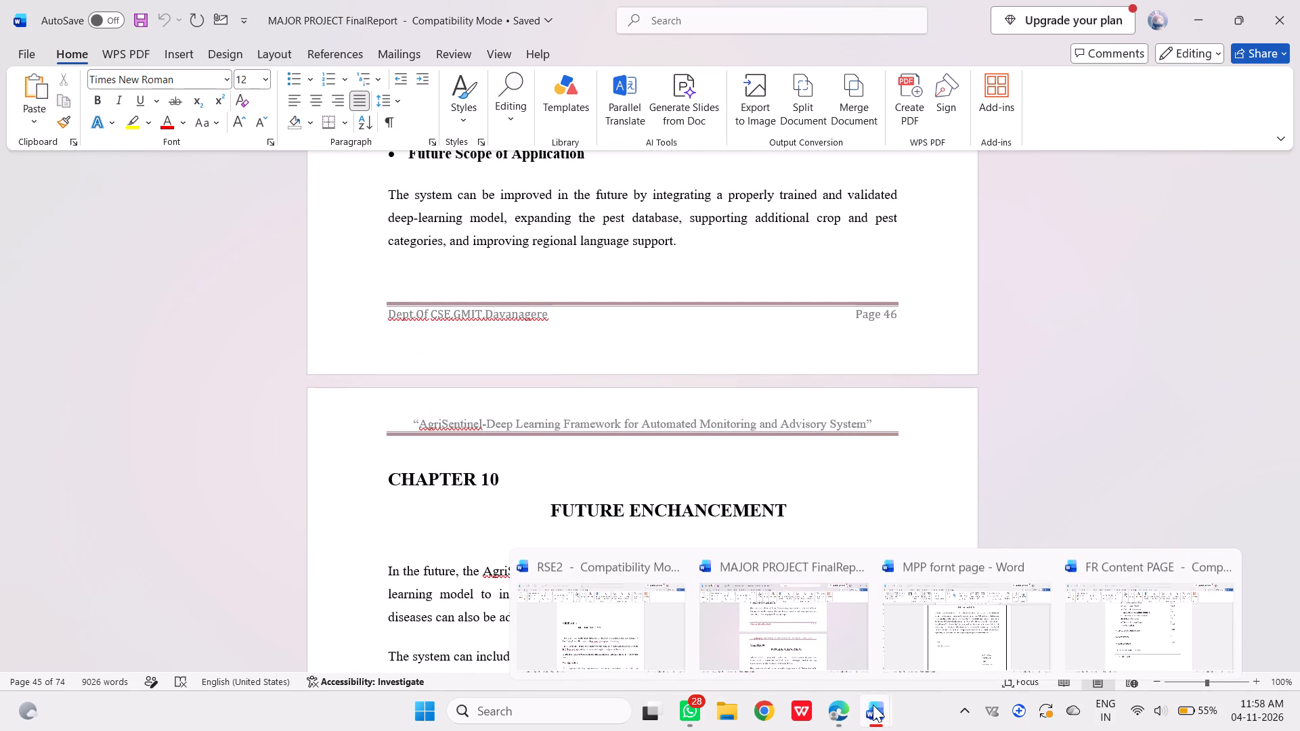
pyautogui.click(1112, 632)
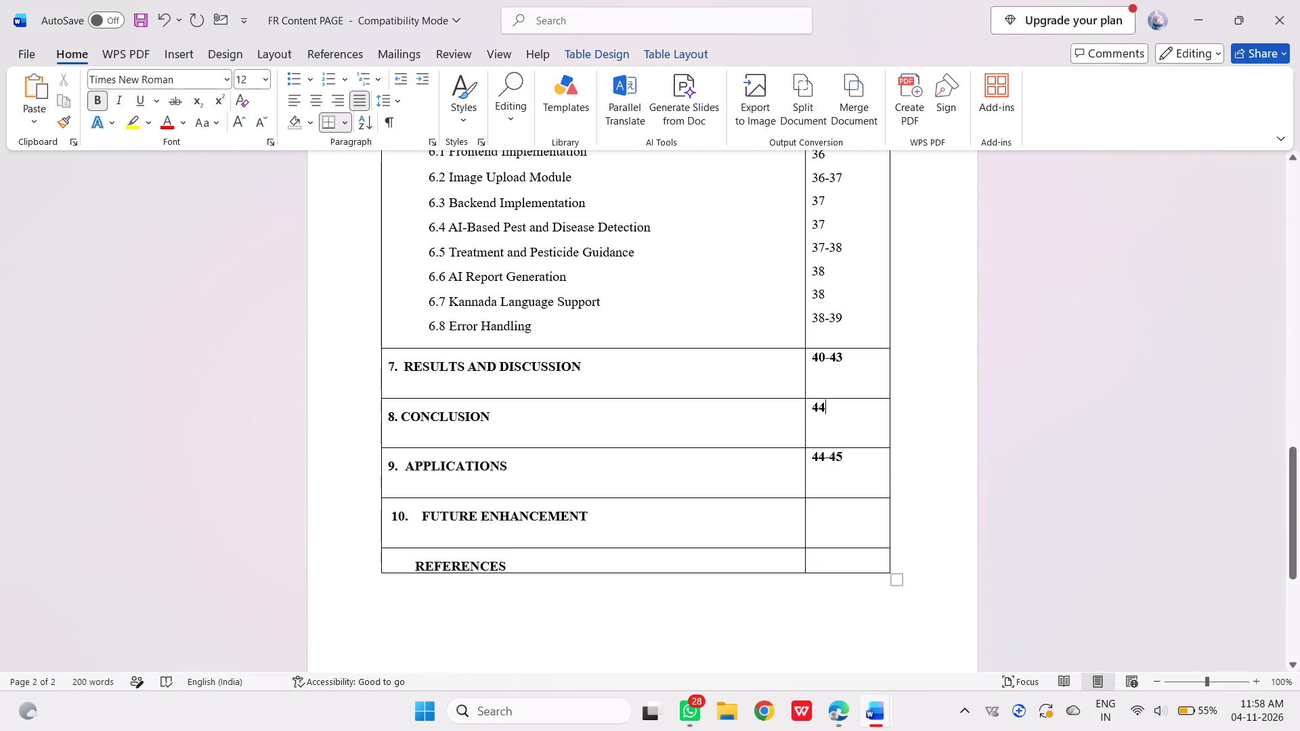
pyautogui.click(825, 457)
pyautogui.press('BackSpace')
pyautogui.press('5')
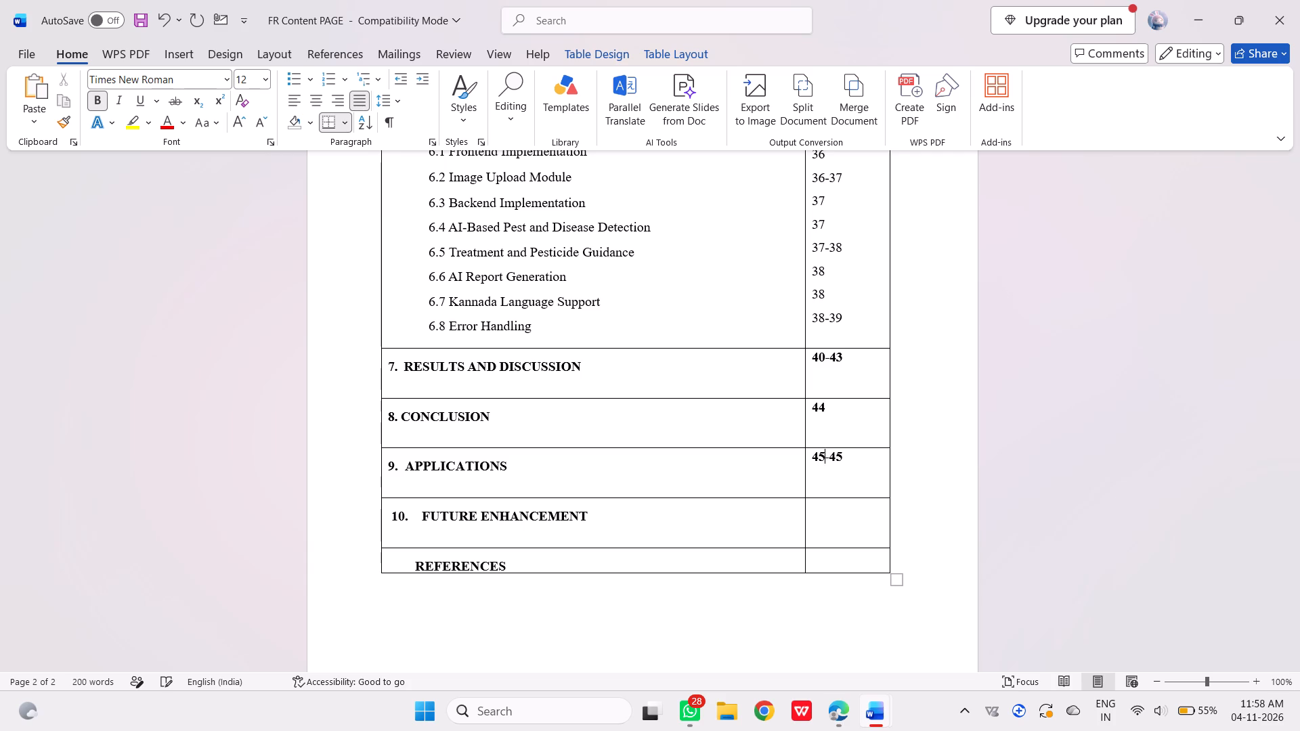
pyautogui.click(843, 458)
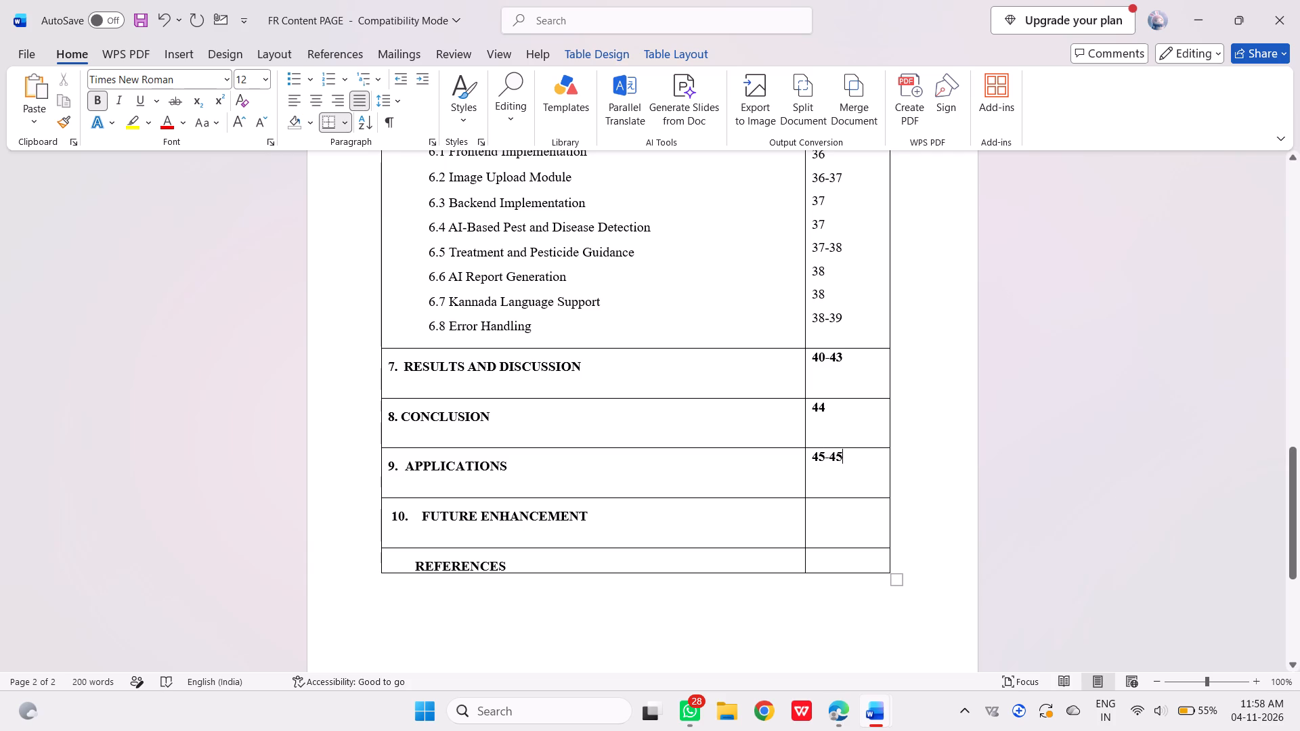
pyautogui.press('BackSpace')
pyautogui.press('6')
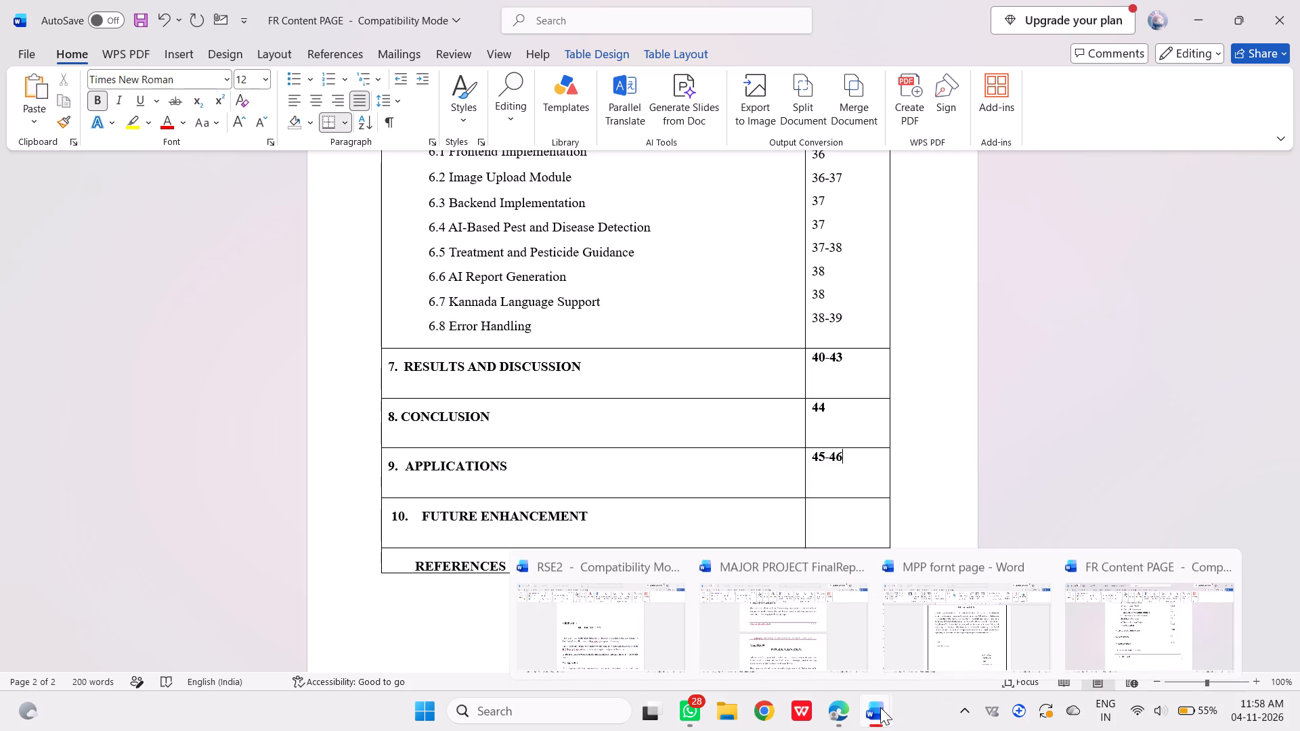
# Check the Future Enhancement chapter's page in MAJOR PROJECT FinalReport and enter 47 in bold for it in FR Content PAGE.
pyautogui.click(796, 632)
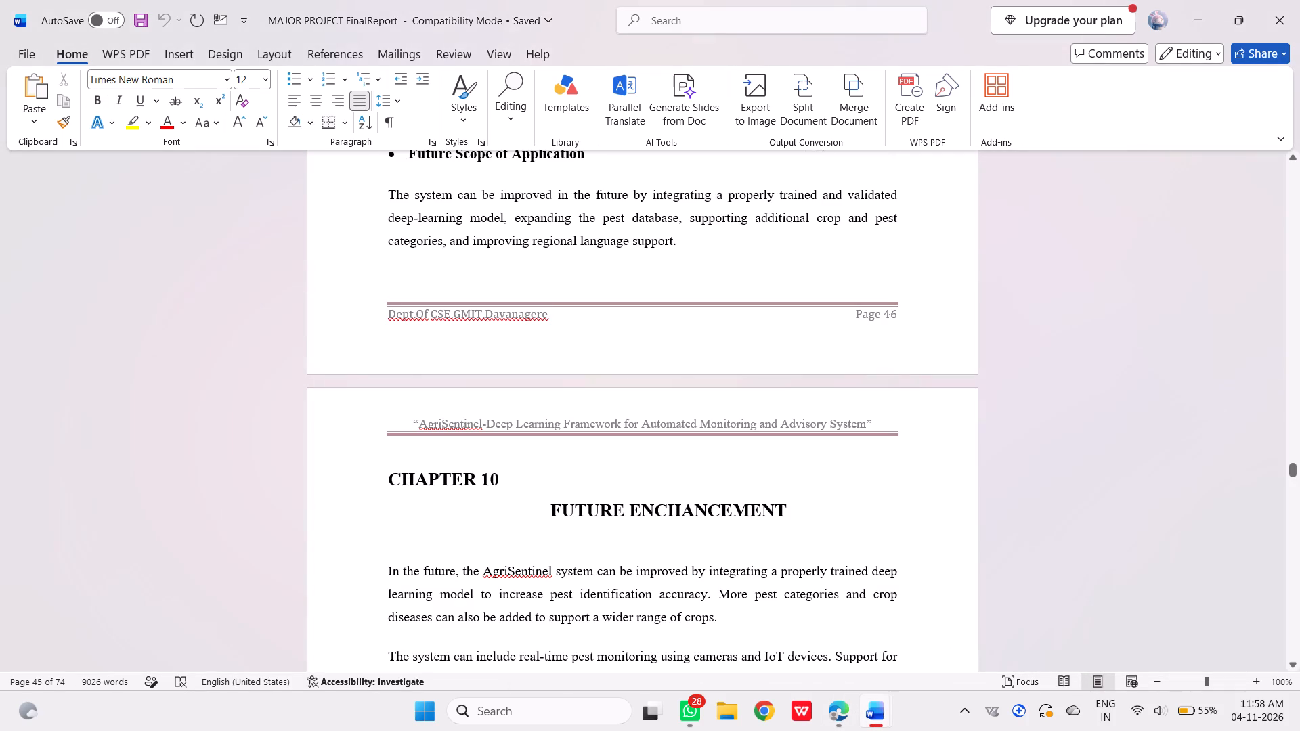
pyautogui.scroll(-1, 792, 579)
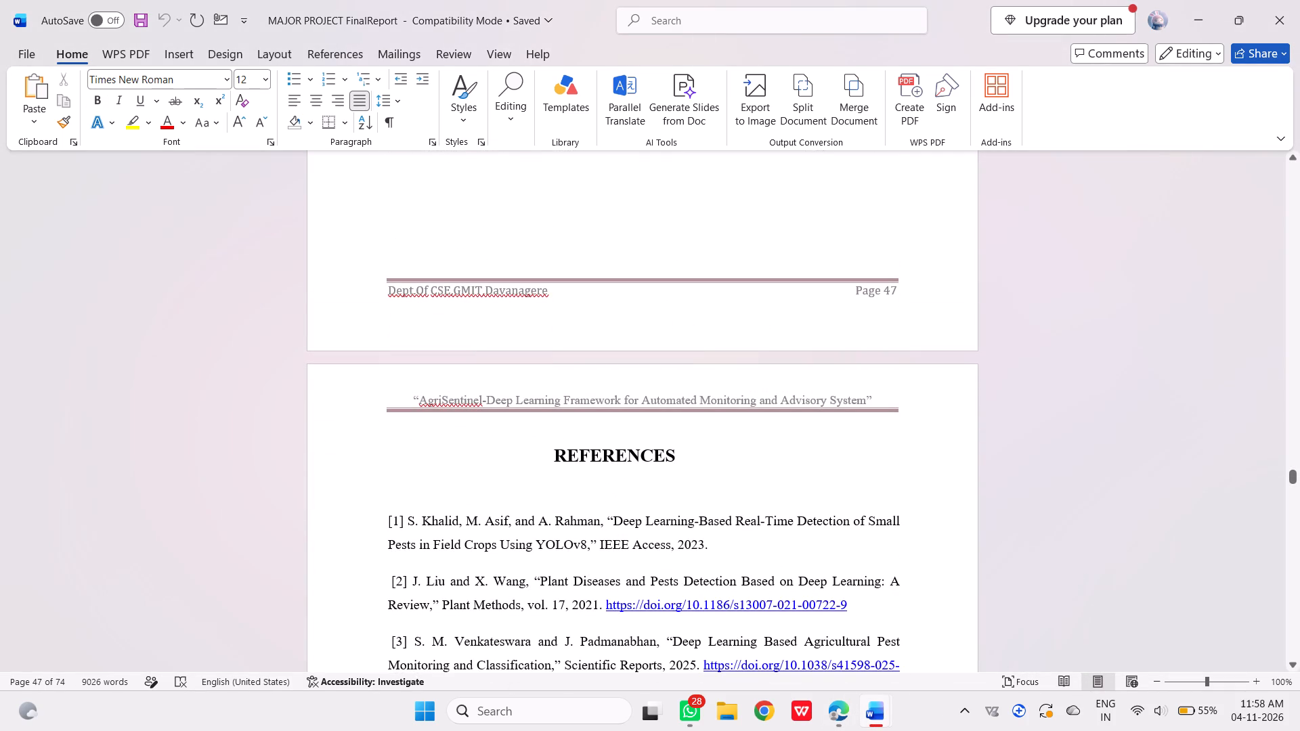
pyautogui.scroll(-1, 792, 579)
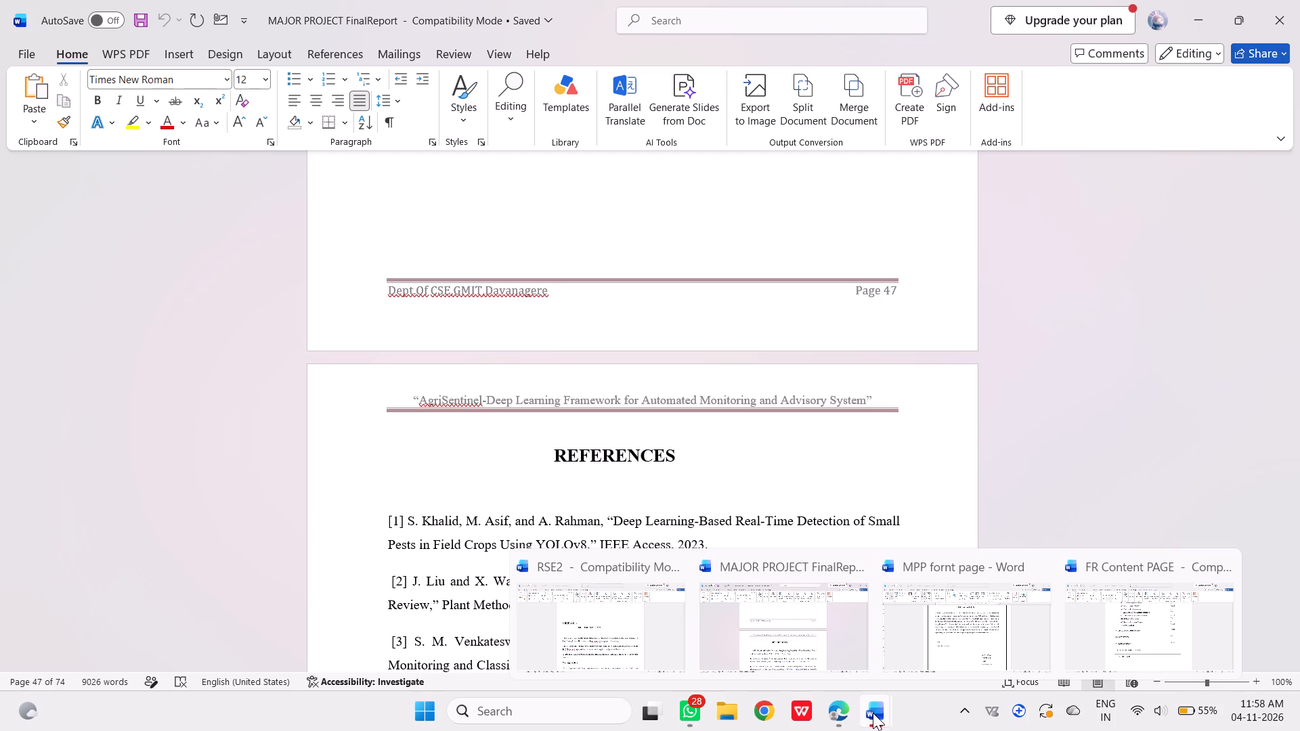
pyautogui.click(1145, 646)
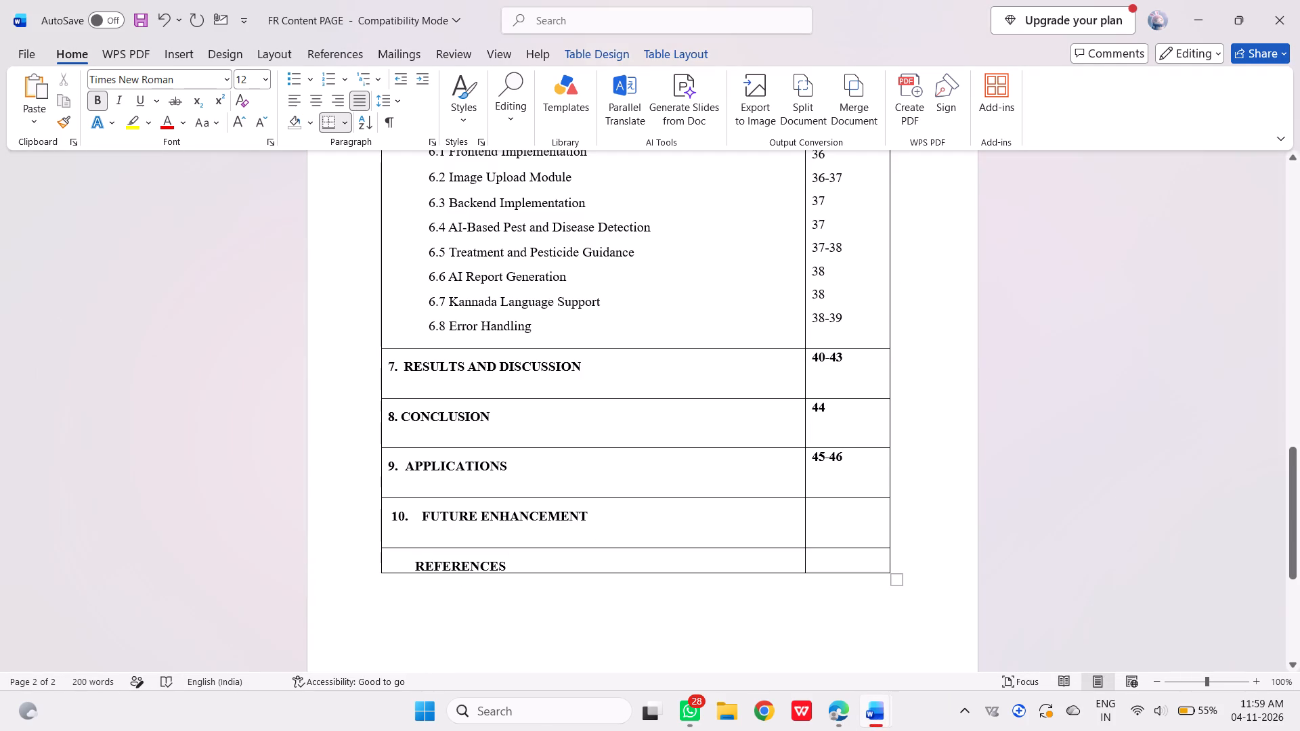
pyautogui.click(814, 520)
pyautogui.write('47')
pyautogui.moveTo(827, 510); pyautogui.dragTo(812, 510)
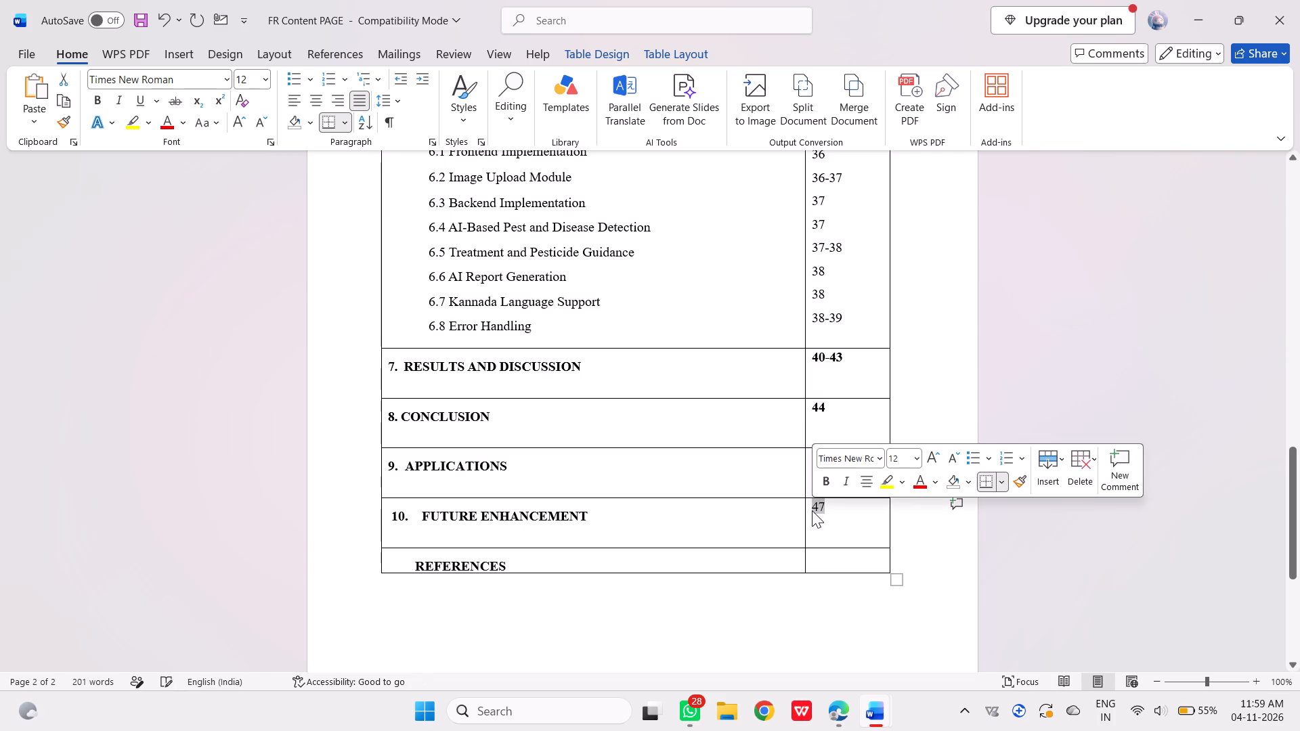
pyautogui.click(823, 483)
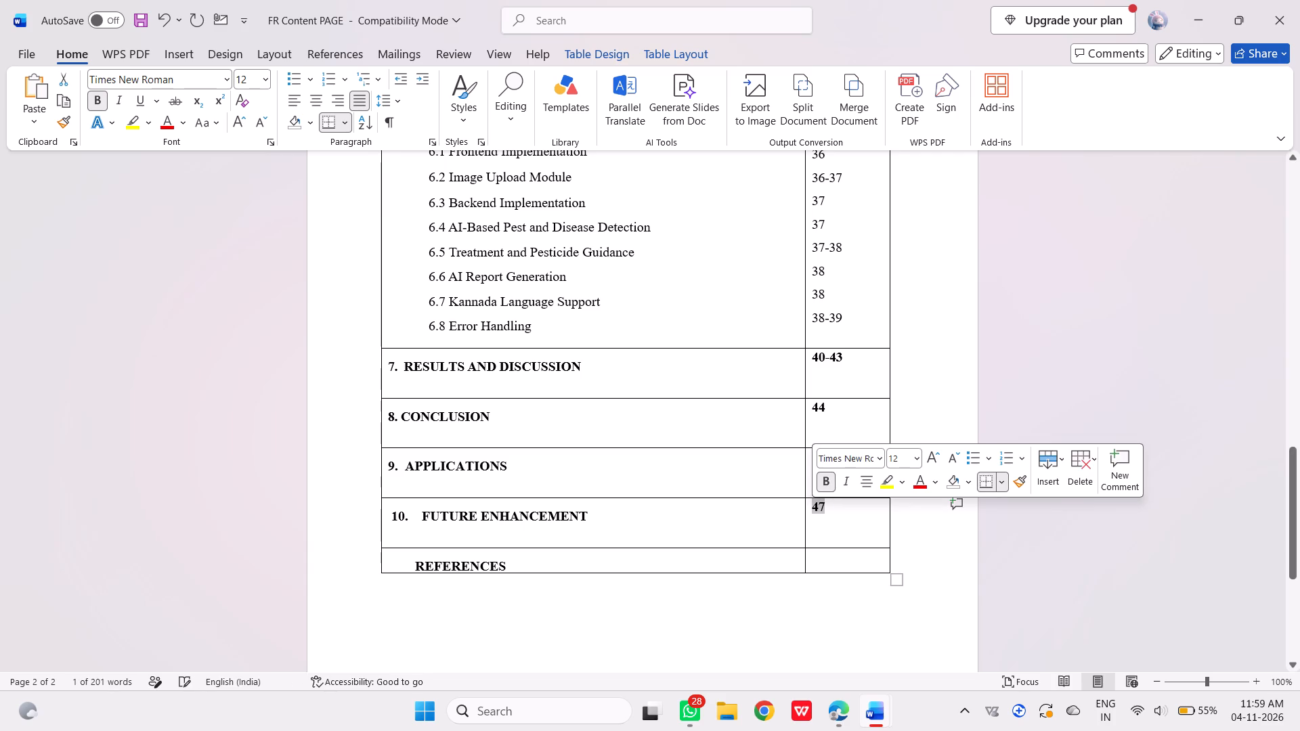
# Save the FR Content PAGE document.
pyautogui.click(751, 651)
pyautogui.hotkey('ctrl', 's')
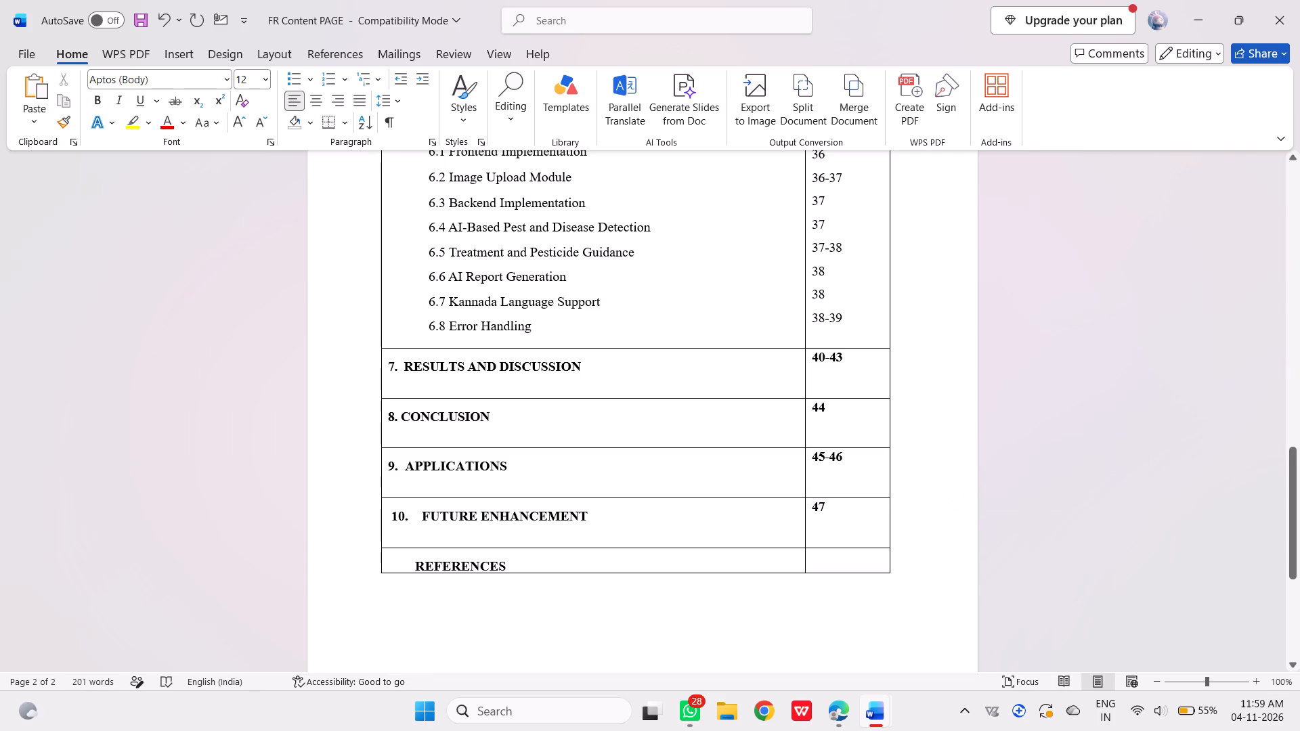
pyautogui.hotkey('ctrl', 's')
pyautogui.hotkey('ctrl', 's')
pyautogui.hotkey('ctrl', 's')
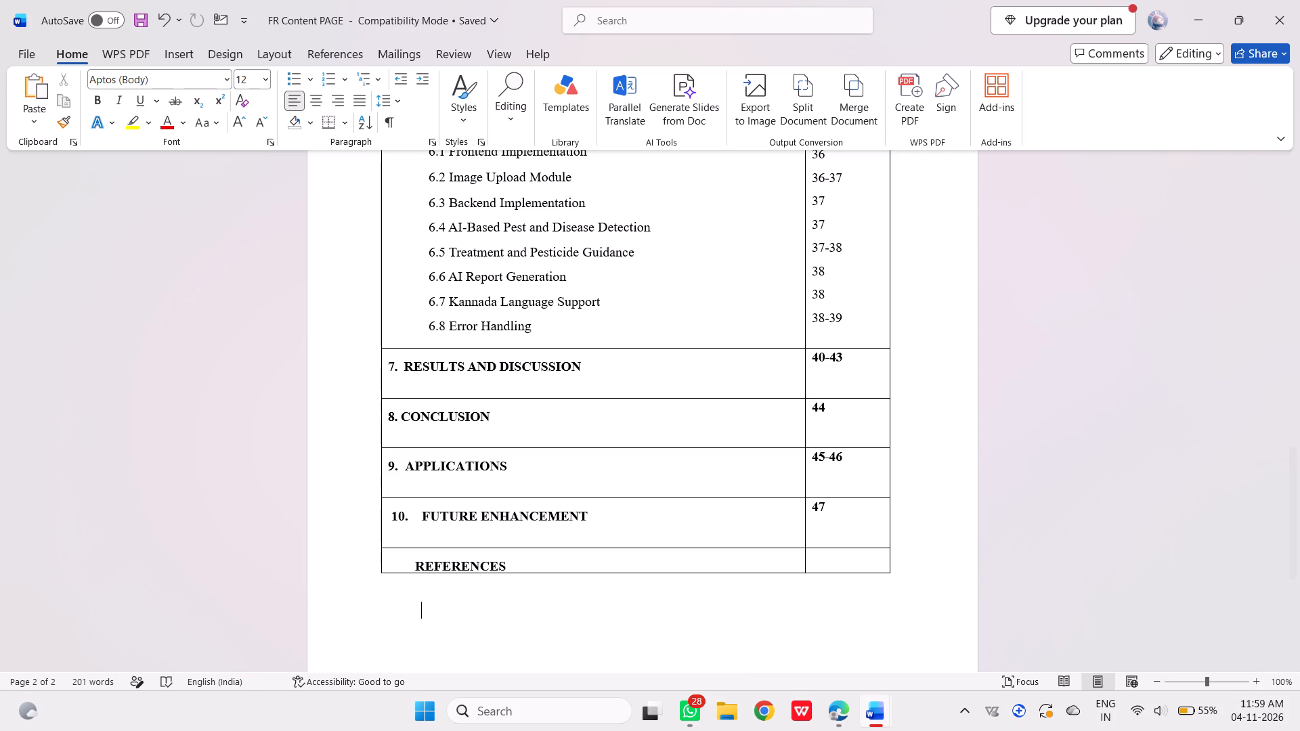
pyautogui.scroll(1, 751, 651)
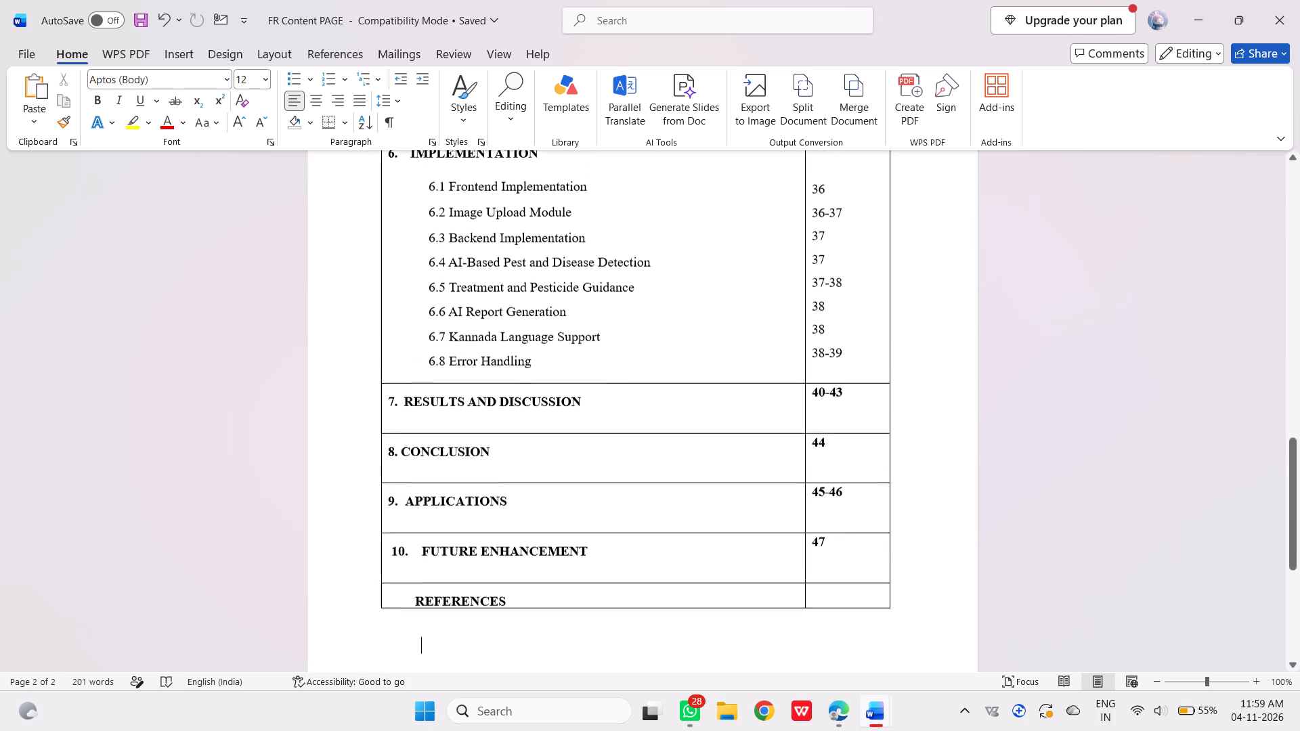
pyautogui.hotkey('ctrl', 's')
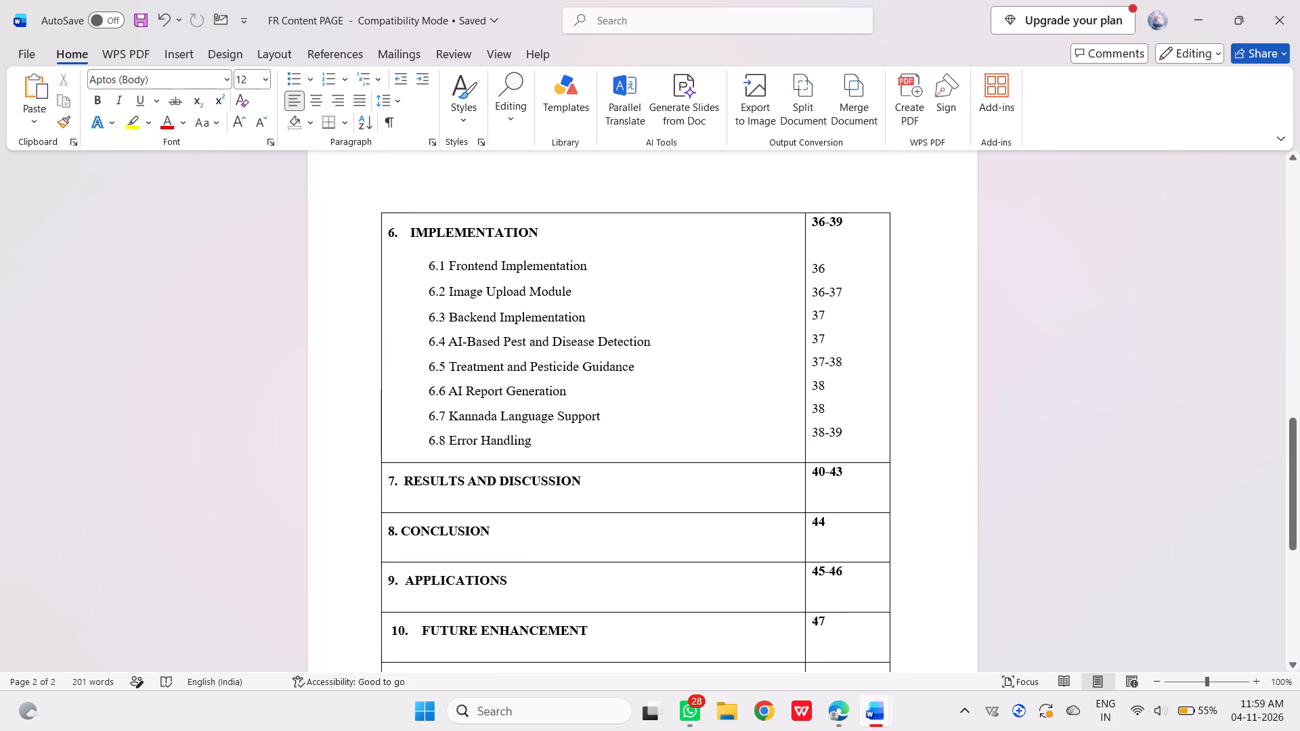
pyautogui.hotkey('ctrl', 's')
pyautogui.hotkey('ctrl', 's')
pyautogui.hotkey('ctrl', 's')
pyautogui.hotkey('ctrl', 's')
pyautogui.hotkey('ctrl', 's')
pyautogui.hotkey('ctrl', 's')
pyautogui.hotkey('ctrl', 's')
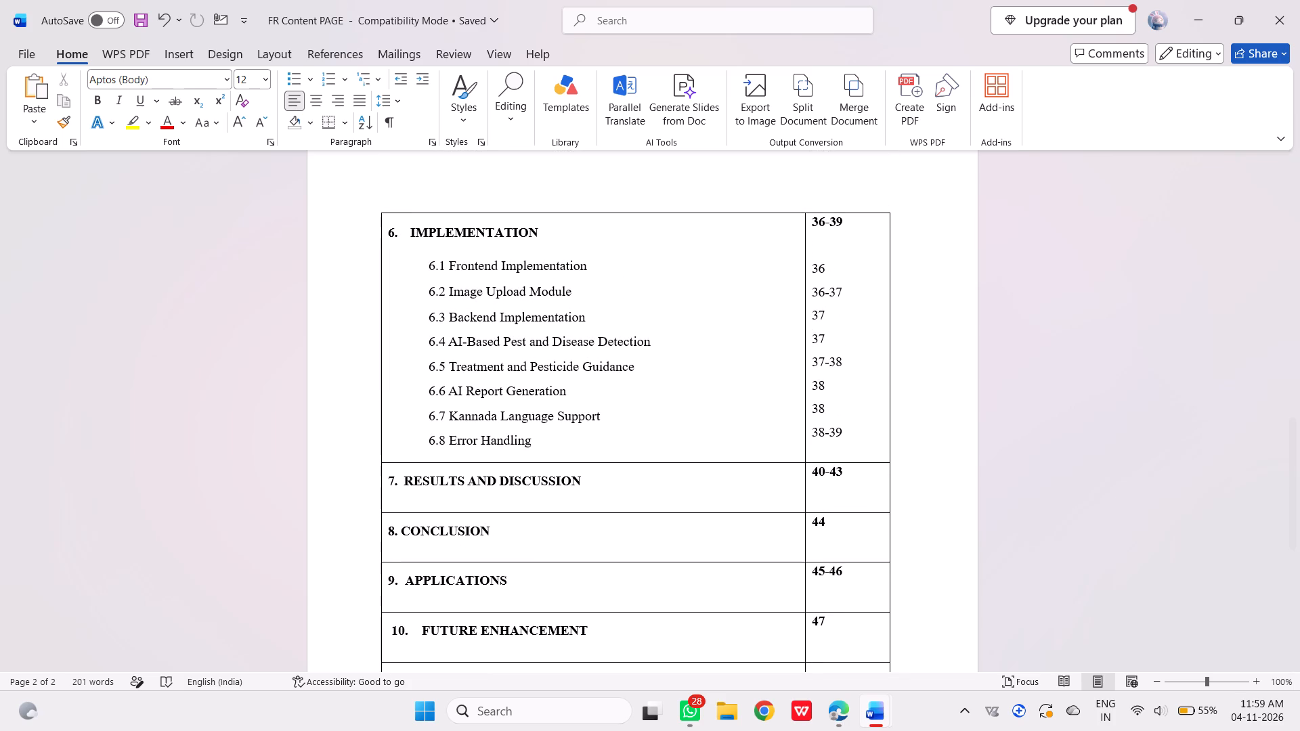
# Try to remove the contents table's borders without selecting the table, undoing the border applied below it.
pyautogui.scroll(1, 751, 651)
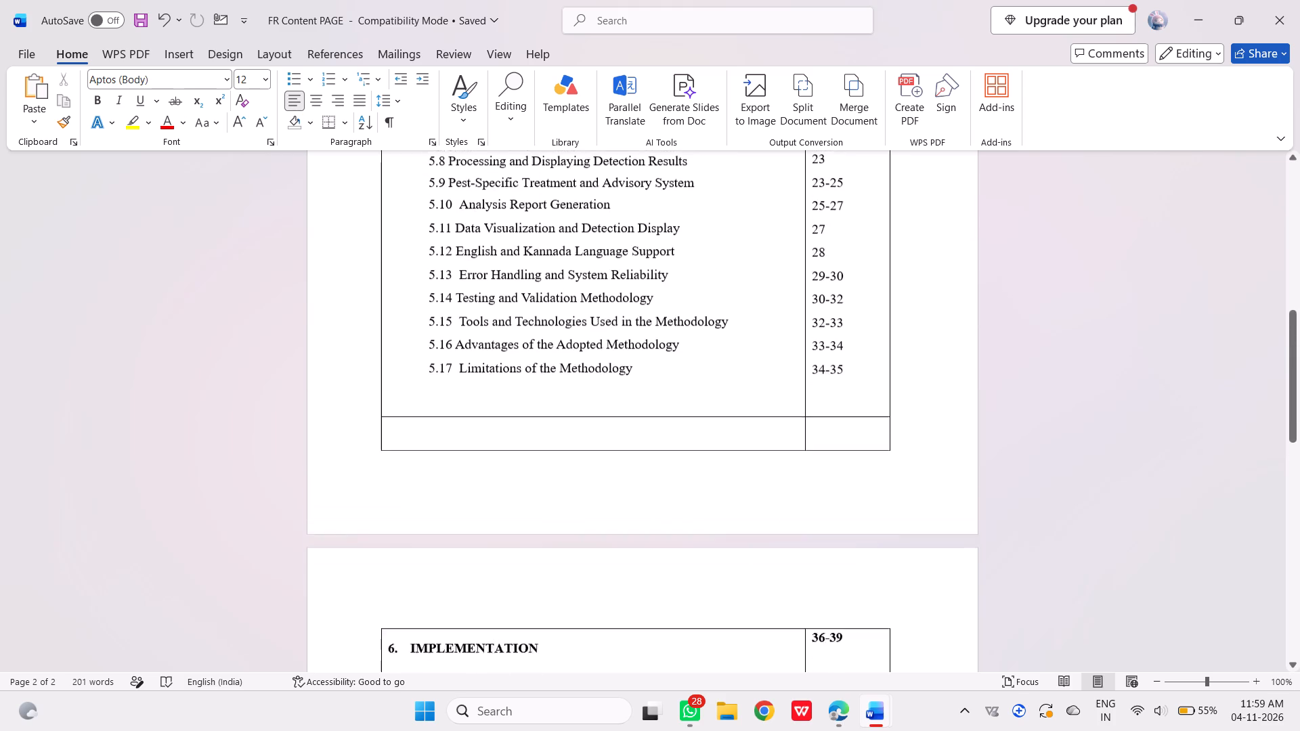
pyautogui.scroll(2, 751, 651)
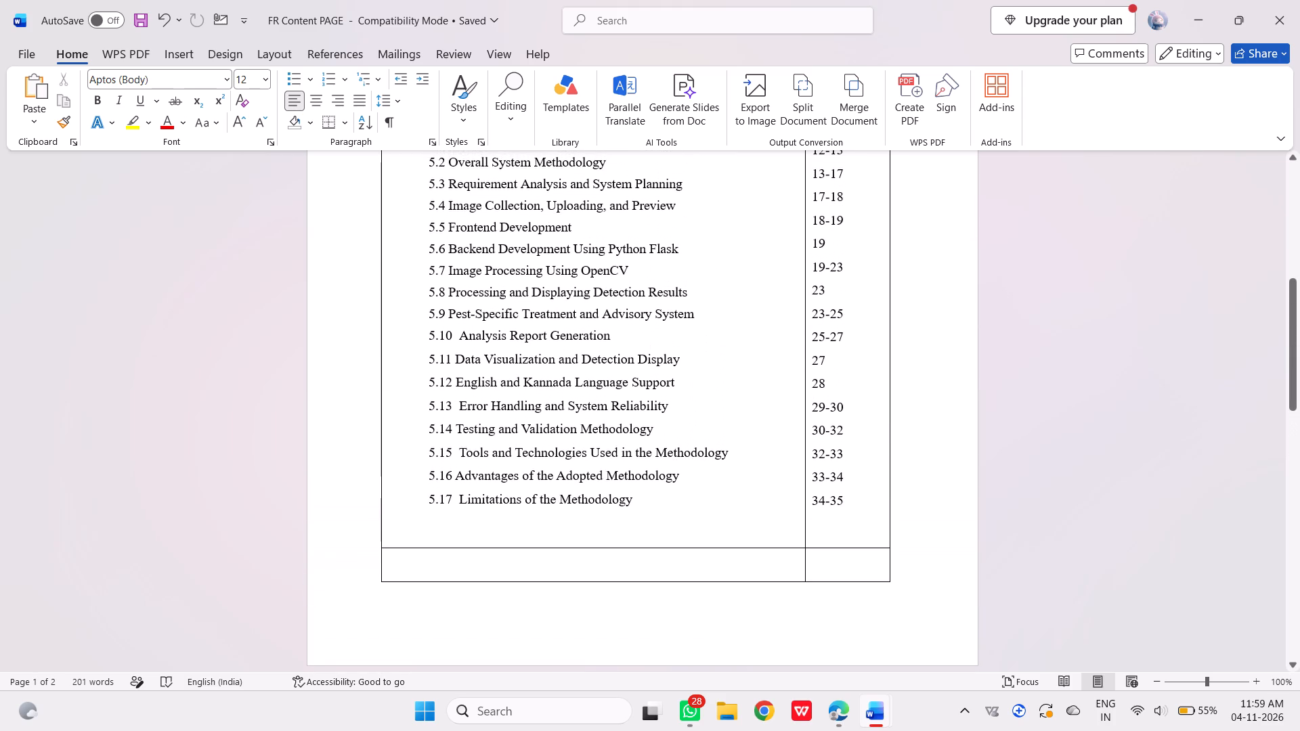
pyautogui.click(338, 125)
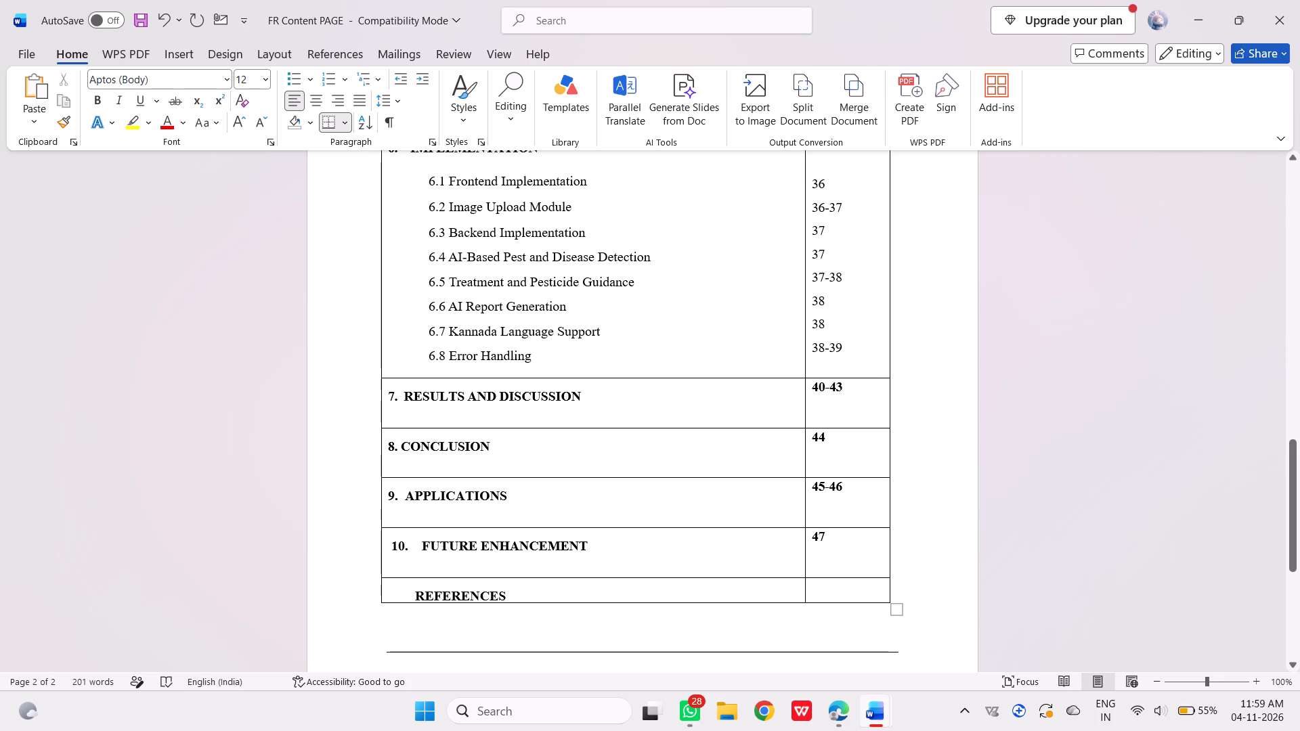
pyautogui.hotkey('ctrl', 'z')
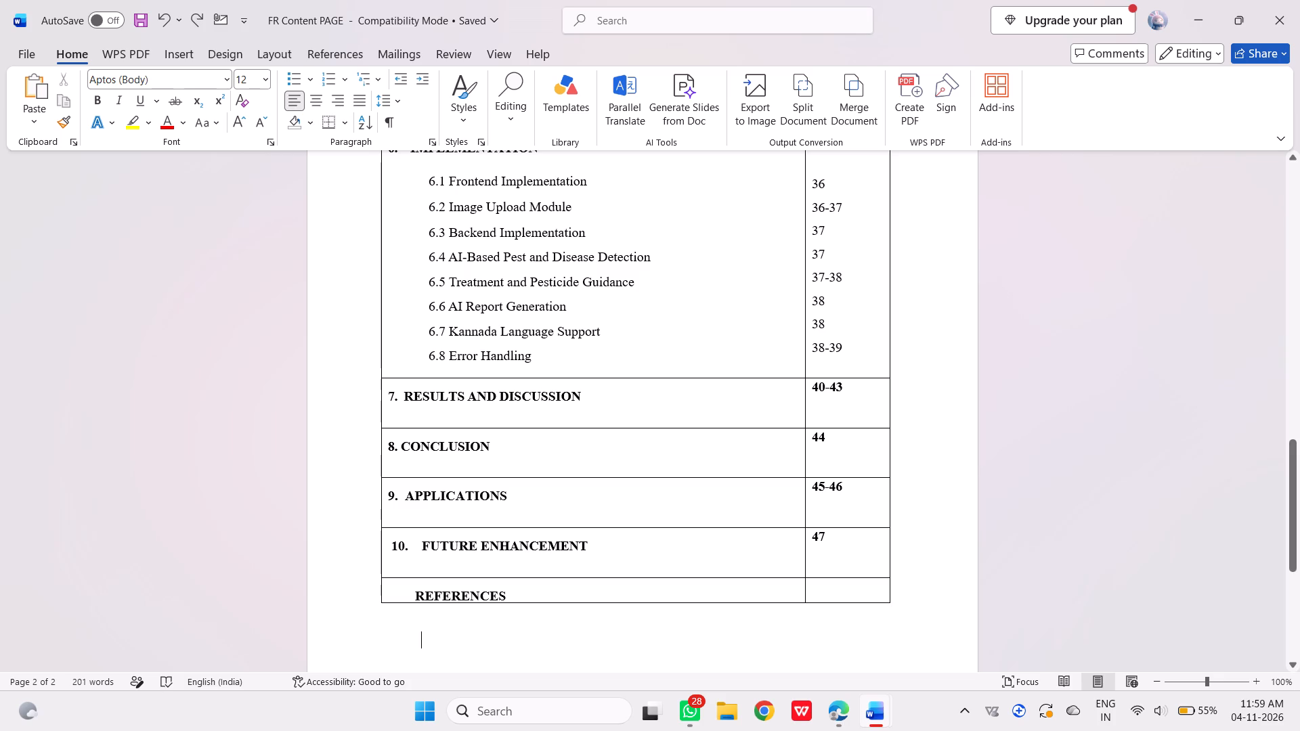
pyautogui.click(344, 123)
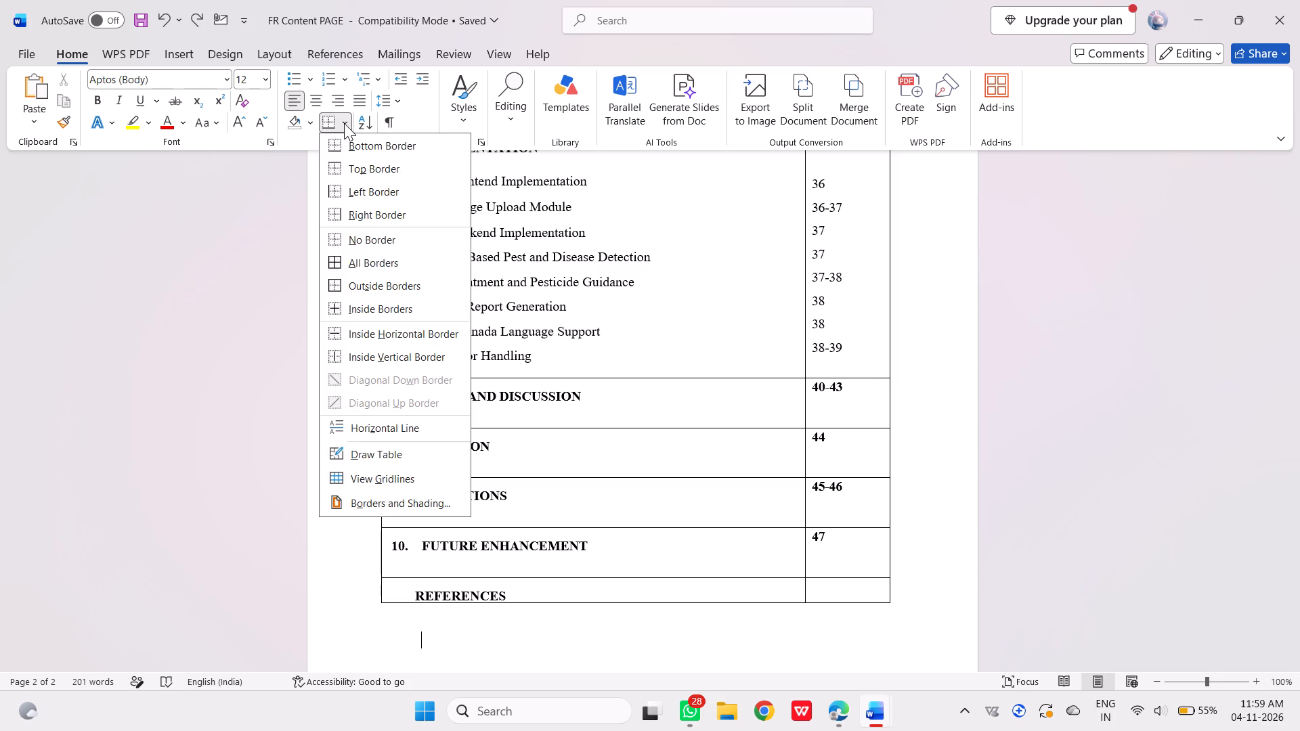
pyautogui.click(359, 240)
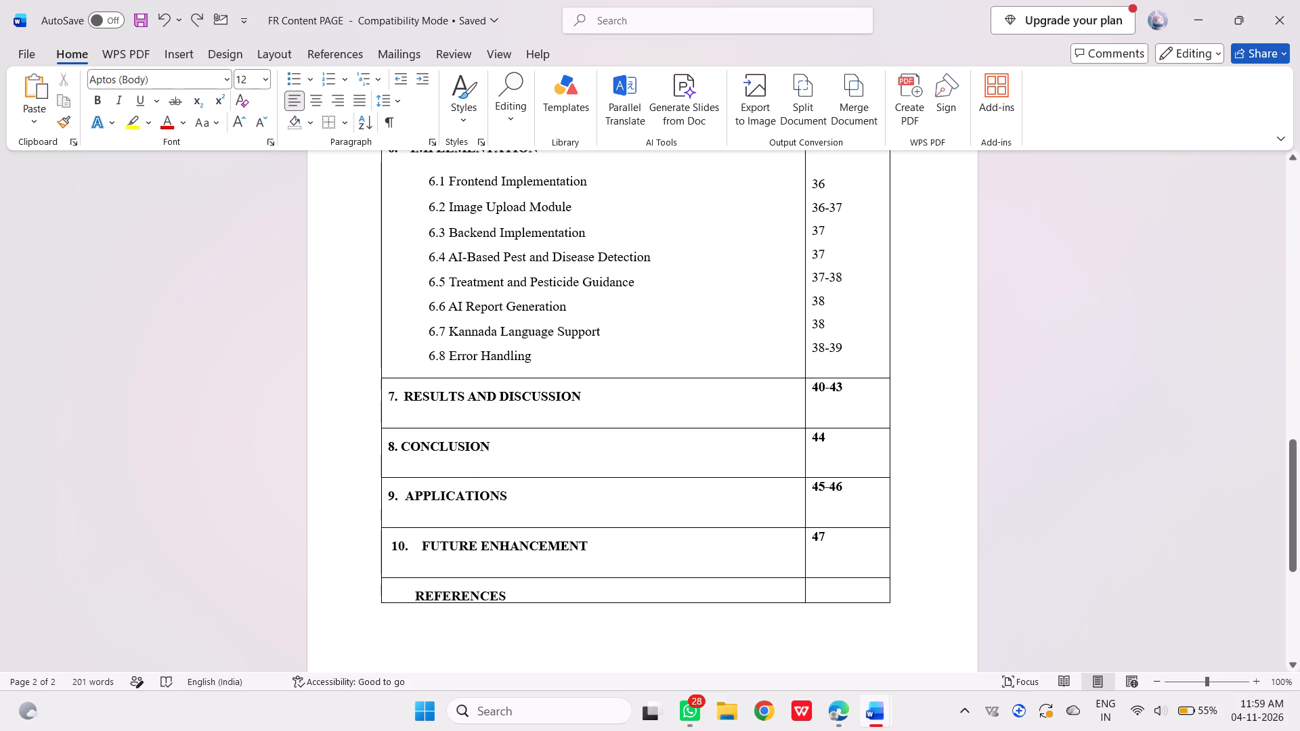
# Select the entire document and apply No Border to the whole contents table.
pyautogui.scroll(1, 359, 240)
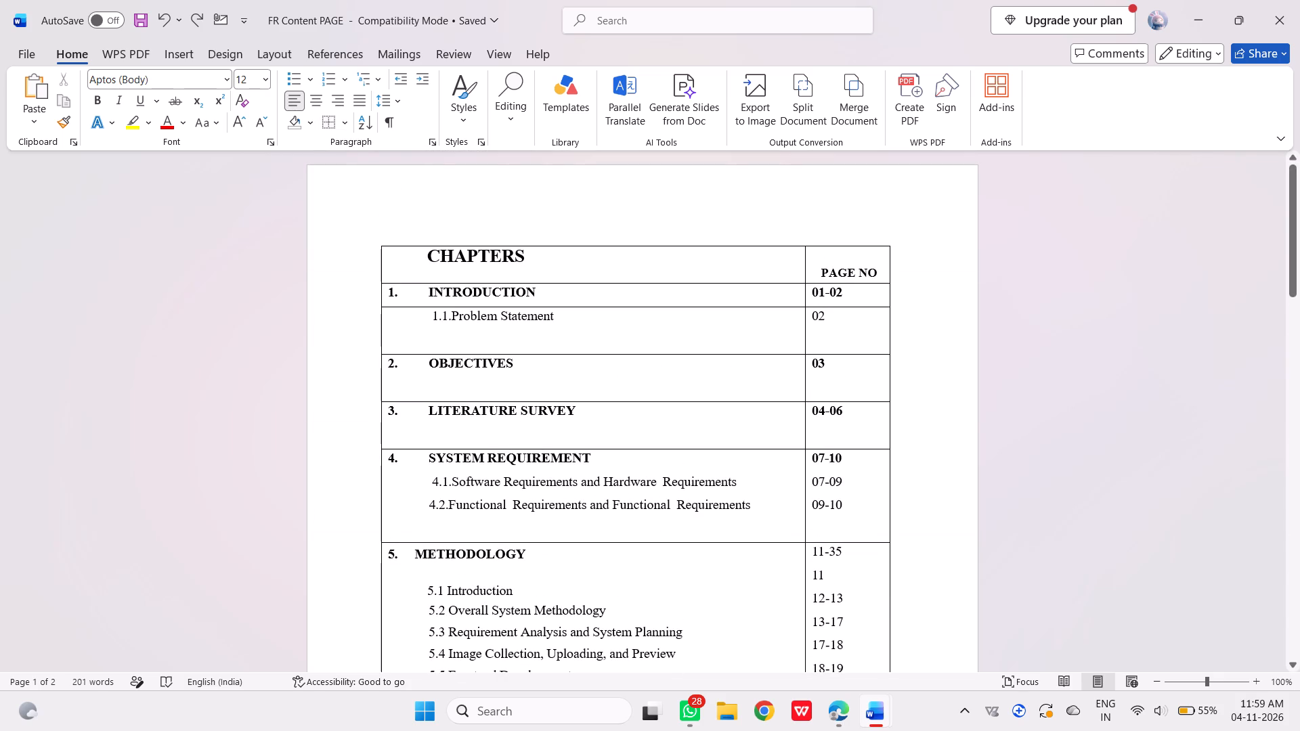
pyautogui.hotkey('ctrl', 'a')
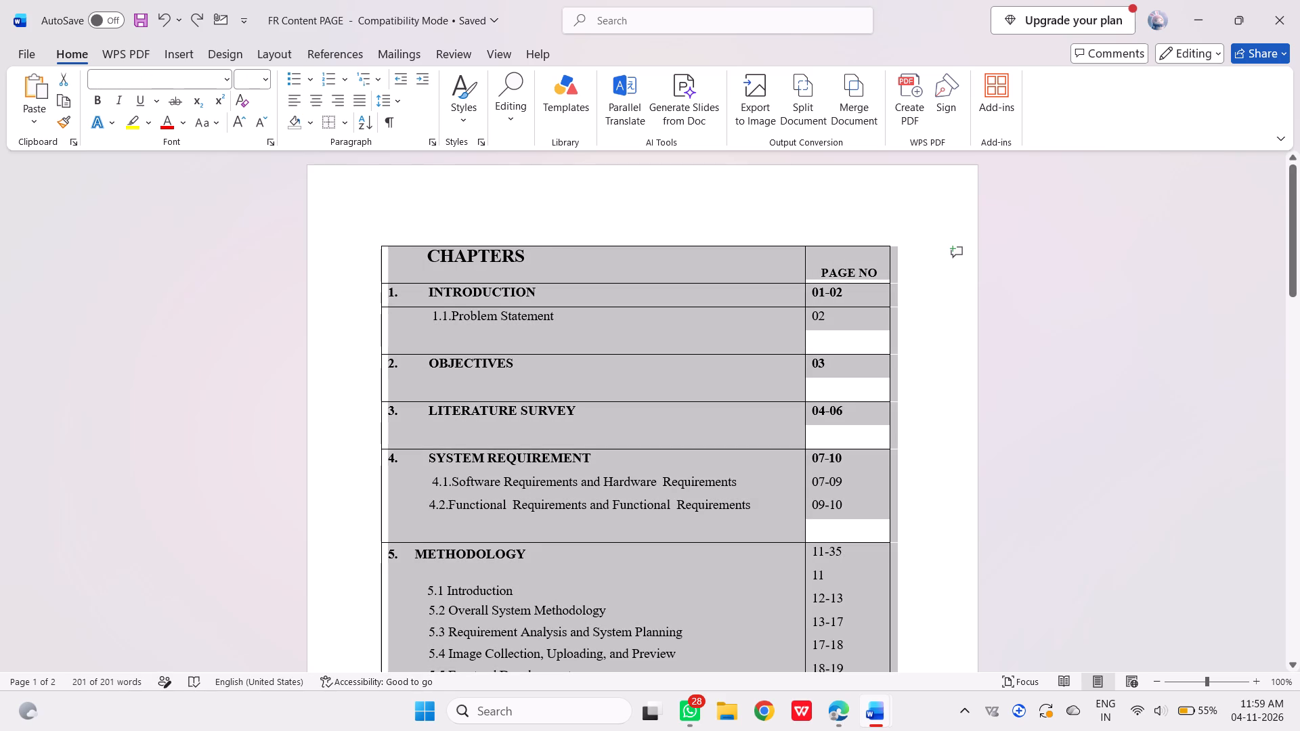
pyautogui.click(346, 120)
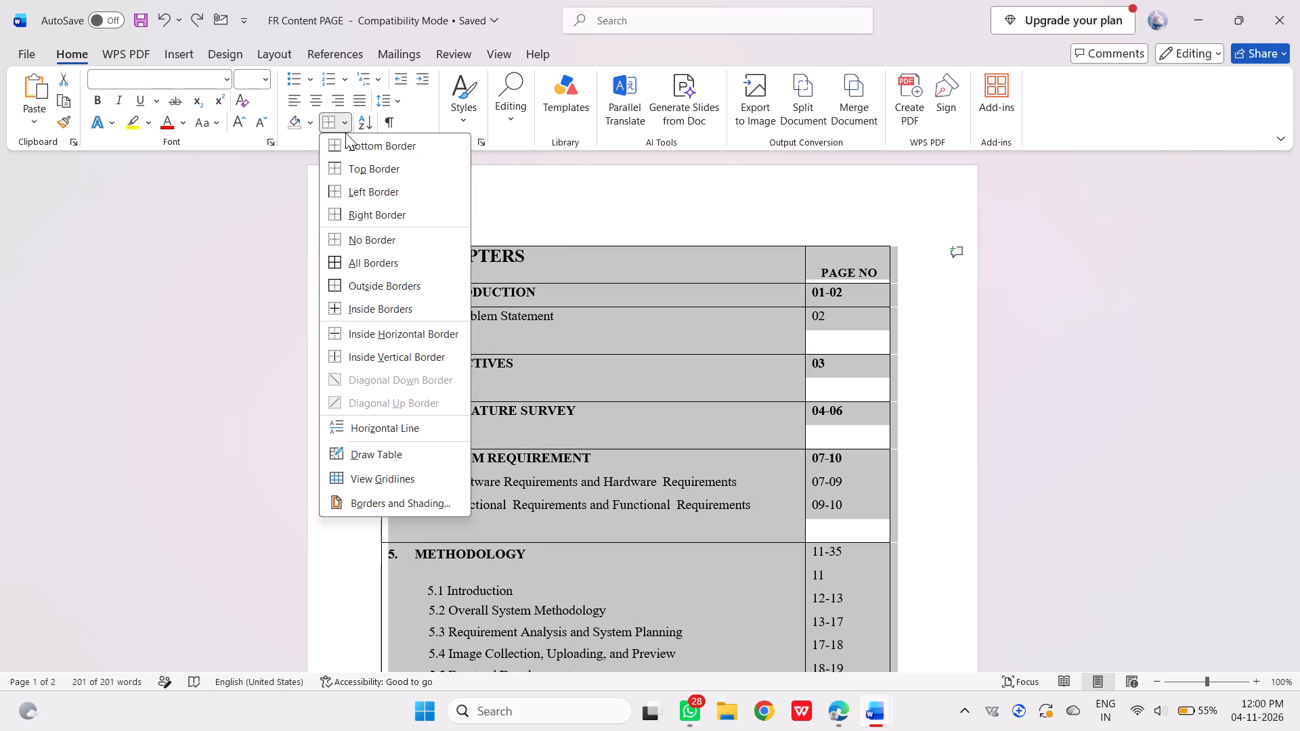
pyautogui.click(355, 238)
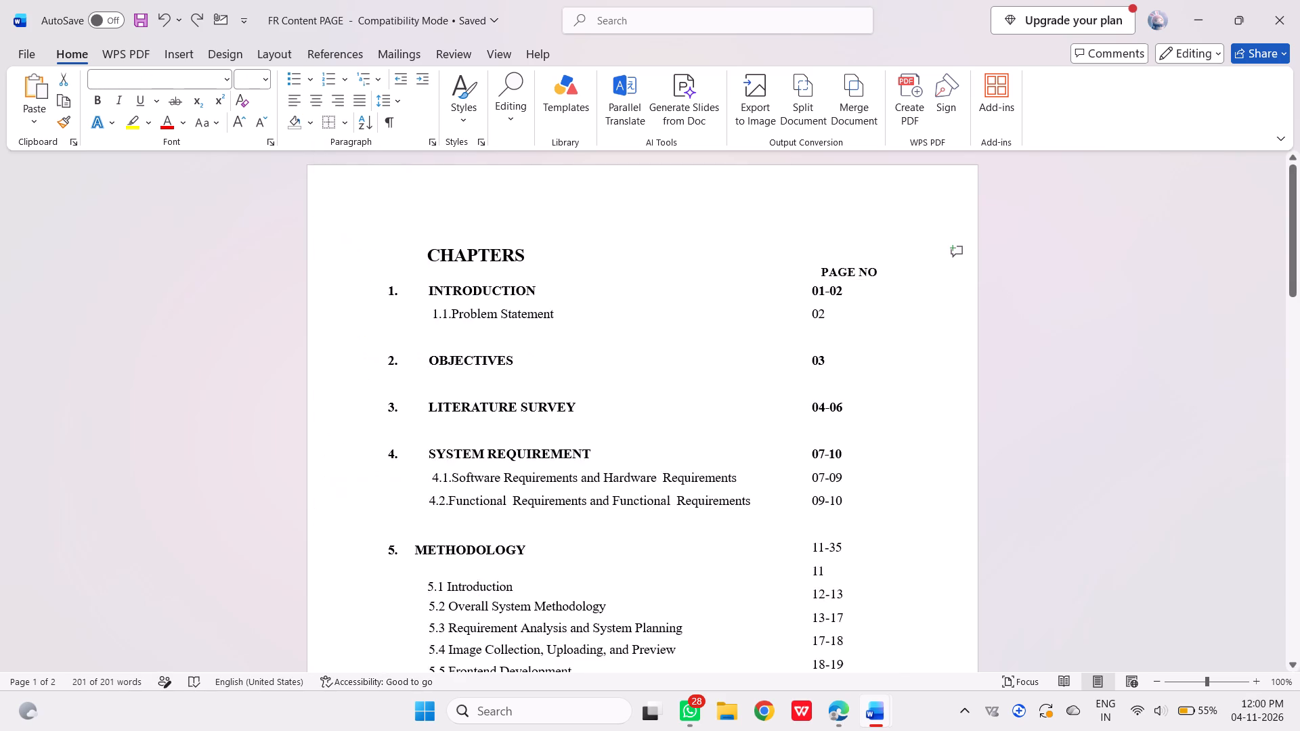
pyautogui.click(359, 231)
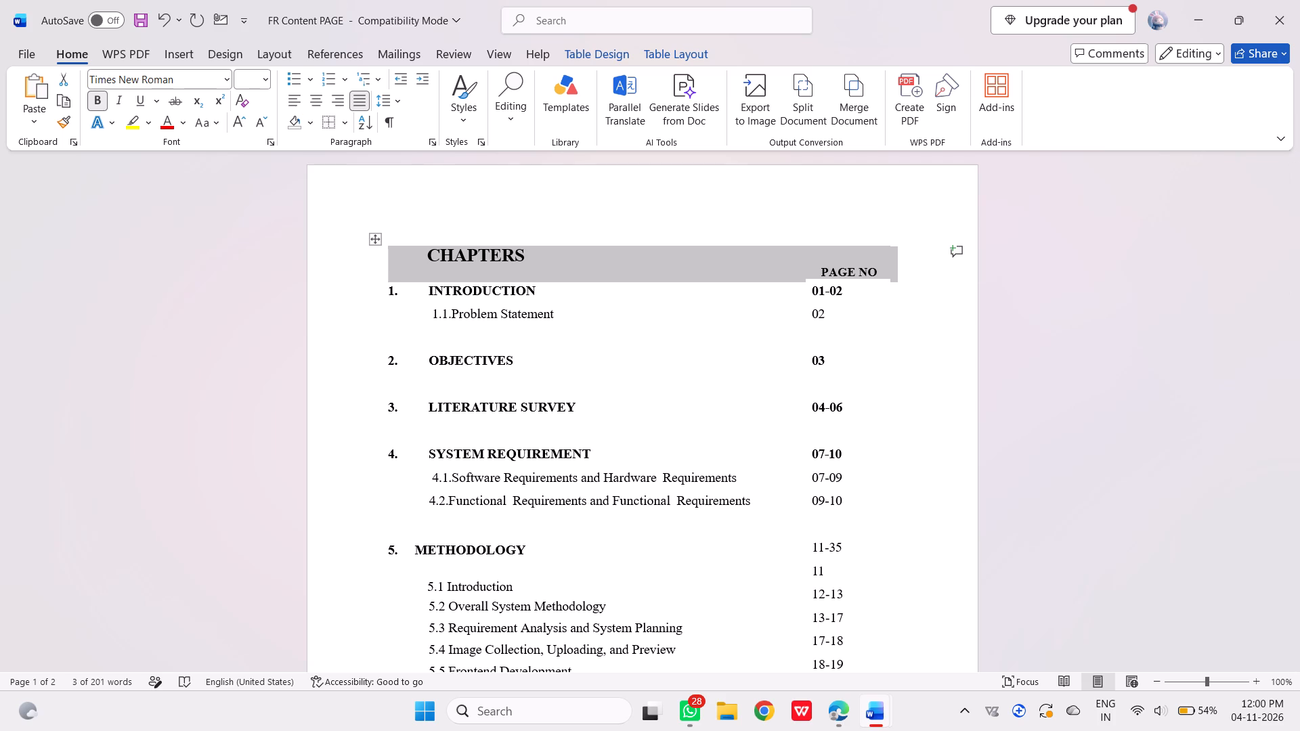
pyautogui.hscroll(1, 633, 403)
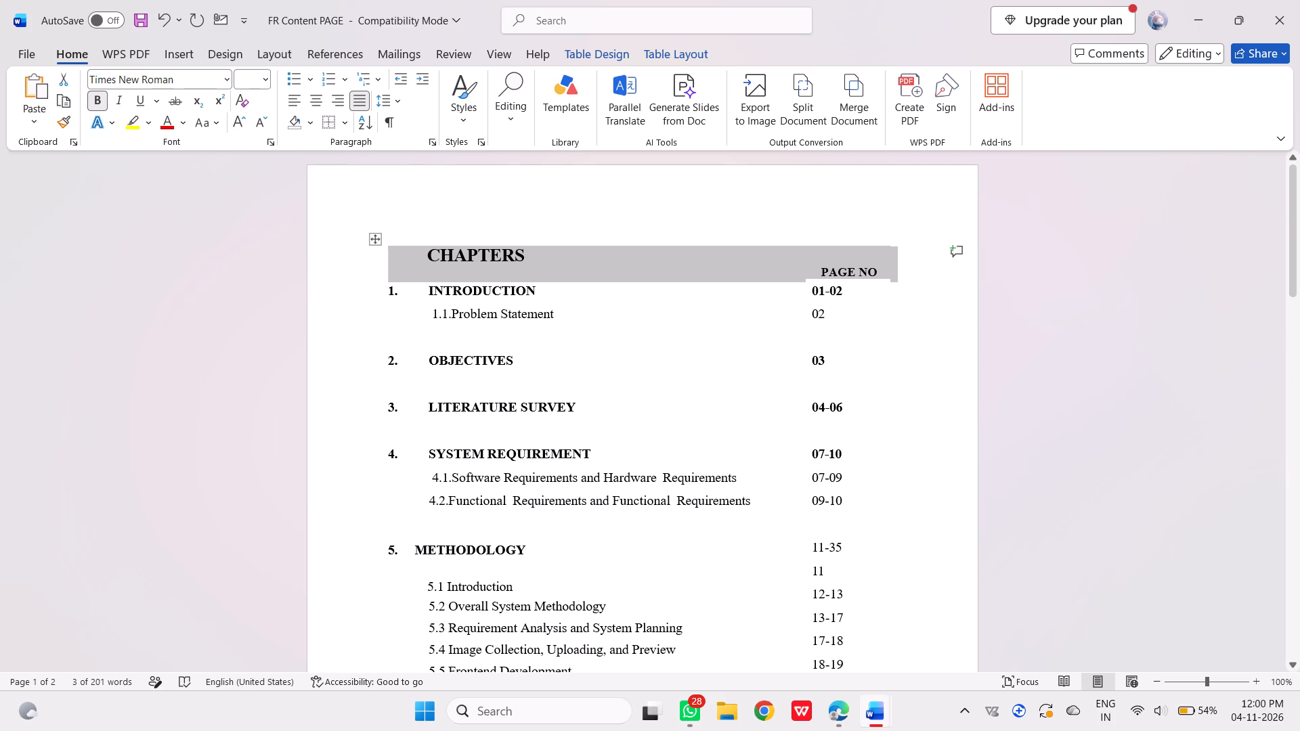
# Undo the No Border formatting applied to the whole contents table.
pyautogui.hotkey('ctrl', 'z')
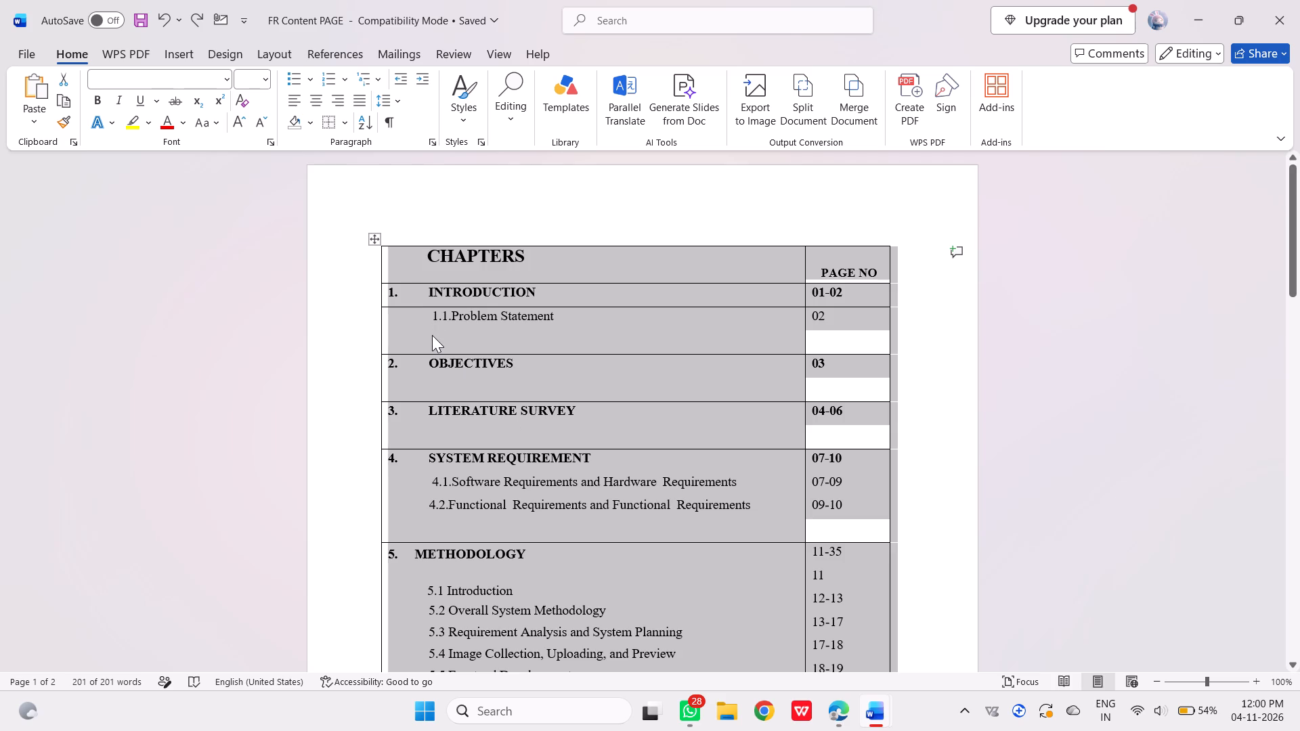
# Delete the blank lines below Problem Statement, OBJECTIVES, LITERATURE SURVEY and entry 4.2 in the chapters column, keeping the heading text intact.
pyautogui.click(432, 335)
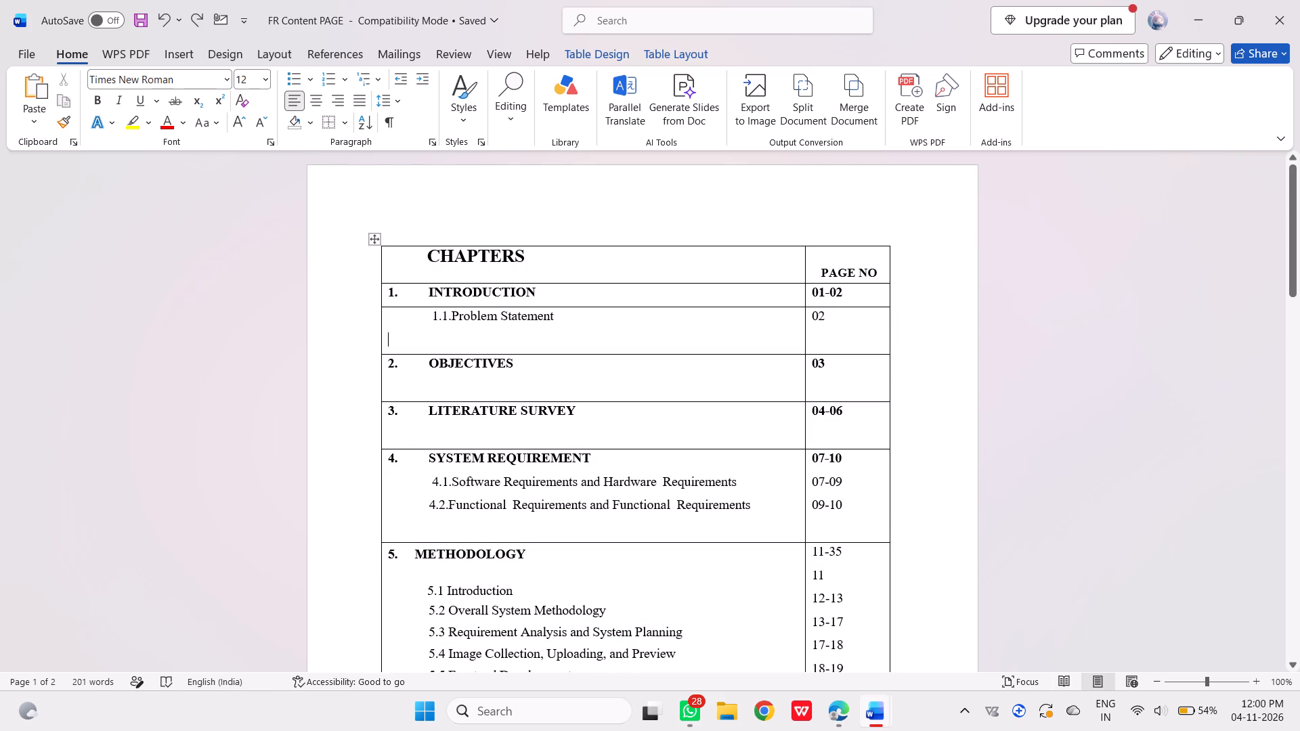
pyautogui.press('BackSpace')
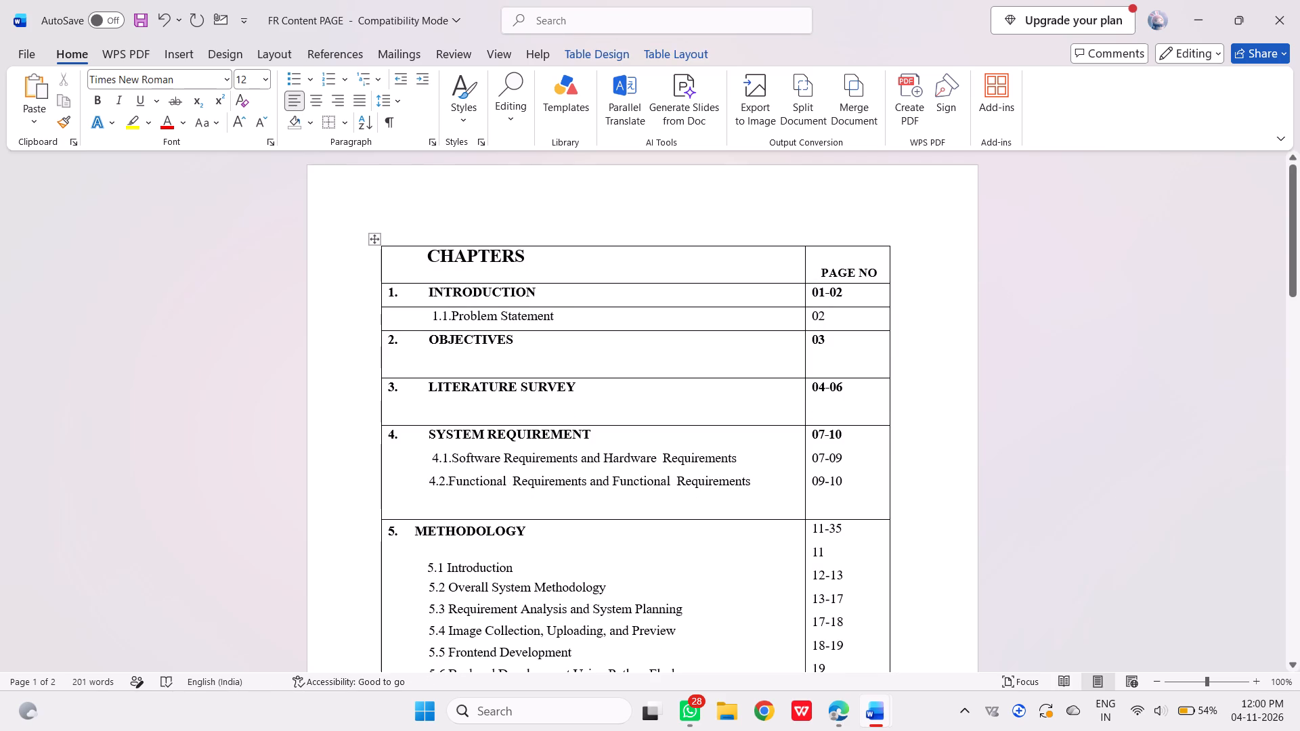
pyautogui.click(425, 367)
pyautogui.press('BackSpace')
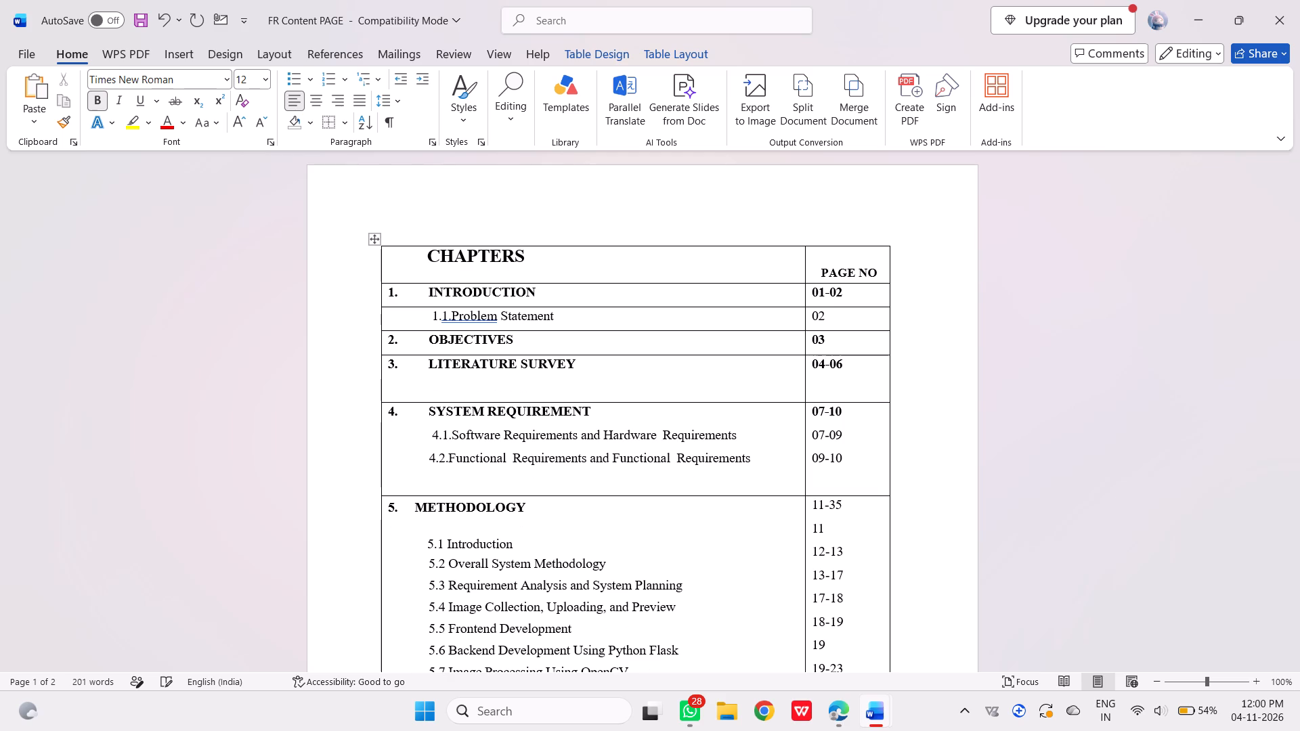
pyautogui.click(427, 380)
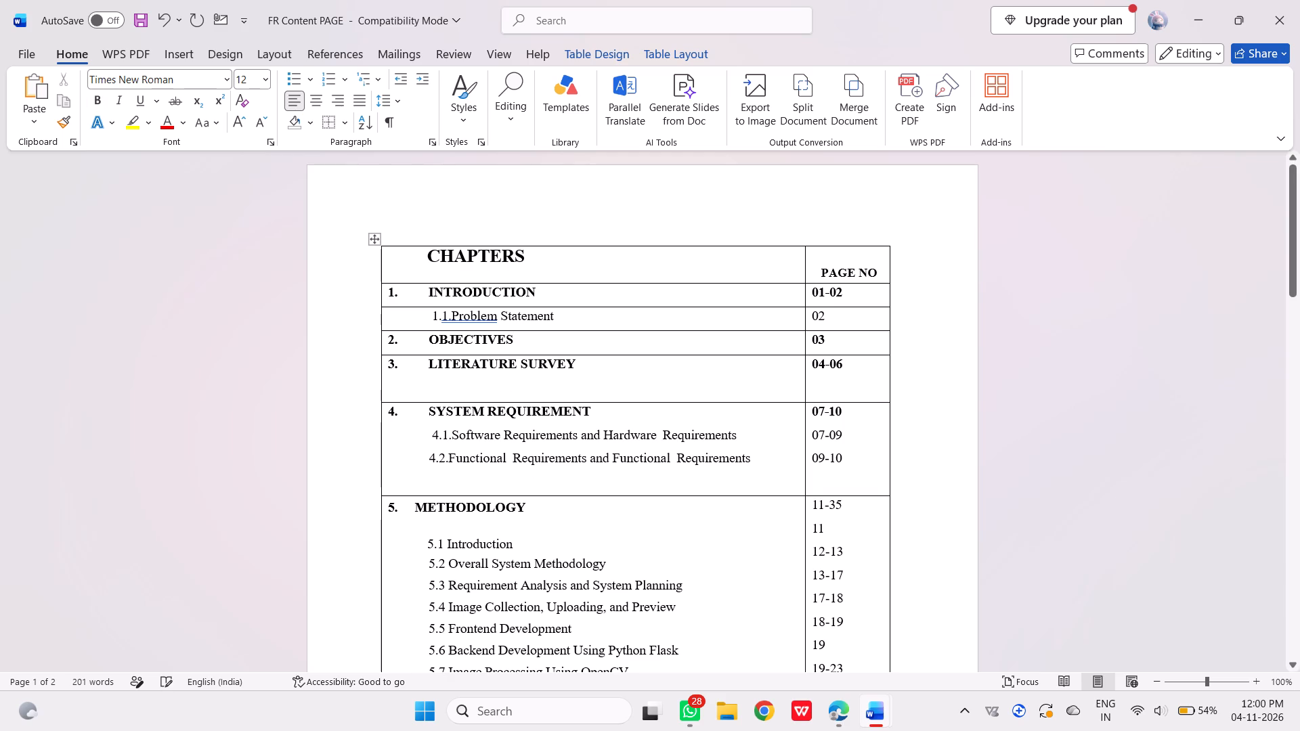
pyautogui.press('BackSpace')
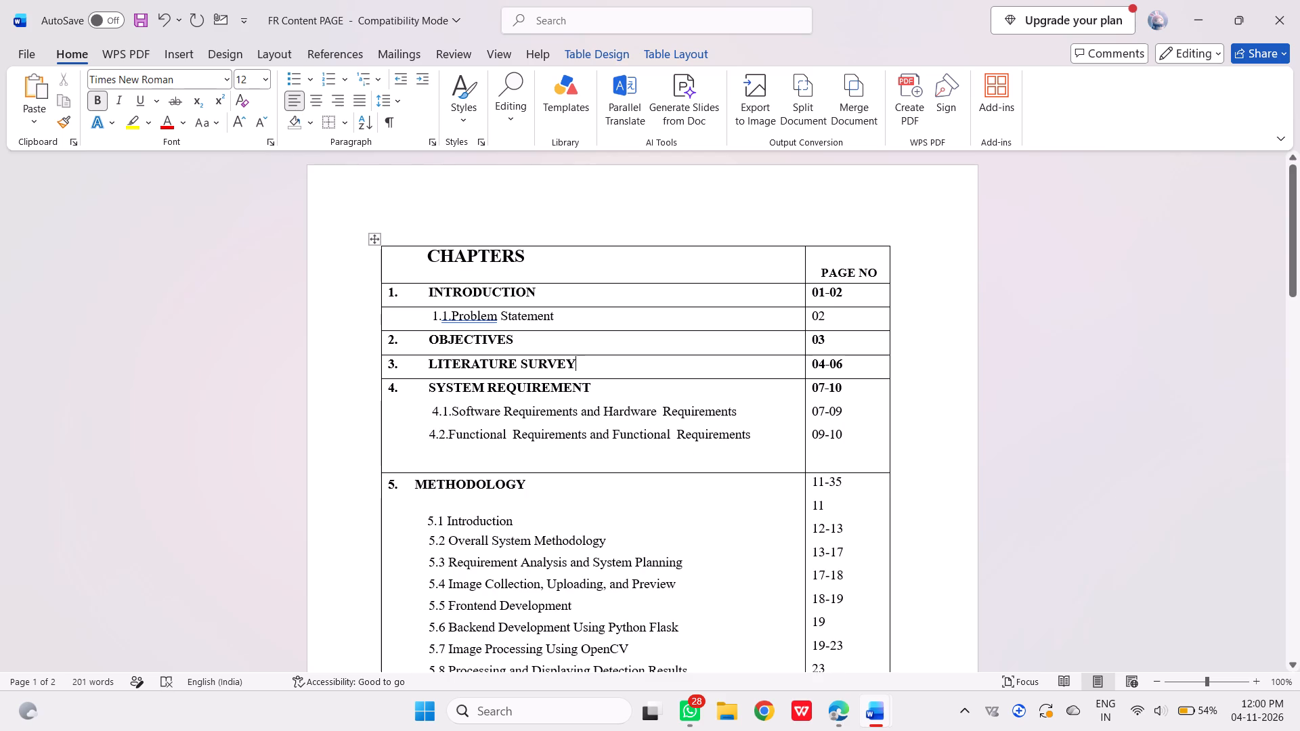
pyautogui.press('BackSpace')
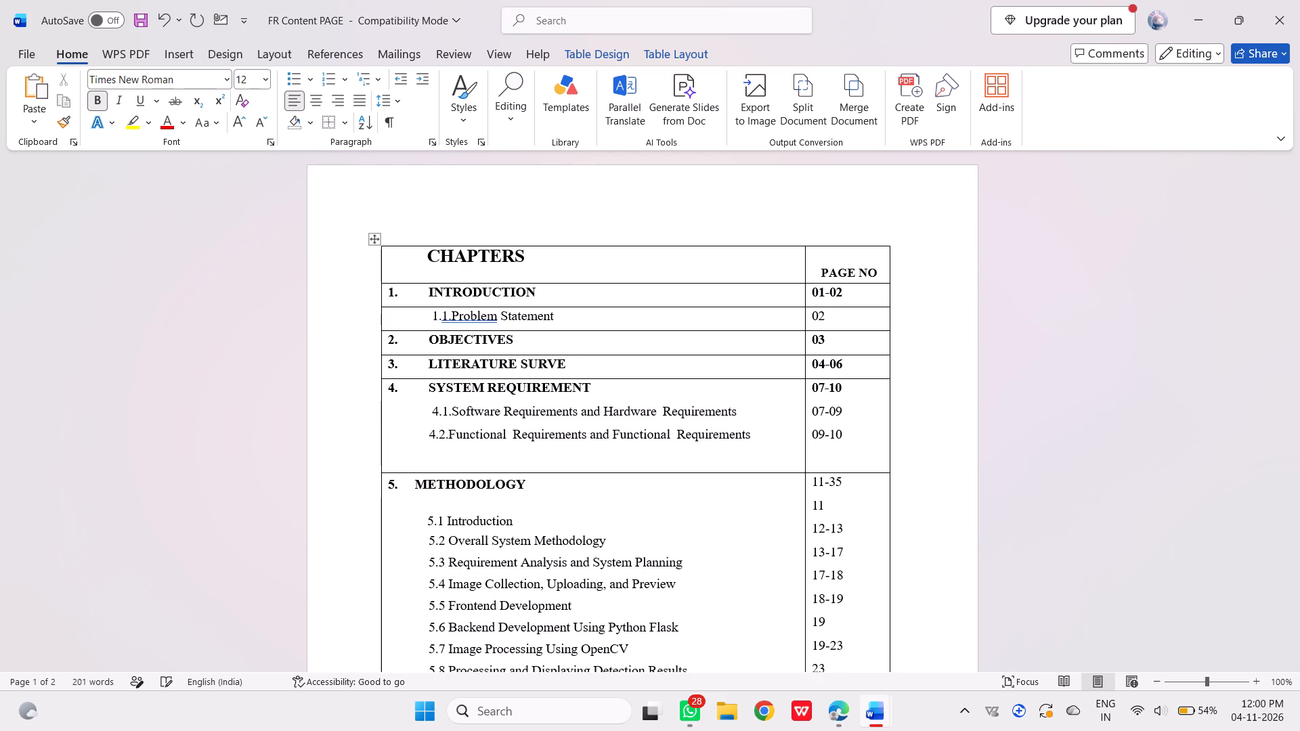
pyautogui.hotkey('ctrl', 'z')
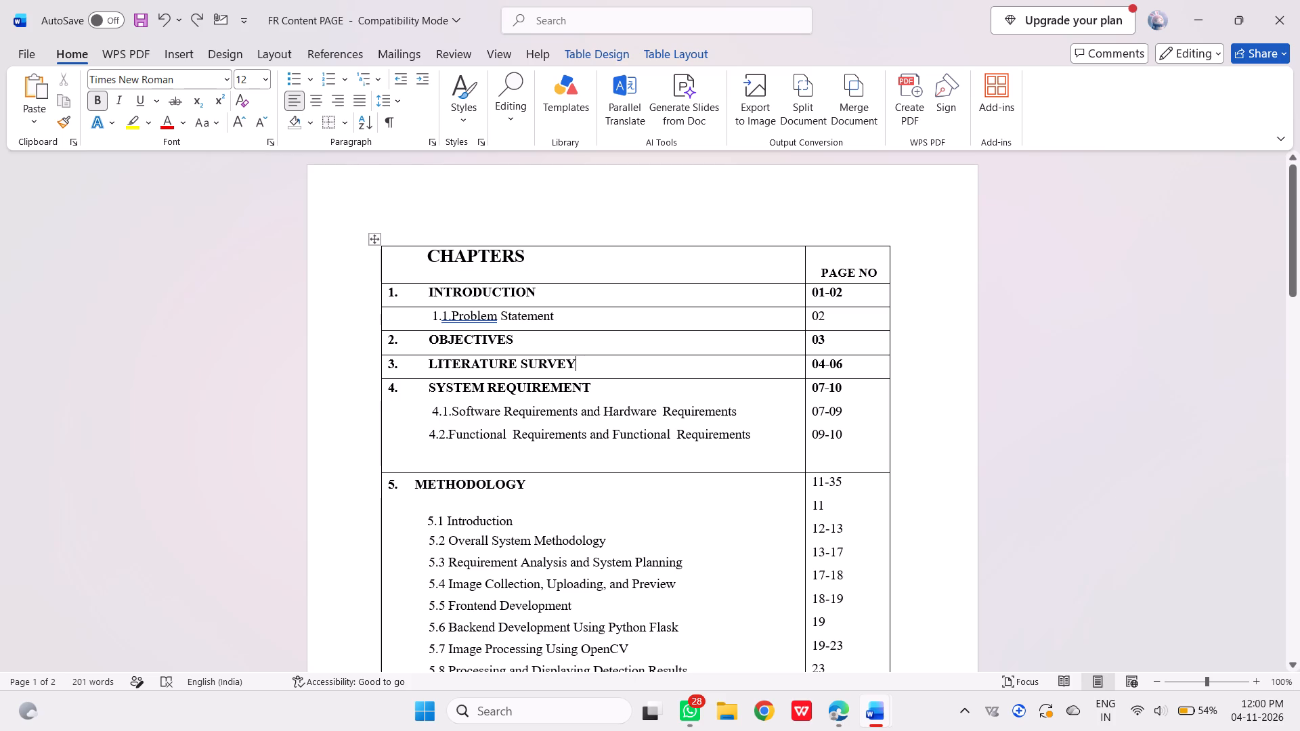
pyautogui.click(422, 453)
pyautogui.press('BackSpace')
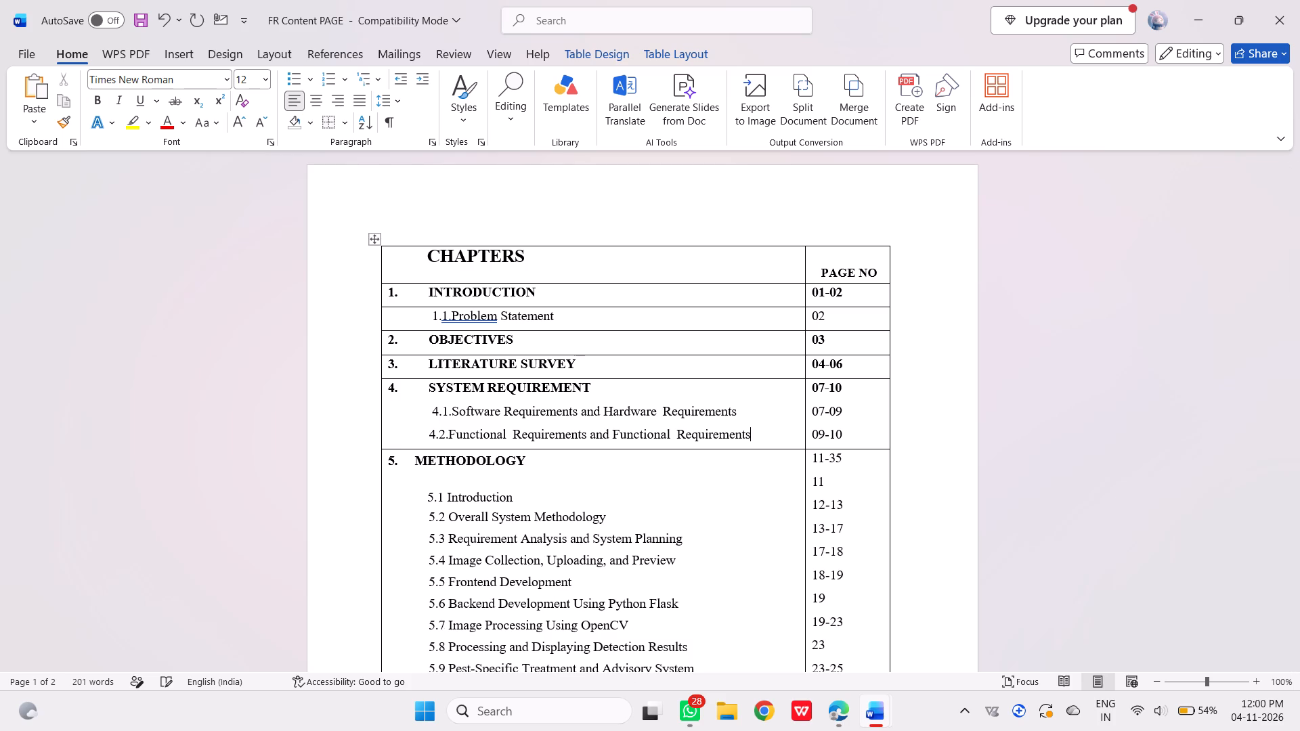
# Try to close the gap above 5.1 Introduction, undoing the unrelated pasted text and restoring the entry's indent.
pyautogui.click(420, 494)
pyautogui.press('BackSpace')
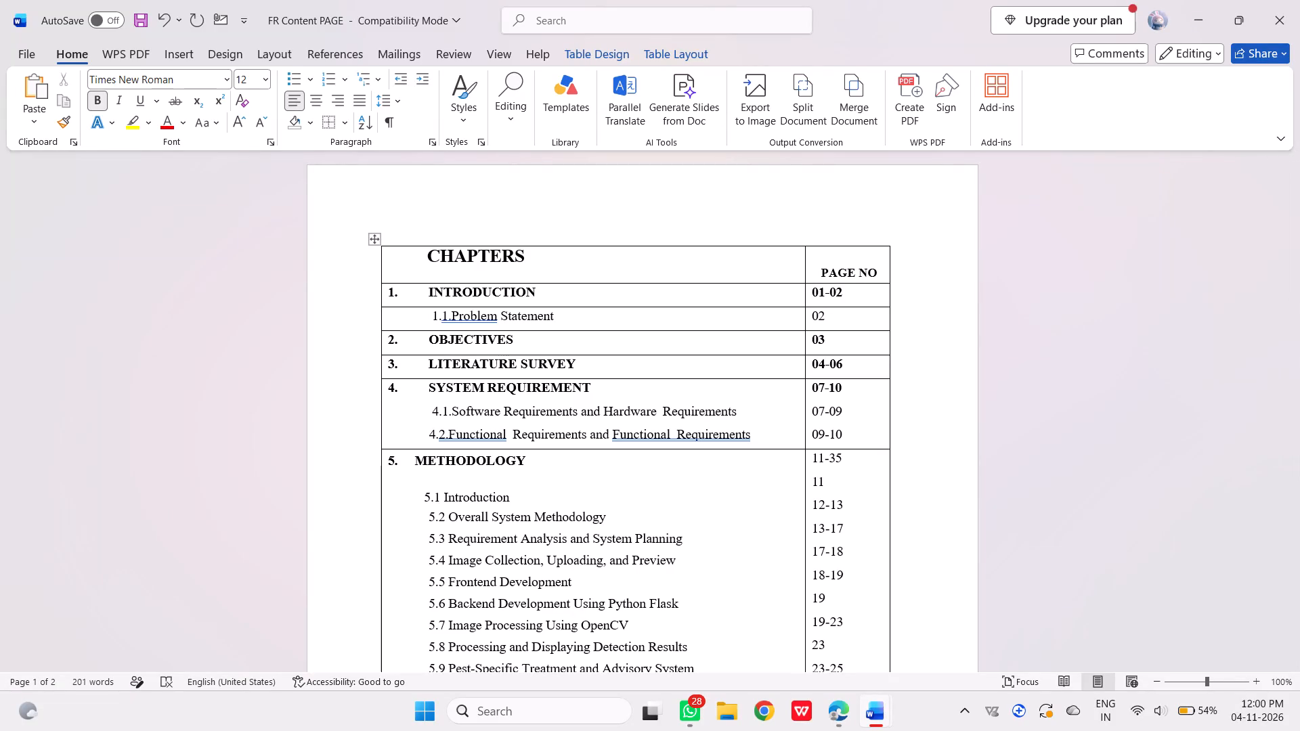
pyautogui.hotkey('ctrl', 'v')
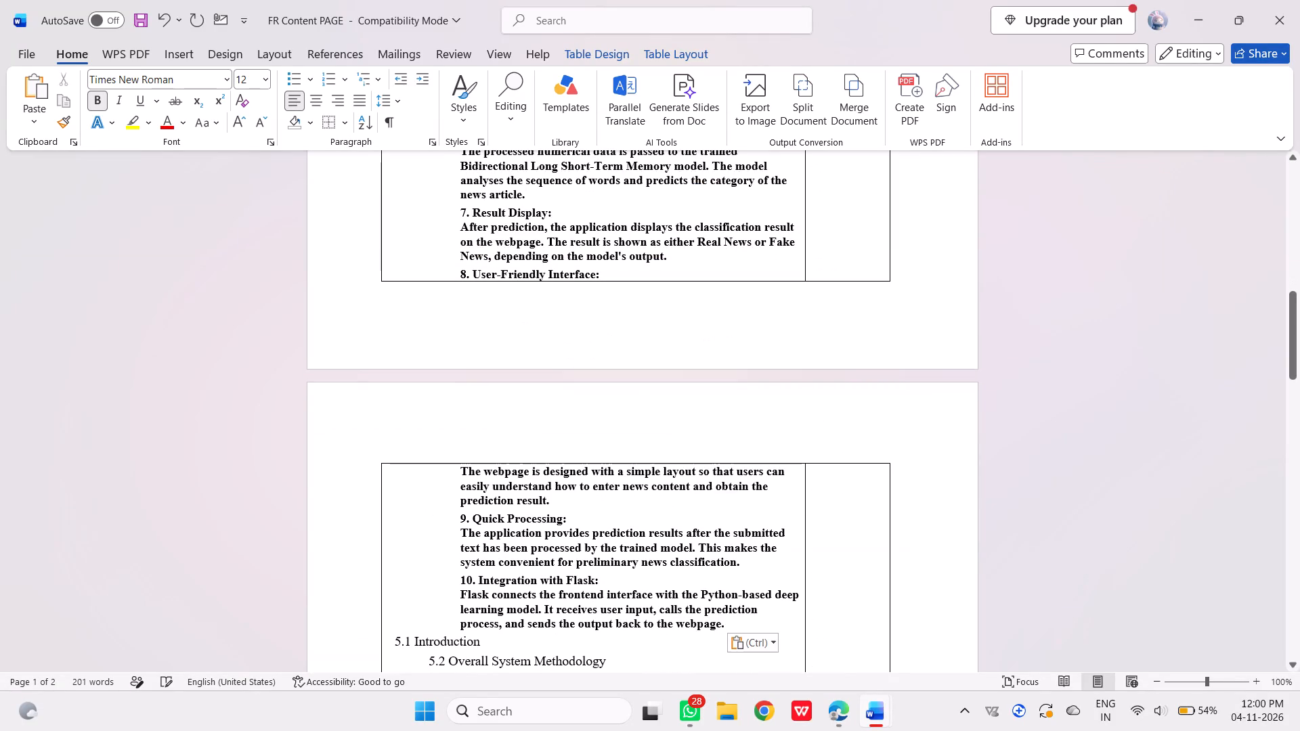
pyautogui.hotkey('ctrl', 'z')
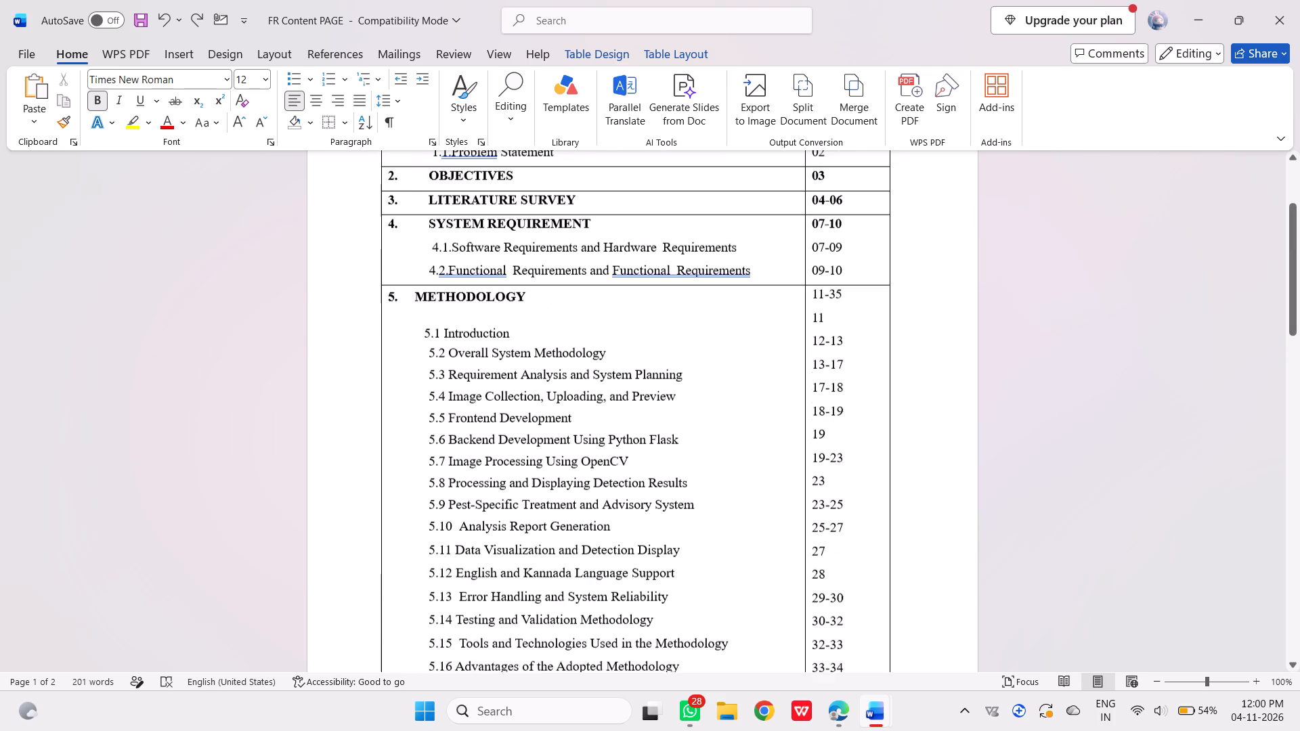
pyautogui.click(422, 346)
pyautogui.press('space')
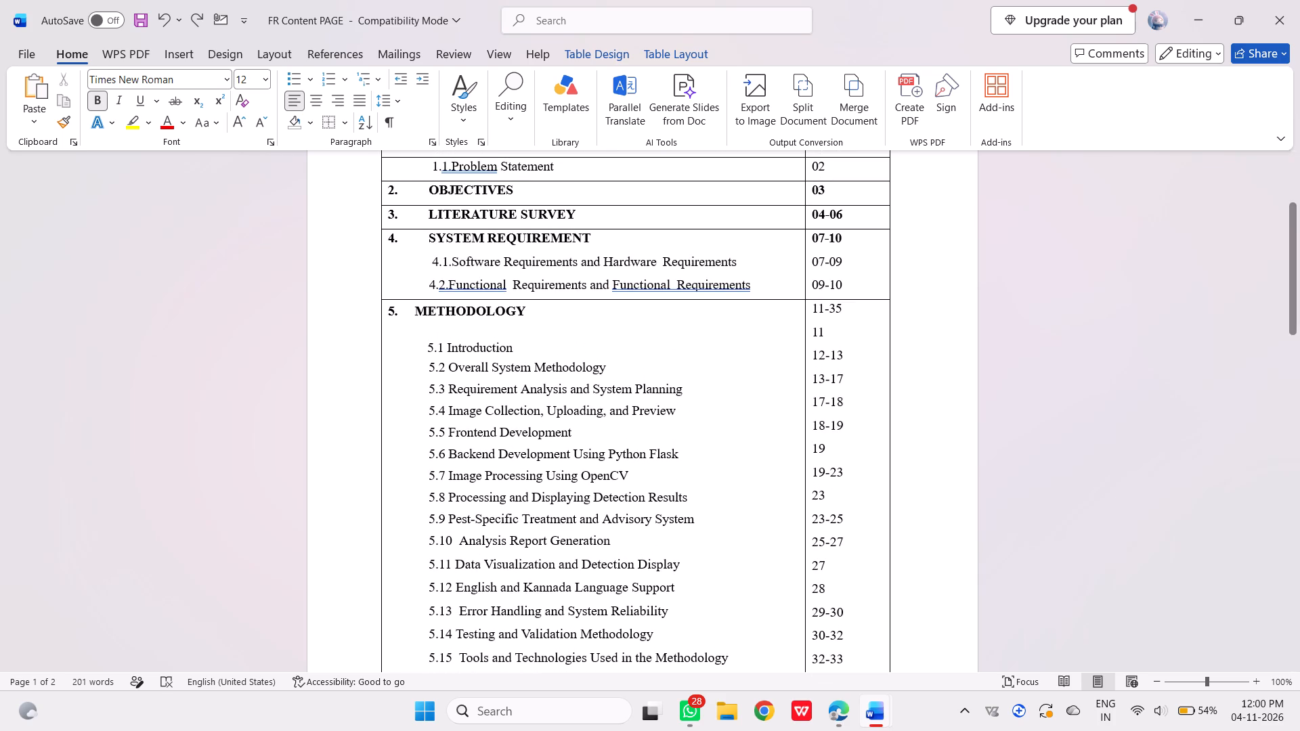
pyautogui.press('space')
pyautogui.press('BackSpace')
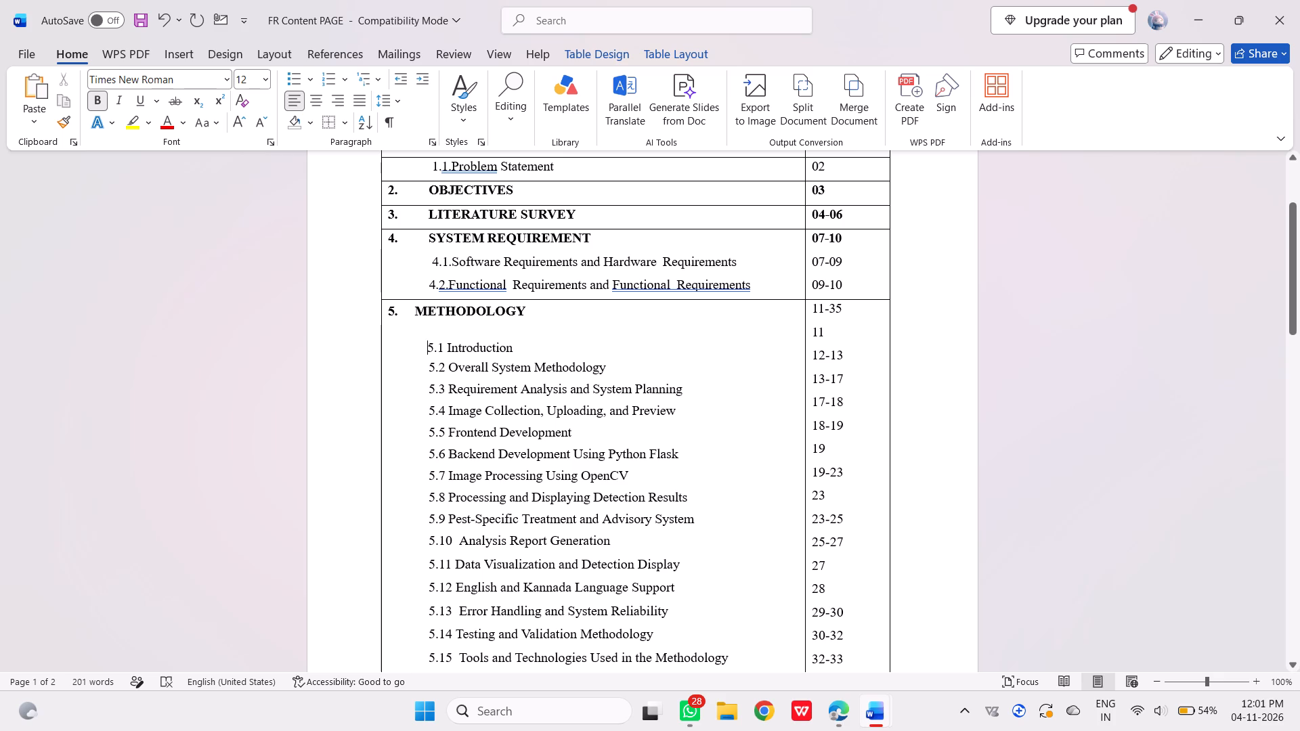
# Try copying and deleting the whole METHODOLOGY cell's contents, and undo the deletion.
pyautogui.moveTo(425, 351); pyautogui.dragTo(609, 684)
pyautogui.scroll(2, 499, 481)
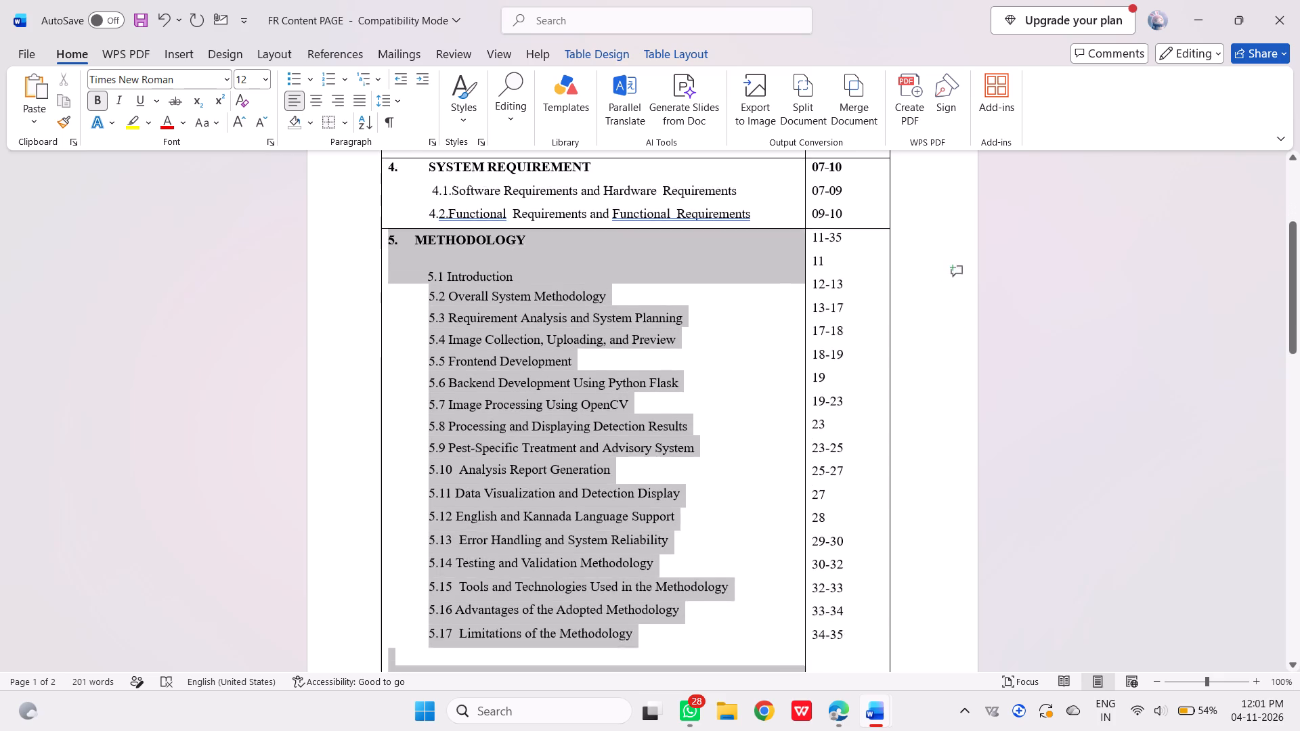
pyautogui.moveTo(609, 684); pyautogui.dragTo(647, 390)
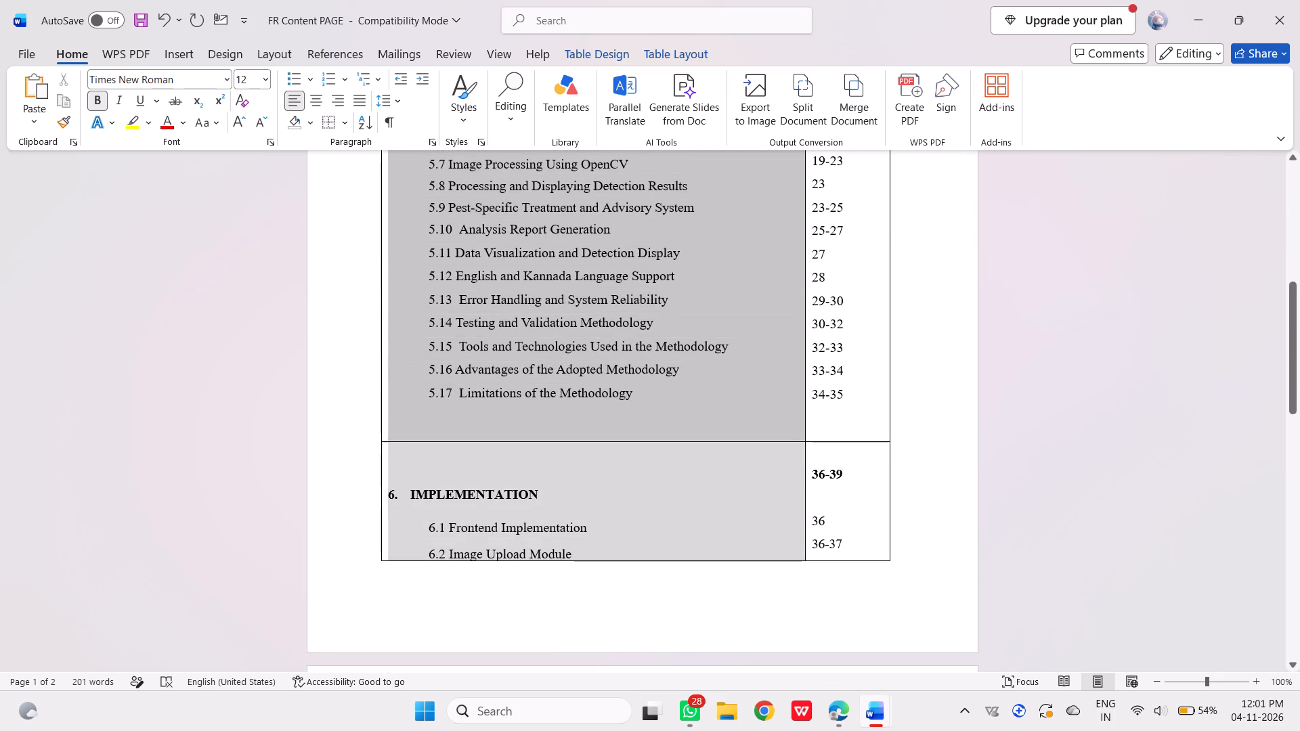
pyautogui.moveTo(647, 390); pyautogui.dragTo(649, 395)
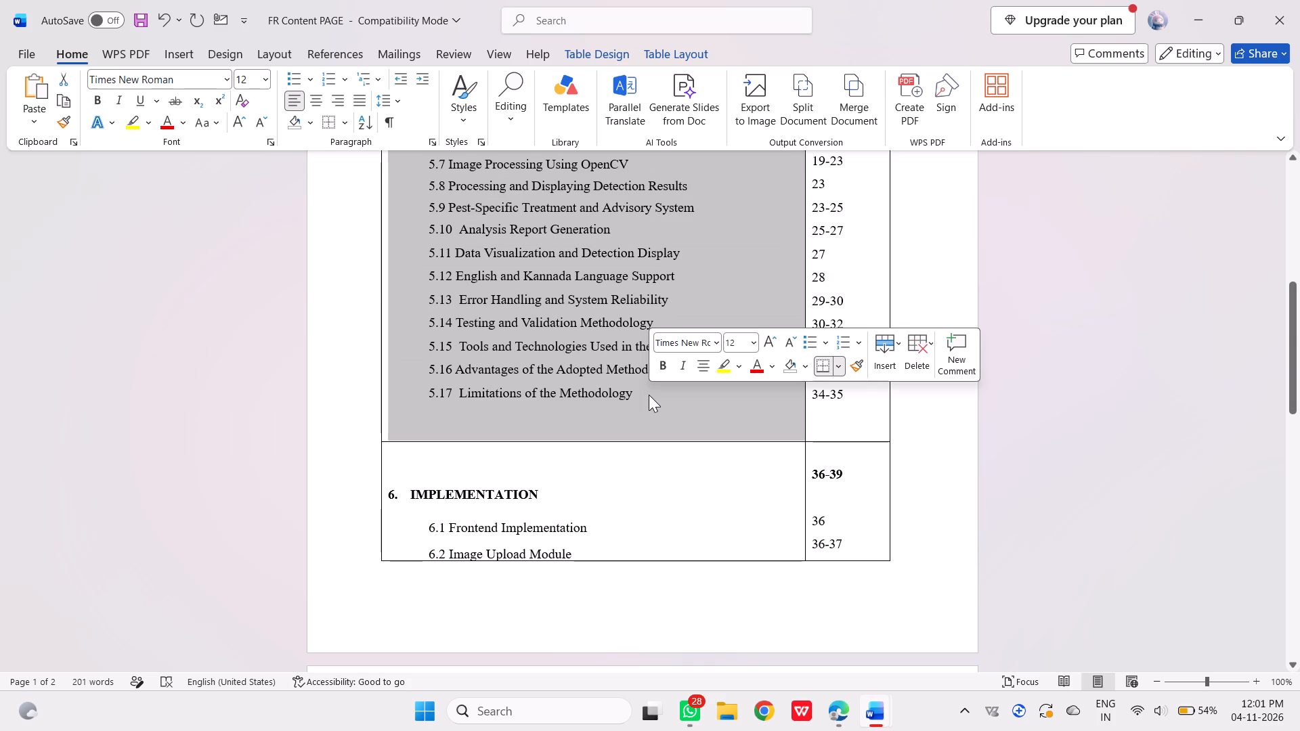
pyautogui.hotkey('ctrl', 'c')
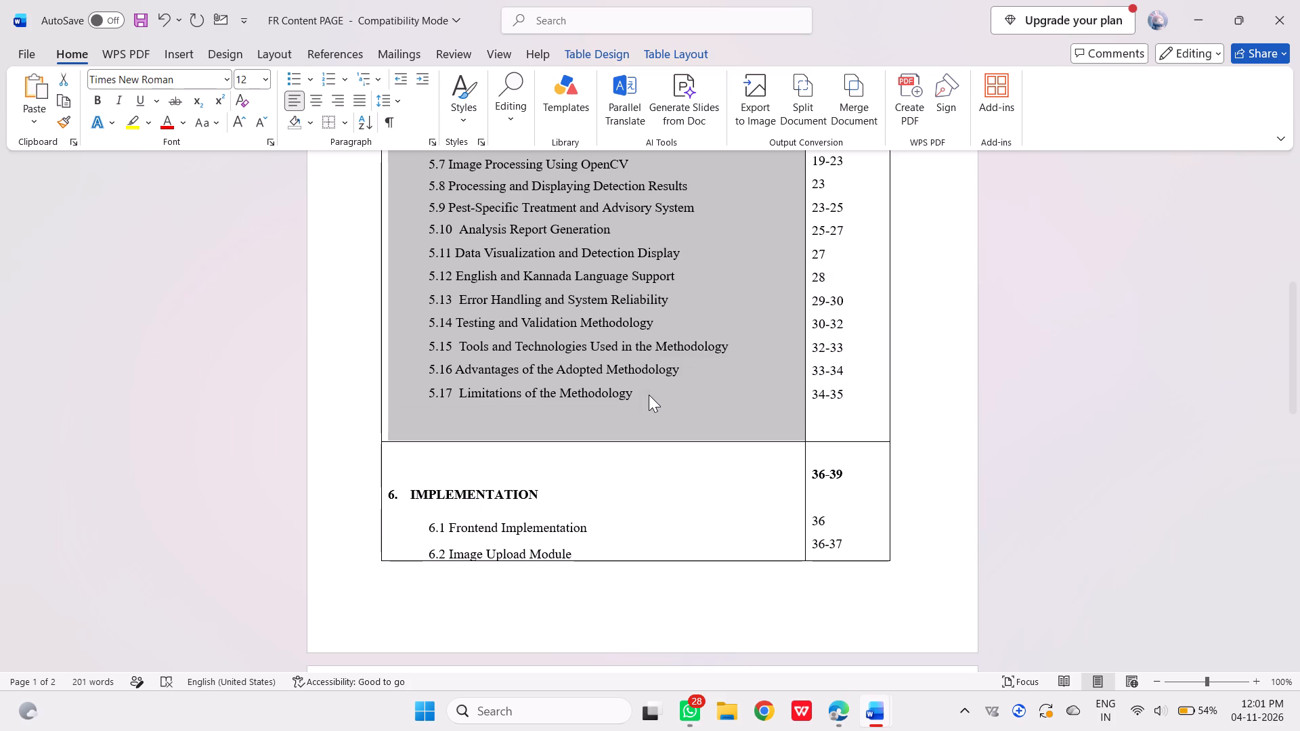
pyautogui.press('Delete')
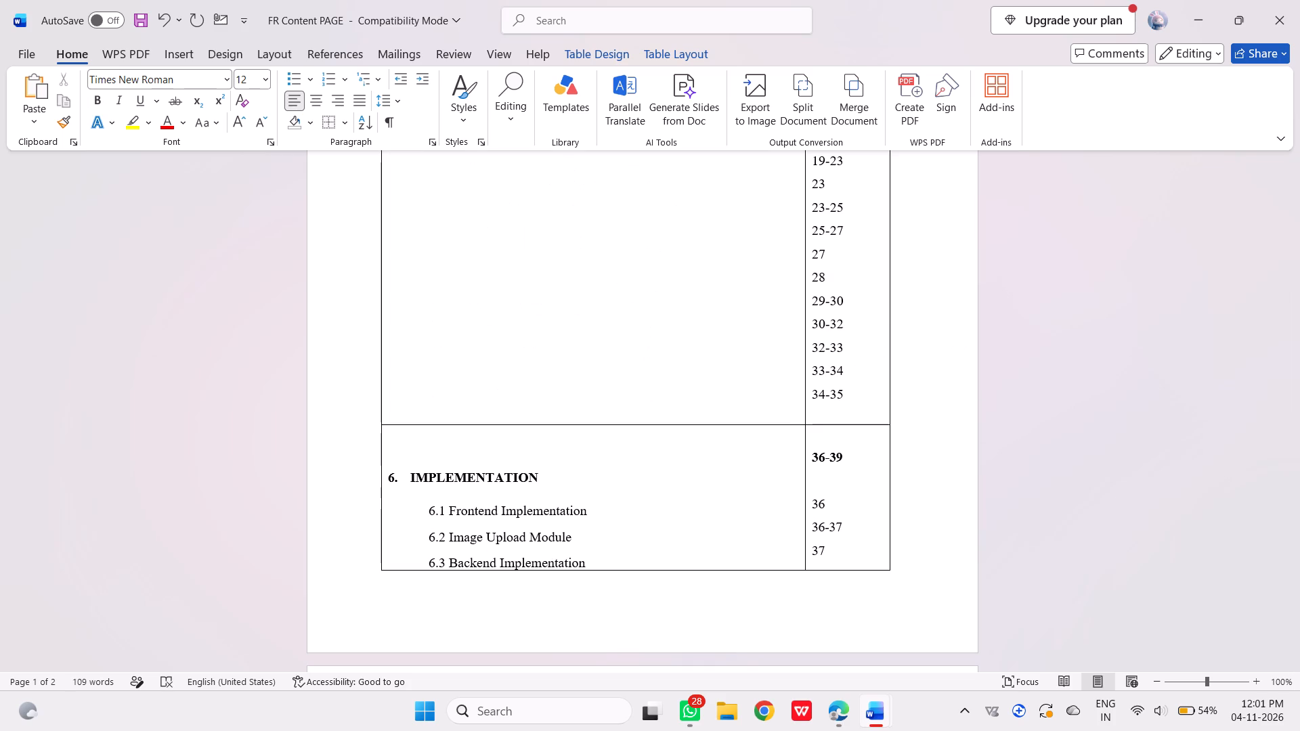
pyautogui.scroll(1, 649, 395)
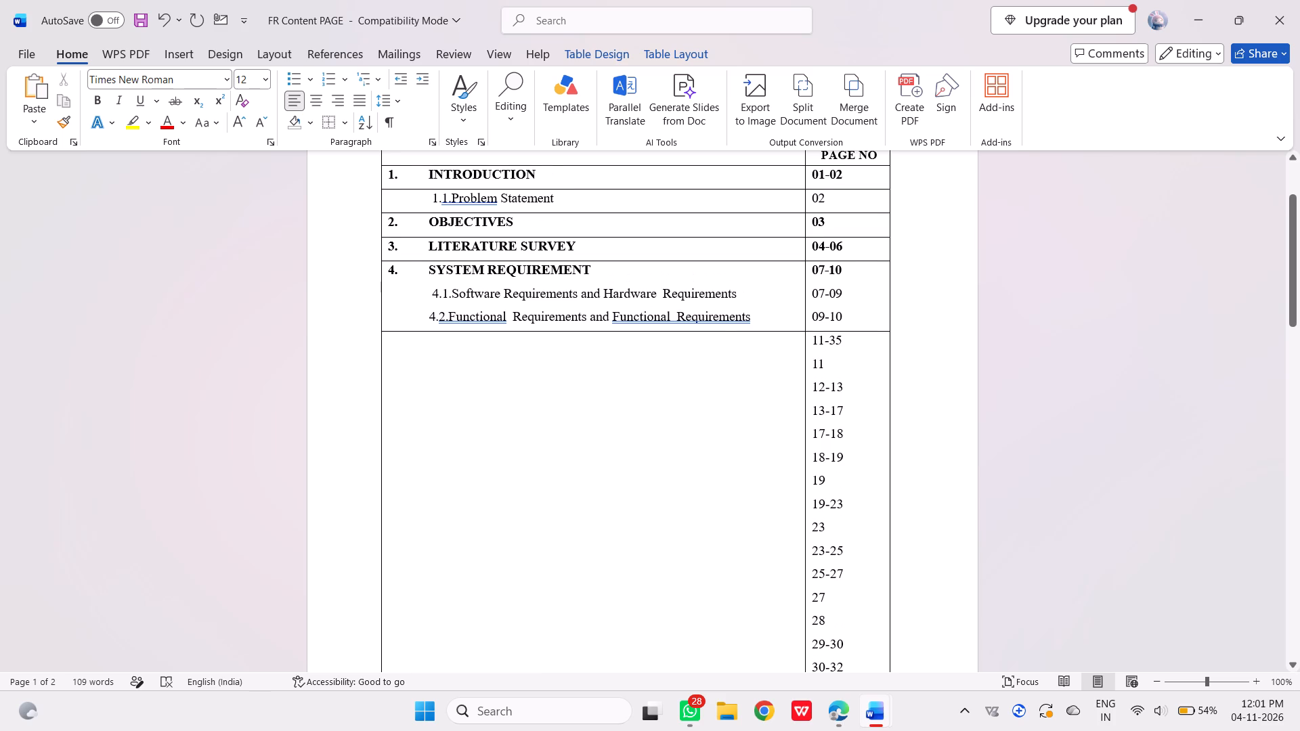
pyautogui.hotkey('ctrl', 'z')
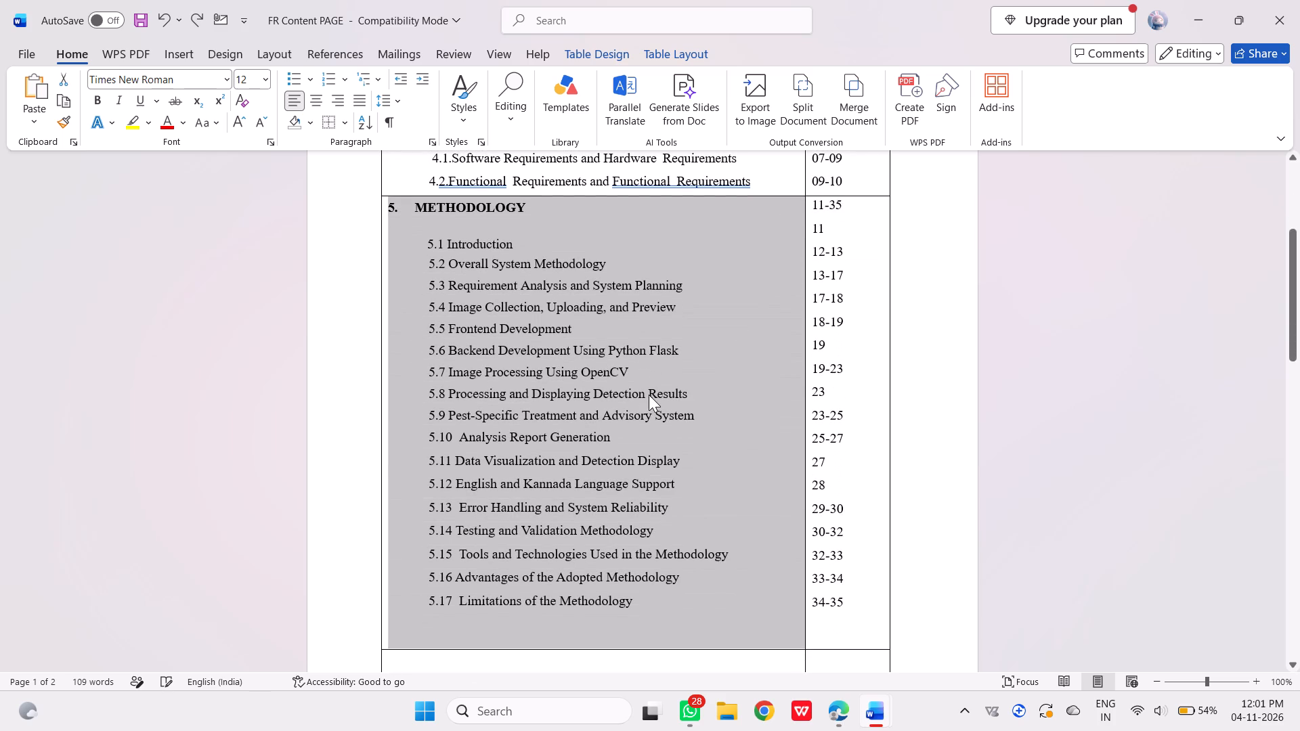
# Copy only the subheadings from 5.1 Introduction to 5.17 Limitations of the Methodology and delete them from the cell.
pyautogui.click(573, 231)
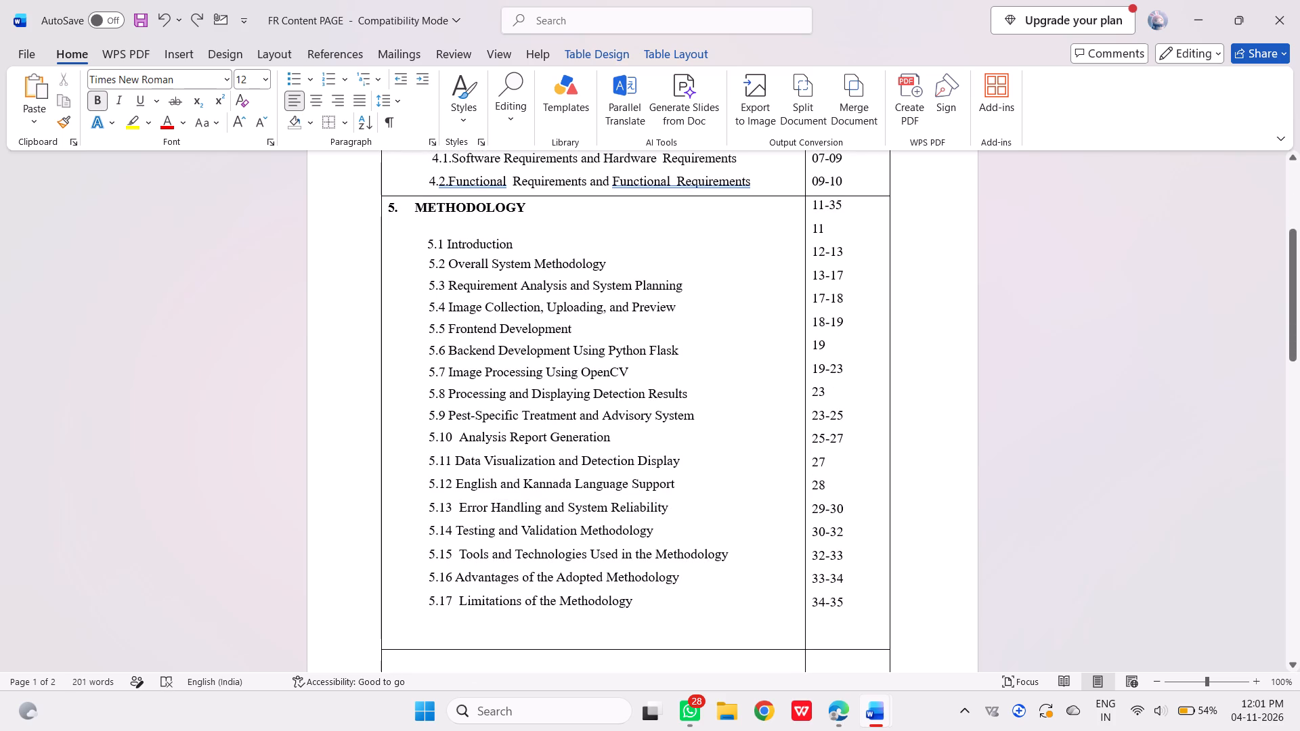
pyautogui.moveTo(426, 241); pyautogui.dragTo(567, 474)
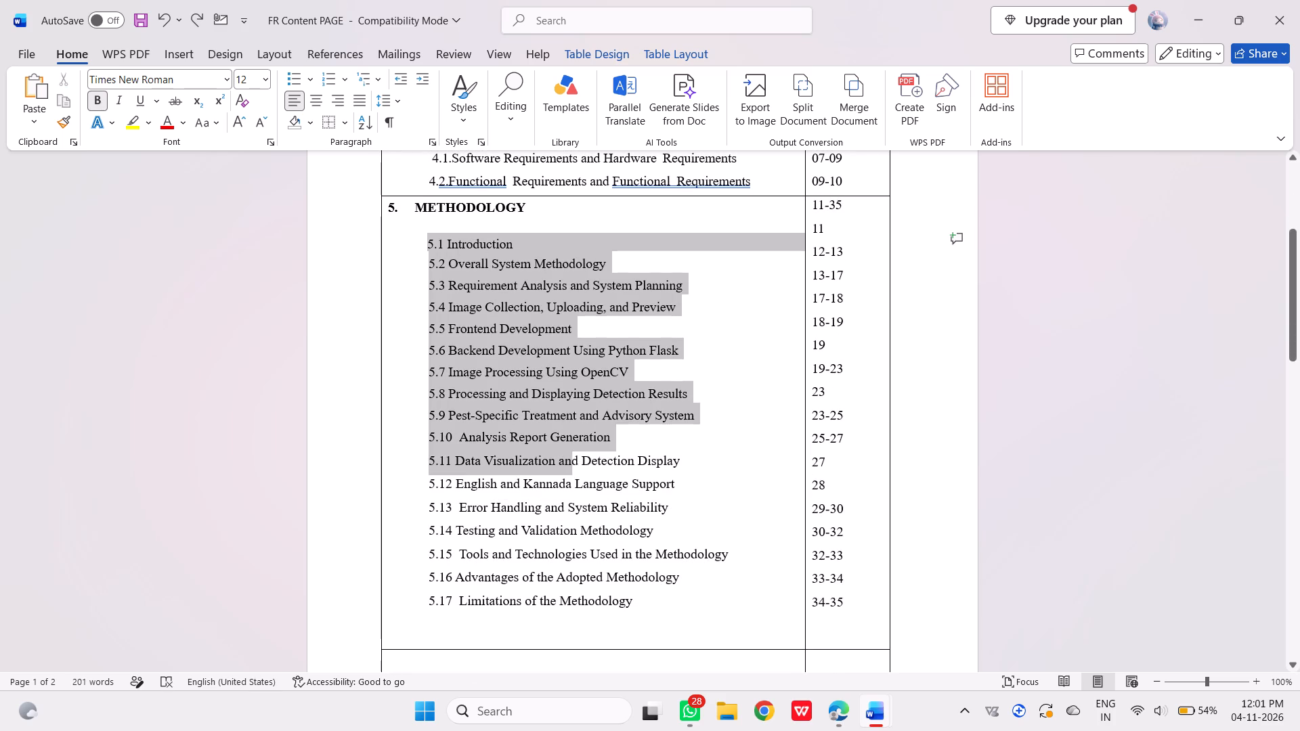
pyautogui.moveTo(567, 474); pyautogui.dragTo(628, 600)
pyautogui.scroll(1, 613, 581)
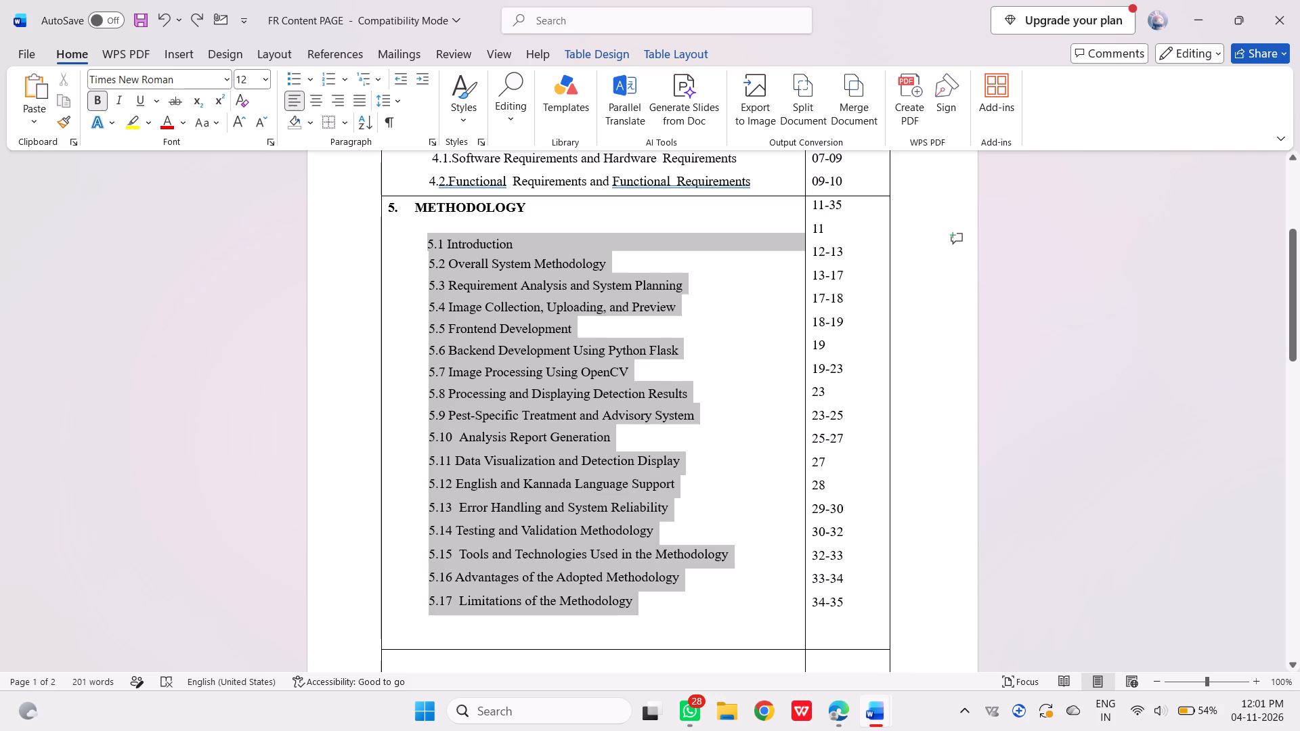
pyautogui.moveTo(628, 600); pyautogui.dragTo(635, 605)
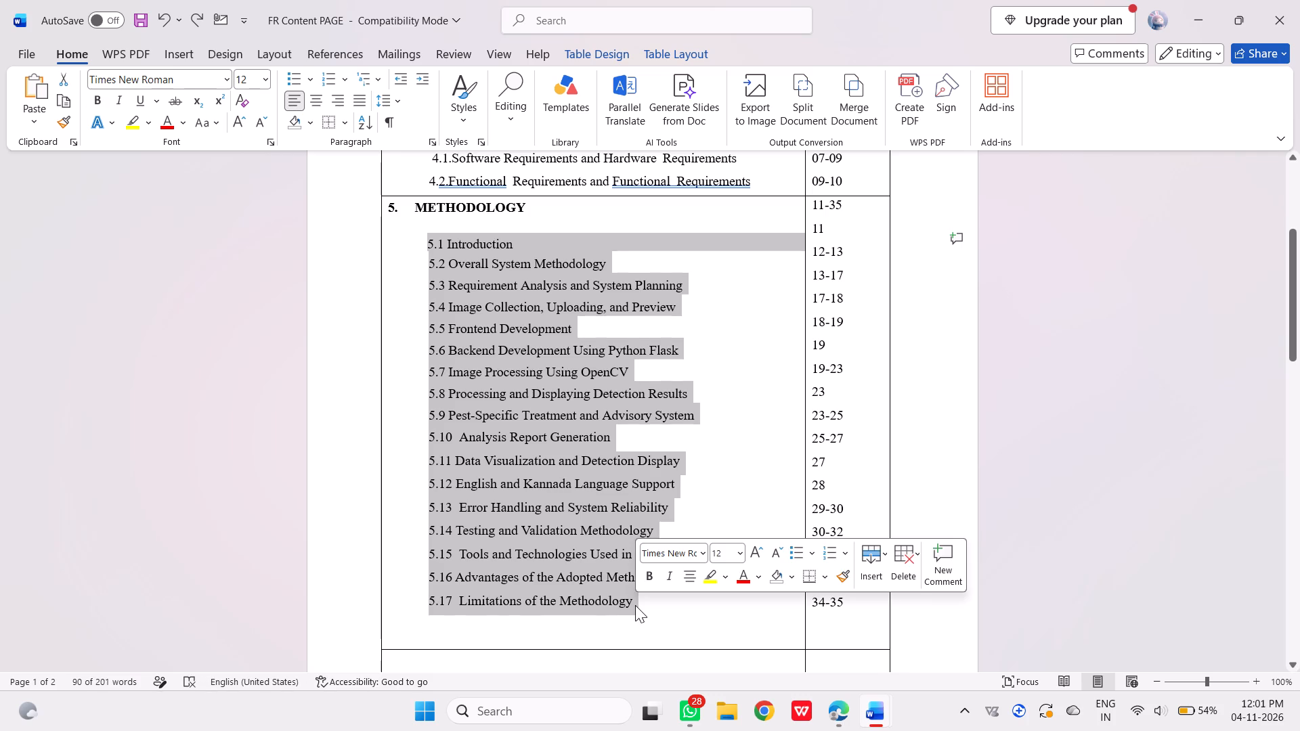
pyautogui.hotkey('ctrl', 'c')
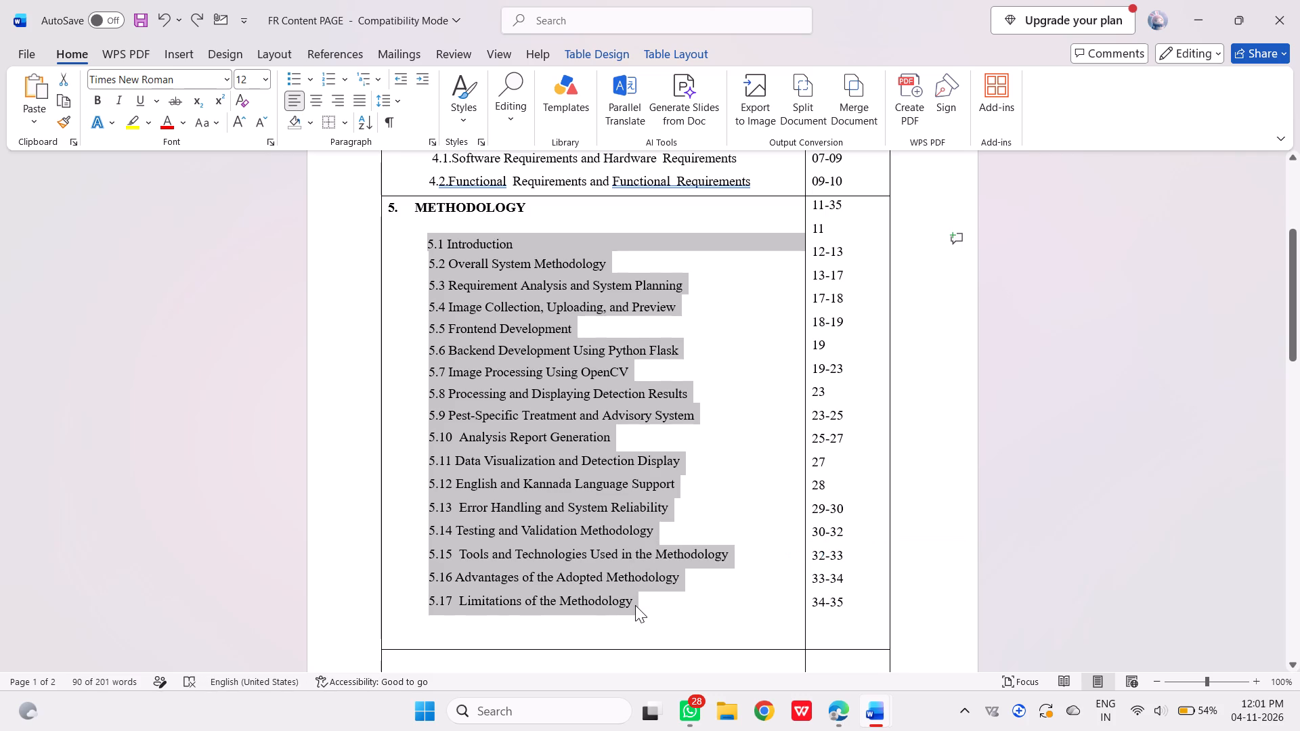
pyautogui.press('Delete')
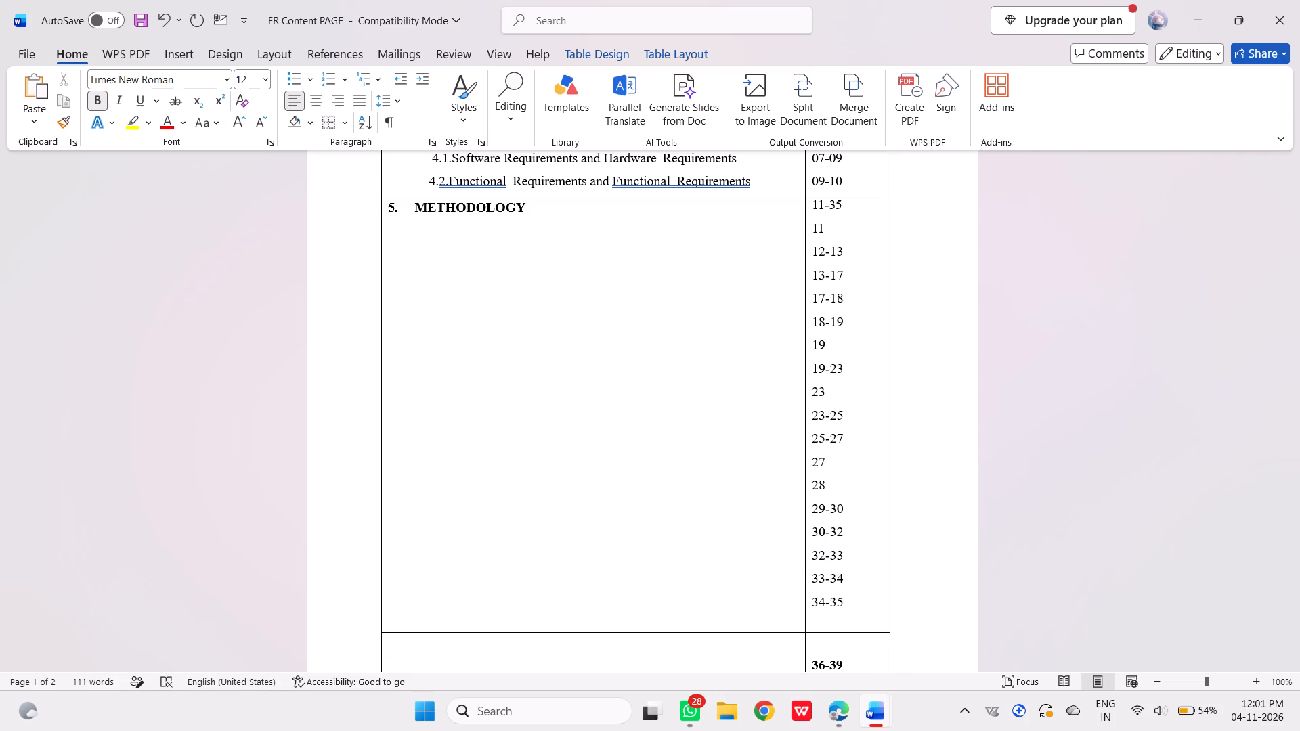
# Paste the copied 5.1 to 5.17 subheadings on a new line directly below the METHODOLOGY heading.
pyautogui.click(532, 204)
pyautogui.press('Return')
pyautogui.press('space')
pyautogui.press('space')
pyautogui.press('space')
pyautogui.press('space')
pyautogui.press('space')
pyautogui.press('space')
pyautogui.press('space')
pyautogui.press('space')
pyautogui.hotkey('ctrl', 'v')
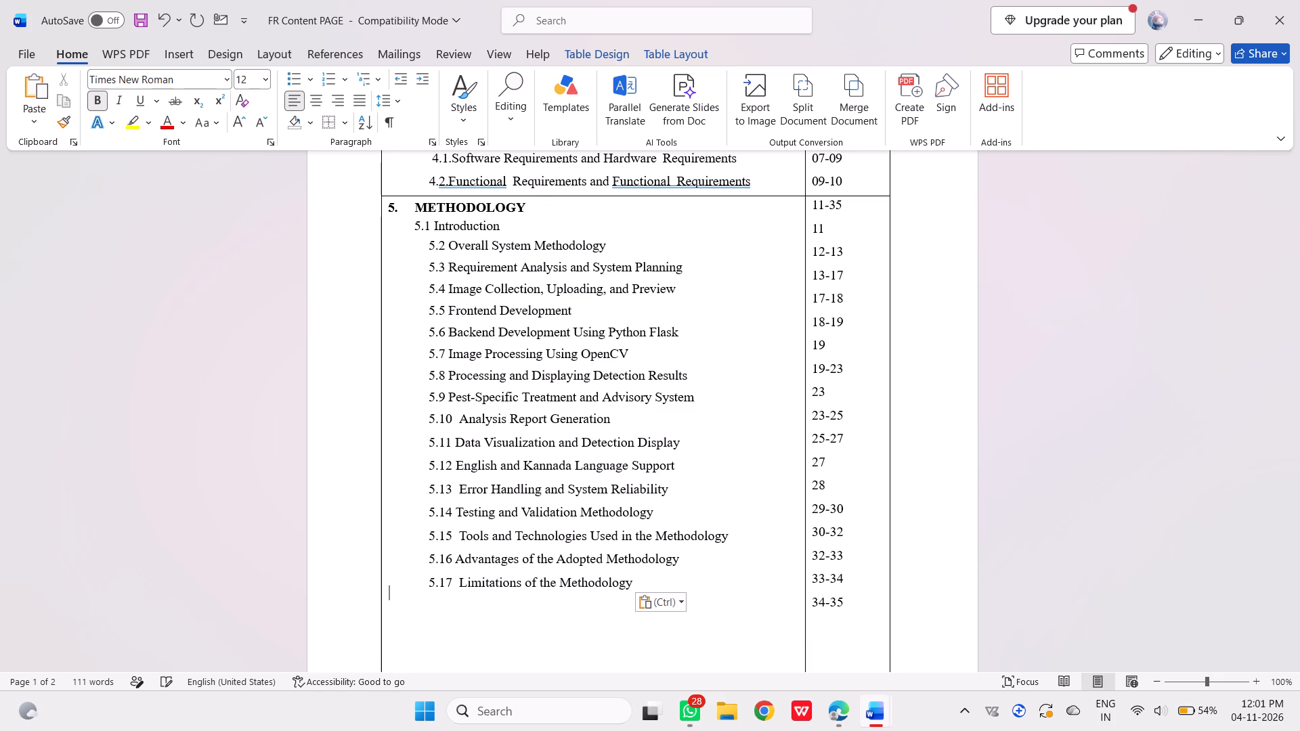
# Indent 5.1 Introduction with spaces so it lines up with the subheadings below it.
pyautogui.click(414, 223)
pyautogui.press('space')
pyautogui.press('space')
pyautogui.press('space')
pyautogui.press('space')
pyautogui.press('space')
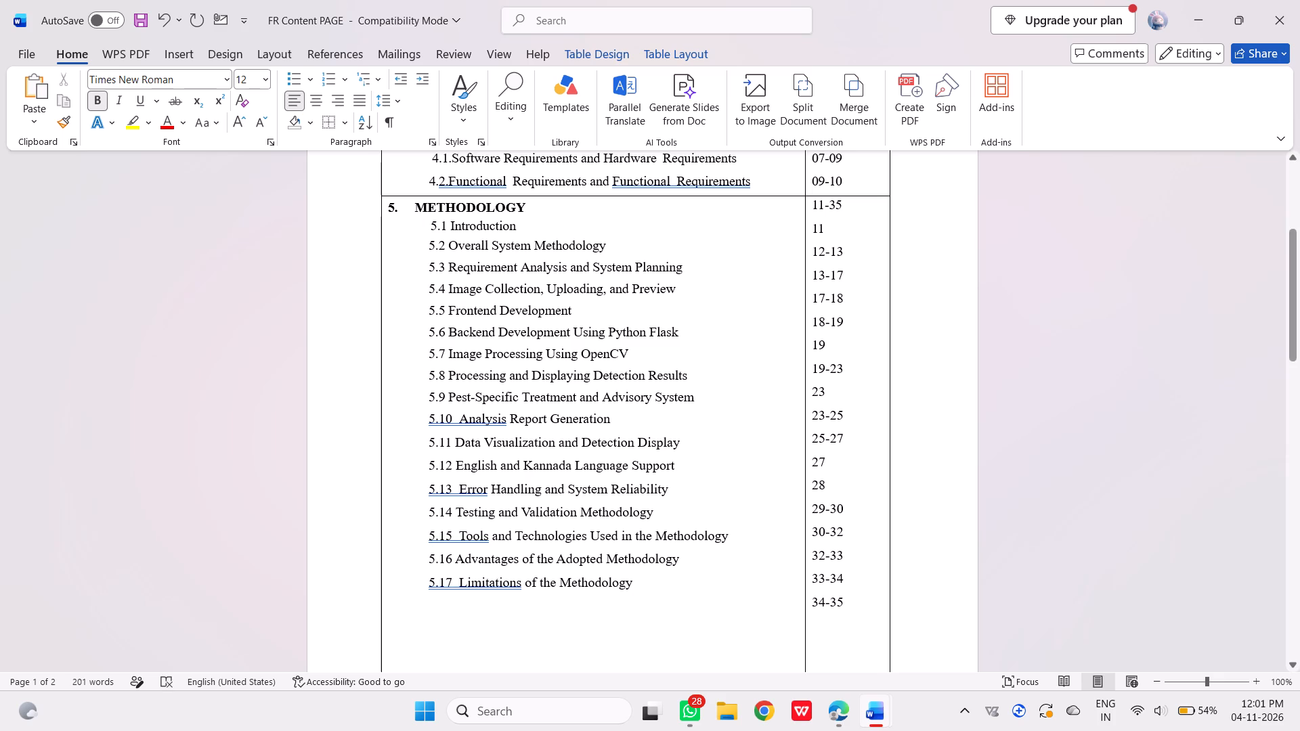
# Delete the empty lines below 5.17 Limitations of the Methodology, undoing any deletion that cuts into the subheading itself.
pyautogui.scroll(-1, 546, 498)
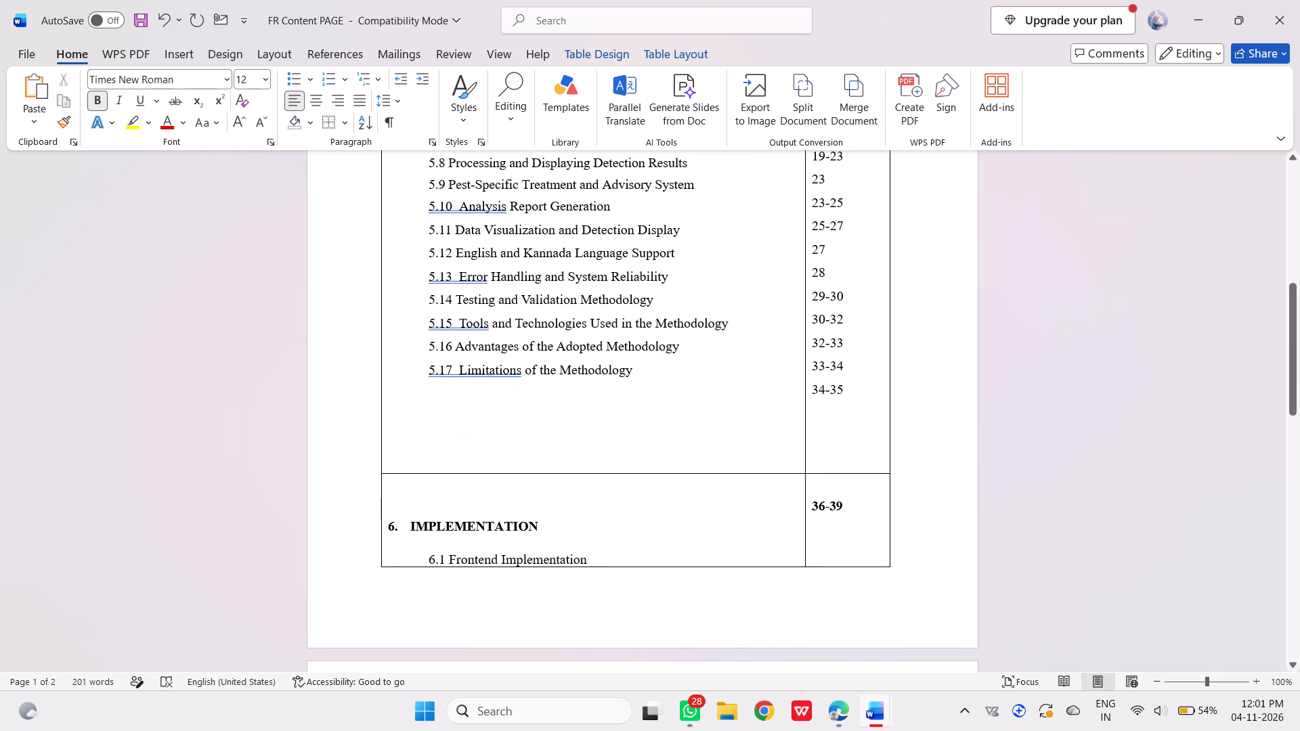
pyautogui.click(435, 438)
pyautogui.click(412, 450)
pyautogui.press('BackSpace')
pyautogui.press('BackSpace')
pyautogui.press('BackSpace')
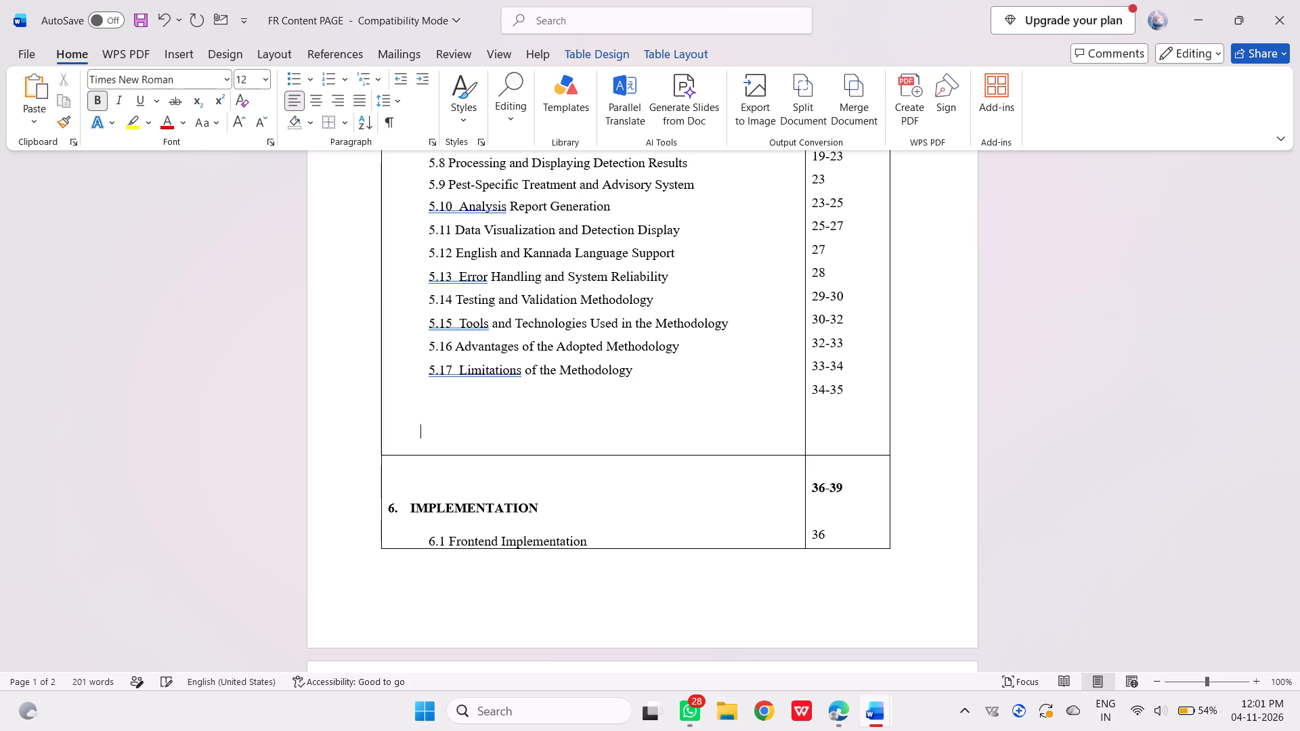
pyautogui.press('BackSpace')
pyautogui.press('BackSpace')
pyautogui.press('BackSpace')
pyautogui.press('BackSpace')
pyautogui.press('BackSpace')
pyautogui.press('BackSpace')
pyautogui.press('BackSpace')
pyautogui.press('BackSpace')
pyautogui.press('BackSpace')
pyautogui.press('BackSpace')
pyautogui.press('BackSpace')
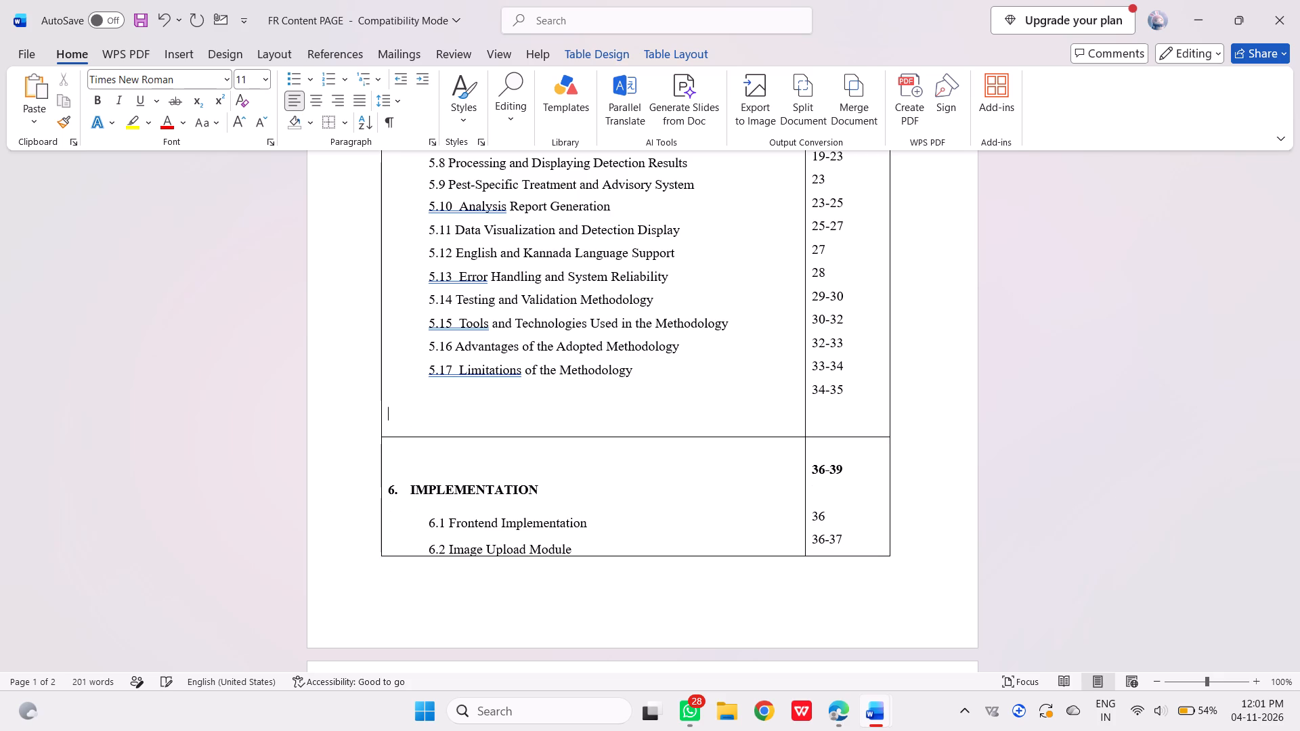
pyautogui.press('BackSpace')
pyautogui.press('BackSpace')
pyautogui.press('BackSpace')
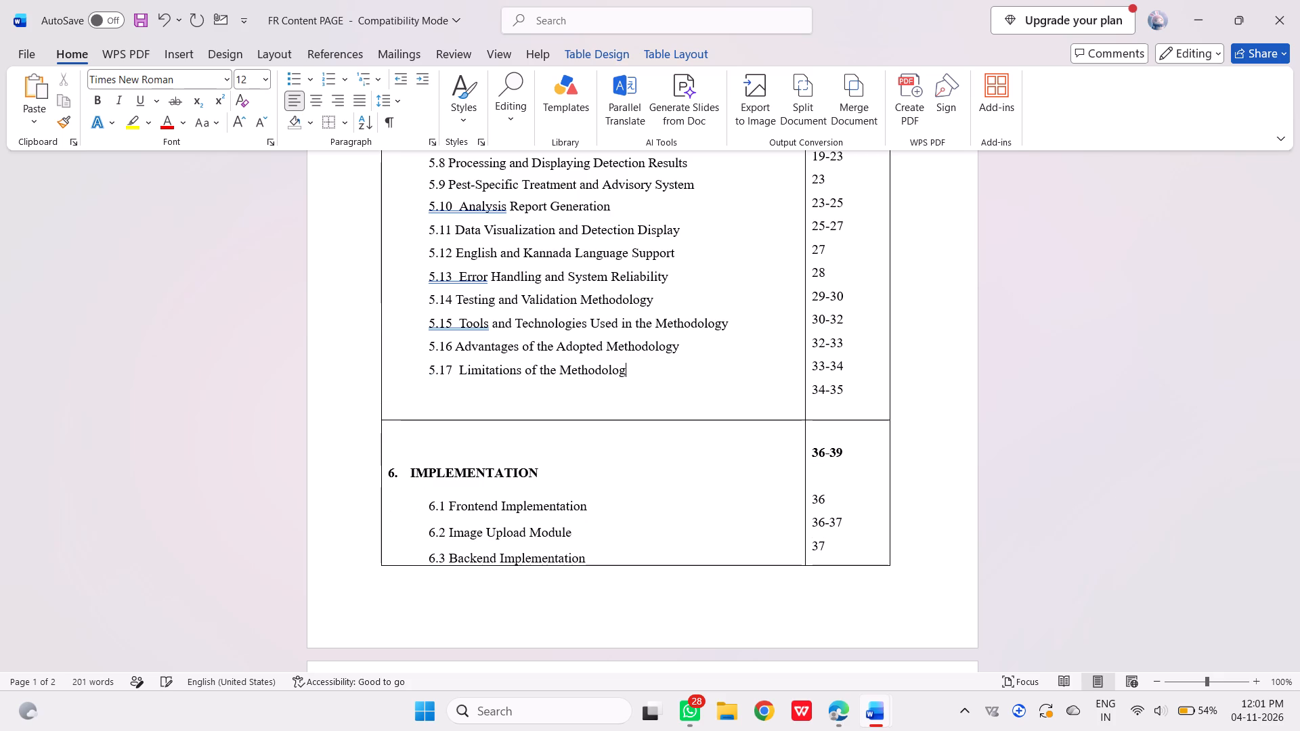
pyautogui.hotkey('ctrl', 'z')
# Remove the remaining empty line directly under 5.17 Limitations of the Methodology, leaving no stray characters in the cell.
pyautogui.click(408, 402)
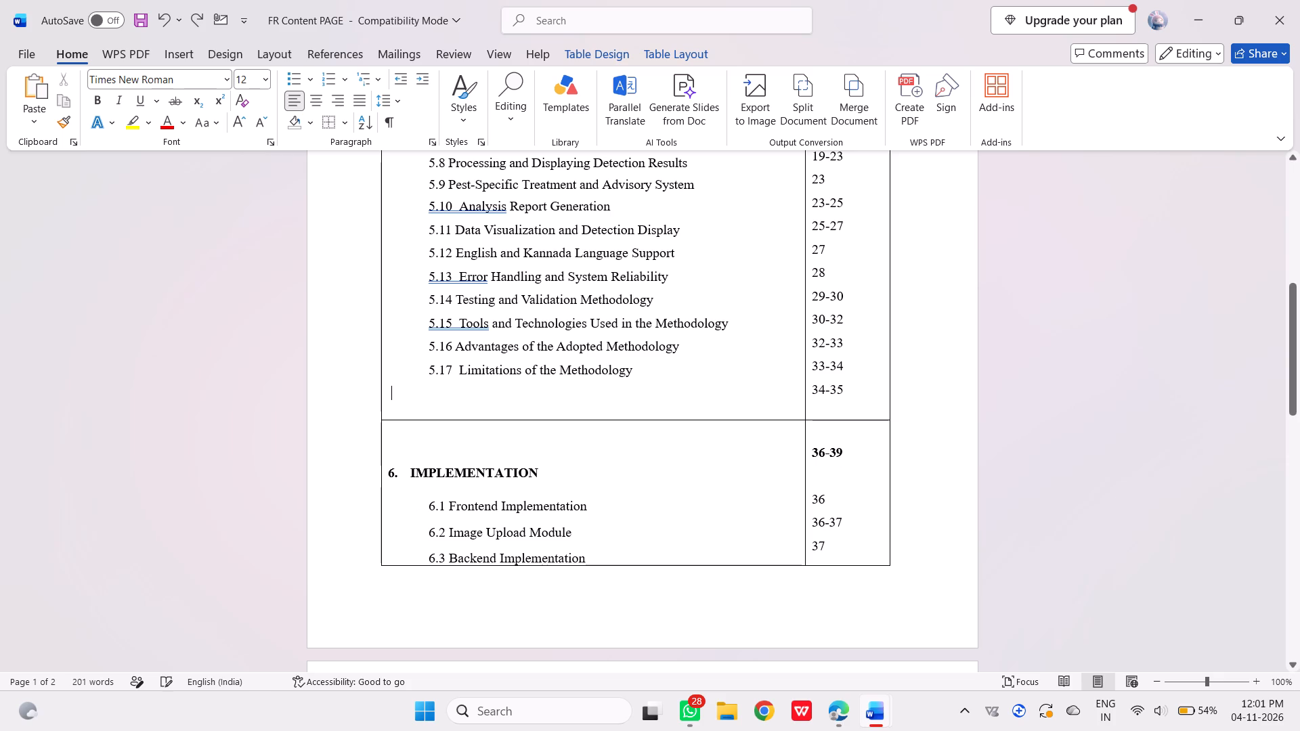
pyautogui.click(408, 409)
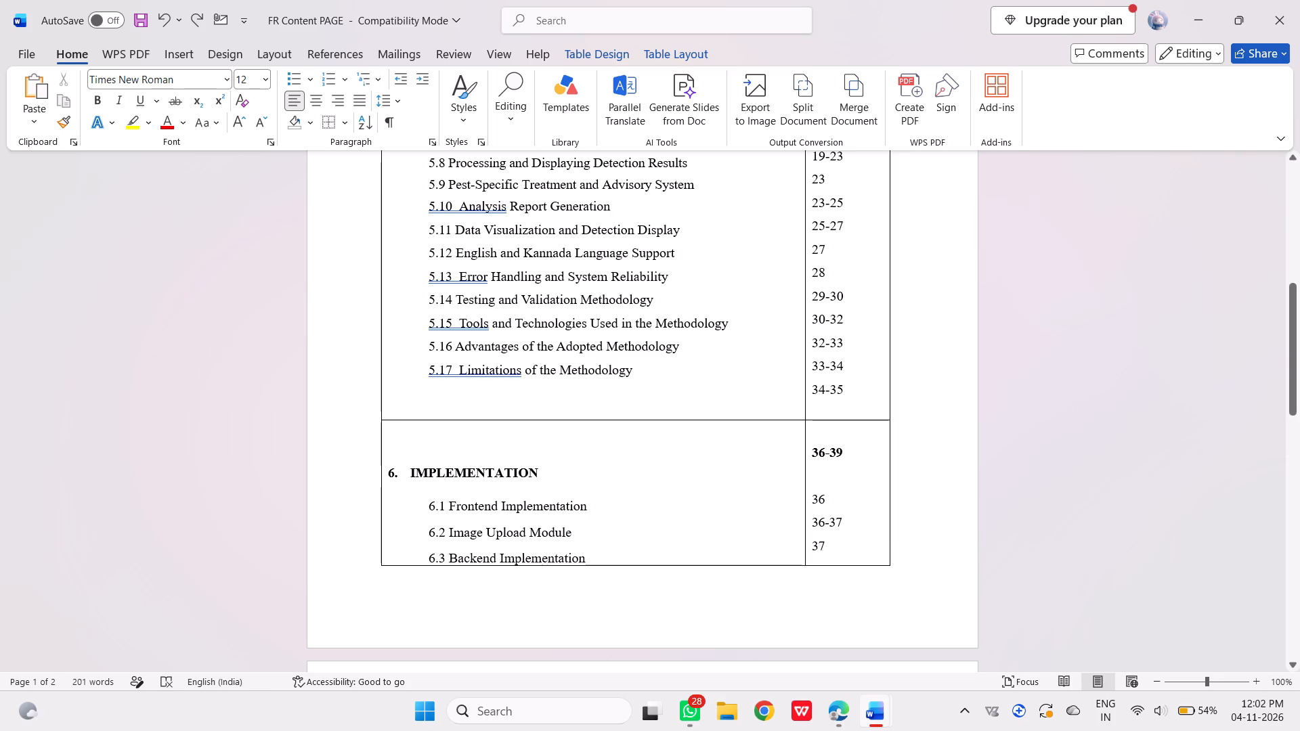
pyautogui.tripleClick(408, 409)
pyautogui.click(408, 409)
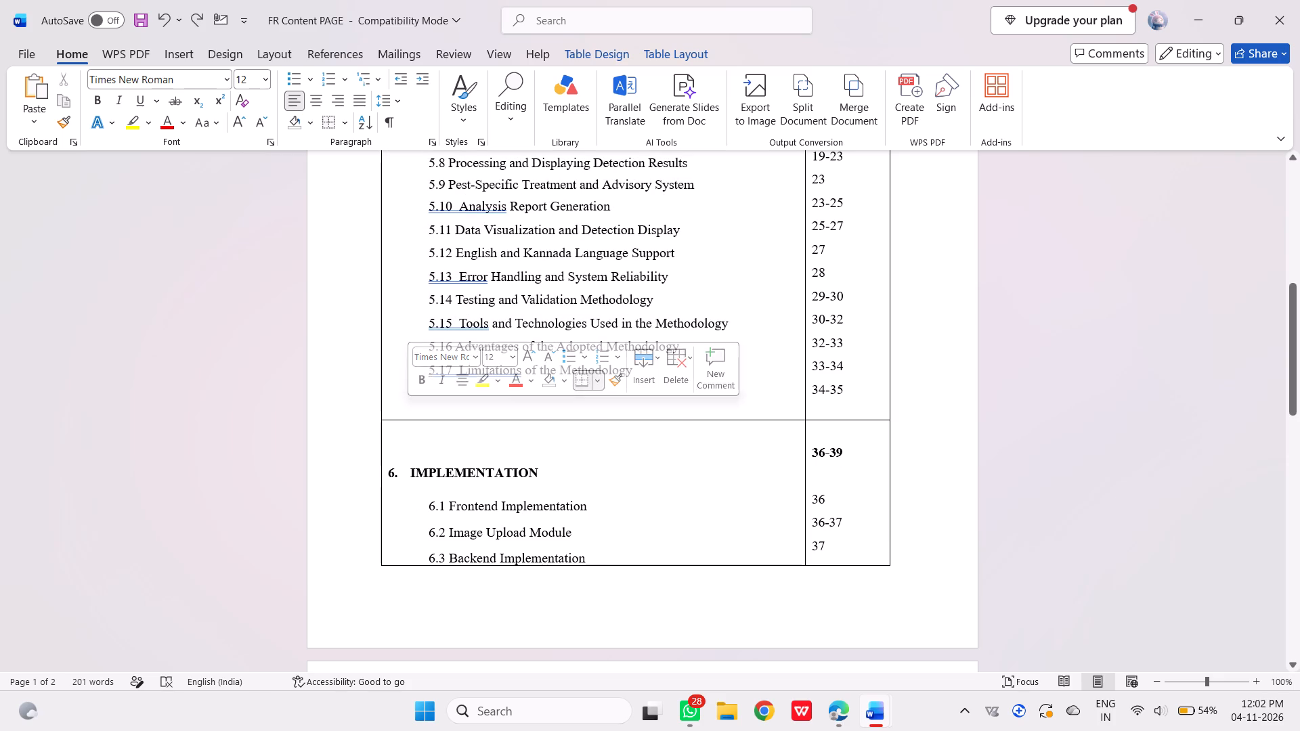
pyautogui.click(410, 430)
pyautogui.click(405, 463)
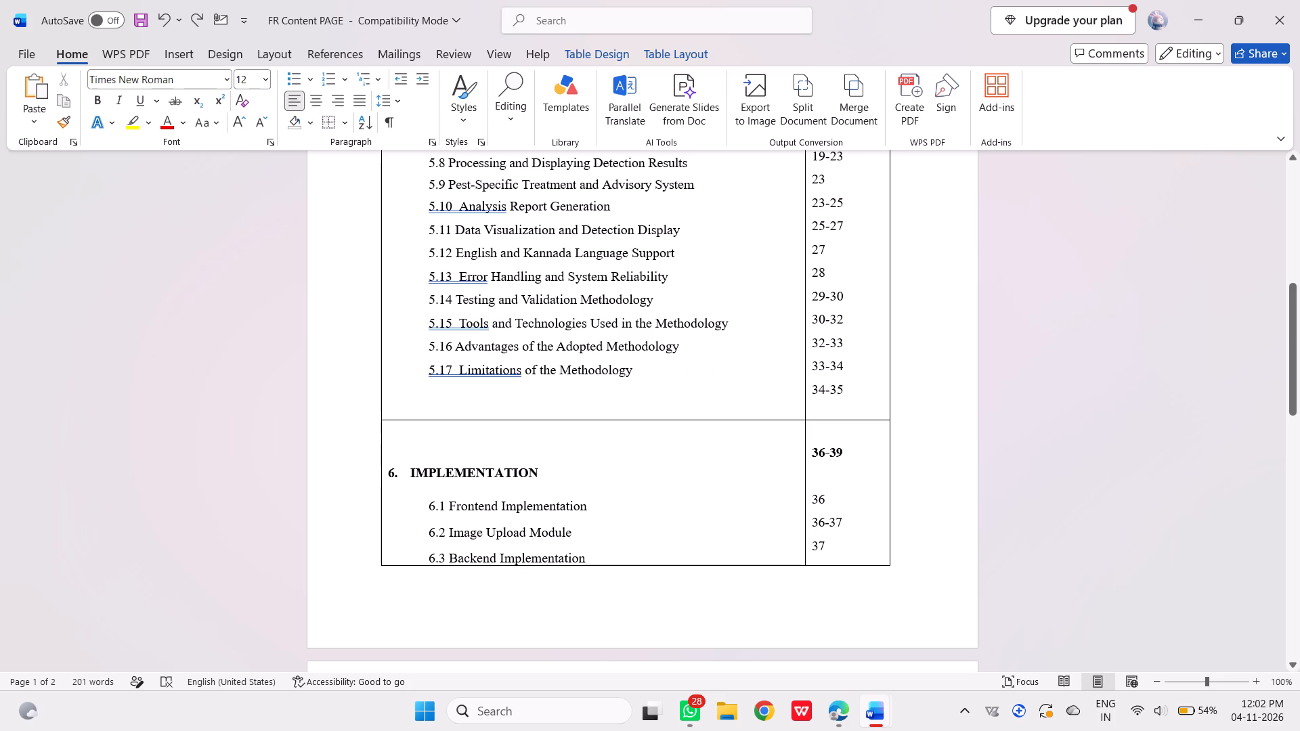
pyautogui.click(405, 456)
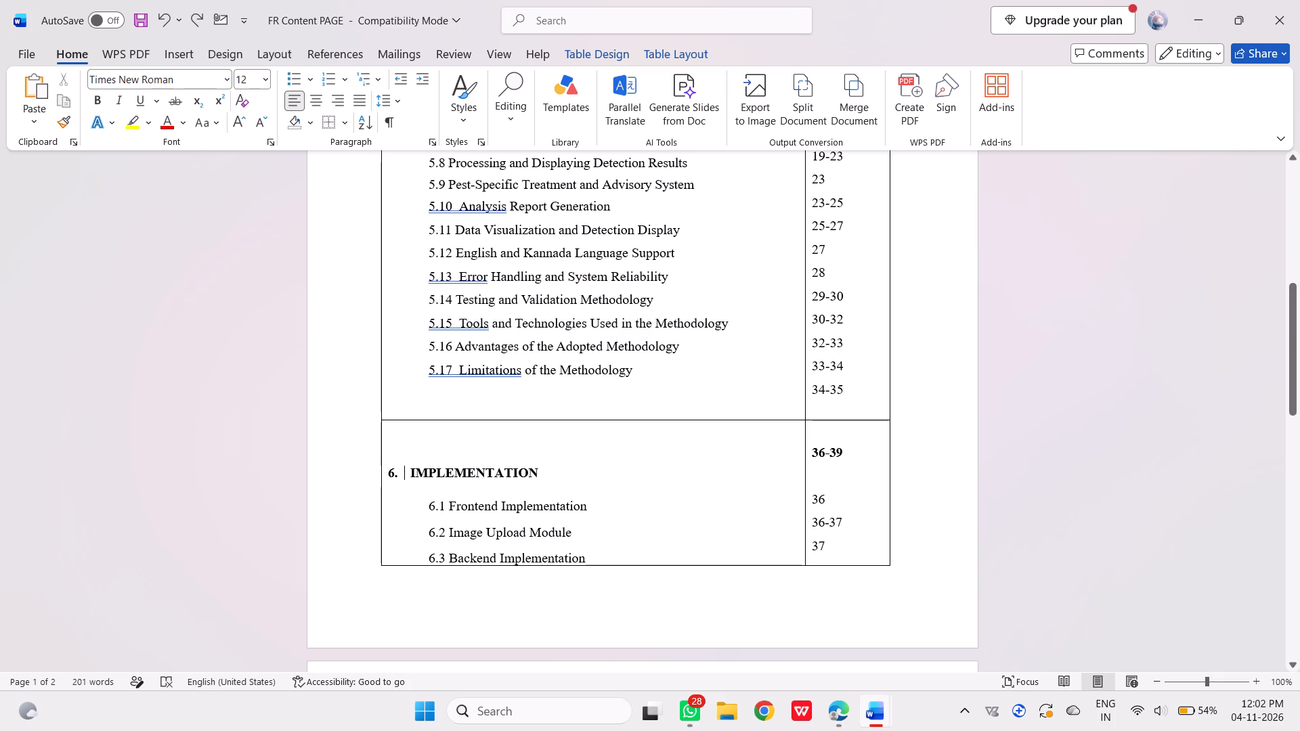
pyautogui.click(405, 447)
pyautogui.press('BackSpace')
pyautogui.press('BackSpace')
pyautogui.click(412, 412)
pyautogui.press('BackSpace')
pyautogui.press('\\')
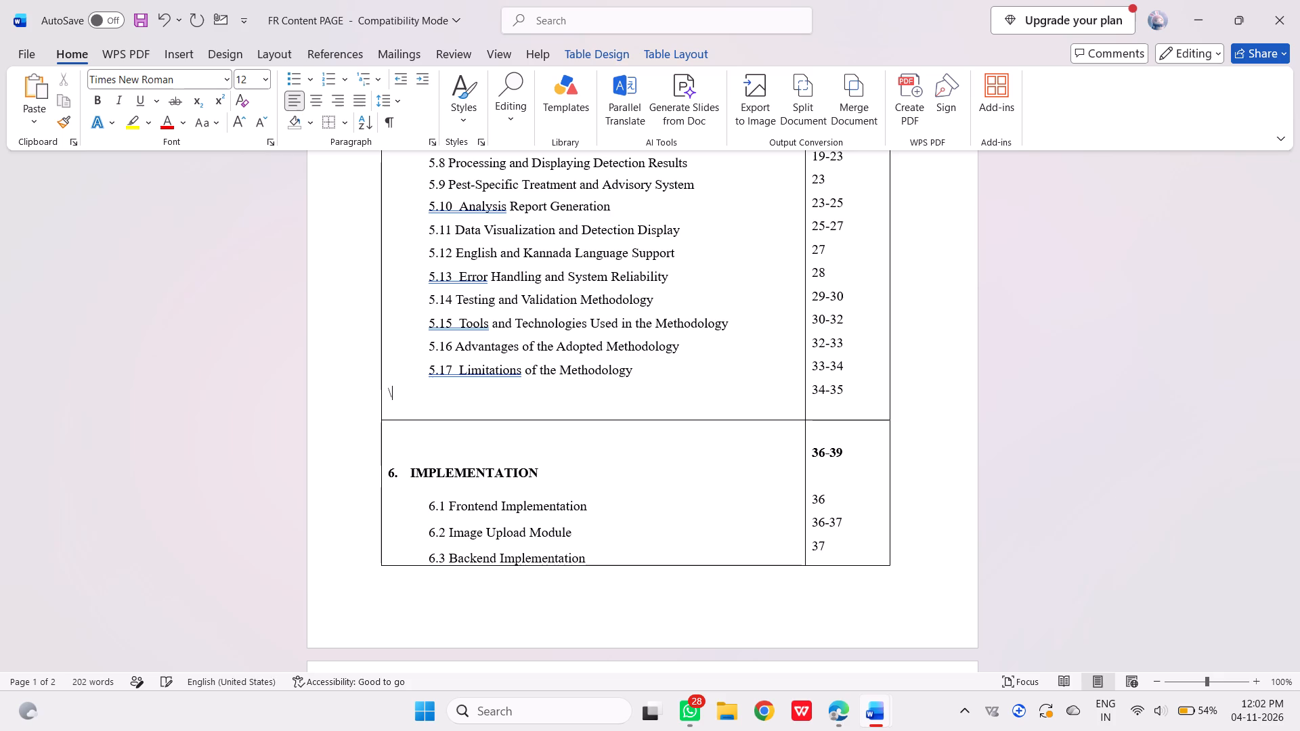
pyautogui.press('BackSpace')
pyautogui.press('BackSpace')
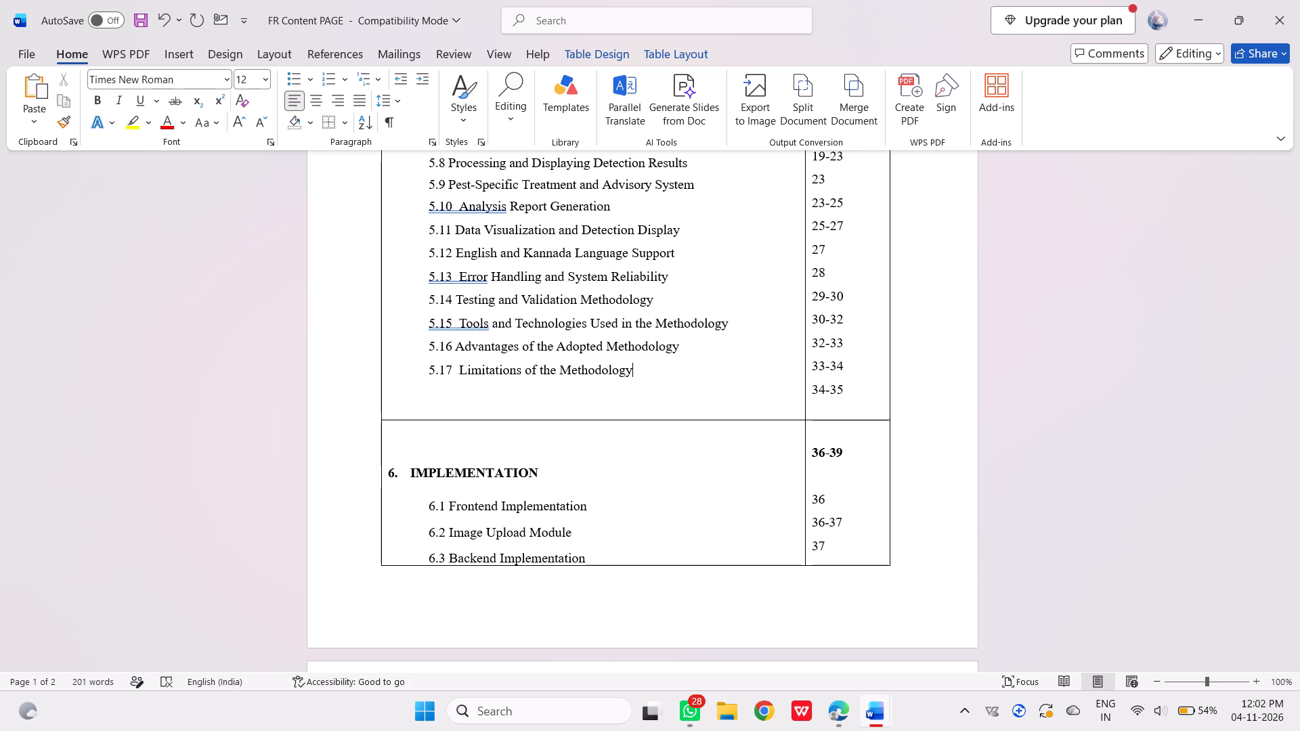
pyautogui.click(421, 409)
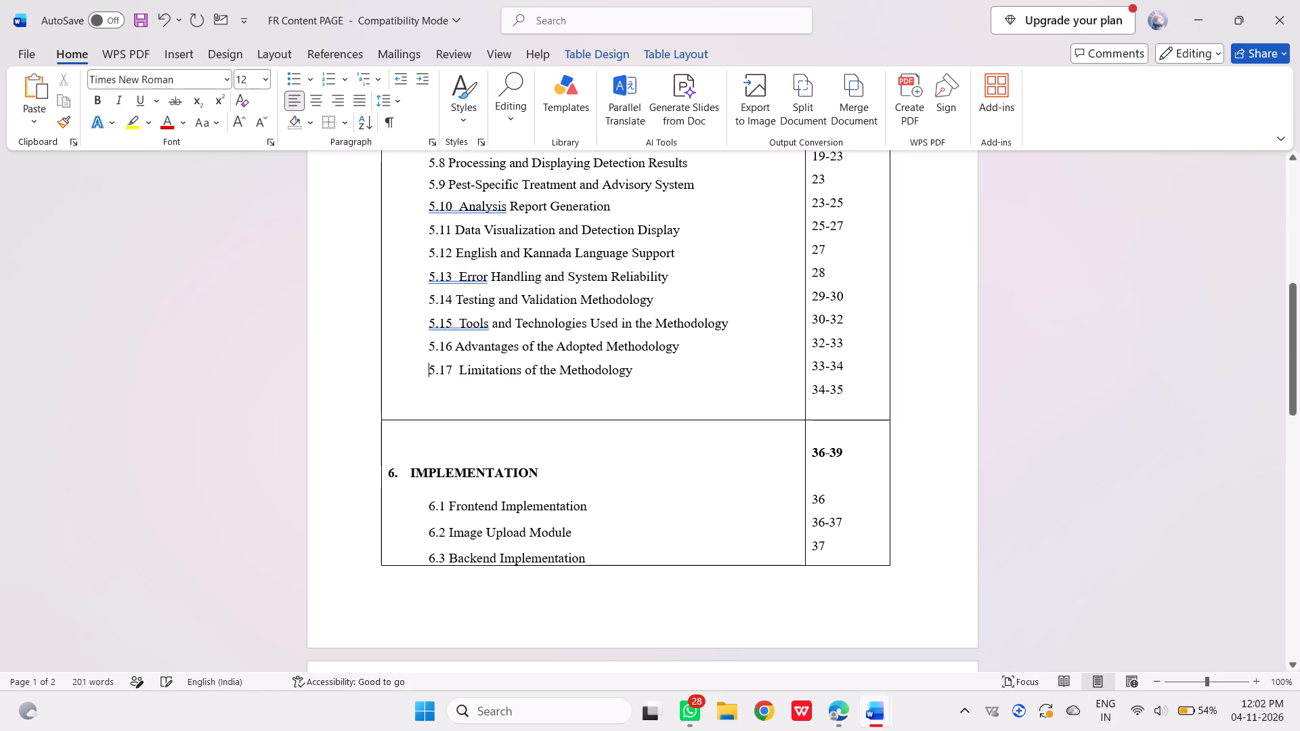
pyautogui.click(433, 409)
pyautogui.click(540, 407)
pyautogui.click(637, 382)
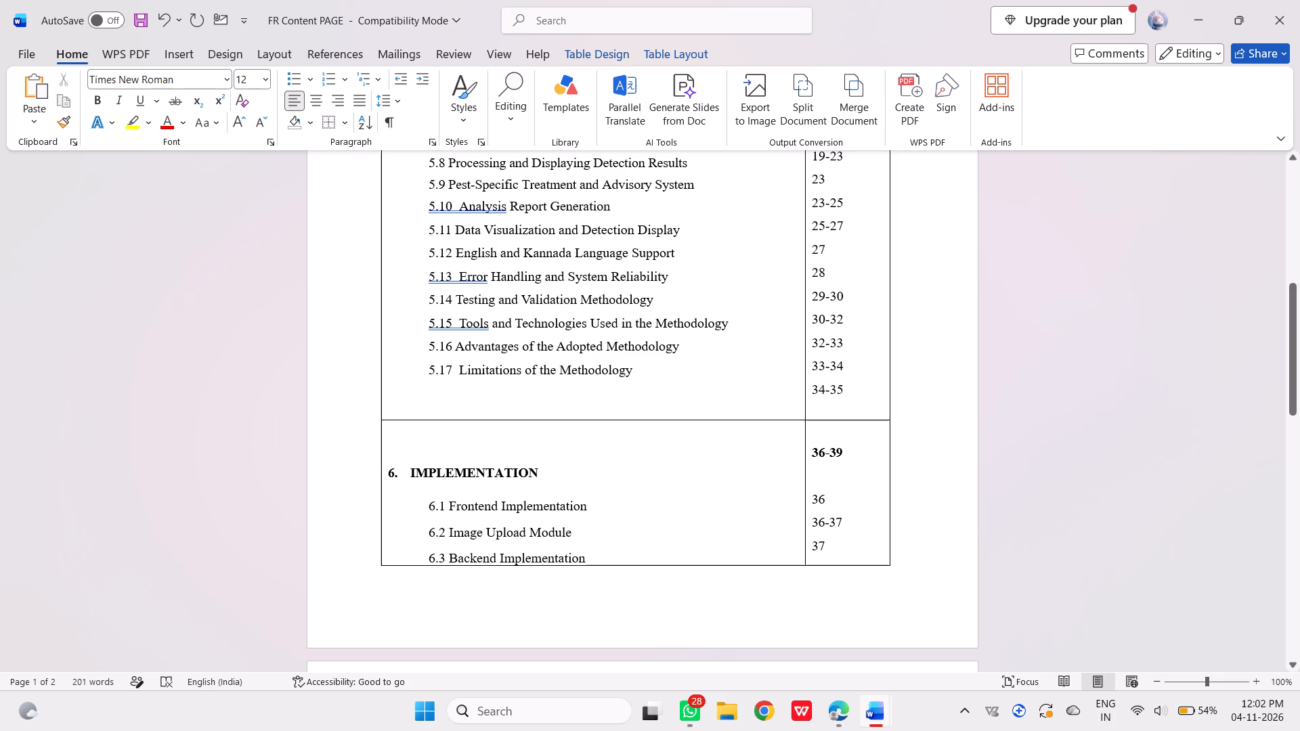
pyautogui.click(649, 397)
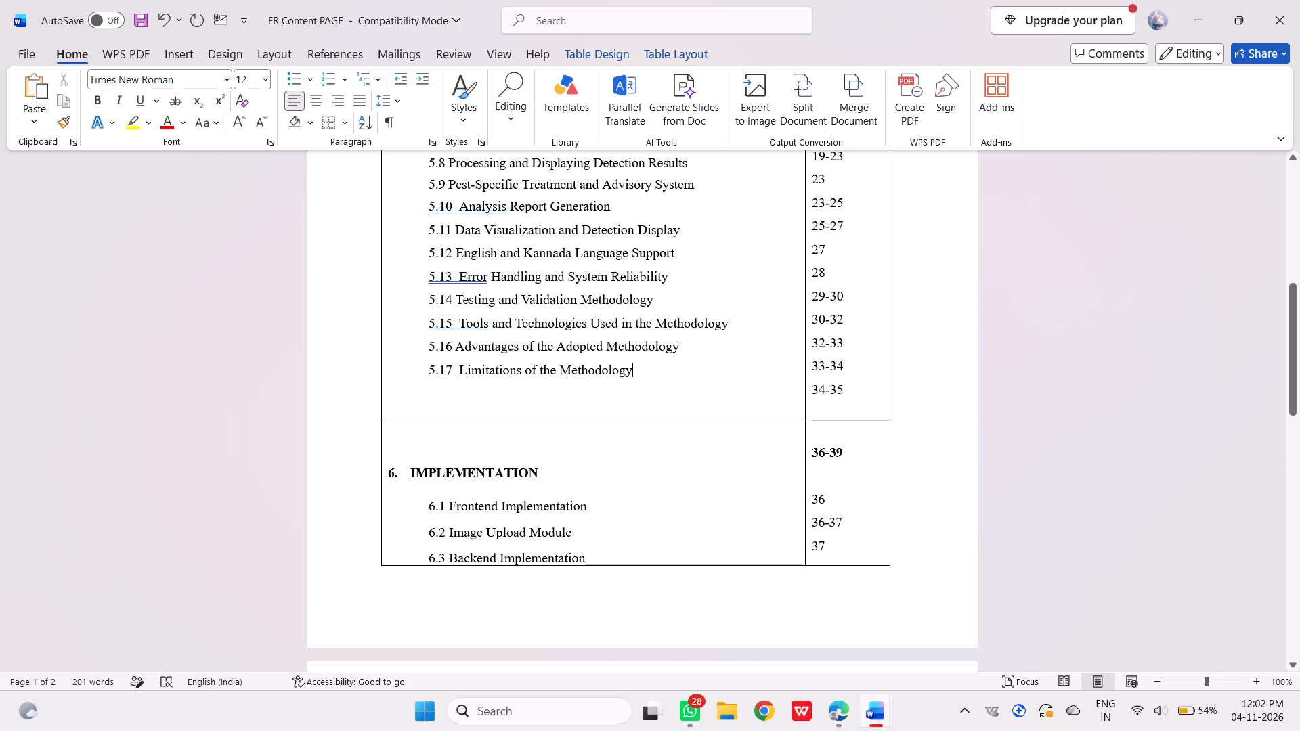
# Delete the empty line above the IMPLEMENTATION heading in row 6.
pyautogui.click(389, 477)
pyautogui.press('BackSpace')
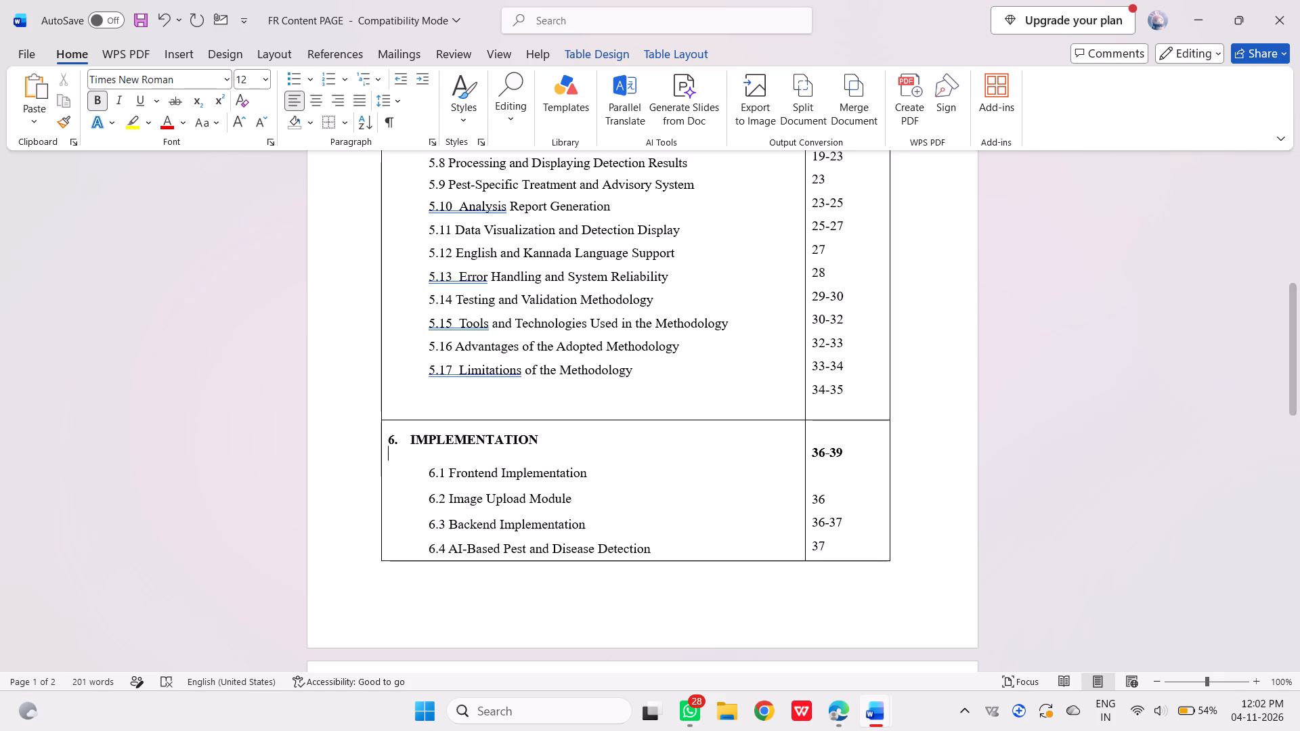
pyautogui.press('BackSpace')
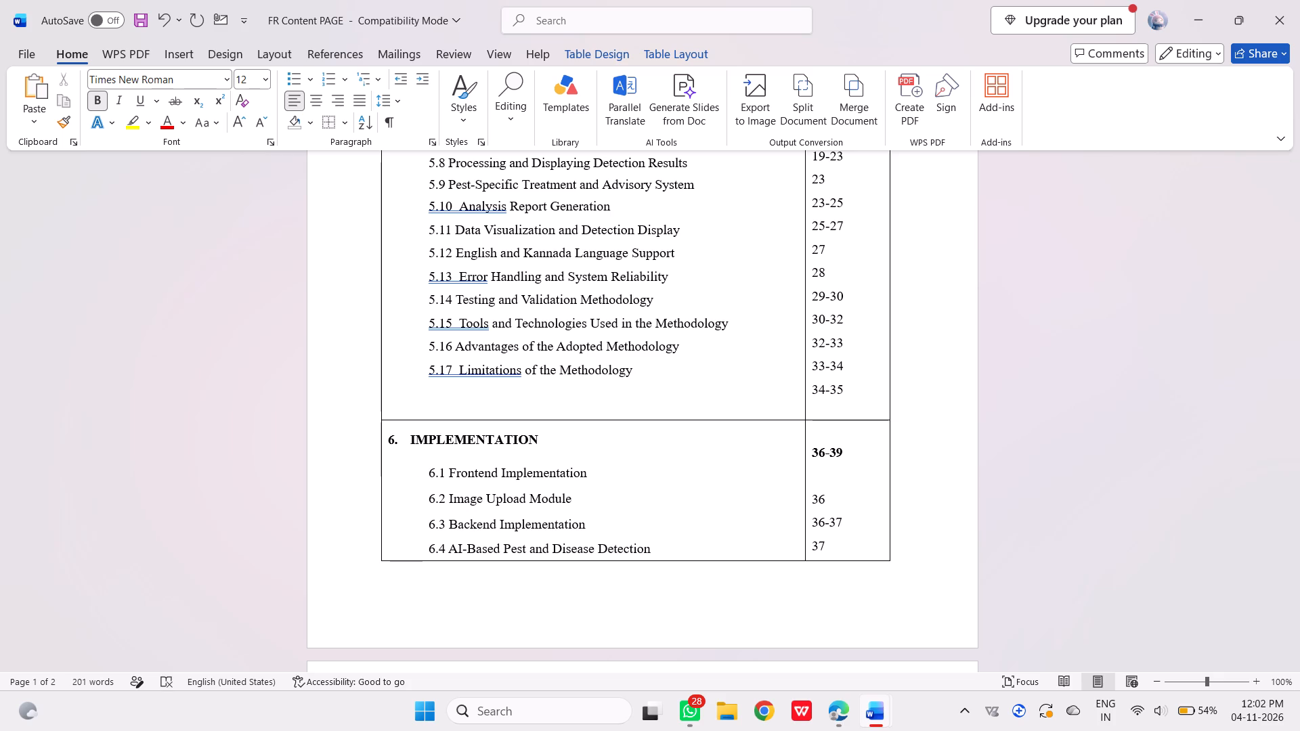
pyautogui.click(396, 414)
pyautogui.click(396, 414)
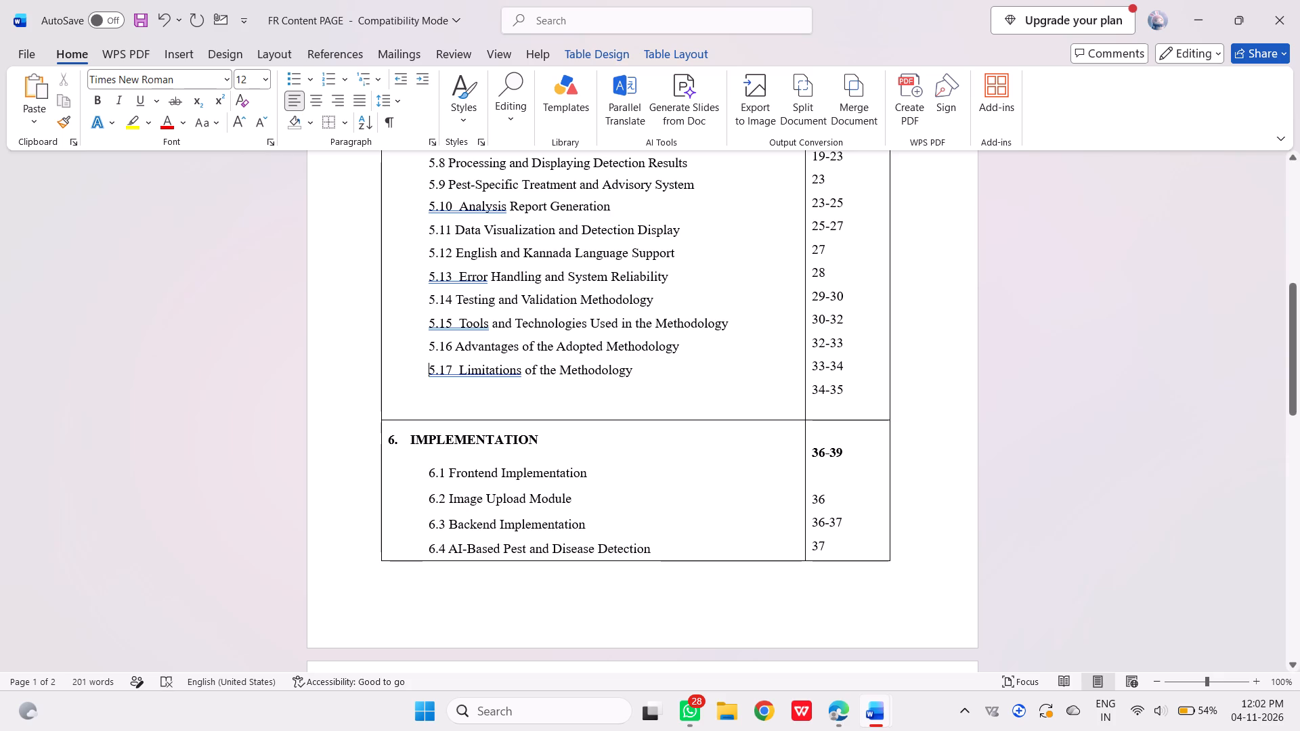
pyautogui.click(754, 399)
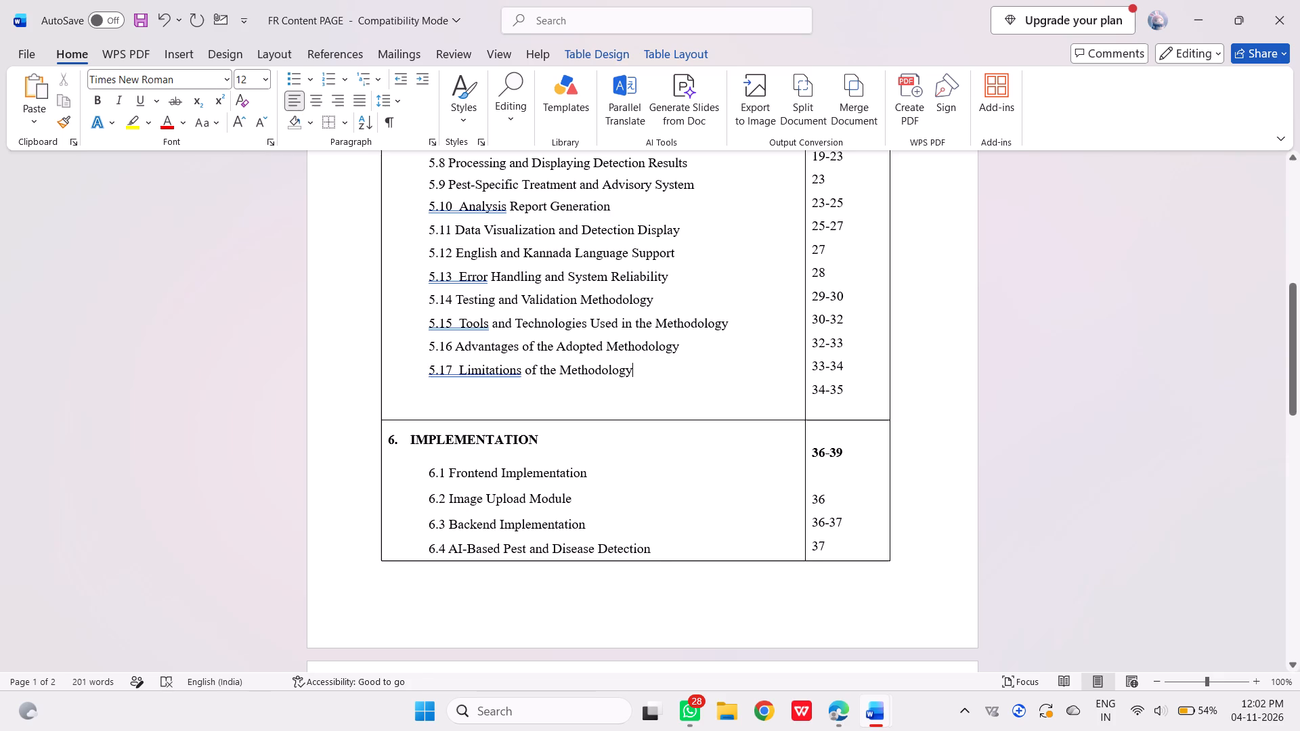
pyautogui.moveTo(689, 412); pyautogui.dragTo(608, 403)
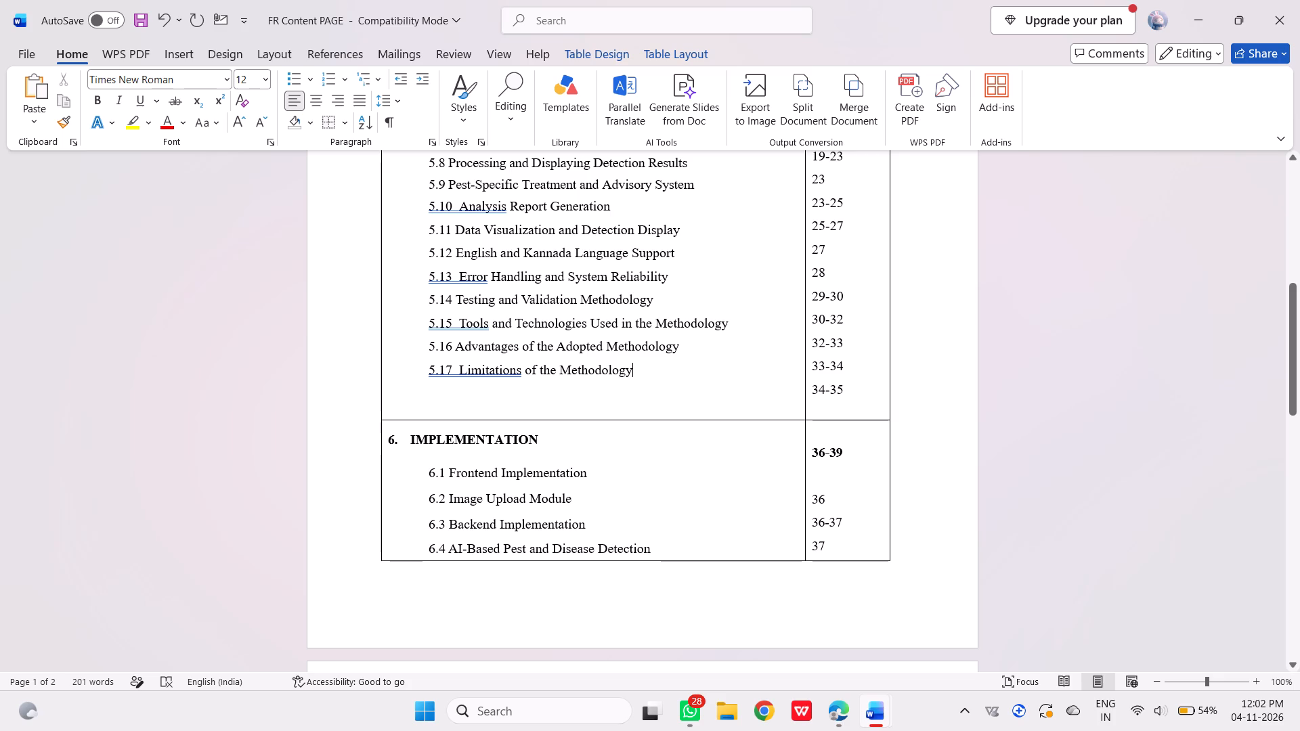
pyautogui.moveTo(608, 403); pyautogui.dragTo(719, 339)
# Try line spacings of 1.0 and 1.15 on the METHODOLOGY row's page numbers, and settle on 1.5.
pyautogui.scroll(1, 719, 339)
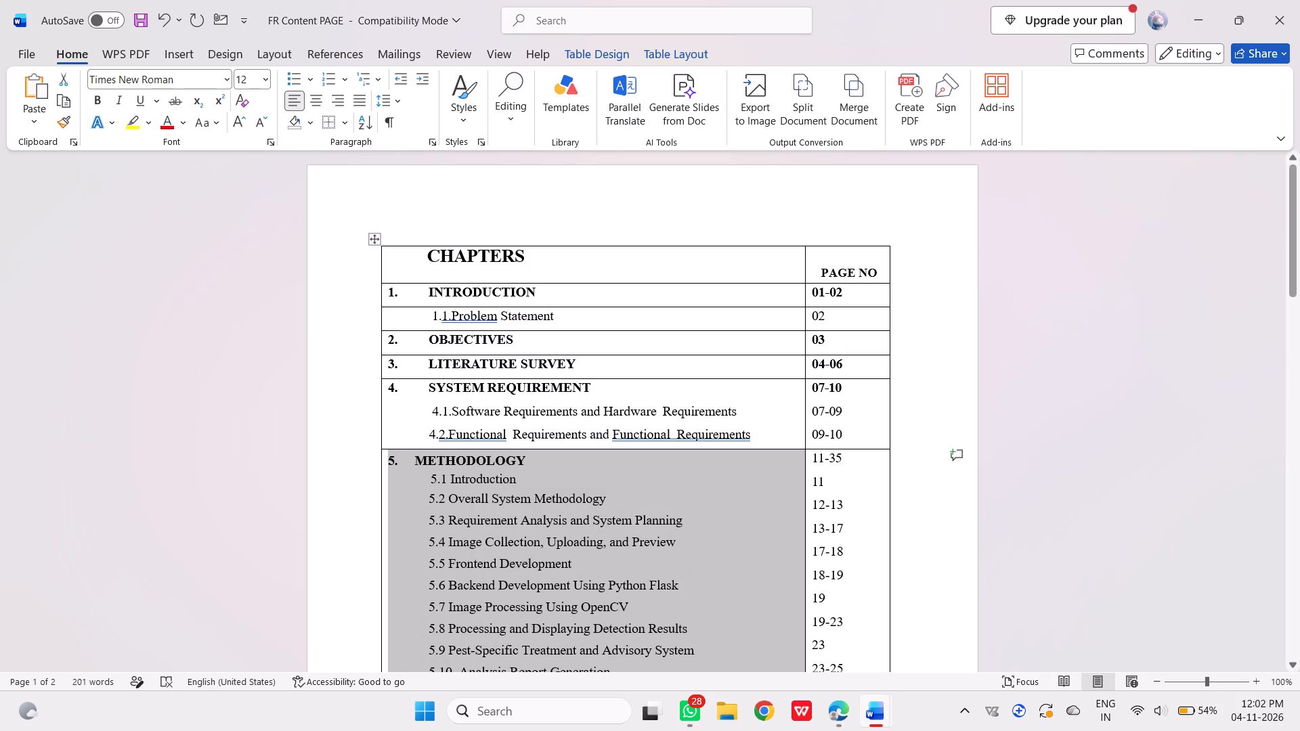
pyautogui.moveTo(812, 464); pyautogui.dragTo(854, 593)
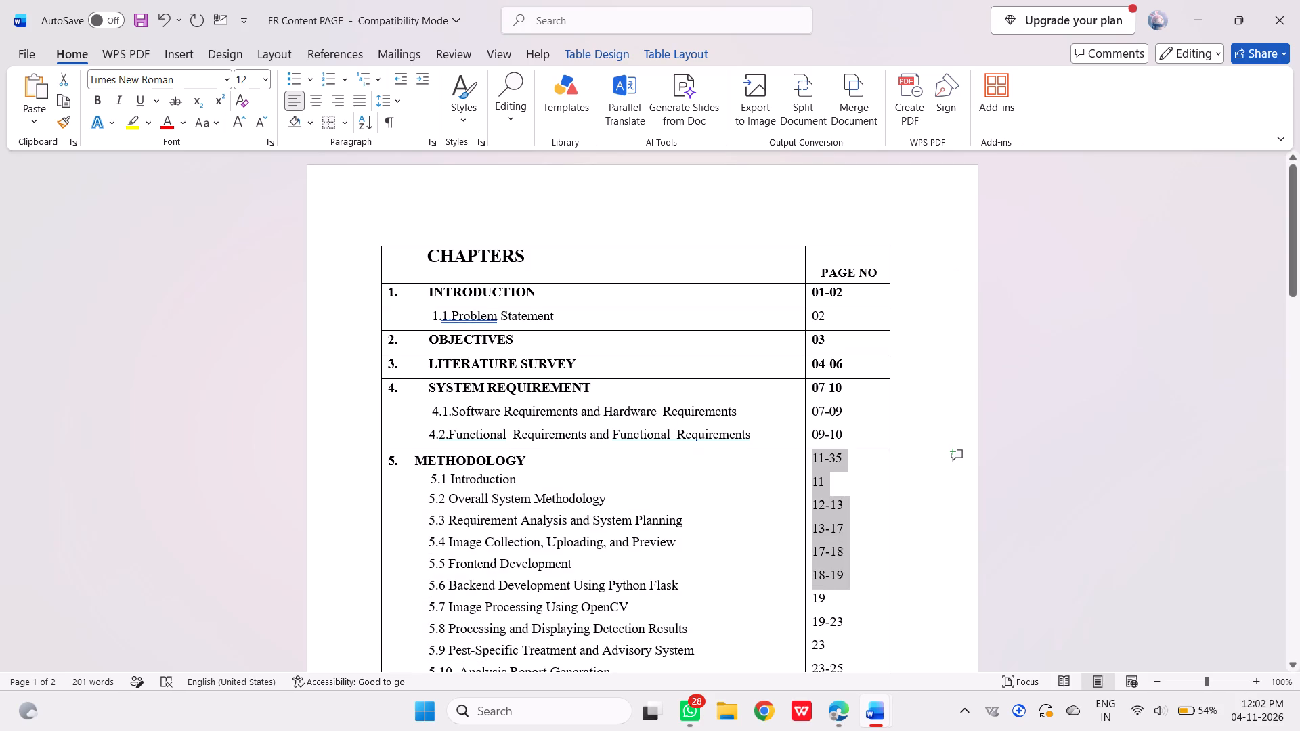
pyautogui.moveTo(854, 593); pyautogui.dragTo(849, 576)
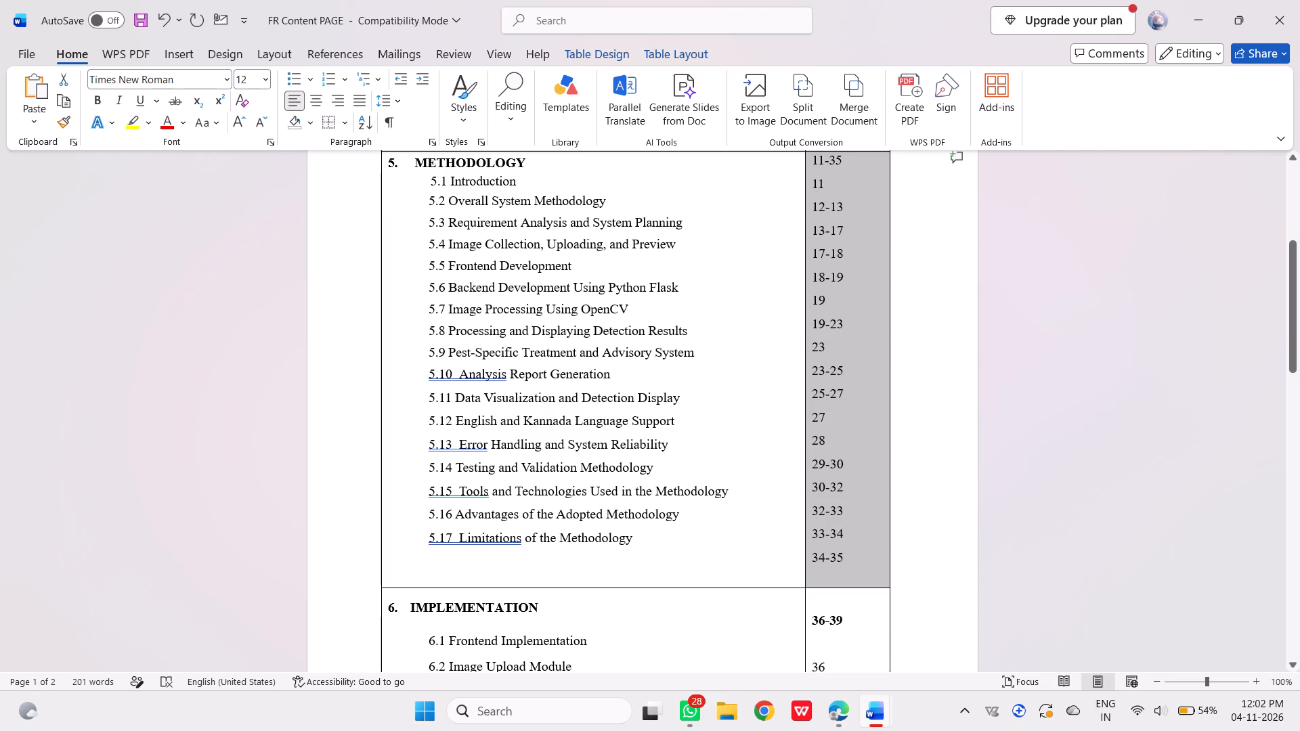
pyautogui.moveTo(849, 576); pyautogui.dragTo(846, 556)
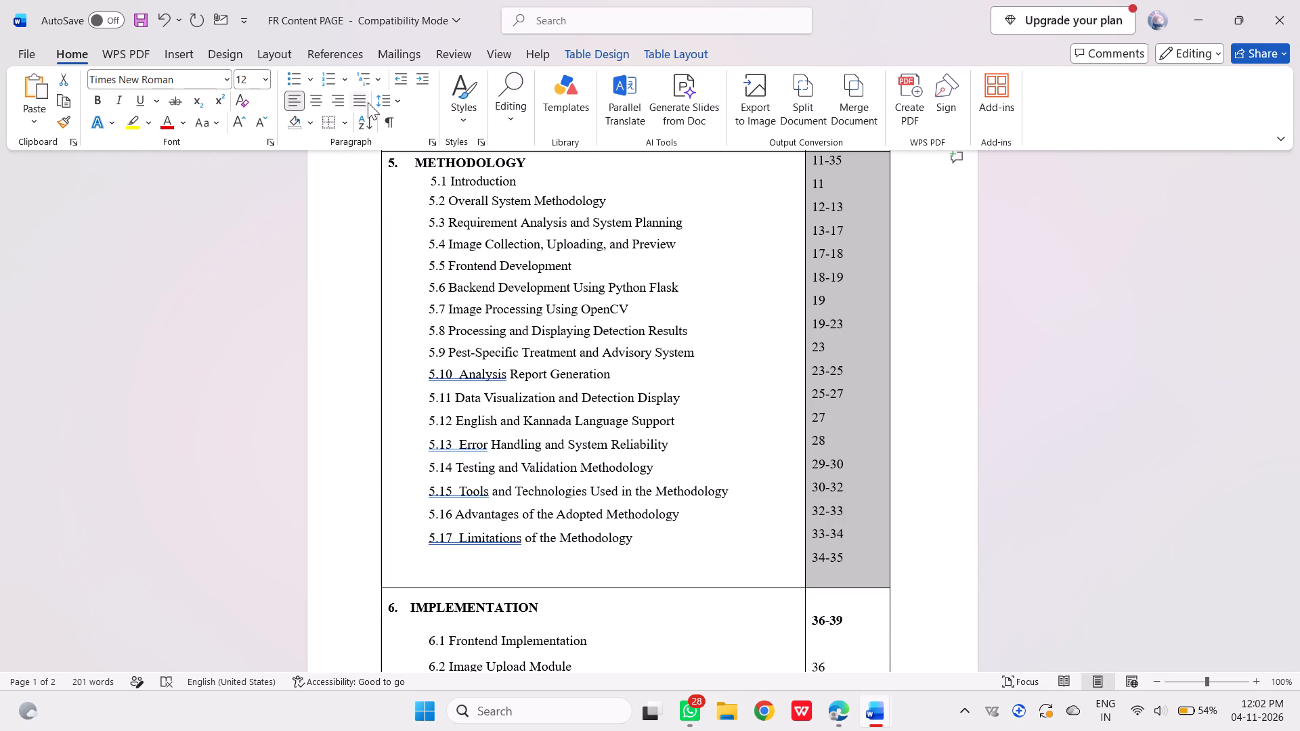
pyautogui.click(392, 106)
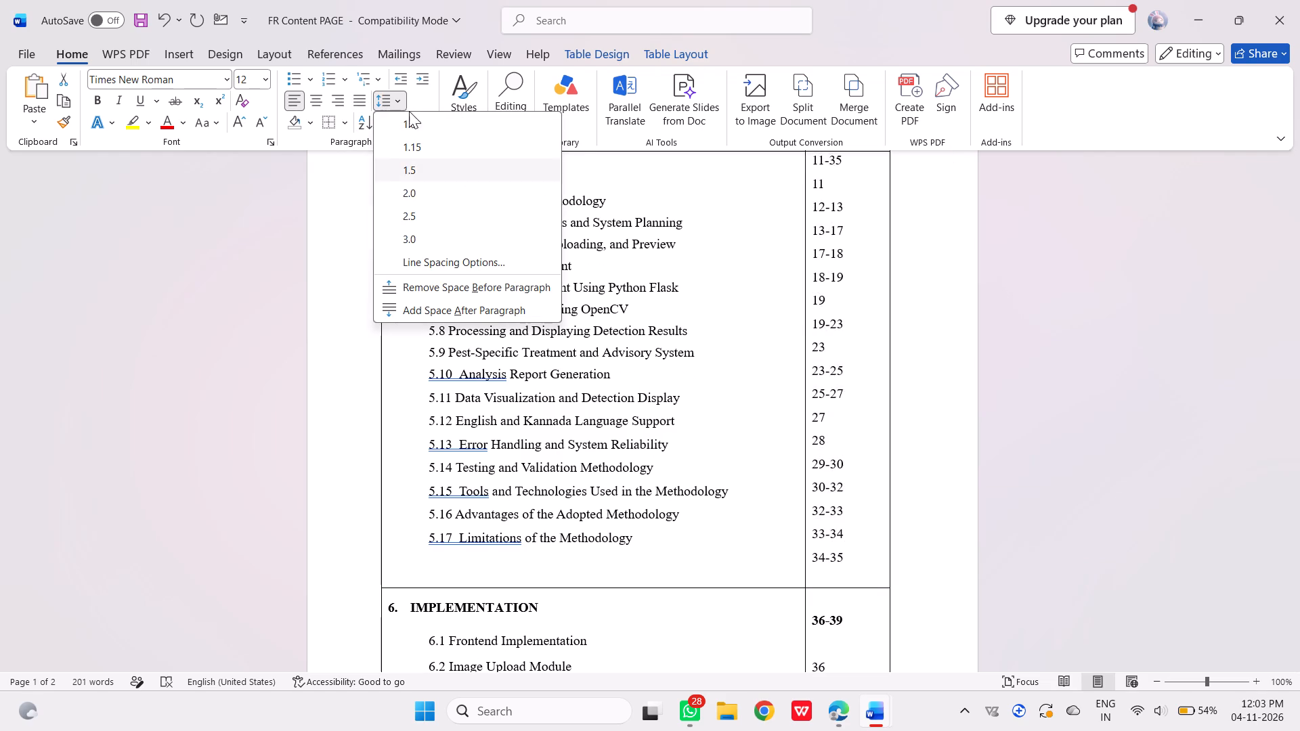
pyautogui.click(411, 125)
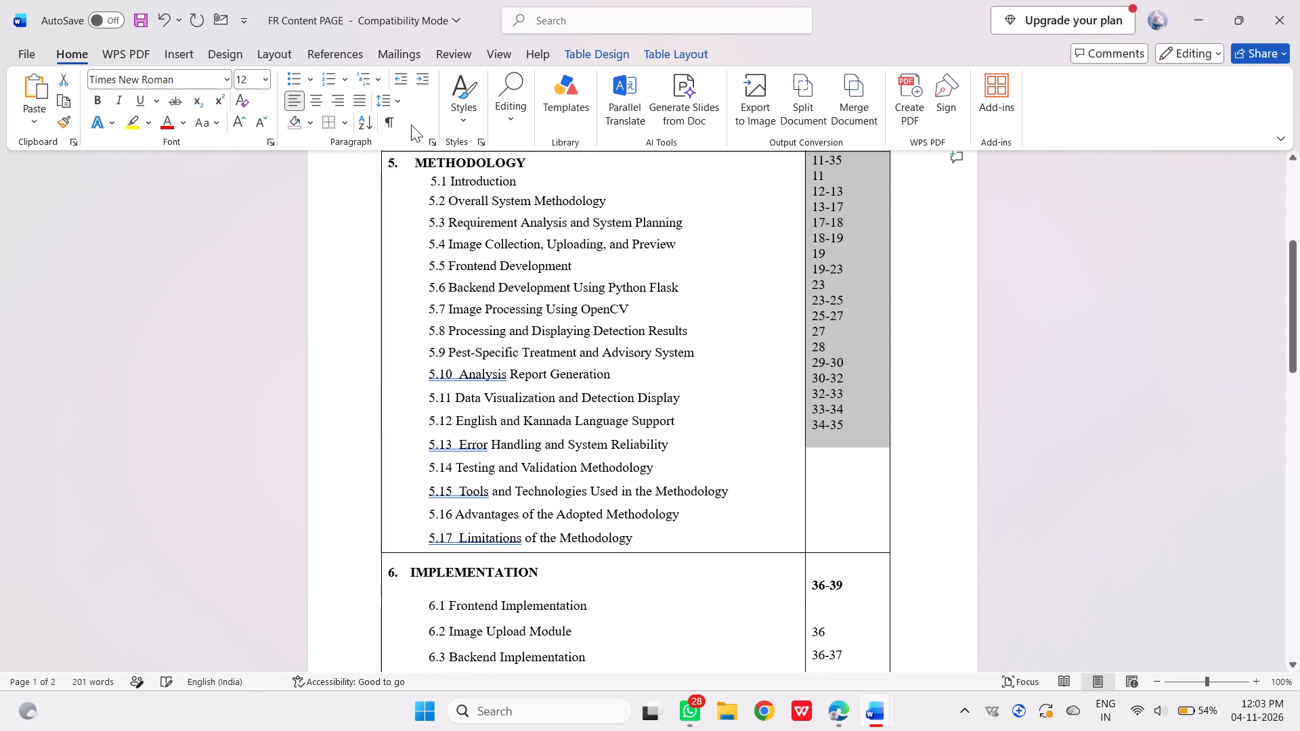
pyautogui.click(393, 102)
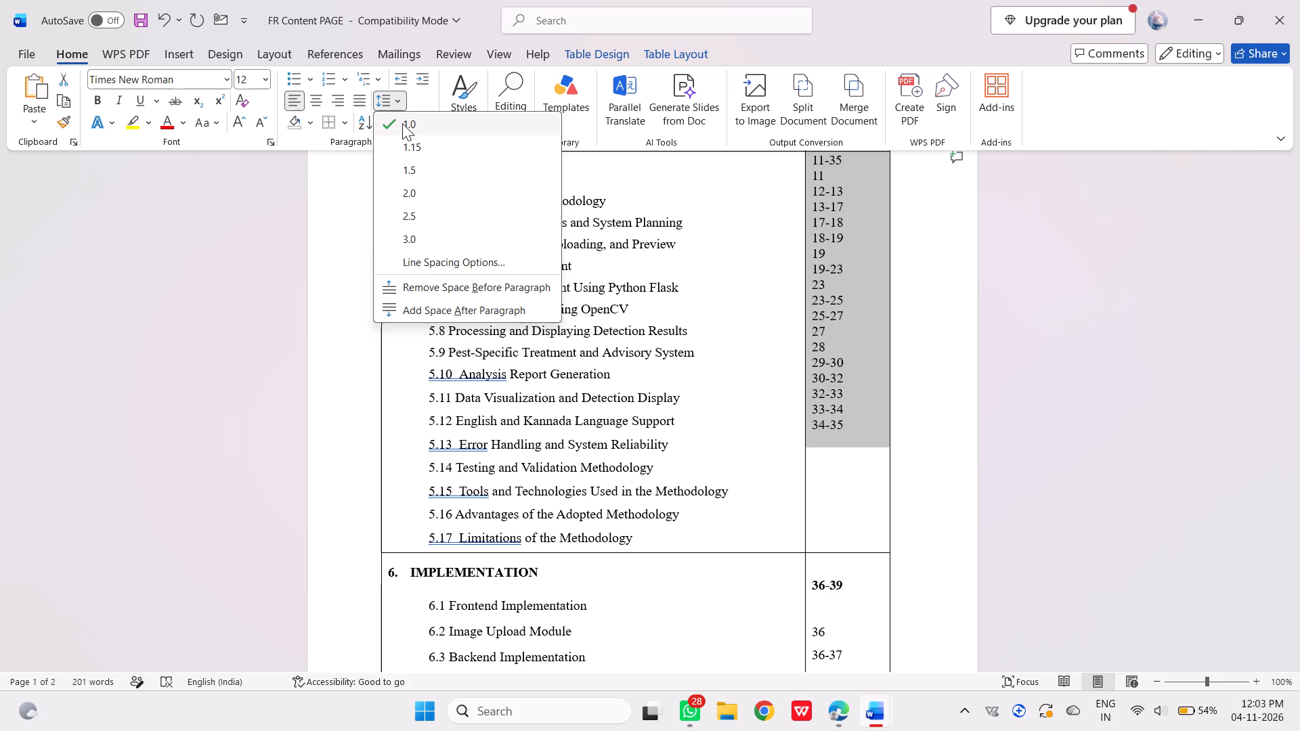
pyautogui.click(408, 143)
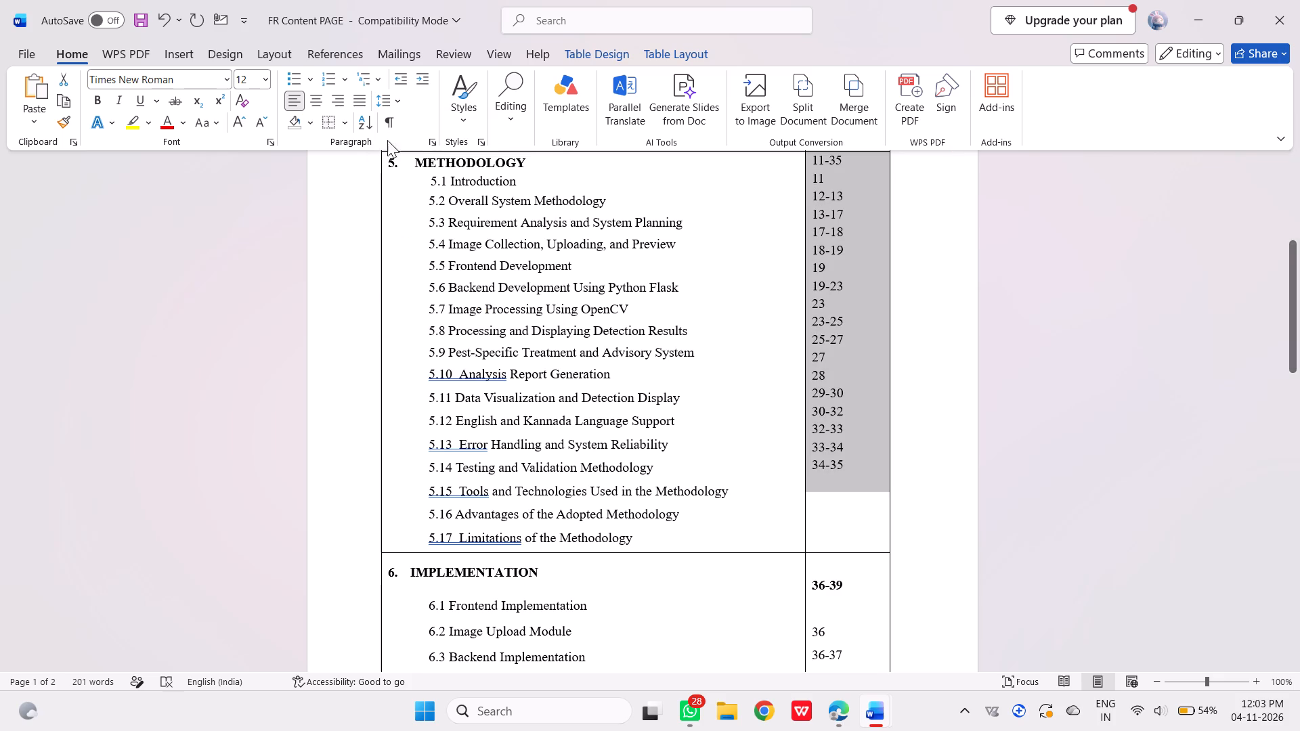
pyautogui.click(383, 104)
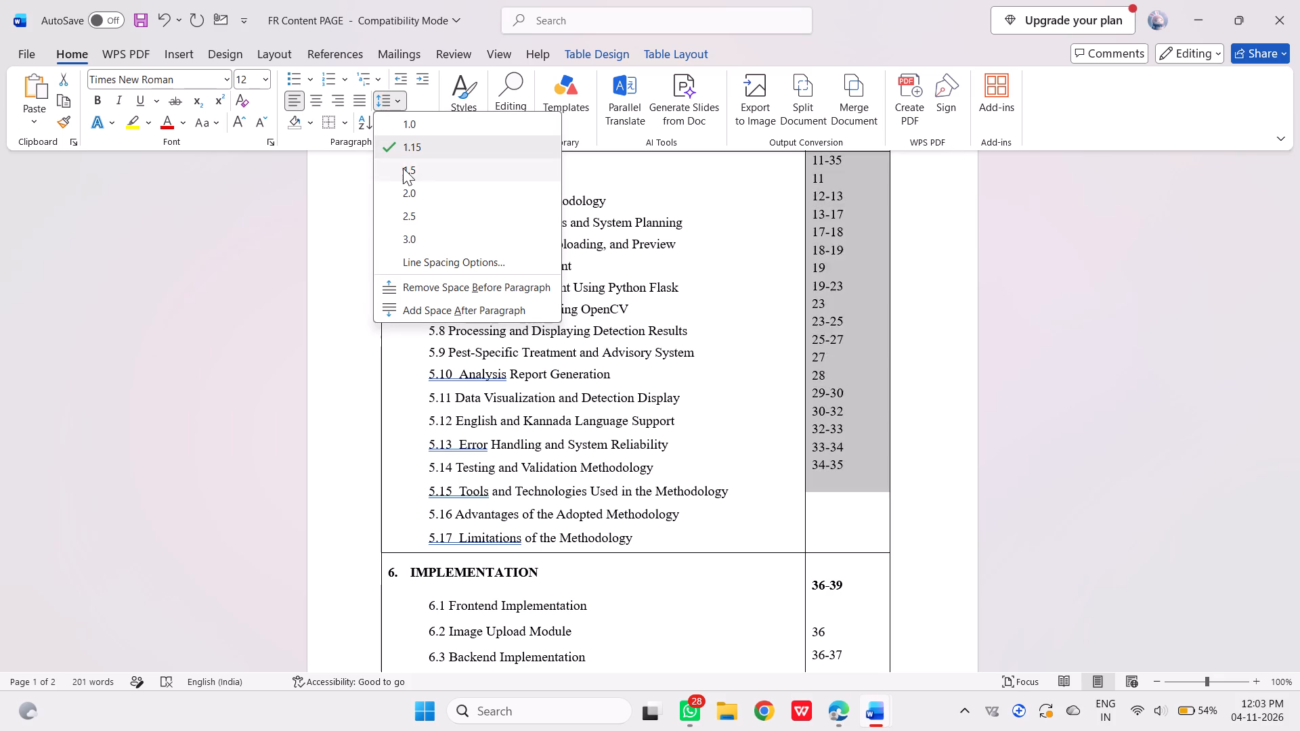
pyautogui.click(403, 169)
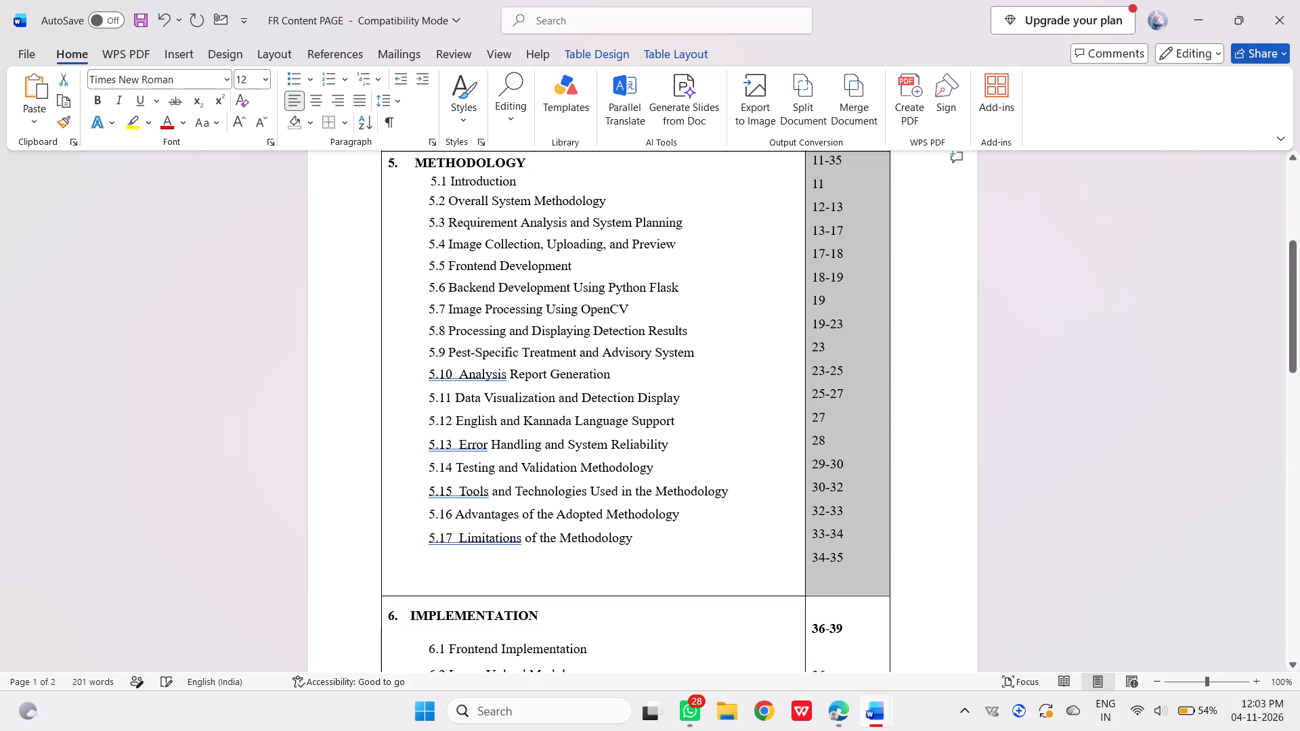
# Undo the line-spacing changes on the METHODOLOGY page numbers and the empty-line deletion above the IMPLEMENTATION heading.
pyautogui.scroll(1, 830, 324)
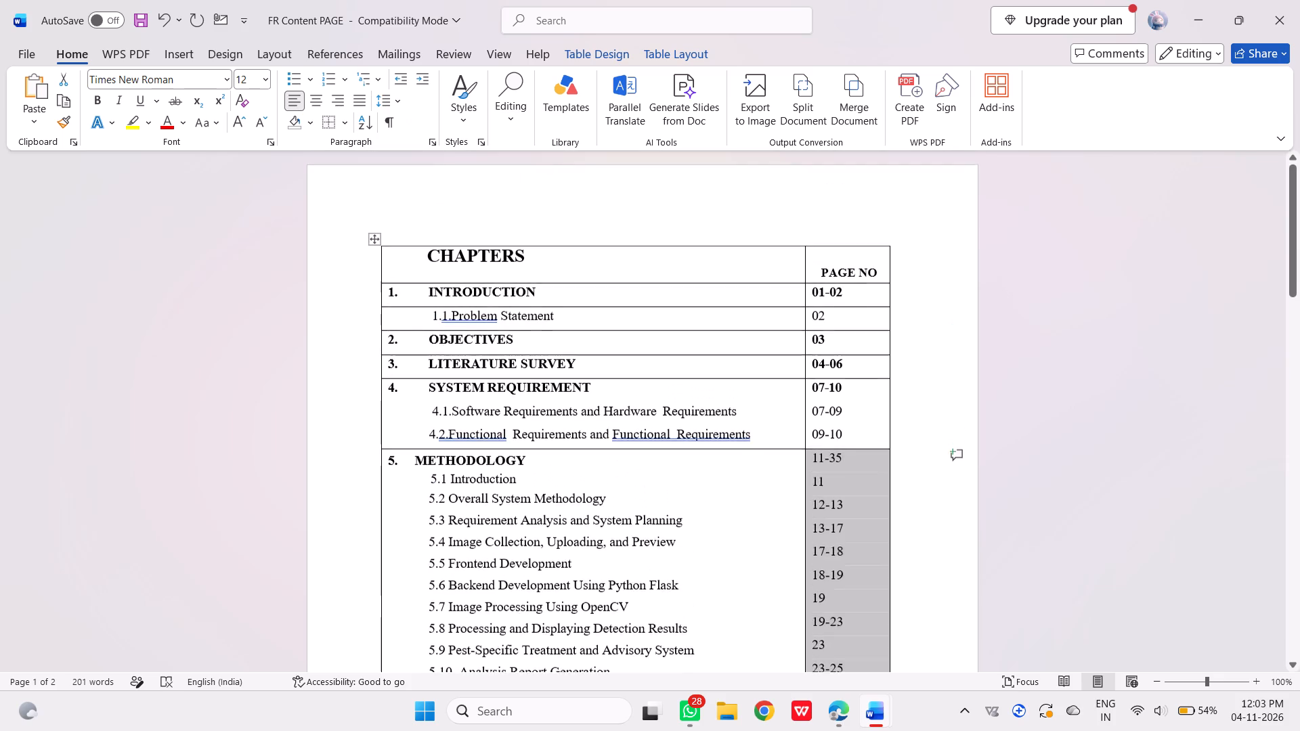
pyautogui.scroll(2, 830, 324)
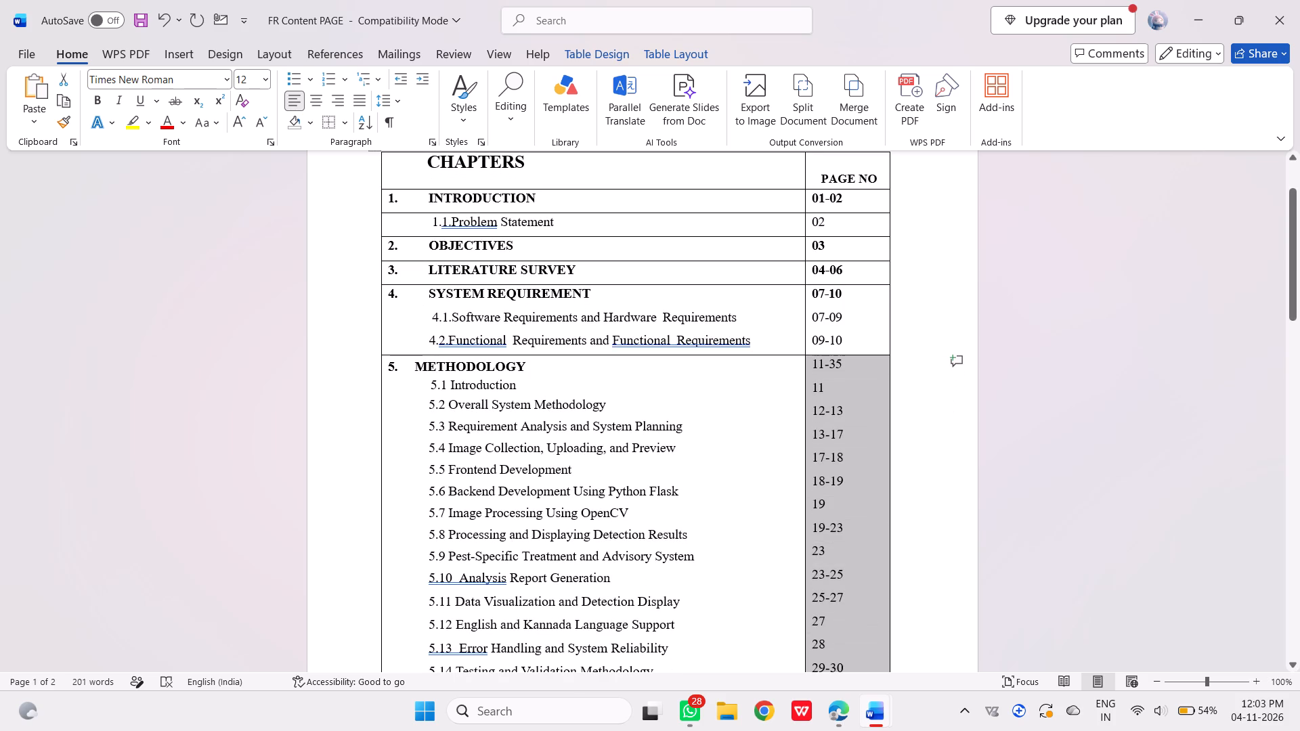
pyautogui.hotkey('ctrl', 'z')
pyautogui.hotkey('ctrl', 'z')
pyautogui.hotkey('ctrl', 'z')
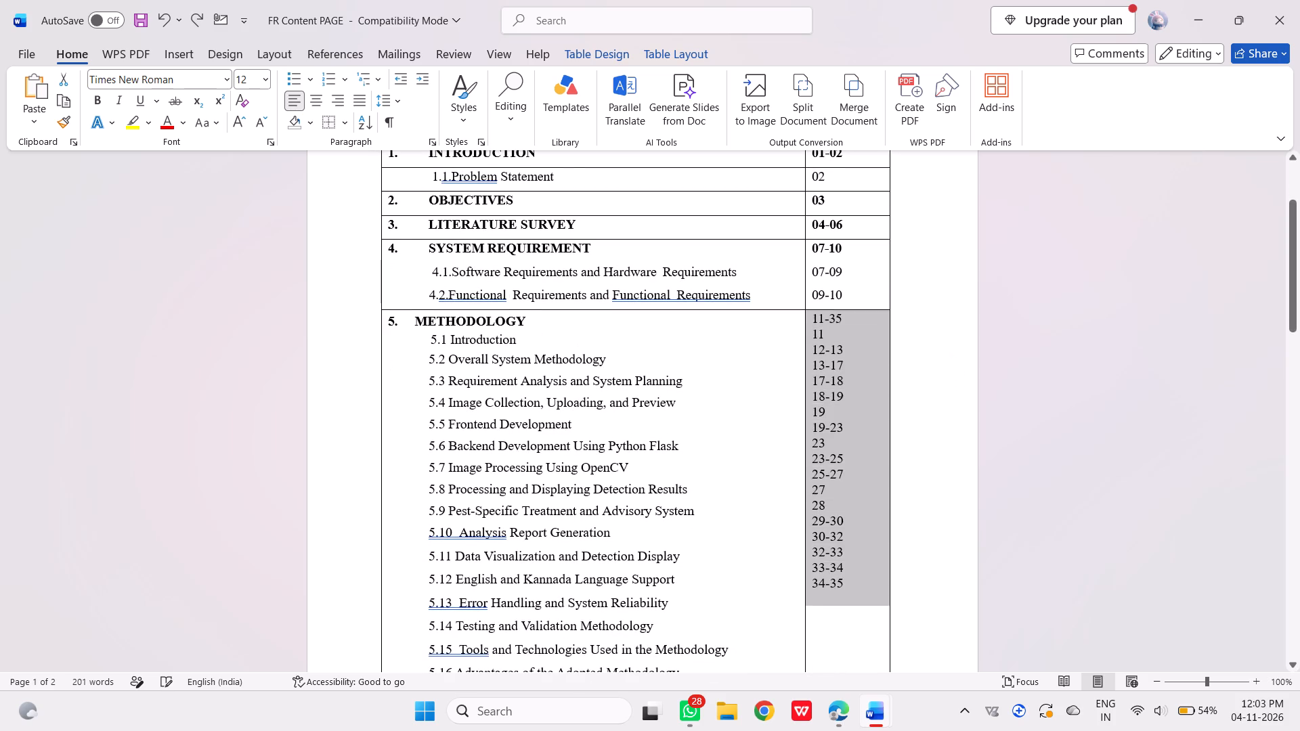
pyautogui.hotkey('ctrl', 'z')
pyautogui.hotkey('ctrl', 'z')
pyautogui.hotkey('ctrl', 'z')
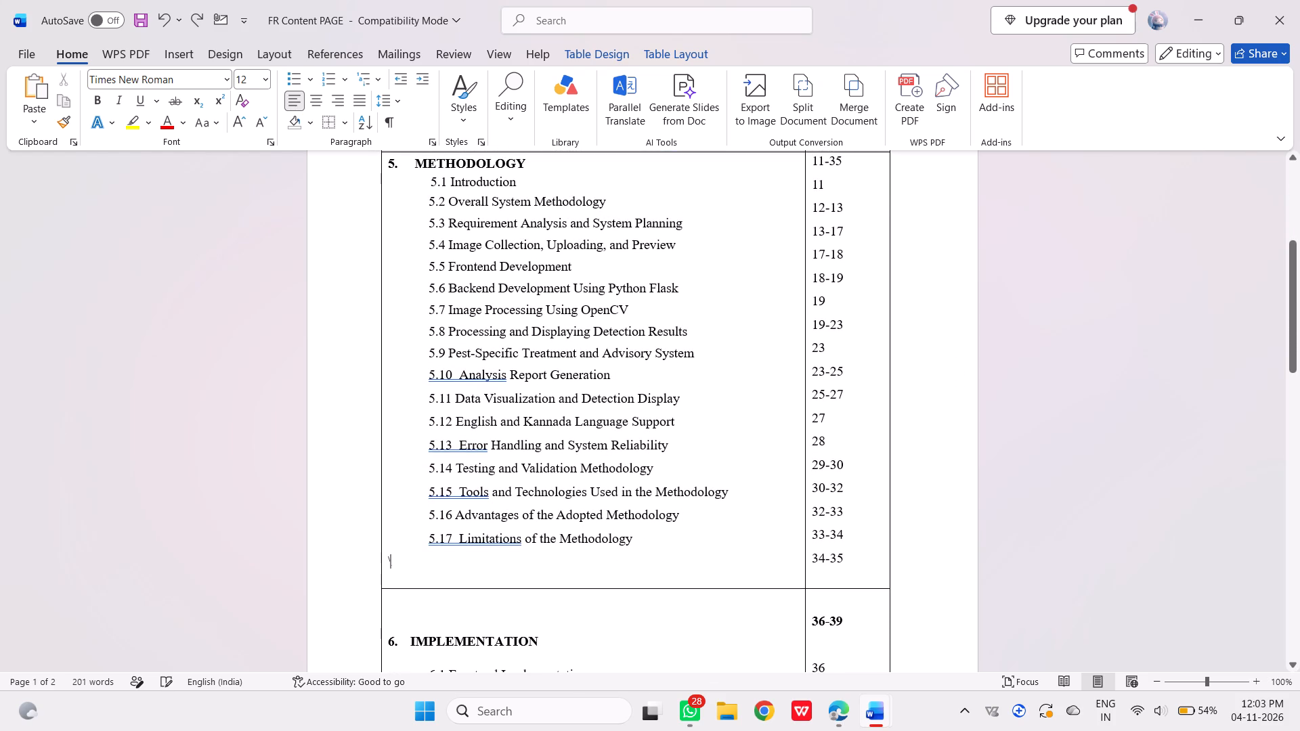
# Undo the deletions of the empty lines below 5.17 Limitations of the Methodology.
pyautogui.hotkey('ctrl', 'z')
pyautogui.hotkey('ctrl', 'z')
pyautogui.hotkey('ctrl', 'z')
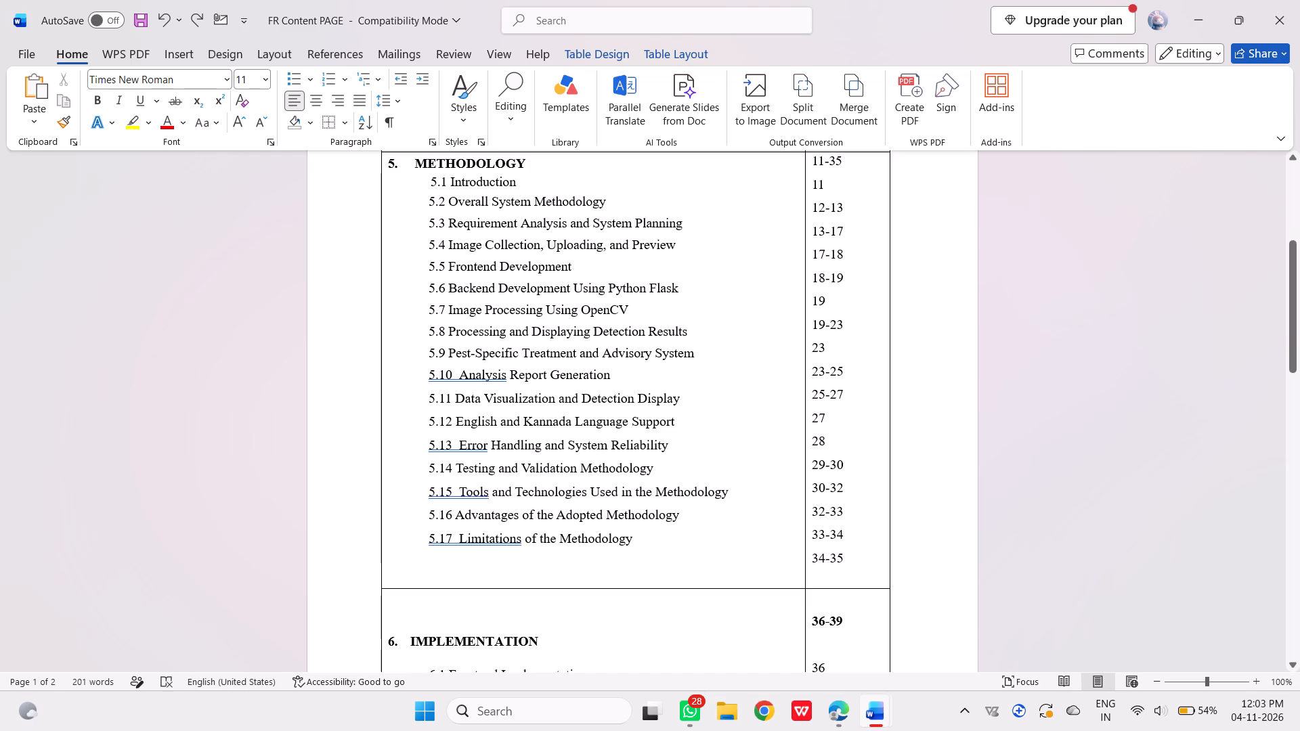
pyautogui.hotkey('ctrl', 'z')
pyautogui.hotkey('ctrl', 'z')
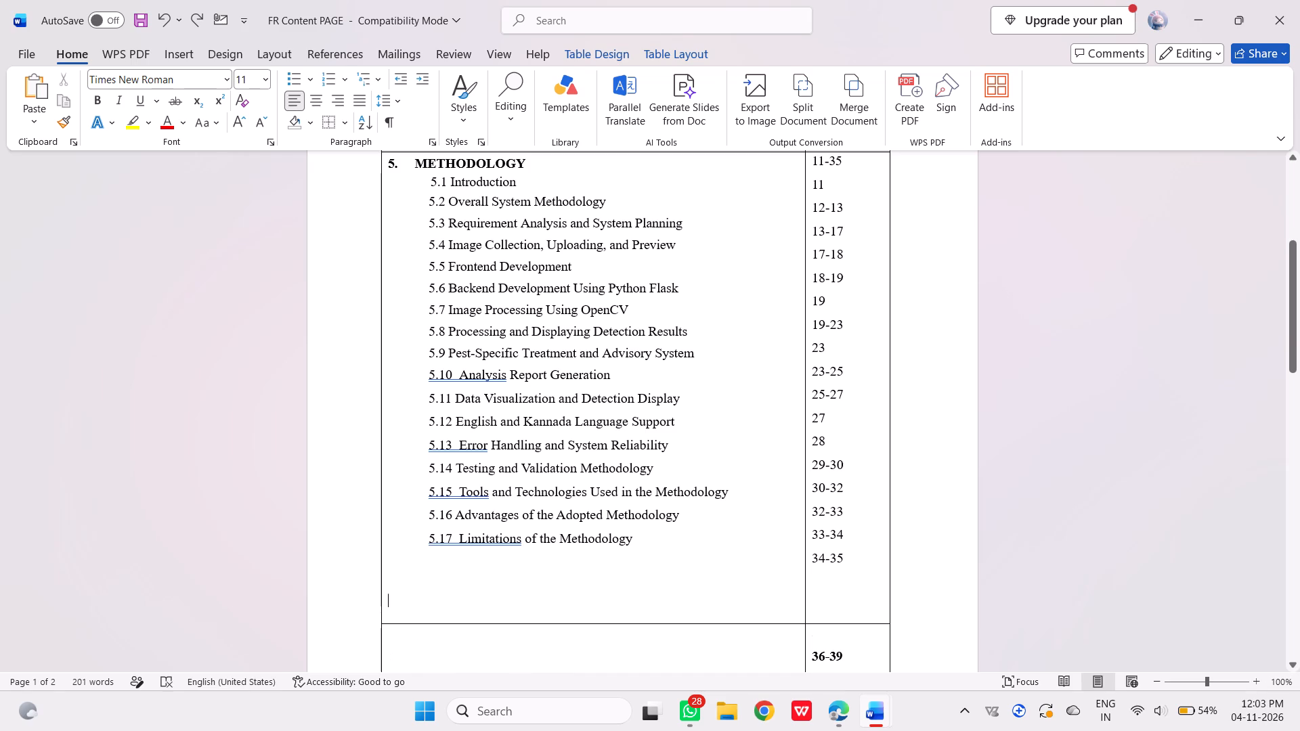
pyautogui.hotkey('ctrl', 'z')
pyautogui.hotkey('ctrl', 'z')
pyautogui.hotkey('ctrl', 'z')
pyautogui.hotkey('ctrl', 'z')
pyautogui.hotkey('ctrl', 'z')
# Undo the METHODOLOGY row edits back through the empty-line removals above 5.1 Introduction and at the end of the SYSTEM REQUIREMENT row.
pyautogui.hotkey('ctrl', 'z')
pyautogui.hotkey('ctrl', 'z')
pyautogui.hotkey('ctrl', 'z')
pyautogui.hotkey('ctrl', 'z')
pyautogui.hotkey('ctrl', 'z')
pyautogui.hotkey('ctrl', 'z')
pyautogui.hotkey('ctrl', 'z')
pyautogui.hotkey('ctrl', 'z')
pyautogui.hotkey('ctrl', 'z')
pyautogui.hotkey('ctrl', 'z')
pyautogui.hotkey('ctrl', 'z')
pyautogui.hotkey('ctrl', 'z')
pyautogui.hotkey('ctrl', 'z')
pyautogui.hotkey('ctrl', 'z')
pyautogui.hotkey('ctrl', 'z')
pyautogui.hotkey('ctrl', 'z')
pyautogui.hotkey('ctrl', 'z')
pyautogui.hotkey('ctrl', 'z')
pyautogui.hotkey('ctrl', 'z')
pyautogui.hotkey('ctrl', 'z')
pyautogui.hotkey('ctrl', 'z')
pyautogui.hotkey('ctrl', 'z')
pyautogui.hotkey('ctrl', 'z')
pyautogui.hotkey('ctrl', 'z')
pyautogui.hotkey('ctrl', 'z')
pyautogui.hotkey('ctrl', 'z')
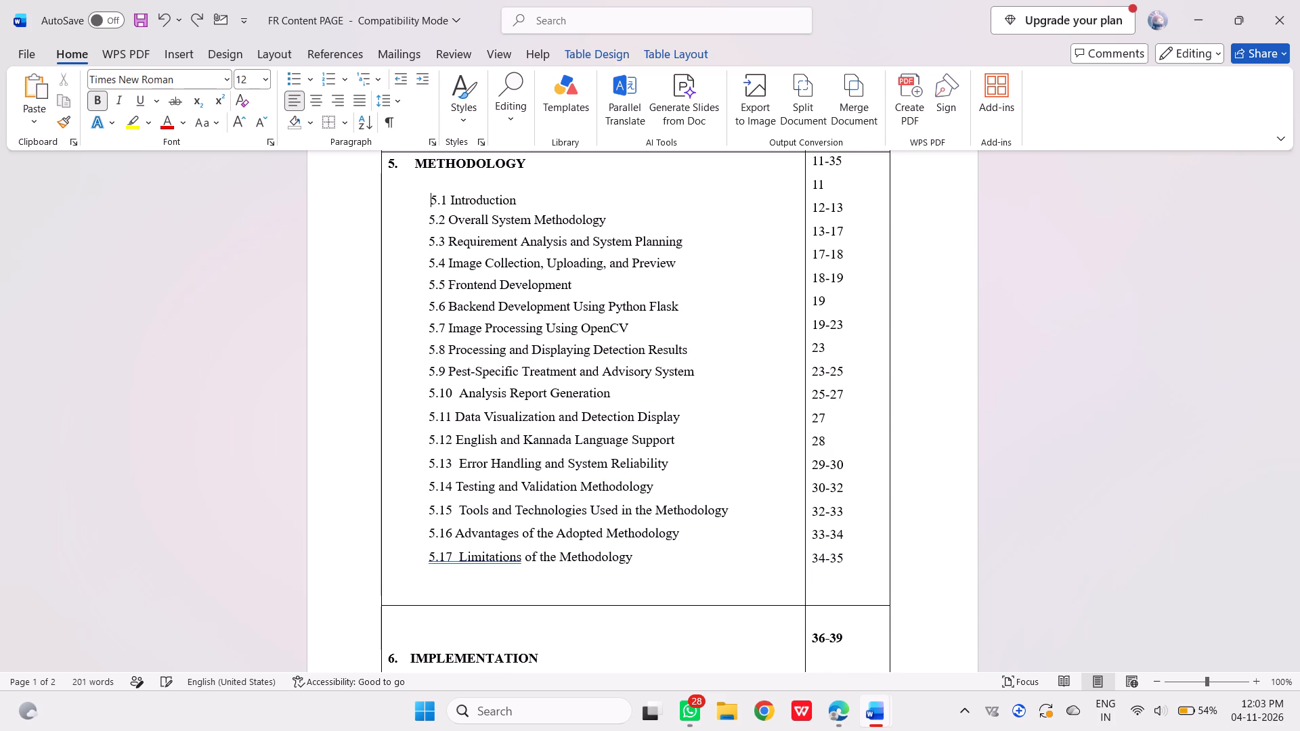
pyautogui.hotkey('ctrl', 'z')
pyautogui.hotkey('ctrl', 'z')
pyautogui.hotkey('ctrl', 'z')
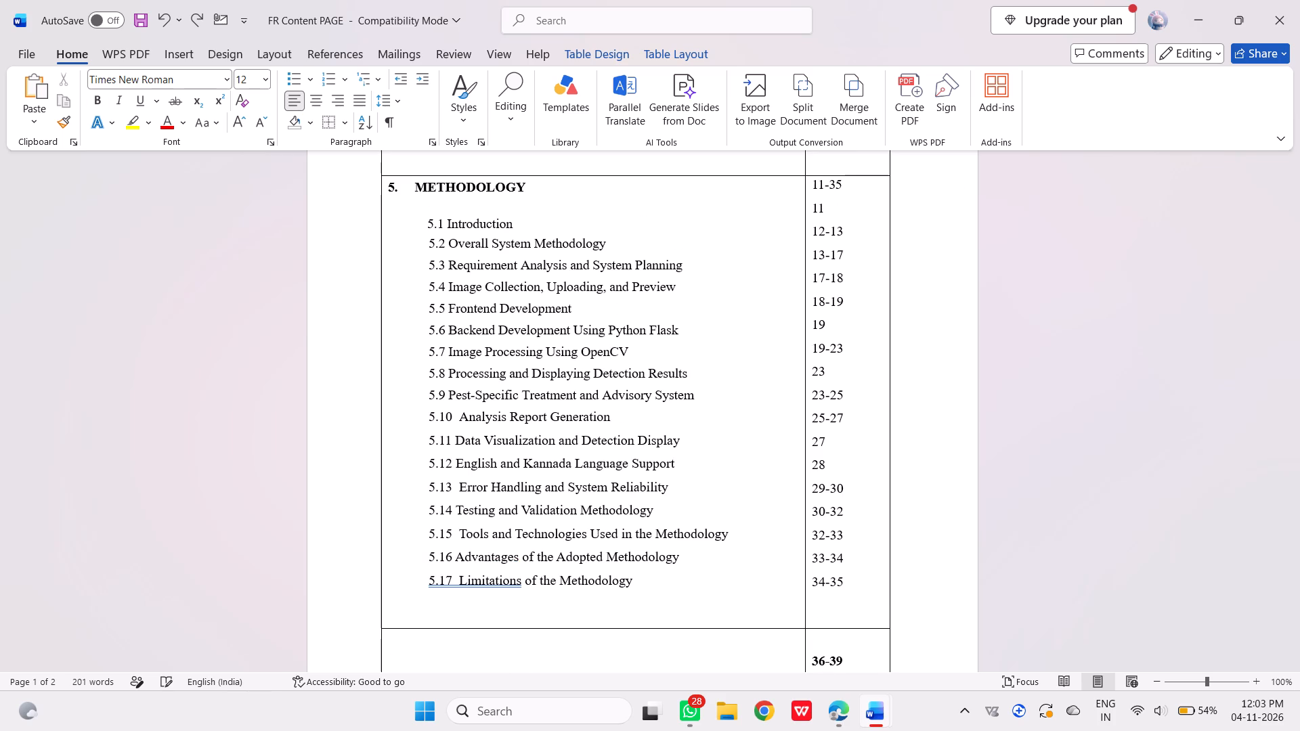
# Undo the earlier edits back through the page-number entry in the APPLICATIONS row, to the range 45-45.
pyautogui.scroll(2, 556, 242)
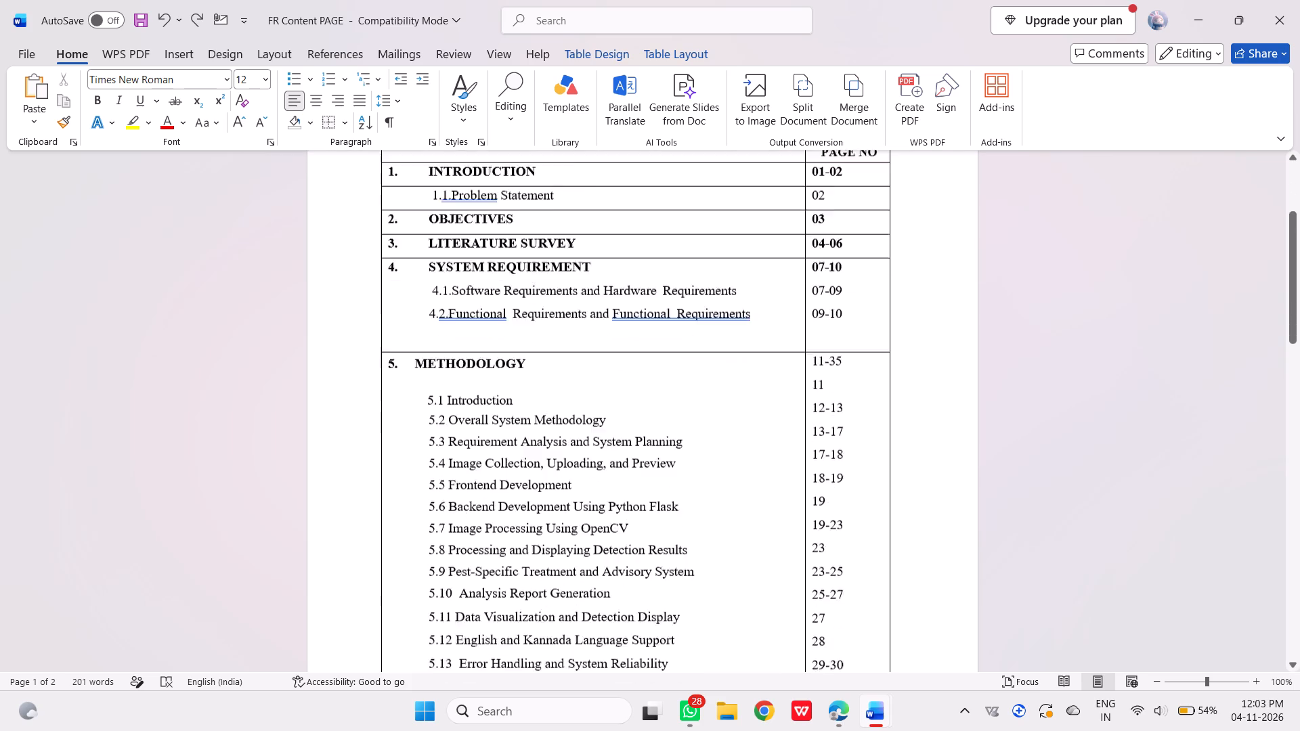
pyautogui.scroll(1, 556, 242)
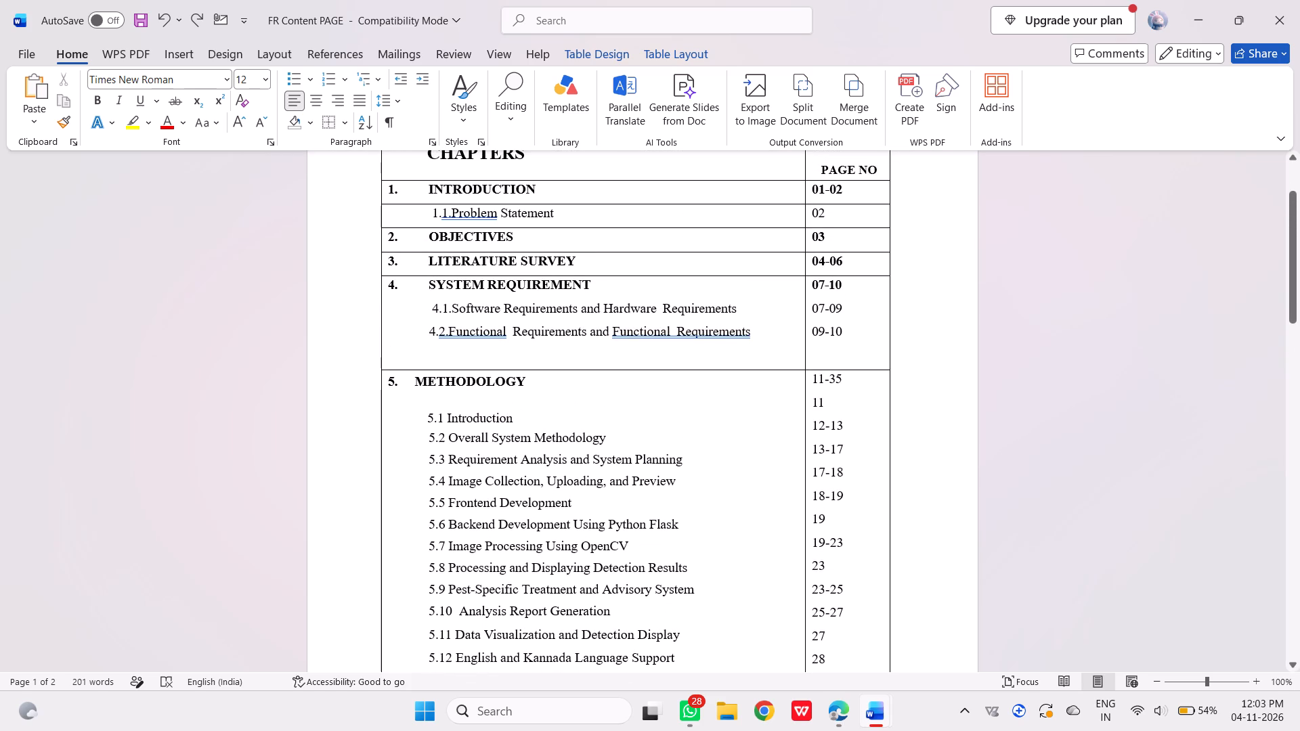
pyautogui.scroll(2, 556, 242)
pyautogui.hotkey('ctrl', 'z')
pyautogui.hotkey('ctrl', 'z')
pyautogui.hotkey('ctrl', 'z')
pyautogui.hotkey('ctrl', 'z')
pyautogui.hotkey('ctrl', 'z')
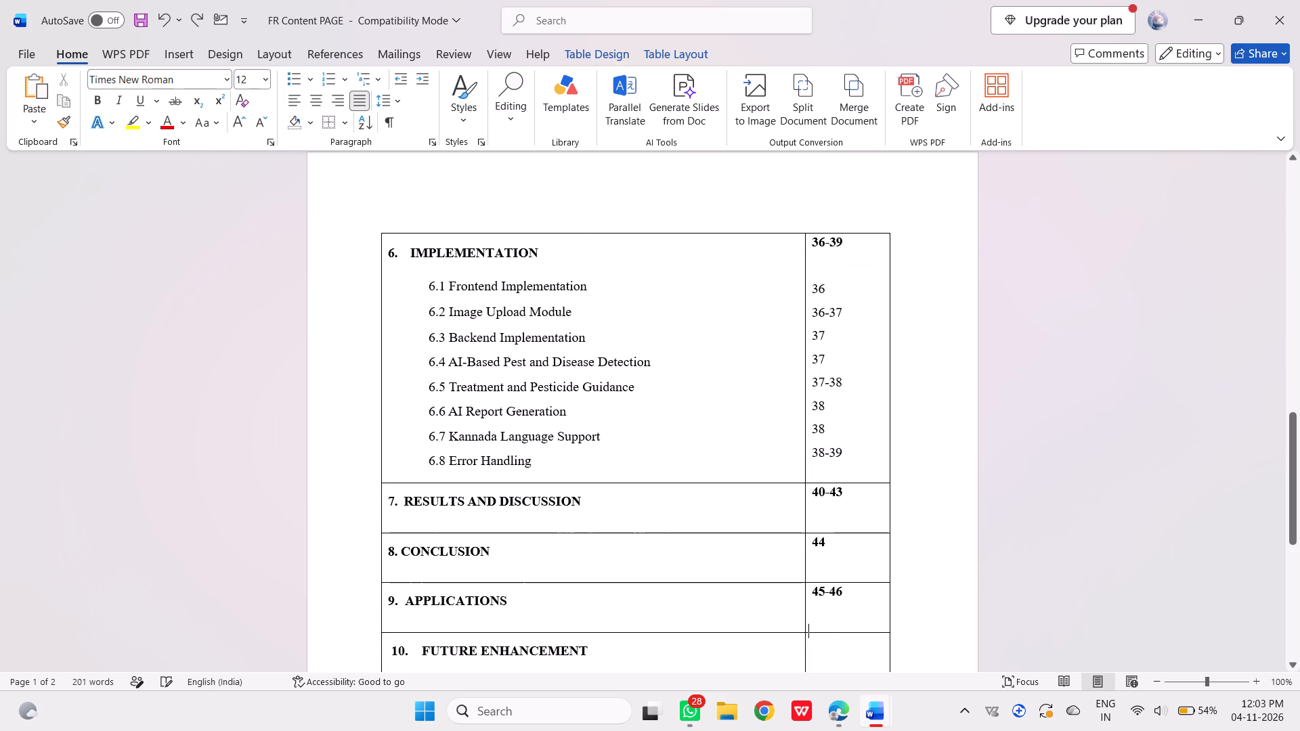
pyautogui.hotkey('ctrl', 'z')
pyautogui.hotkey('ctrl', 'z')
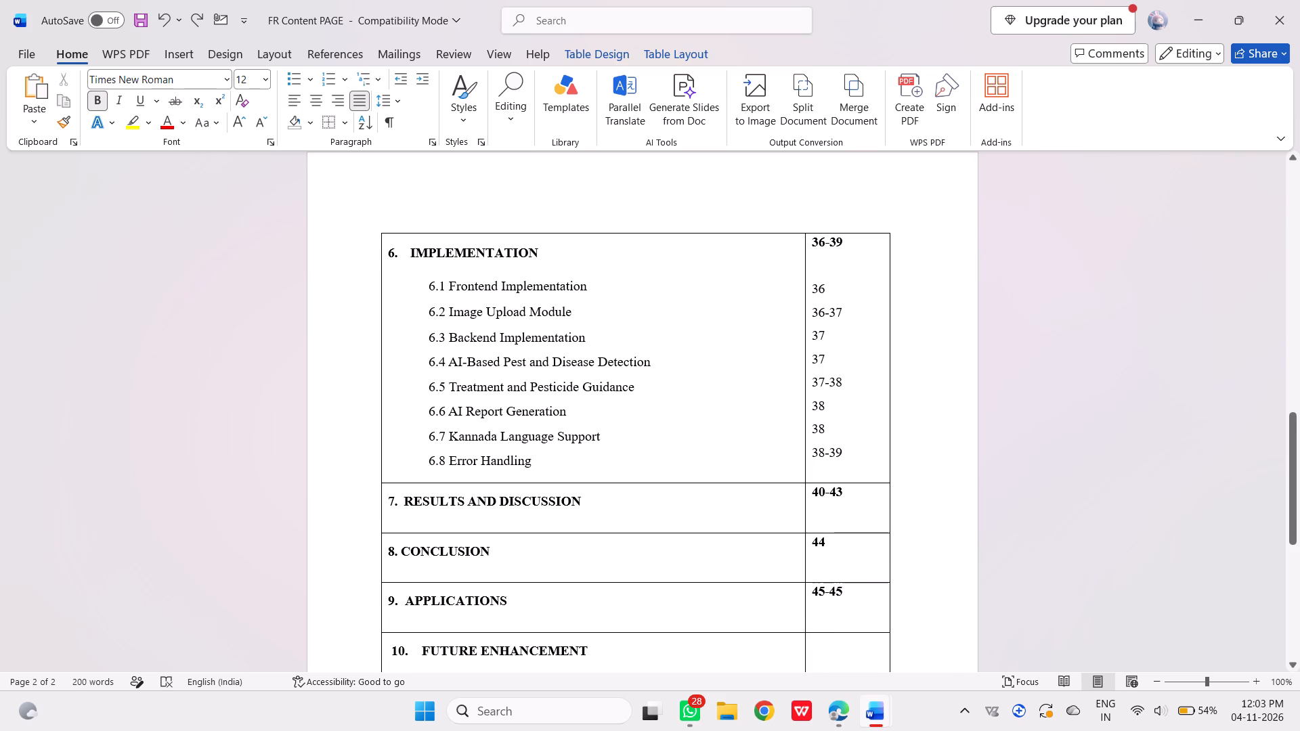
# Switch to MAJOR PROJECT FinalReport and check the page numbers of Chapter 10 Future Enhancement and the References section.
pyautogui.scroll(-2, 556, 242)
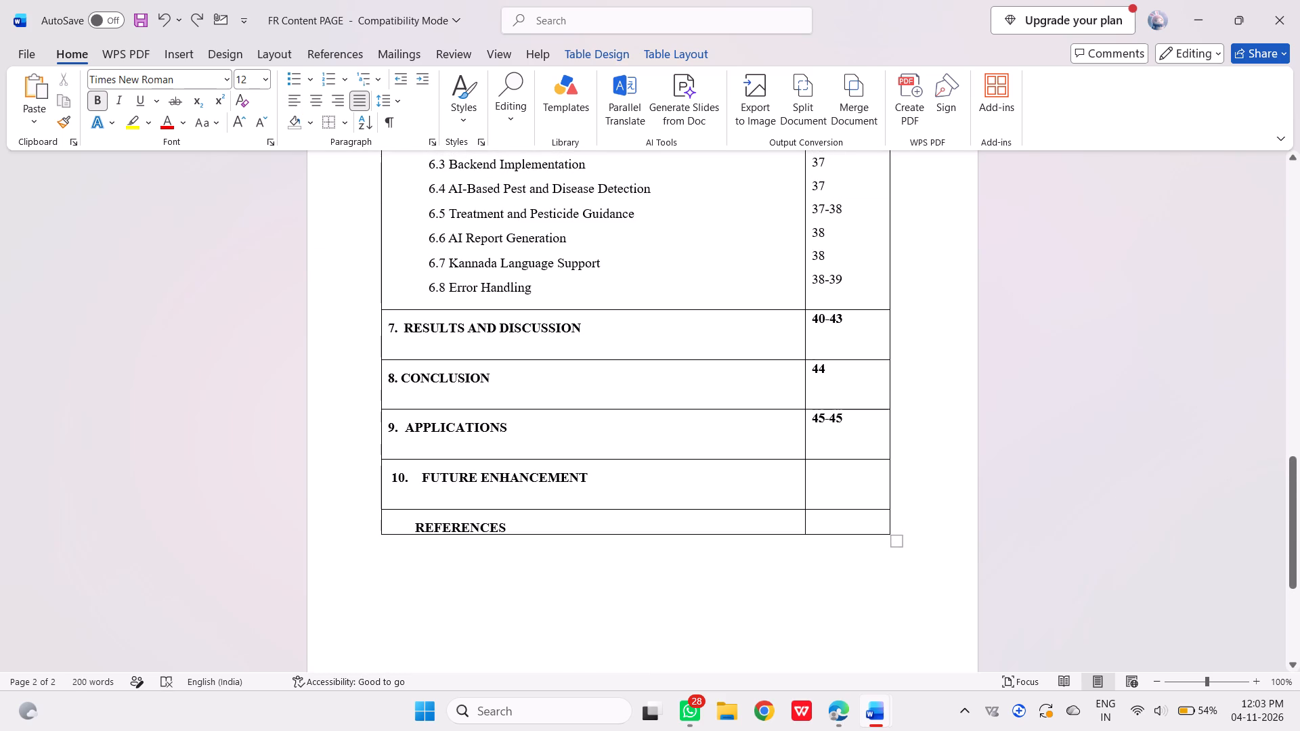
pyautogui.click(832, 479)
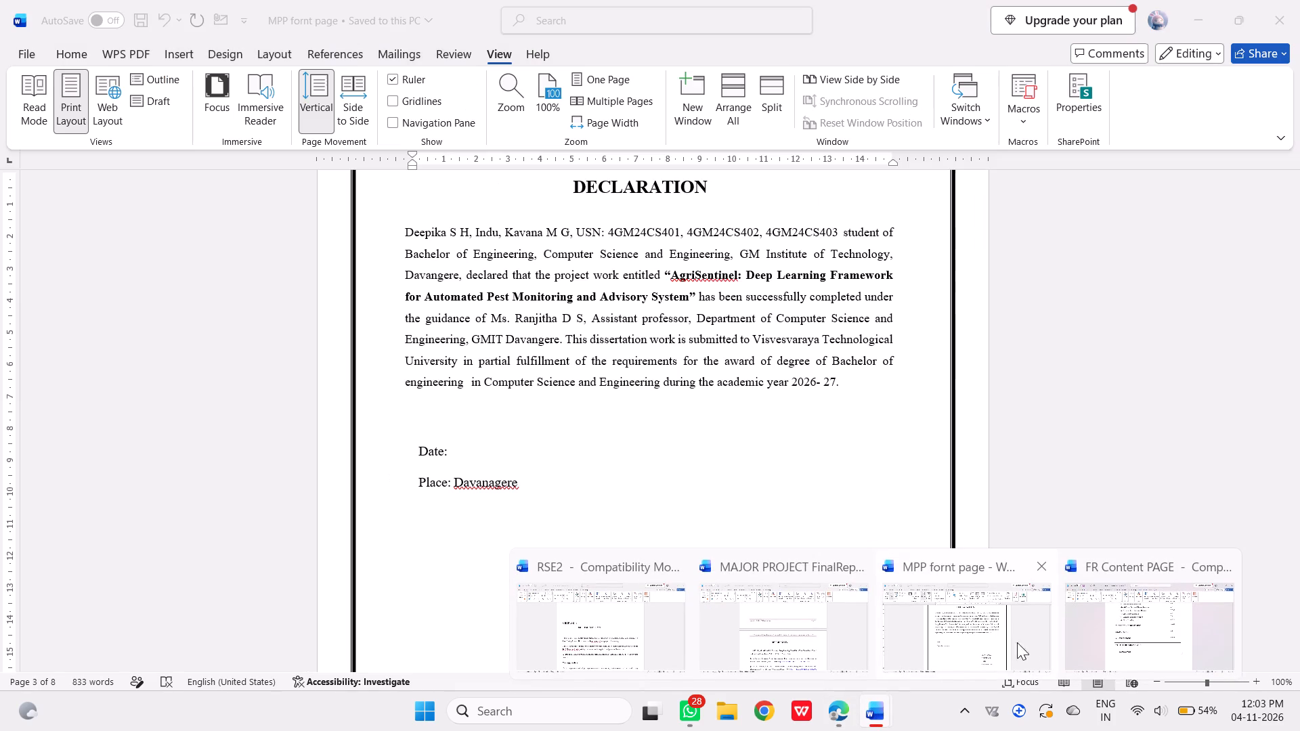
pyautogui.click(820, 625)
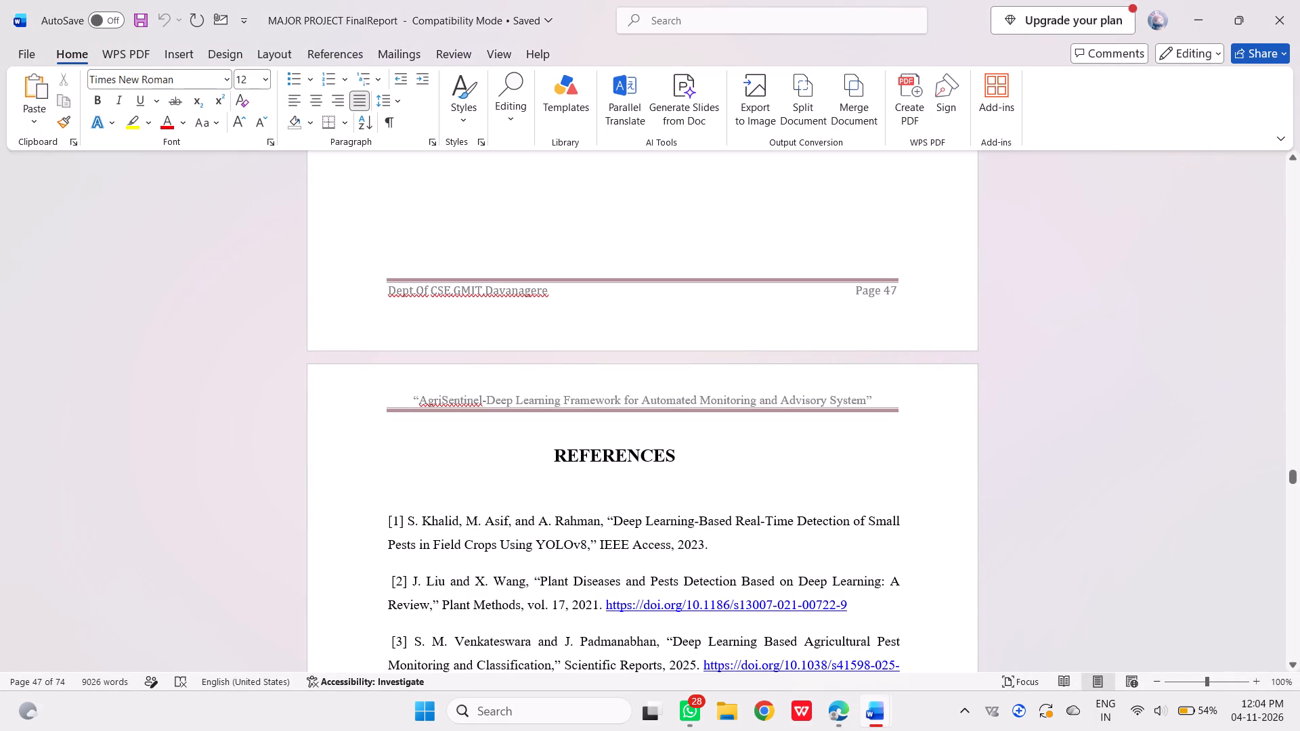
pyautogui.scroll(2, 706, 571)
pyautogui.scroll(-2, 706, 571)
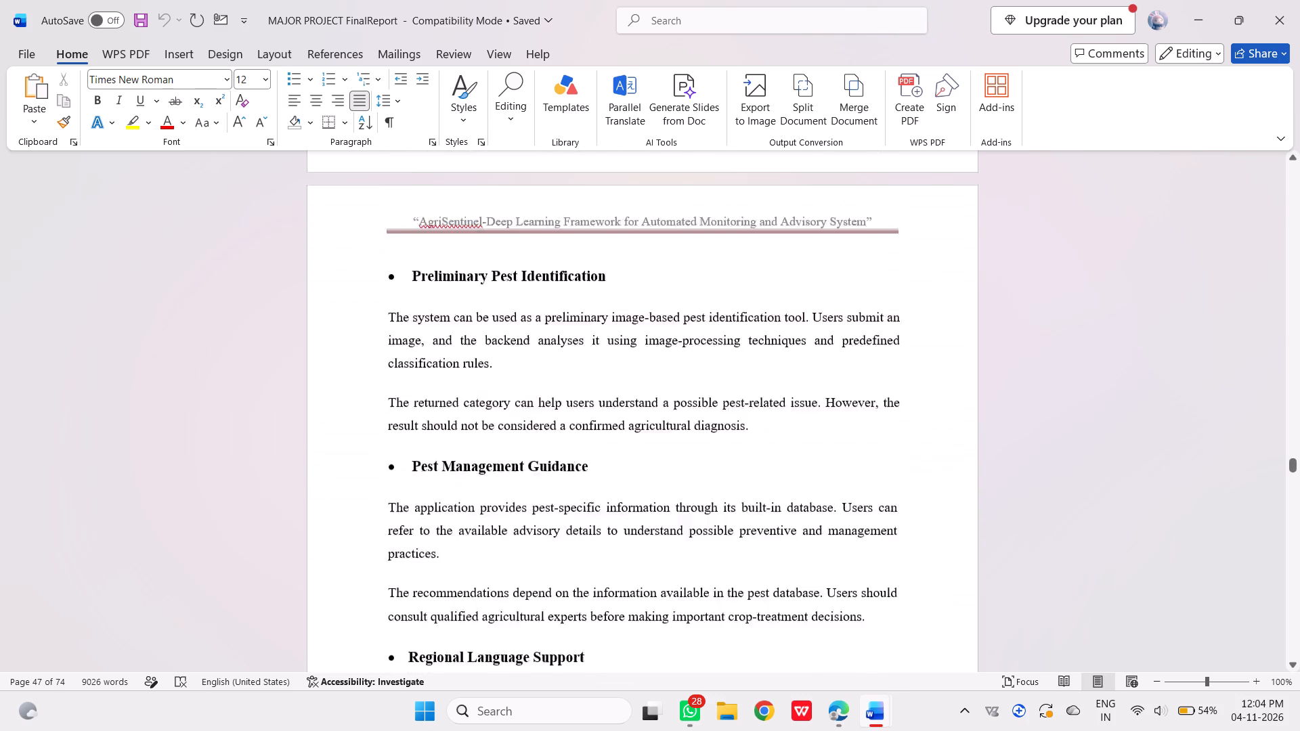
pyautogui.scroll(-2, 706, 571)
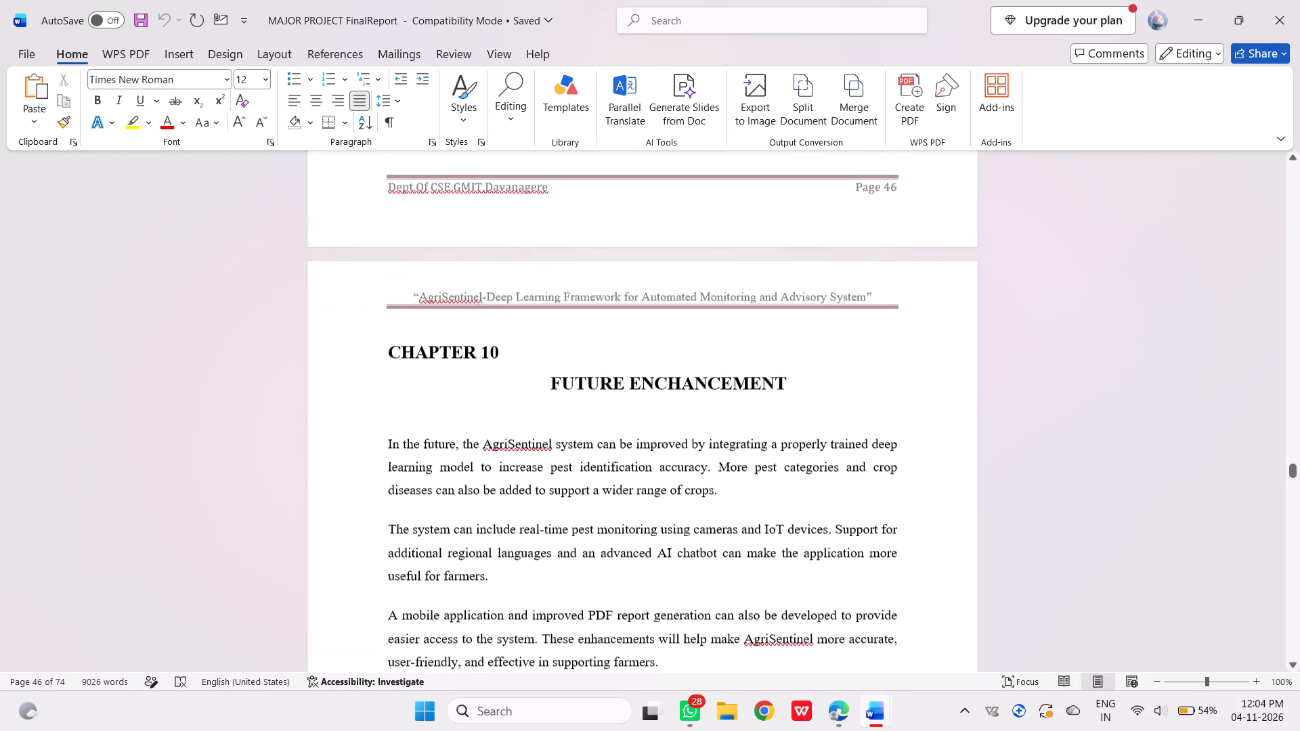
pyautogui.scroll(-2, 706, 571)
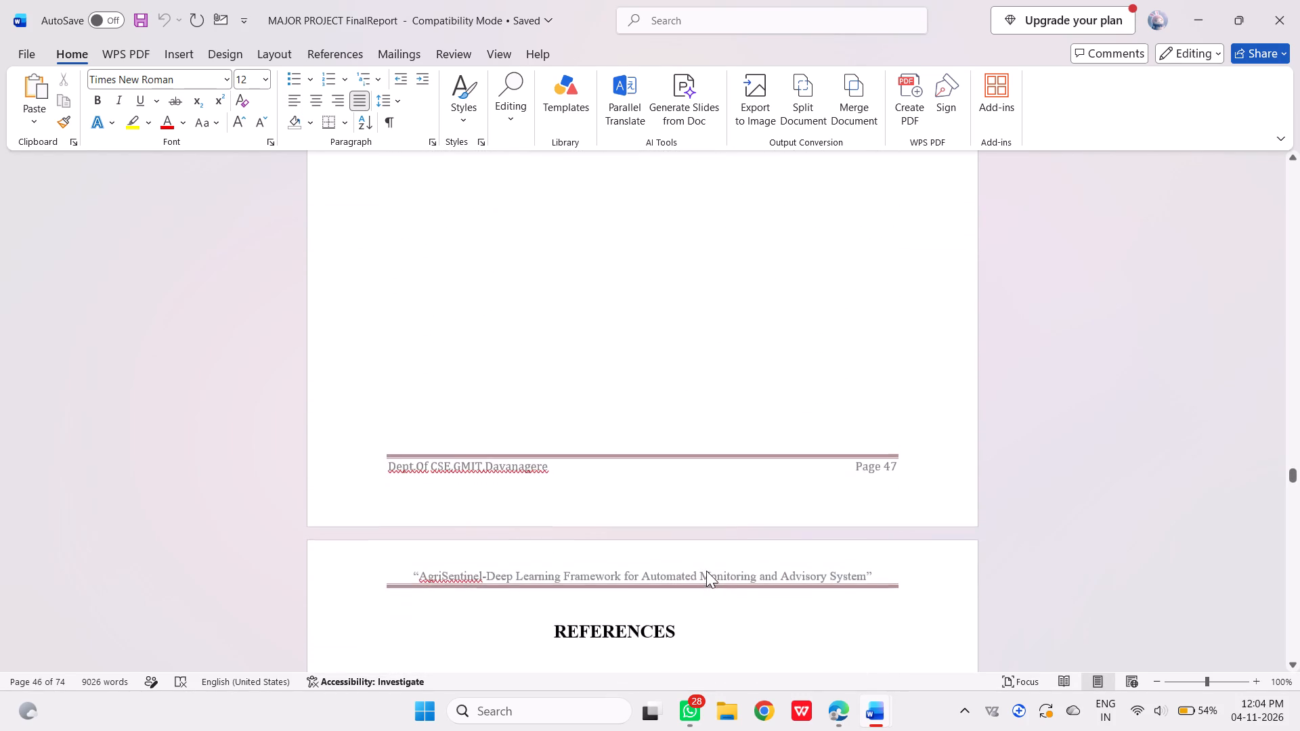
pyautogui.scroll(-2, 706, 571)
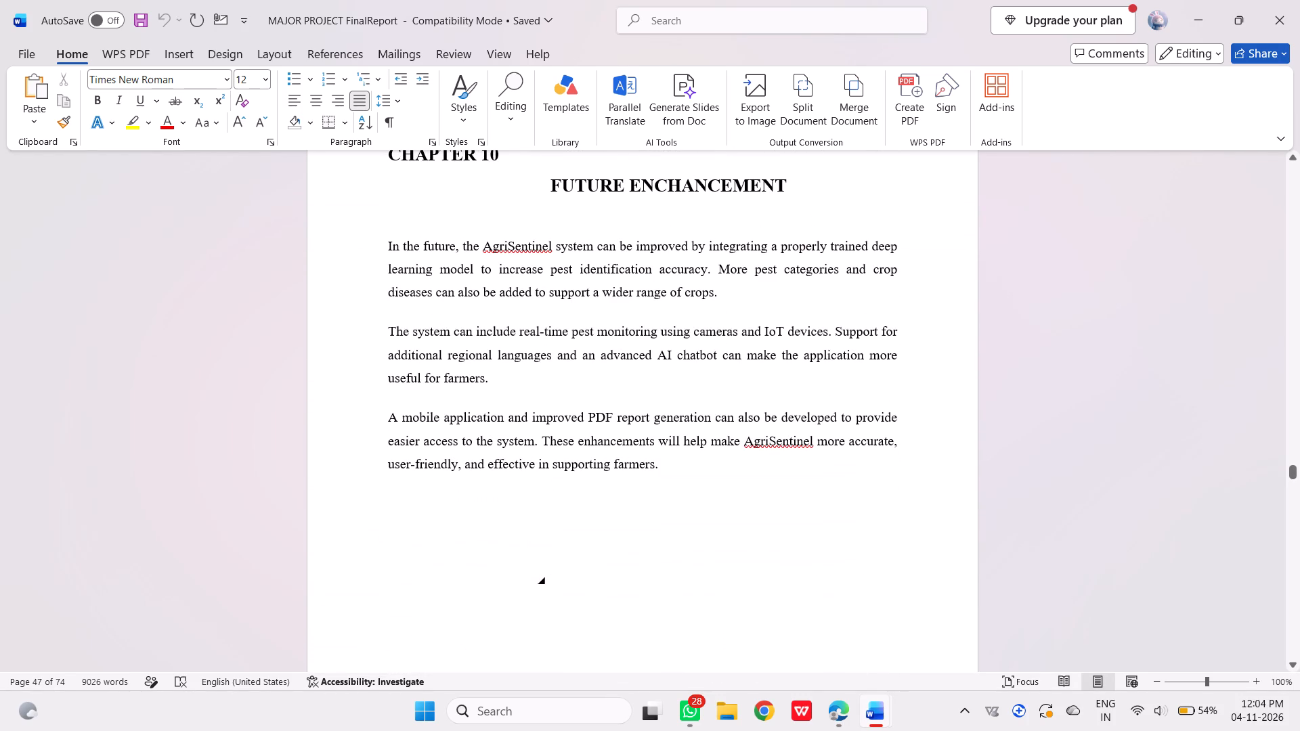
pyautogui.moveTo(556, 577); pyautogui.dragTo(573, 579)
pyautogui.scroll(-1, 573, 579)
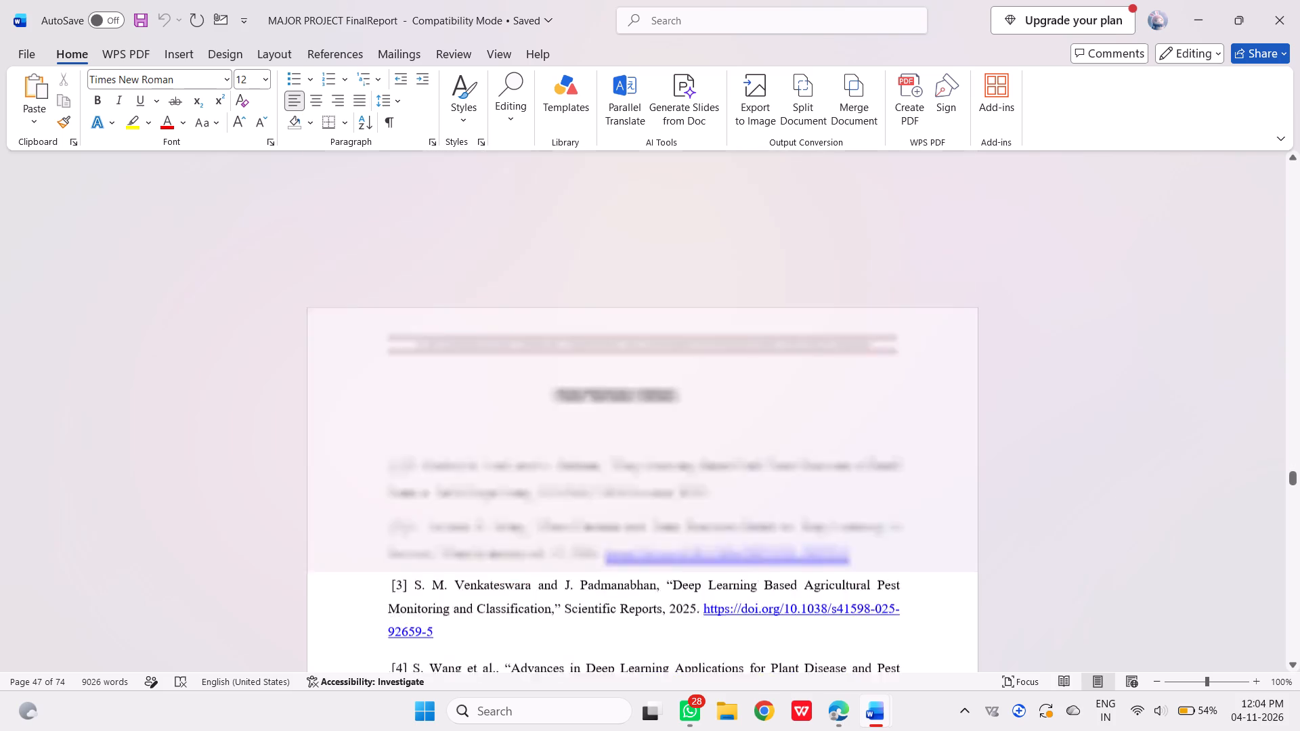
pyautogui.scroll(-1, 573, 579)
pyautogui.scroll(2, 573, 579)
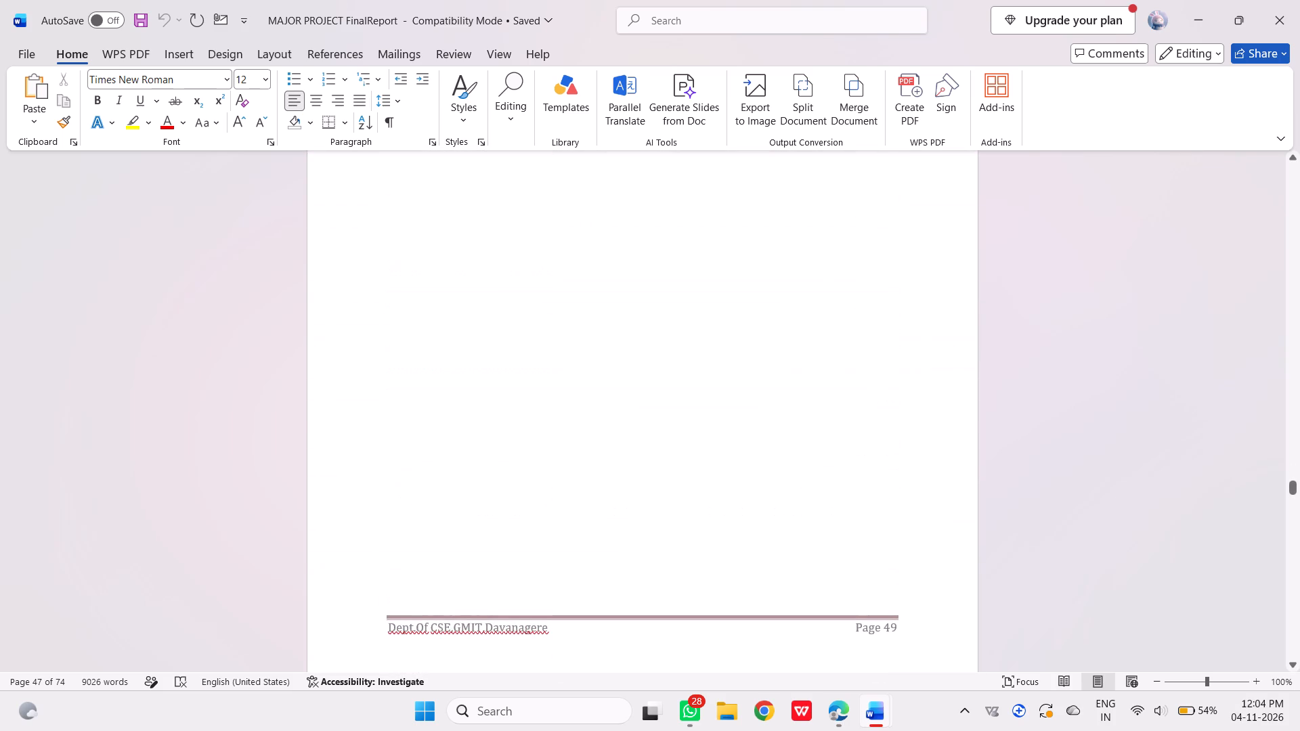
pyautogui.scroll(2, 573, 579)
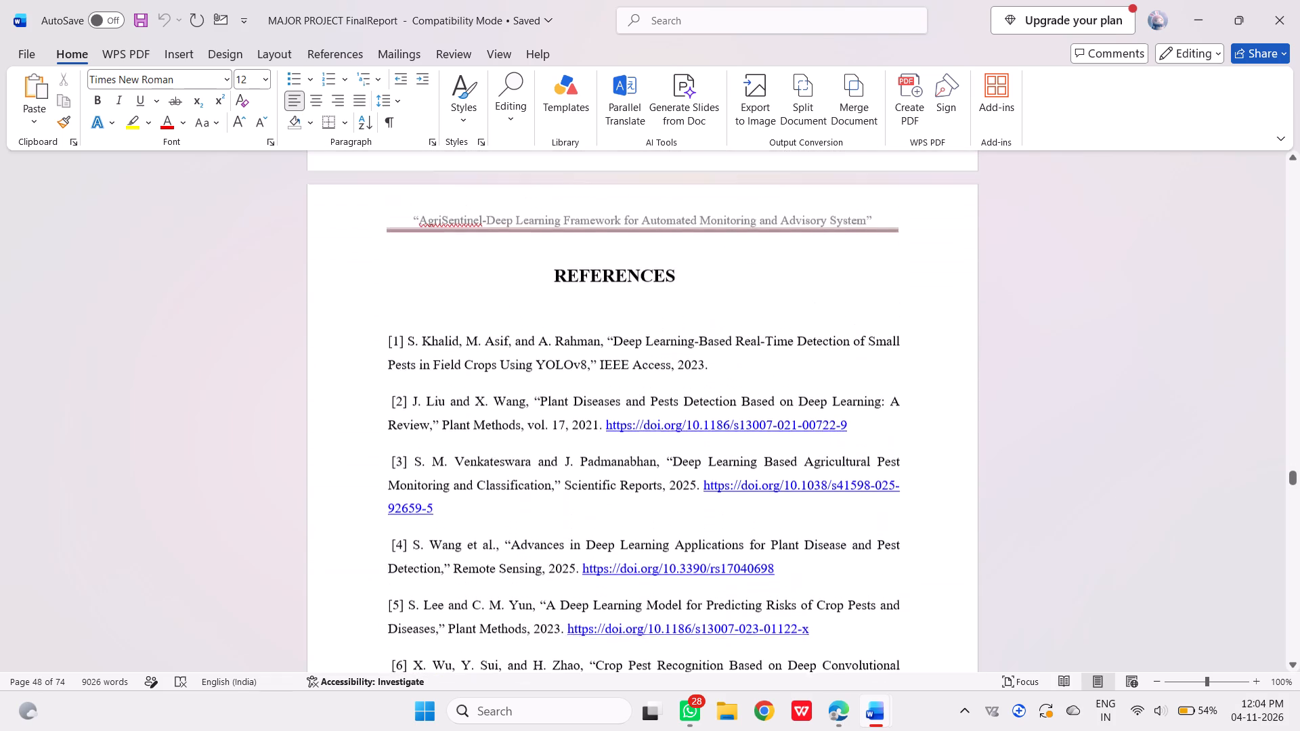
pyautogui.scroll(2, 573, 579)
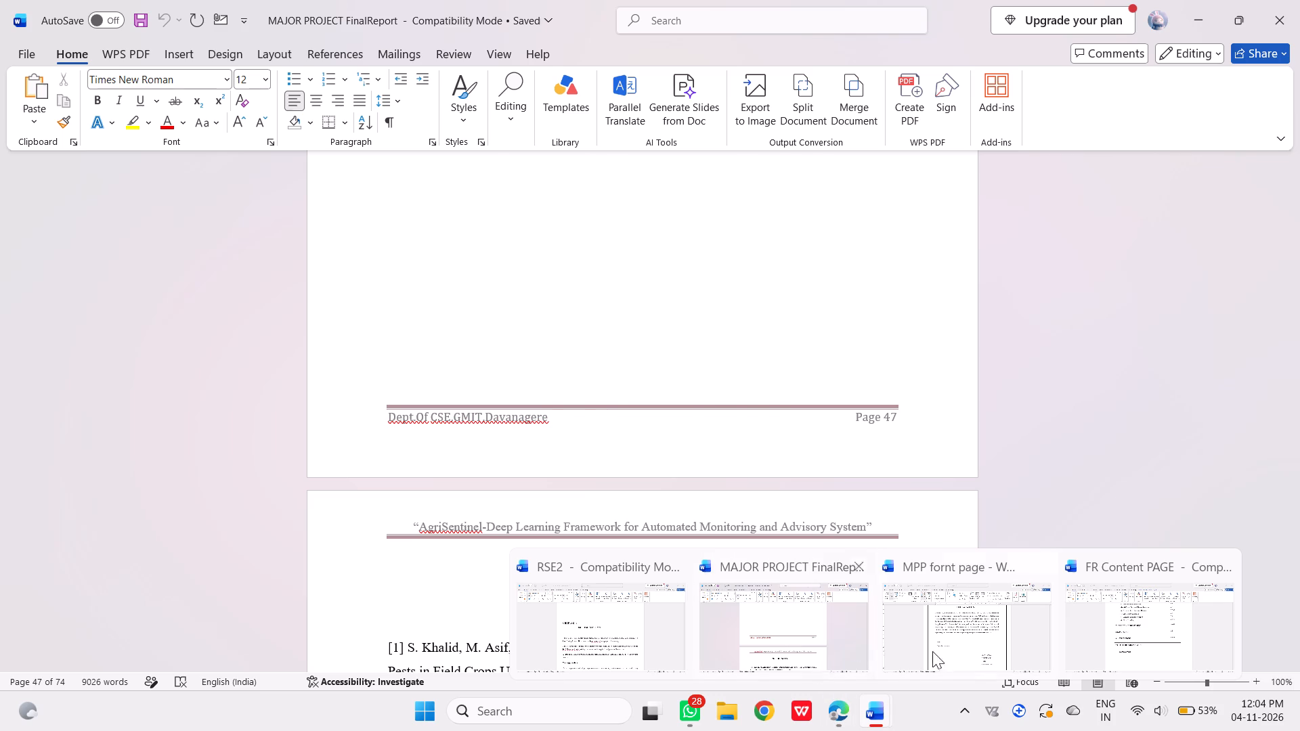
# Return to MAJOR PROJECT FinalReport and check which pages the Applications chapter covers before Chapter 10 begins.
pyautogui.click(1105, 636)
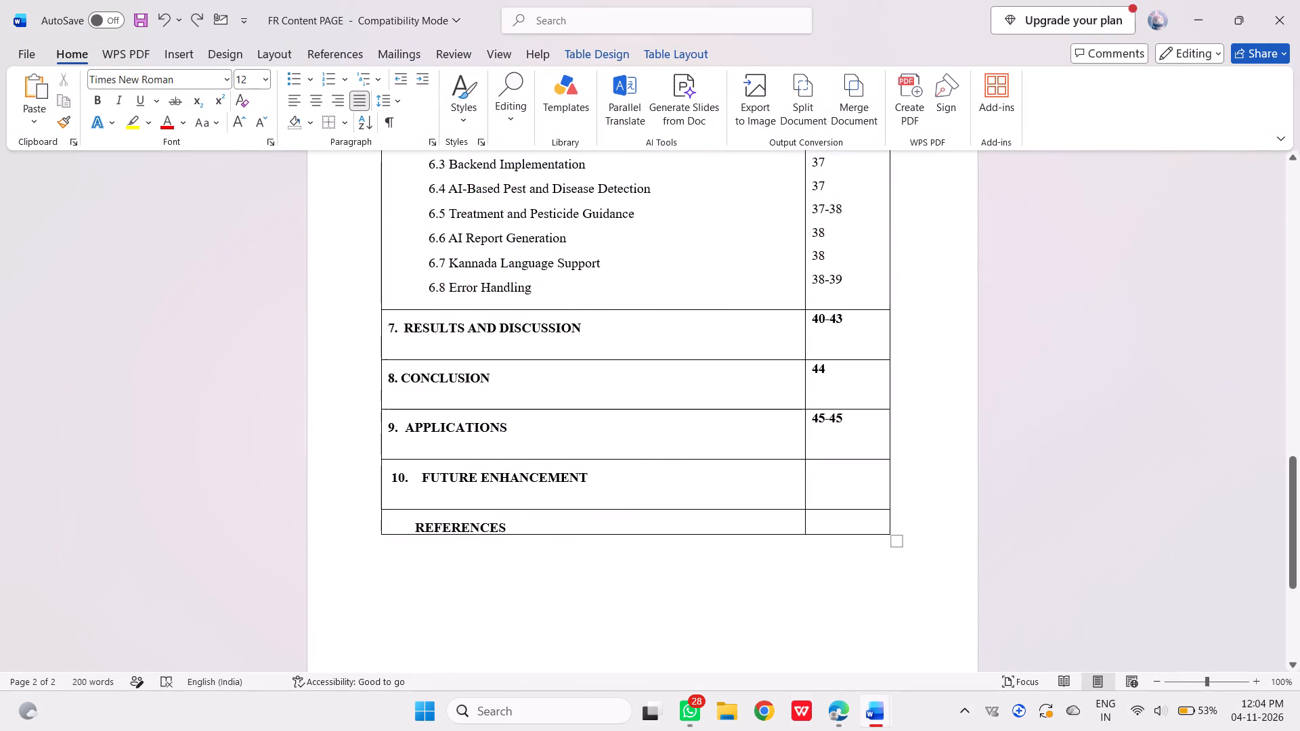
pyautogui.click(823, 480)
pyautogui.click(823, 480)
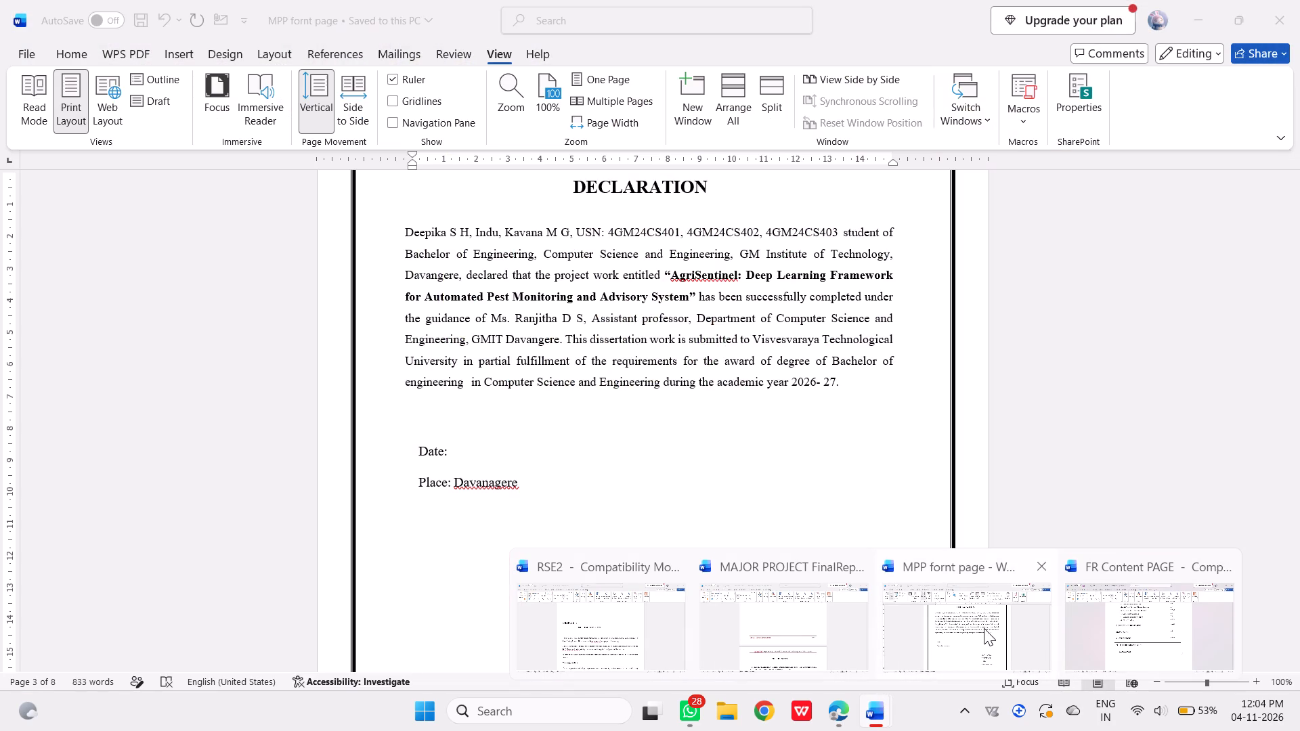
pyautogui.click(848, 638)
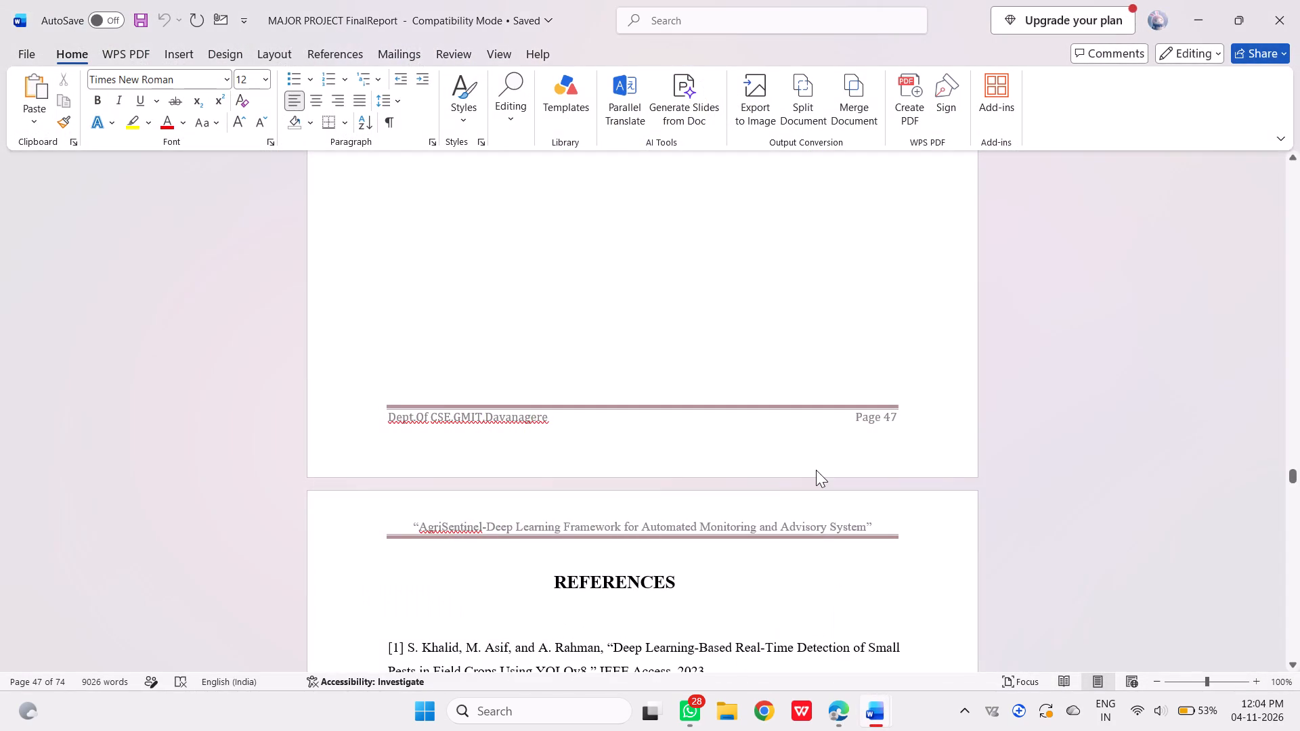
pyautogui.scroll(2, 816, 470)
pyautogui.scroll(-1, 816, 470)
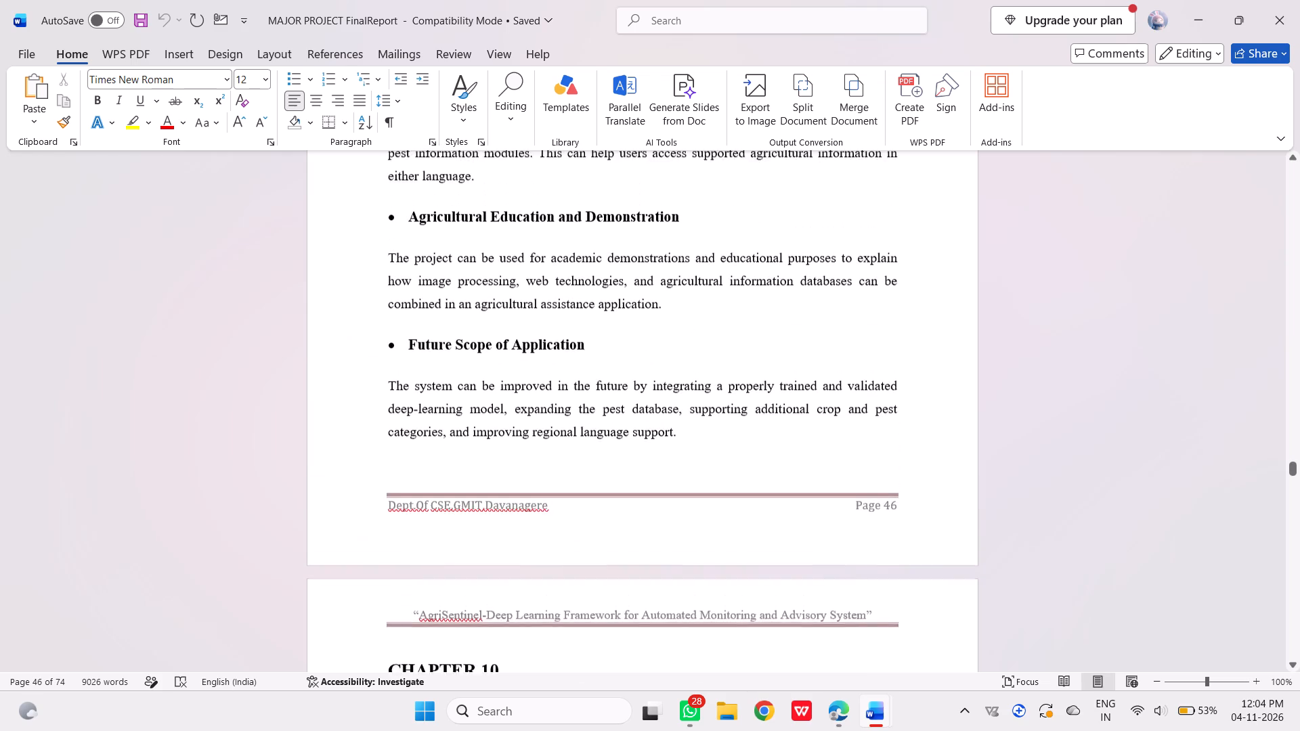
pyautogui.scroll(1, 816, 470)
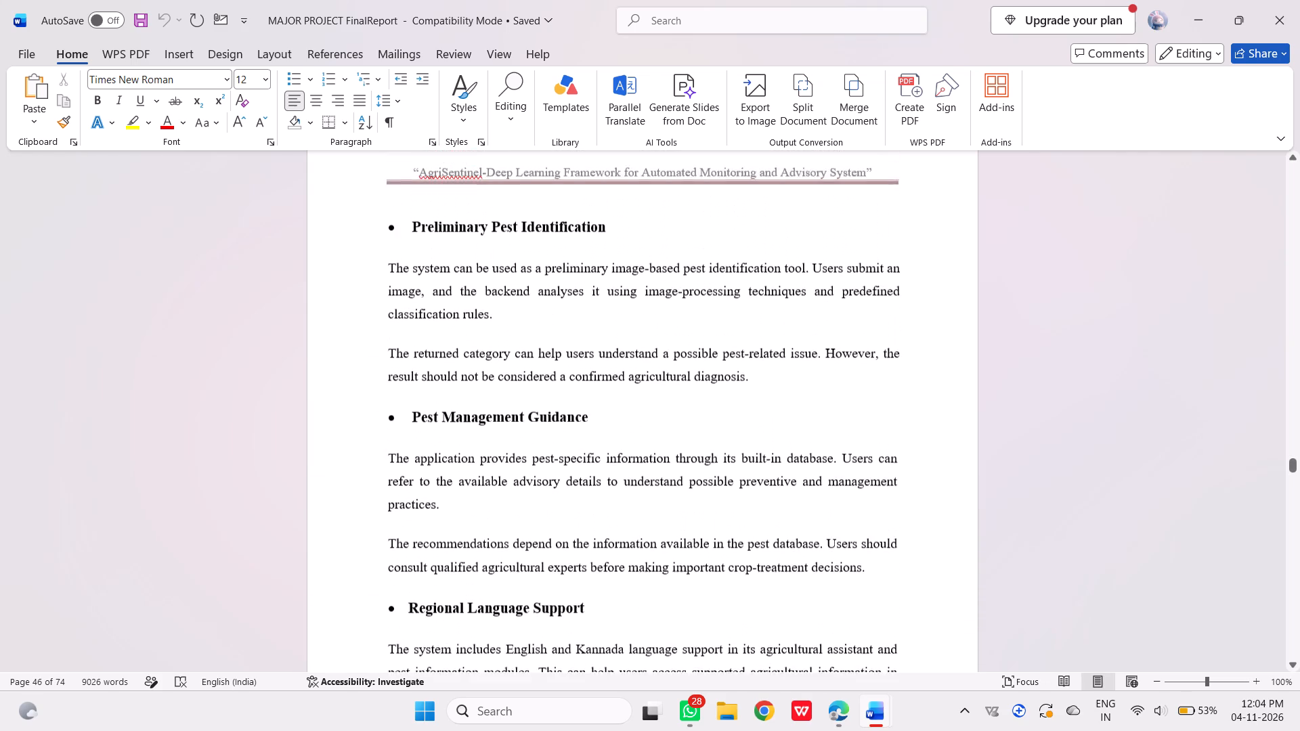
pyautogui.scroll(2, 816, 470)
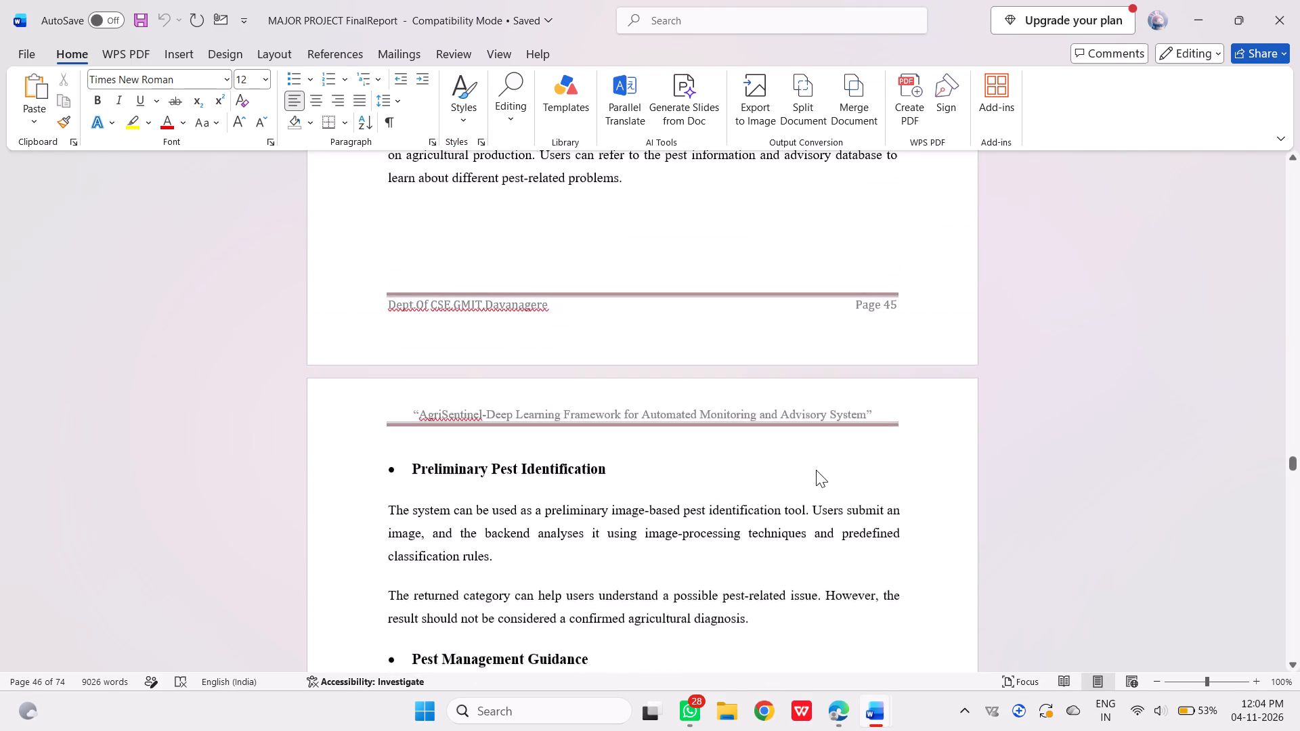
pyautogui.scroll(2, 816, 470)
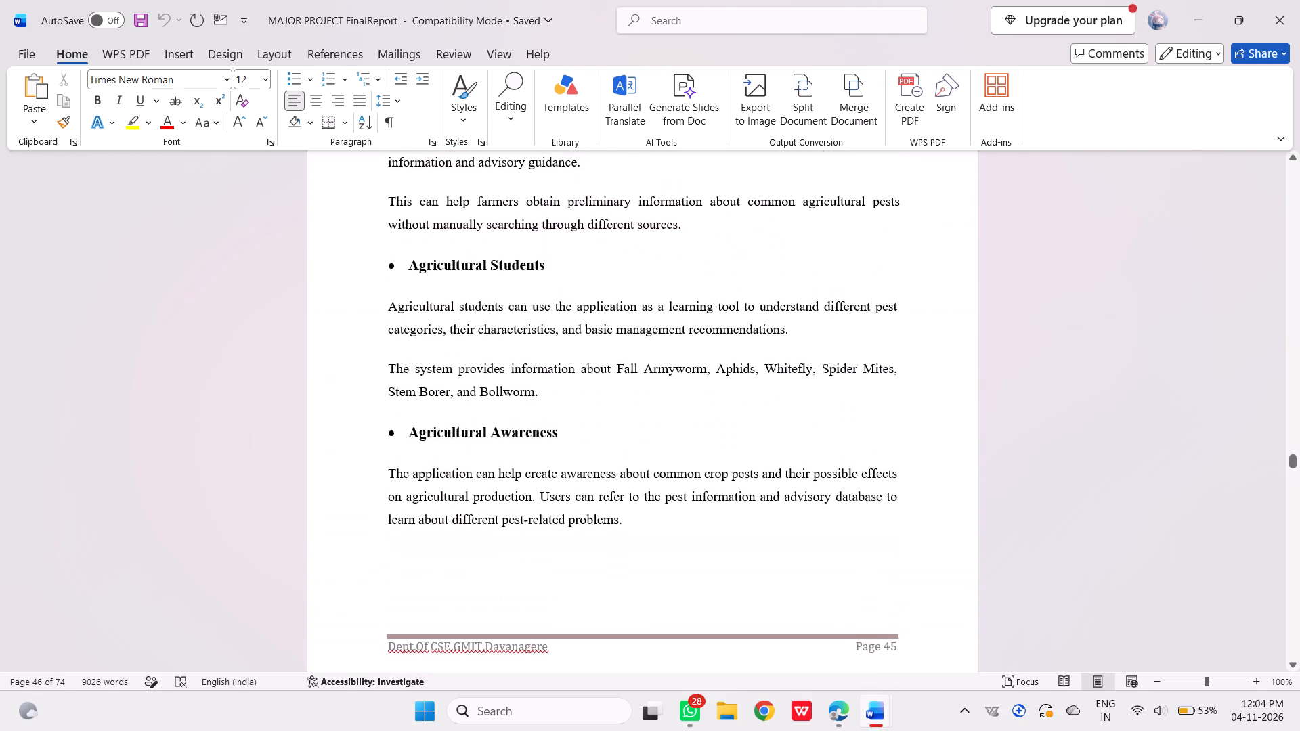
pyautogui.scroll(2, 816, 470)
pyautogui.scroll(-1, 816, 470)
pyautogui.scroll(1, 816, 470)
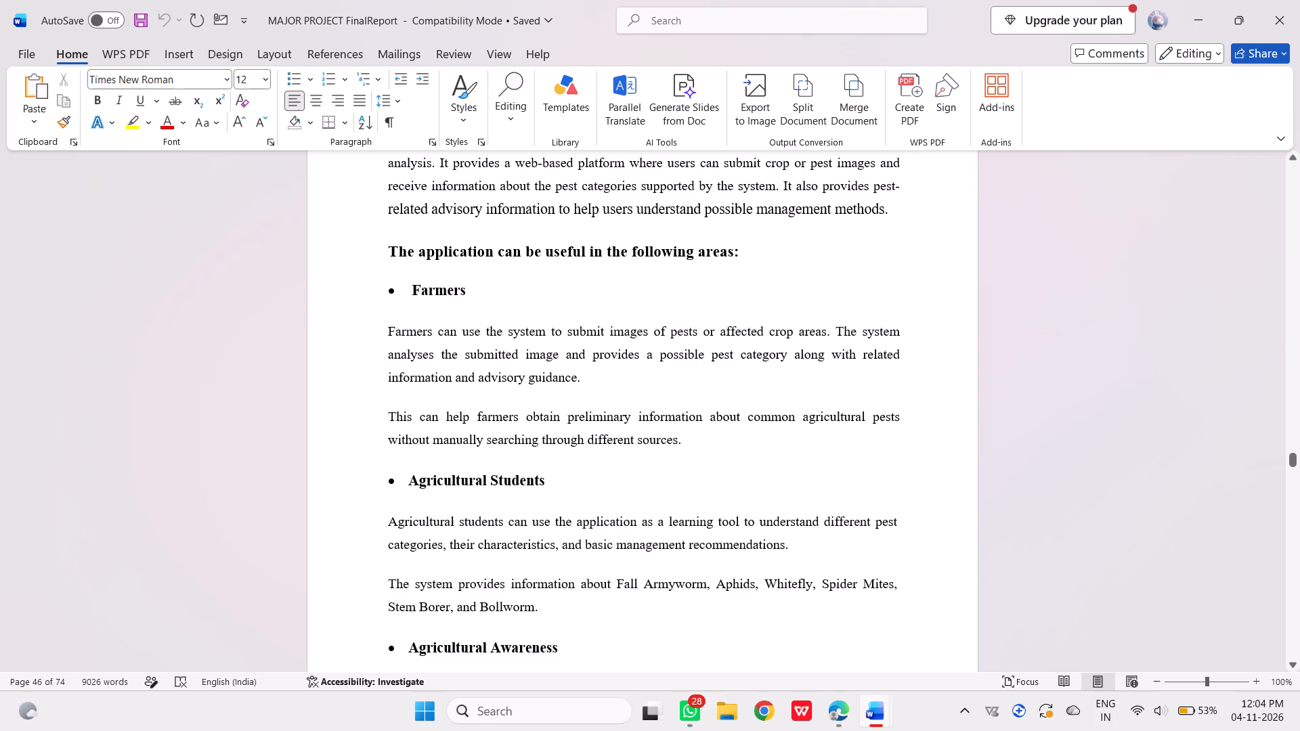
pyautogui.scroll(1, 816, 470)
pyautogui.scroll(-2, 816, 470)
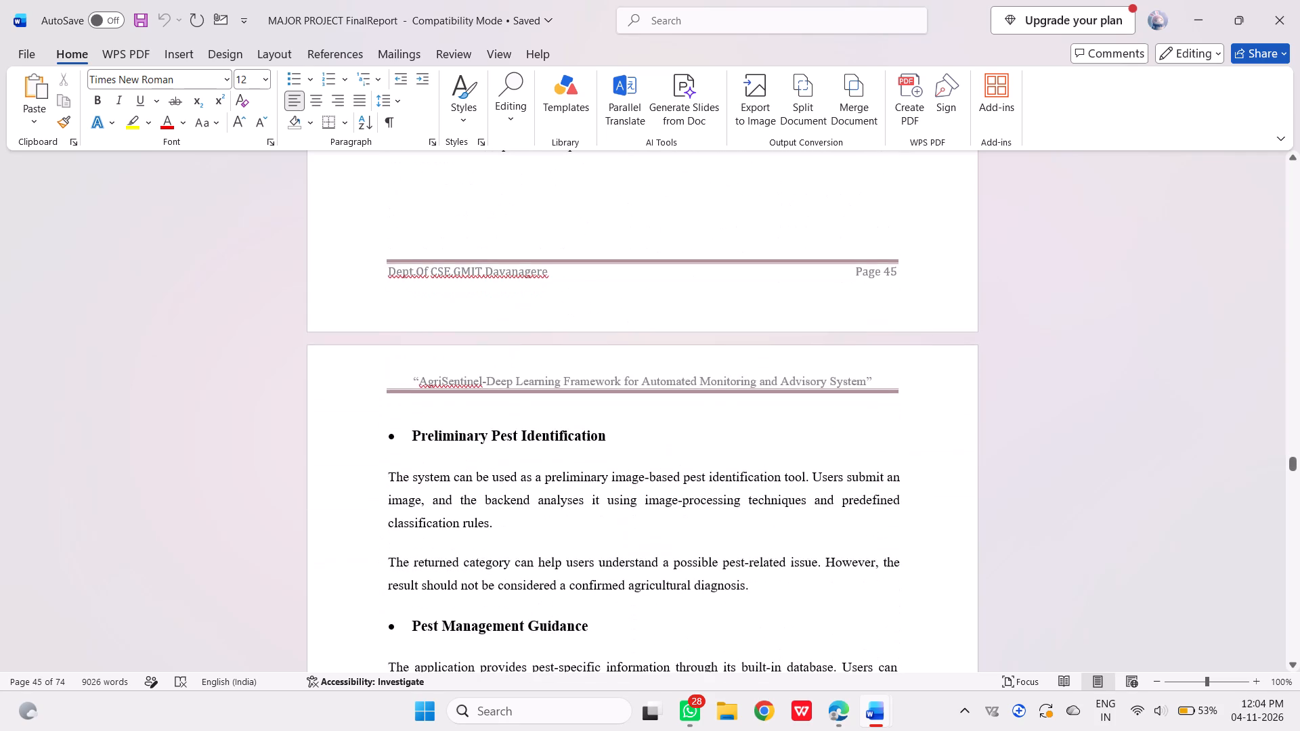
pyautogui.scroll(-1, 816, 470)
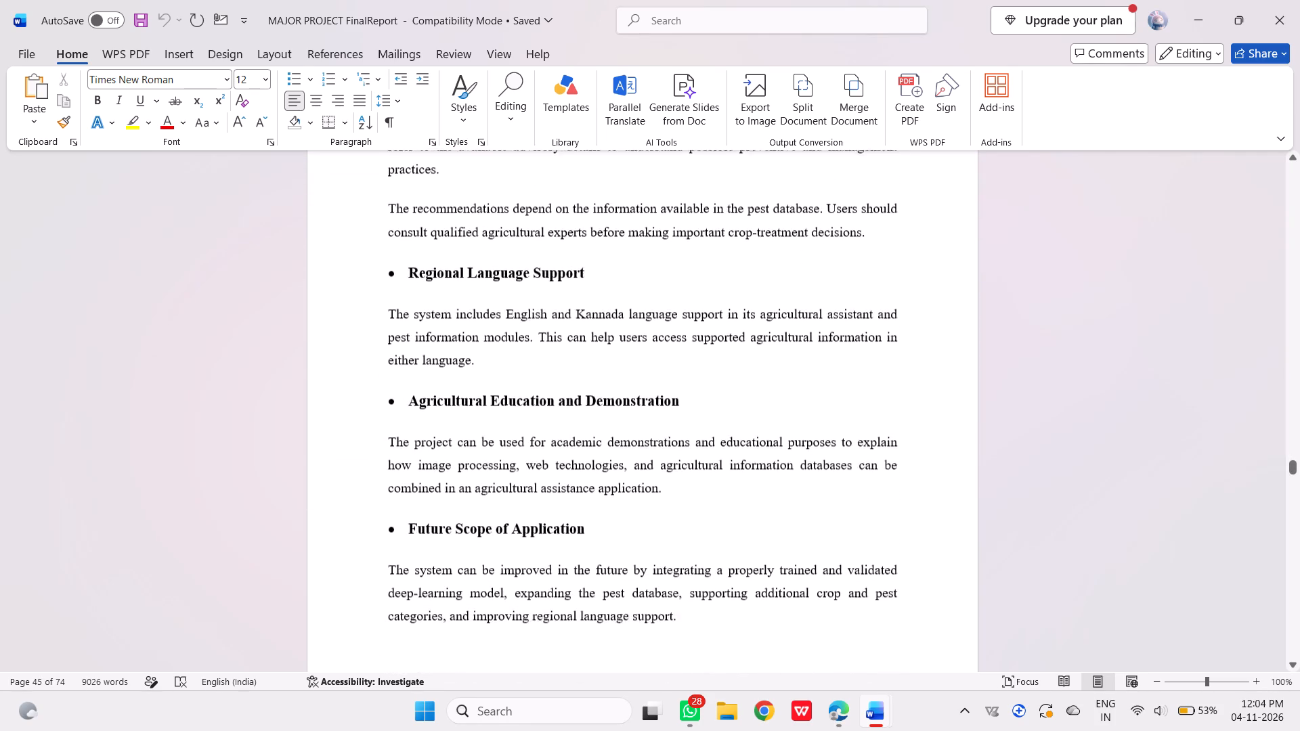
pyautogui.scroll(-1, 816, 470)
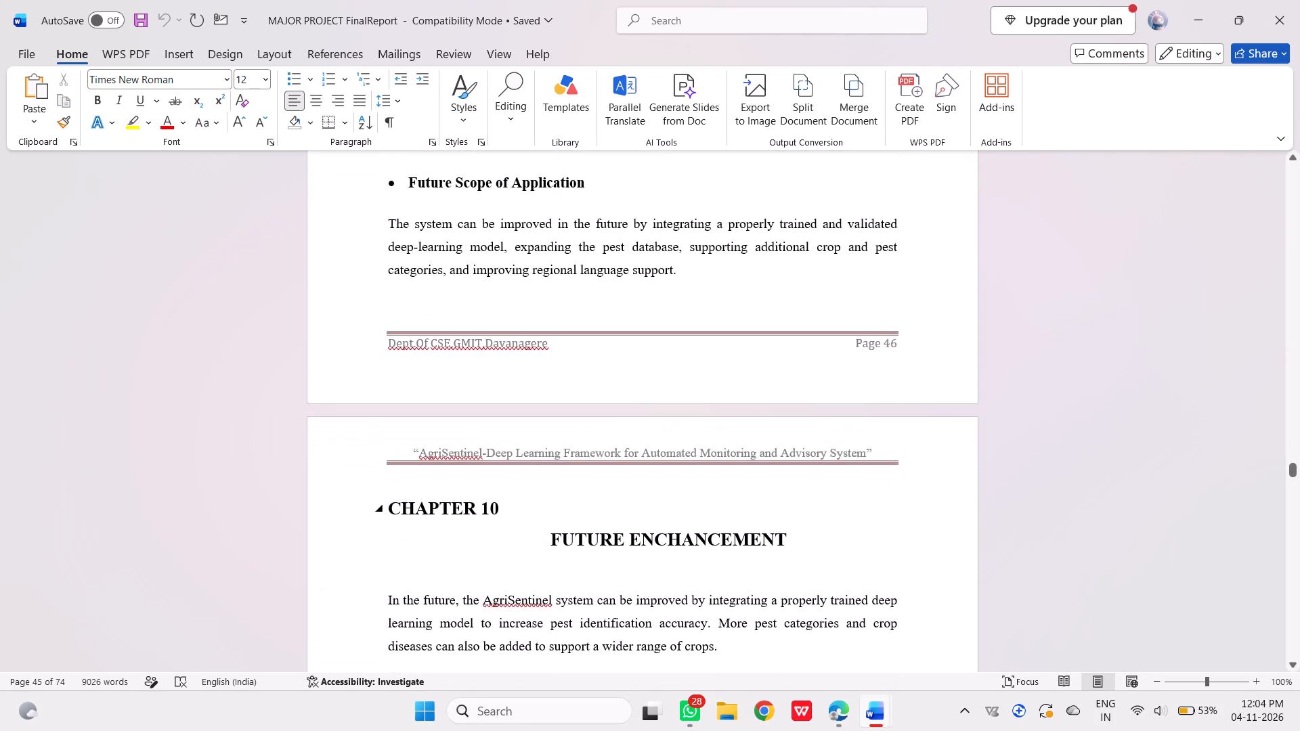
# Switch to FR Content PAGE and correct the page range in the APPLICATIONS row to 45-46.
pyautogui.click(1107, 629)
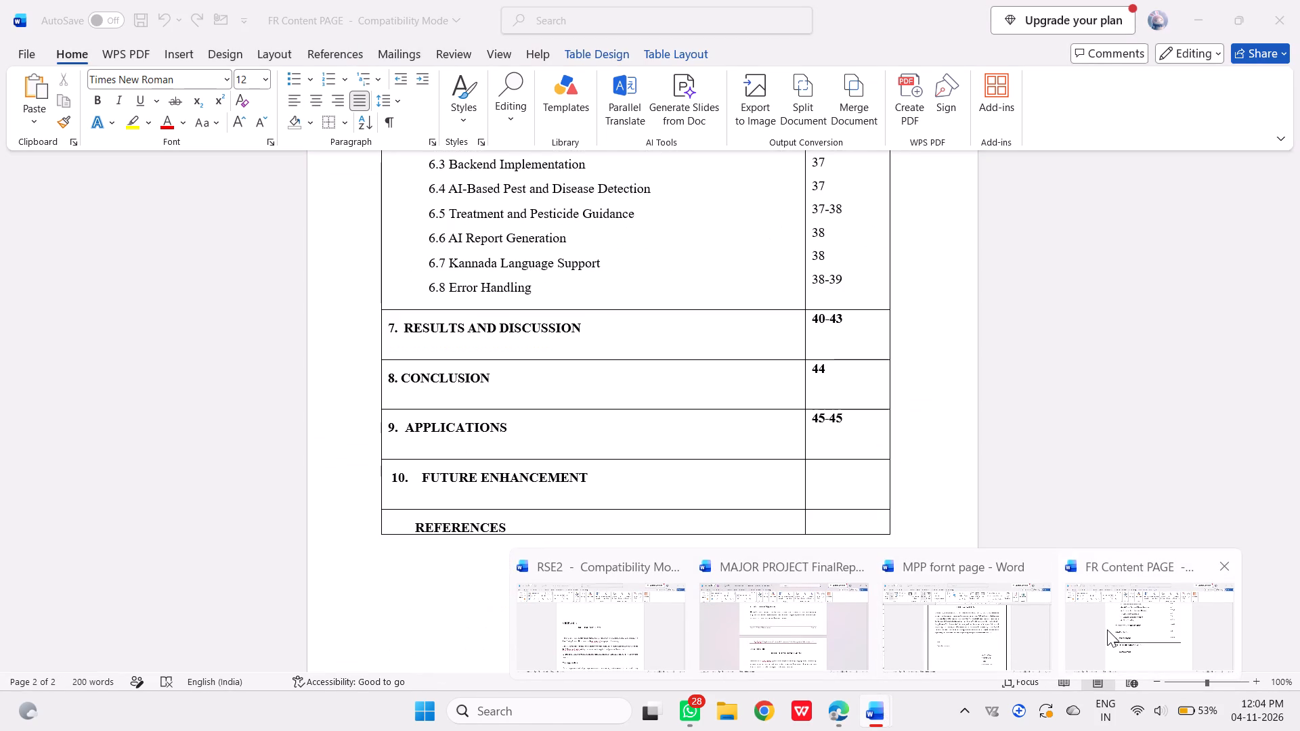
pyautogui.click(850, 420)
pyautogui.press('BackSpace')
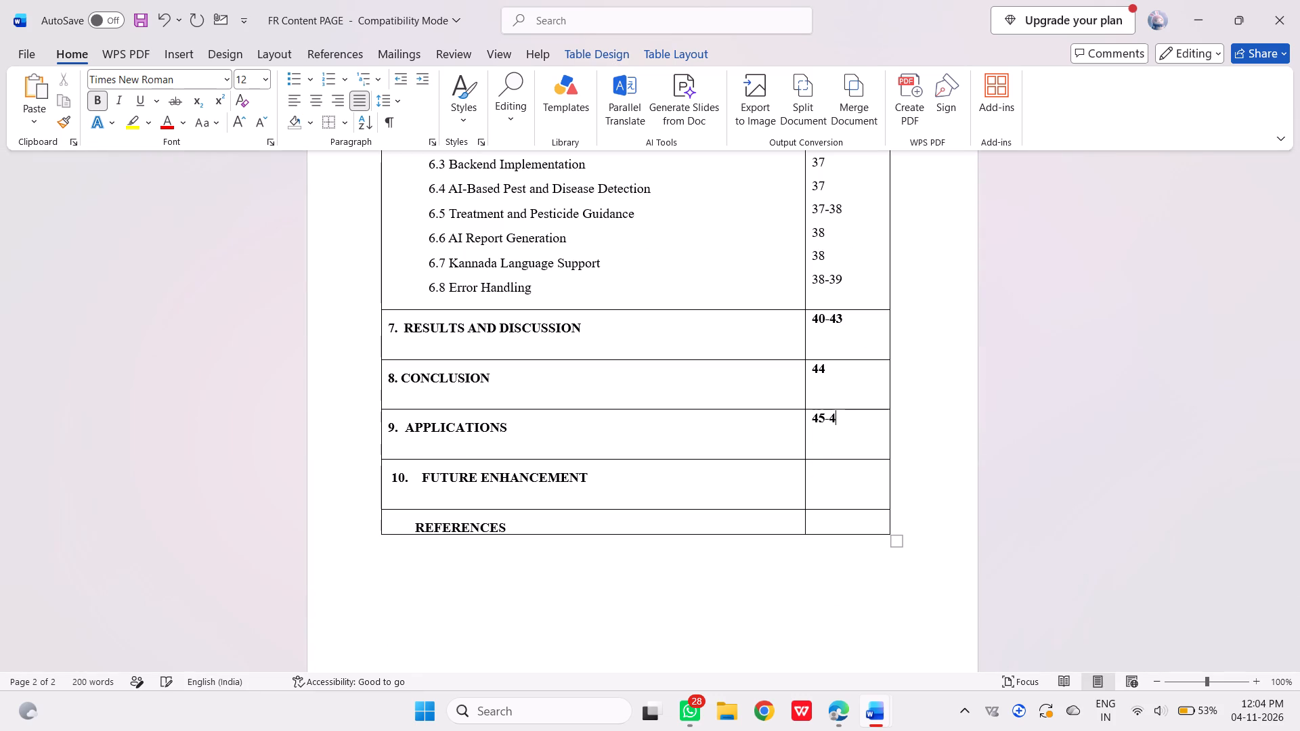
pyautogui.press('6')
# Enter page number 47 in bold in the FUTURE ENHANCEMENT row, on the first line of the page-number cell.
pyautogui.click(833, 465)
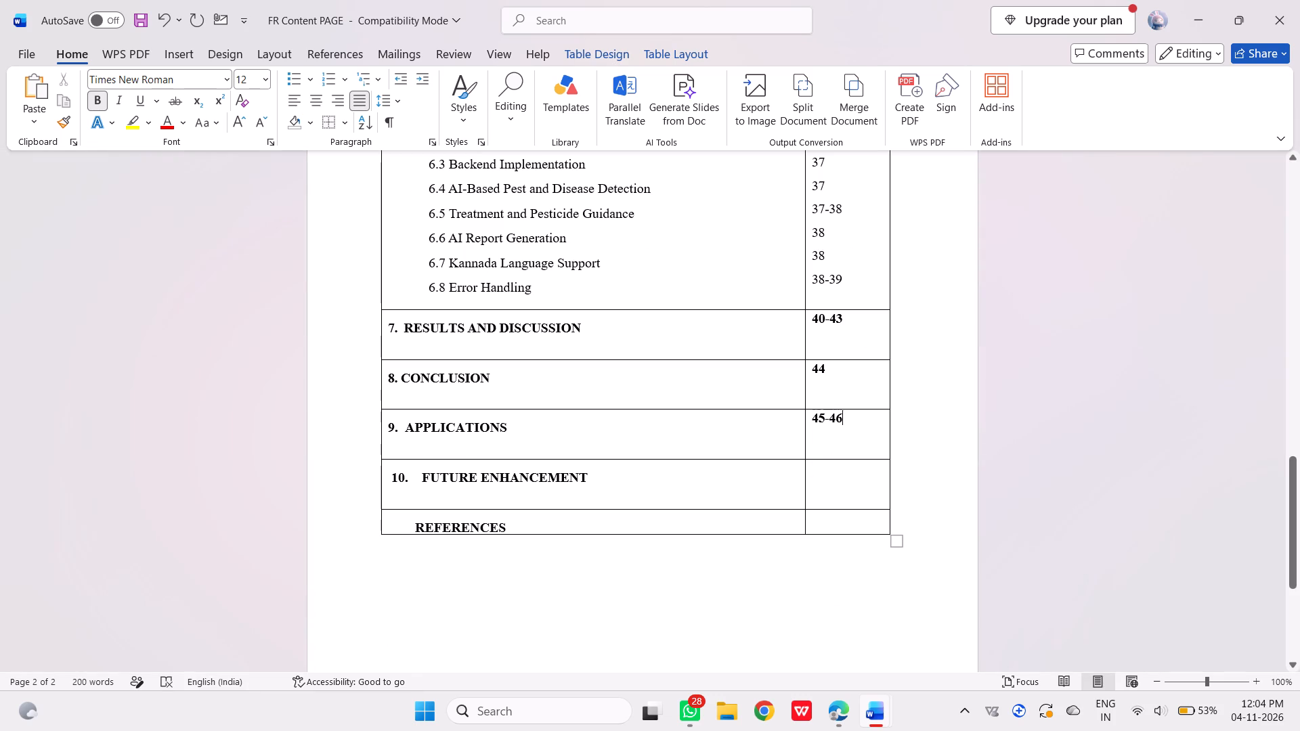
pyautogui.press('Return')
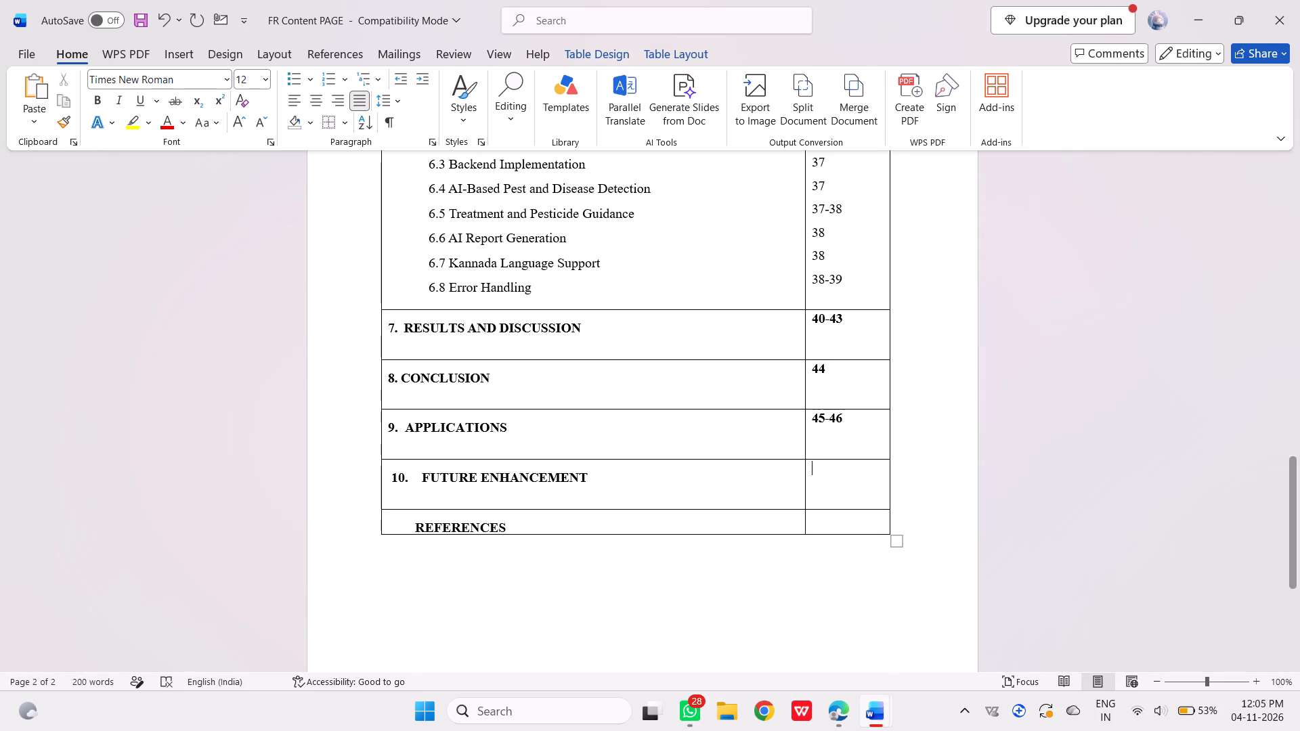
pyautogui.write('47')
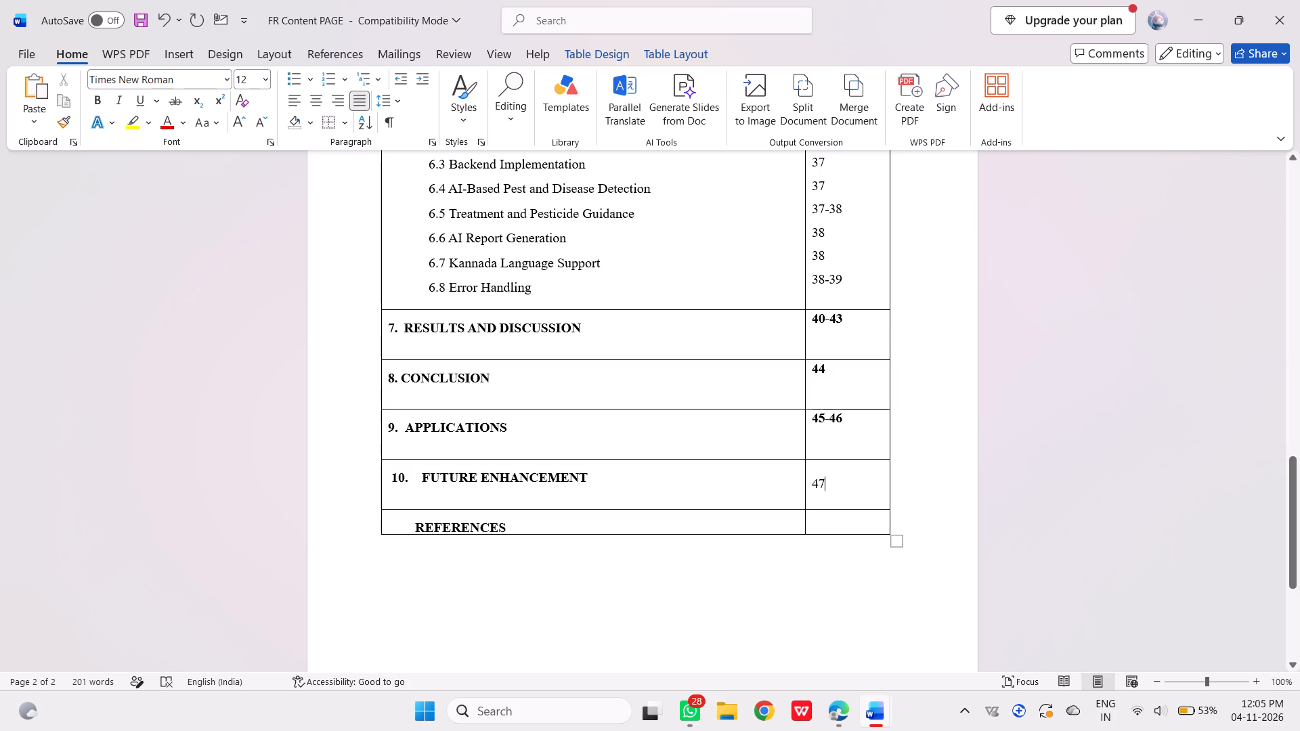
pyautogui.moveTo(826, 483); pyautogui.dragTo(810, 484)
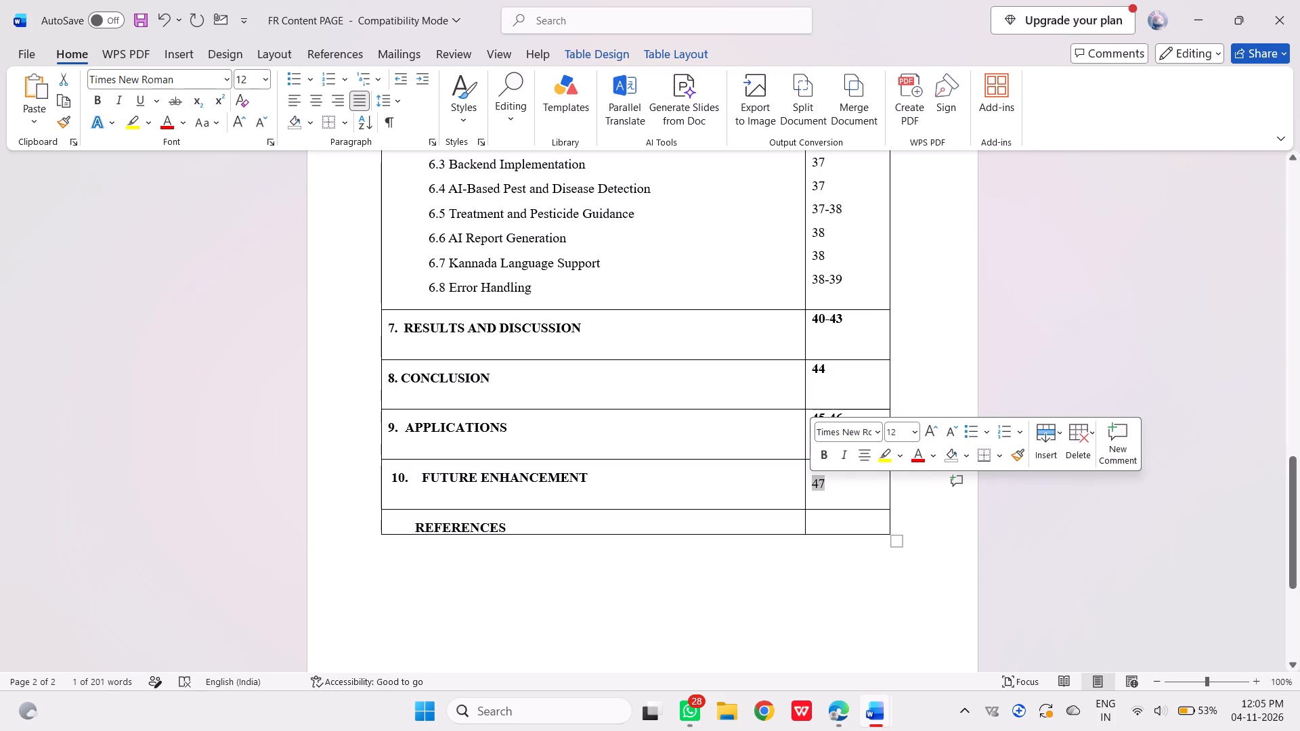
pyautogui.click(100, 97)
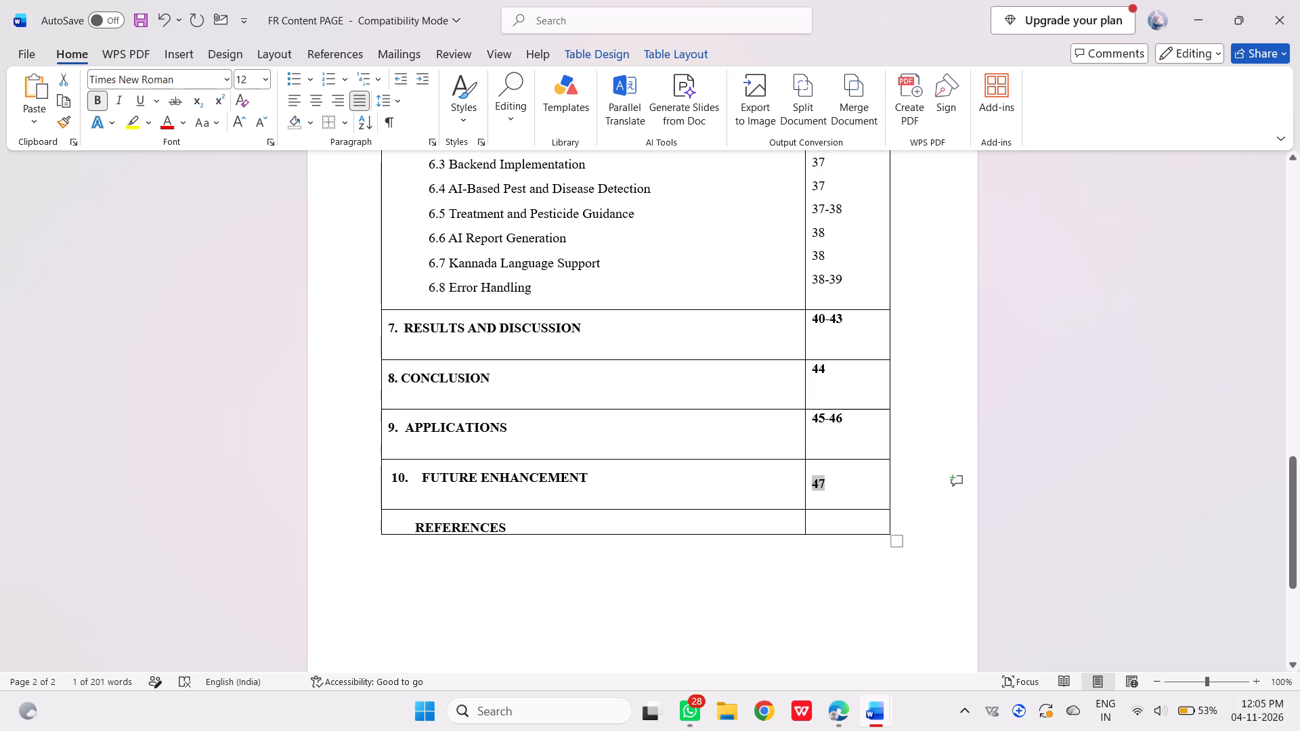
pyautogui.click(813, 481)
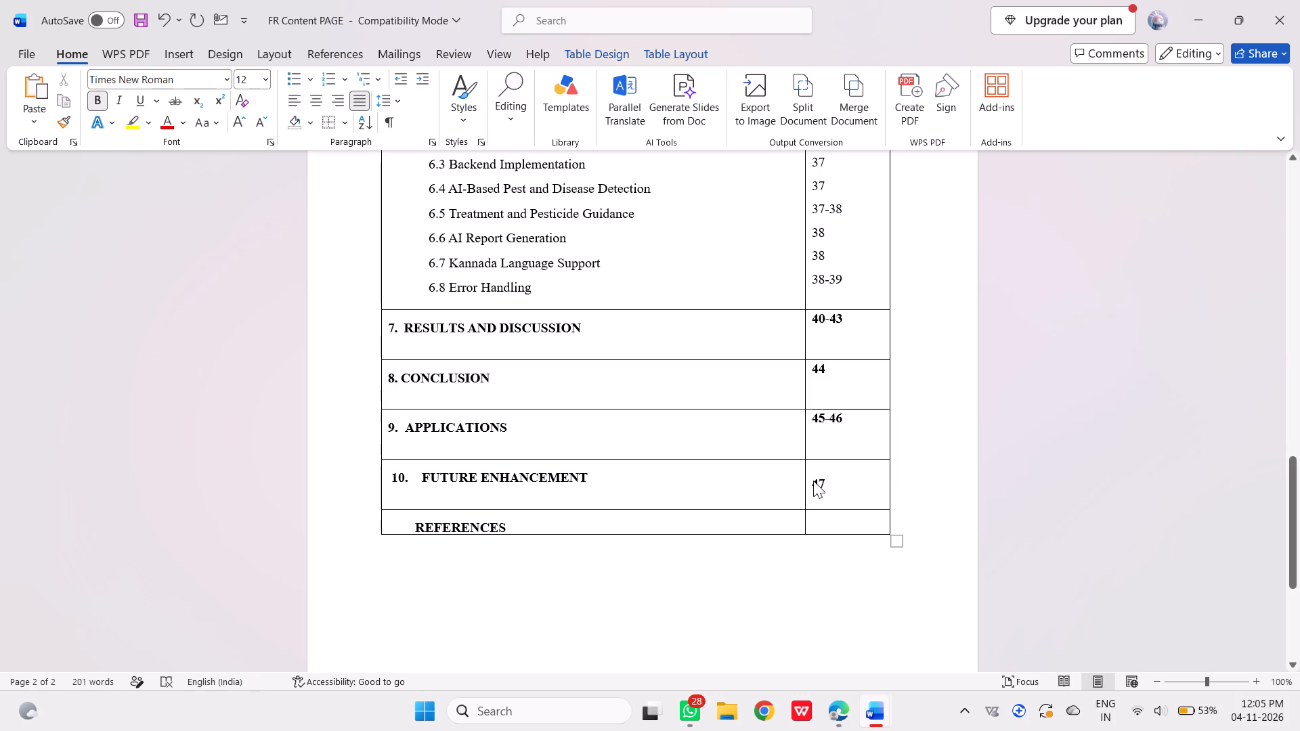
pyautogui.press('BackSpace')
# Make the METHODOLOGY chapter's page range 11-35 bold.
pyautogui.scroll(1, 831, 485)
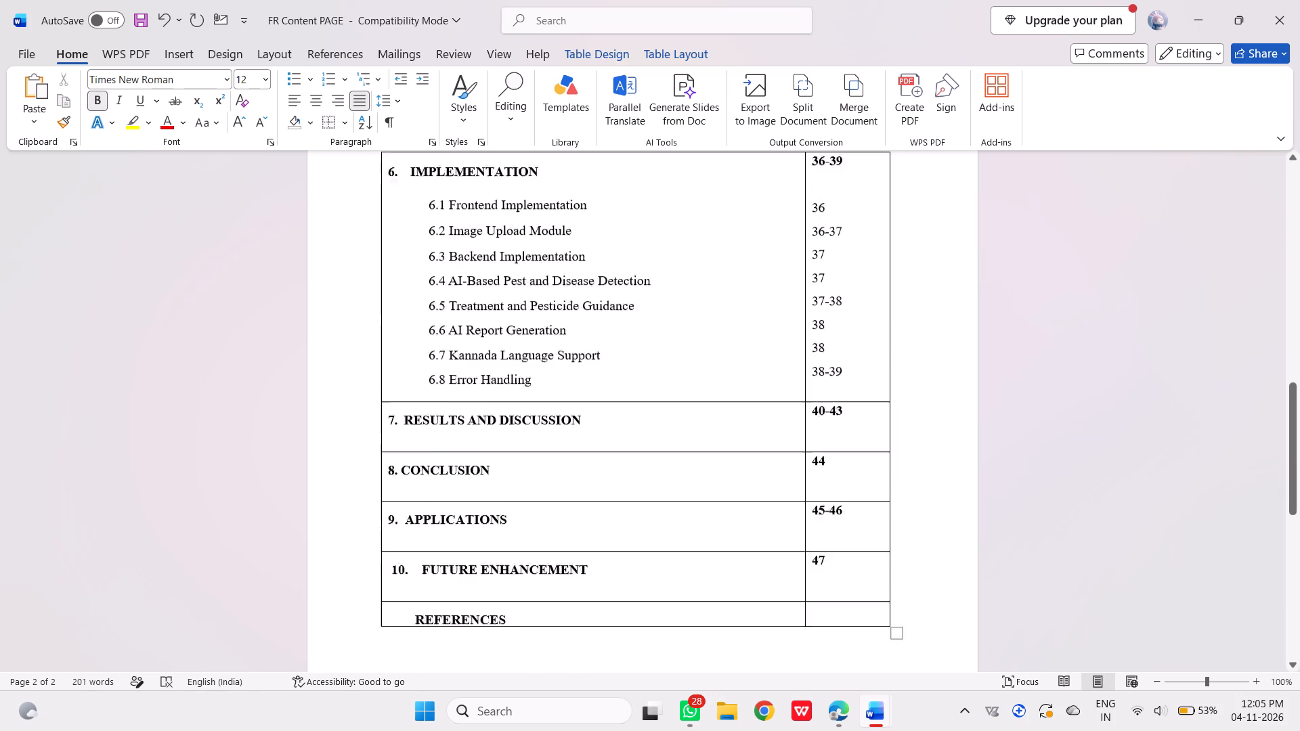
pyautogui.scroll(3, 831, 485)
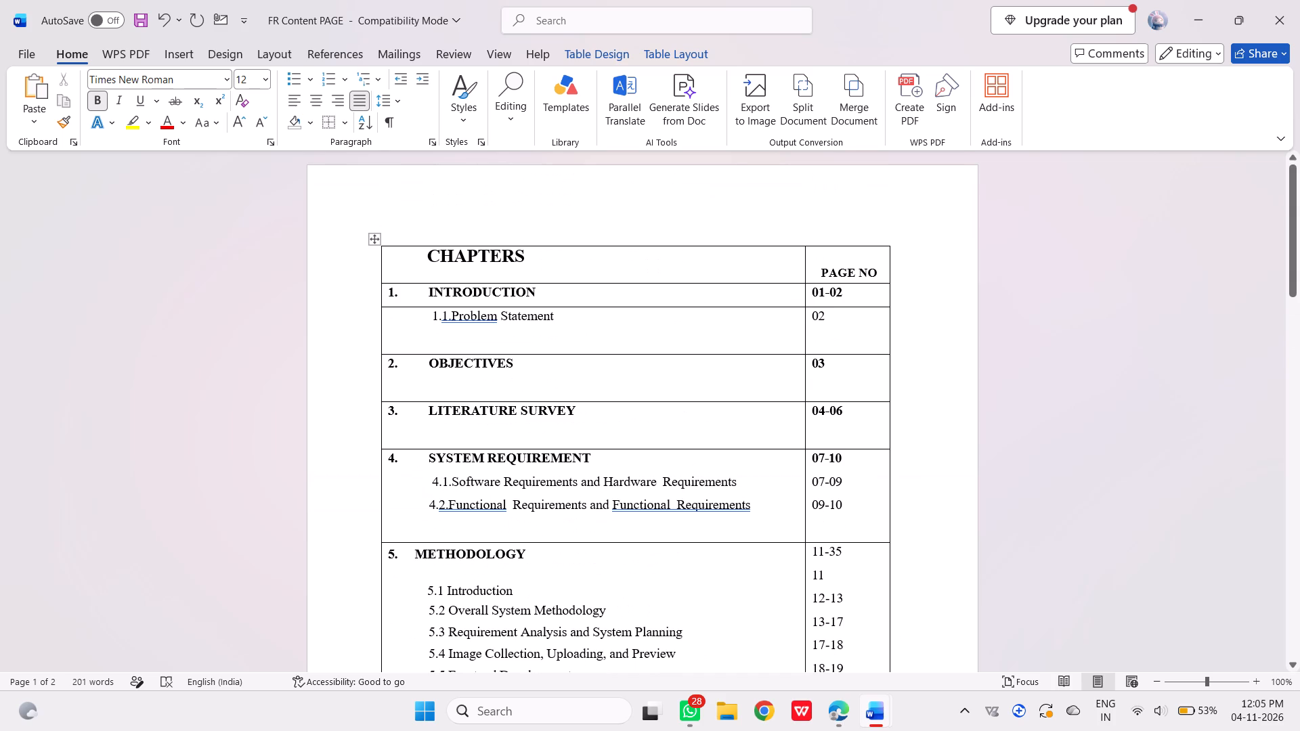
pyautogui.moveTo(846, 551); pyautogui.dragTo(804, 553)
pyautogui.click(804, 553)
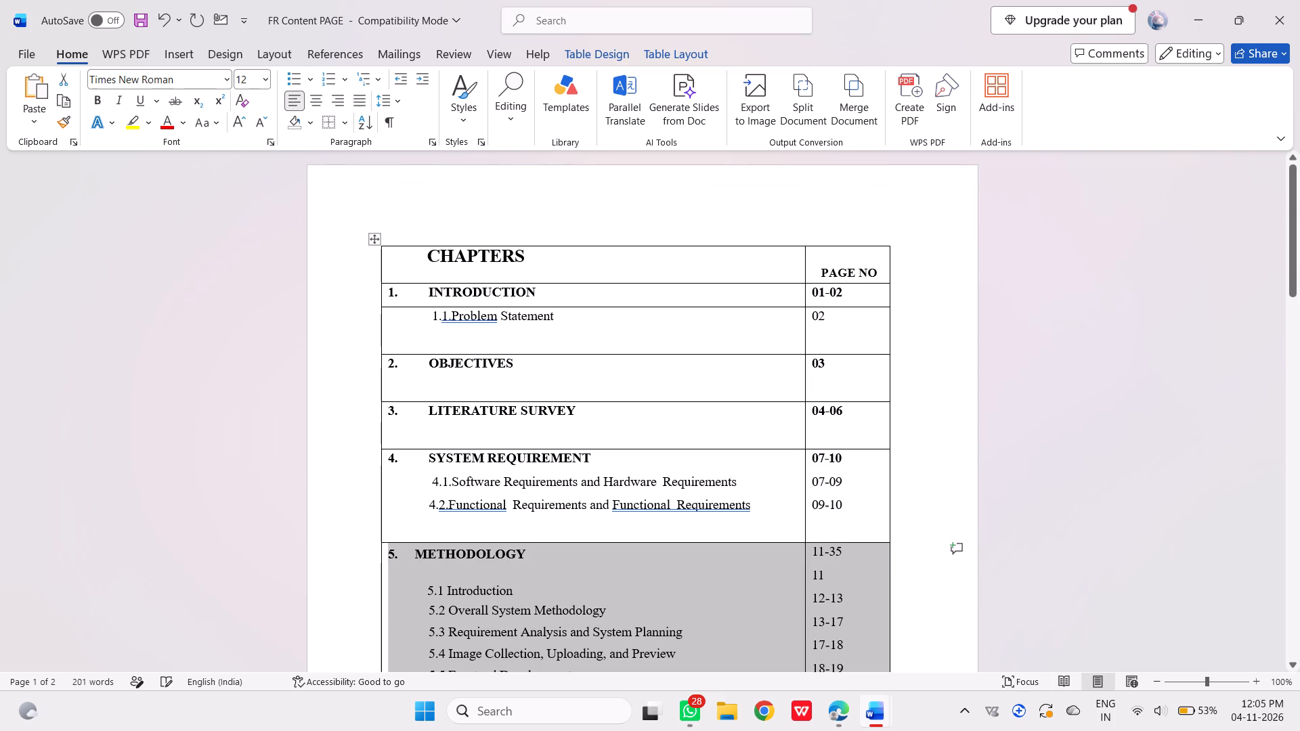
pyautogui.click(812, 552)
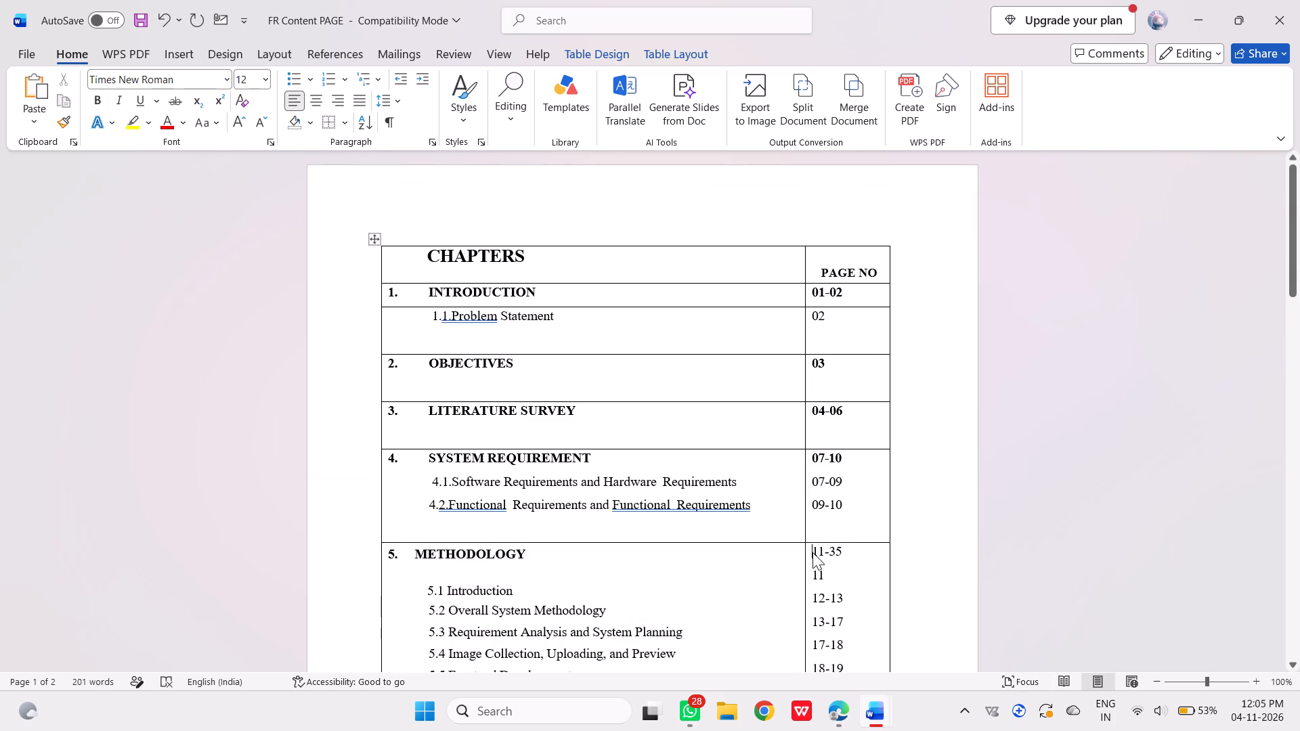
pyautogui.moveTo(812, 552); pyautogui.dragTo(842, 546)
pyautogui.click(858, 523)
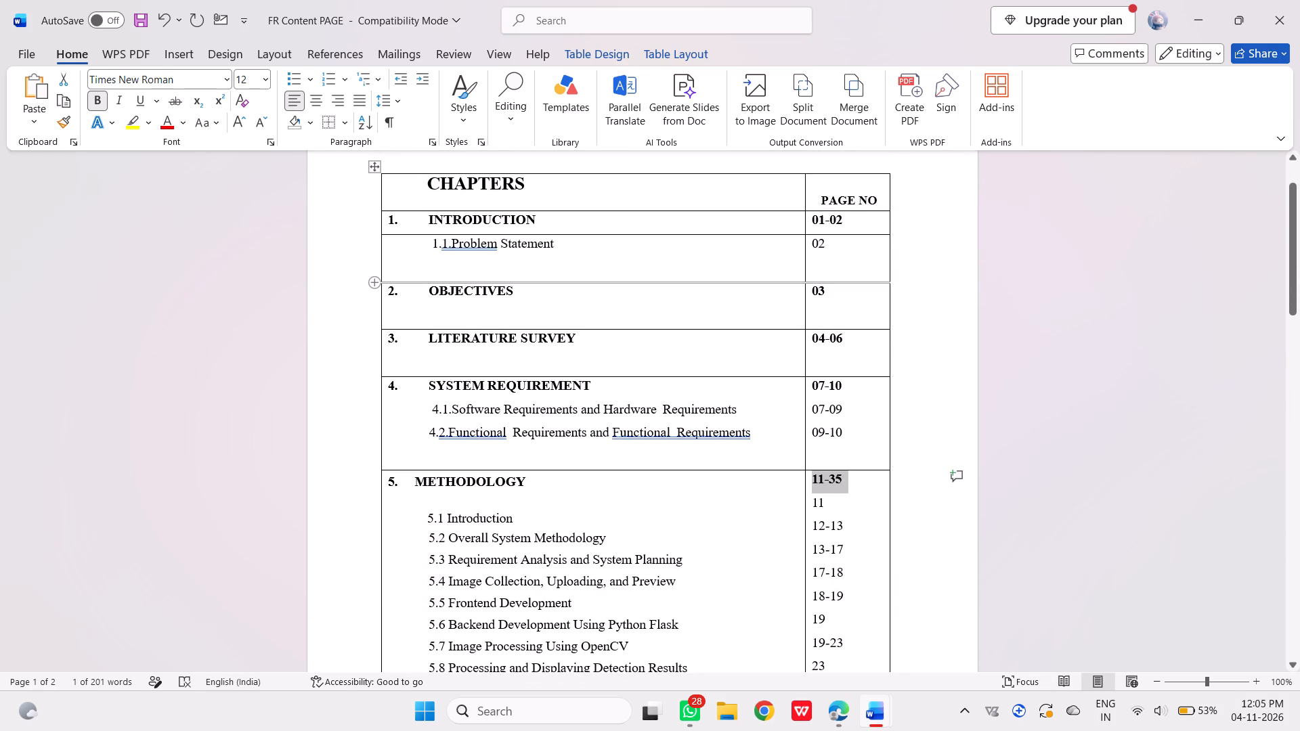
# Save the FR Content PAGE document.
pyautogui.hotkey('ctrl', 's')
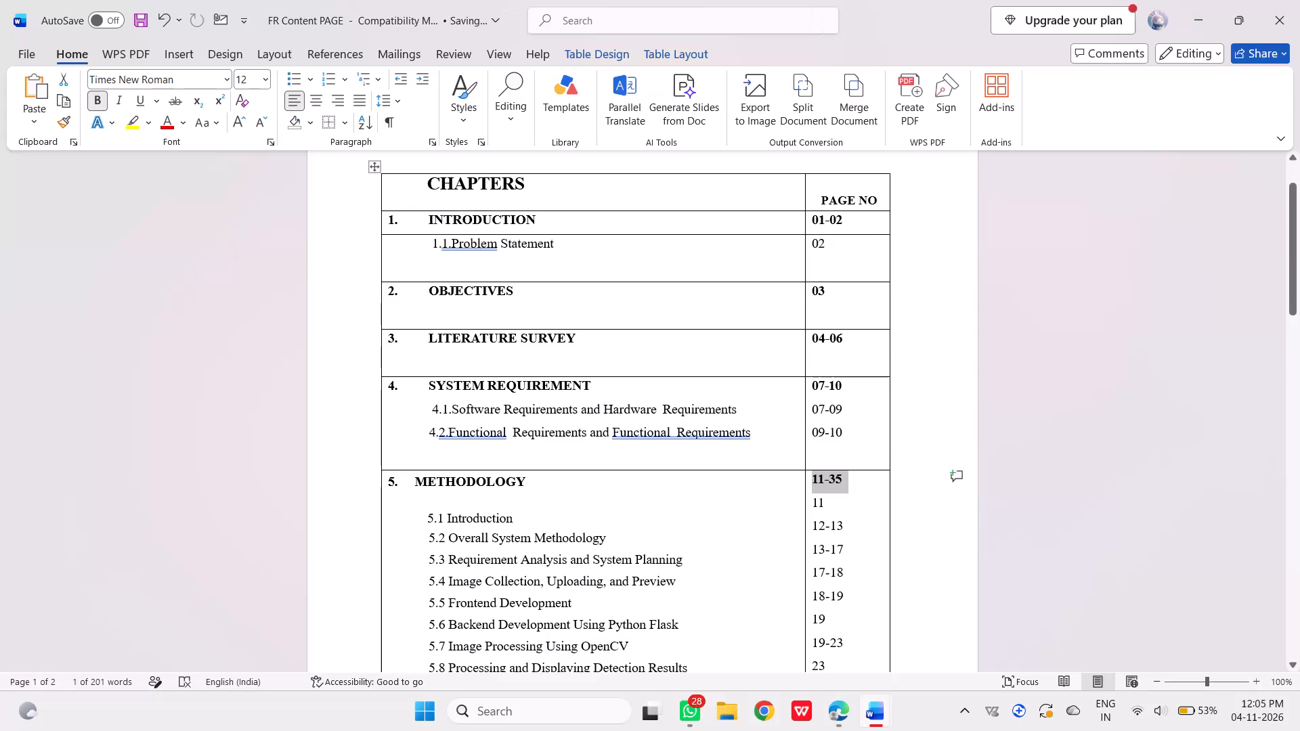
pyautogui.hotkey('ctrl', 's')
pyautogui.hotkey('ctrl', 's')
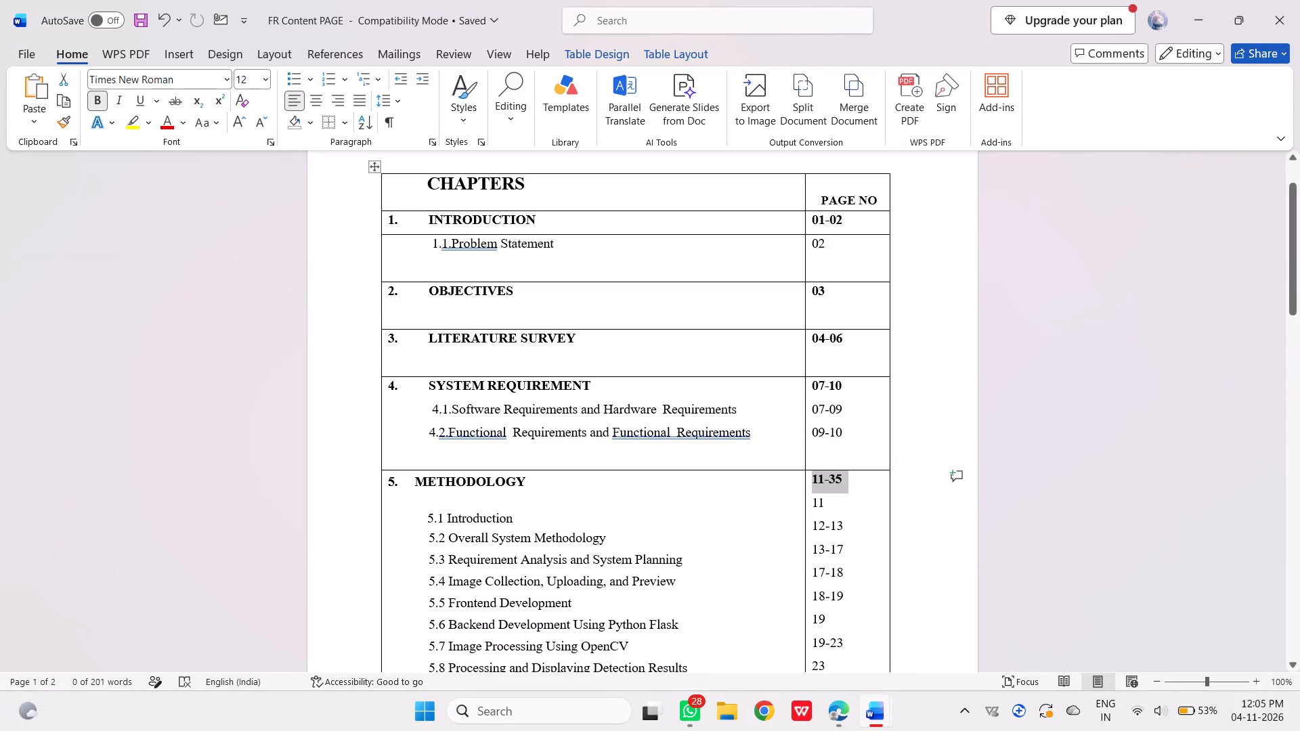
# Select the whole contents table and remove all of its borders with No Border.
pyautogui.click(387, 181)
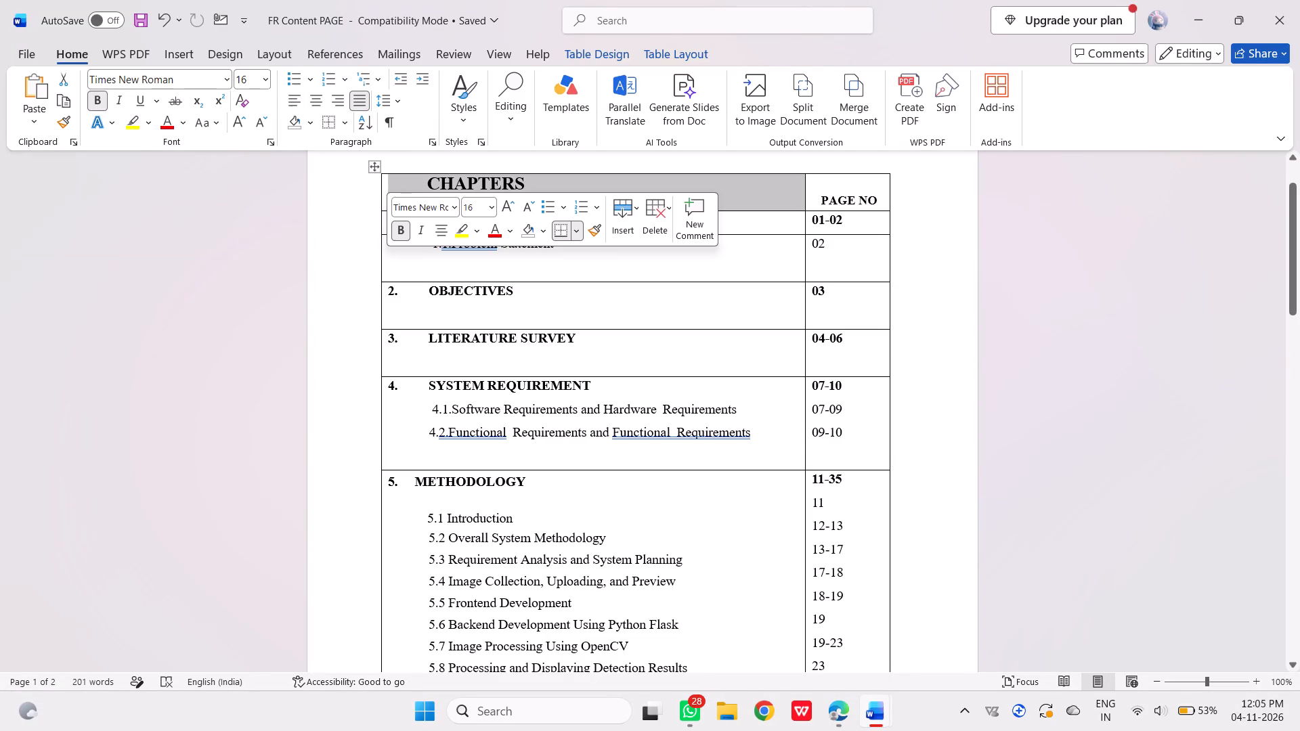
pyautogui.click(387, 181)
pyautogui.moveTo(387, 181); pyautogui.dragTo(387, 187)
pyautogui.moveTo(387, 187); pyautogui.dragTo(370, 172)
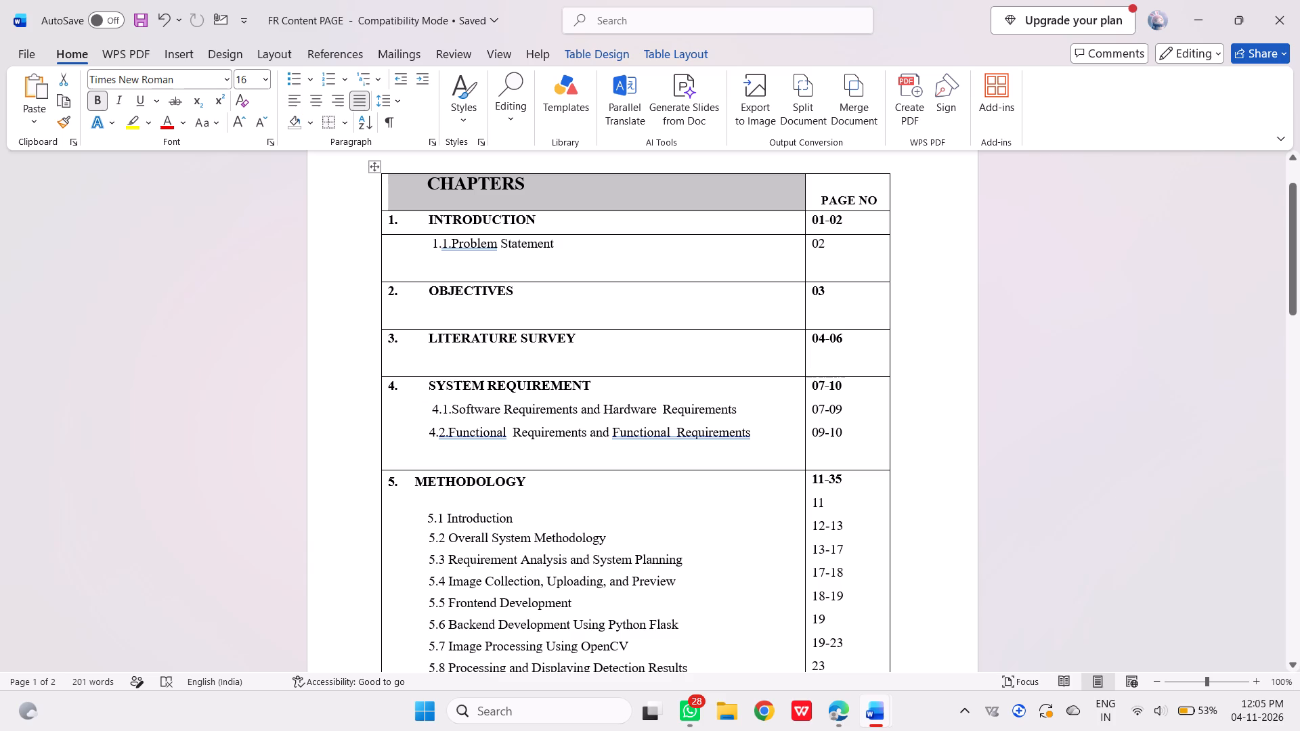
pyautogui.moveTo(370, 172); pyautogui.dragTo(372, 170)
pyautogui.click(372, 170)
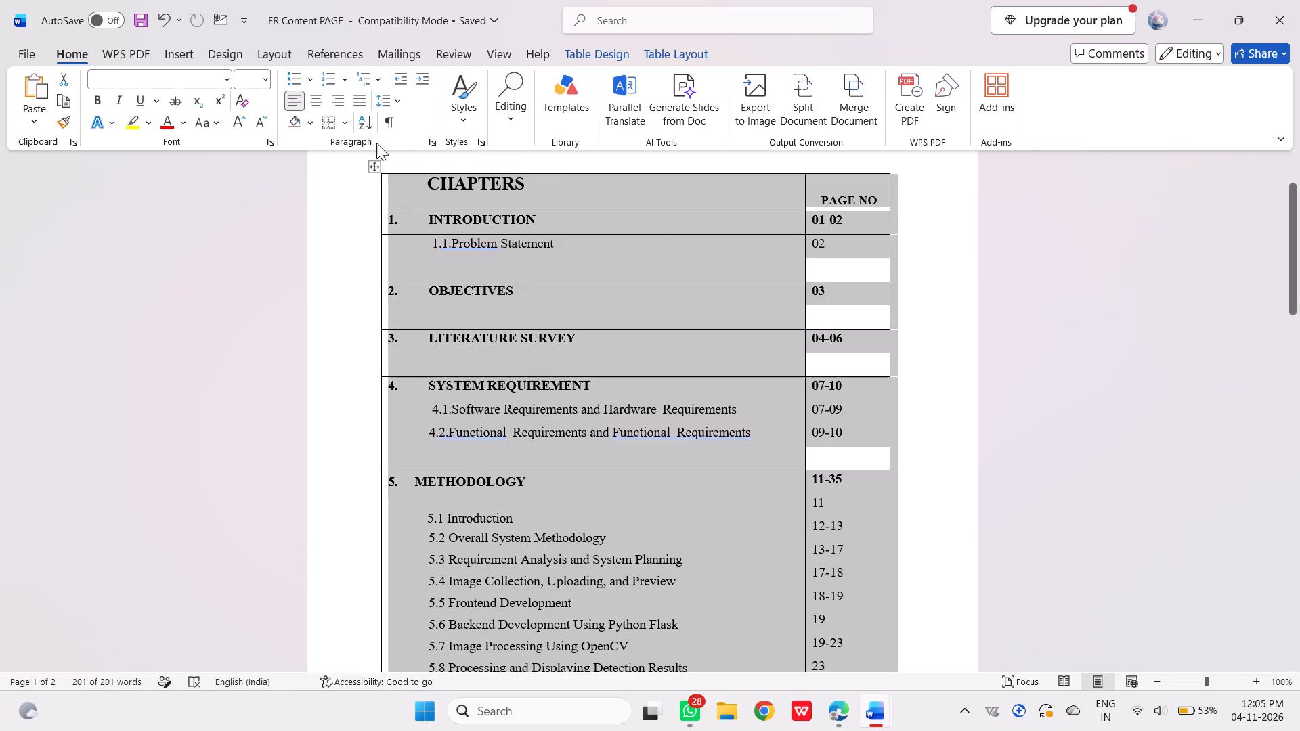
pyautogui.click(346, 126)
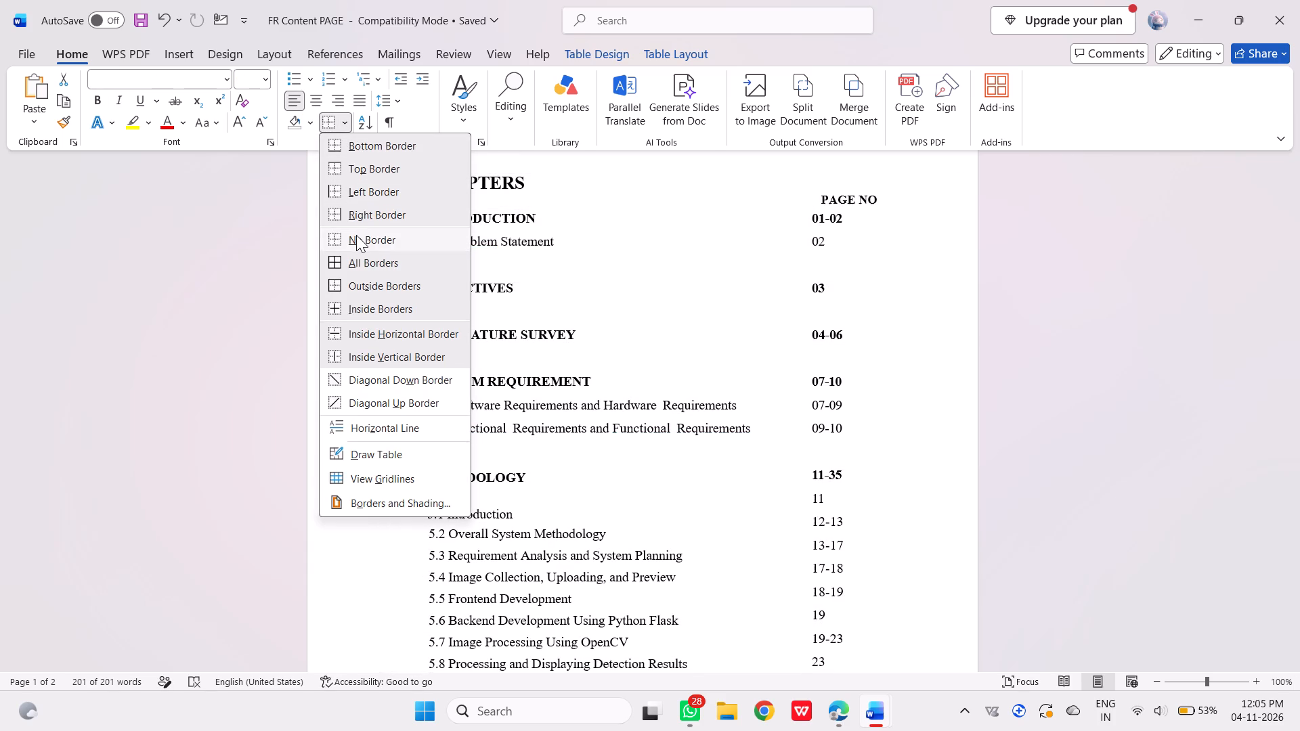
pyautogui.click(356, 235)
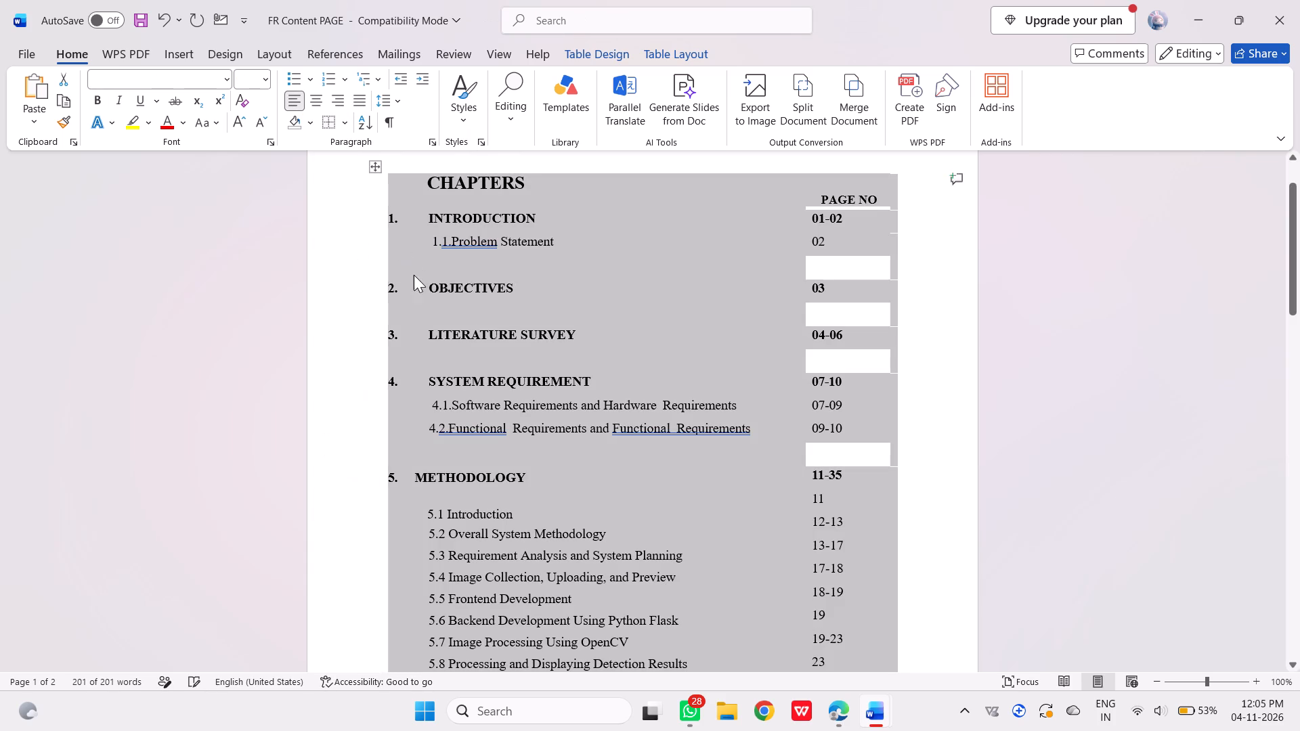
pyautogui.click(408, 259)
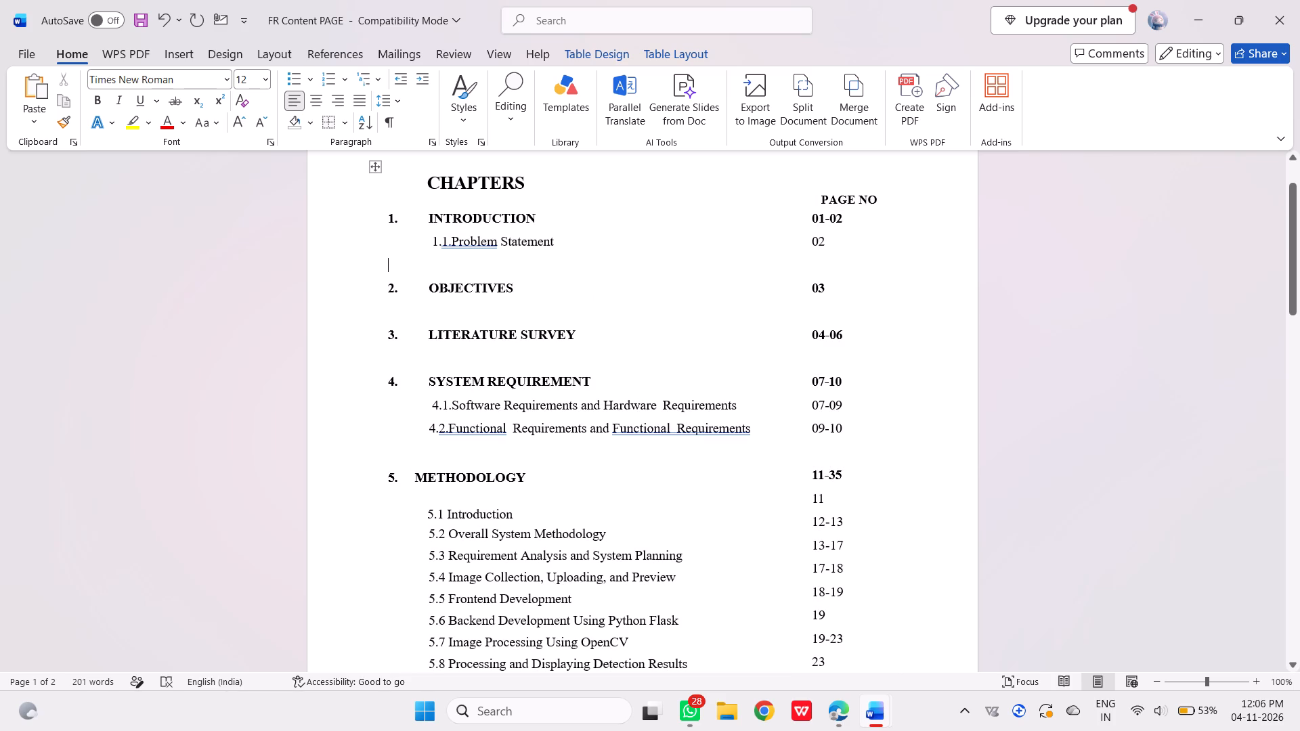
# Delete the blank space before the PAGE NO heading so it starts at the left edge of its cell.
pyautogui.click(821, 197)
pyautogui.press('BackSpace')
pyautogui.press('BackSpace')
pyautogui.press('BackSpace')
pyautogui.press('BackSpace')
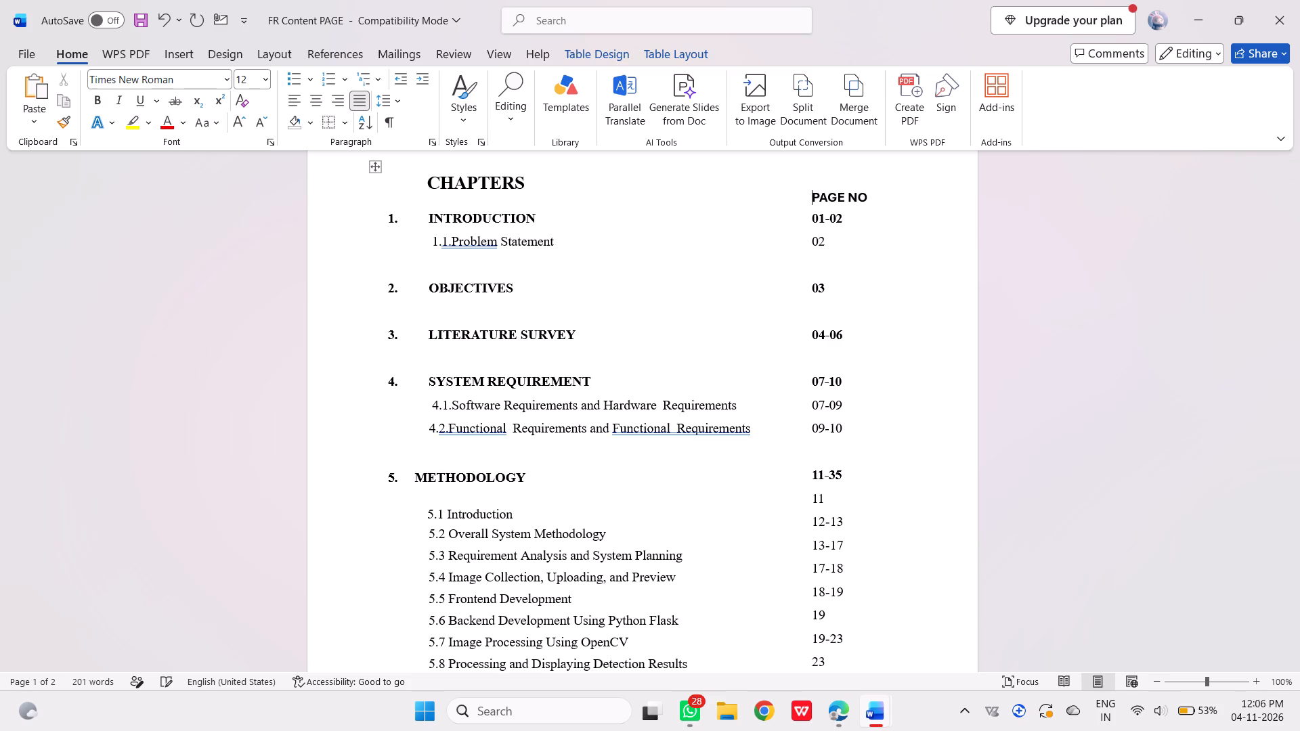
# Change the font of the PAGE NO heading to Times New Roman.
pyautogui.press('BackSpace')
pyautogui.press('BackSpace')
pyautogui.press('BackSpace')
pyautogui.press('BackSpace')
pyautogui.moveTo(867, 196); pyautogui.dragTo(813, 194)
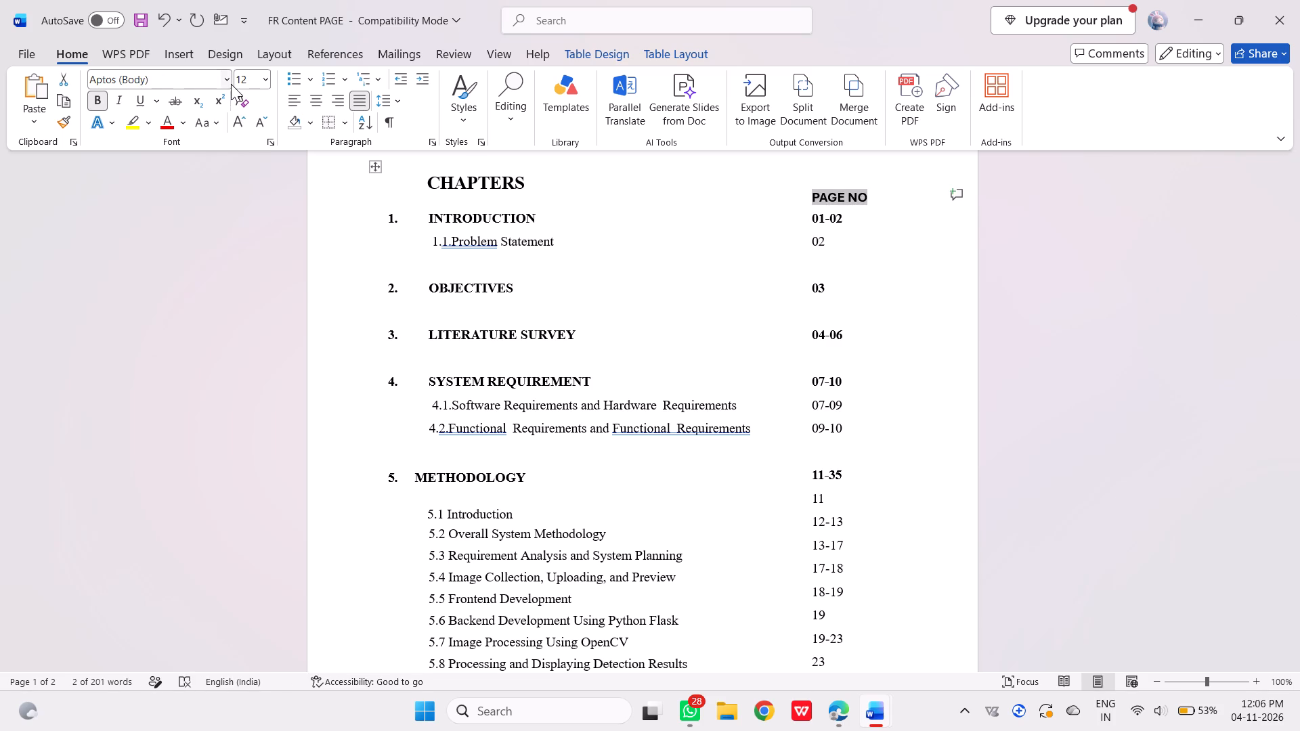
pyautogui.click(229, 81)
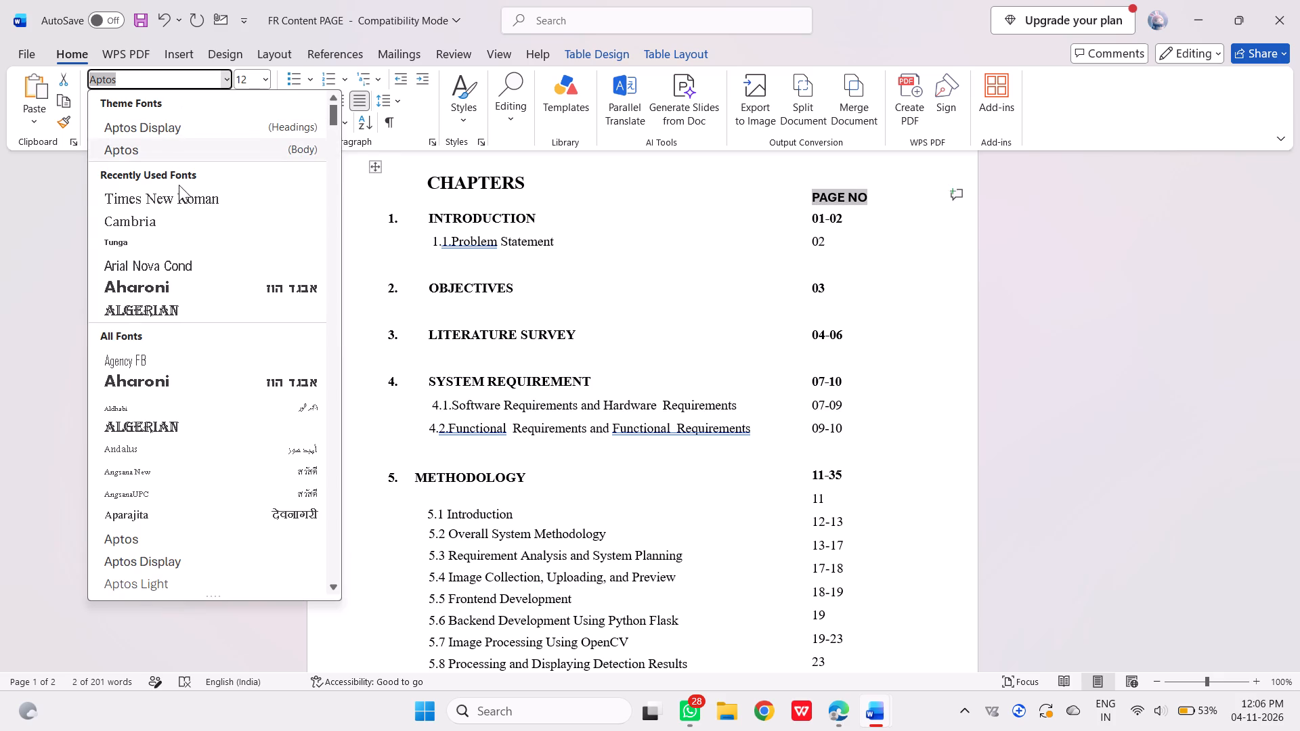
pyautogui.click(180, 195)
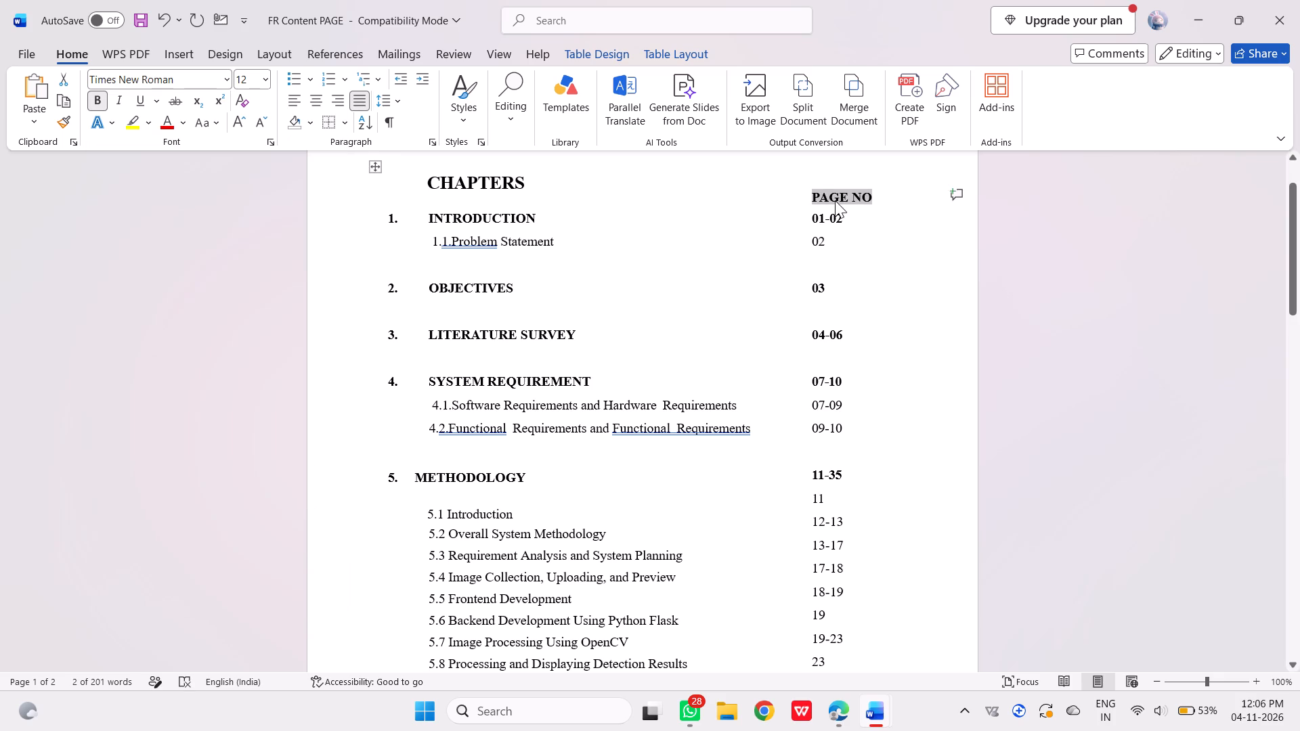
pyautogui.click(814, 192)
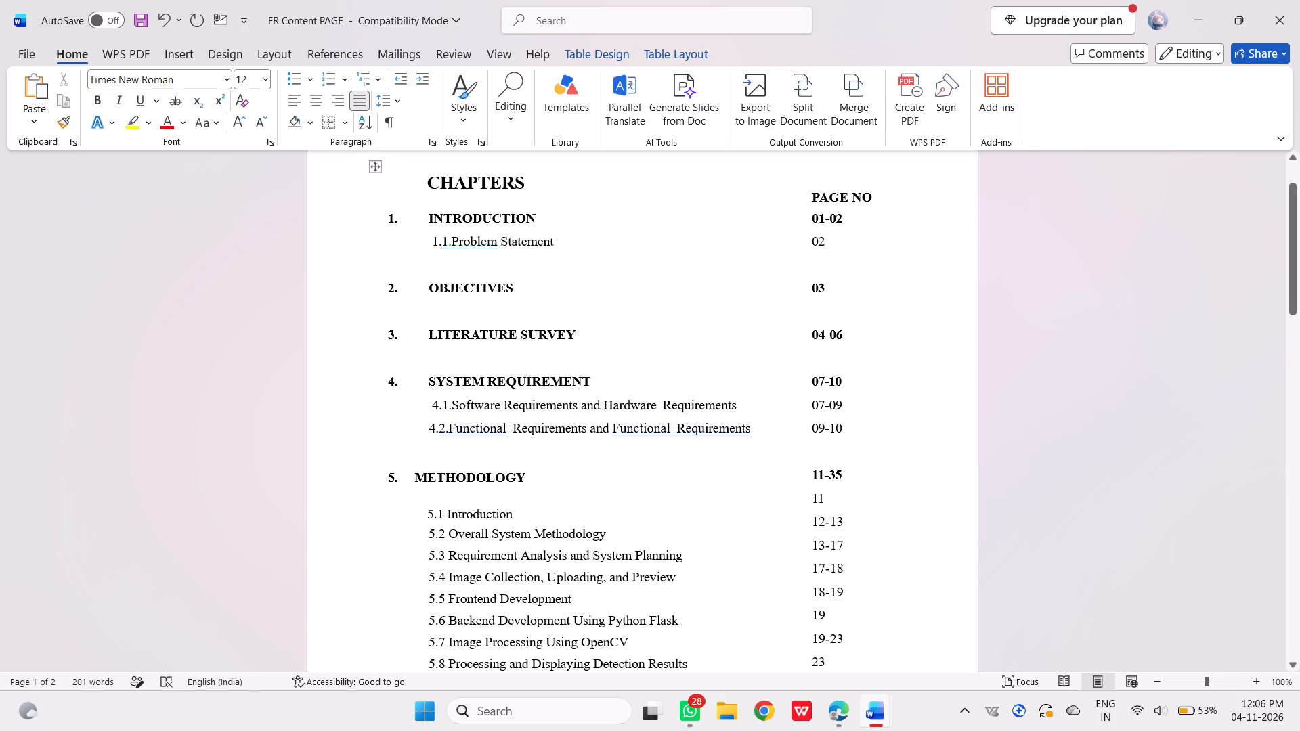
pyautogui.press('BackSpace')
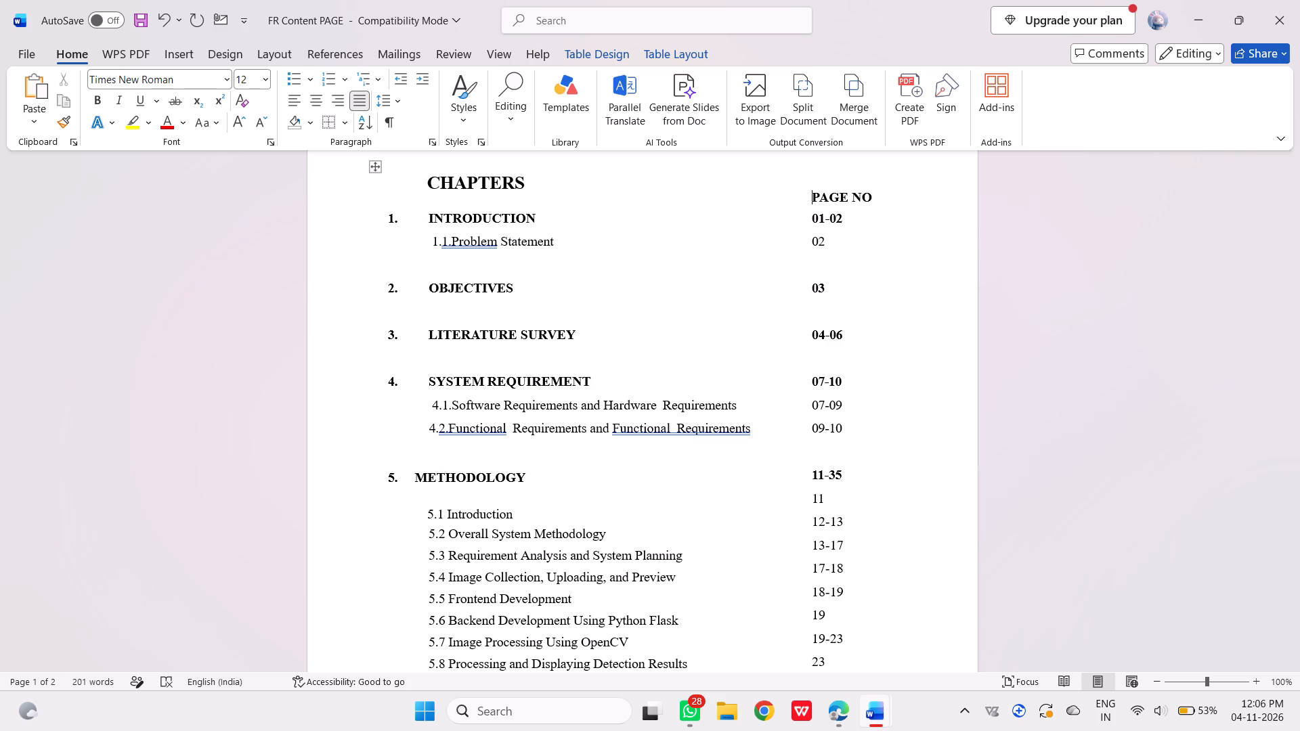
# Save the FR Content PAGE document.
pyautogui.hotkey('ctrl', 's')
pyautogui.hotkey('ctrl', 's')
pyautogui.hotkey('ctrl', 's')
pyautogui.hotkey('ctrl', 's')
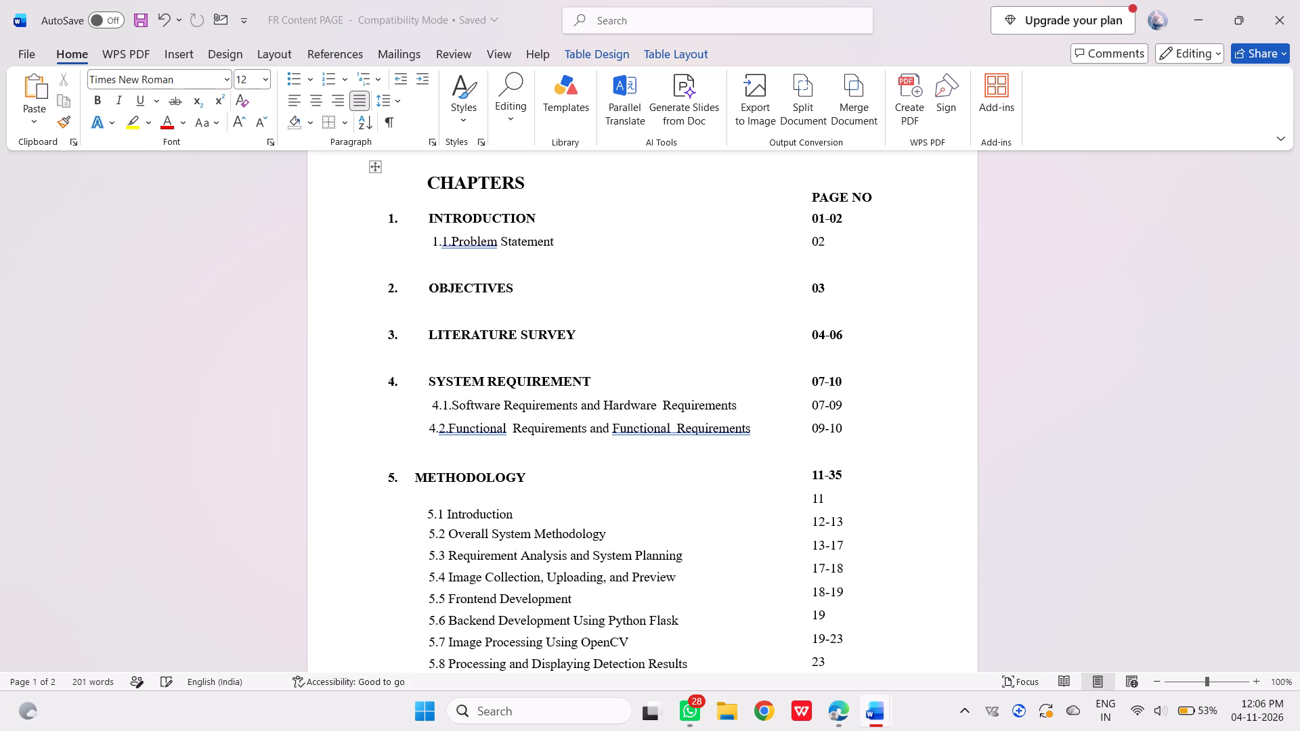
pyautogui.hotkey('ctrl', 's')
pyautogui.hotkey('ctrl', 's')
pyautogui.hotkey('ctrl', 's')
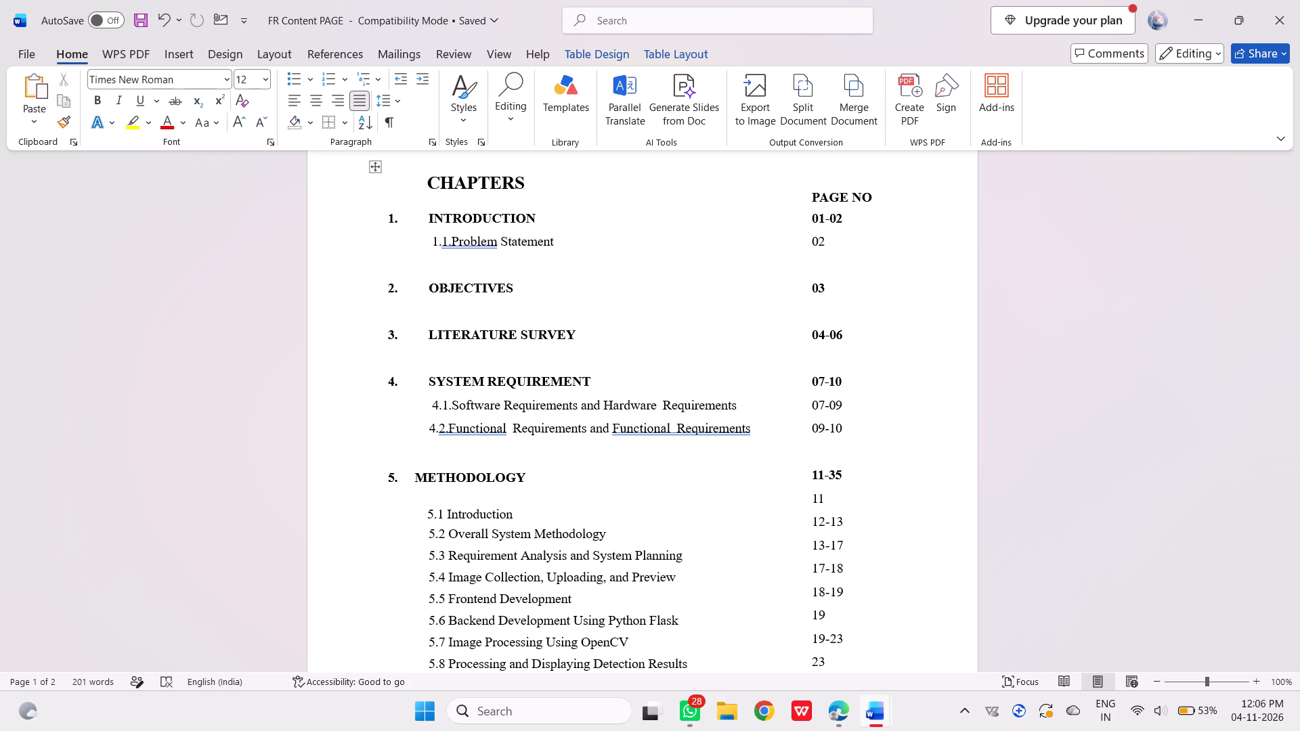
# Review the contents table across both pages, checking its chapter entries, page numbers and formatting.
pyautogui.scroll(-2, 922, 234)
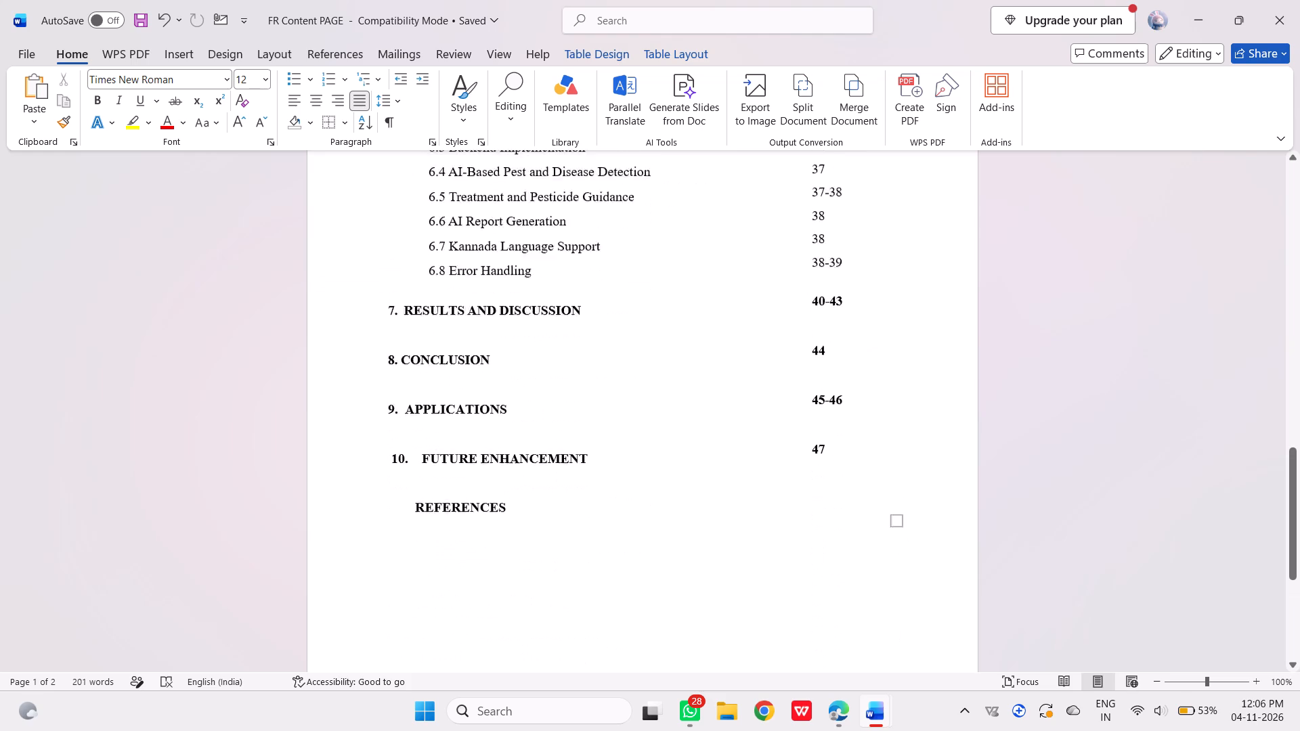
pyautogui.scroll(-1, 922, 234)
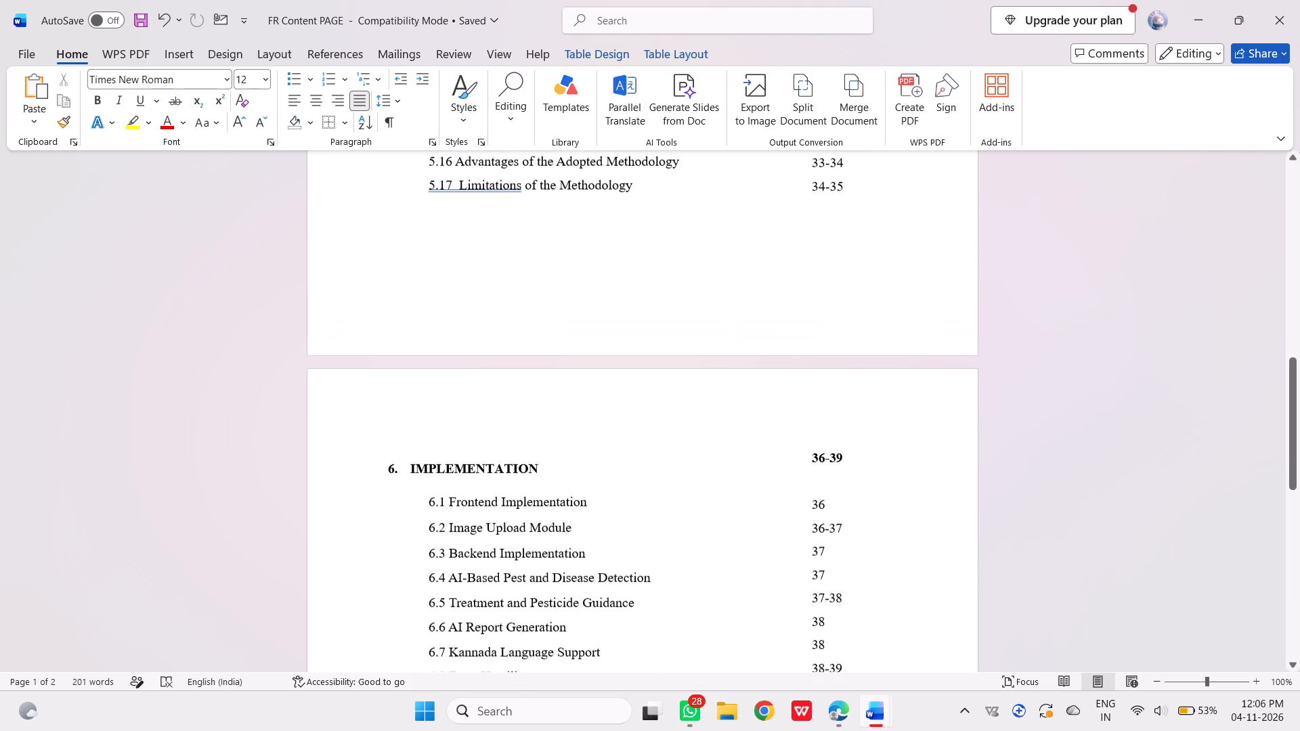
pyautogui.scroll(-5, 922, 234)
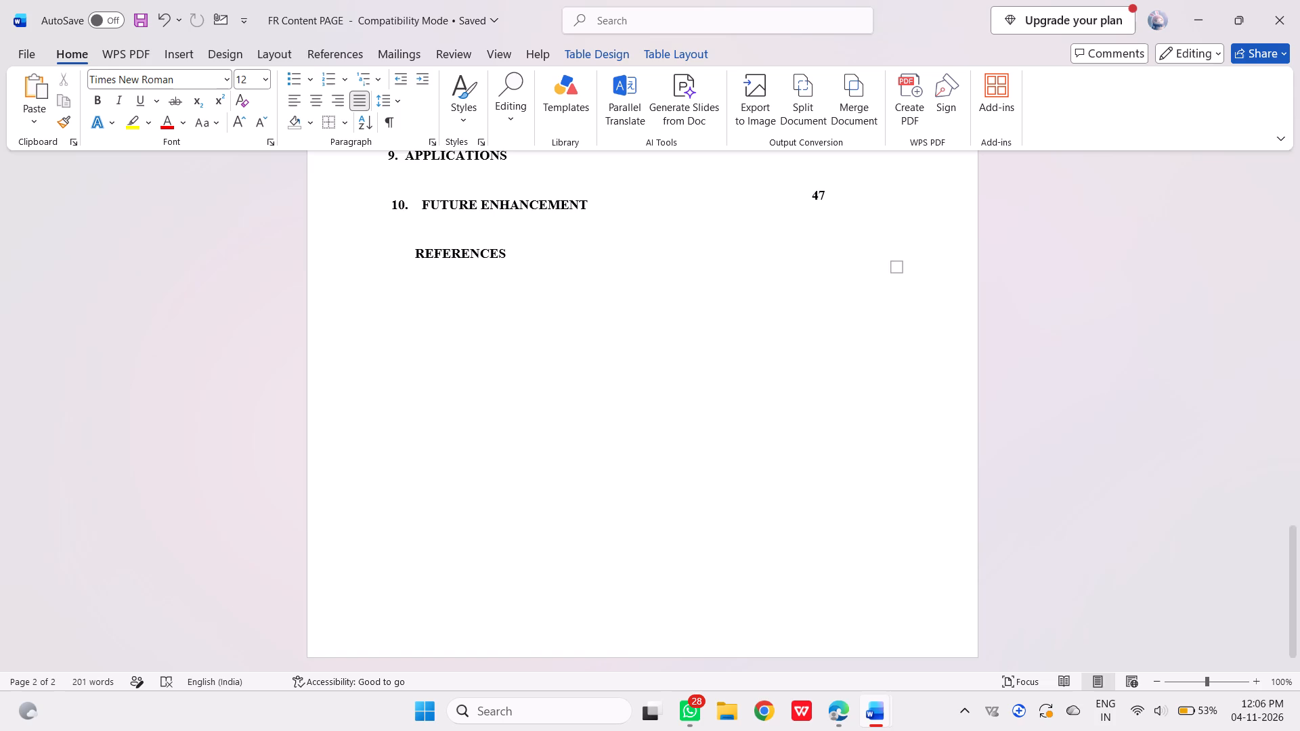
pyautogui.hscroll(2, 922, 234)
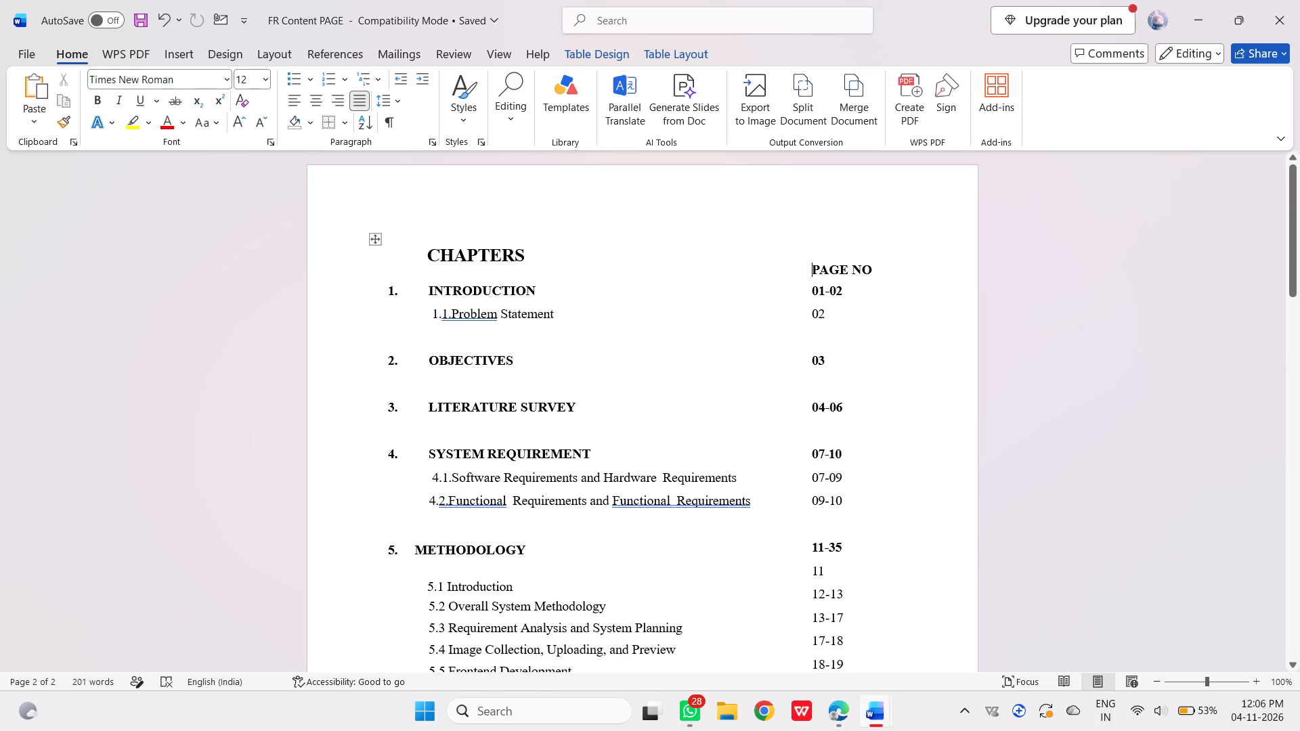
pyautogui.hscroll(3, 922, 234)
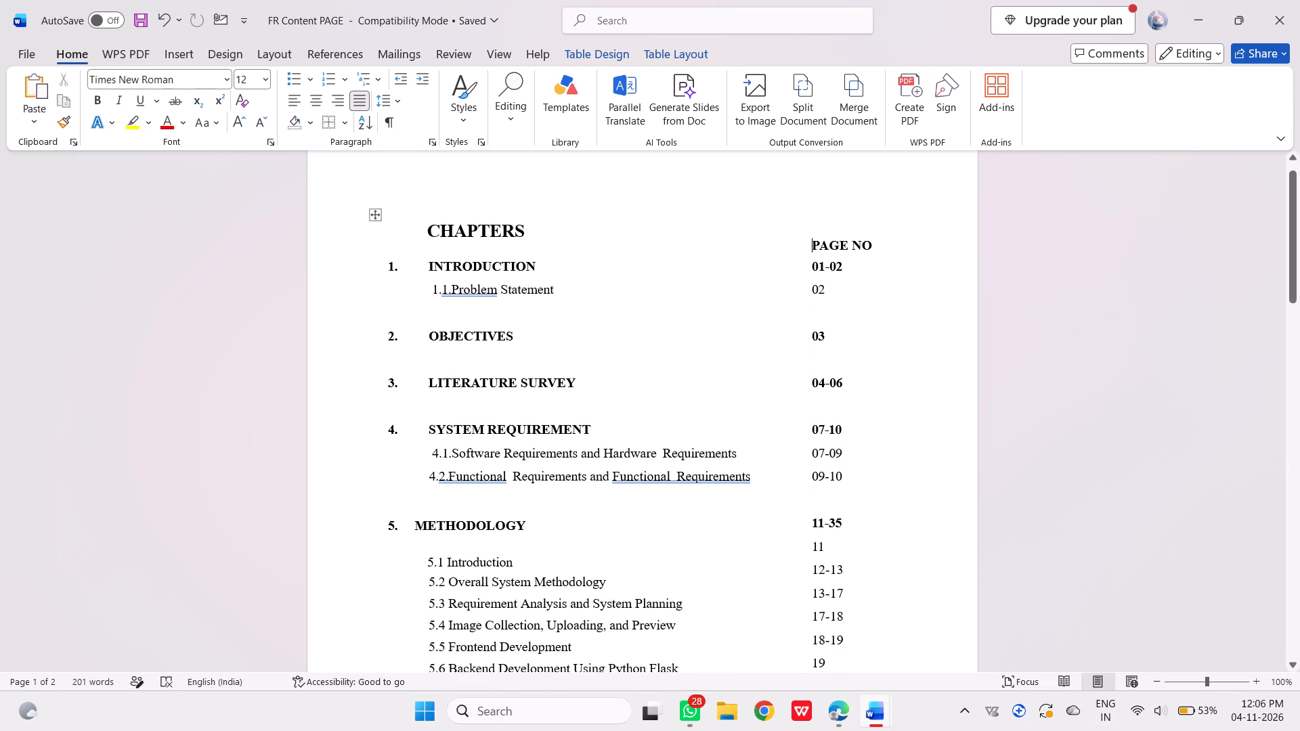
pyautogui.hscroll(1, 922, 234)
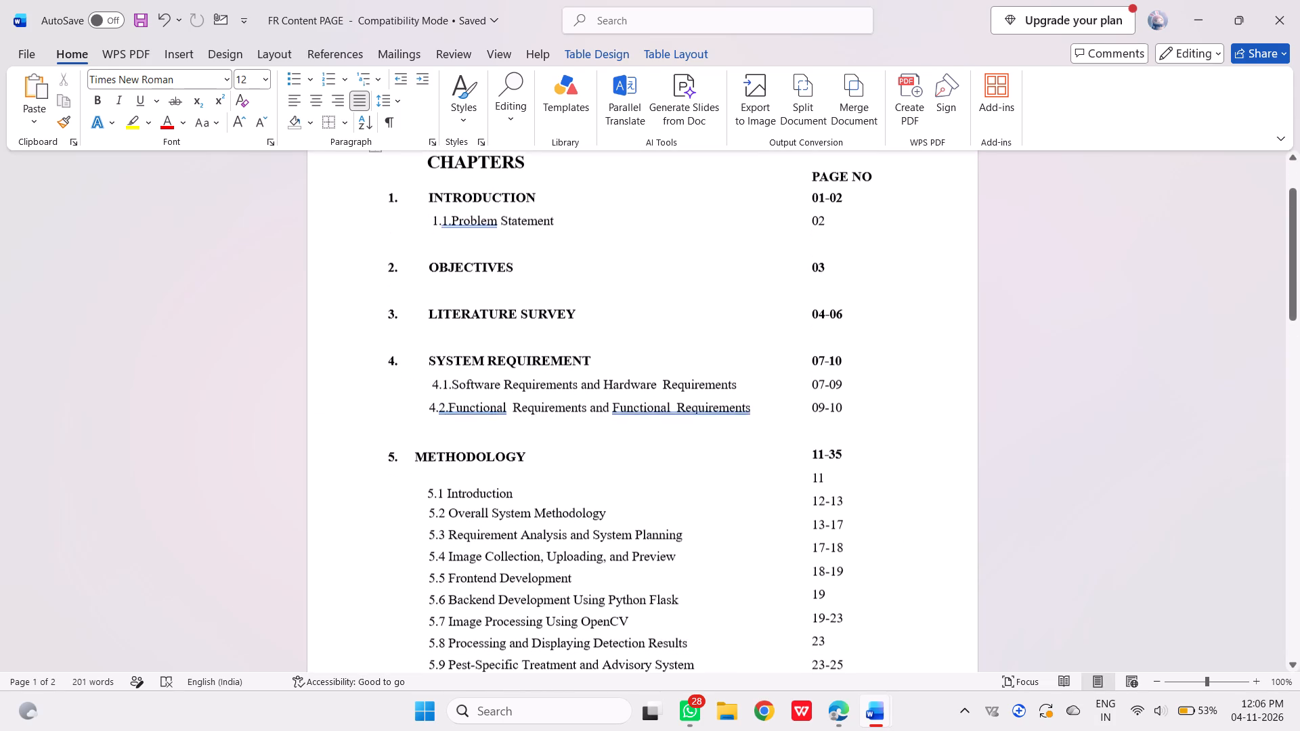
pyautogui.hscroll(1, 922, 234)
pyautogui.scroll(-1, 922, 234)
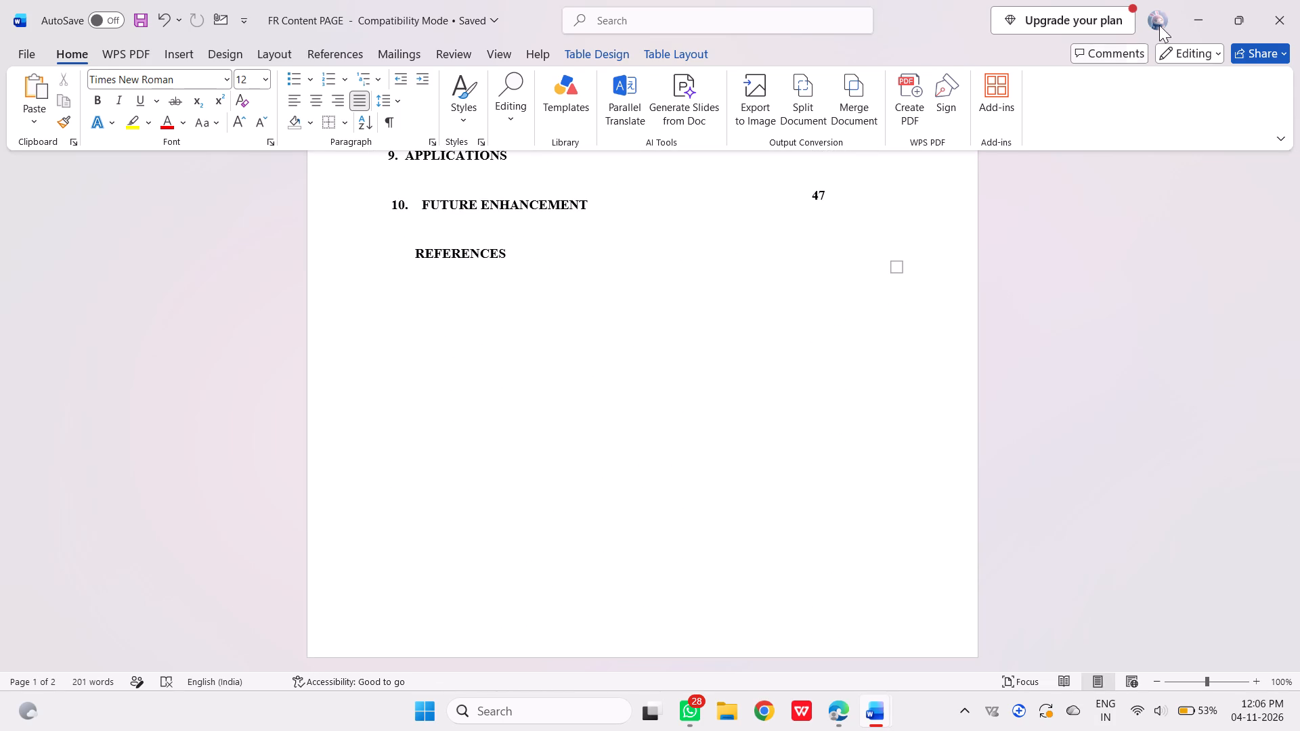
pyautogui.click(1194, 18)
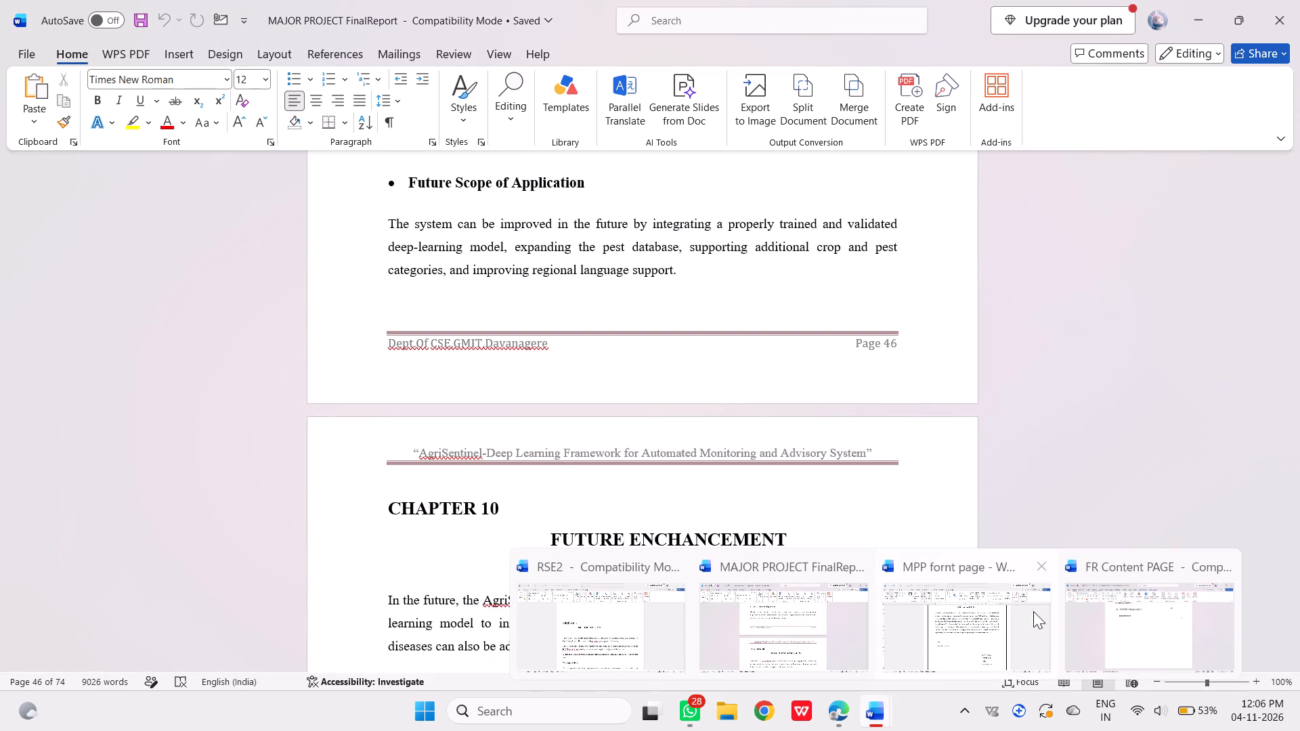
pyautogui.click(1110, 619)
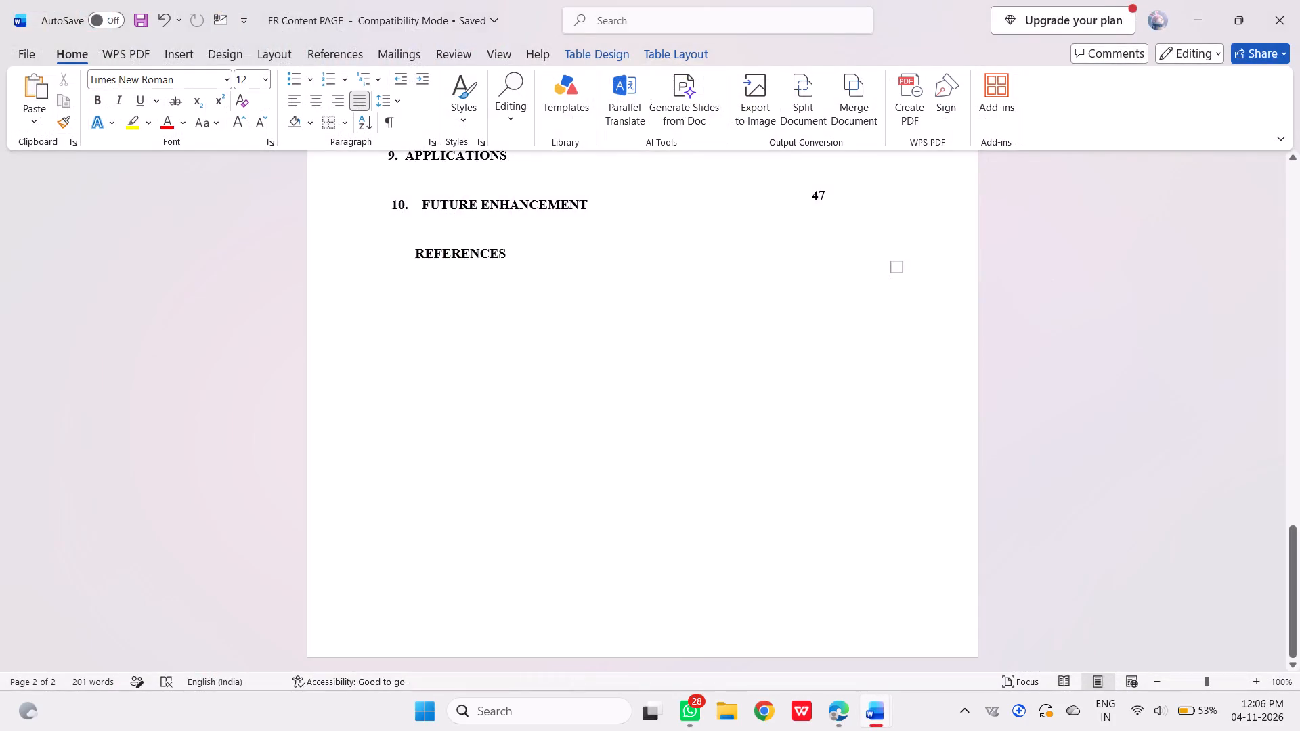
pyautogui.scroll(9, 791, 423)
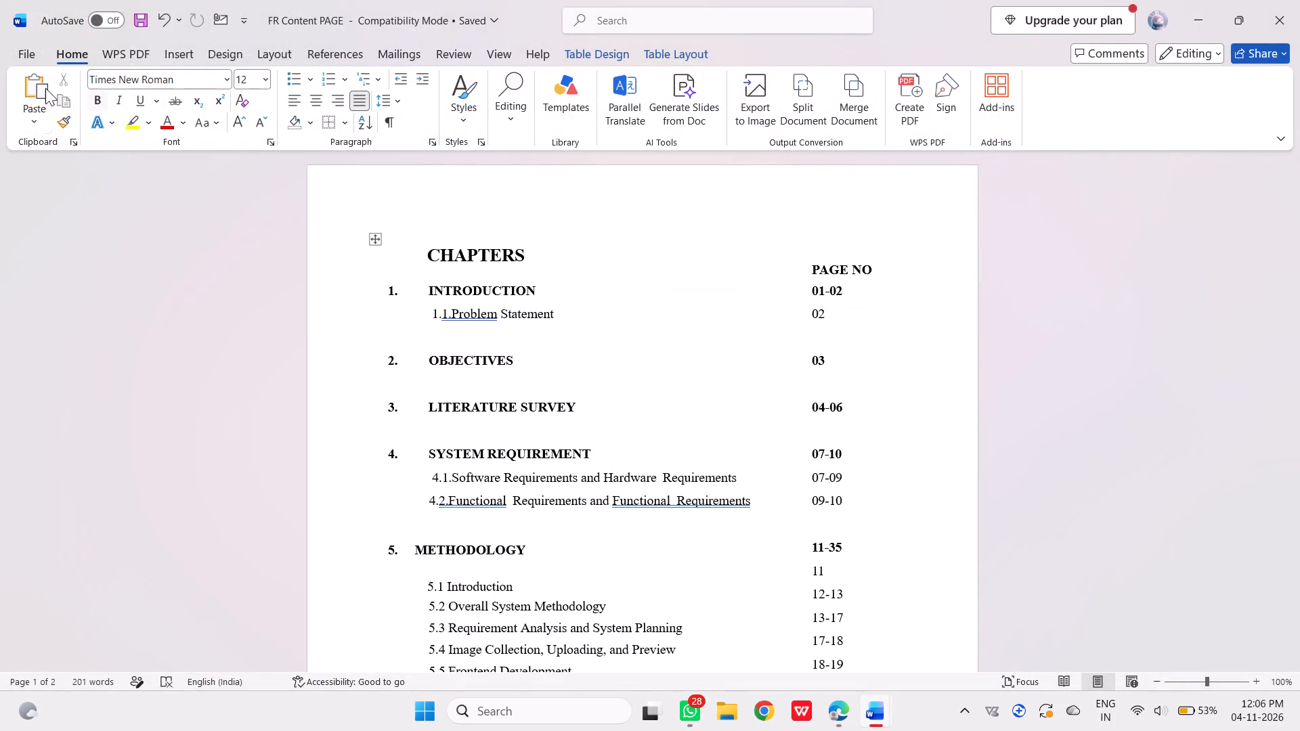
# Save a copy of the contents document to the Desktop as a Word Document named FRR Content PAGE.
pyautogui.click(22, 51)
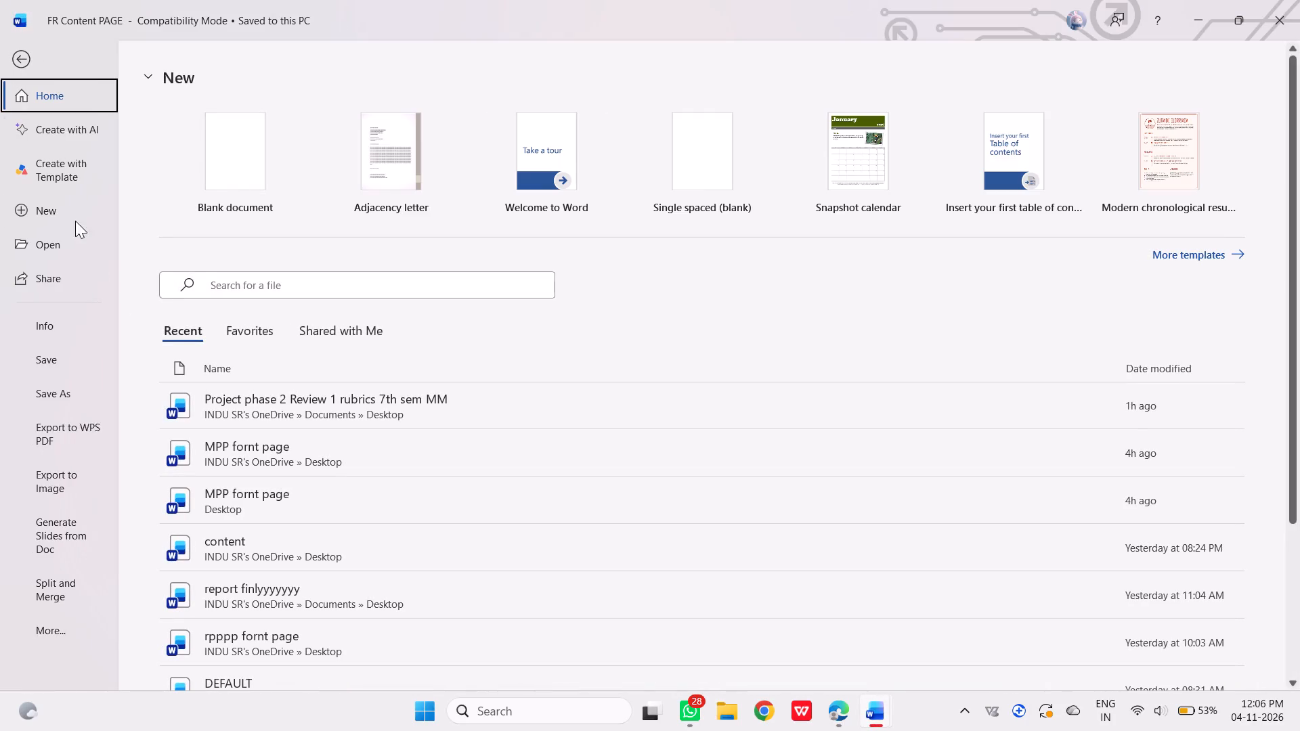
pyautogui.click(55, 386)
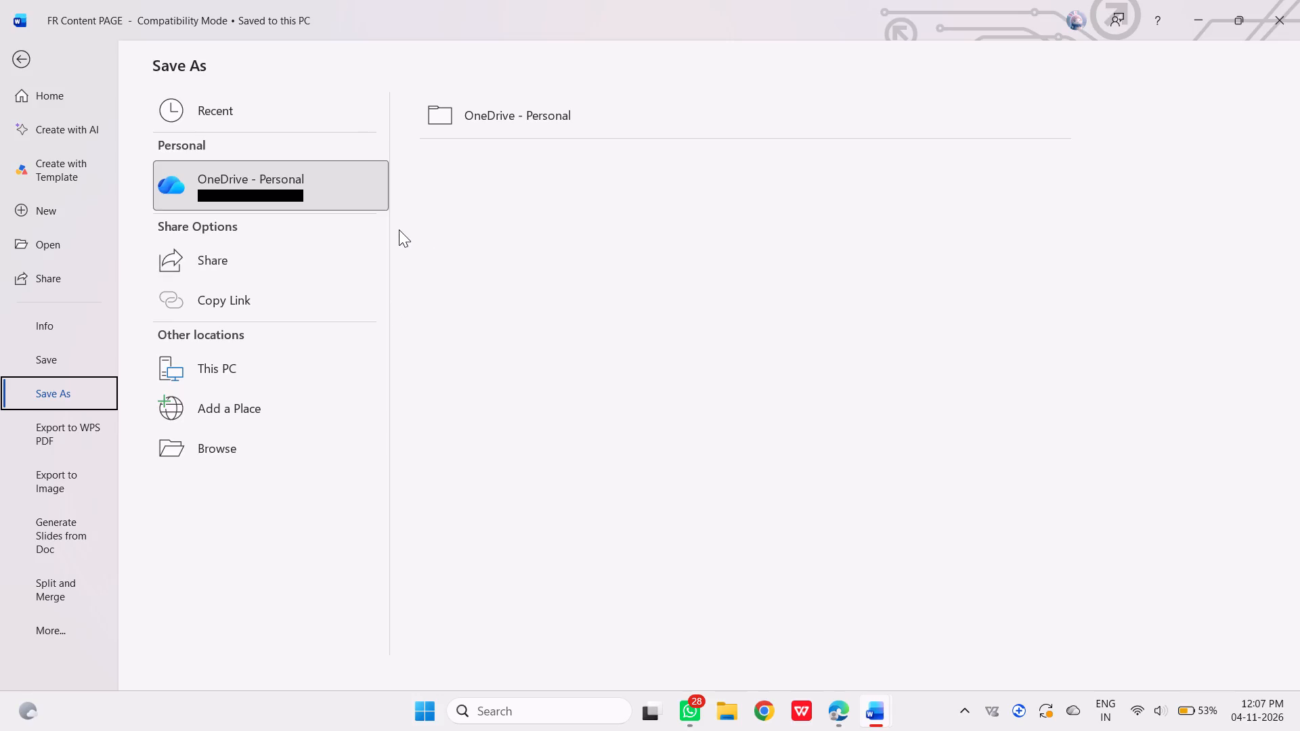
pyautogui.click(90, 396)
pyautogui.click(183, 372)
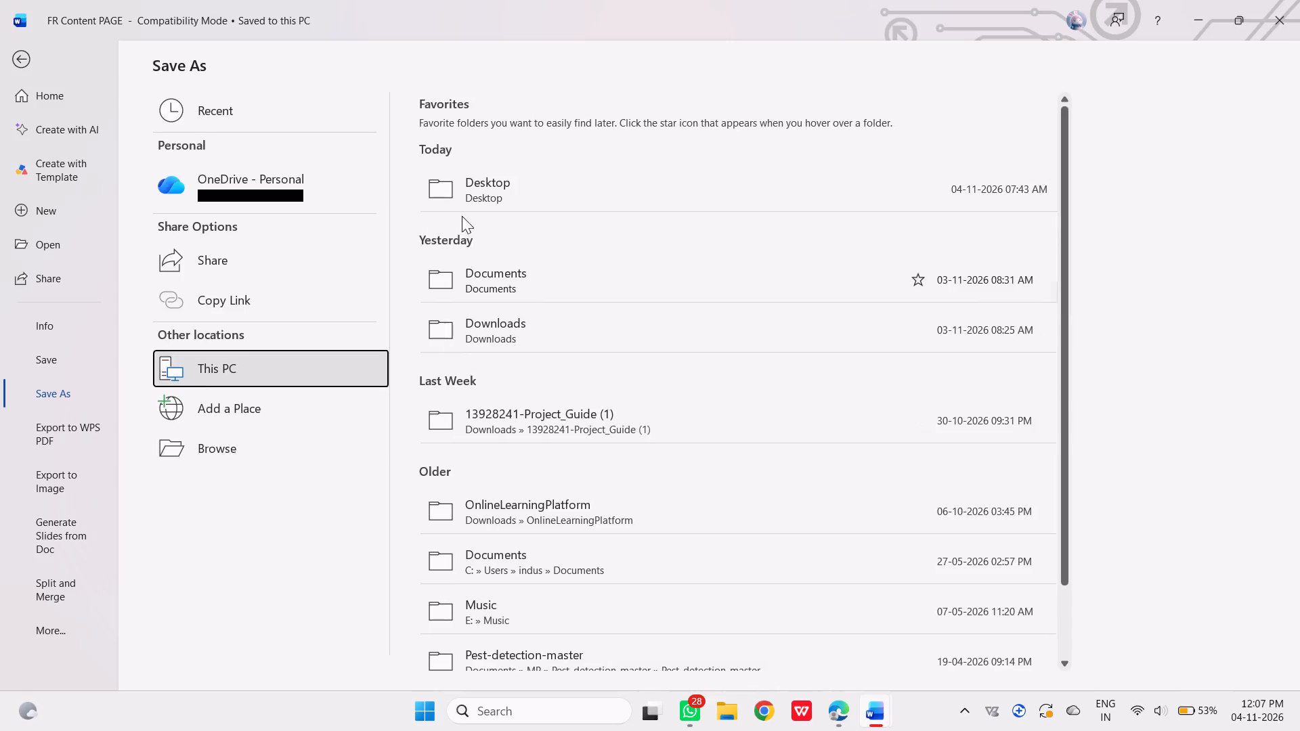
pyautogui.click(484, 190)
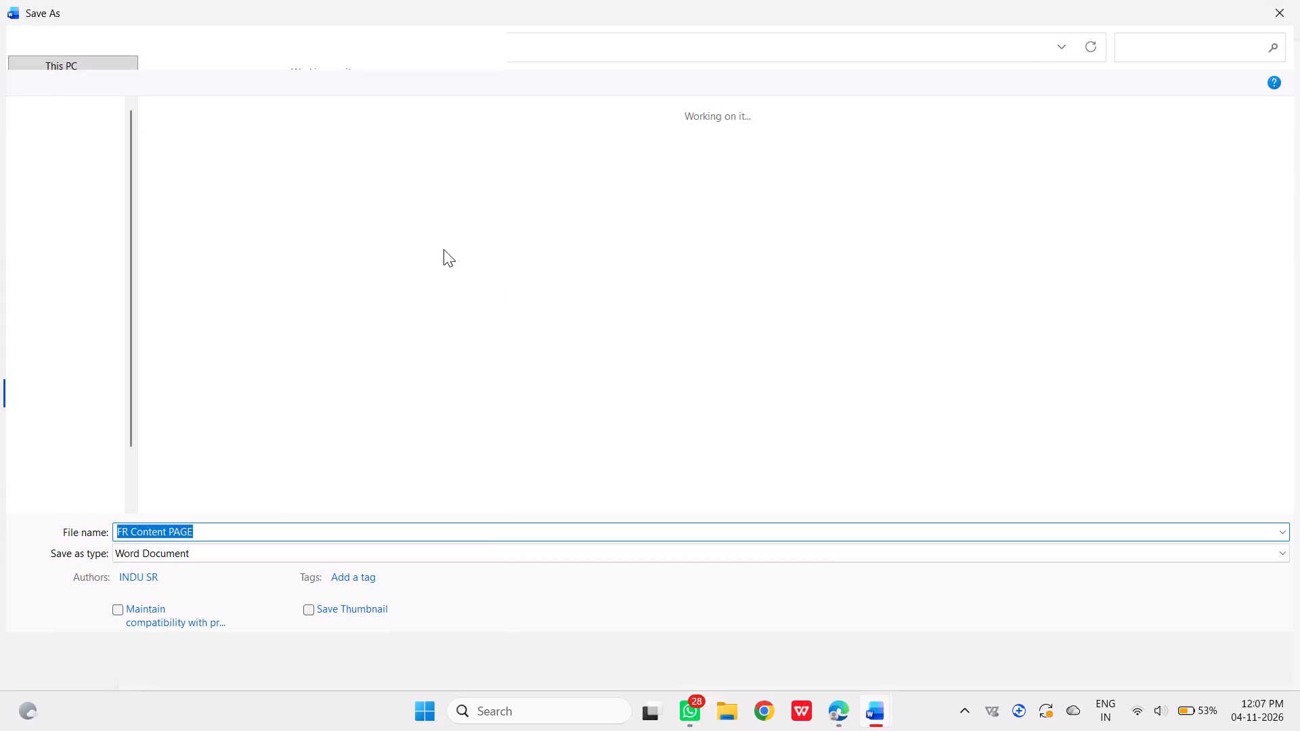
pyautogui.click(218, 531)
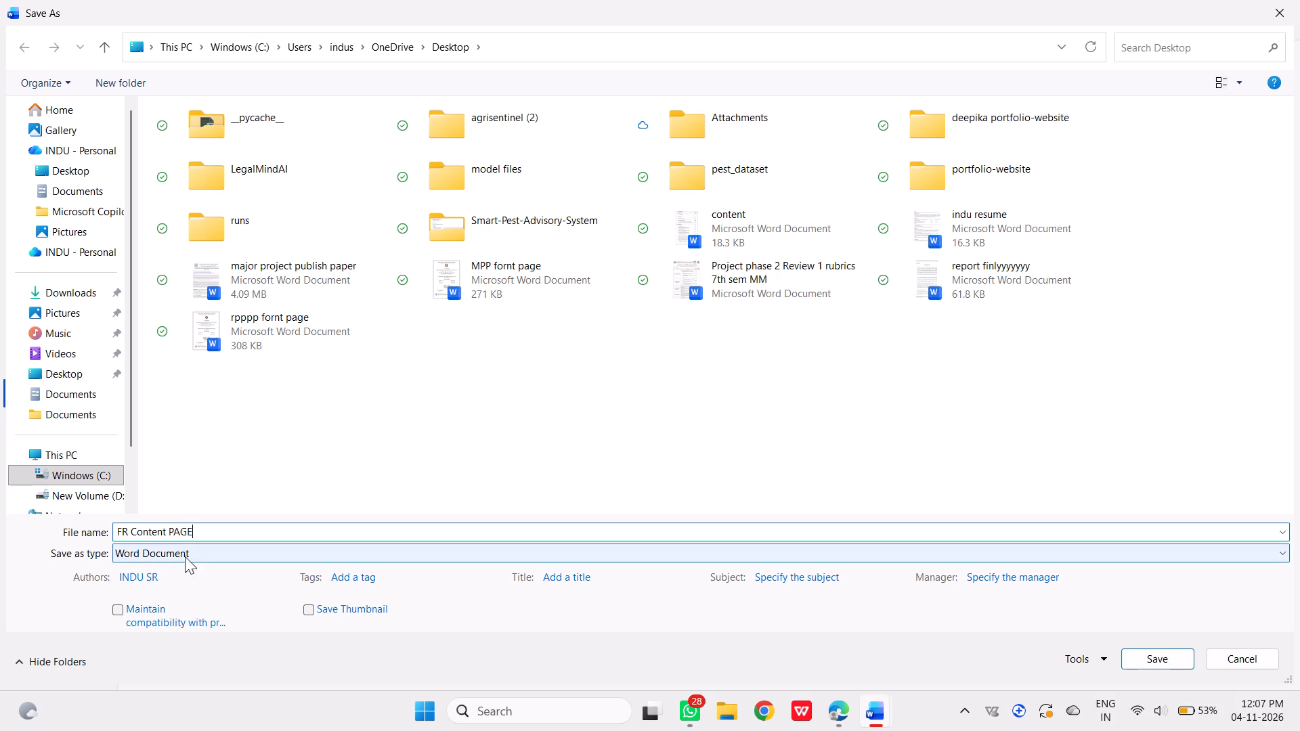
pyautogui.click(130, 533)
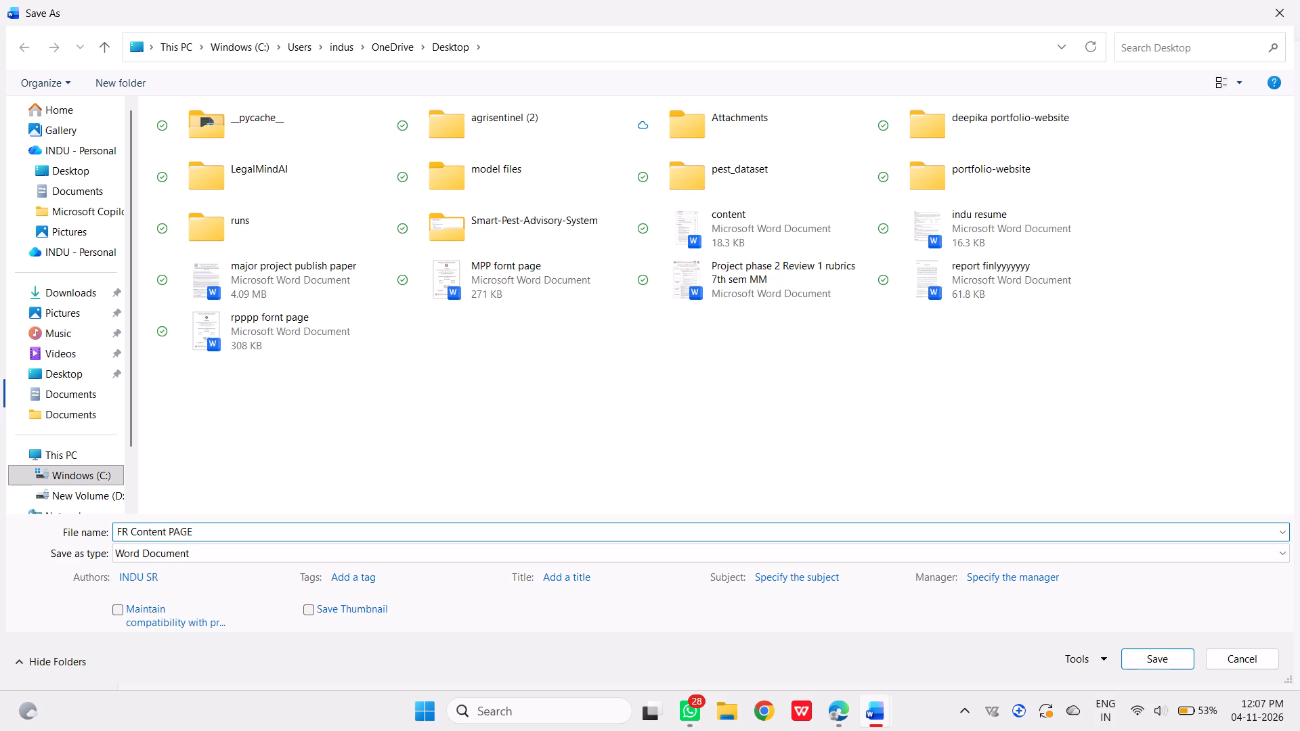
pyautogui.hotkey('shift', 'r')
pyautogui.press('BackSpace')
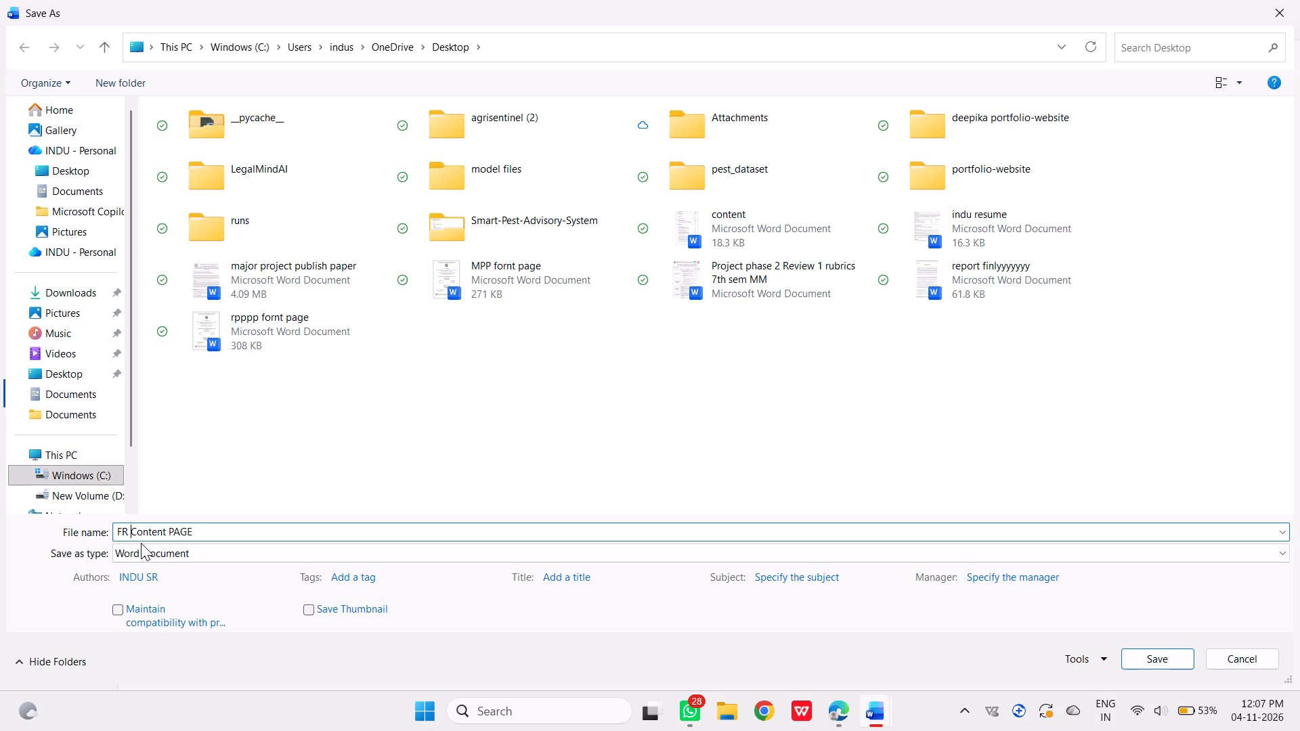
pyautogui.press('BackSpace')
pyautogui.hotkey('shift', 'r')
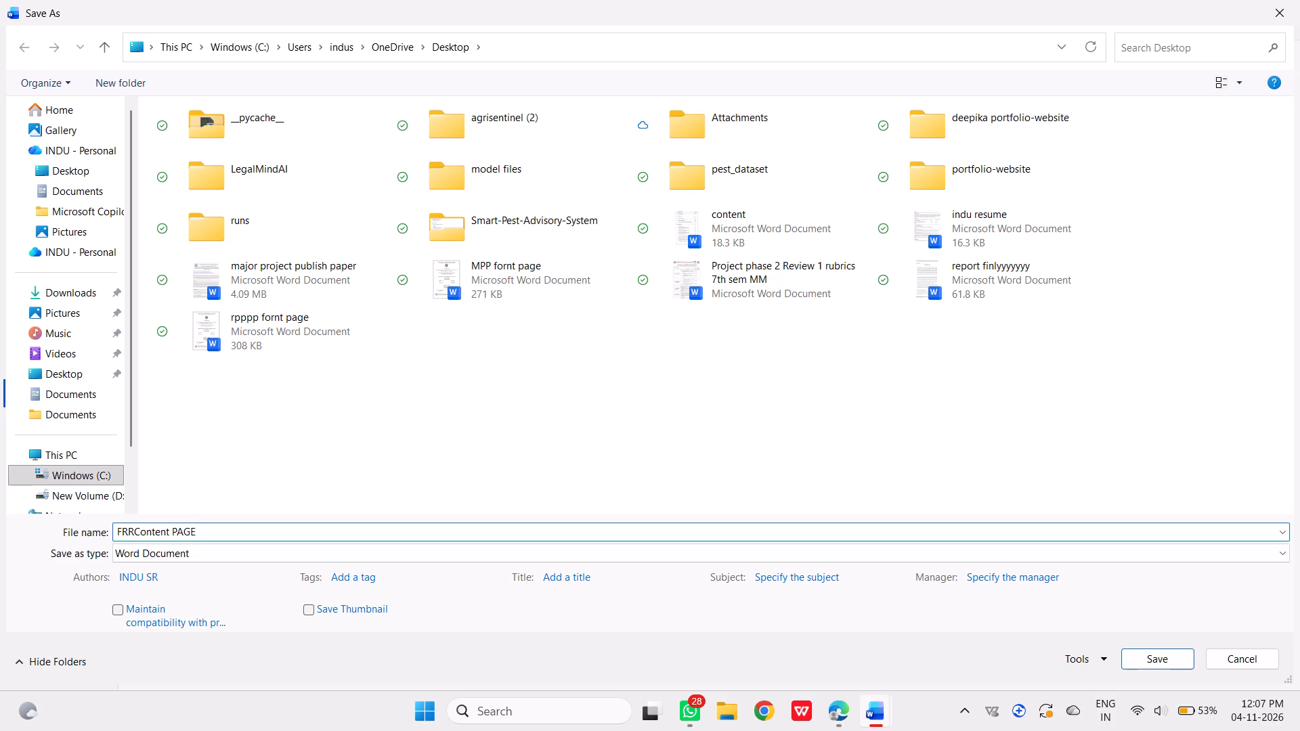
pyautogui.press('space')
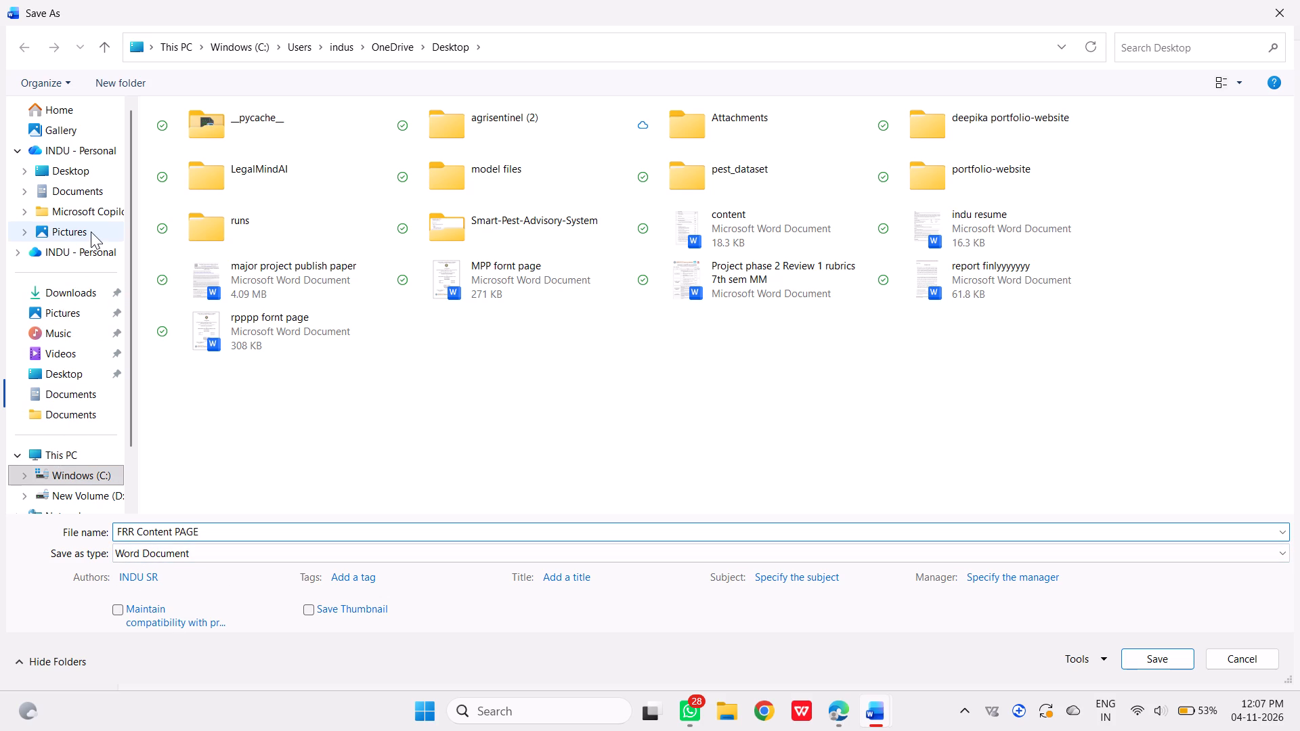
pyautogui.scroll(1, 71, 126)
pyautogui.click(68, 374)
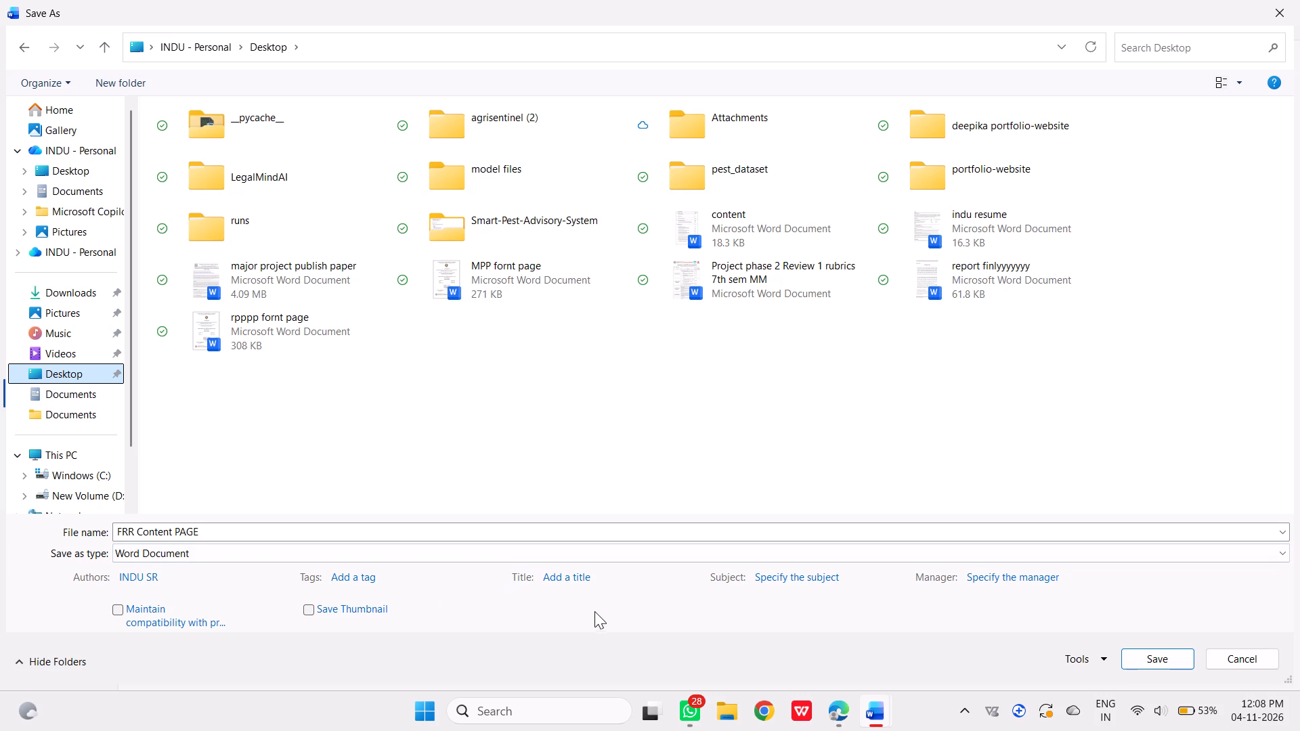
pyautogui.click(1171, 661)
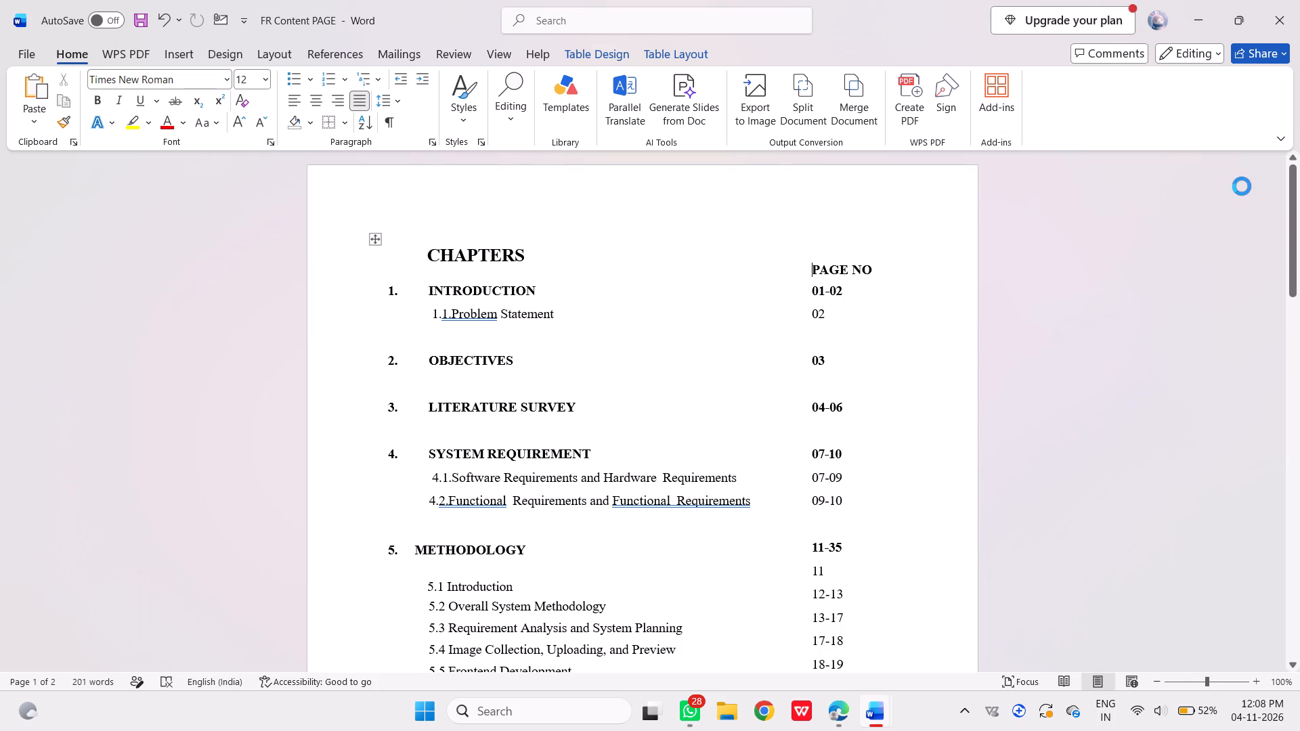
# Return to the MAJOR PROJECT FinalReport document and save a copy to the Desktop as a Word Document under the same name.
pyautogui.click(1200, 19)
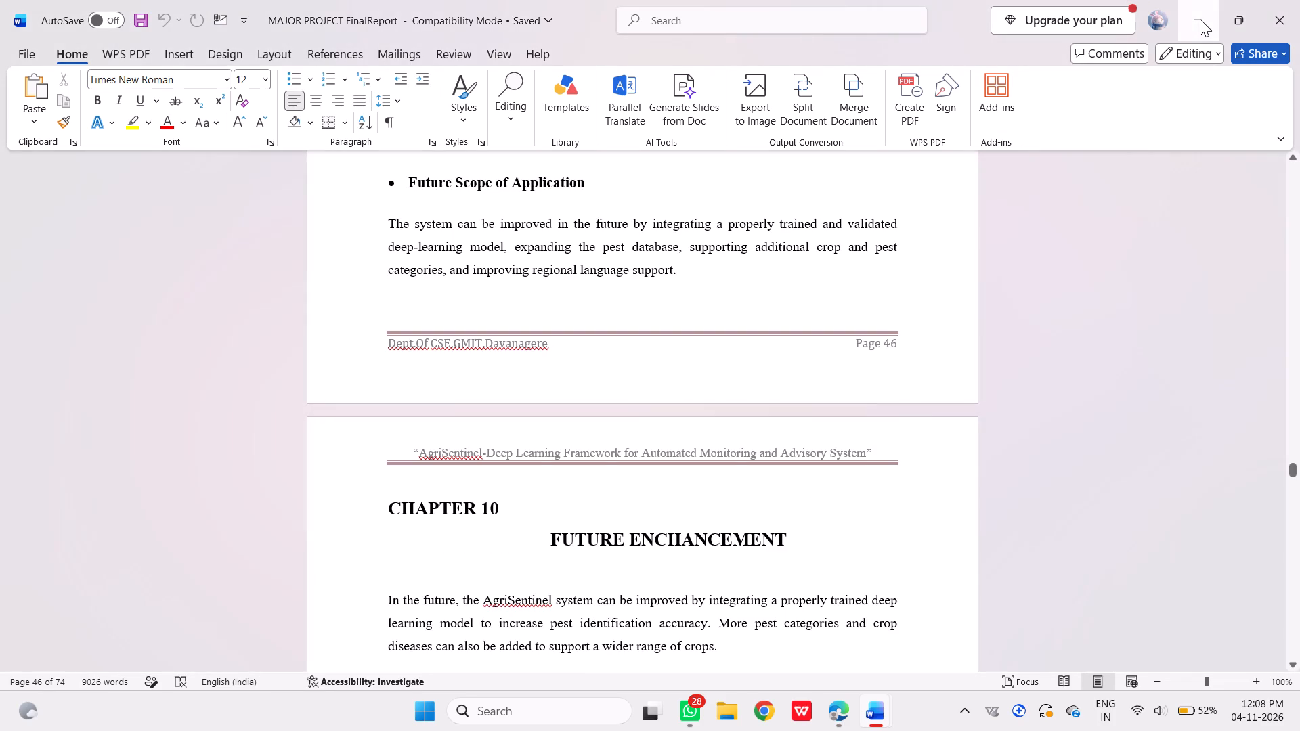
pyautogui.scroll(20, 922, 344)
pyautogui.scroll(20, 922, 344)
pyautogui.scroll(20, 922, 344)
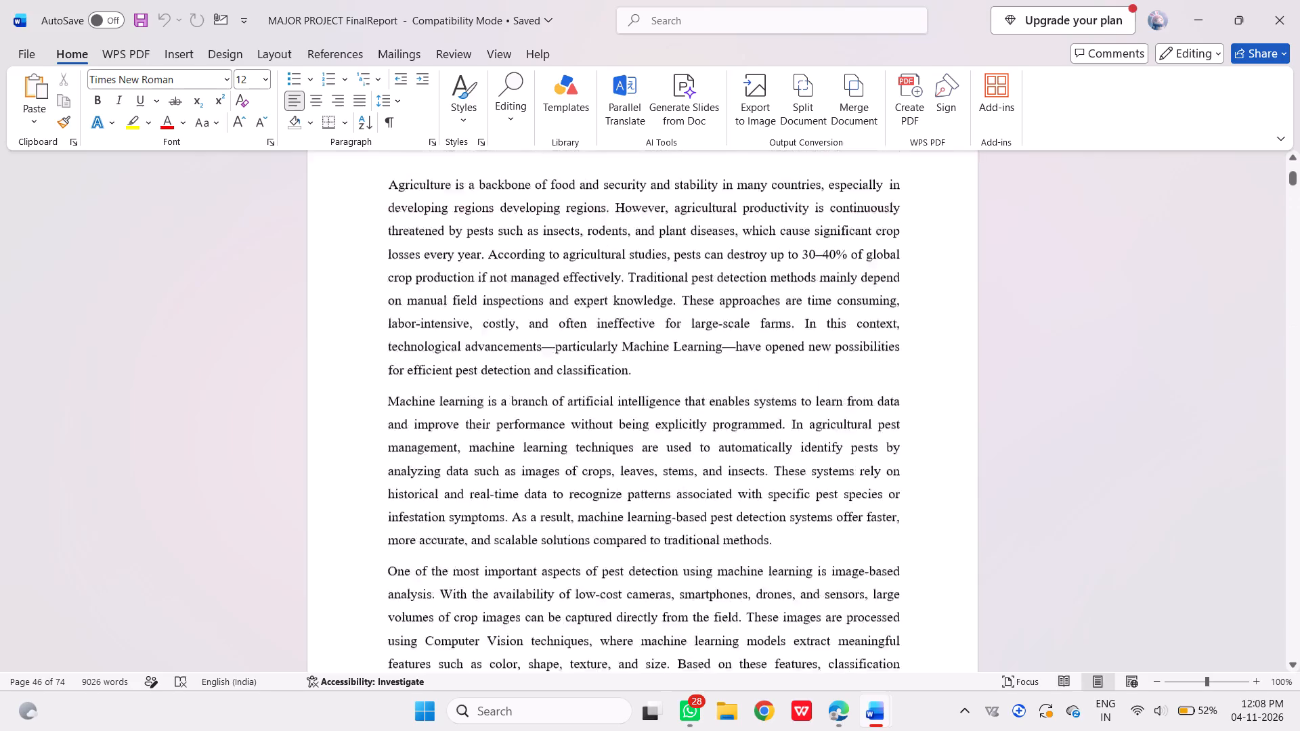
pyautogui.scroll(20, 922, 344)
pyautogui.scroll(20, 922, 344)
pyautogui.scroll(20, 922, 344)
pyautogui.scroll(6, 922, 344)
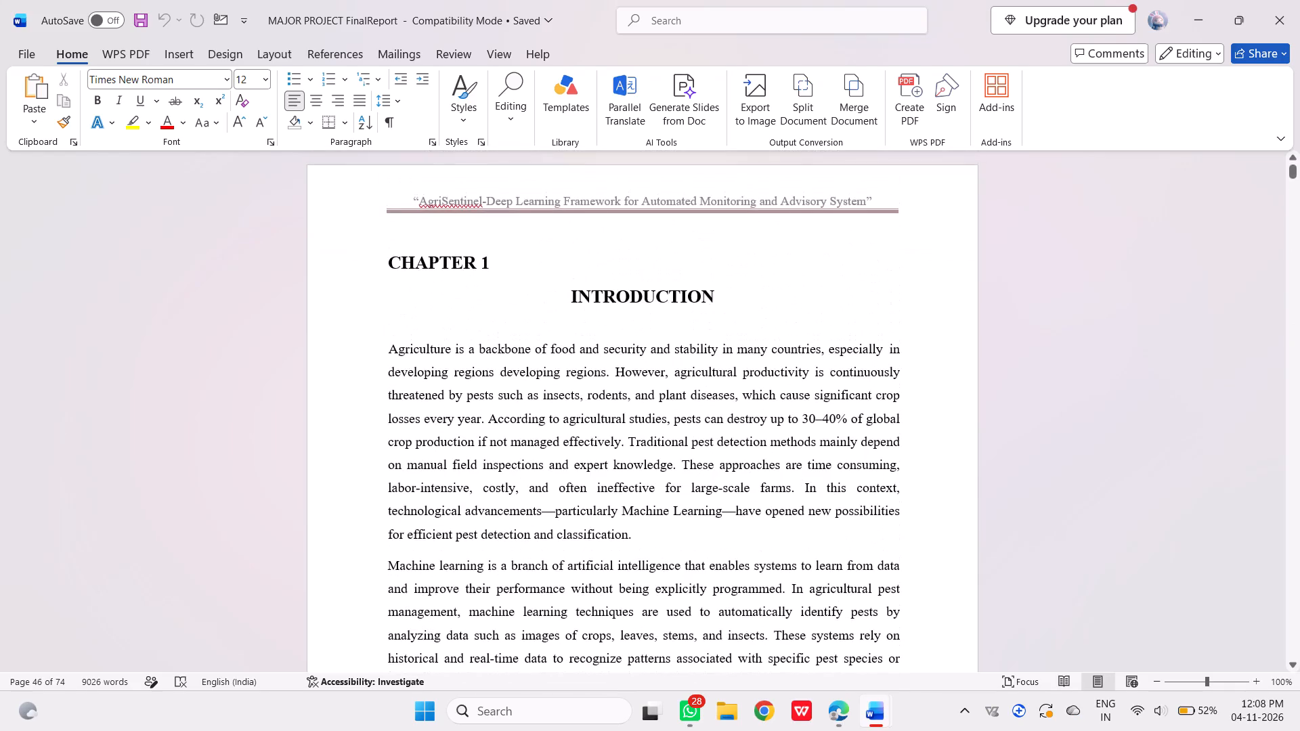
pyautogui.click(14, 49)
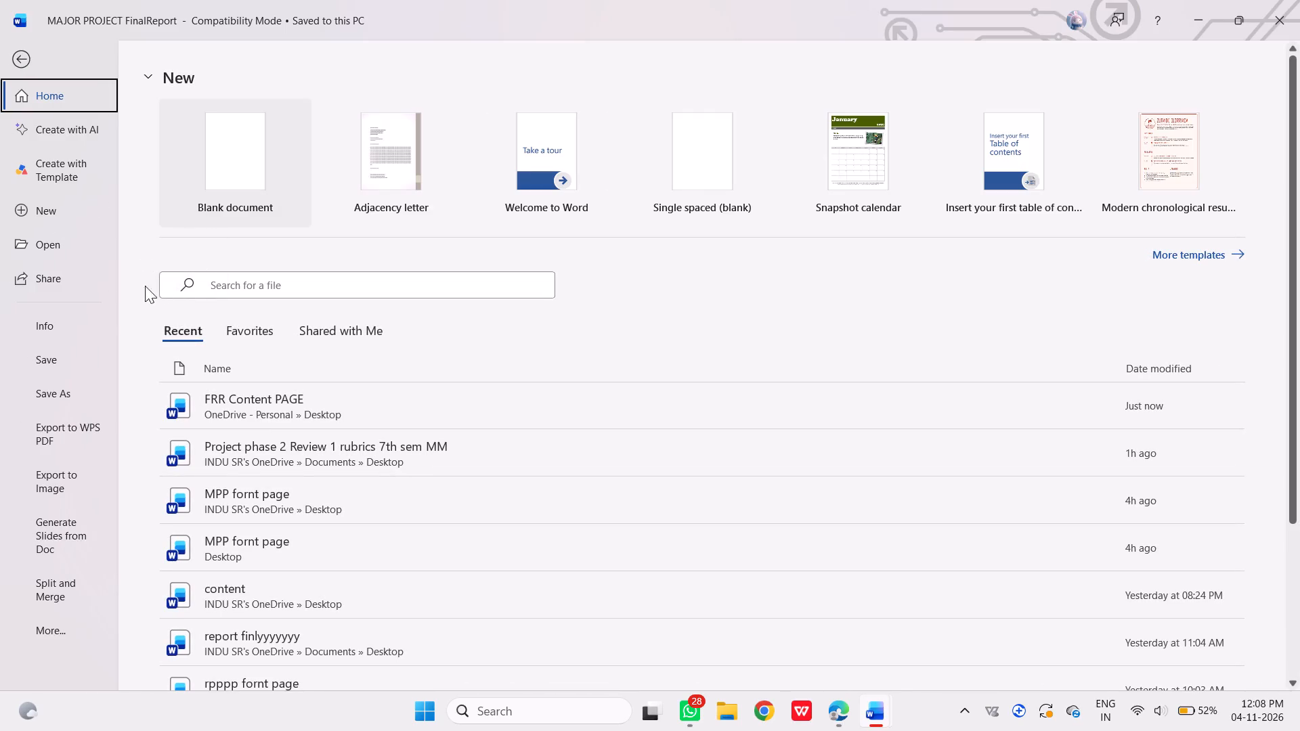
pyautogui.click(62, 390)
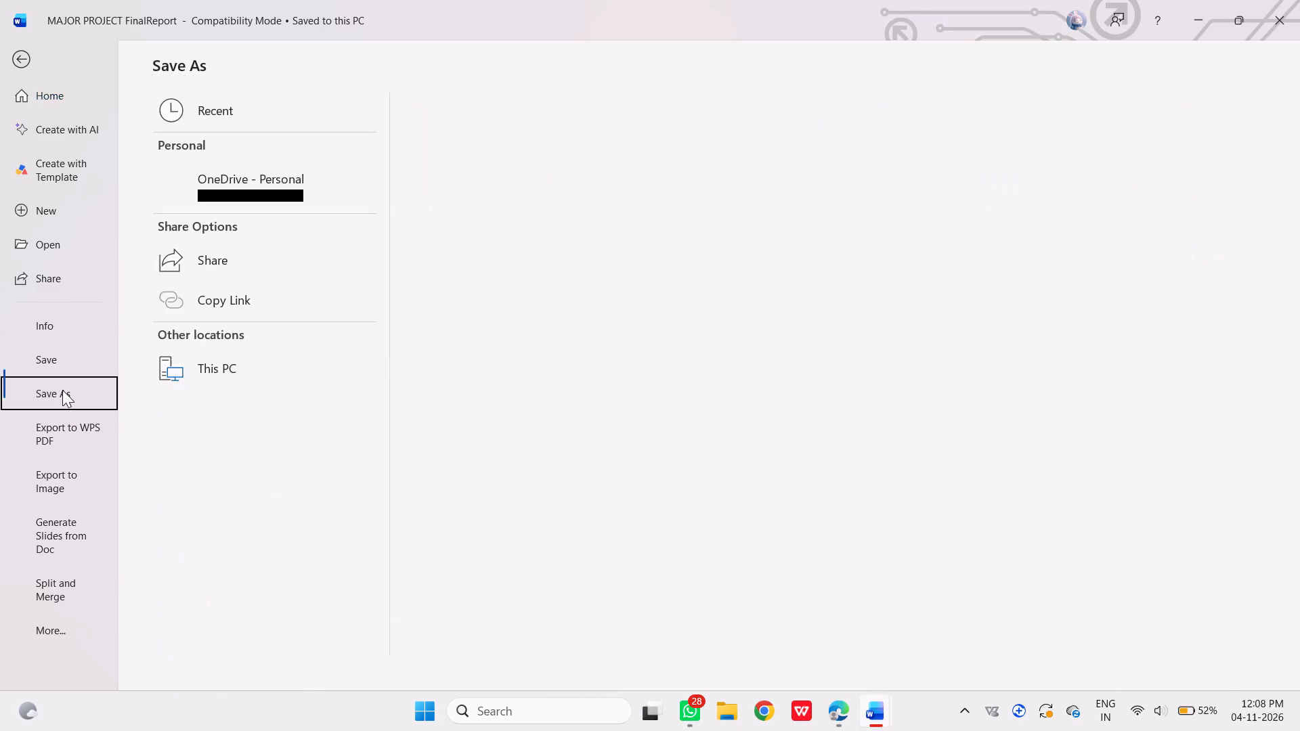
pyautogui.click(235, 376)
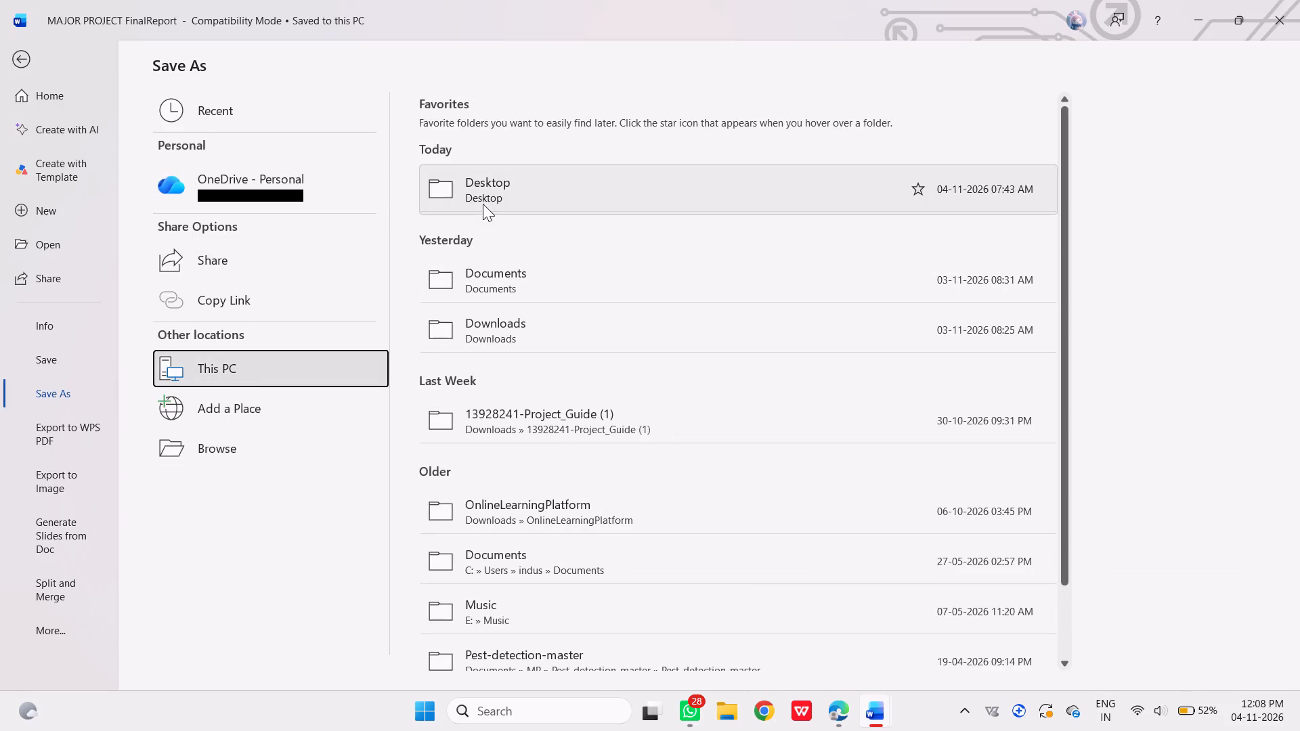
pyautogui.click(483, 204)
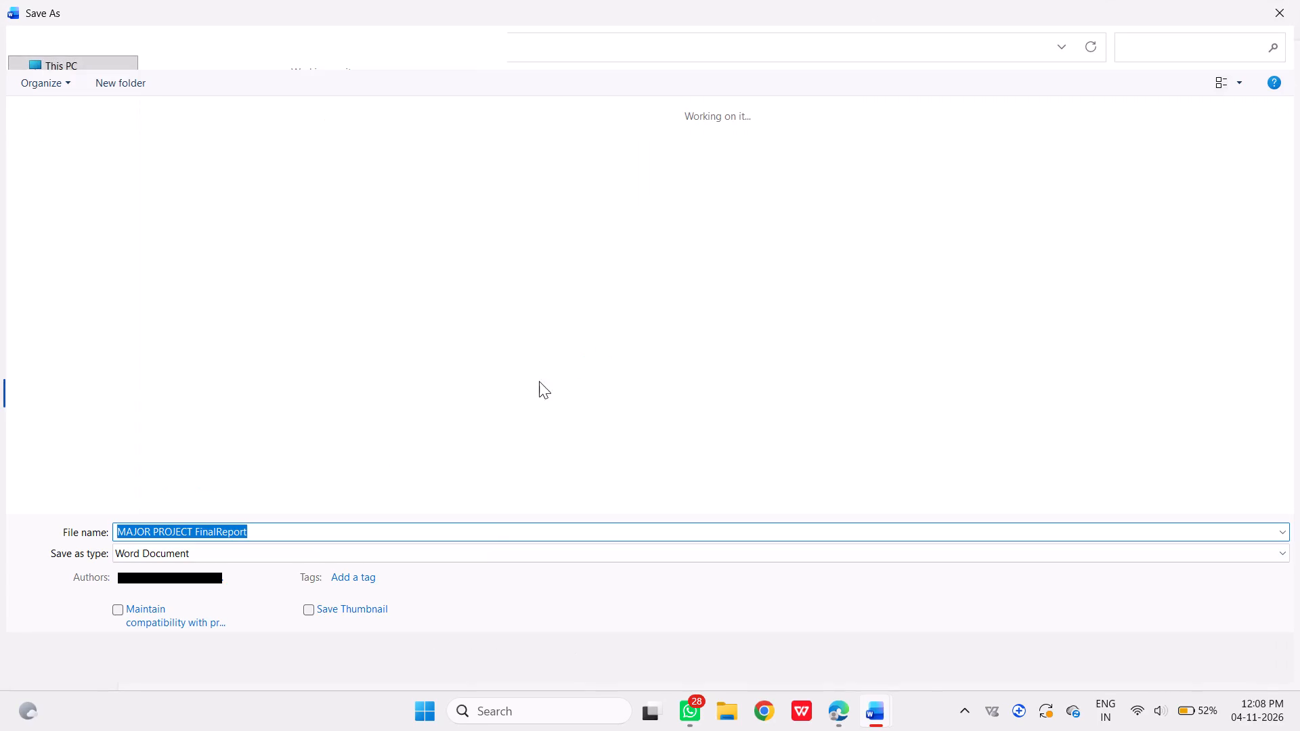
pyautogui.click(275, 532)
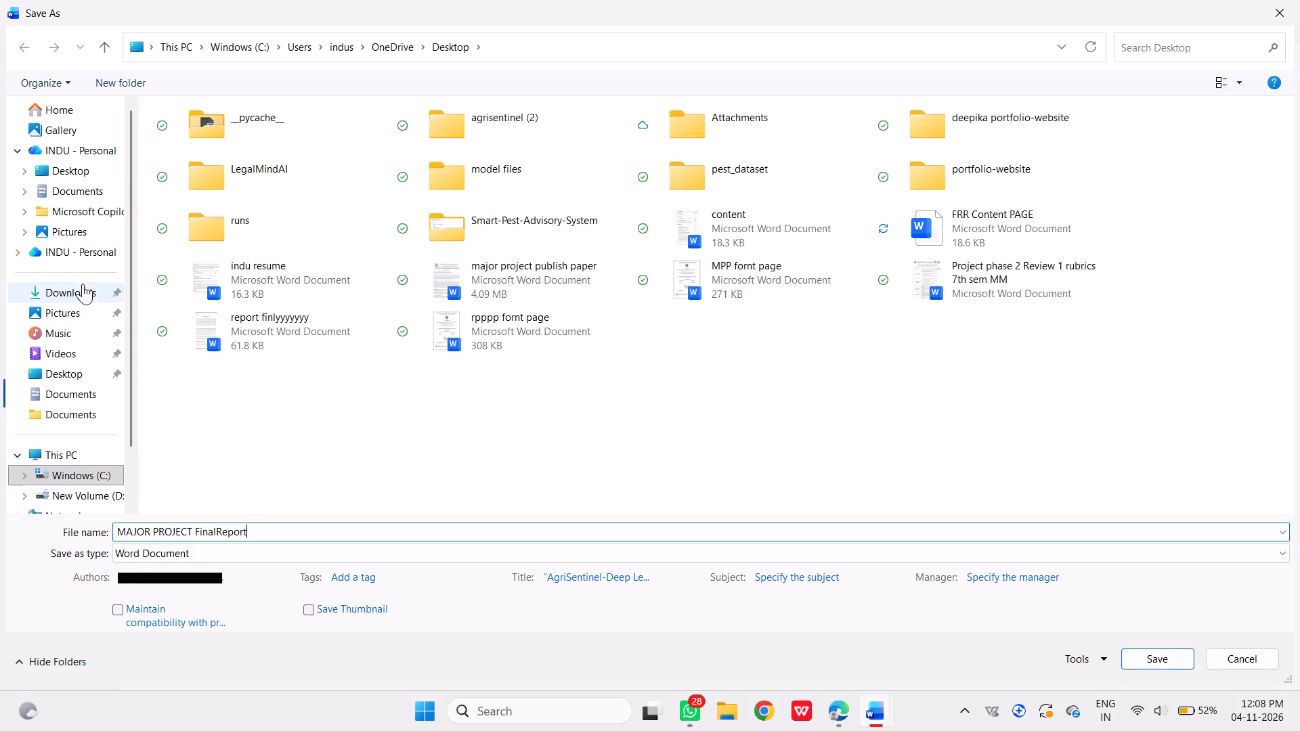
pyautogui.doubleClick(77, 379)
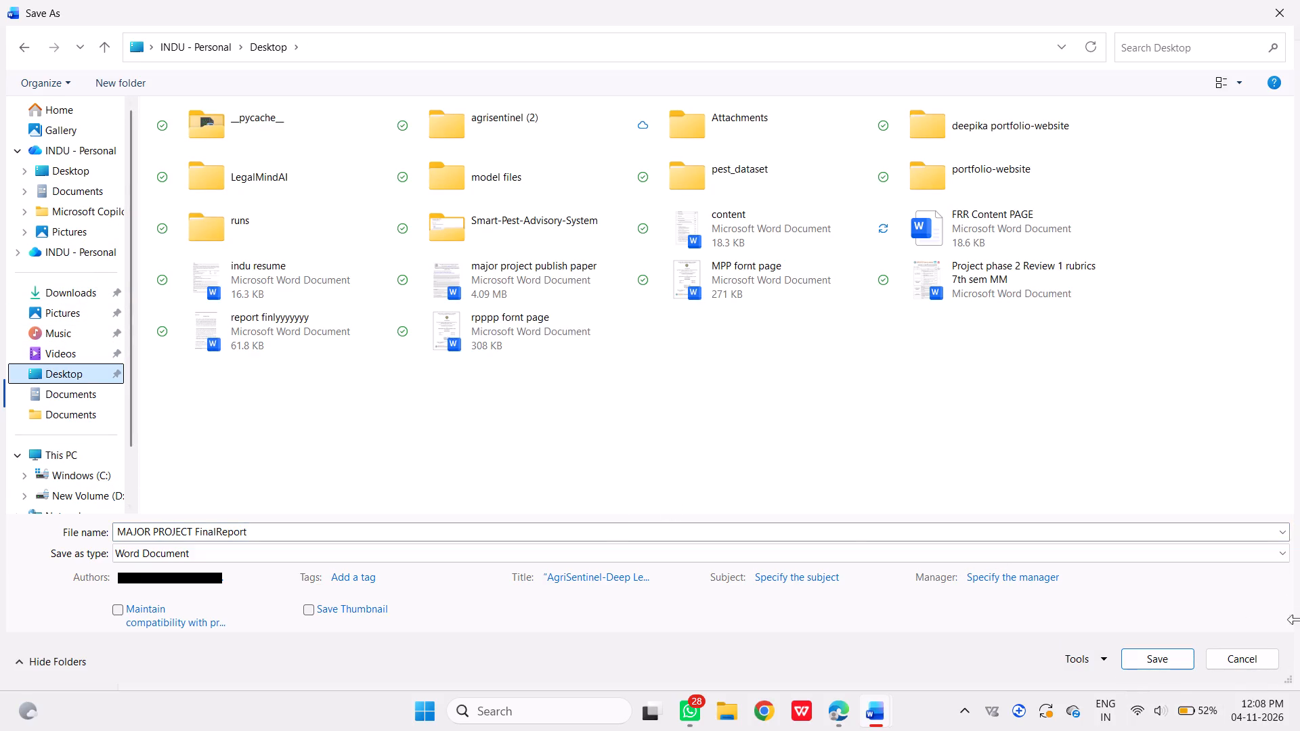
pyautogui.click(1179, 655)
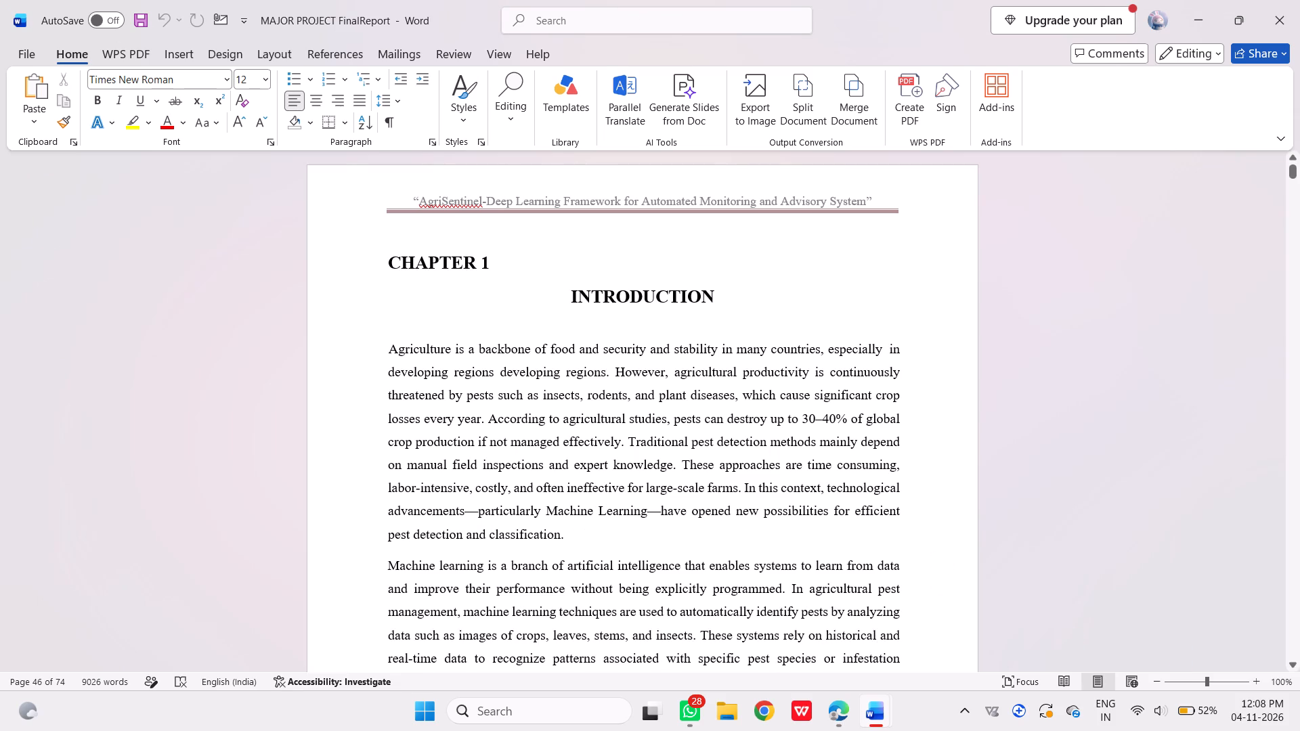
# Review the MPP fornt page document from its cover and declaration pages to the abbreviations, abstract and List of Figures.
pyautogui.scroll(-2, 807, 508)
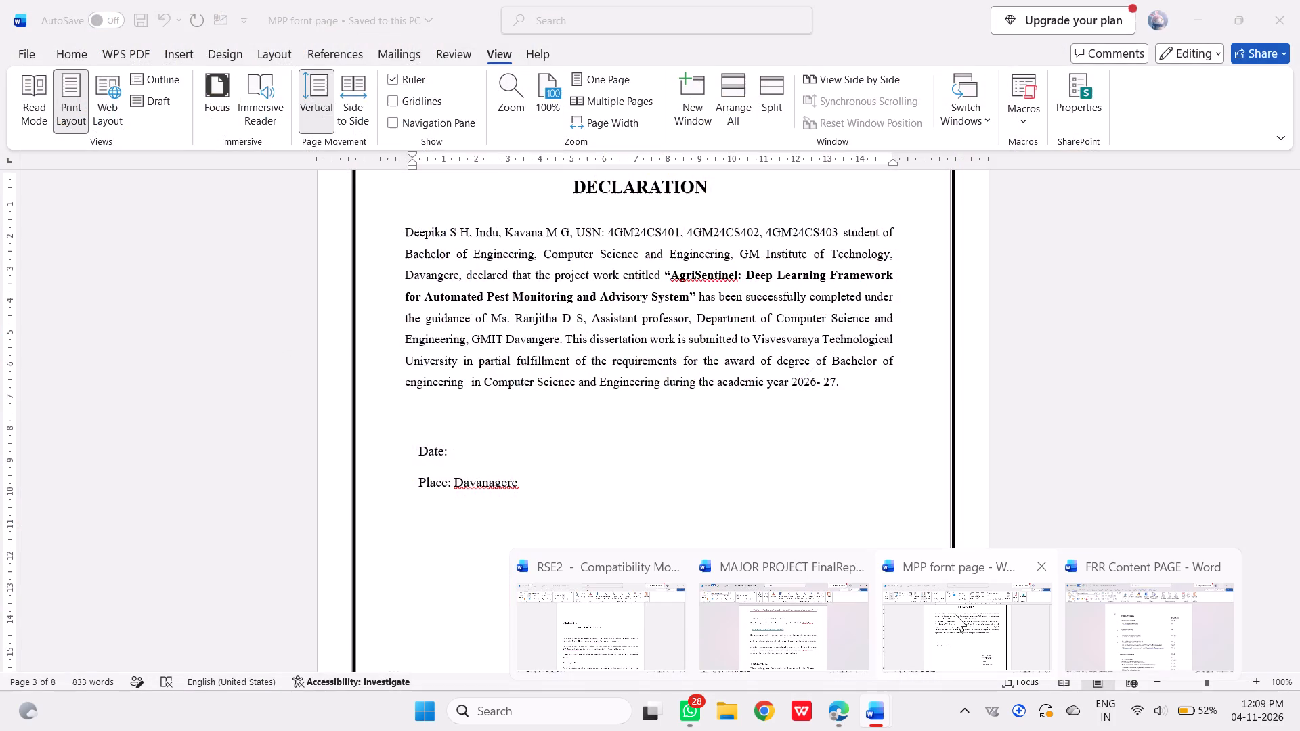
pyautogui.click(955, 614)
pyautogui.scroll(2, 714, 451)
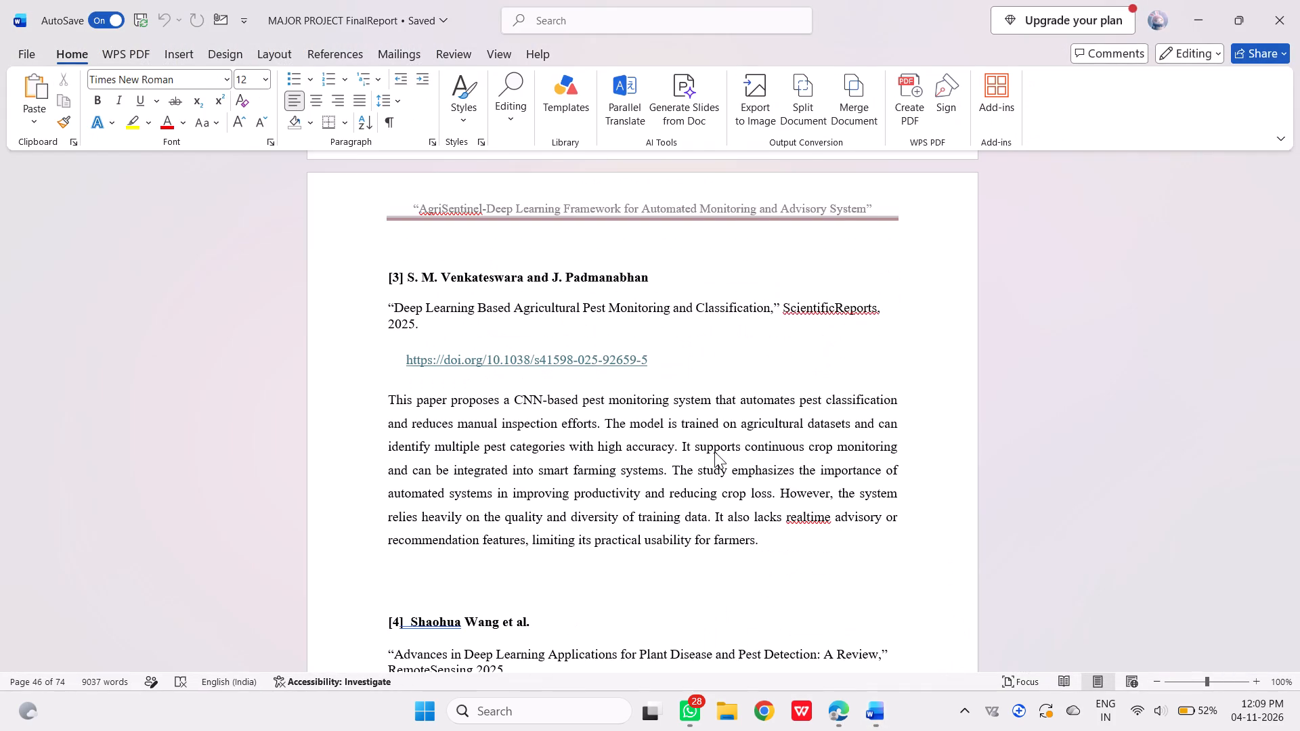
pyautogui.scroll(15, 714, 451)
pyautogui.scroll(-2, 714, 451)
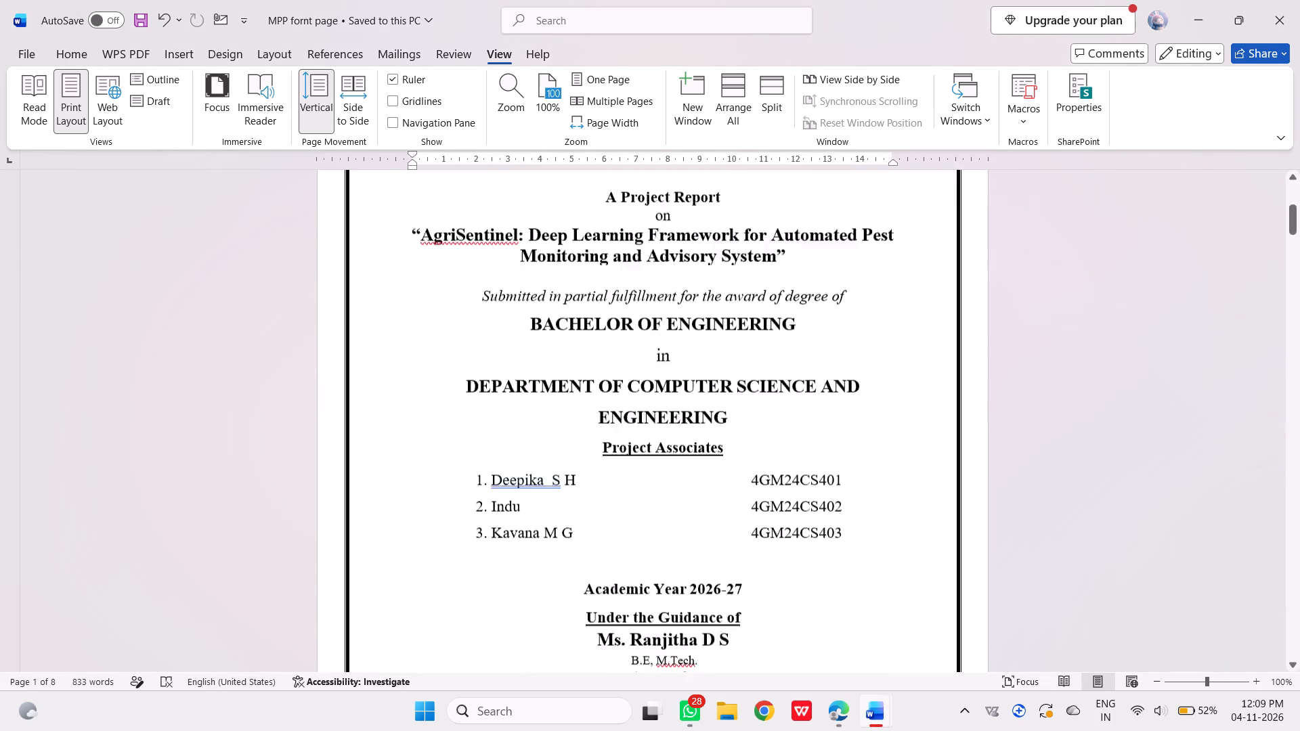
pyautogui.scroll(-1, 714, 451)
pyautogui.scroll(3, 714, 451)
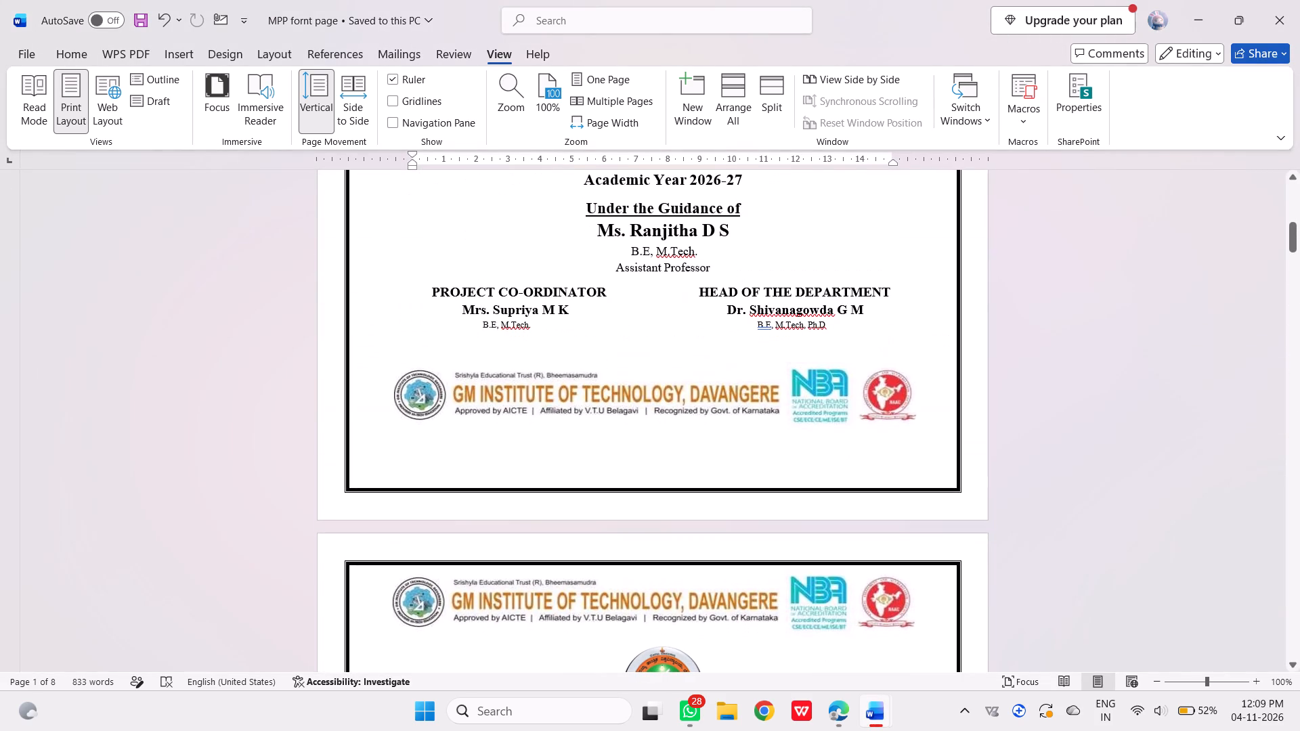
pyautogui.scroll(2, 714, 451)
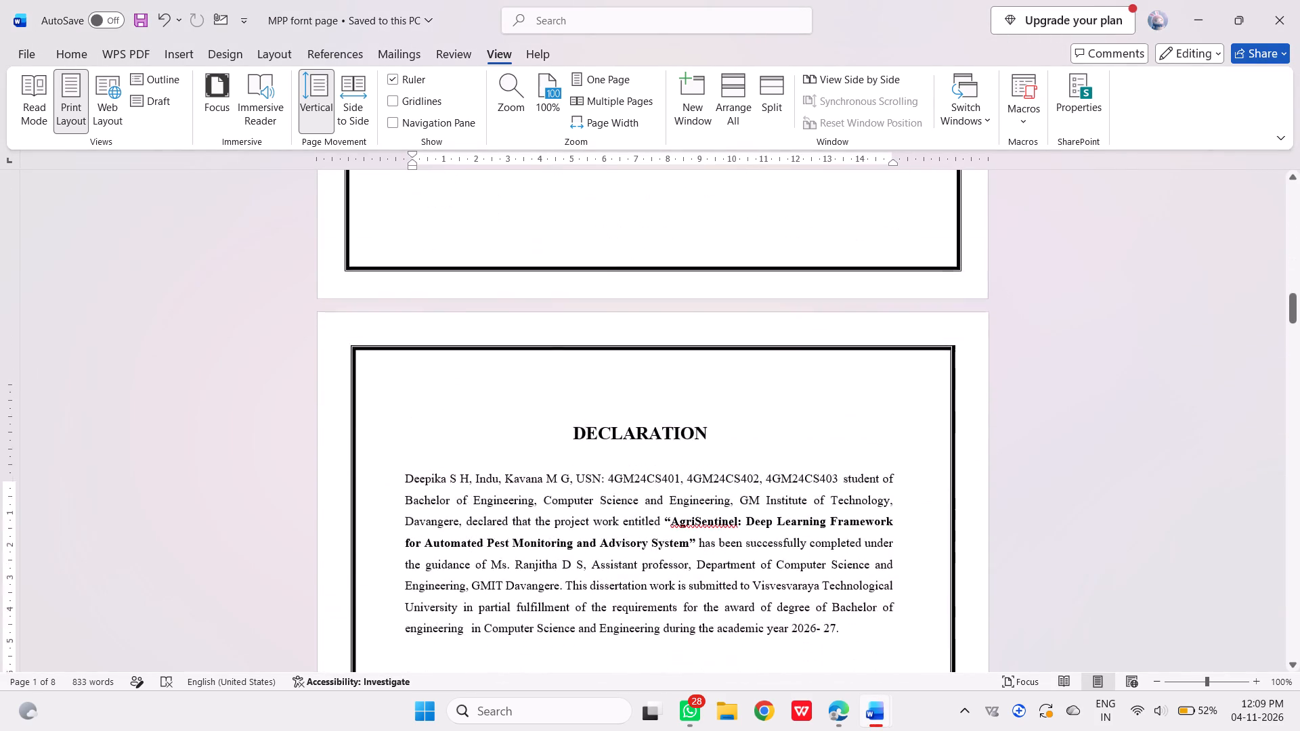
pyautogui.scroll(2, 714, 451)
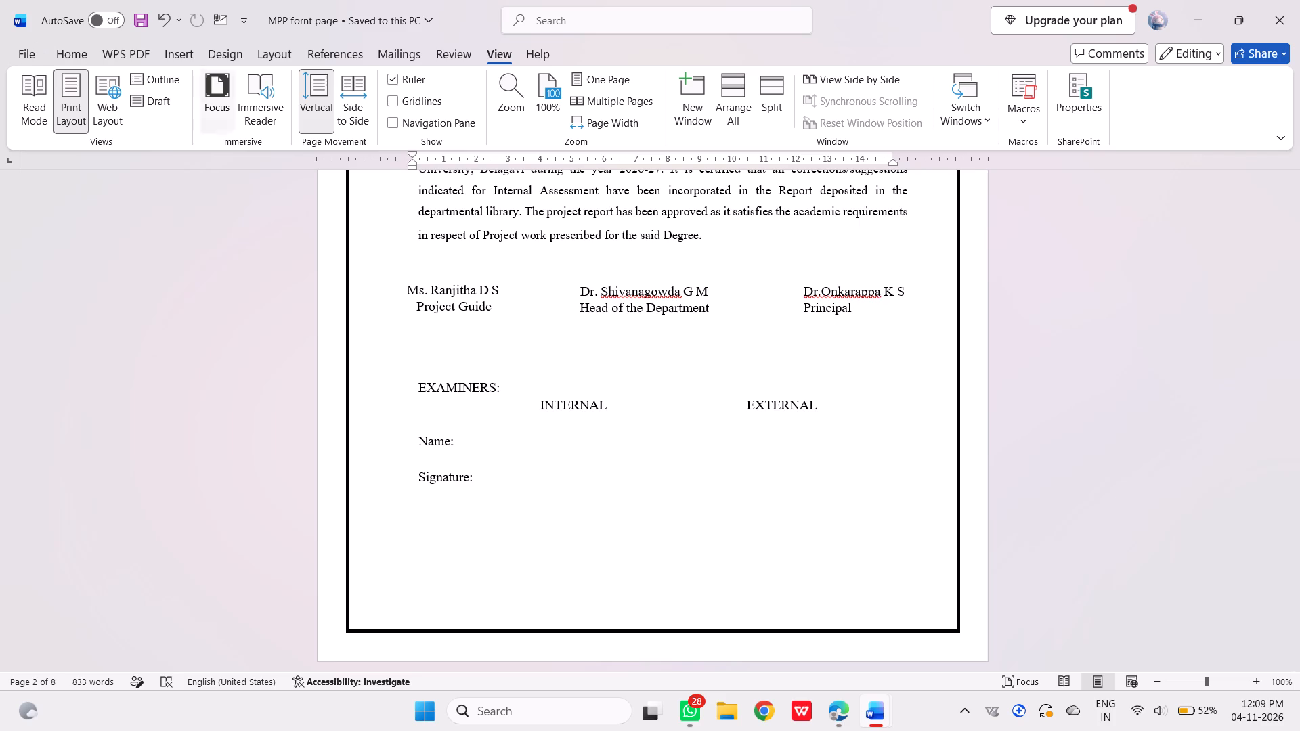
pyautogui.scroll(-1, 649, 372)
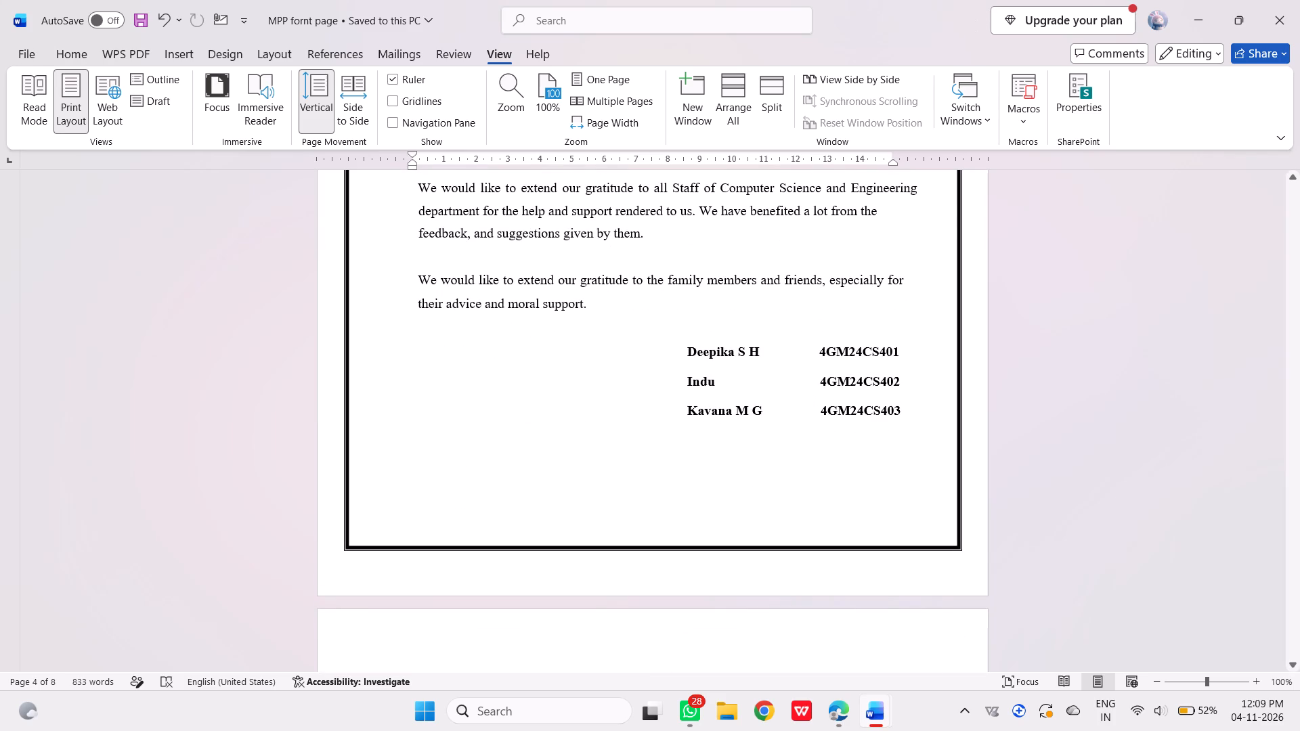
pyautogui.scroll(-5, 850, 246)
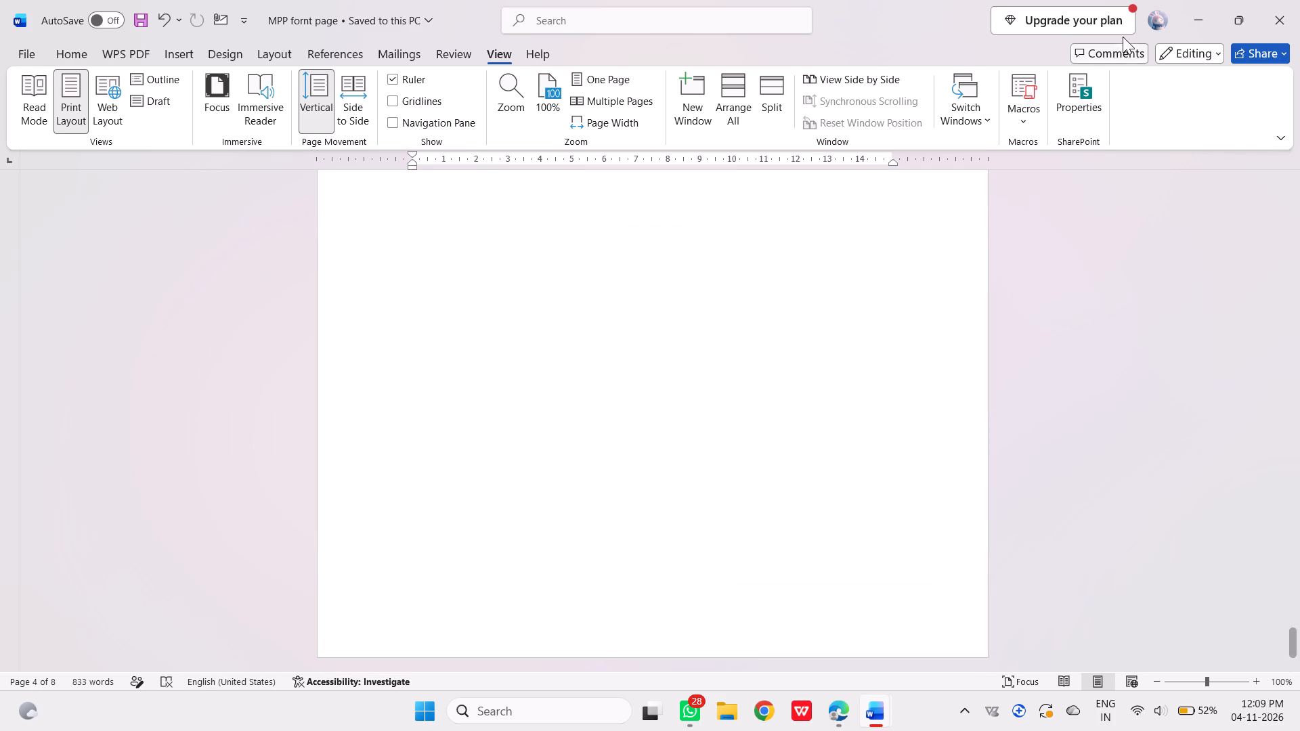
pyautogui.scroll(-3, 915, 346)
pyautogui.scroll(1, 915, 346)
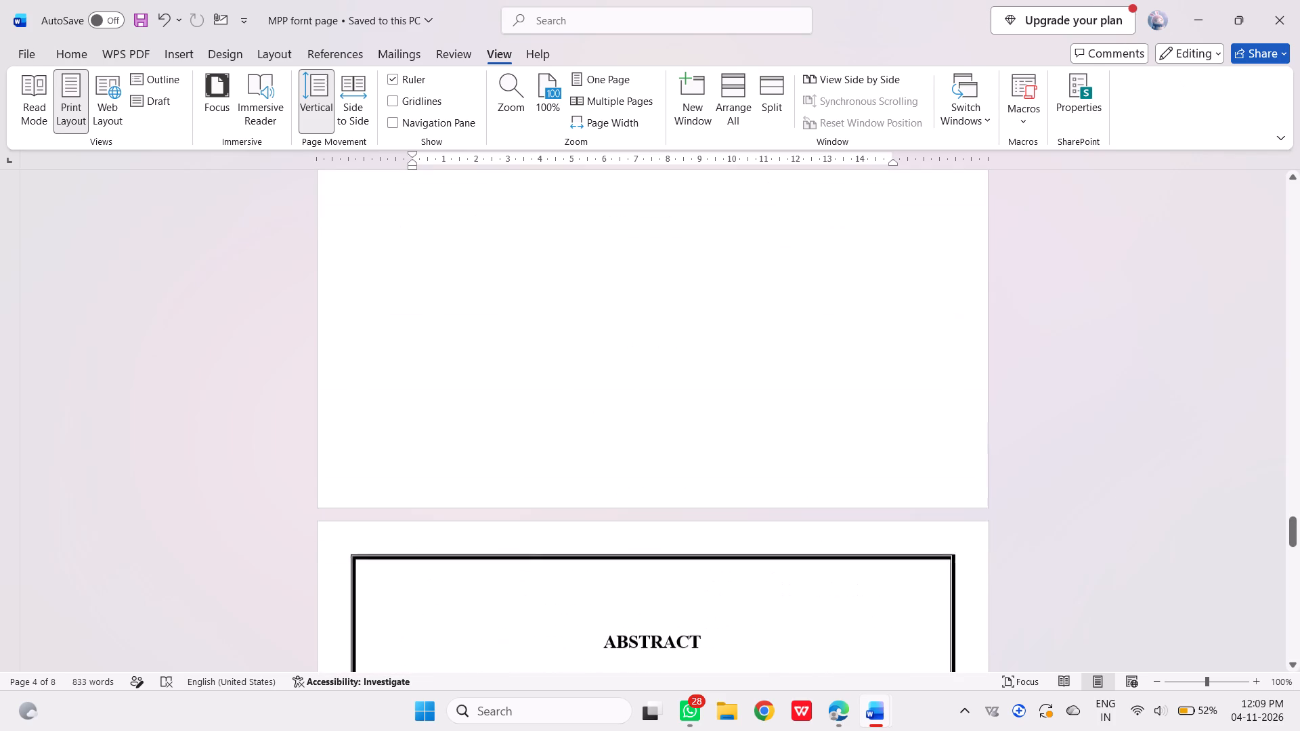
pyautogui.scroll(2, 915, 346)
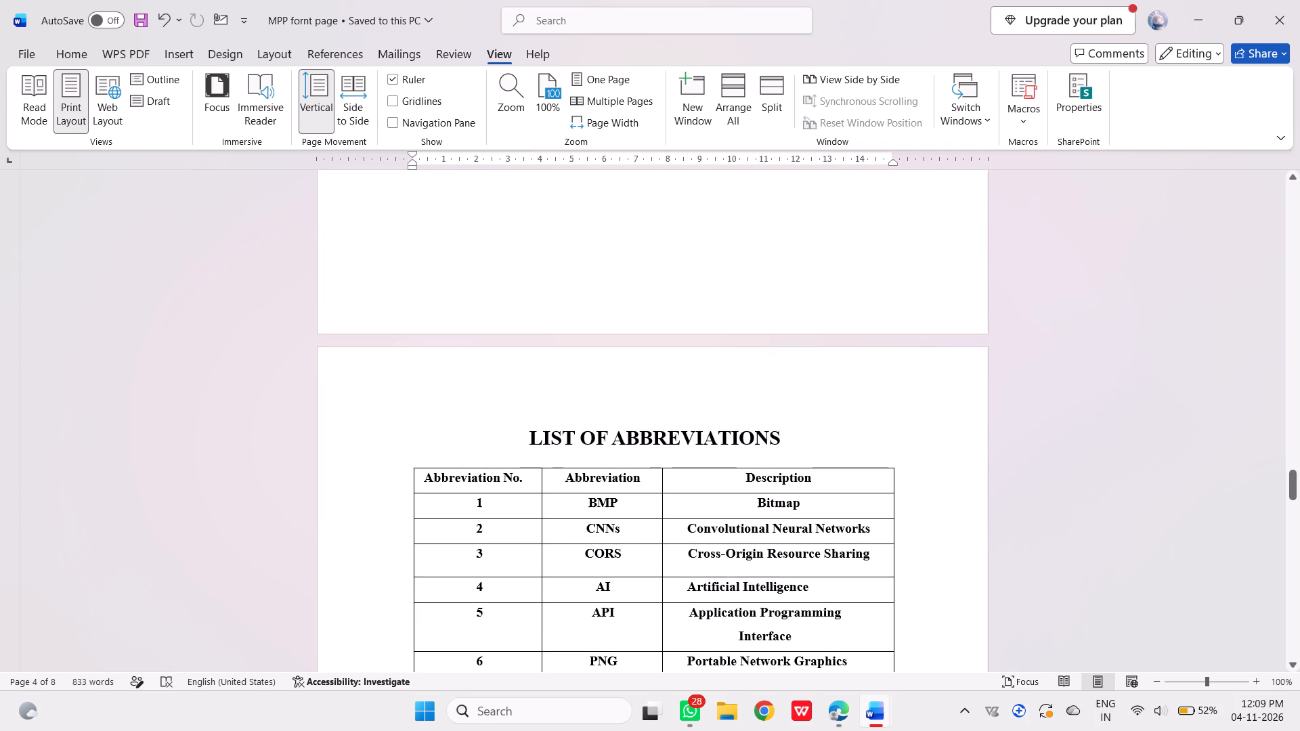
pyautogui.scroll(1, 756, 511)
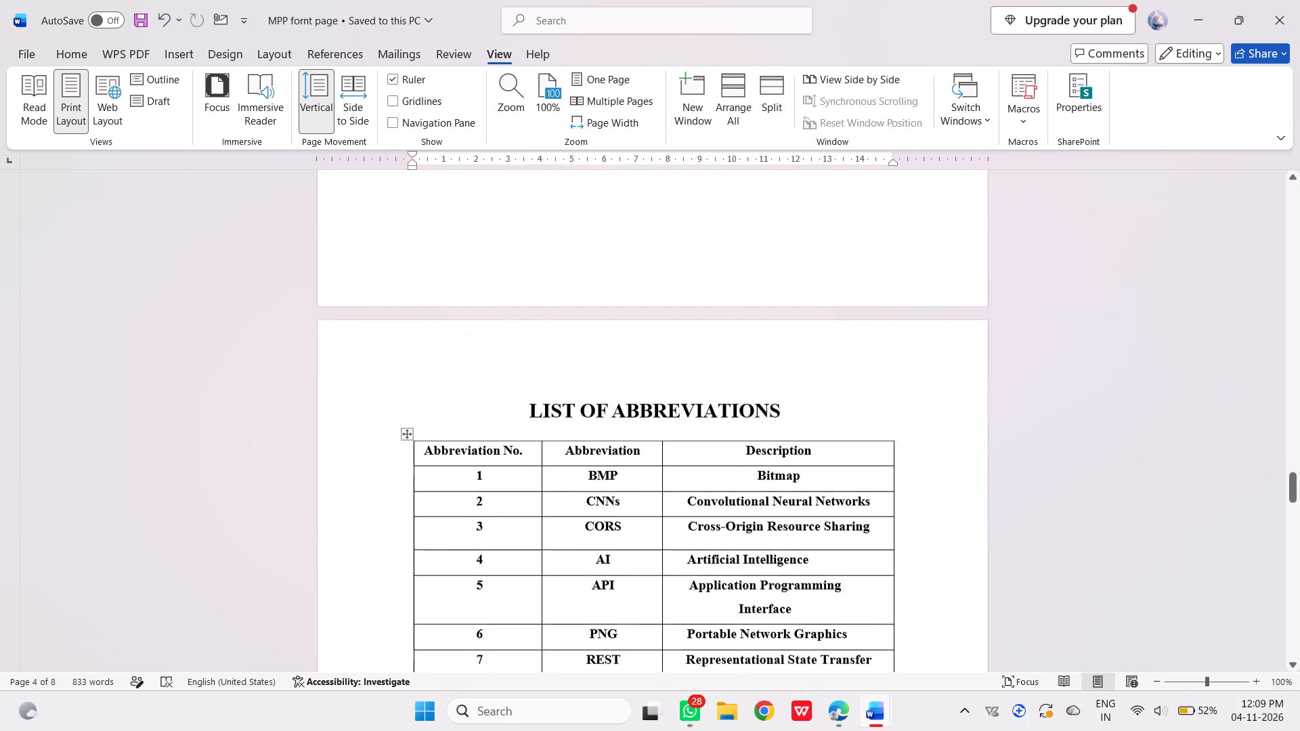
pyautogui.scroll(1, 756, 511)
pyautogui.scroll(-2, 756, 511)
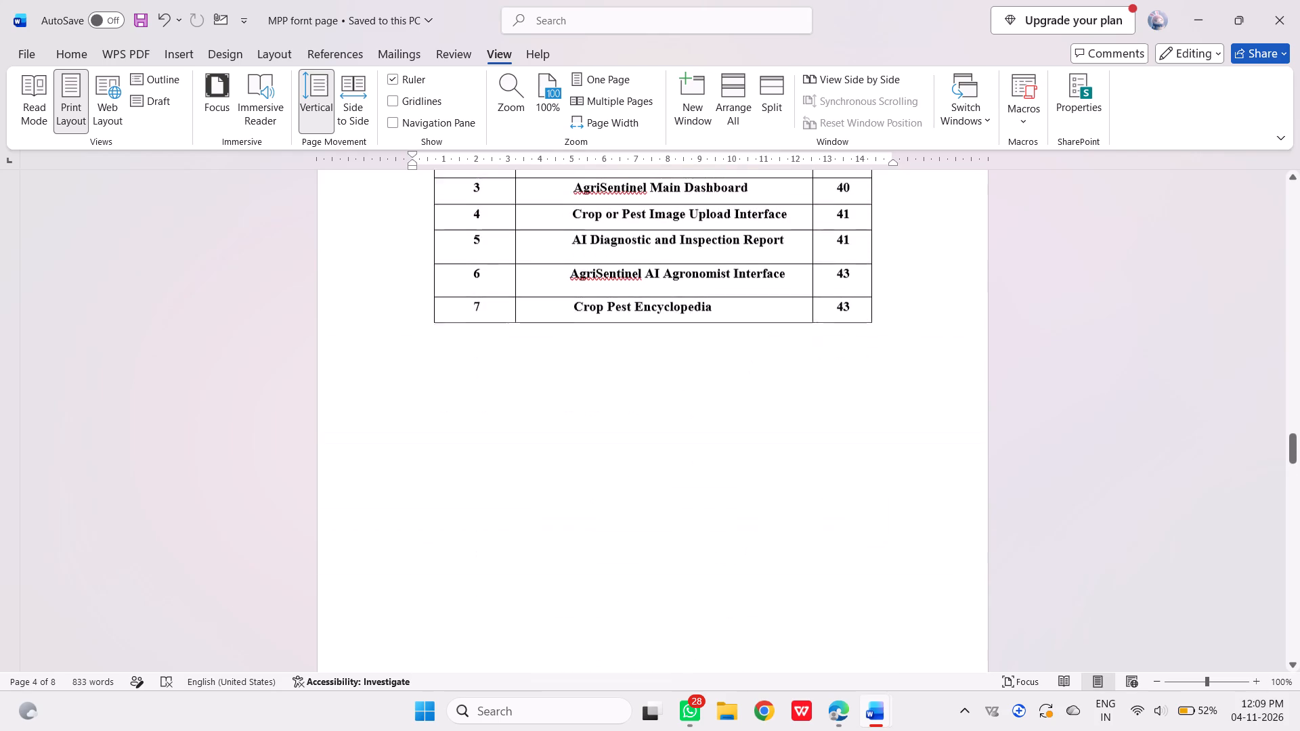
pyautogui.scroll(1, 756, 511)
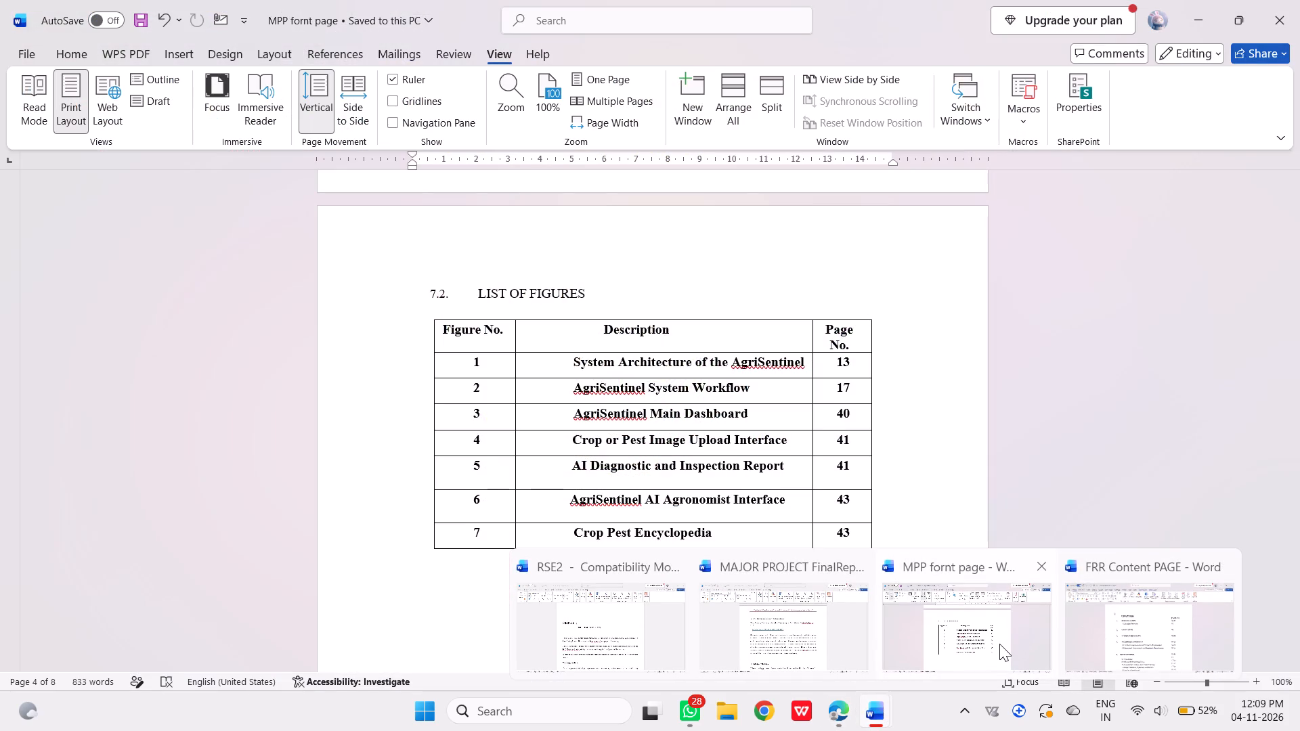
# Arrange the MAJOR PROJECT FinalReport and MPP fornt page documents side by side.
pyautogui.click(832, 652)
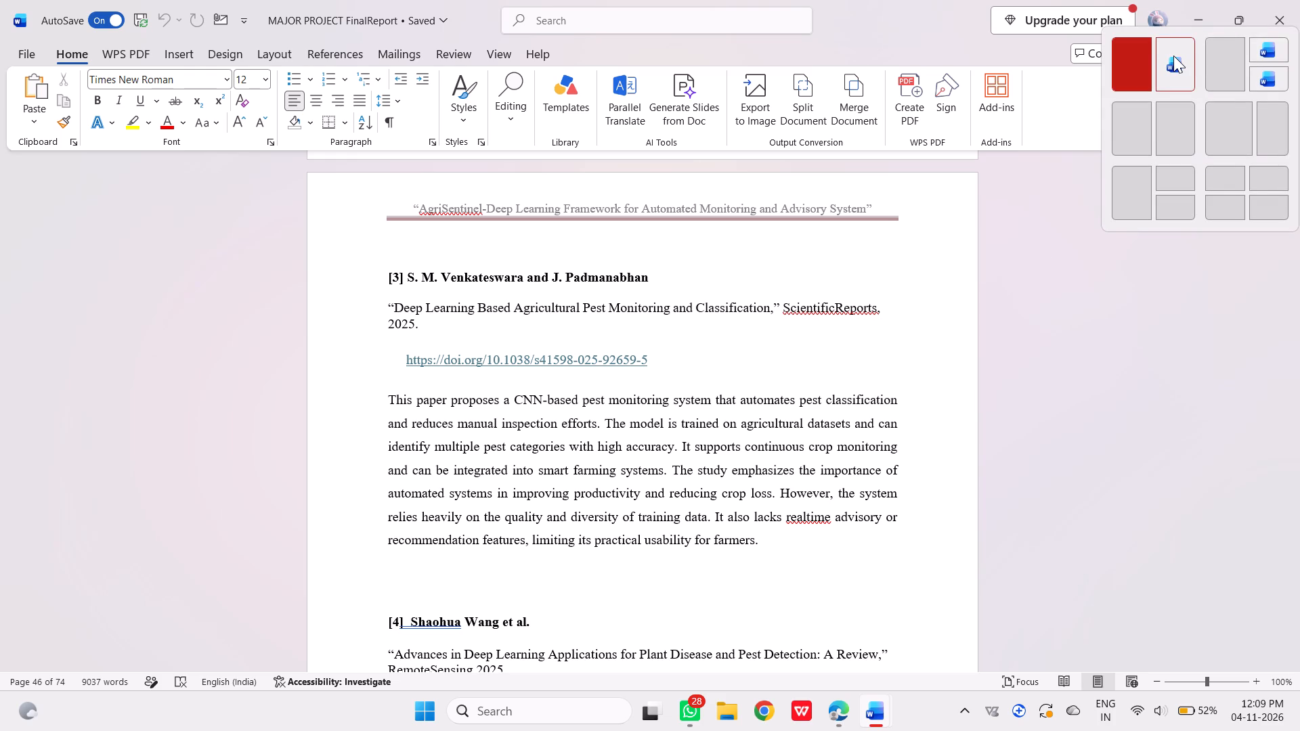
pyautogui.click(1173, 56)
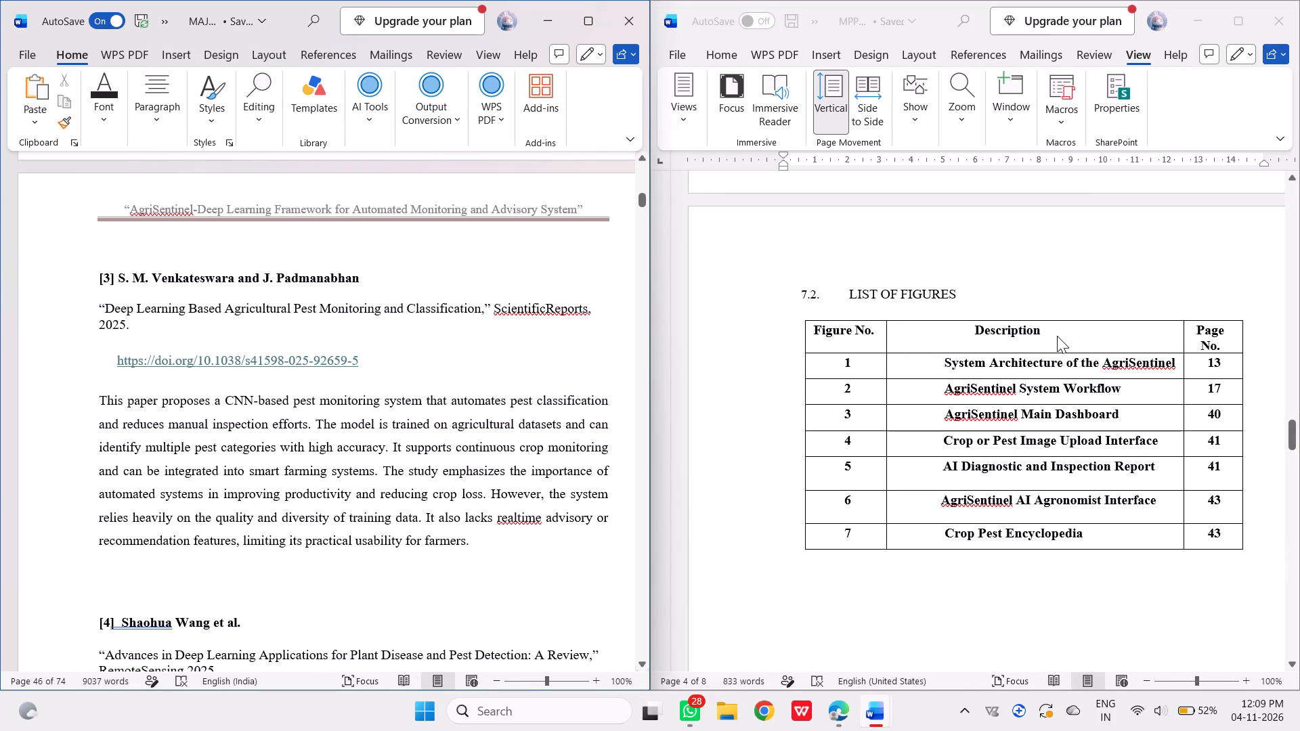
# Check the report pages of Fig 5.1 System Architecture and Fig 5.2 AgriSentinel System Workflow against the List of Figures.
pyautogui.scroll(9, 620, 368)
pyautogui.scroll(-2, 620, 368)
pyautogui.scroll(10, 620, 368)
pyautogui.scroll(-1, 620, 368)
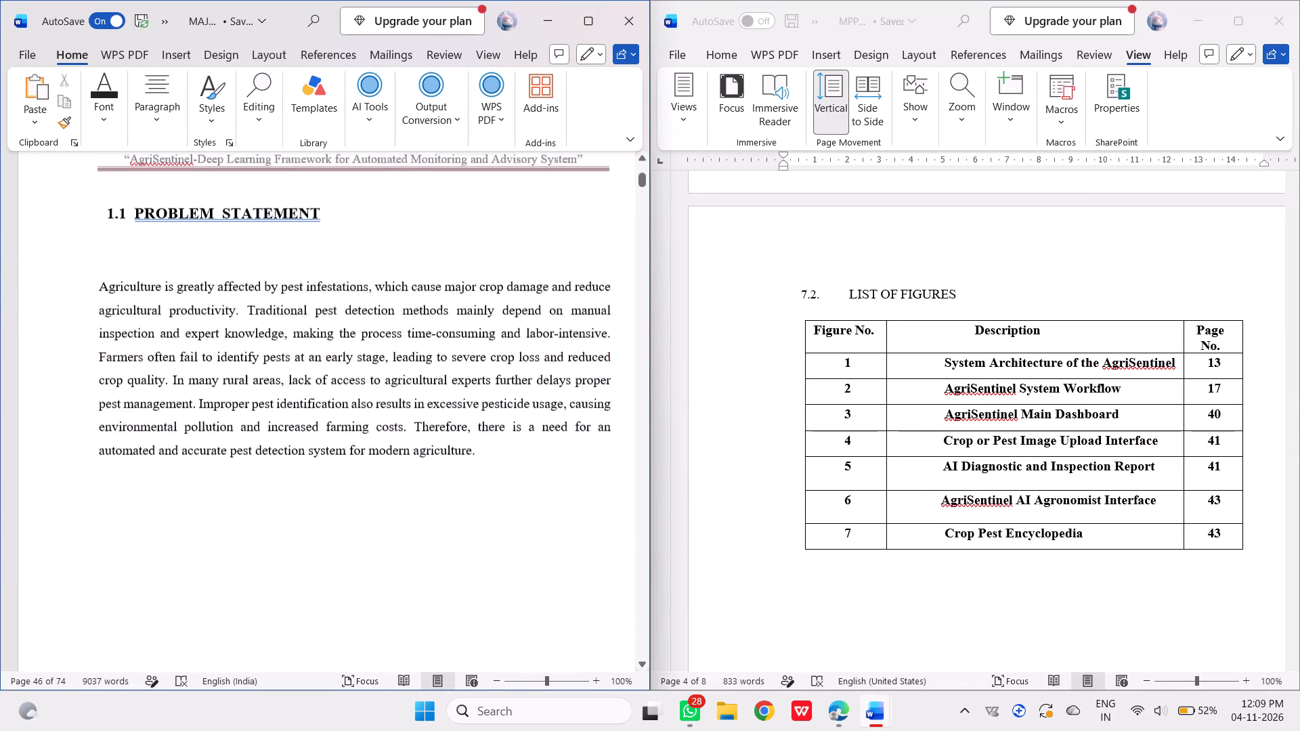
pyautogui.scroll(-1, 620, 368)
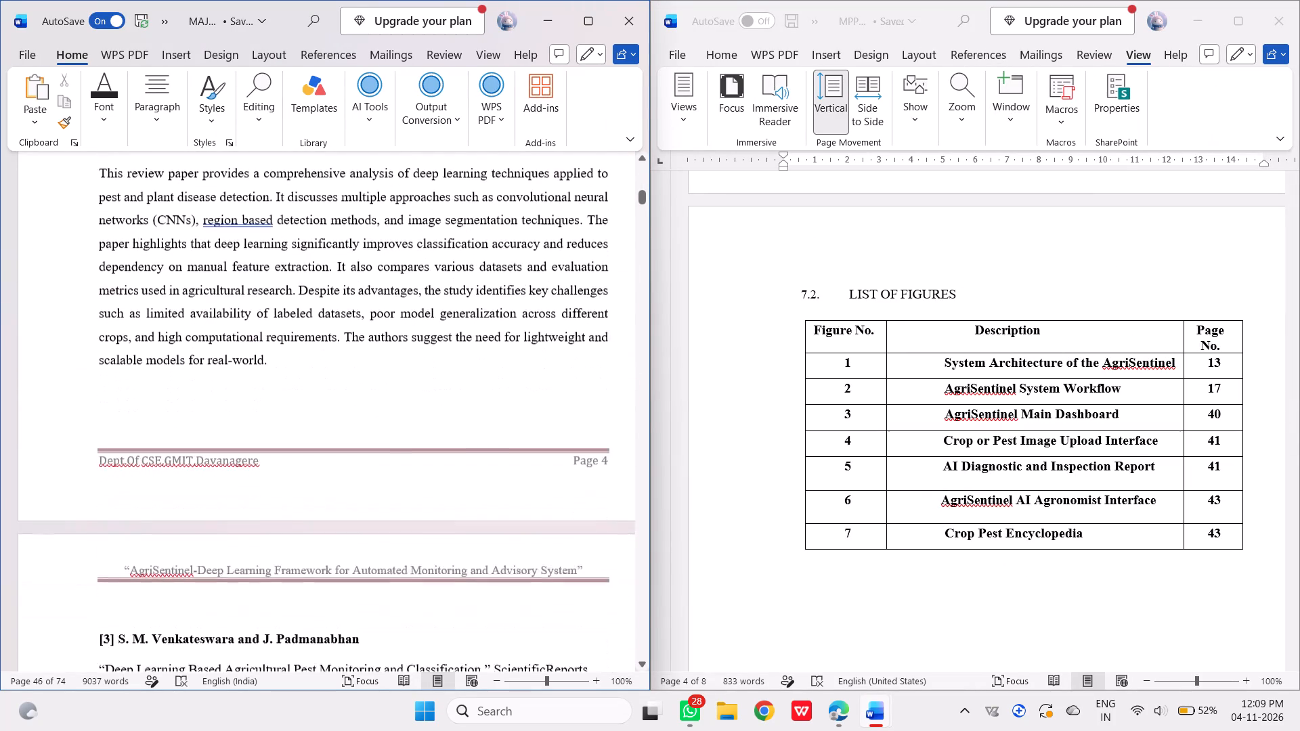
pyautogui.scroll(-2, 620, 368)
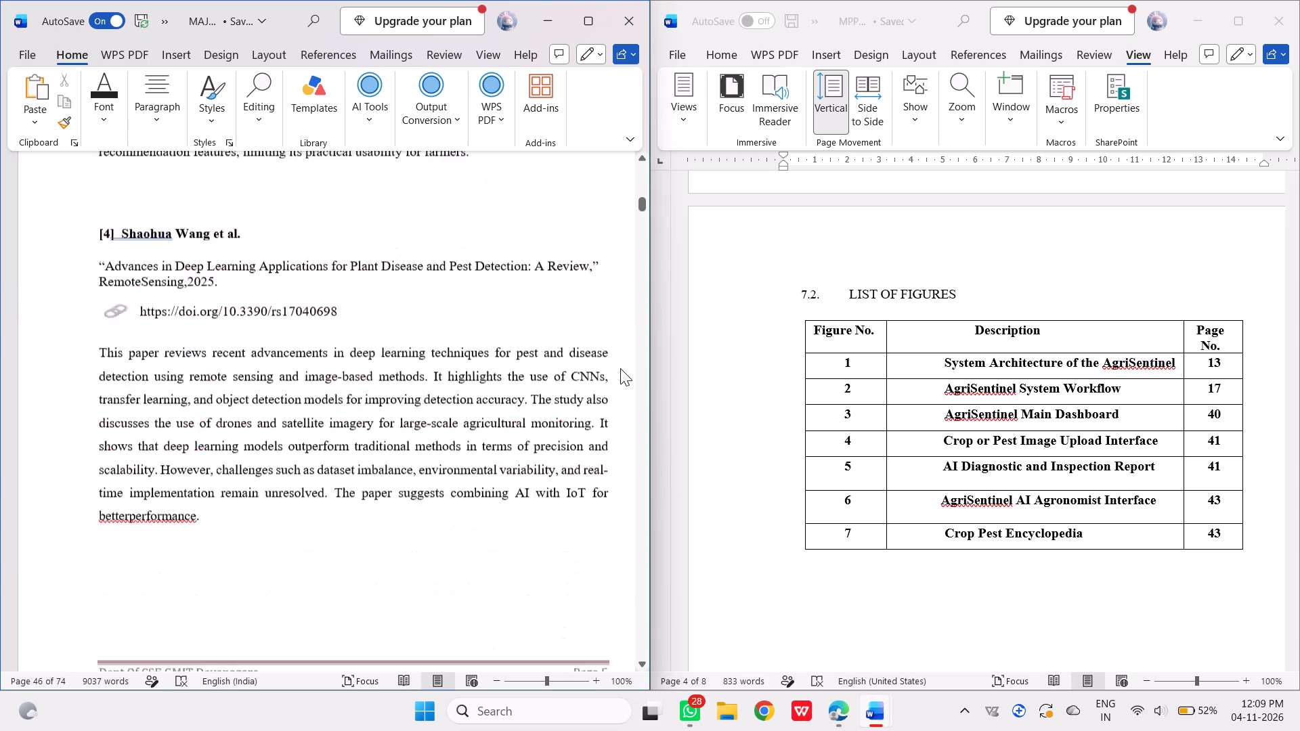
pyautogui.scroll(-2, 620, 368)
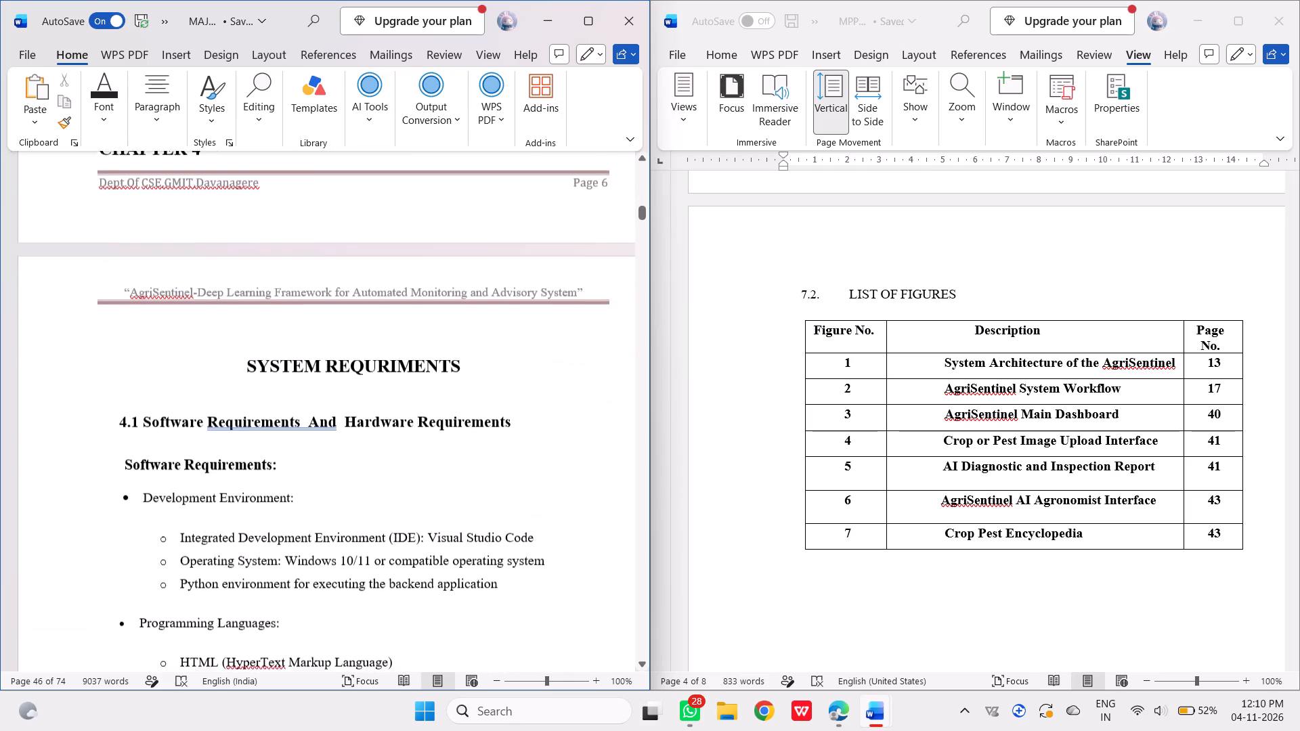
pyautogui.scroll(-2, 620, 368)
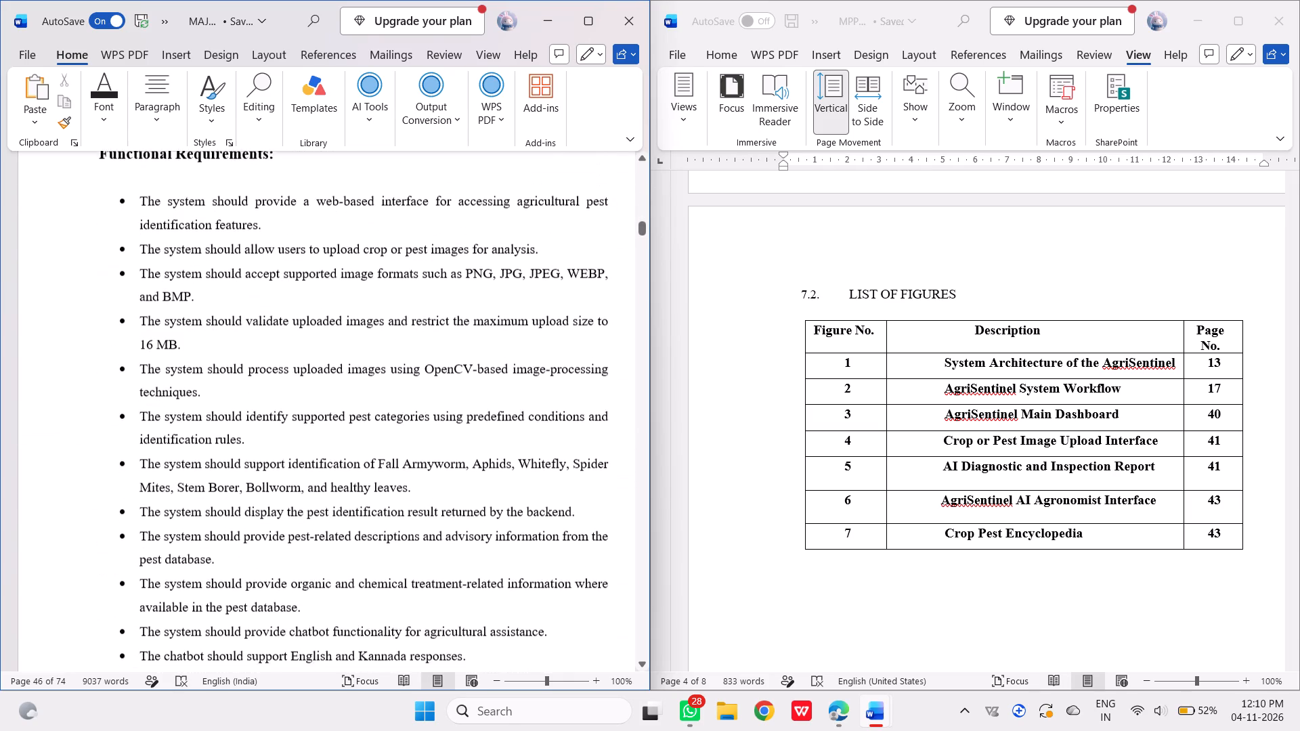
pyautogui.scroll(-2, 620, 368)
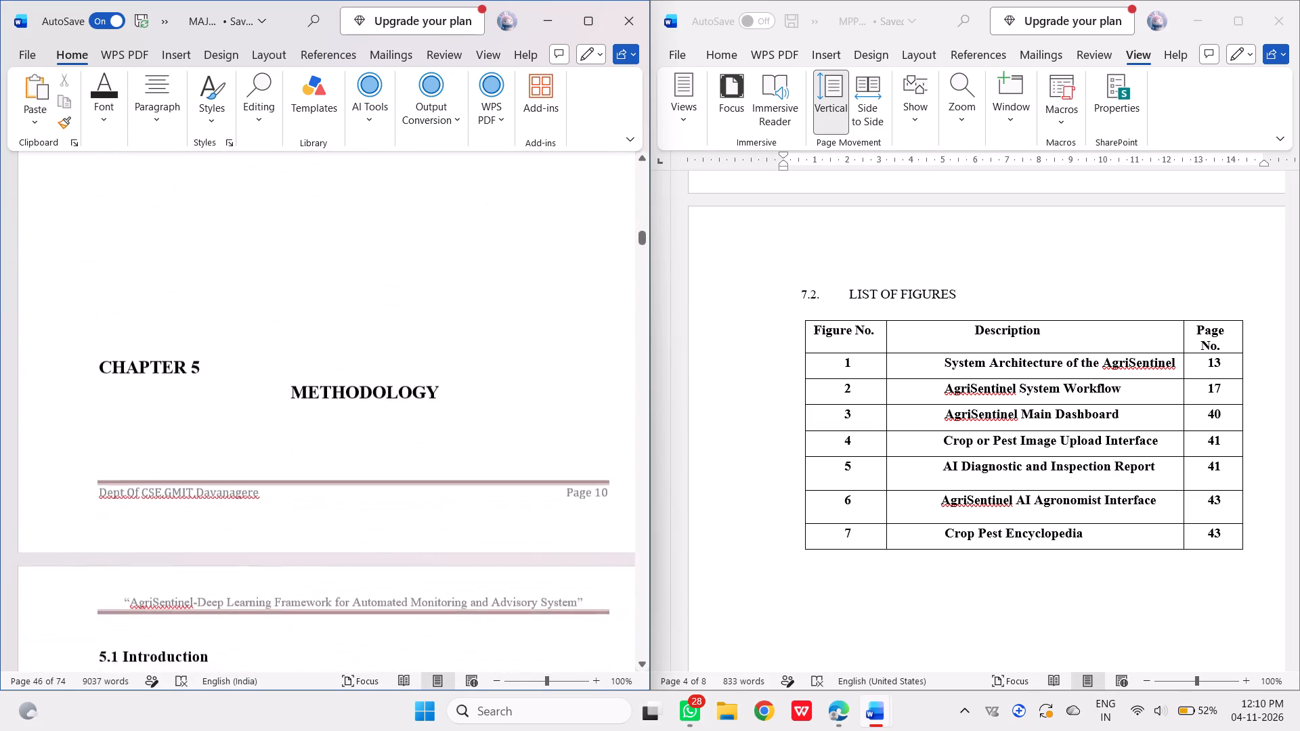
pyautogui.scroll(-2, 620, 368)
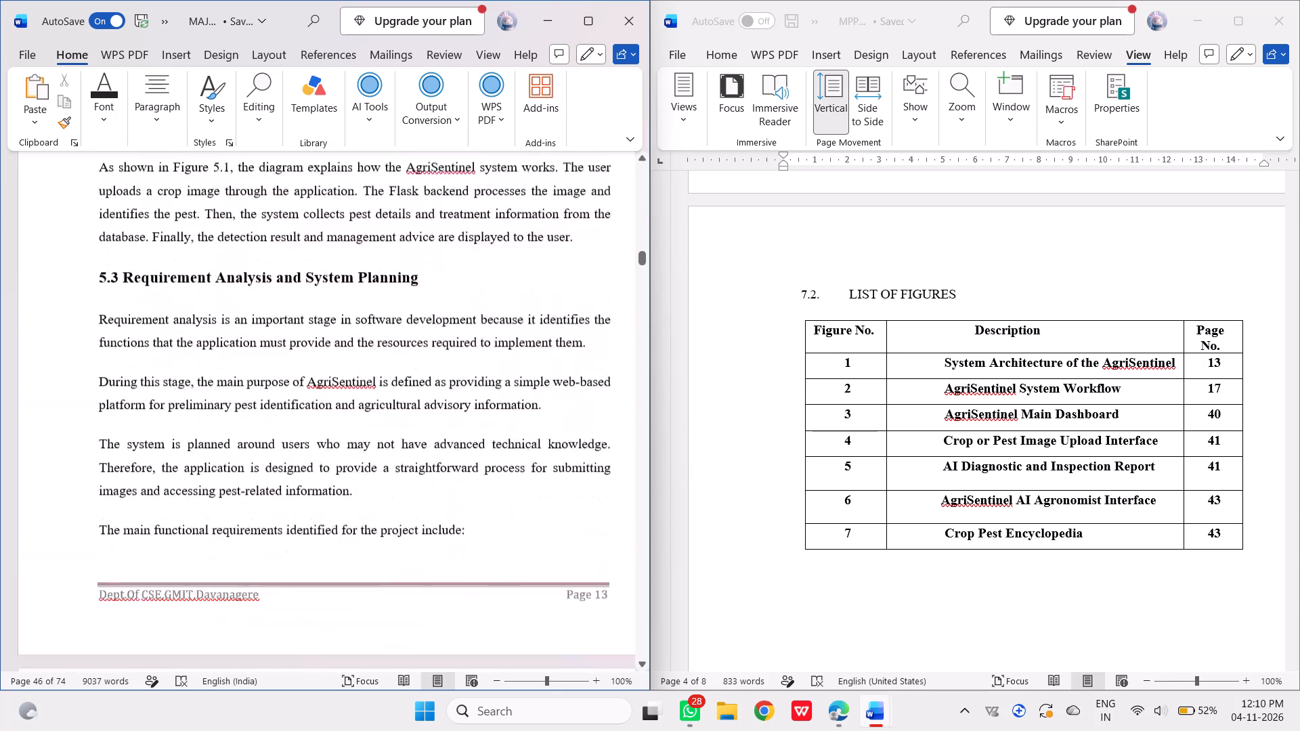
pyautogui.scroll(-1, 620, 368)
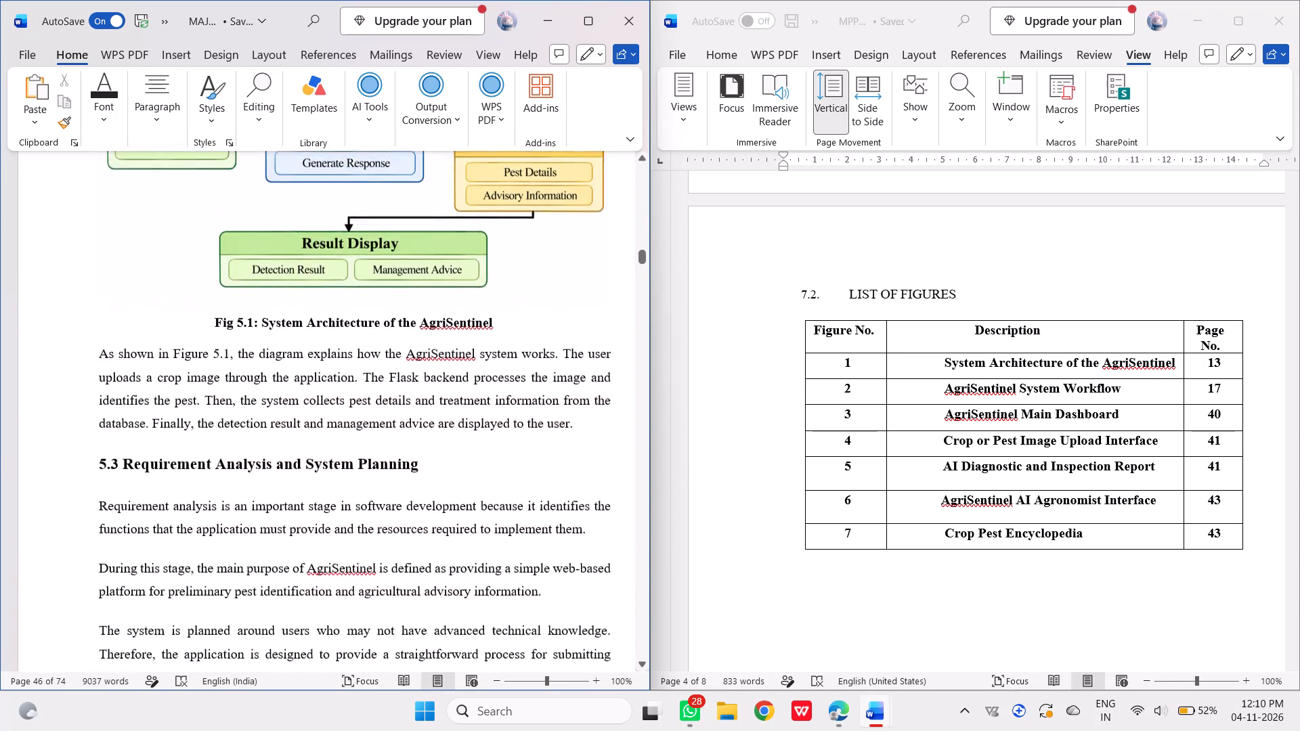
pyautogui.scroll(-2, 620, 368)
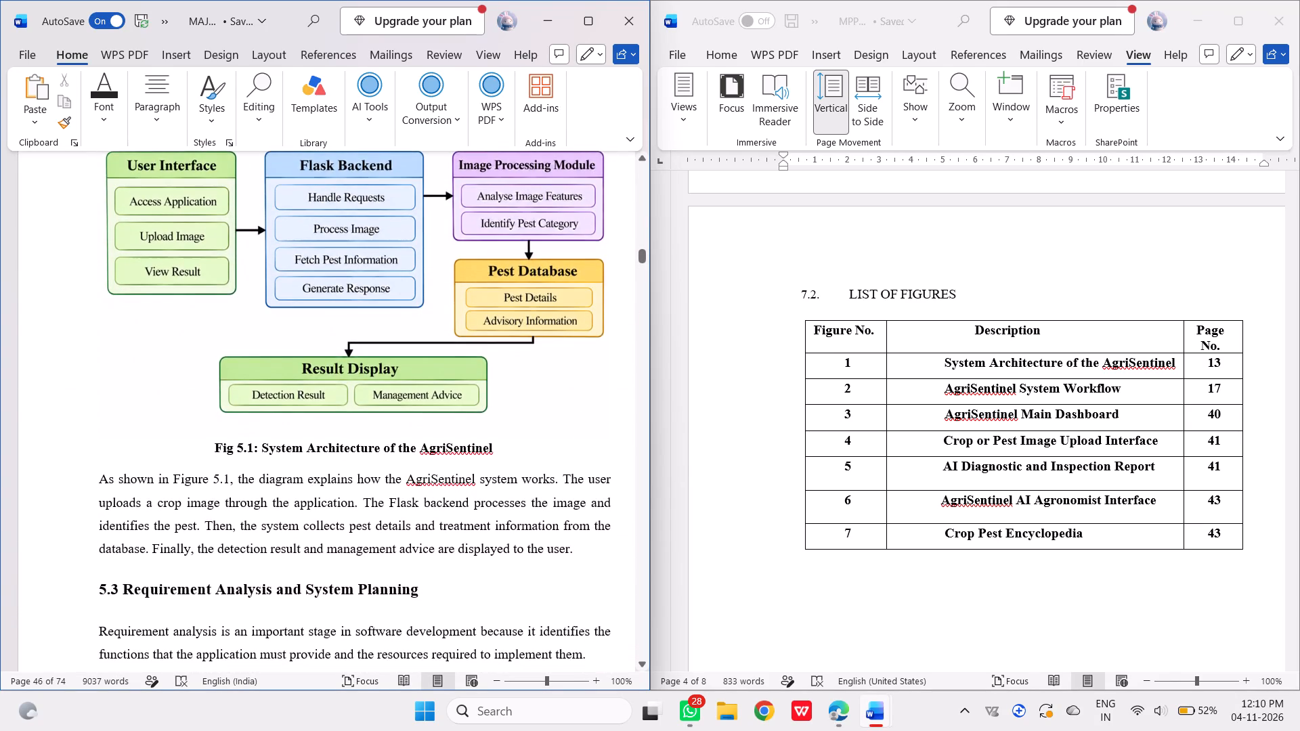
pyautogui.scroll(-5, 620, 368)
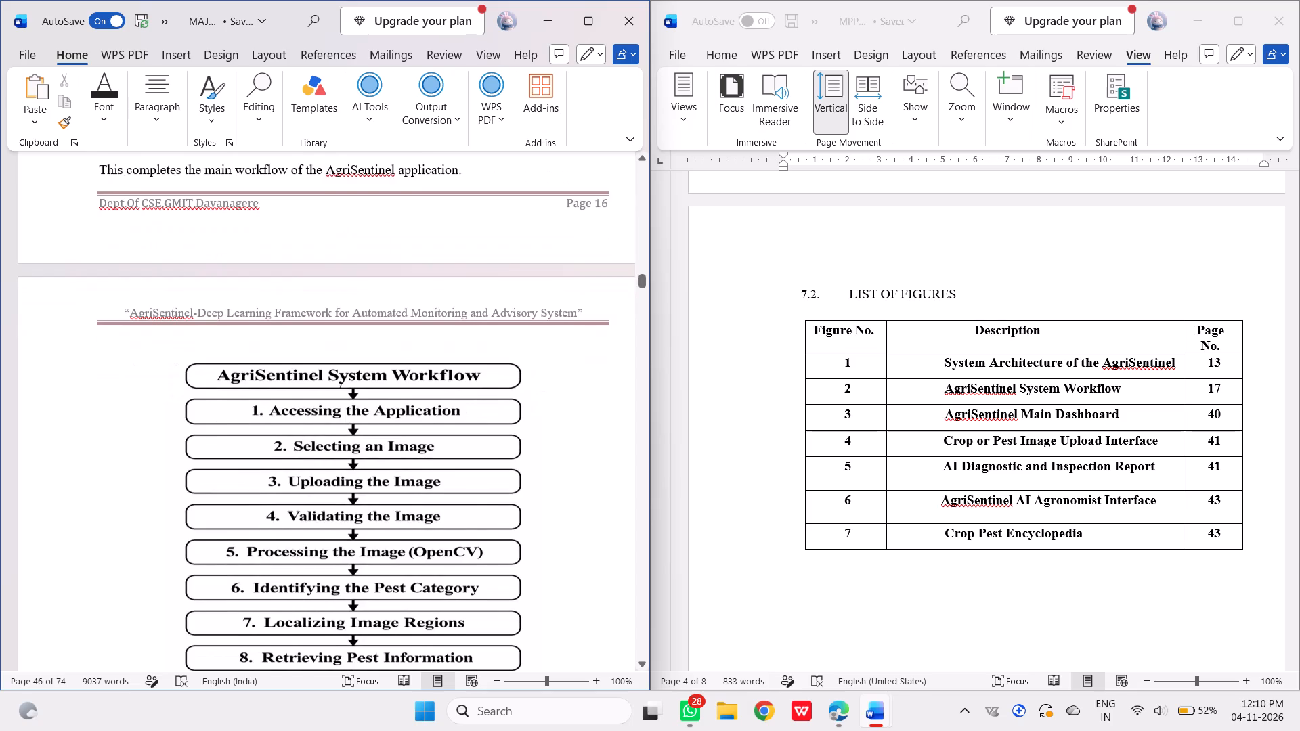
pyautogui.scroll(-1, 620, 368)
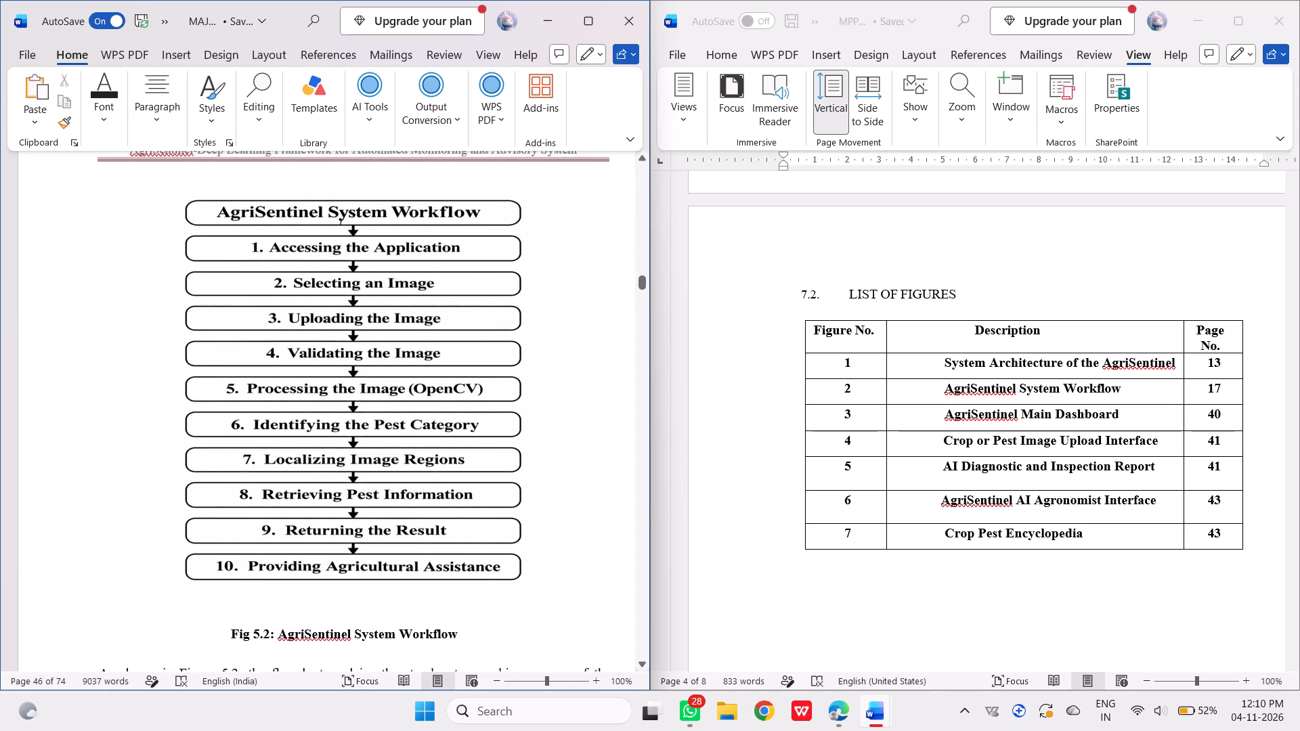
# Check the report pages of the Chapter 7 figures, Fig 7.1 to Fig 7.5, against the List of Figures.
pyautogui.scroll(-2, 521, 380)
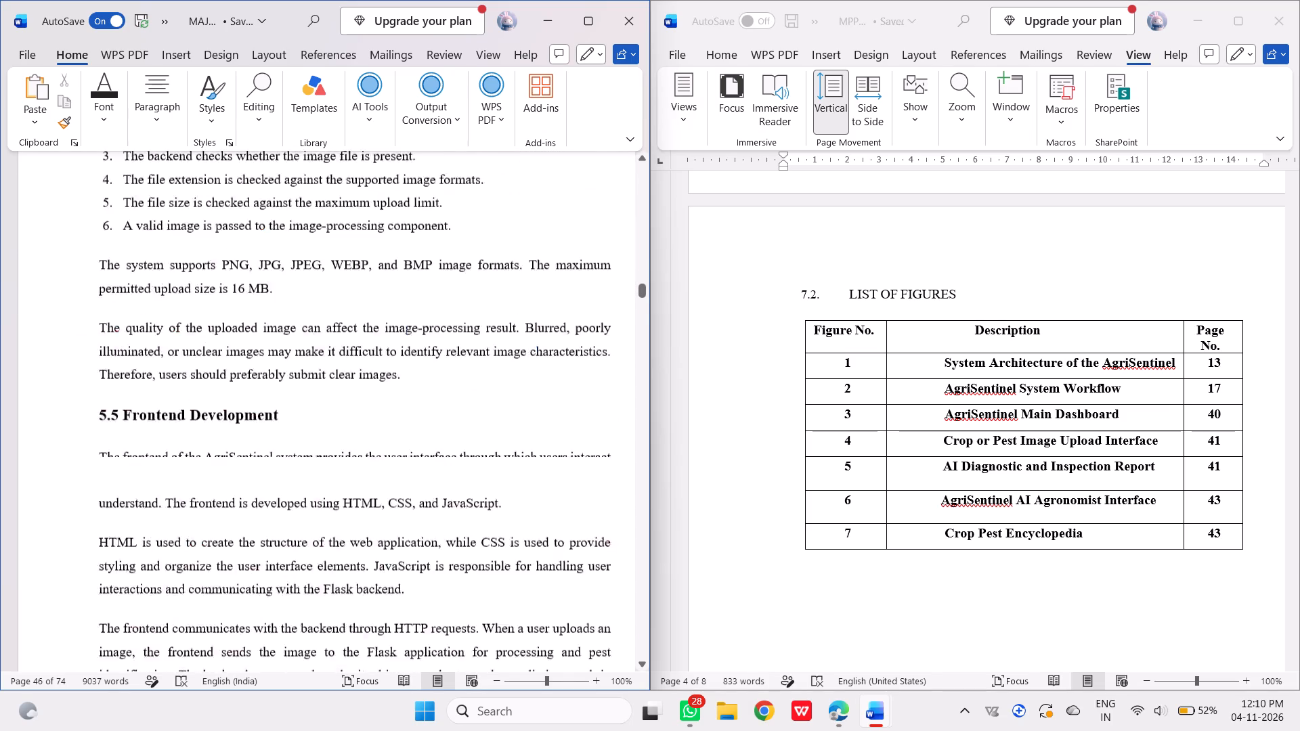
pyautogui.scroll(-7, 521, 380)
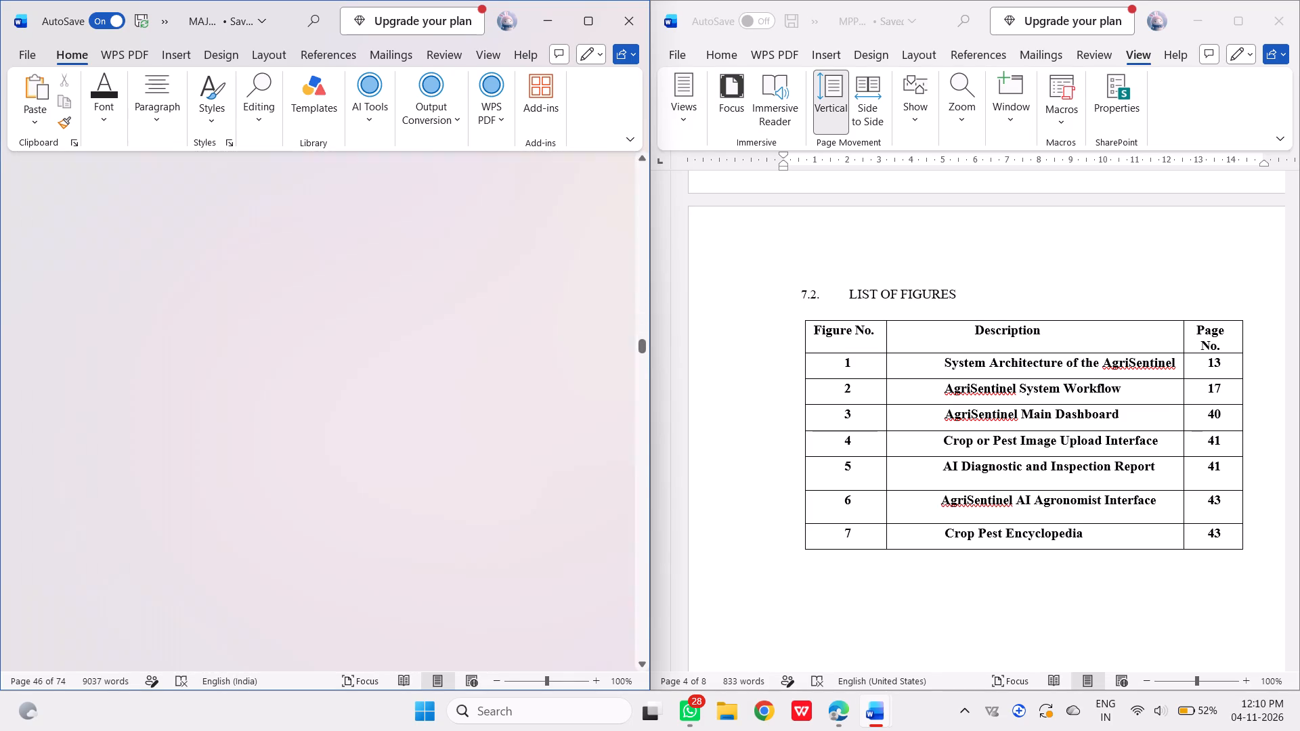
pyautogui.scroll(-2, 521, 380)
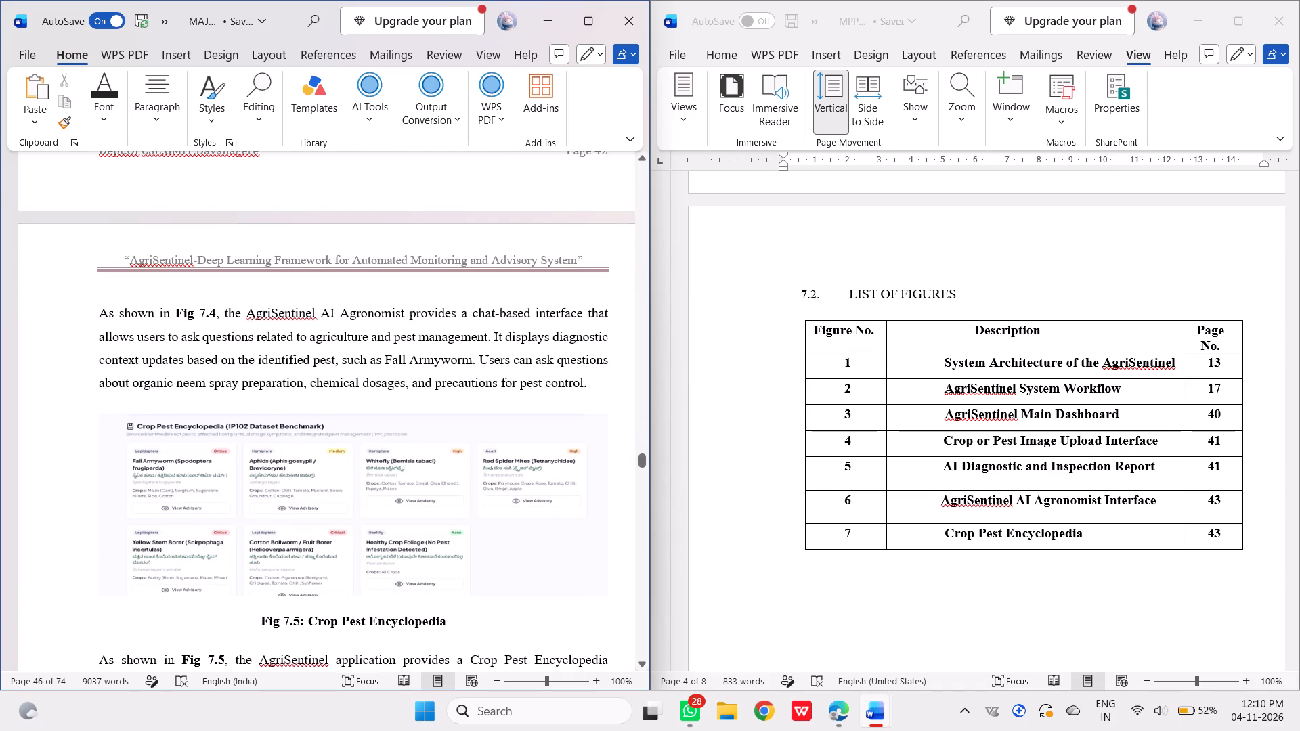
pyautogui.hscroll(1, 521, 380)
pyautogui.scroll(3, 477, 307)
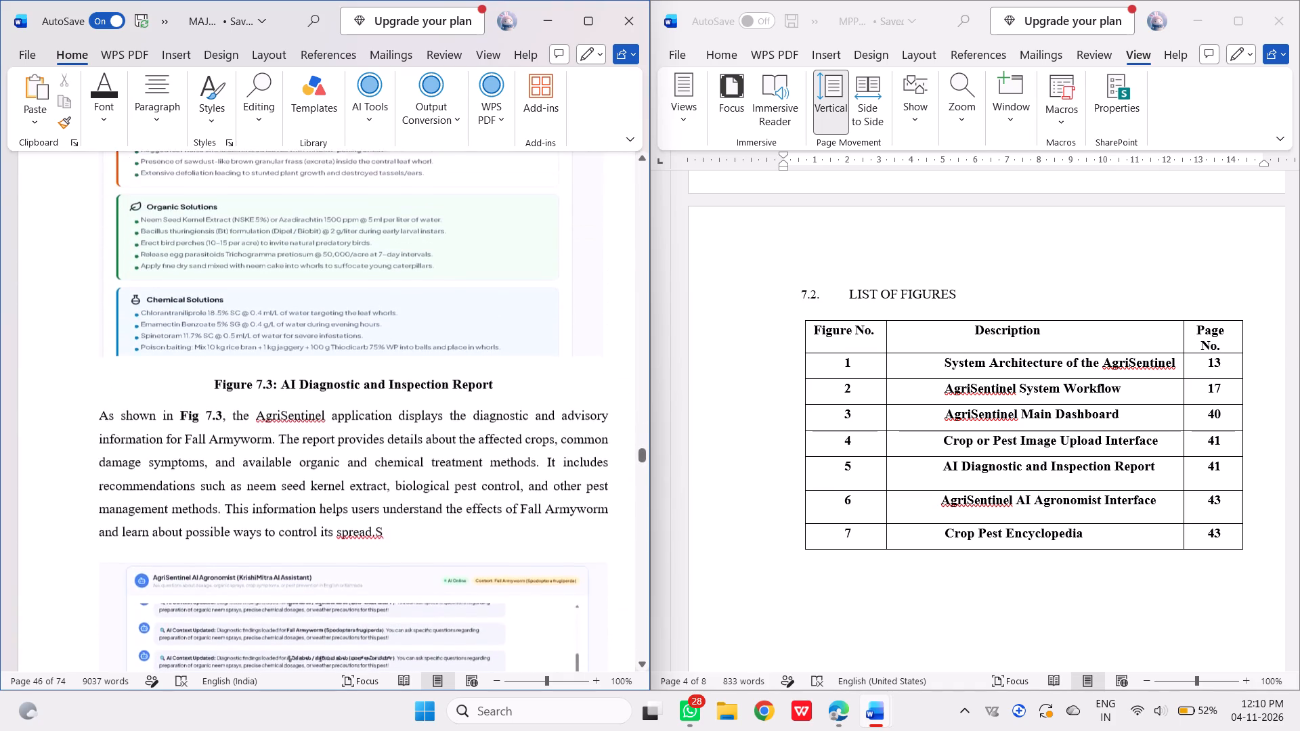
pyautogui.scroll(1, 477, 307)
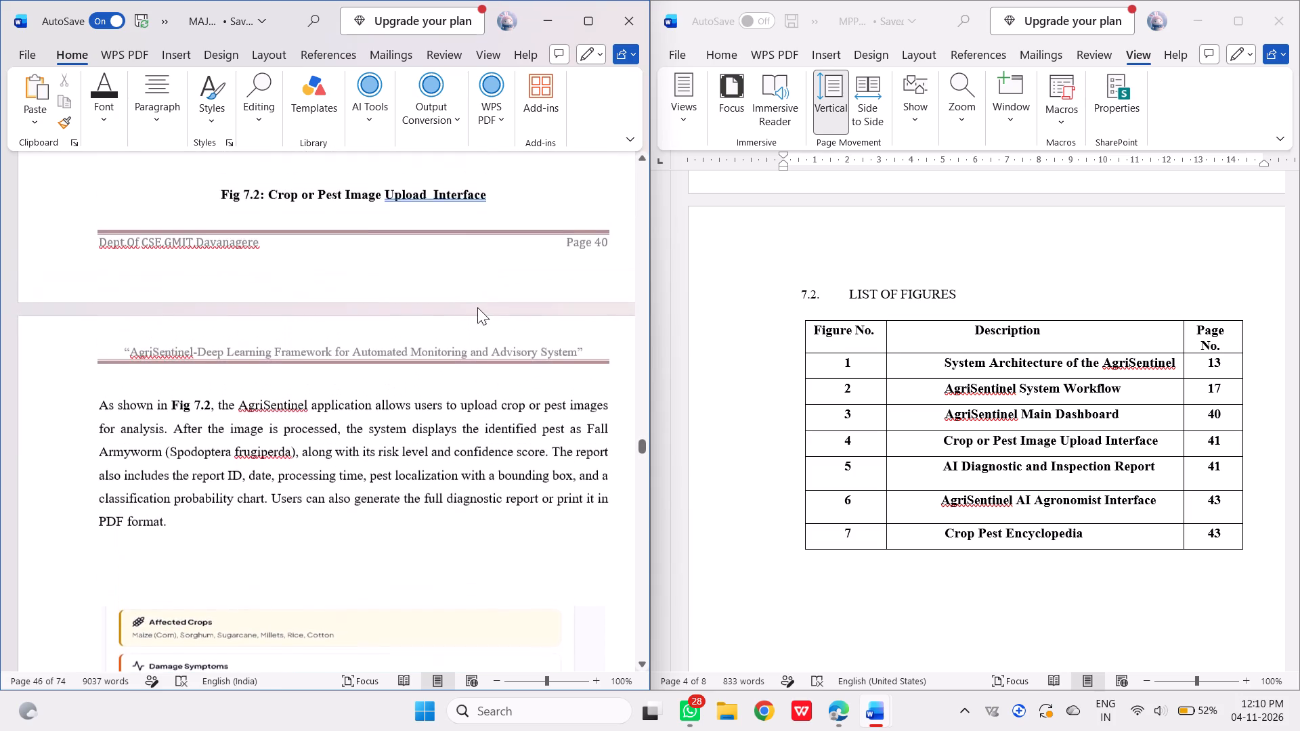
pyautogui.scroll(1, 477, 307)
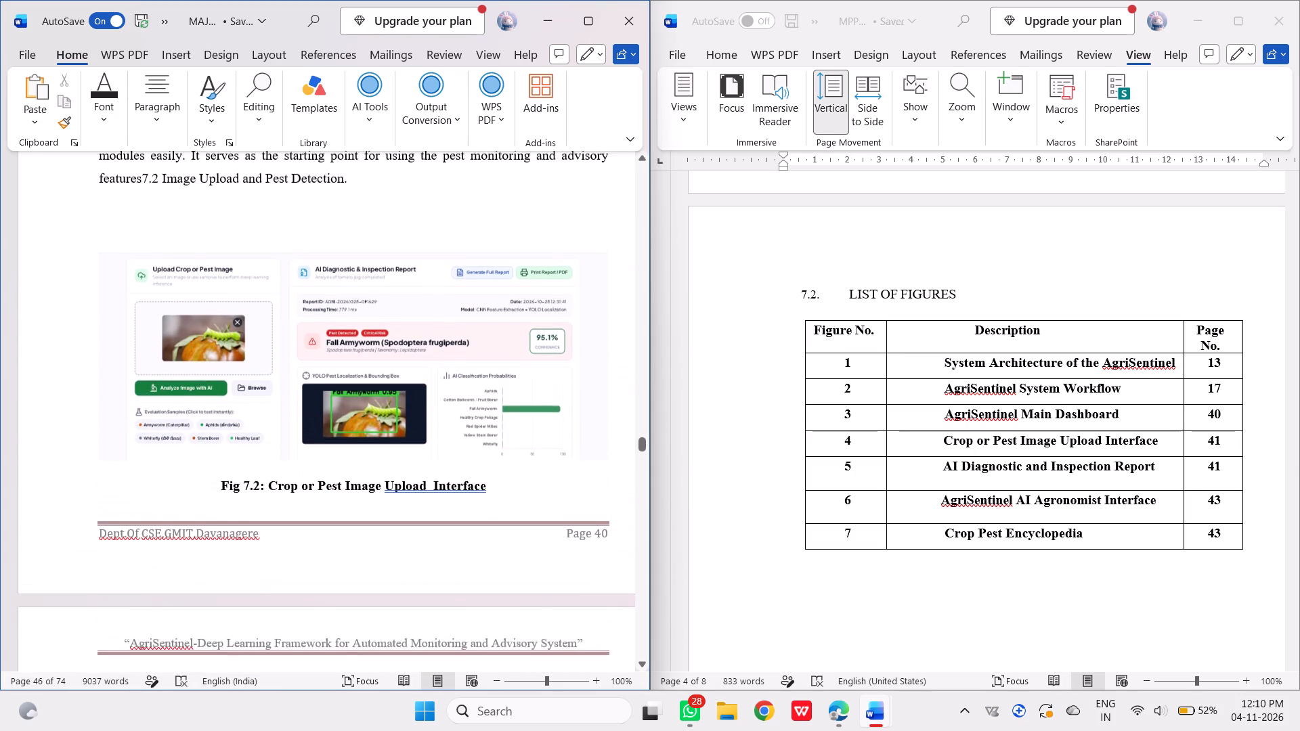
pyautogui.scroll(1, 477, 307)
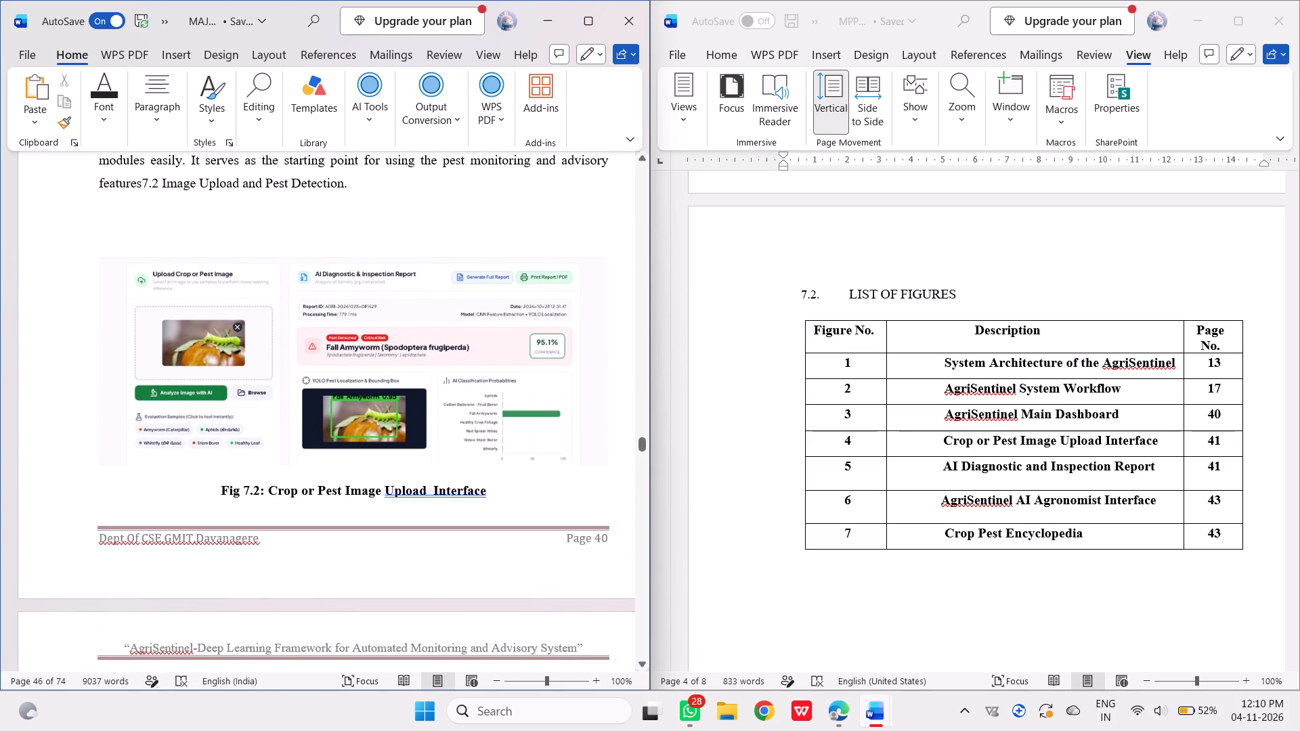
pyautogui.scroll(1, 370, 356)
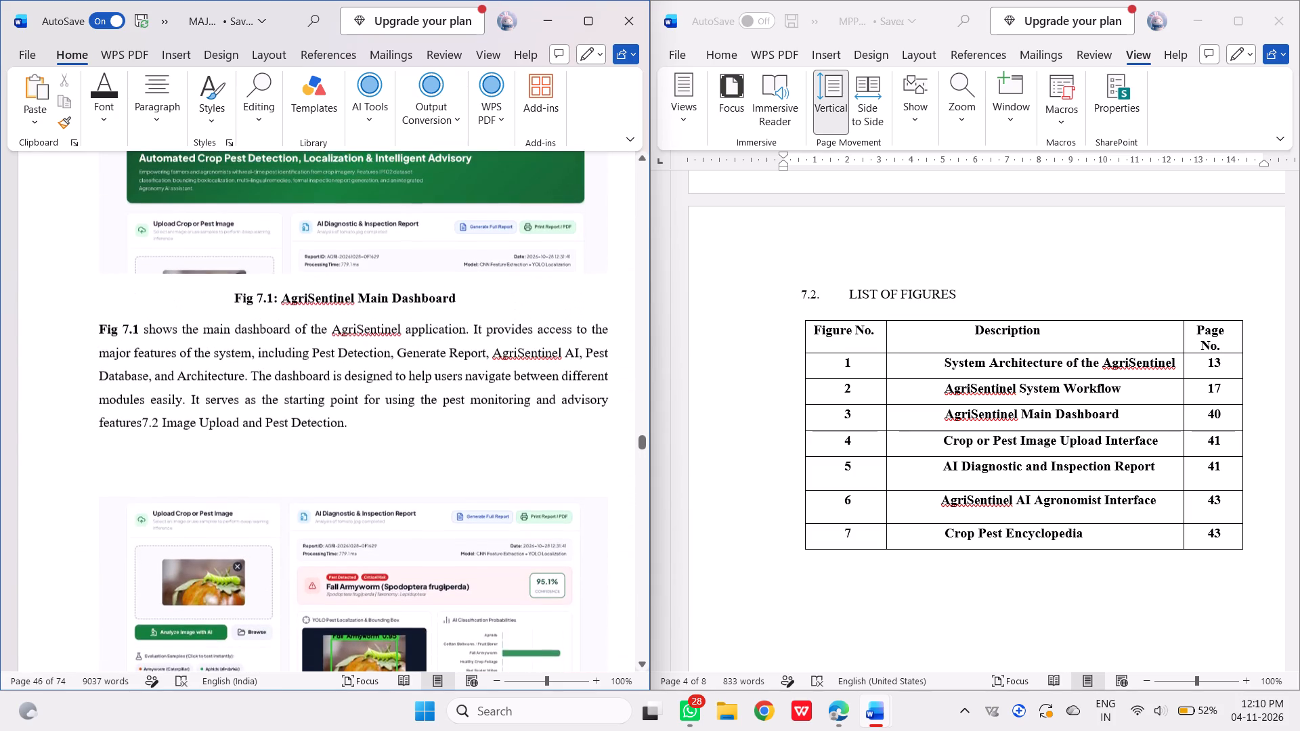
pyautogui.scroll(2, 370, 356)
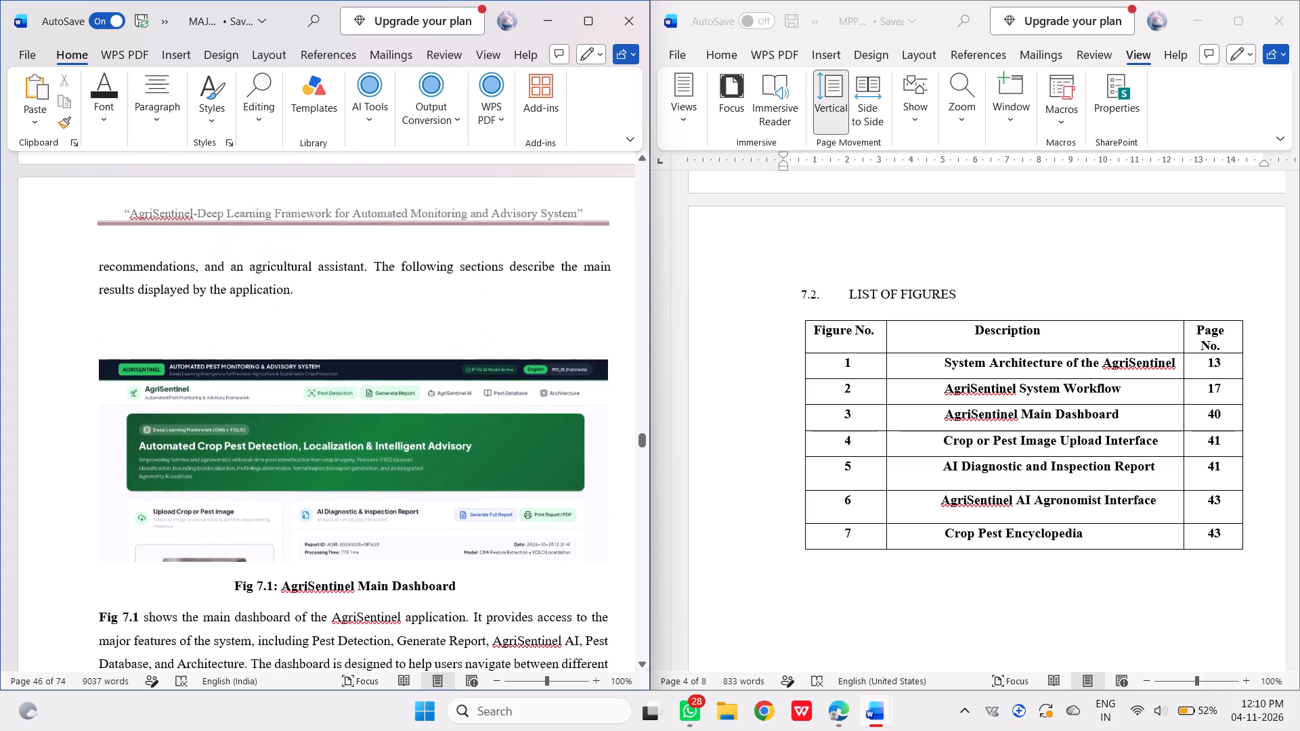
# Move the CHAPTER 7 Results and Discussion heading onto the following page by adding five blank lines above it.
pyautogui.scroll(1, 370, 356)
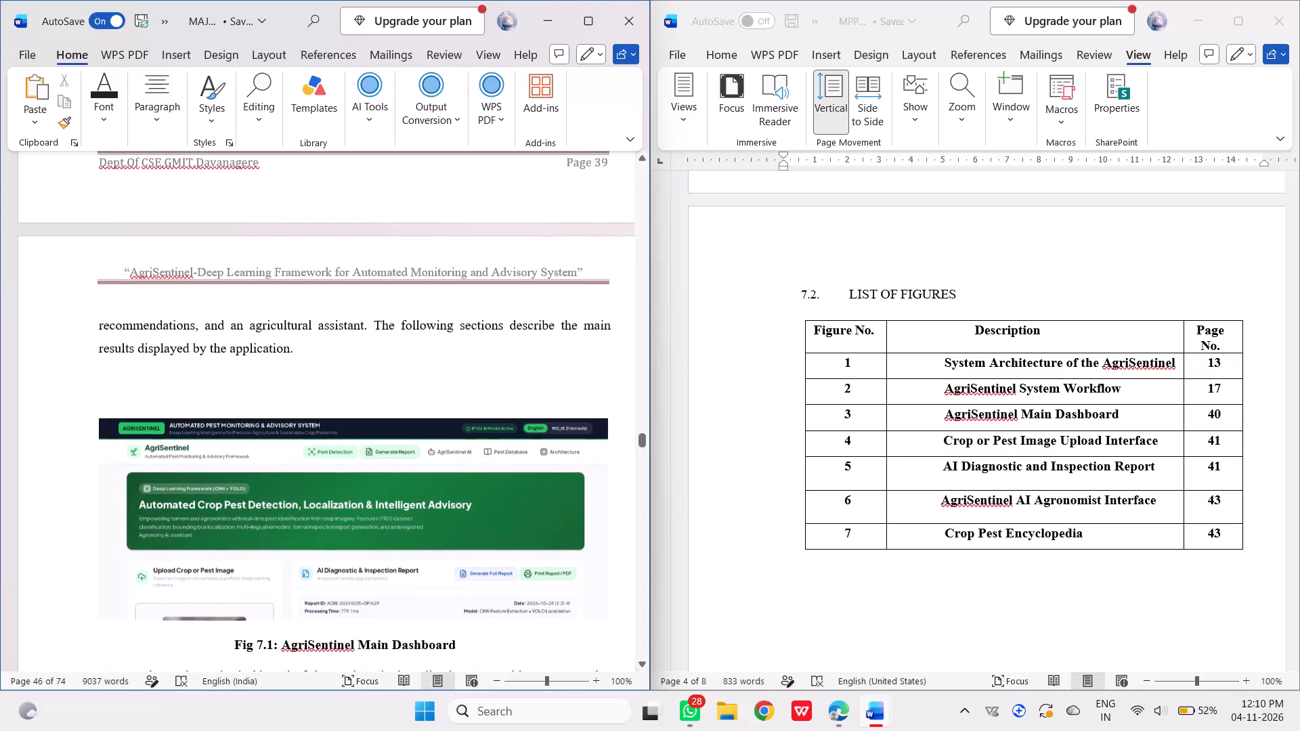
pyautogui.scroll(2, 370, 356)
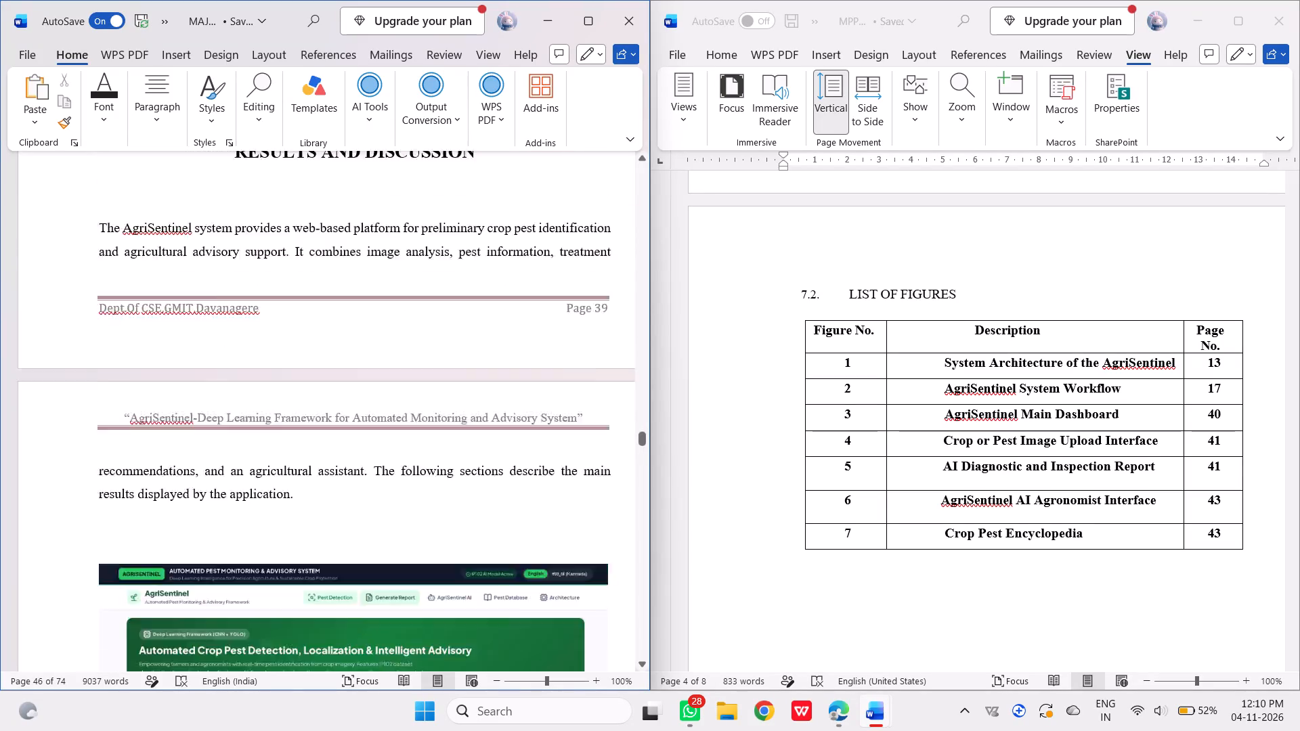
pyautogui.scroll(1, 370, 356)
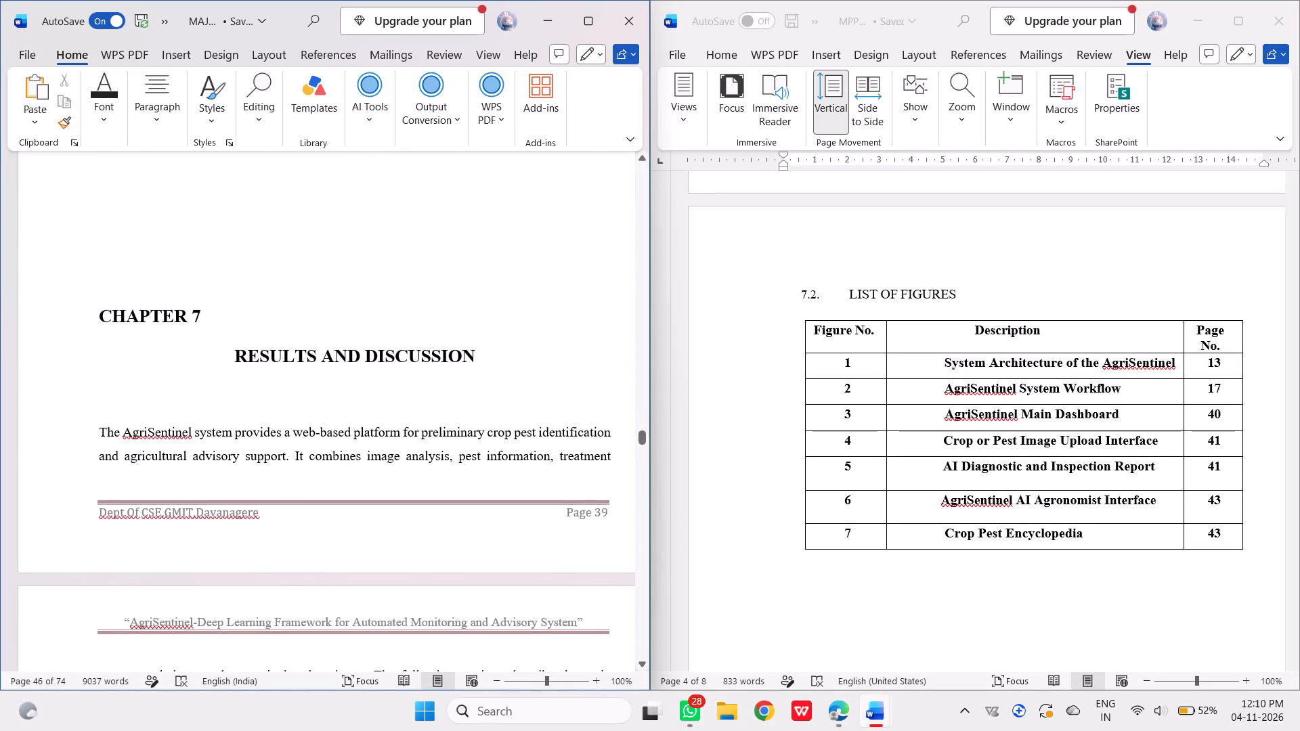
pyautogui.click(91, 325)
pyautogui.press('Return')
pyautogui.press('Return')
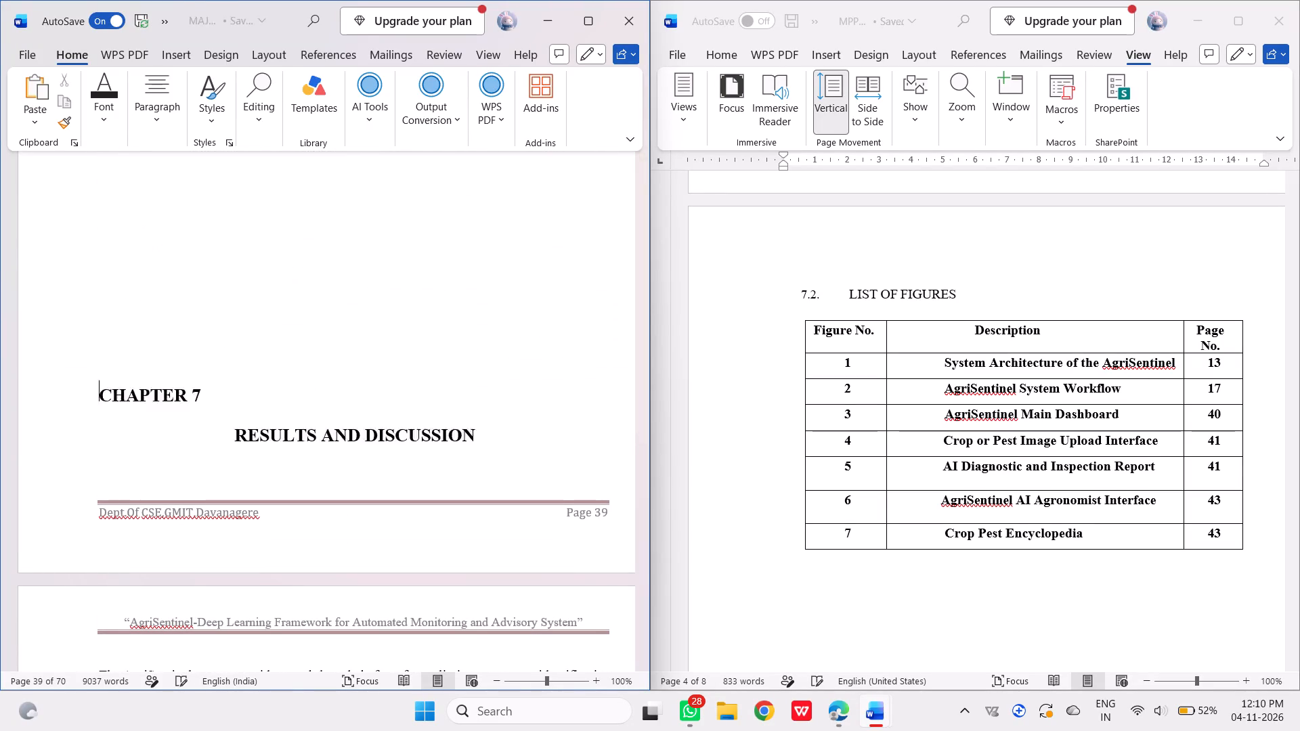
pyautogui.press('Return')
pyautogui.press('Return')
pyautogui.press('Return')
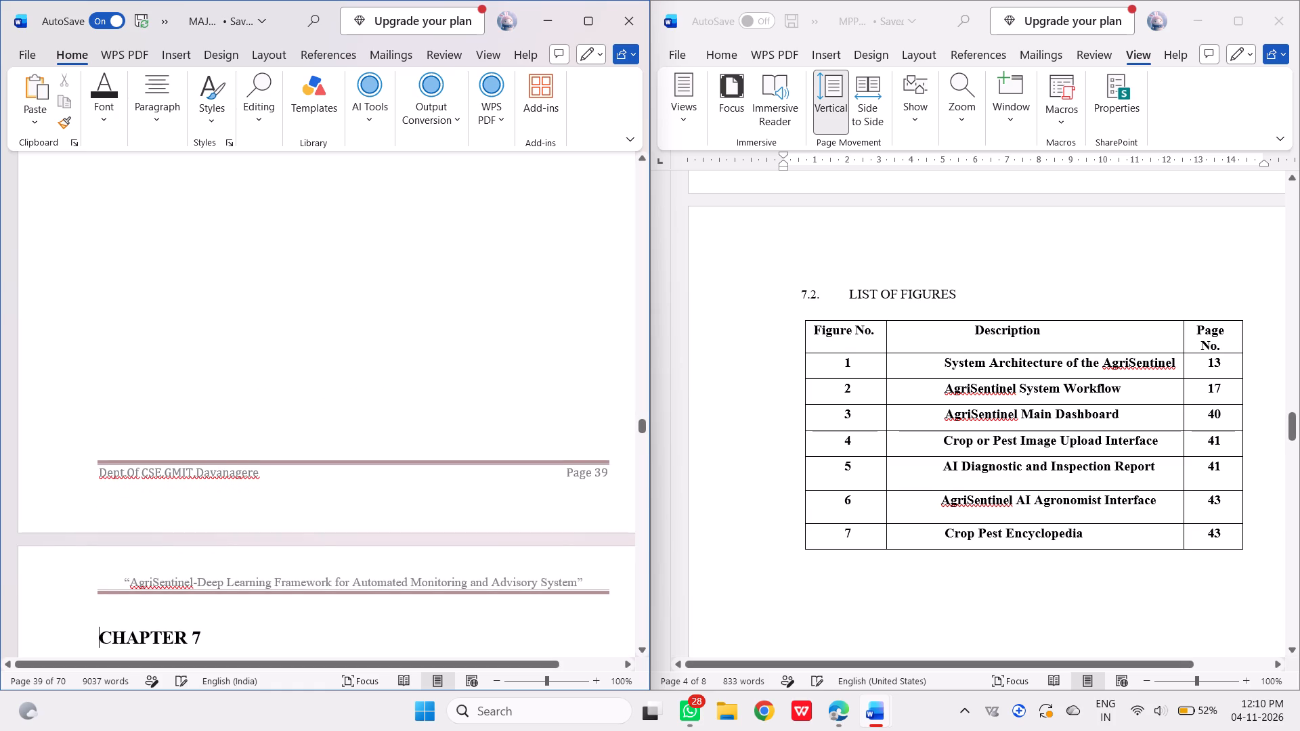
# Recheck the layout and pages of Fig 7.1 Main Dashboard and Fig 7.2 Image Upload Interface against the List of Figures.
pyautogui.scroll(-2, 91, 325)
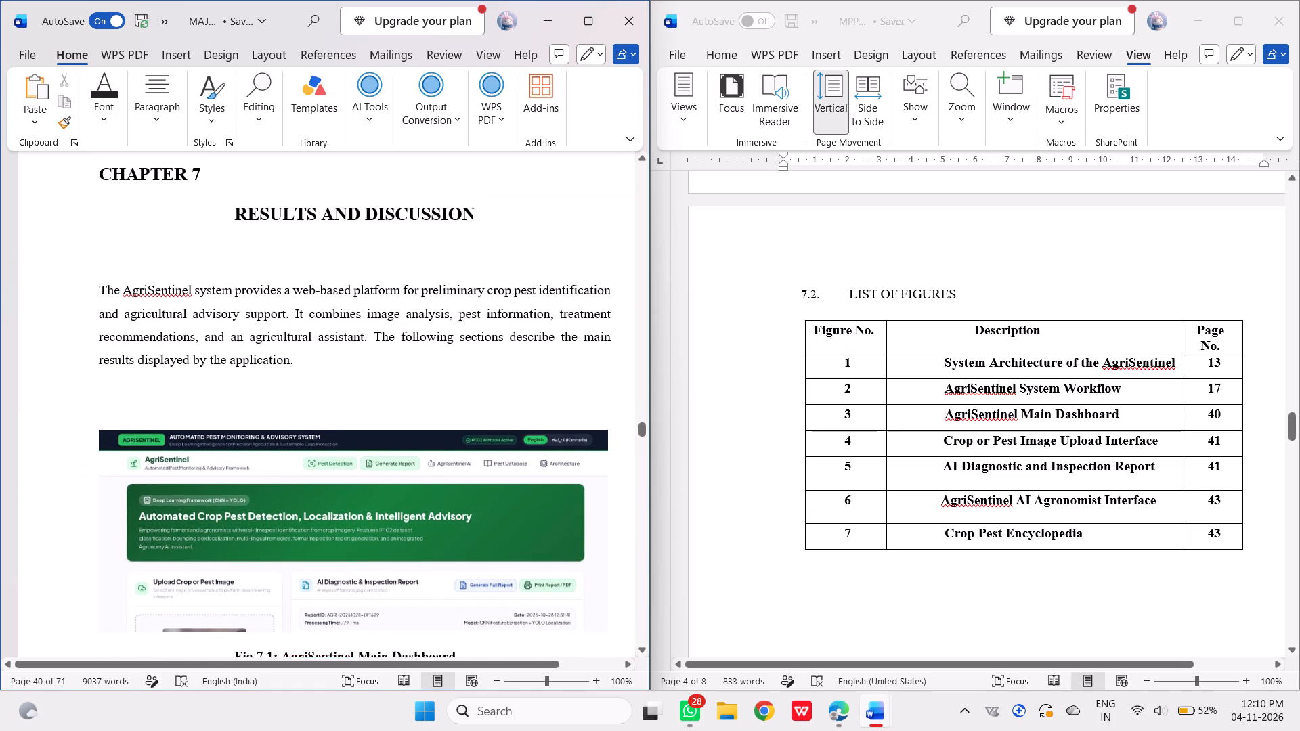
pyautogui.scroll(-3, 91, 325)
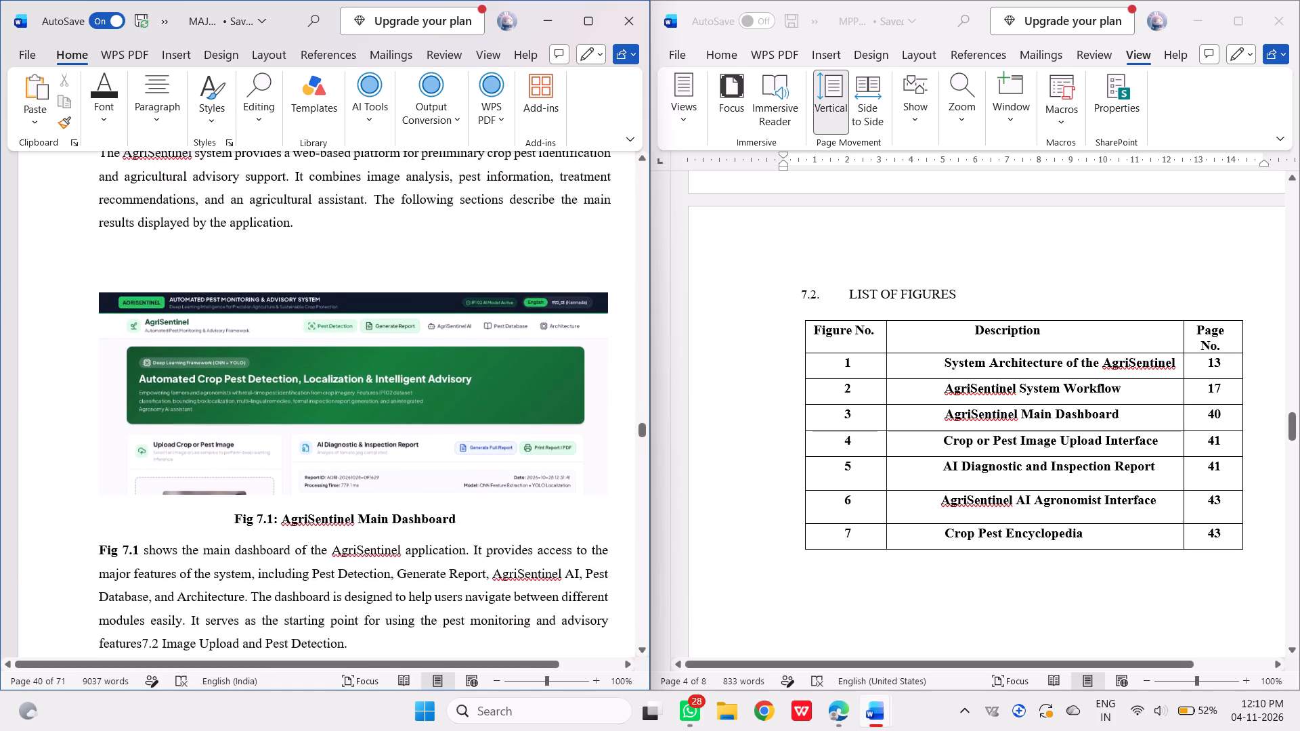
pyautogui.scroll(-2, 91, 325)
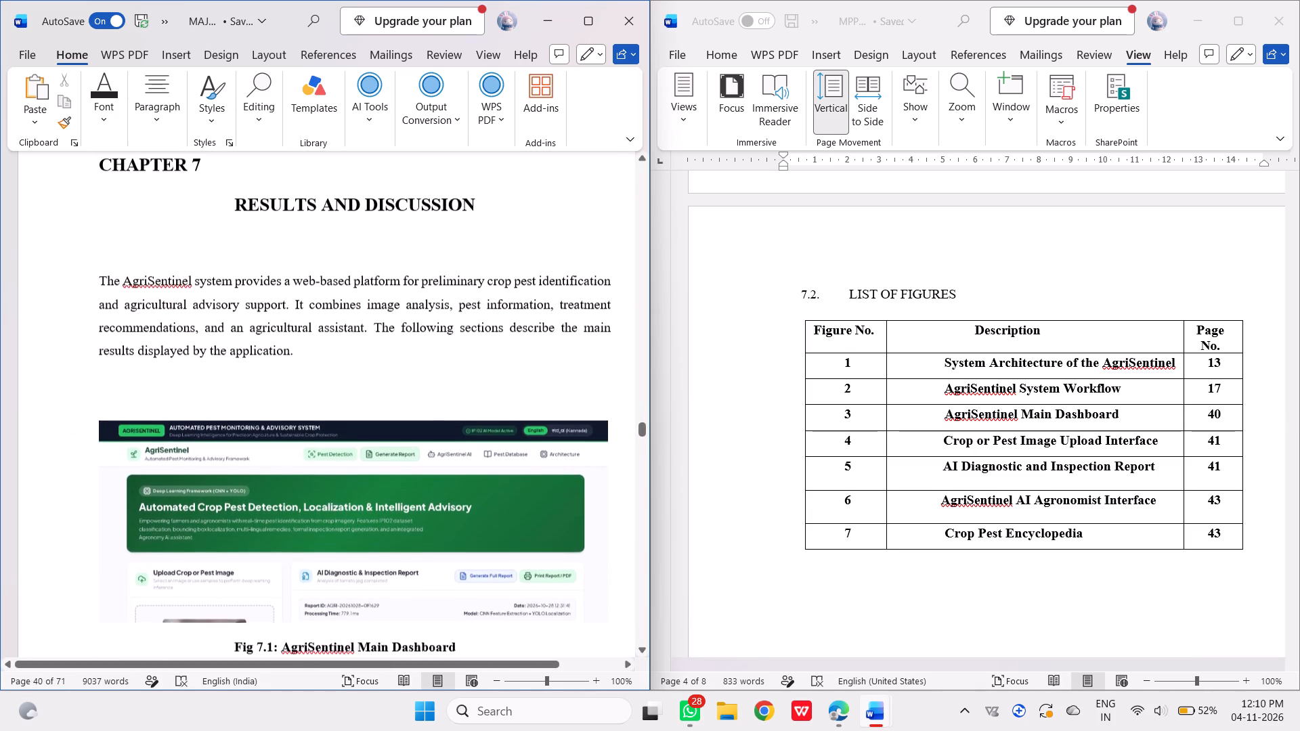
pyautogui.scroll(-4, 91, 325)
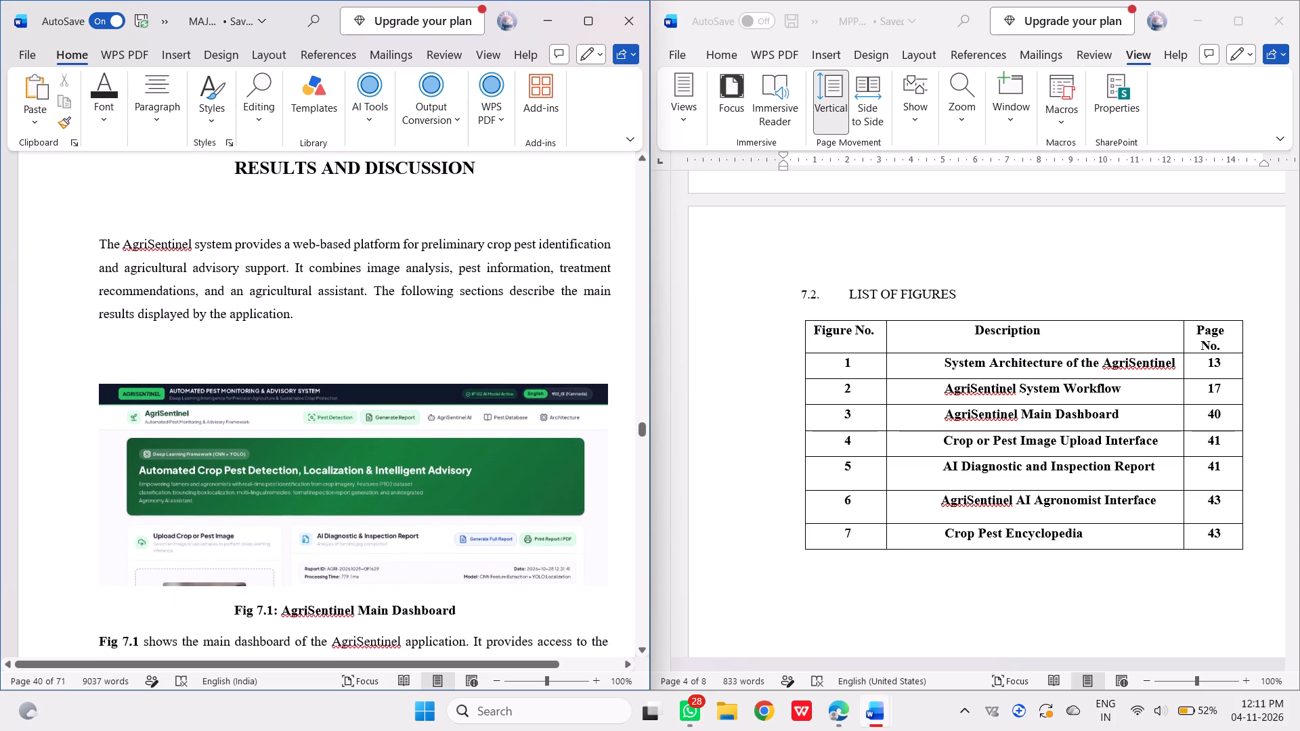
pyautogui.scroll(-1, 91, 325)
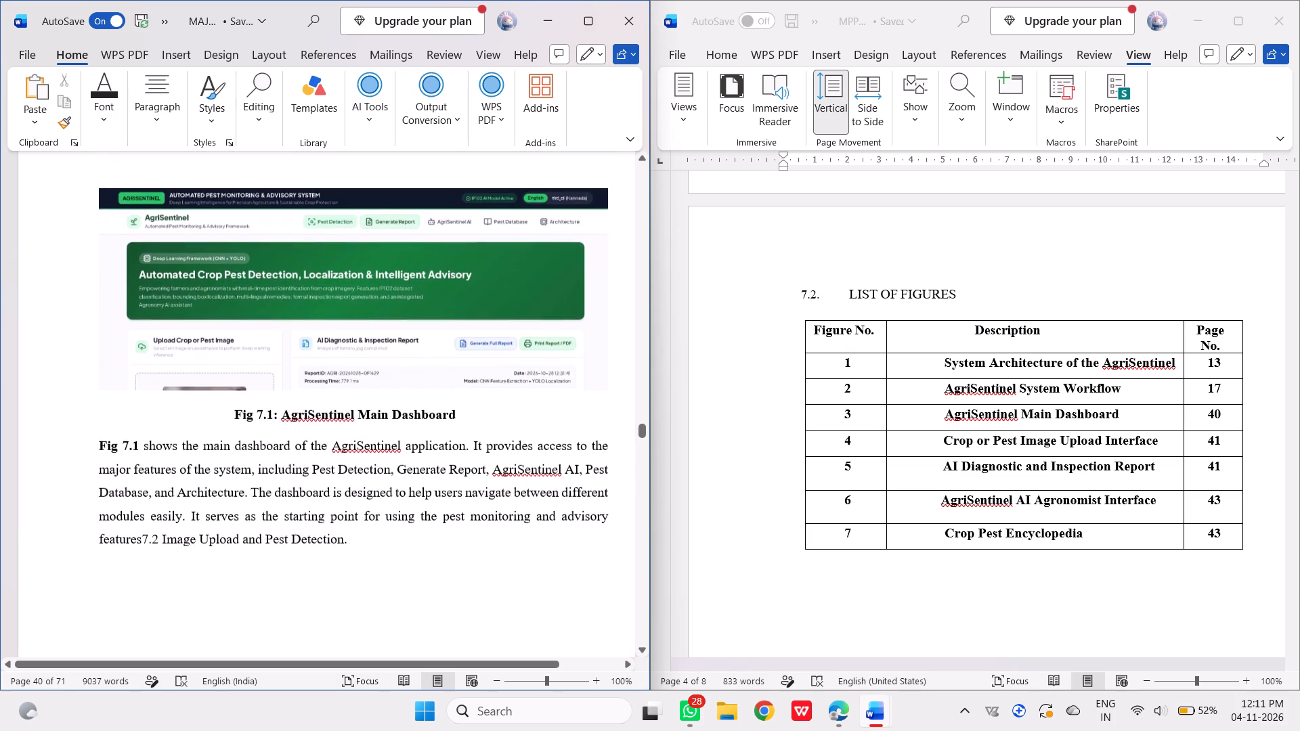
pyautogui.scroll(-2, 91, 325)
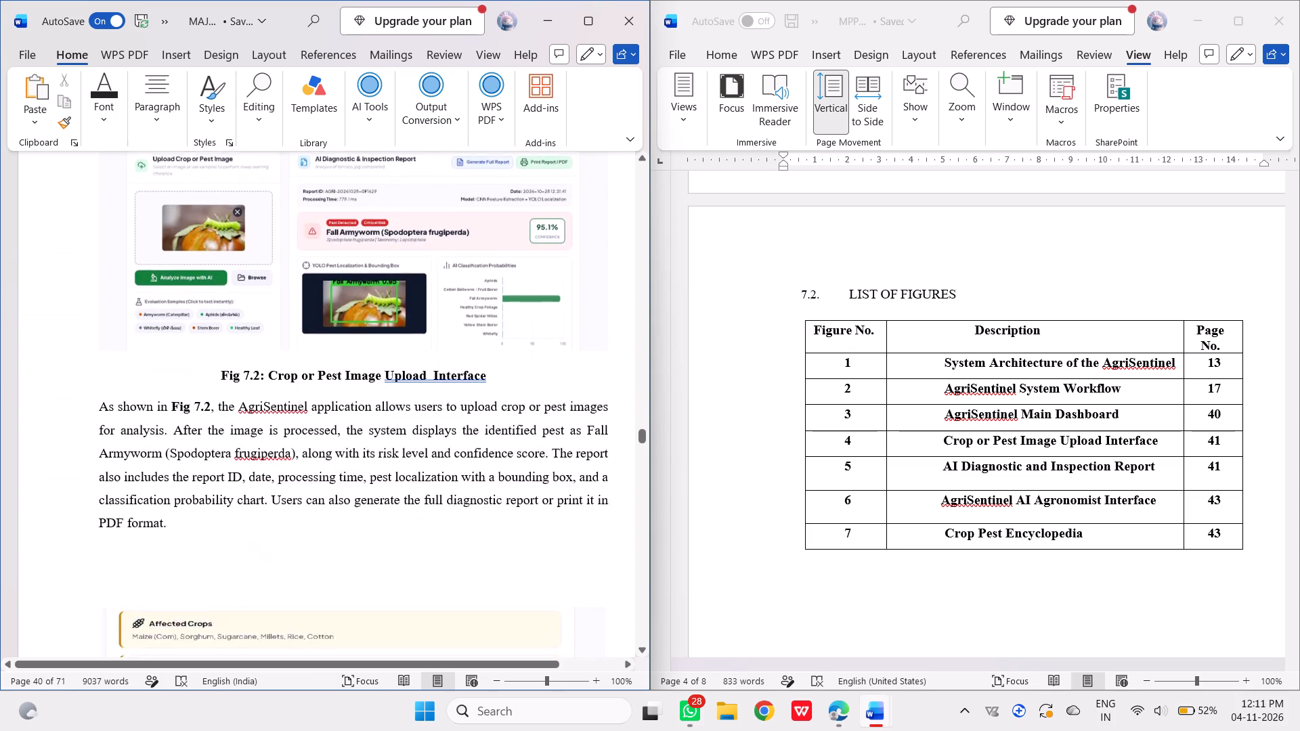
pyautogui.scroll(-1, 91, 325)
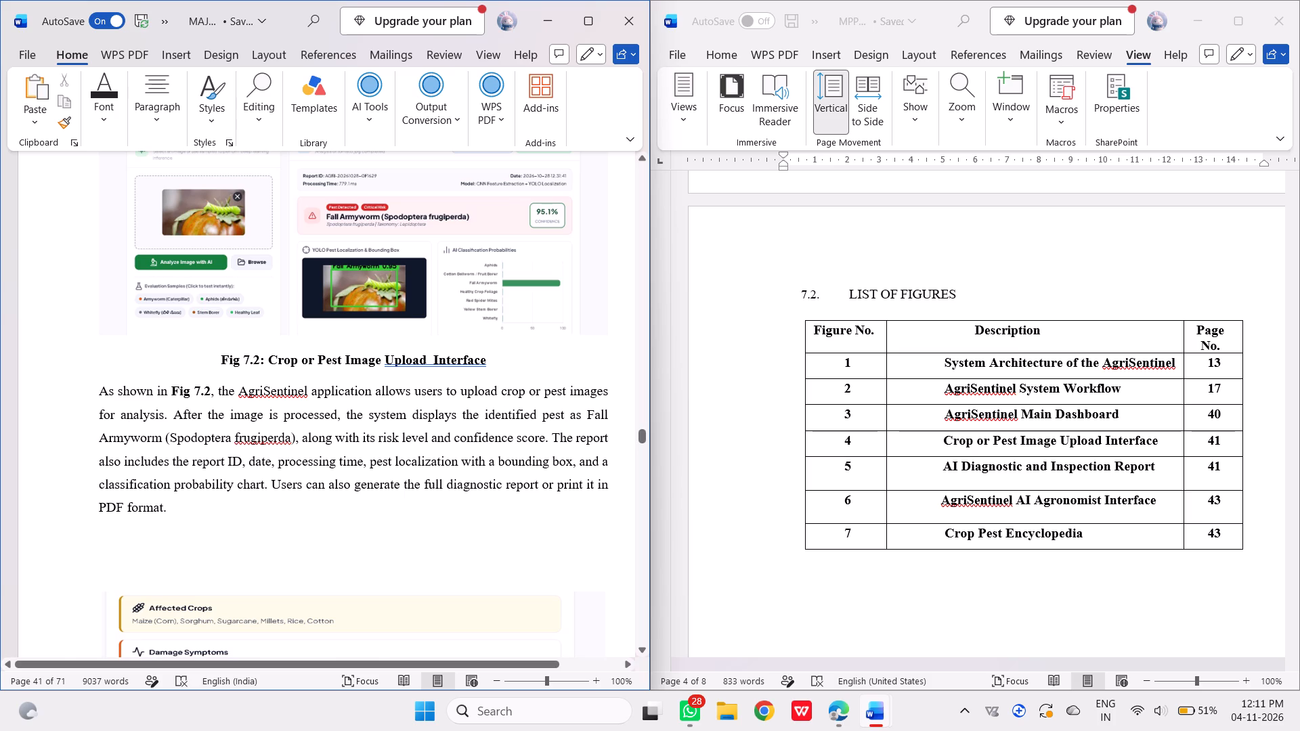
# Check the two figures captioned 7.3 and their report pages against the entries in the List of Figures.
pyautogui.scroll(-1, 381, 320)
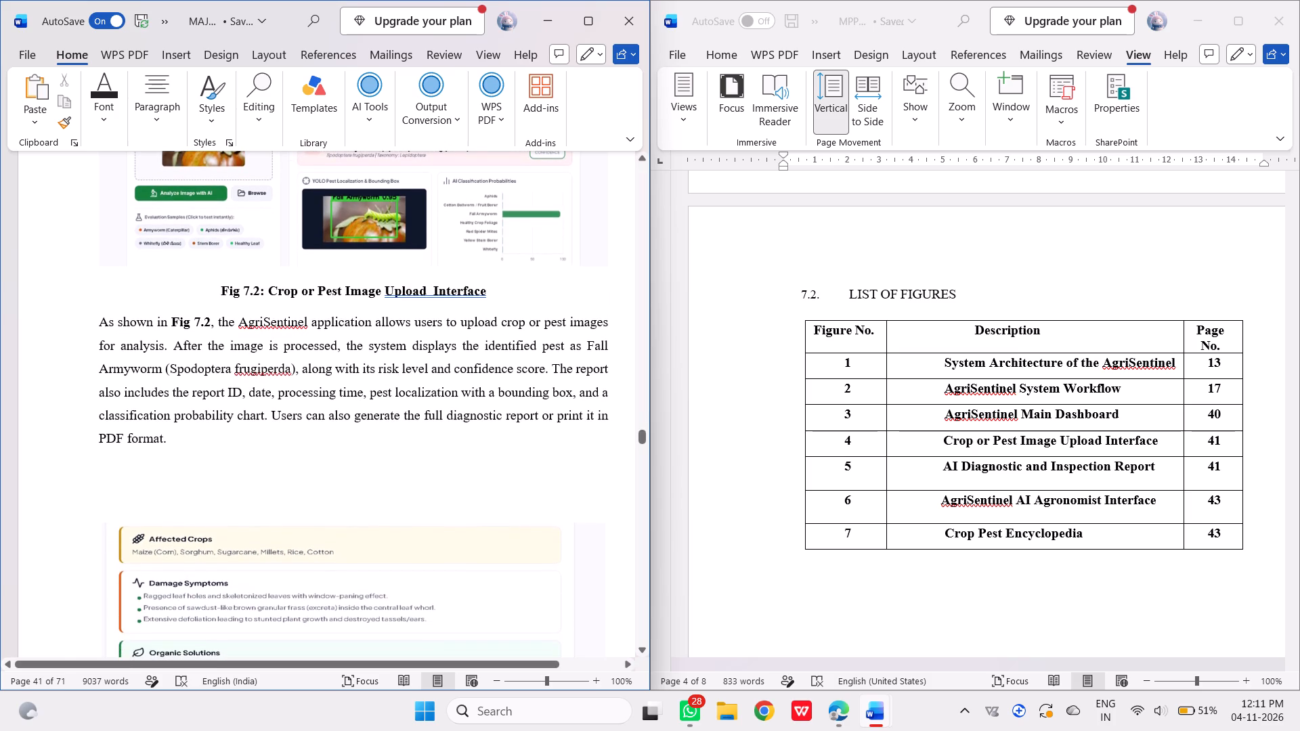
pyautogui.scroll(-2, 381, 320)
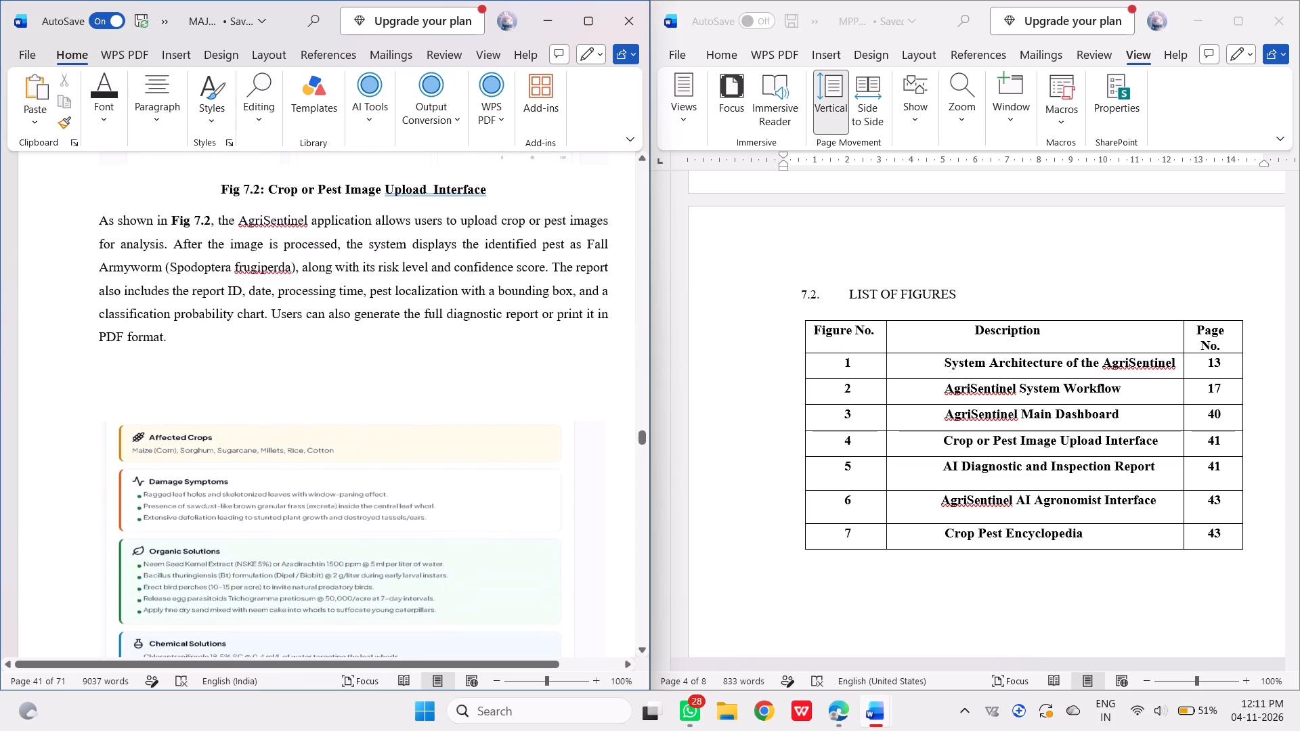
pyautogui.scroll(-3, 381, 320)
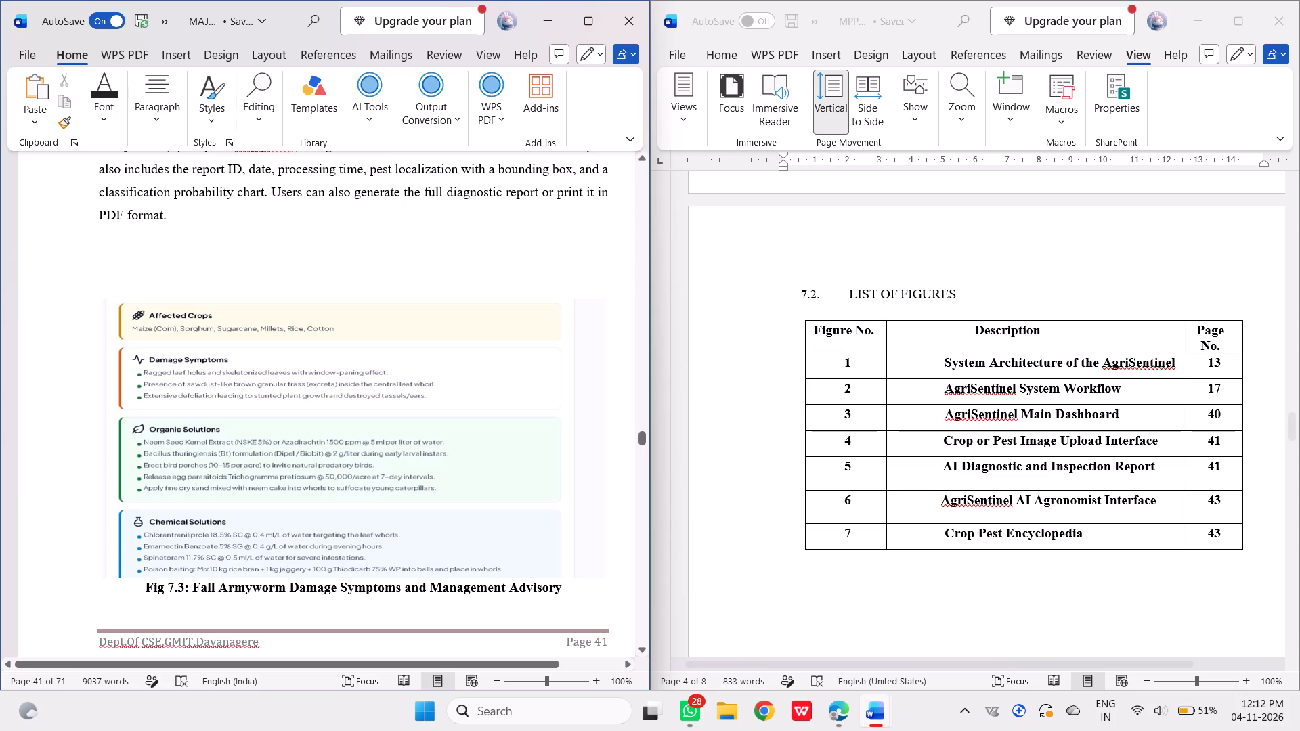
pyautogui.scroll(-1, 568, 596)
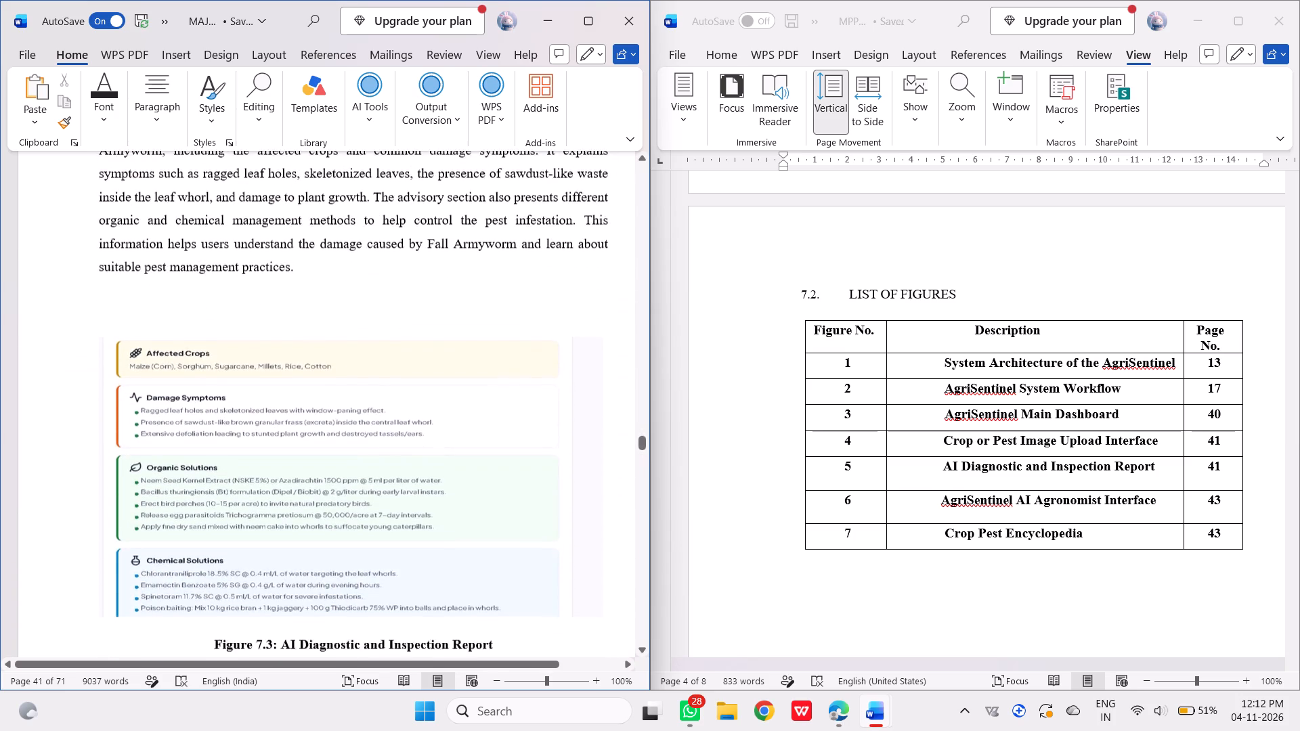
pyautogui.scroll(-2, 568, 596)
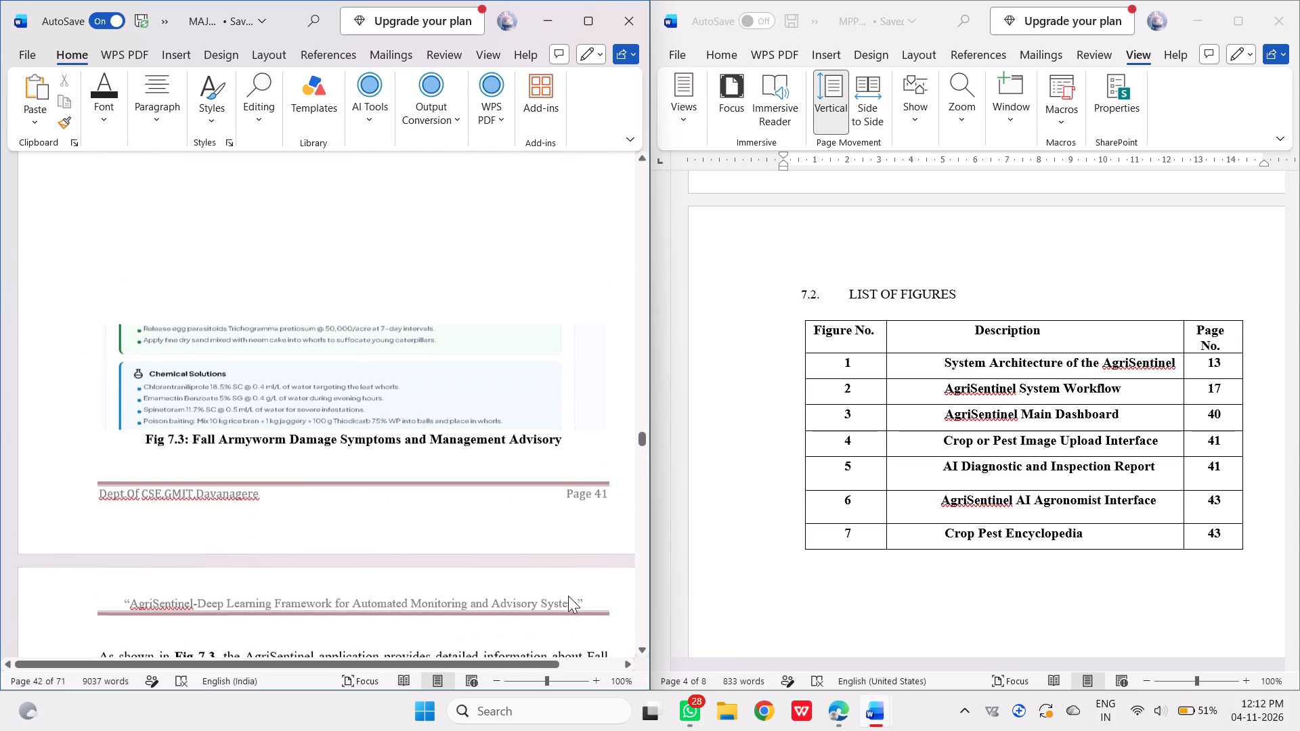
pyautogui.scroll(-1, 568, 596)
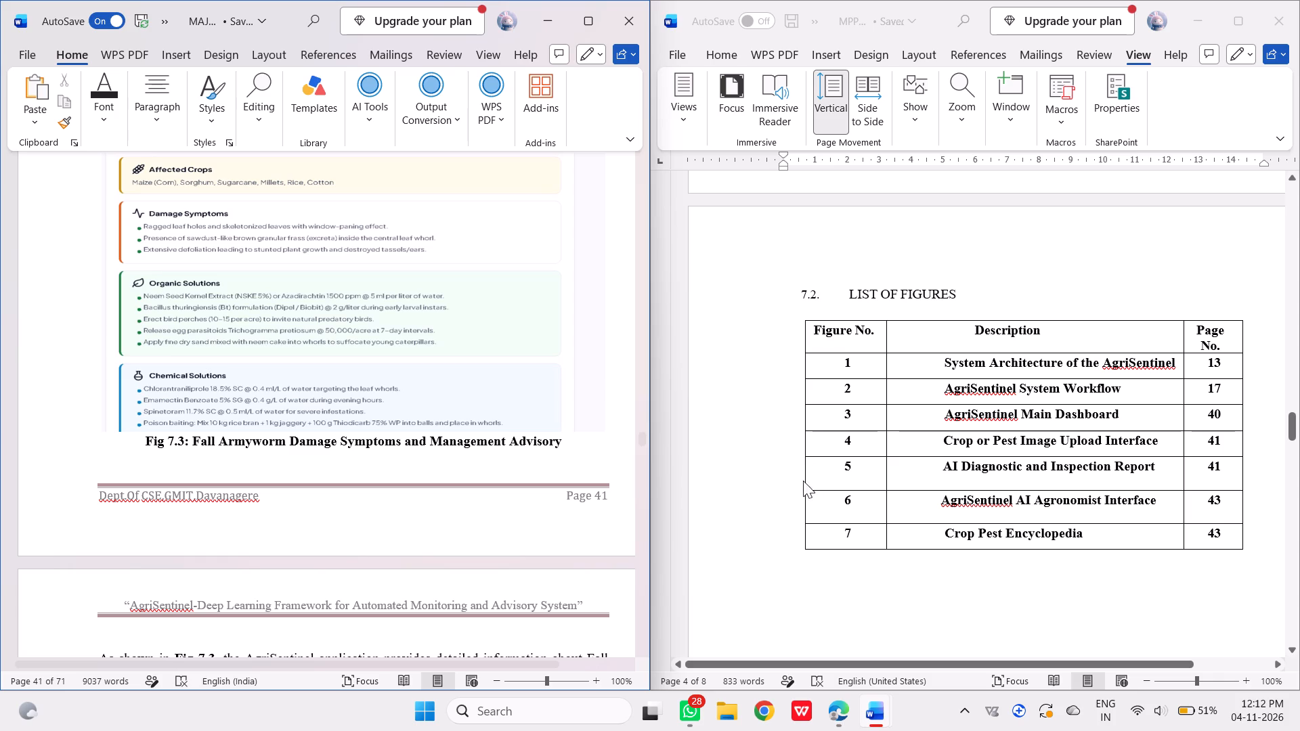
# Insert a row below Crop or Pest Image Upload Interface in the List of Figures and number it 5.
pyautogui.click(809, 459)
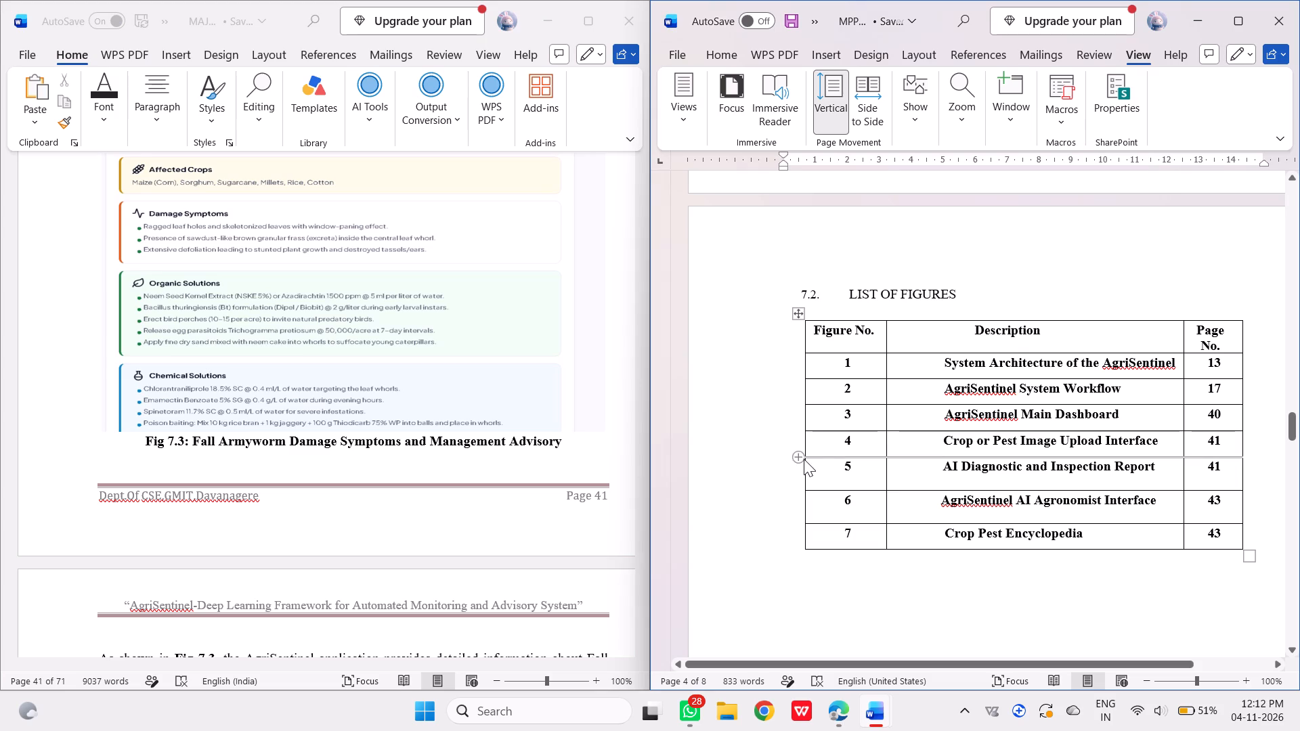
pyautogui.click(804, 459)
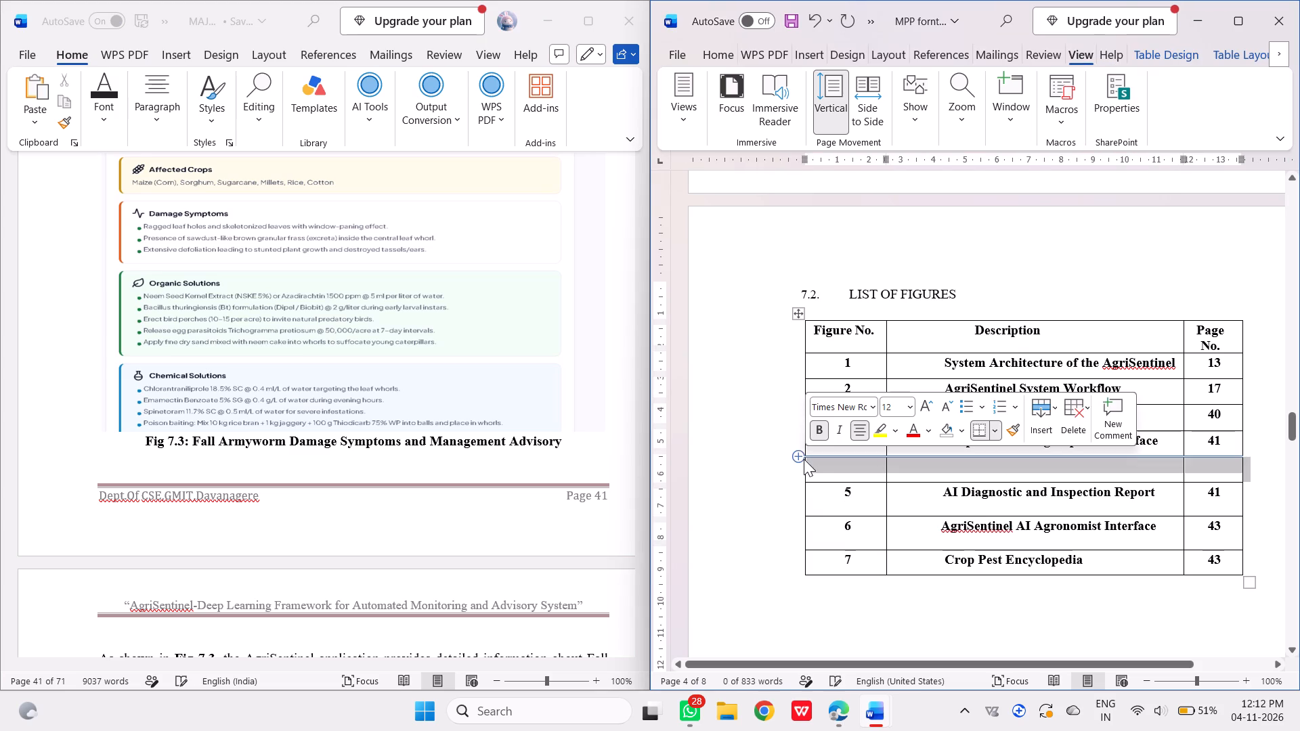
pyautogui.click(829, 468)
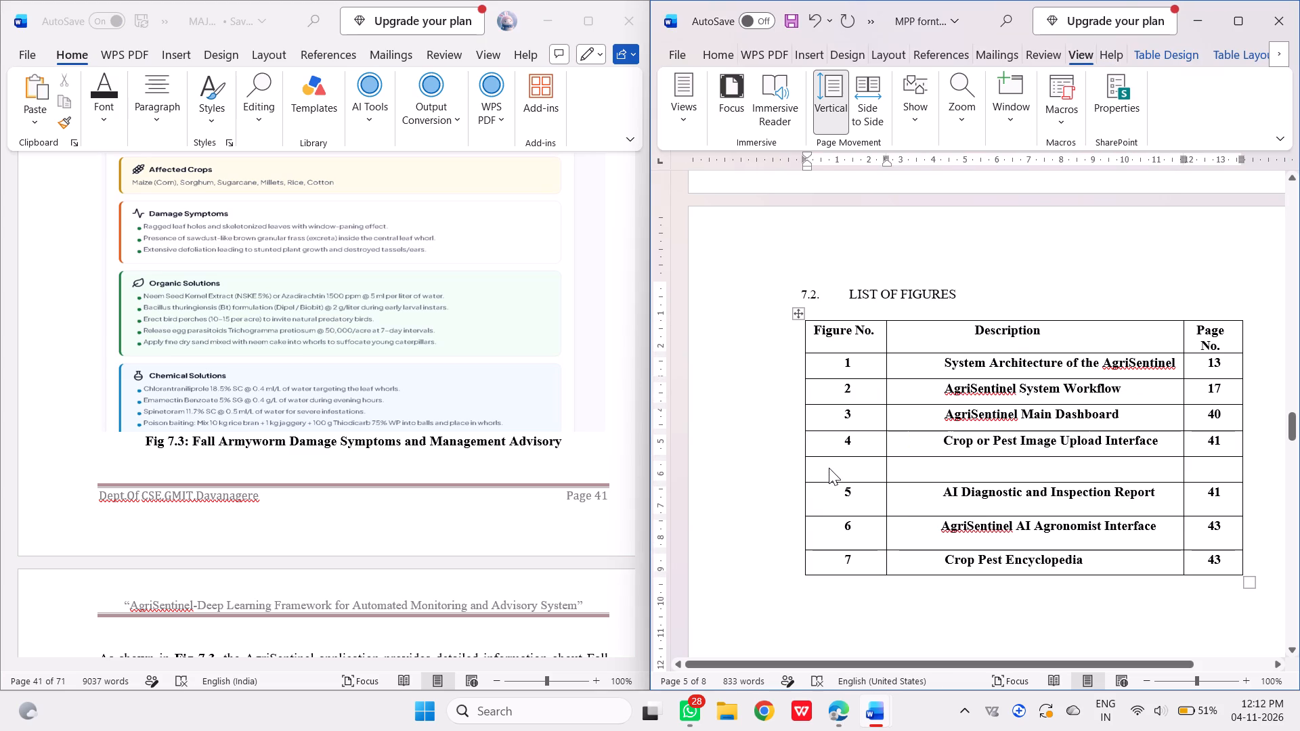
pyautogui.press('5')
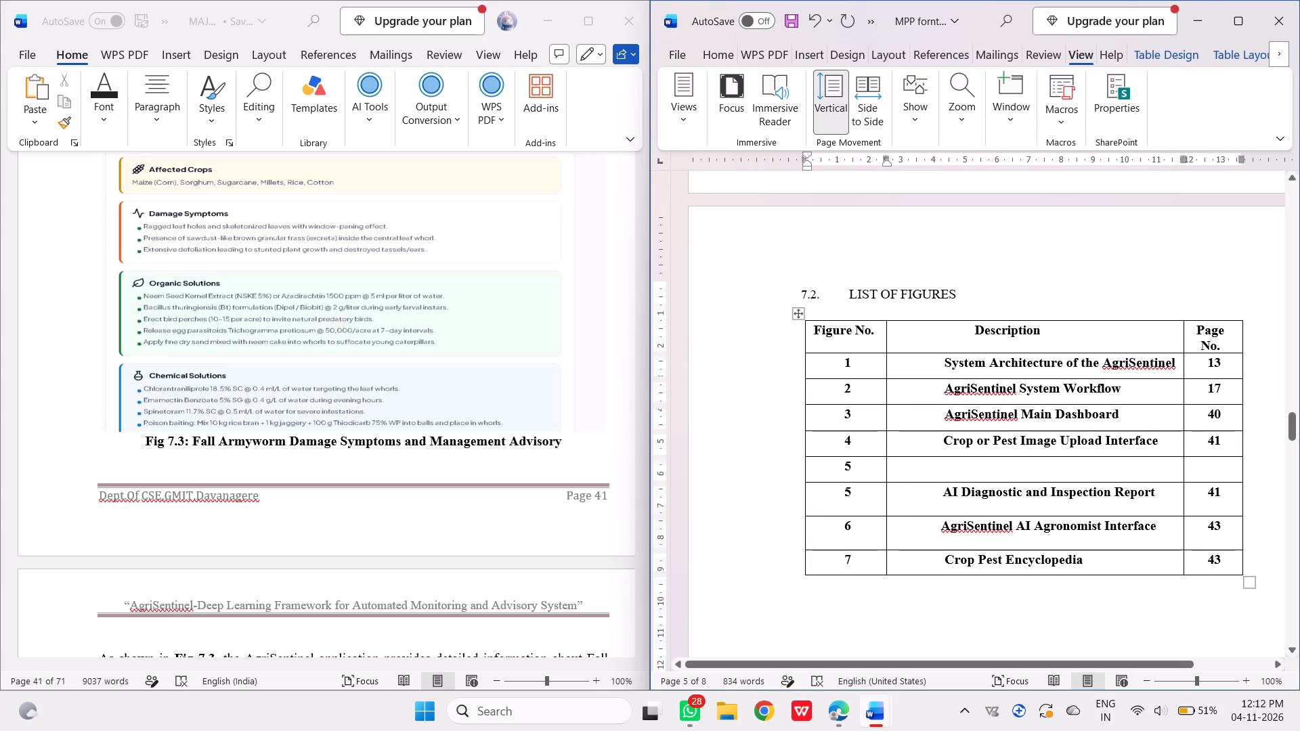
# Renumber the AI Diagnostic, AI Agronomist and Crop Pest Encyclopedia entries in the List of Figures as 6, 7 and 8.
pyautogui.click(857, 489)
pyautogui.press('BackSpace')
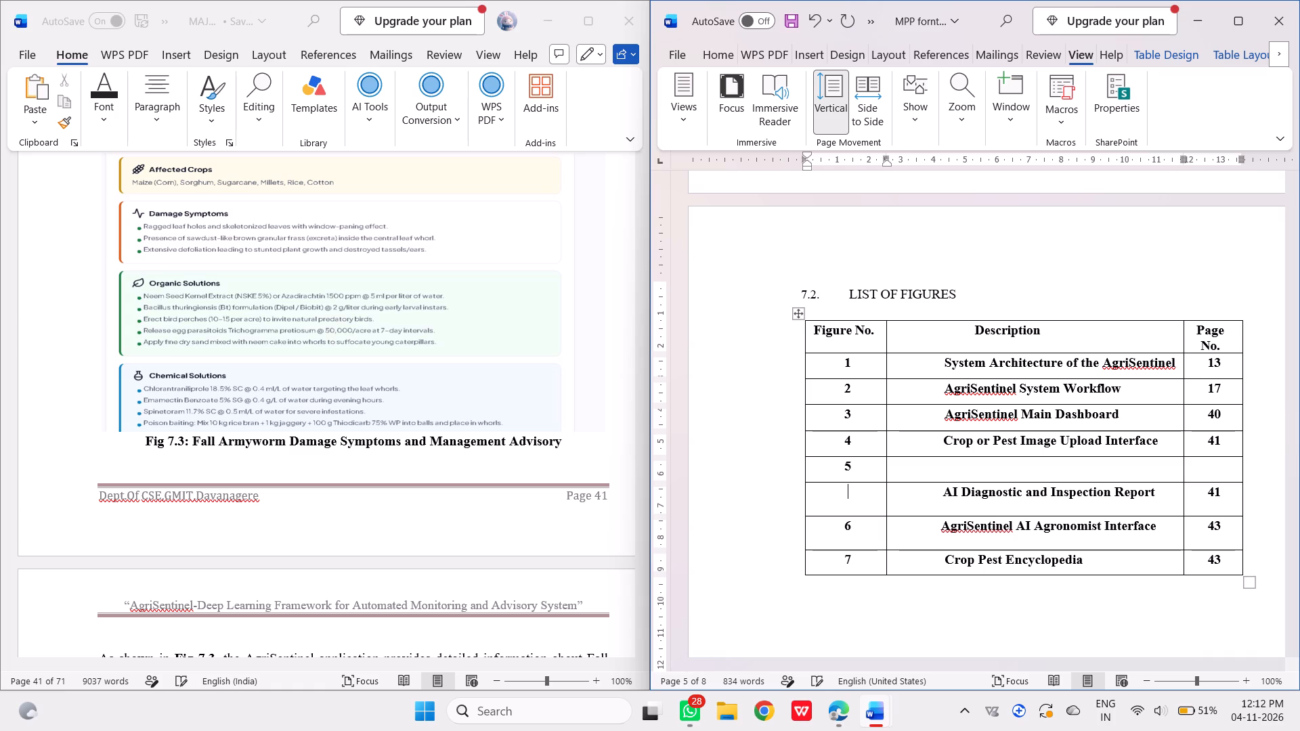
pyautogui.press('6')
pyautogui.click(856, 531)
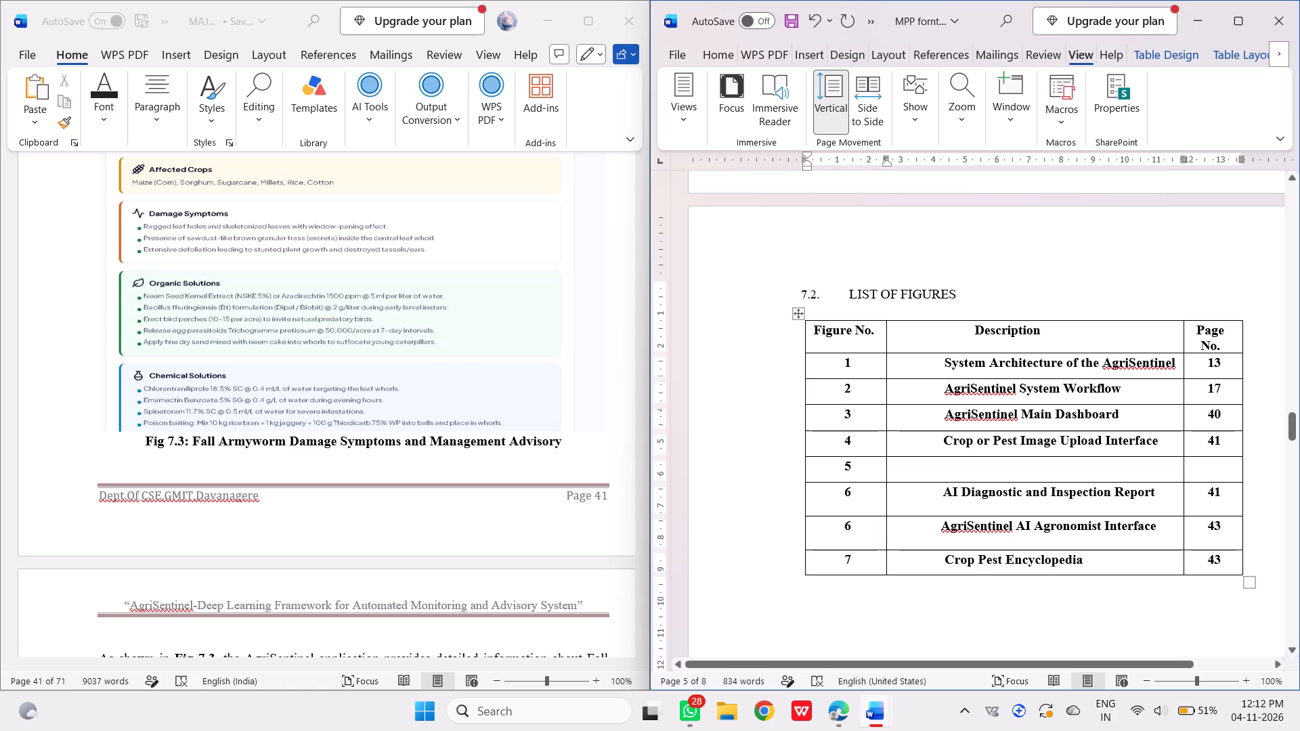
pyautogui.press('BackSpace')
pyautogui.press('7')
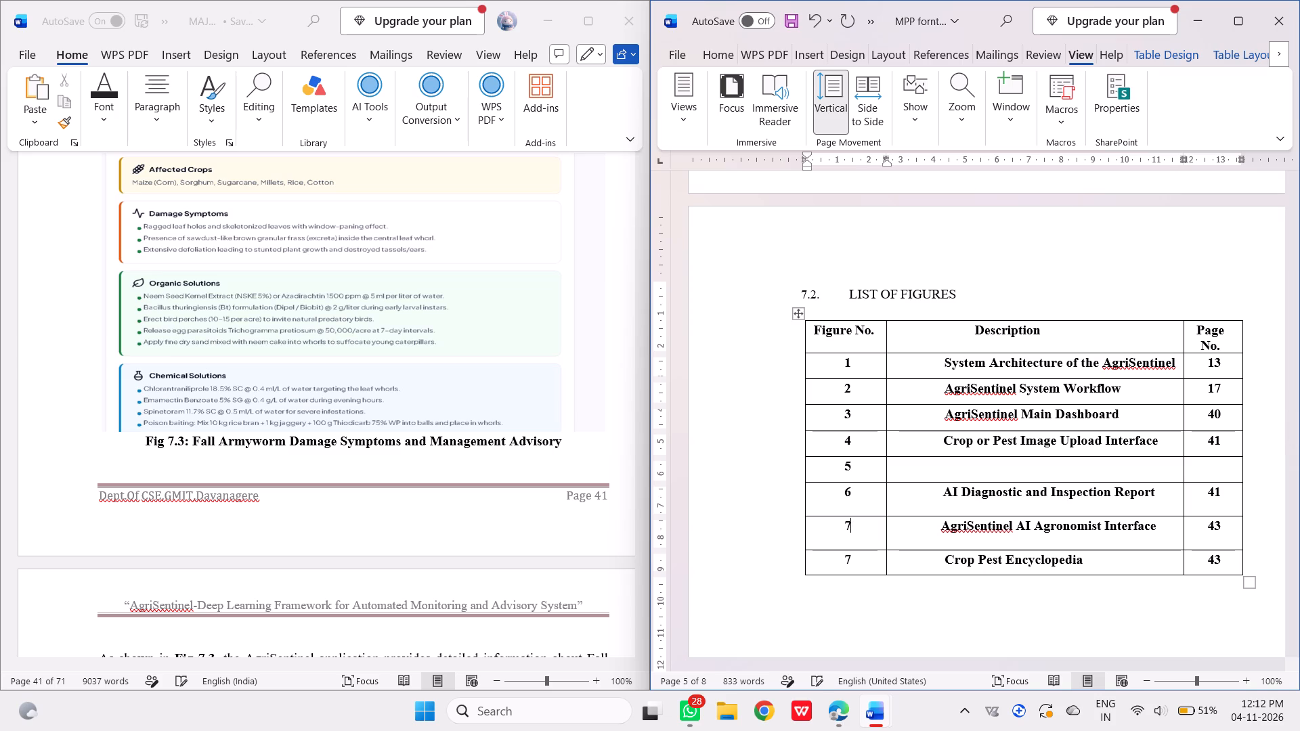
pyautogui.click(851, 565)
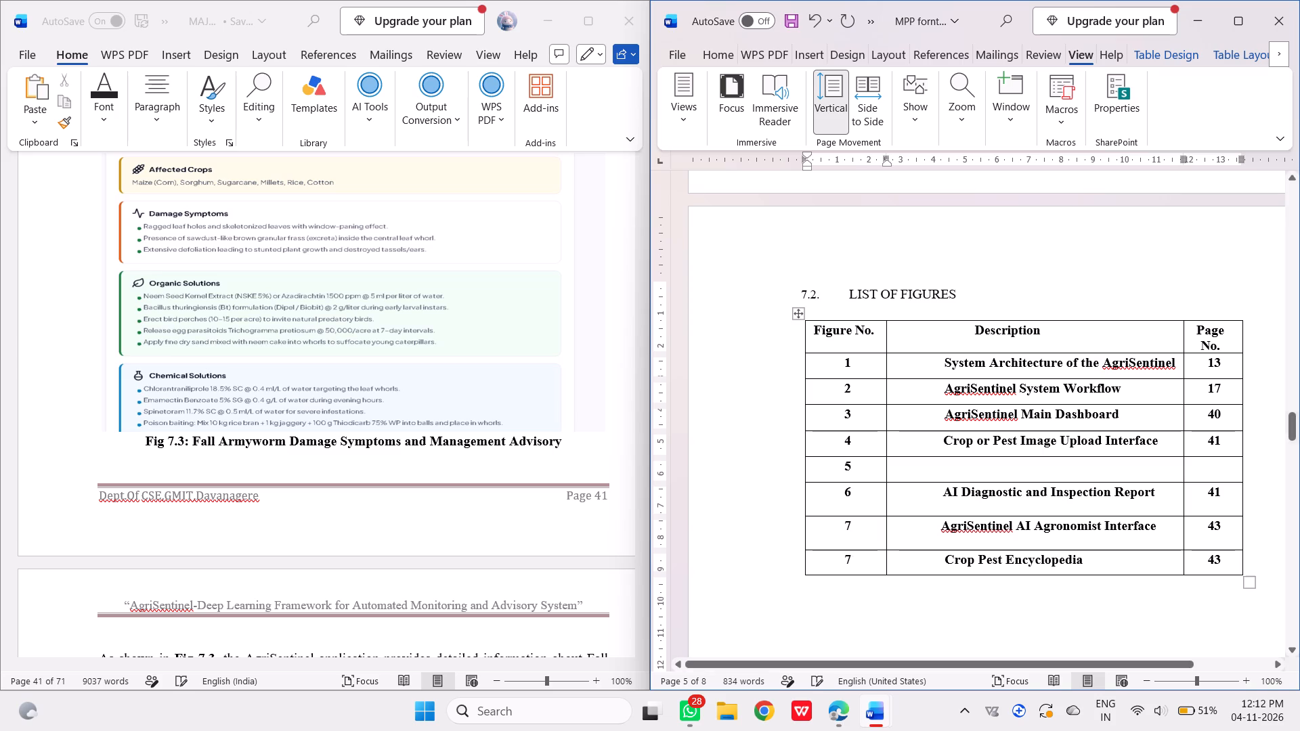
pyautogui.press('BackSpace')
pyautogui.press('8')
# Fill row 5 with the title Fall Armyworm Damage Symptoms and Management Advisory, copied from the report's Fig 7.3 caption, and page number 41.
pyautogui.click(561, 437)
pyautogui.moveTo(561, 437); pyautogui.dragTo(519, 452)
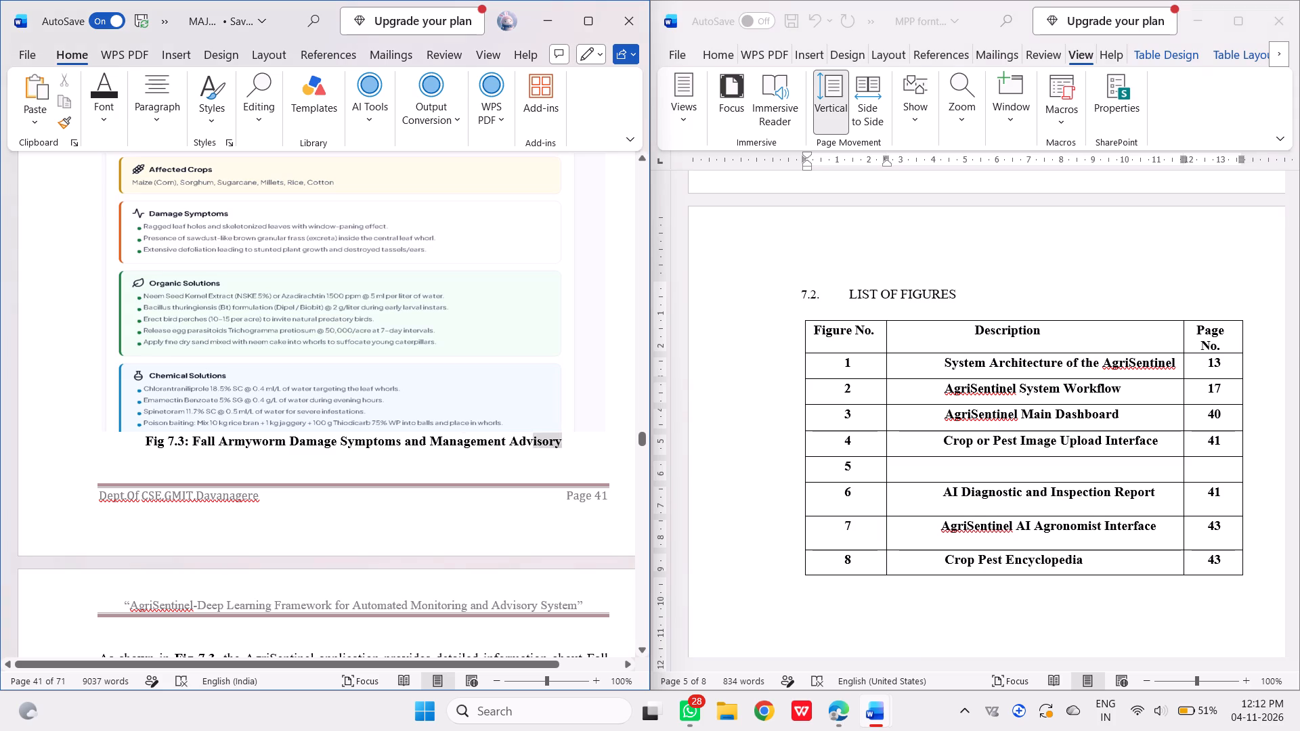
pyautogui.moveTo(519, 452); pyautogui.dragTo(197, 443)
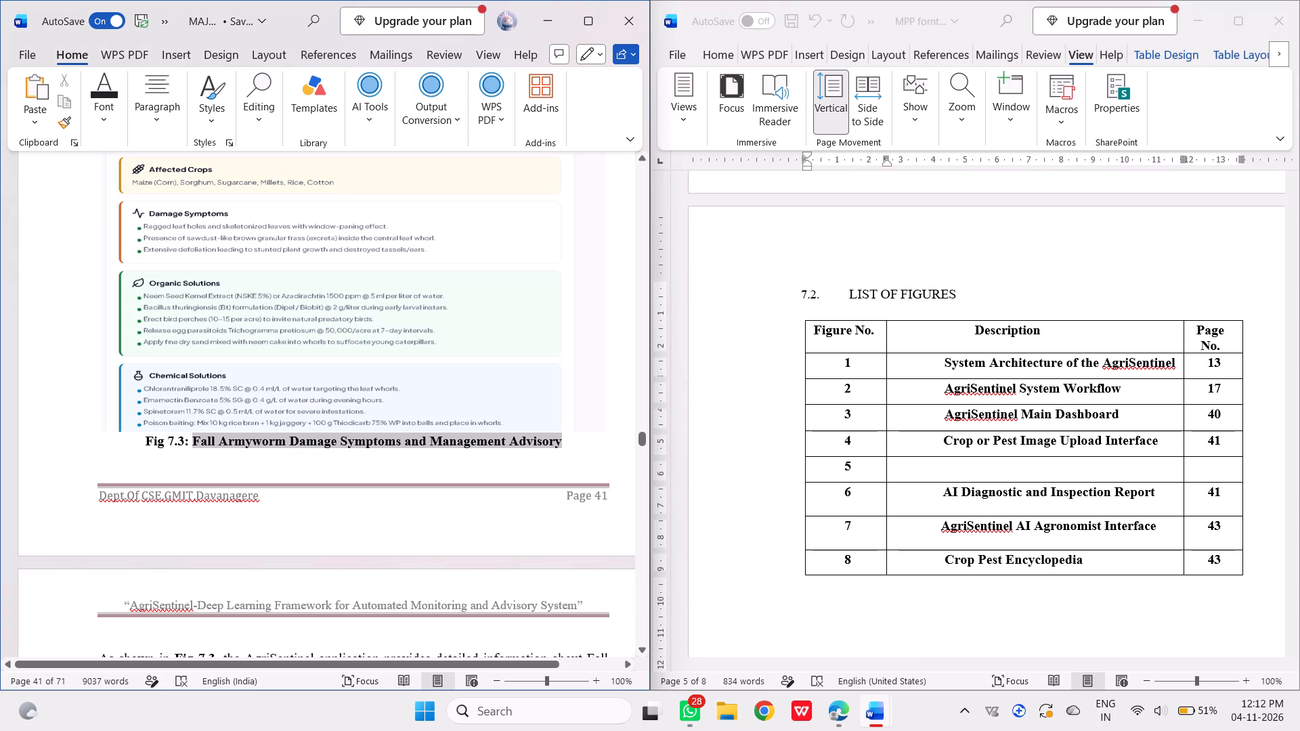
pyautogui.moveTo(197, 443); pyautogui.dragTo(196, 442)
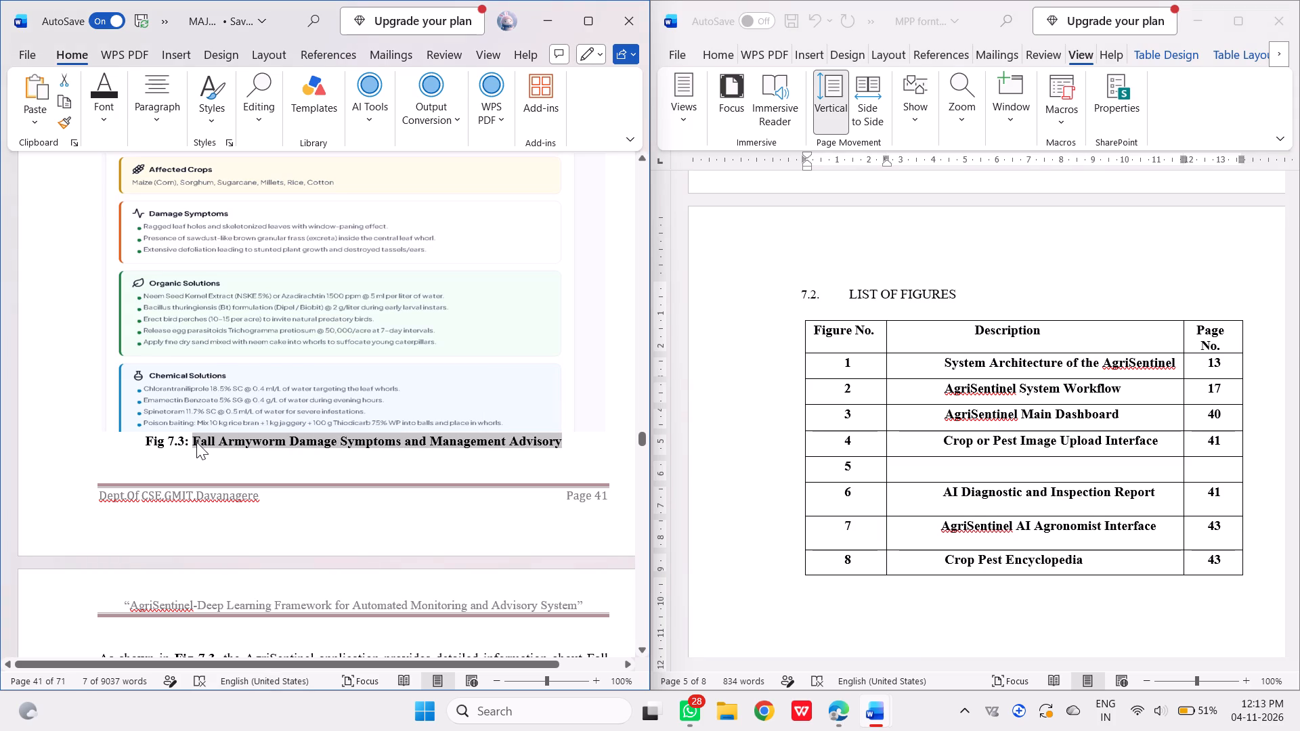
pyautogui.hotkey('ctrl', 'c')
pyautogui.hotkey('ctrl', 'c')
pyautogui.hotkey('ctrl', 'c')
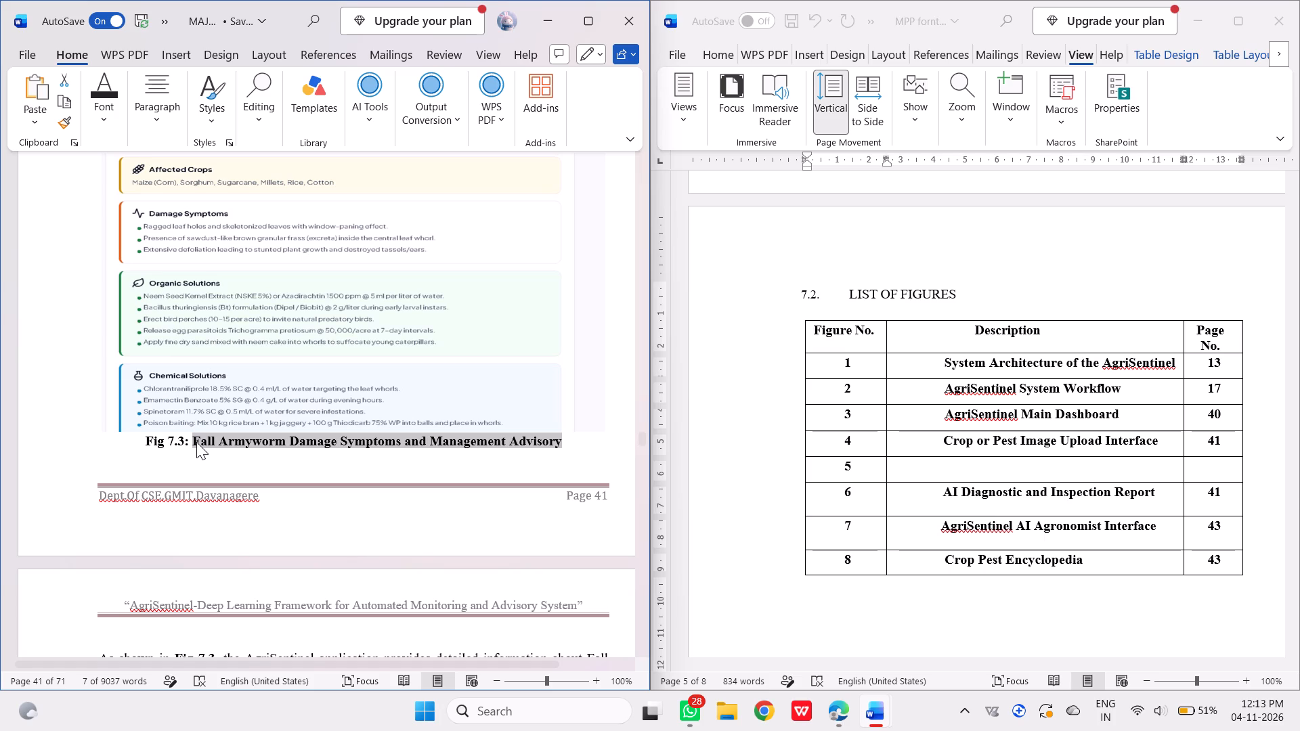
pyautogui.click(951, 466)
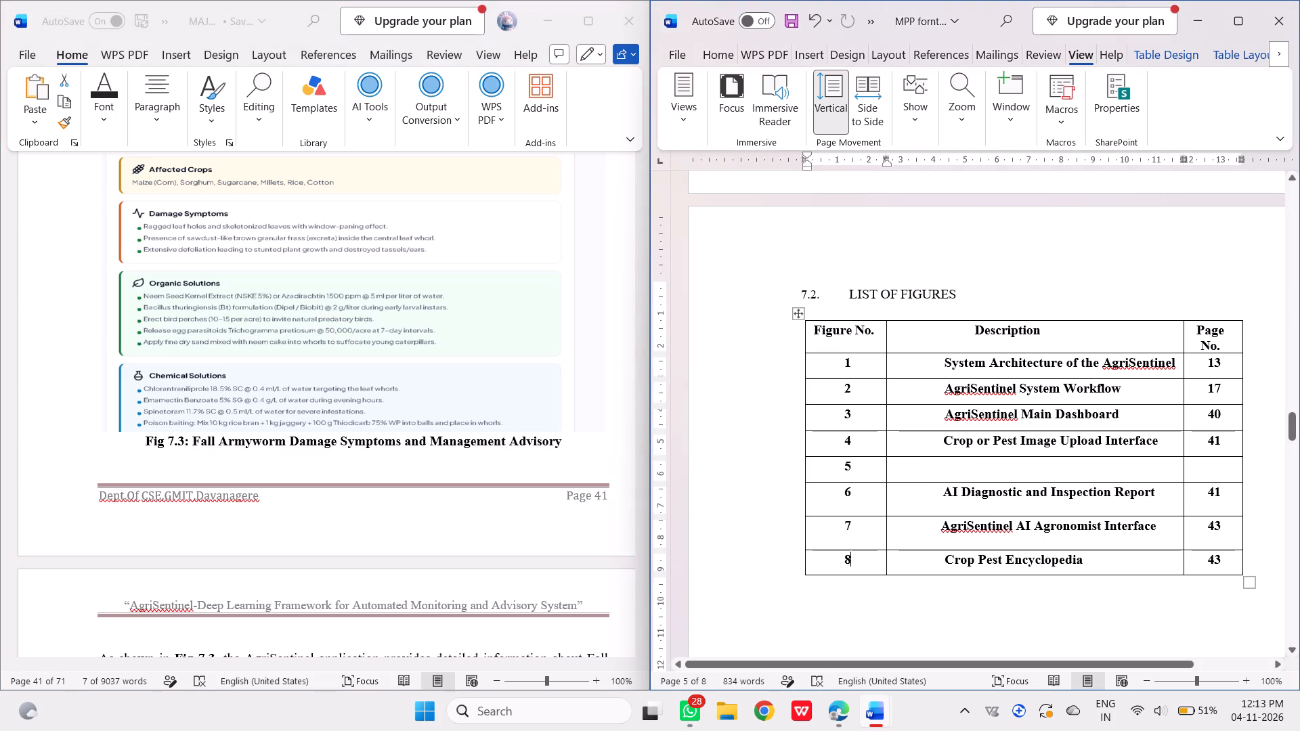
pyautogui.click(933, 462)
pyautogui.hotkey('ctrl', 'v')
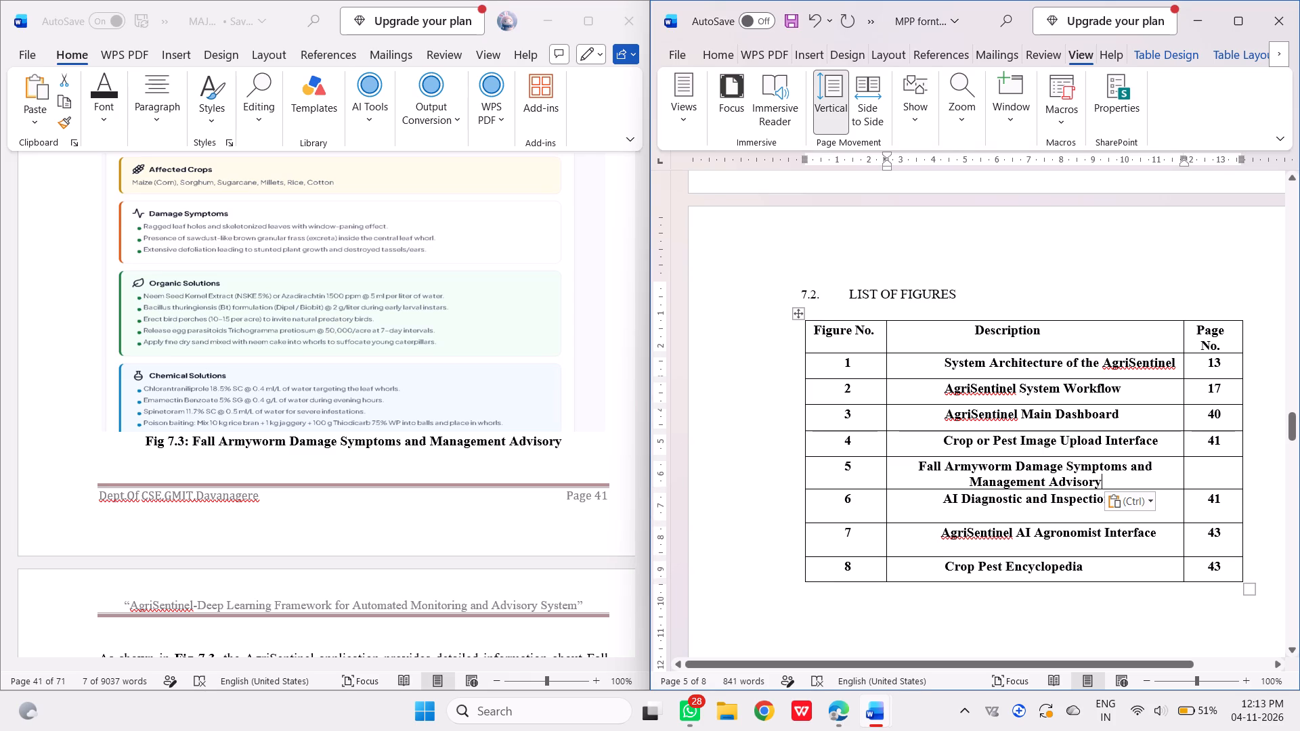
pyautogui.click(1205, 468)
pyautogui.write('41')
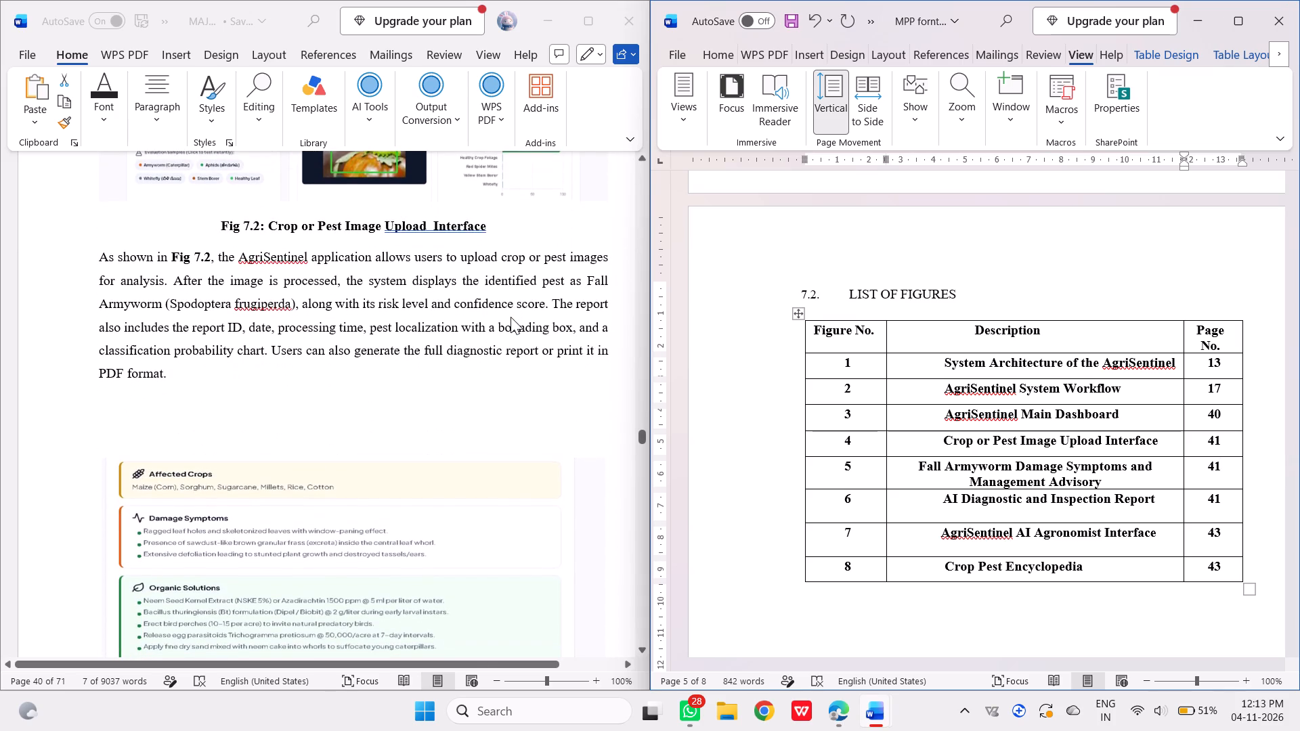
# Locate the AI Diagnostic and Inspection Report figure in the report and set its page number in the List of Figures to 42.
pyautogui.scroll(-2, 511, 317)
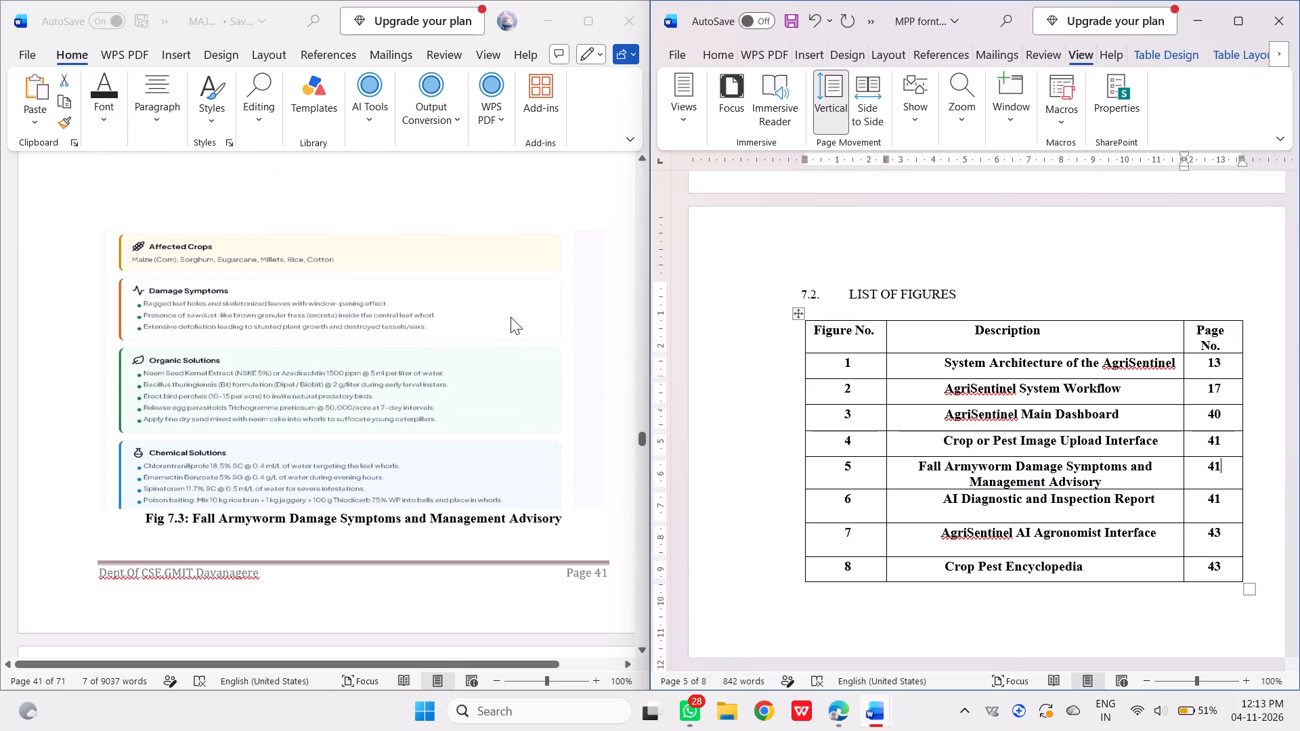
pyautogui.scroll(-3, 511, 317)
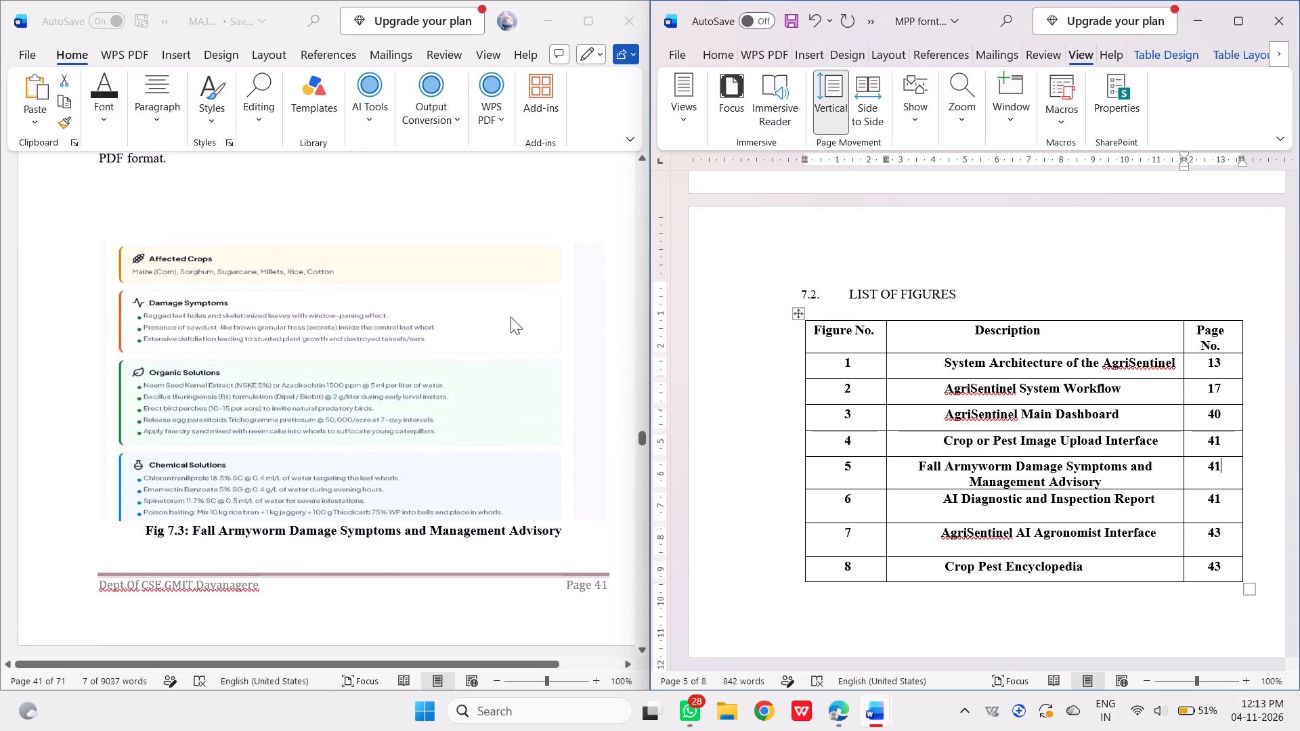
pyautogui.scroll(-2, 511, 317)
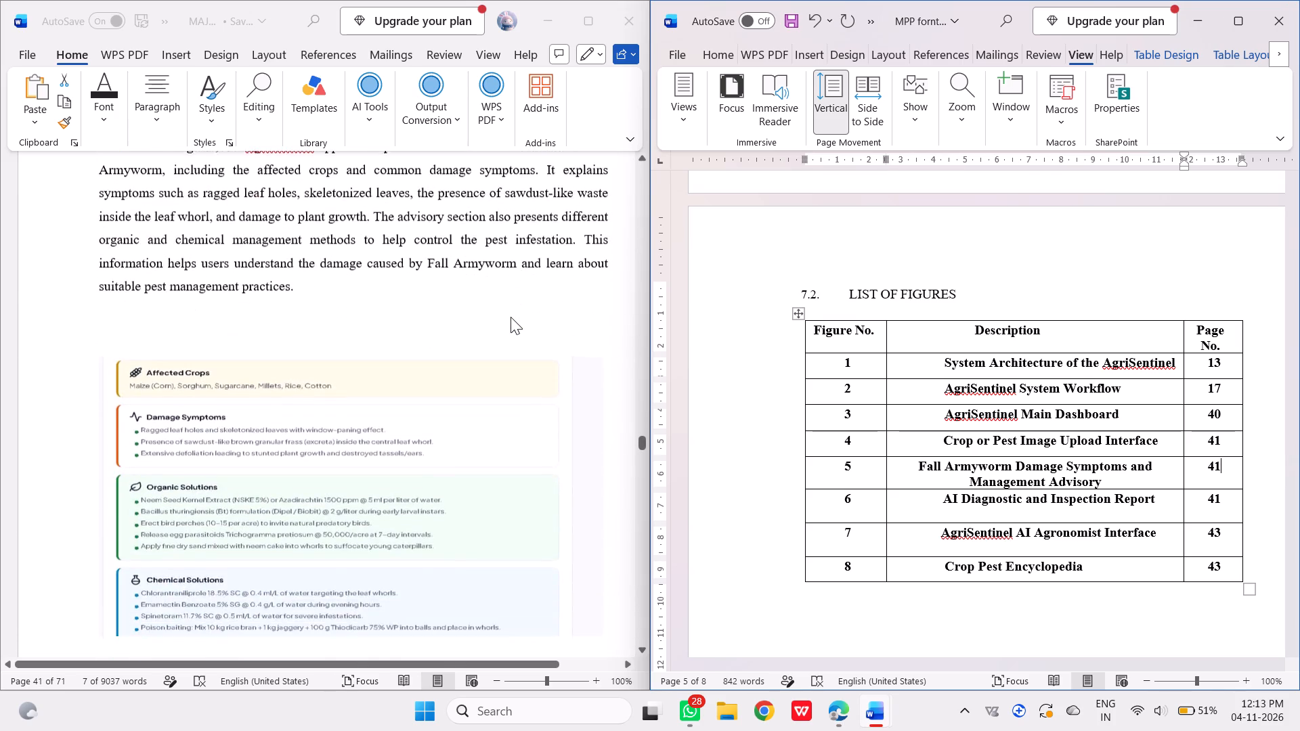
pyautogui.scroll(-1, 511, 317)
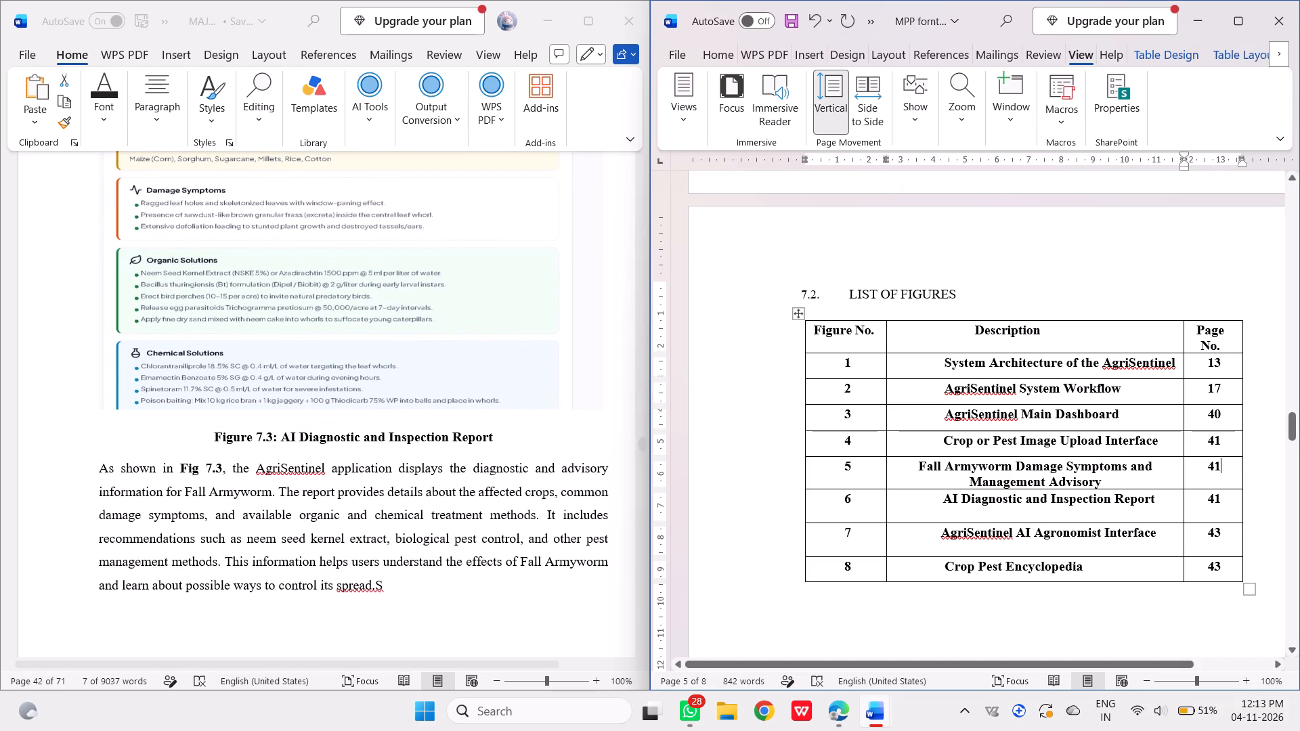
pyautogui.scroll(-1, 503, 380)
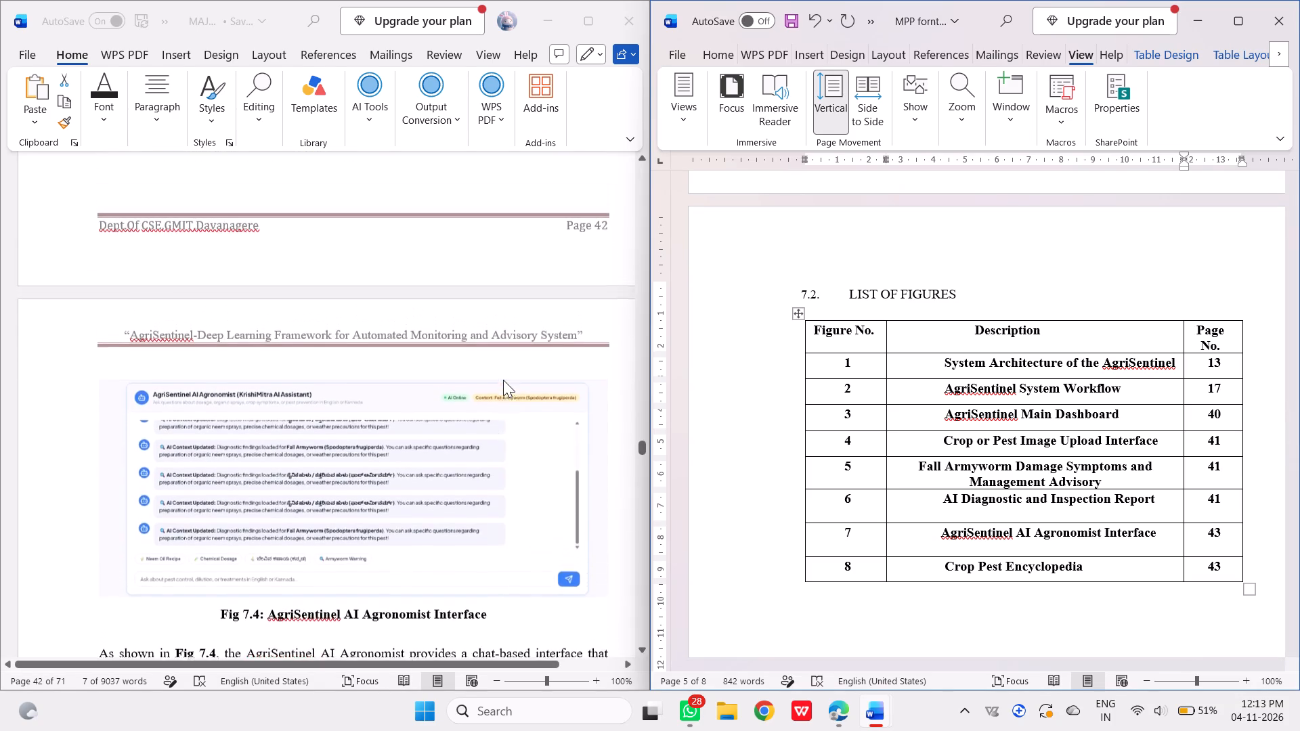
pyautogui.scroll(-2, 503, 380)
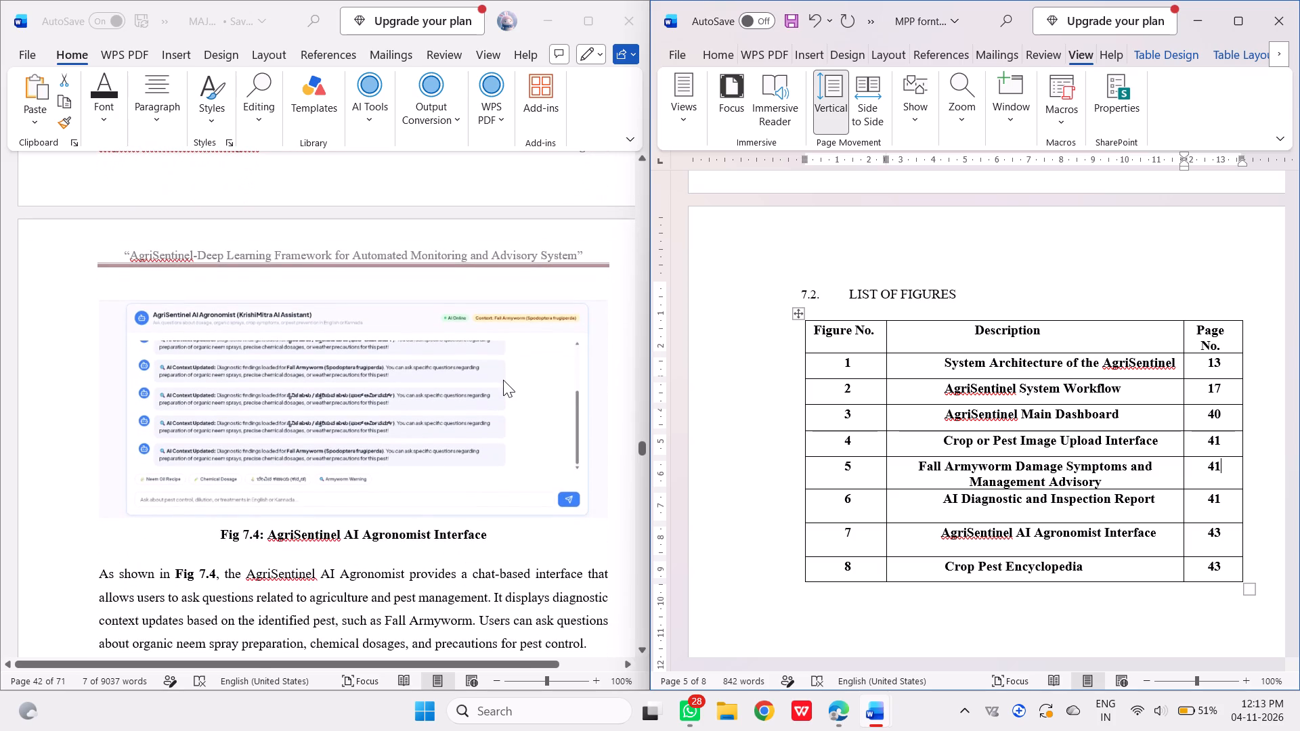
pyautogui.scroll(-1, 503, 380)
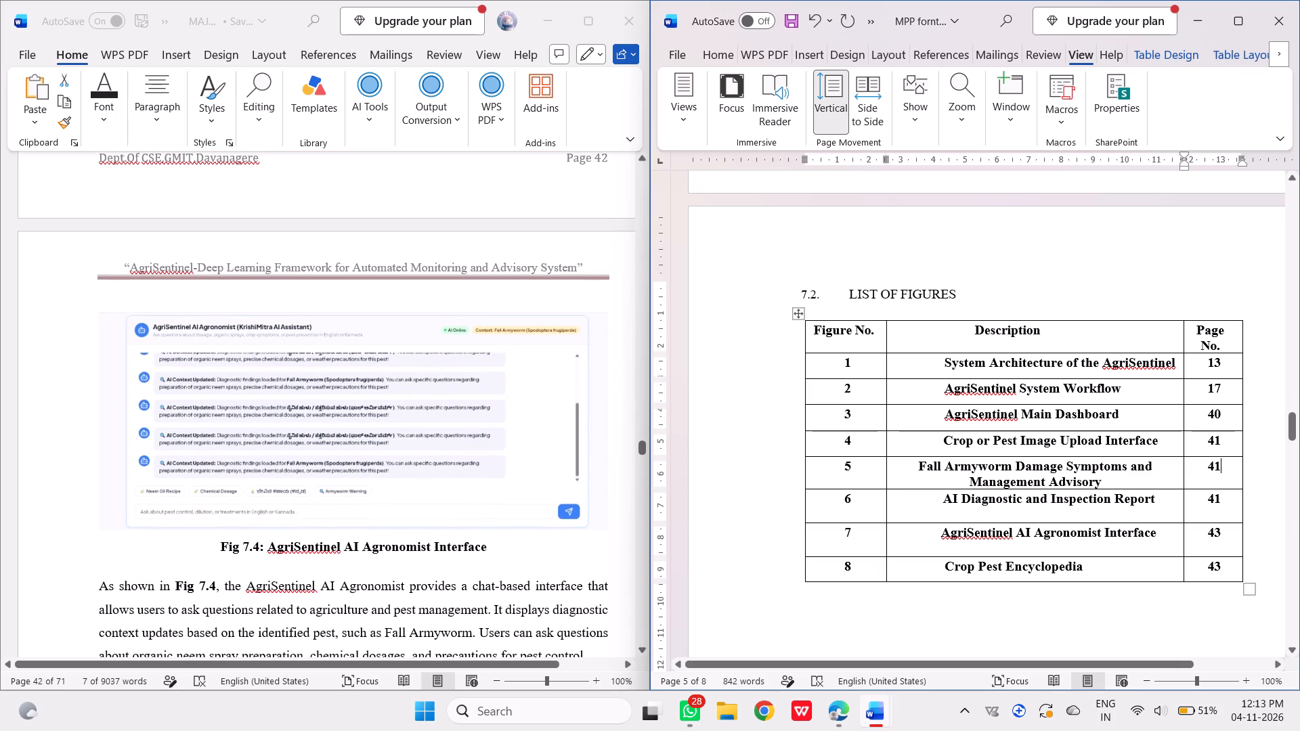
pyautogui.click(1222, 502)
pyautogui.press('BackSpace')
pyautogui.press('2')
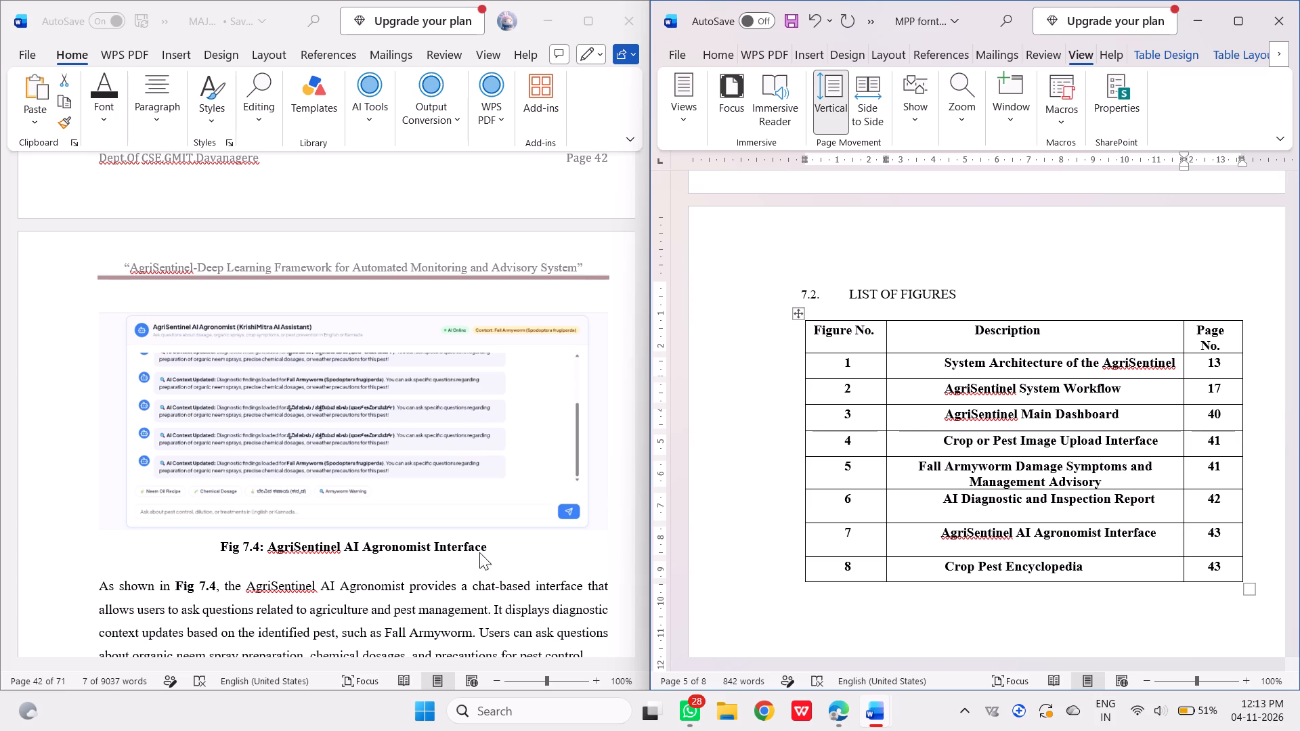
# Check the report's figure captions from Fig 7.2 to Fig 7.4 and their pages against the List of Figures.
pyautogui.scroll(1, 424, 473)
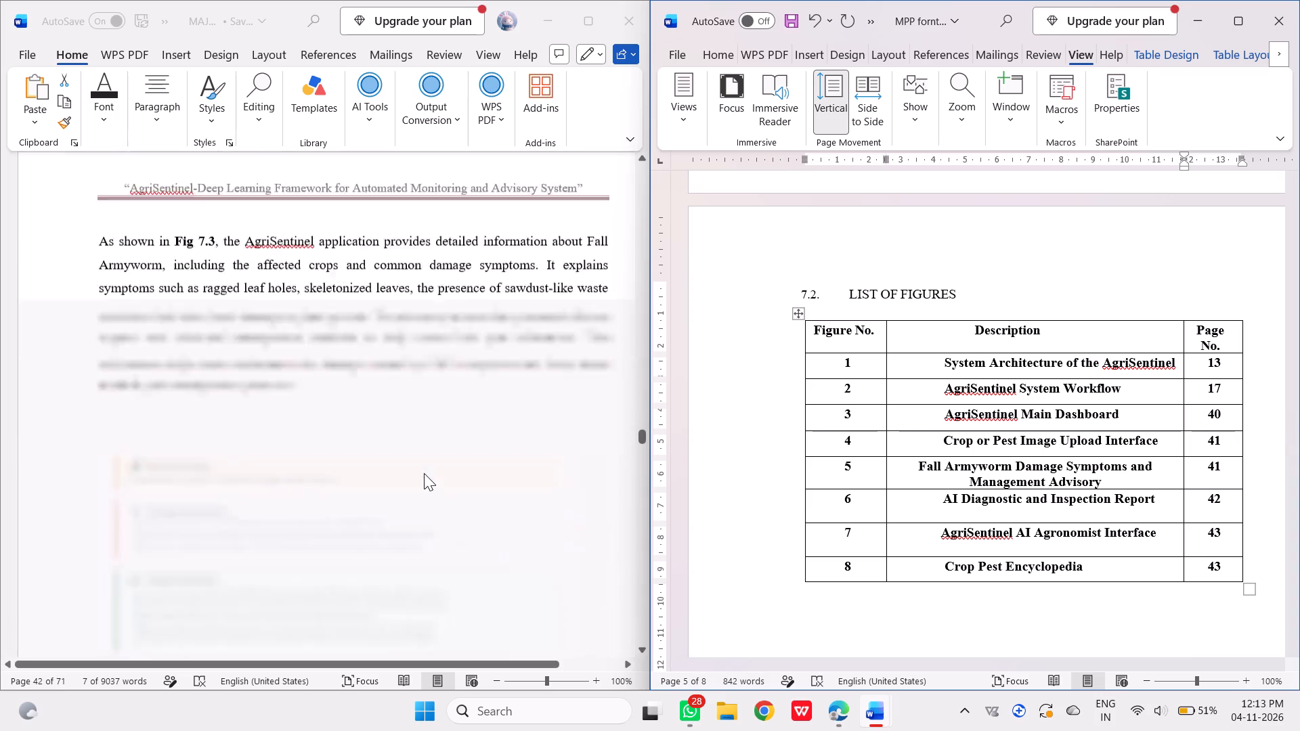
pyautogui.scroll(1, 424, 473)
pyautogui.scroll(-2, 424, 473)
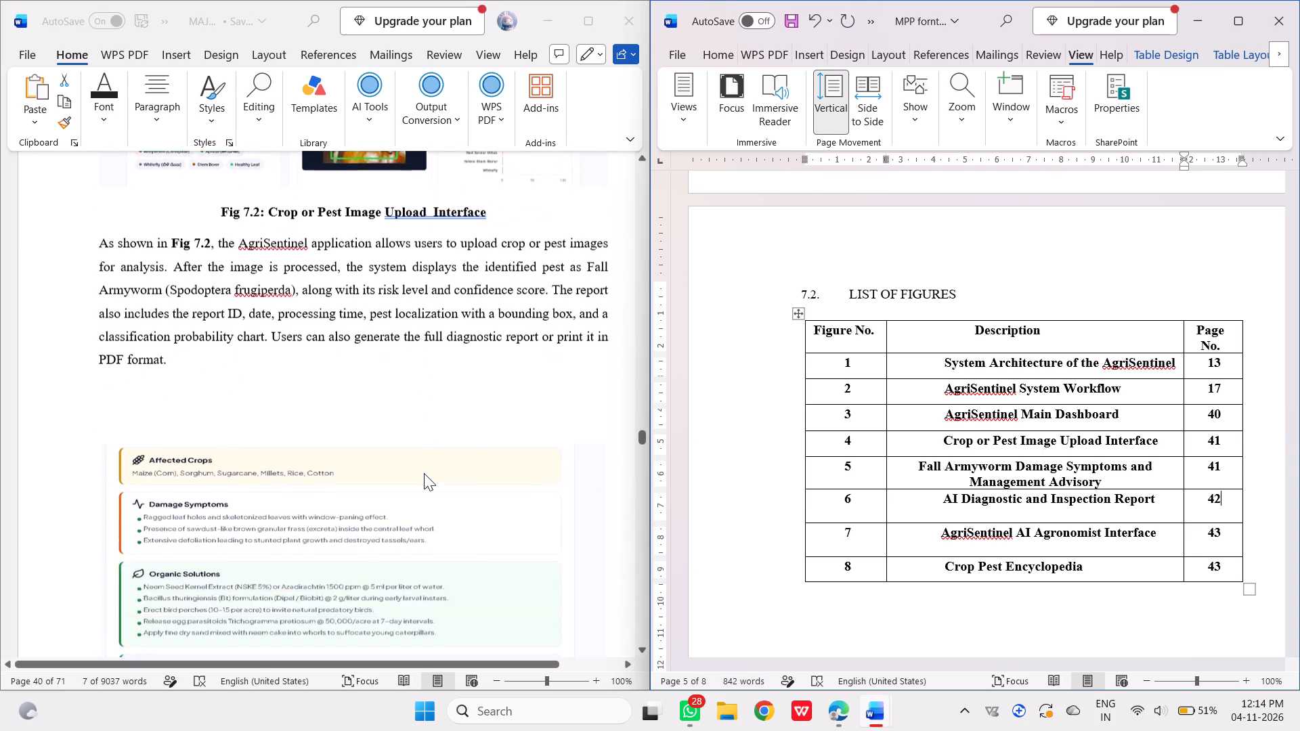
pyautogui.scroll(-2, 424, 473)
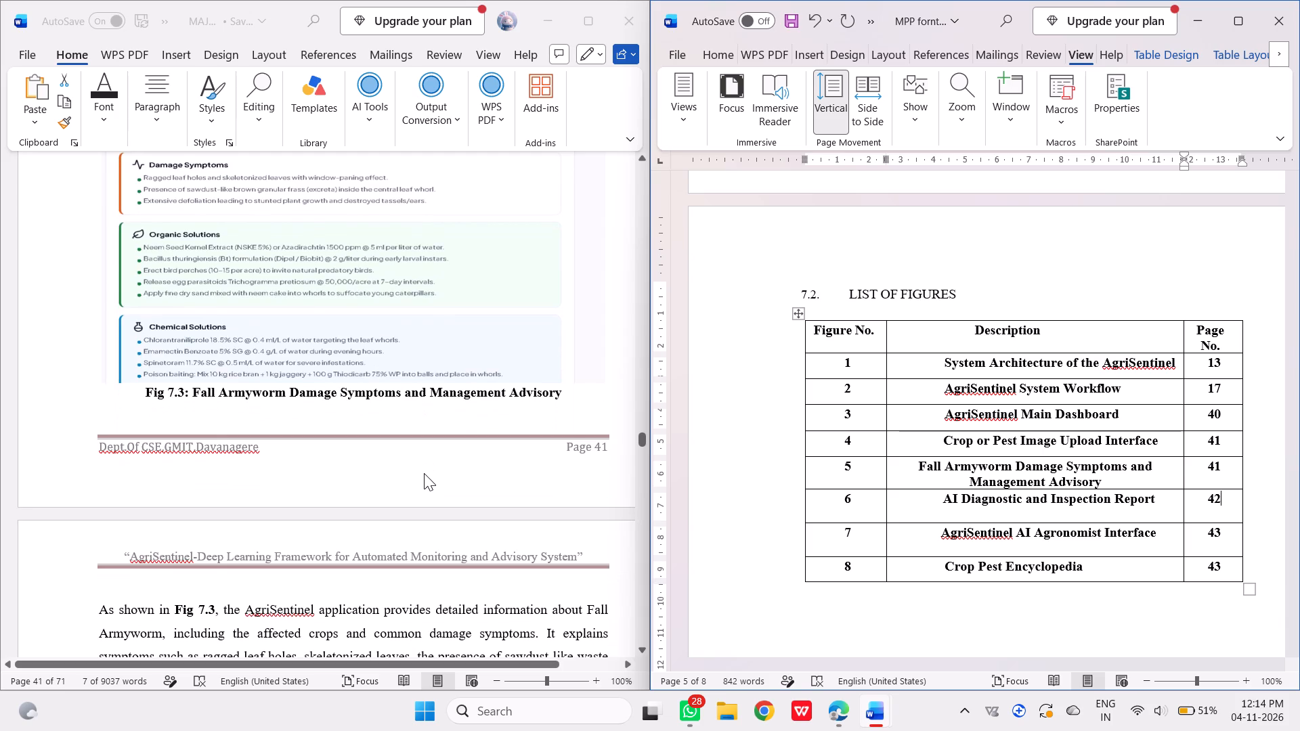
pyautogui.scroll(-2, 424, 473)
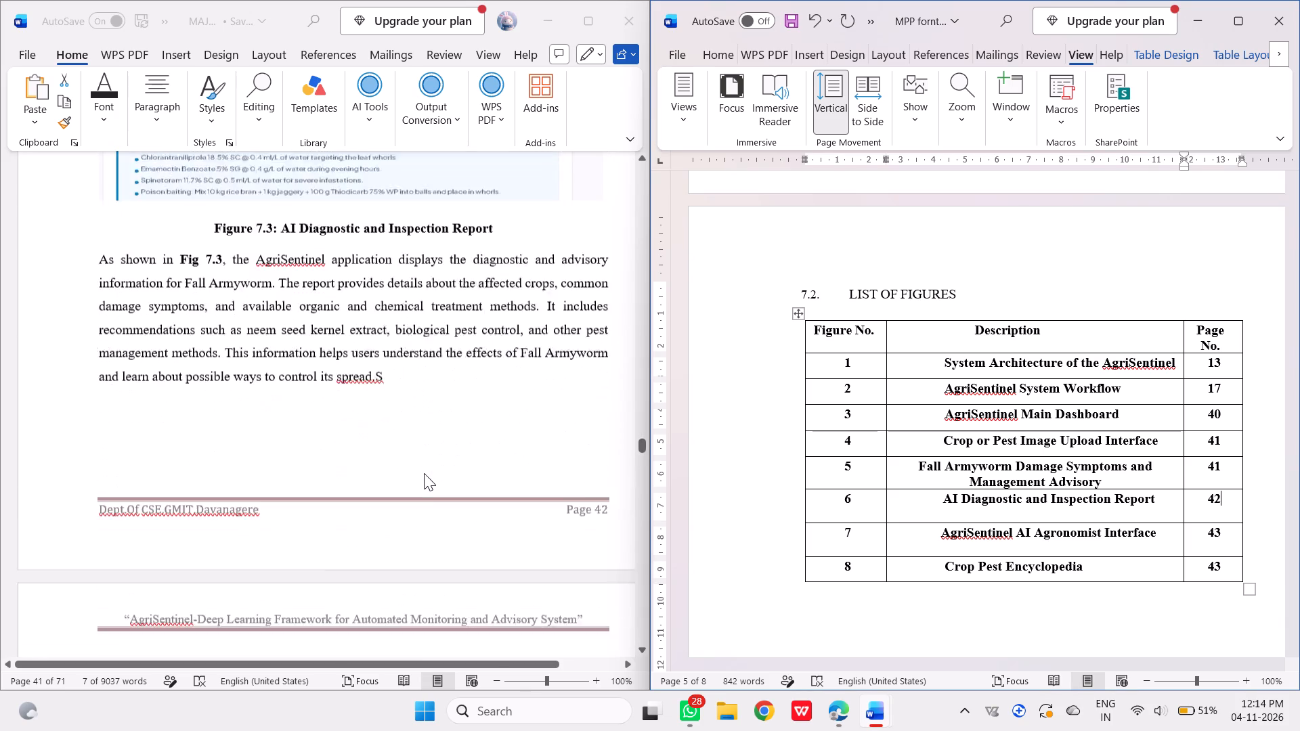
pyautogui.scroll(-1, 424, 473)
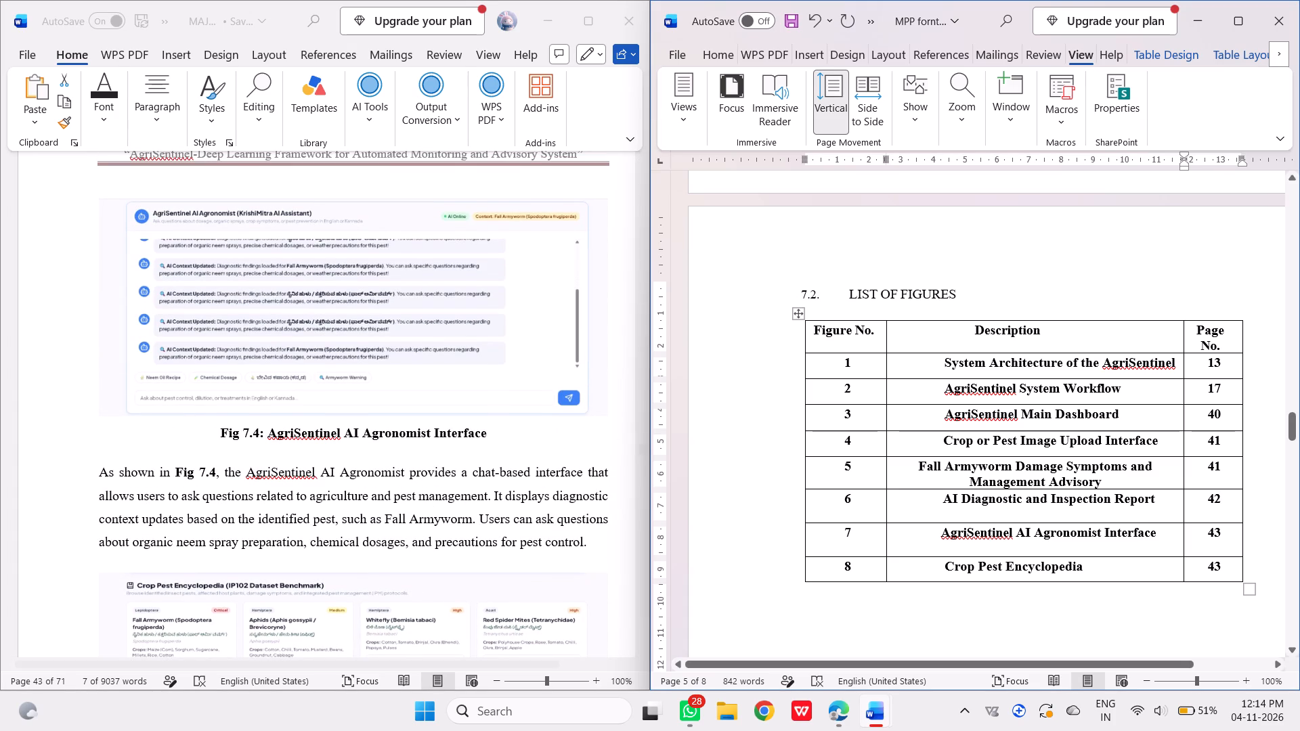
# Save the front pages document containing the updated List of Figures.
pyautogui.hotkey('ctrl', 's')
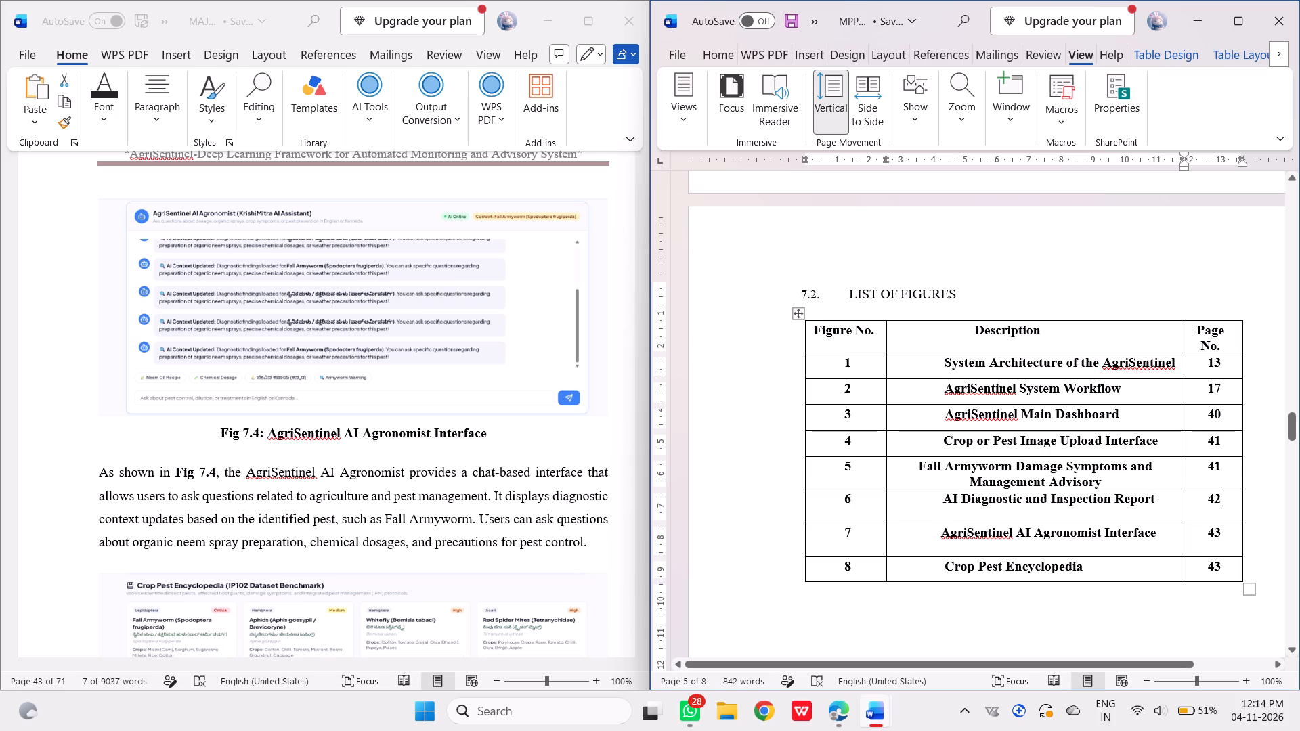
# Indent the first line of the Fall Armyworm title in row 5 with leading spaces to align it with the neighbouring descriptions.
pyautogui.moveTo(913, 469); pyautogui.dragTo(1077, 473)
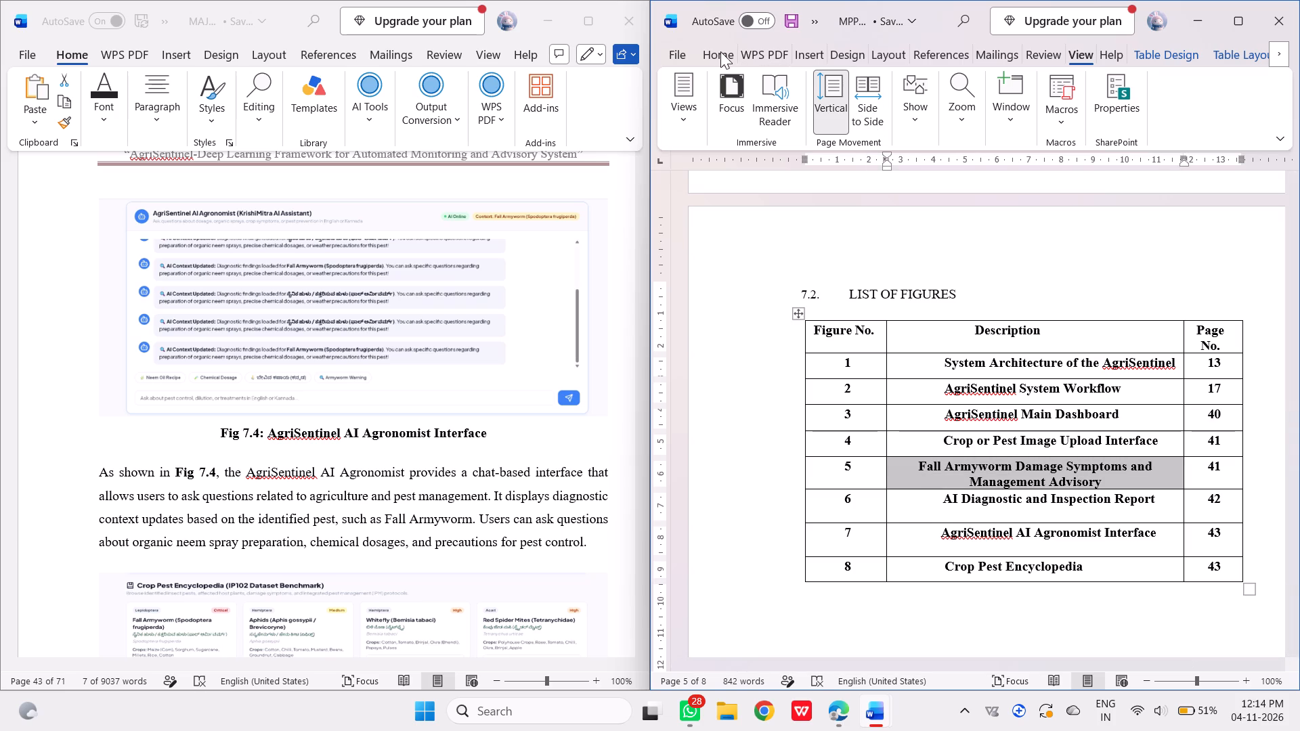
pyautogui.click(718, 52)
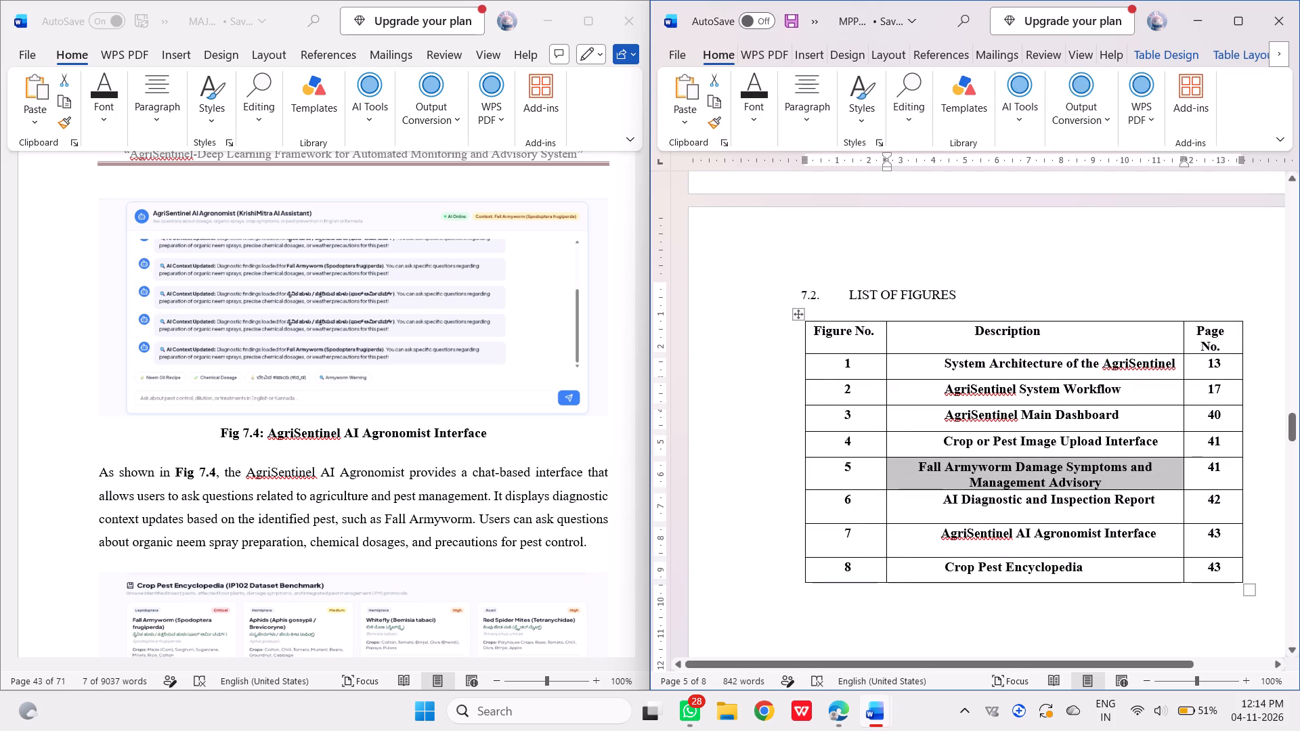
pyautogui.click(919, 469)
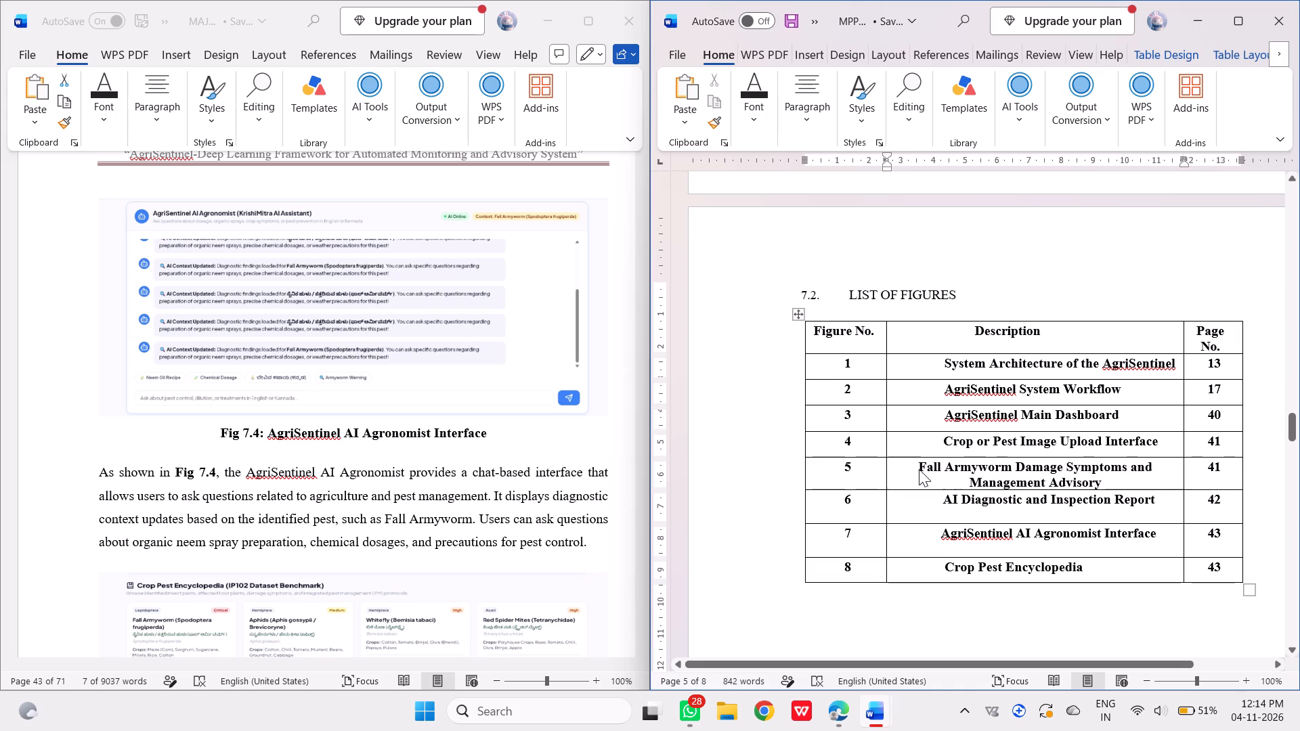
pyautogui.press('space')
pyautogui.press('space')
pyautogui.press('space')
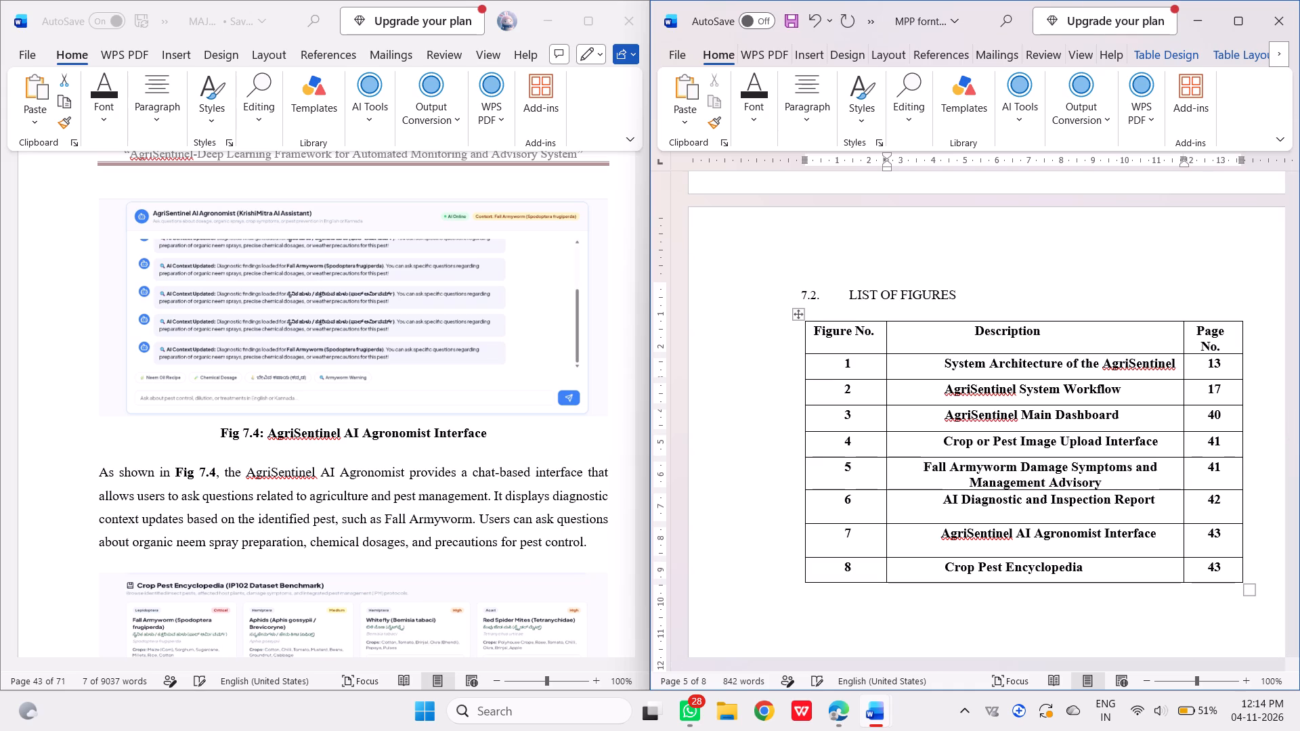
pyautogui.press('space')
pyautogui.press('space')
pyautogui.press('space')
pyautogui.press('space')
pyautogui.press('space')
pyautogui.press('space')
pyautogui.press('space')
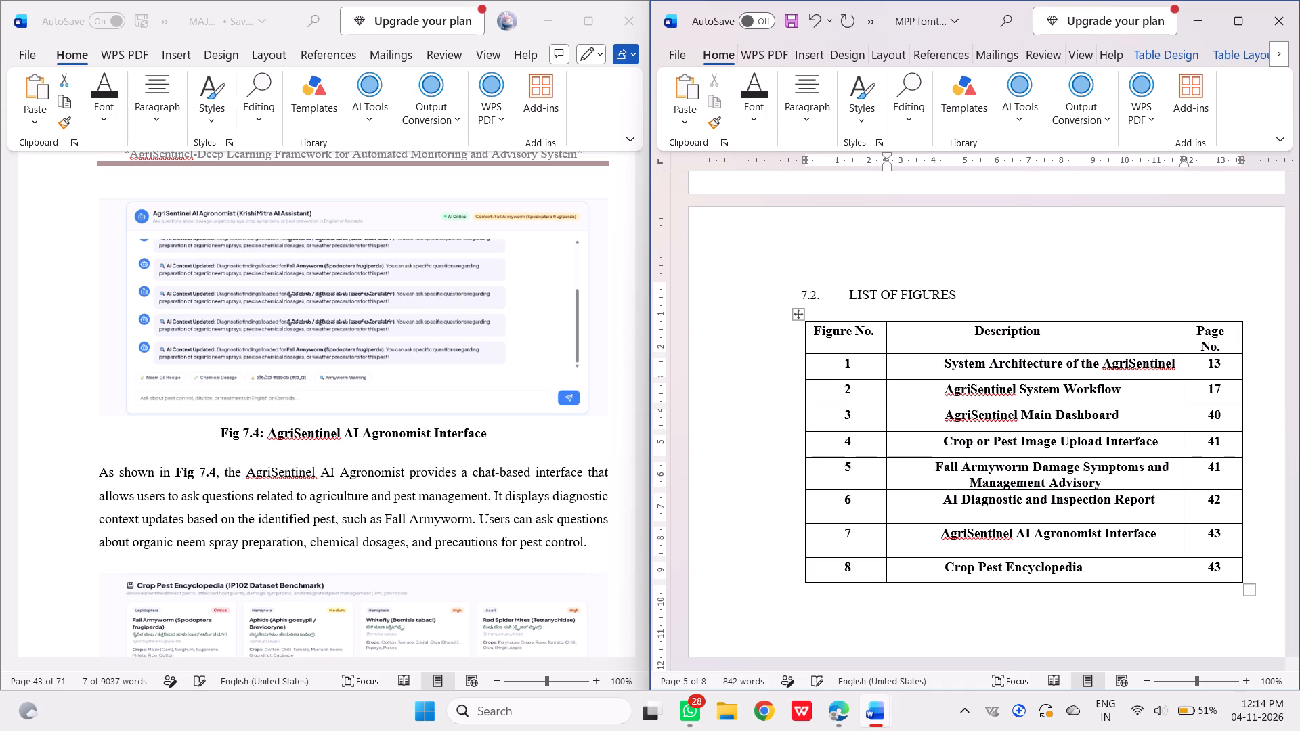
pyautogui.press('space')
pyautogui.press('space')
pyautogui.press('space')
pyautogui.press('space')
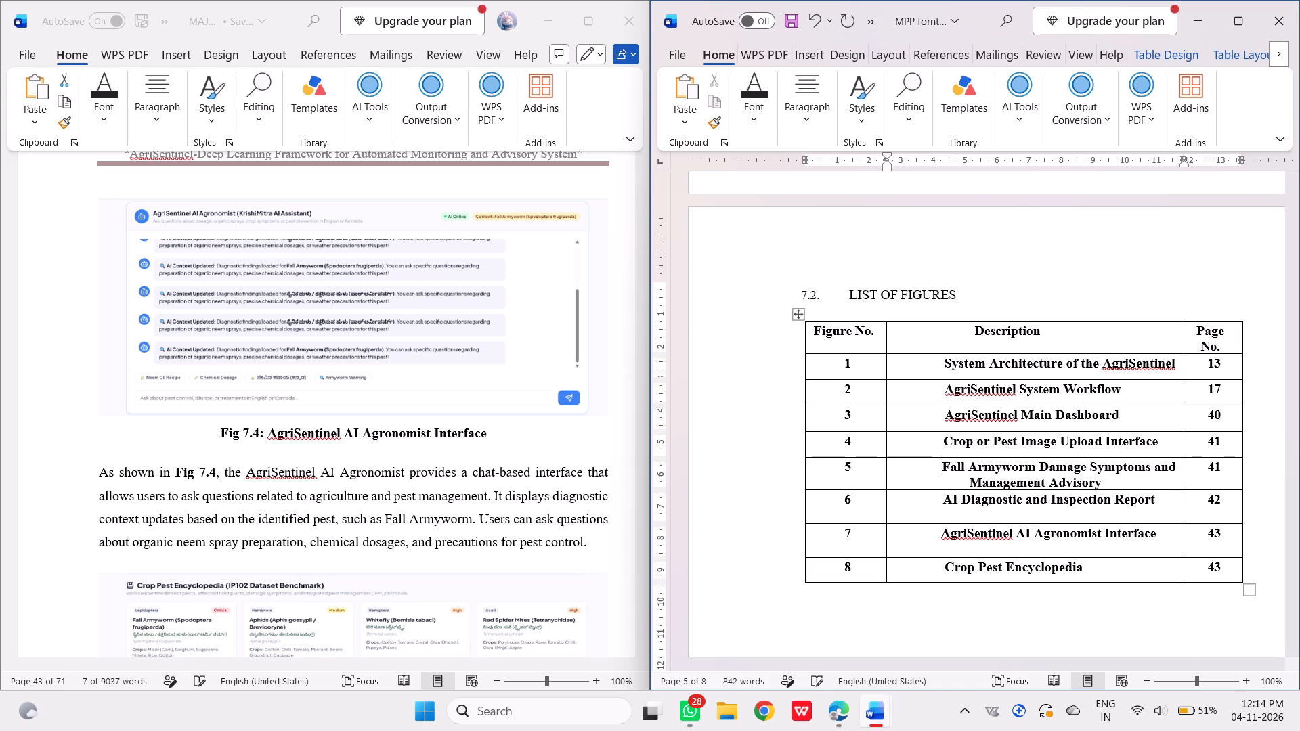
pyautogui.press('space')
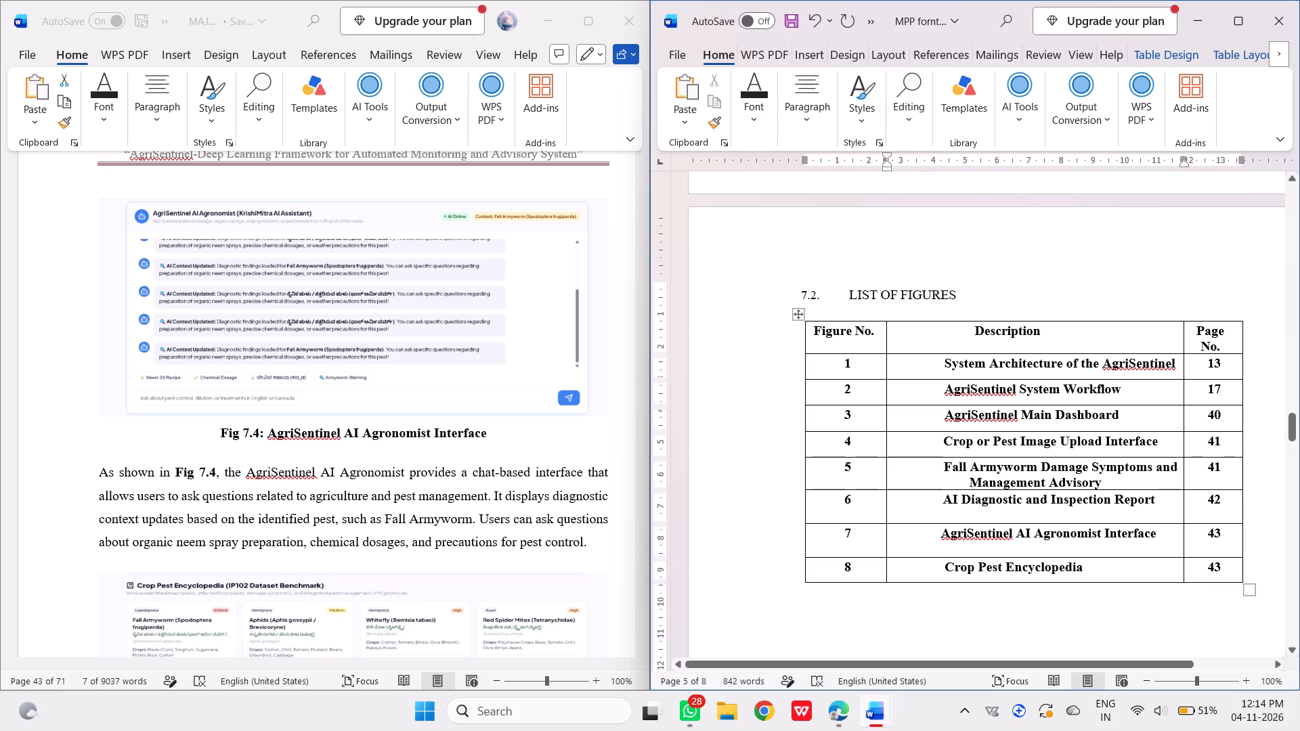
# Break the row 5 title before "and Management Advisory" and adjust the leading spaces so both lines sit evenly in the cell.
pyautogui.click(1158, 468)
pyautogui.press('Return')
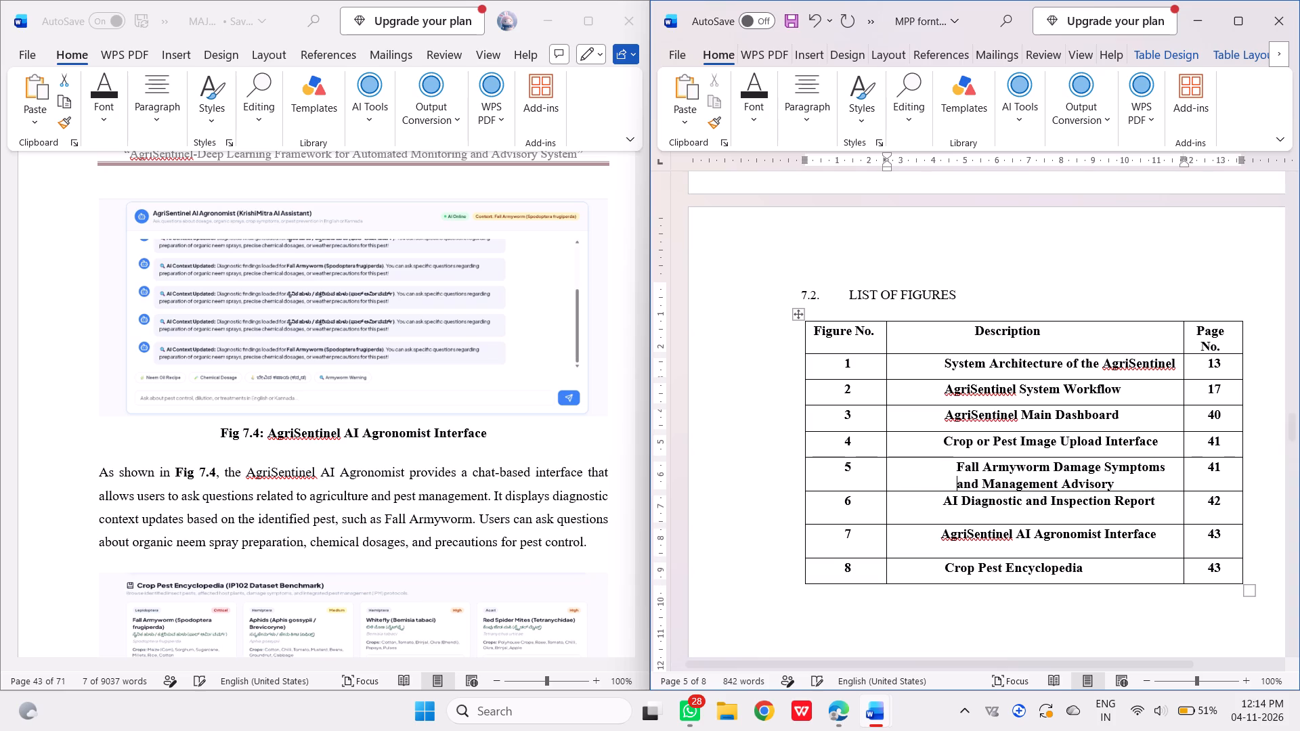
pyautogui.press('space')
pyautogui.press('space')
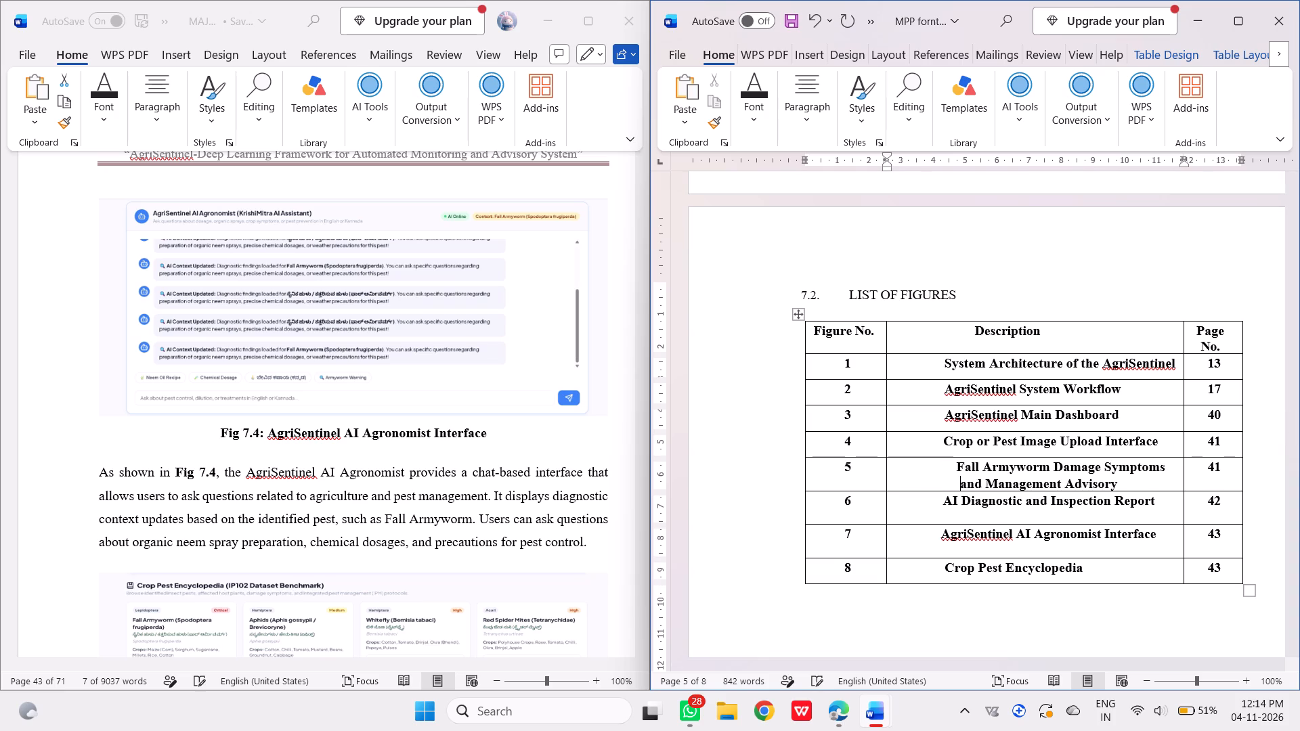
pyautogui.click(955, 463)
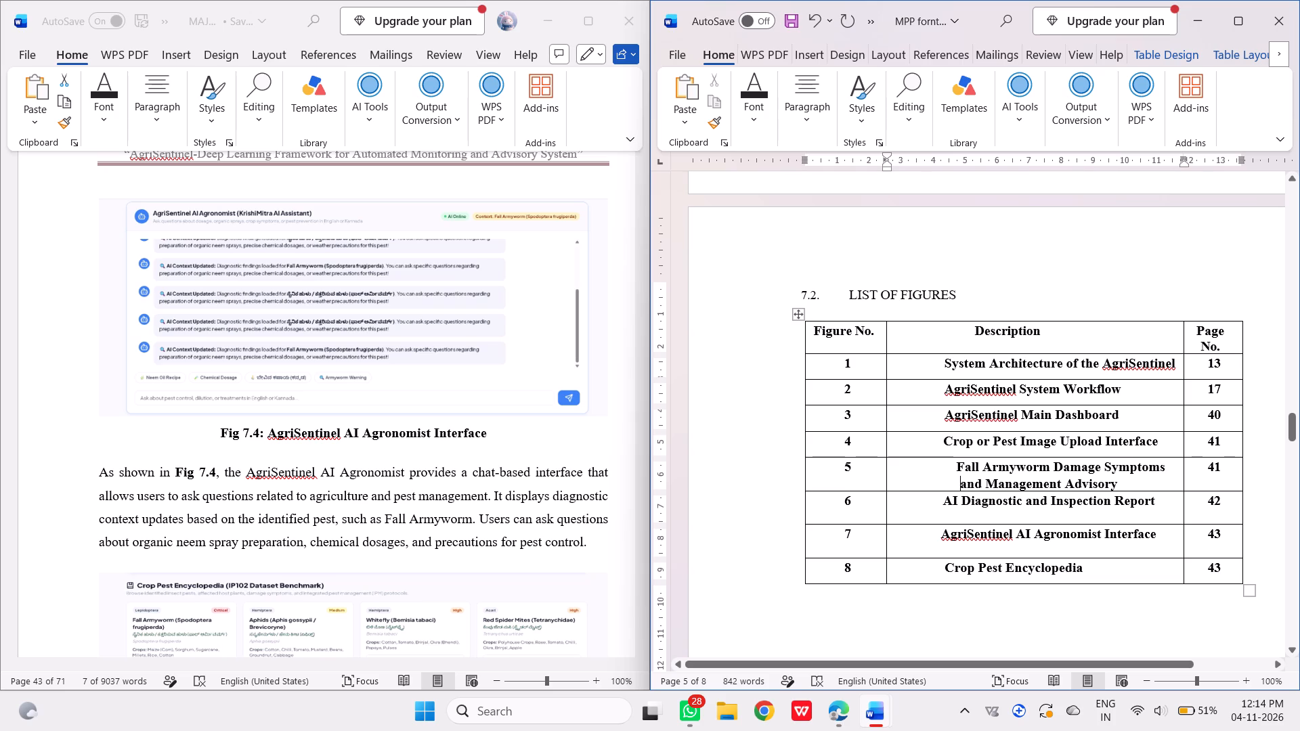
pyautogui.press('BackSpace')
pyautogui.press('BackSpace')
pyautogui.press('BackSpace')
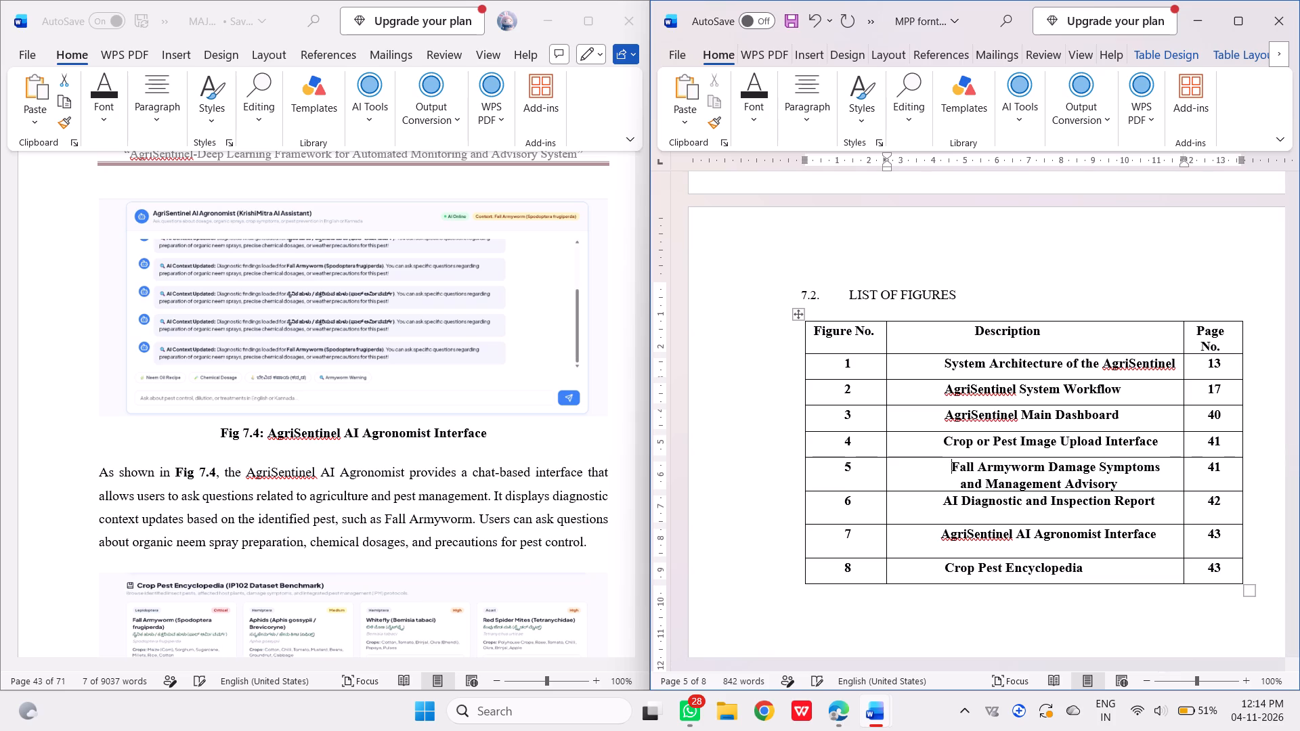
pyautogui.press('BackSpace')
pyautogui.press('BackSpace')
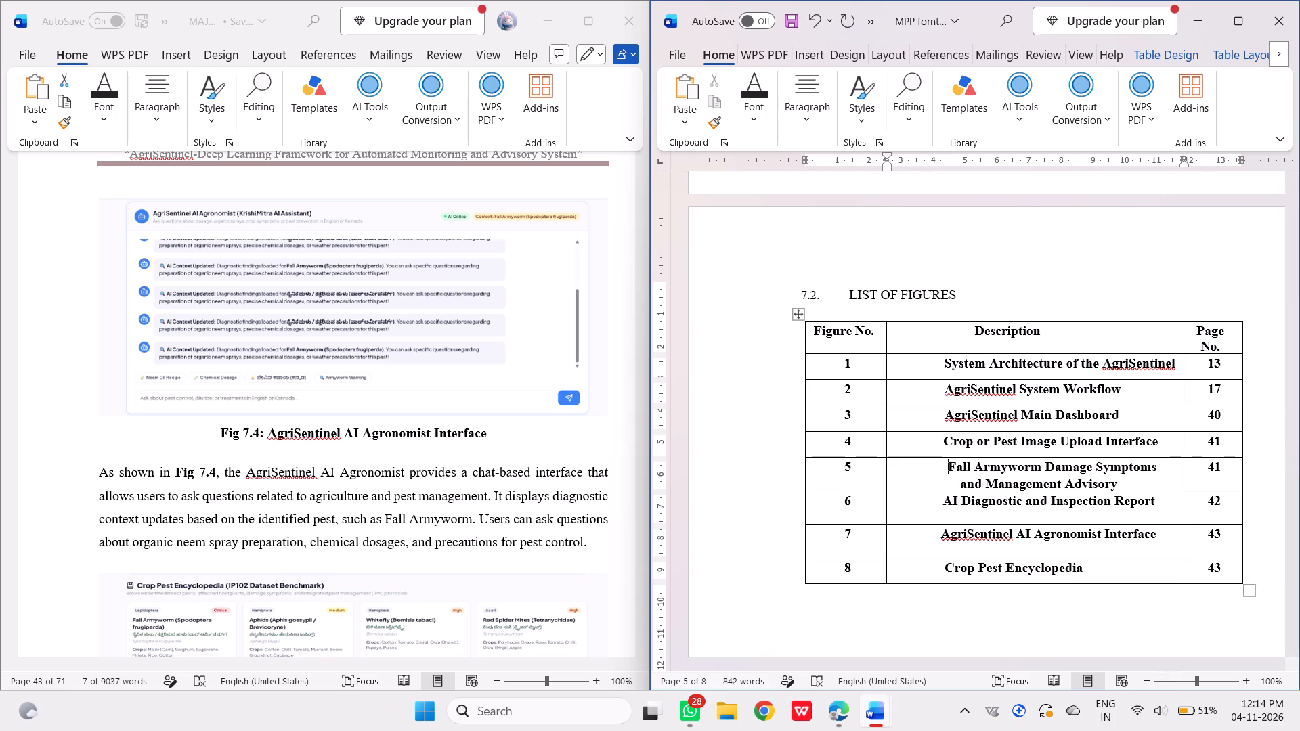
pyautogui.press('BackSpace')
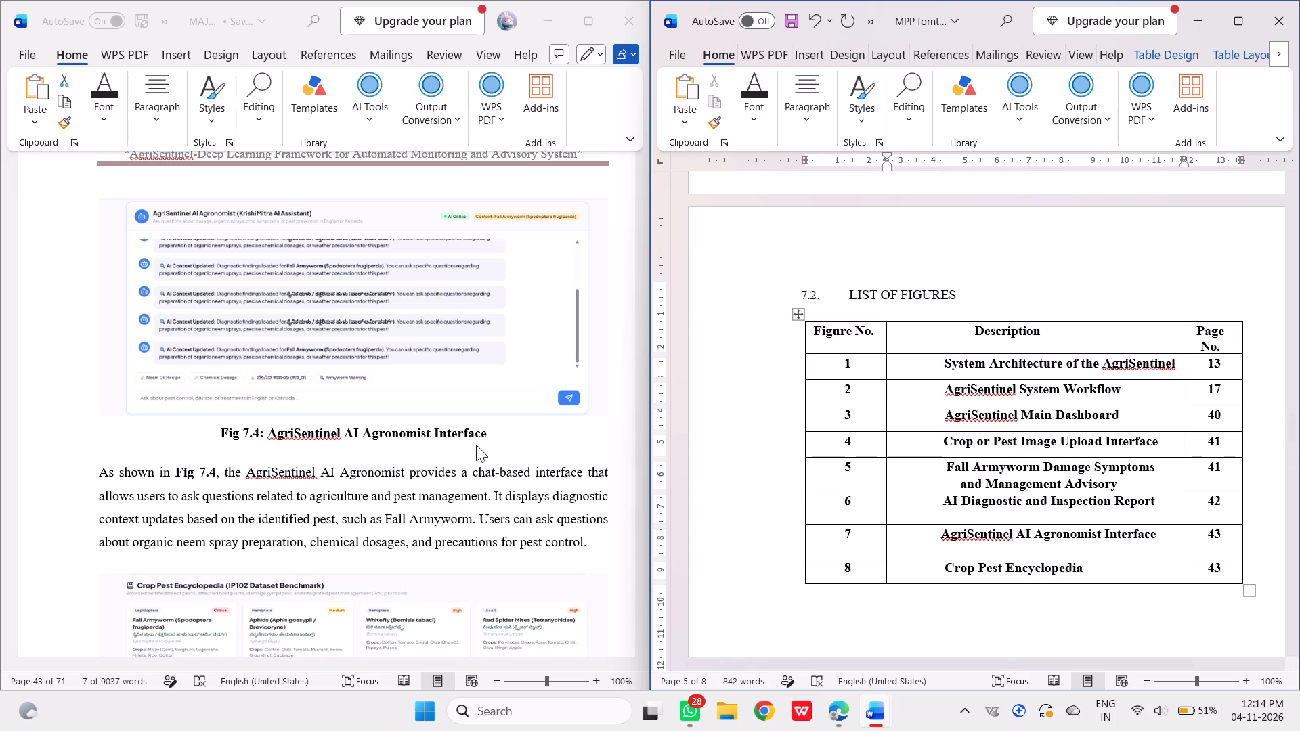
# Review the report's closing pages and the front pages, including the List of Abbreviations, Acknowledgment, Declaration and title page.
pyautogui.scroll(-4, 476, 445)
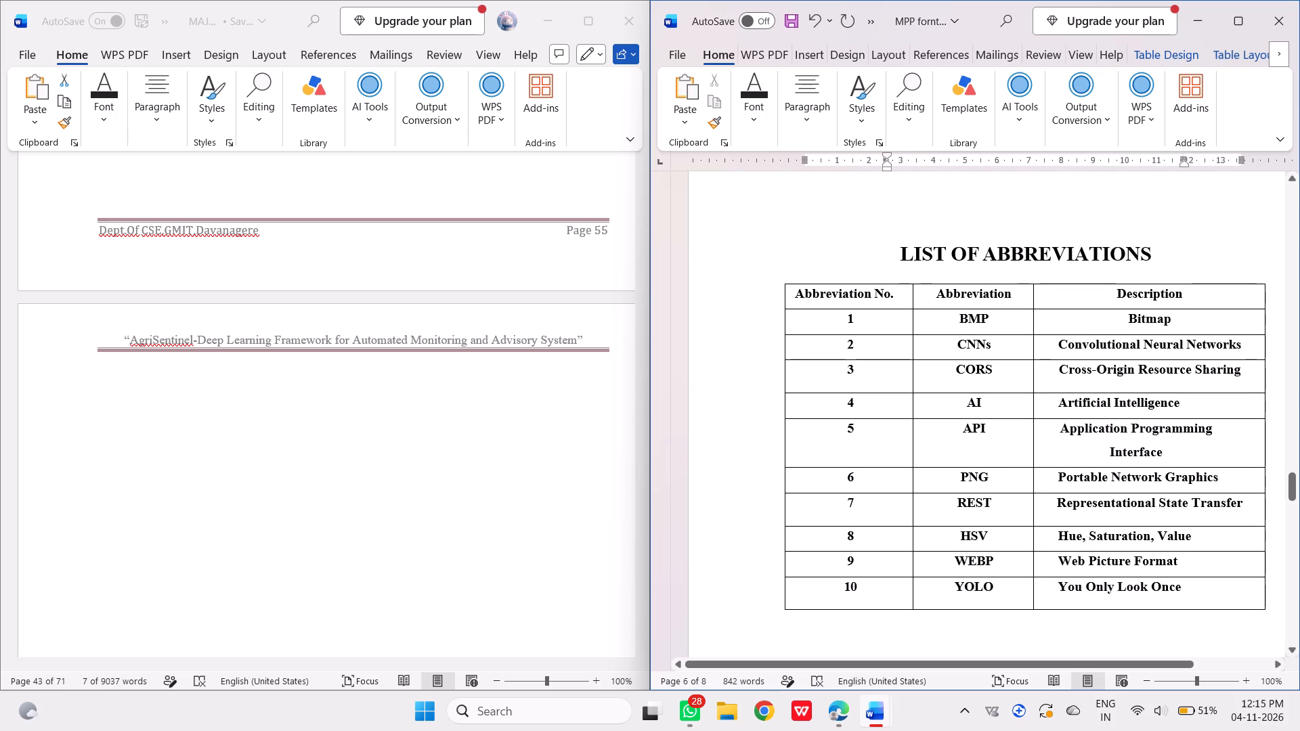
pyautogui.scroll(1, 1012, 430)
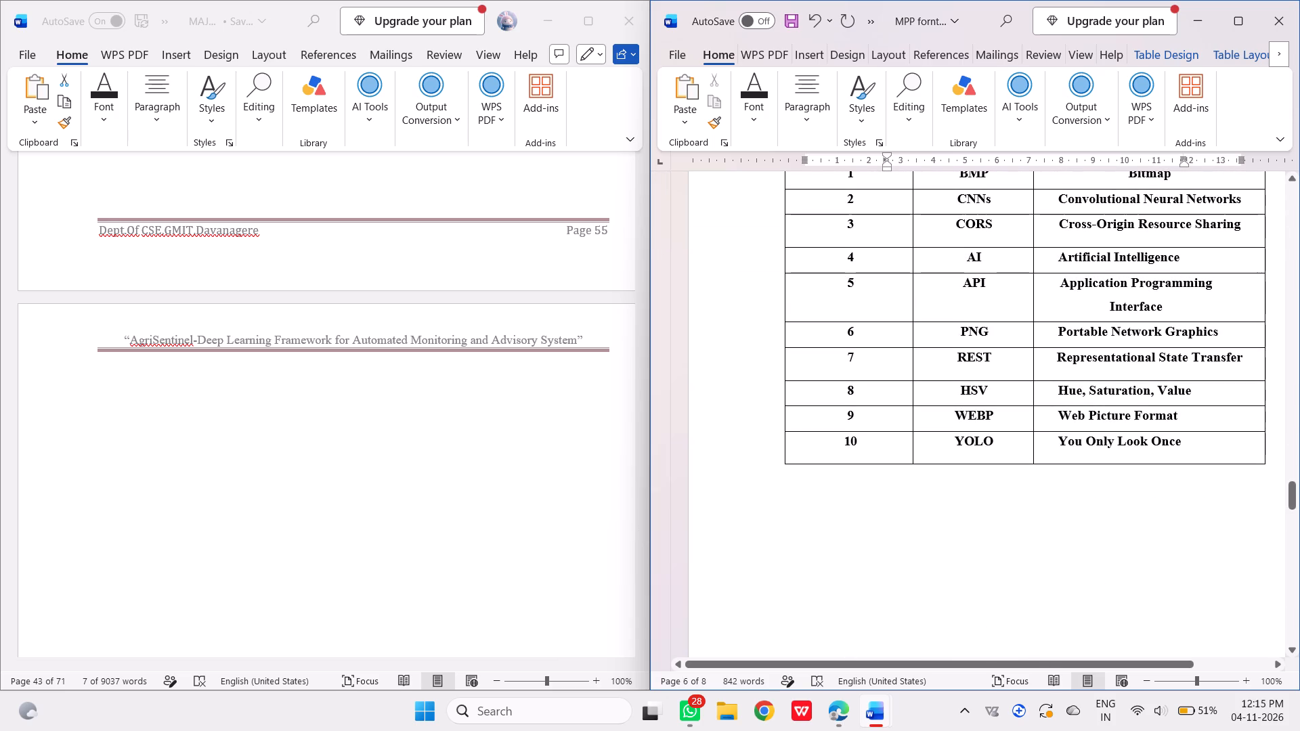
pyautogui.scroll(3, 1012, 430)
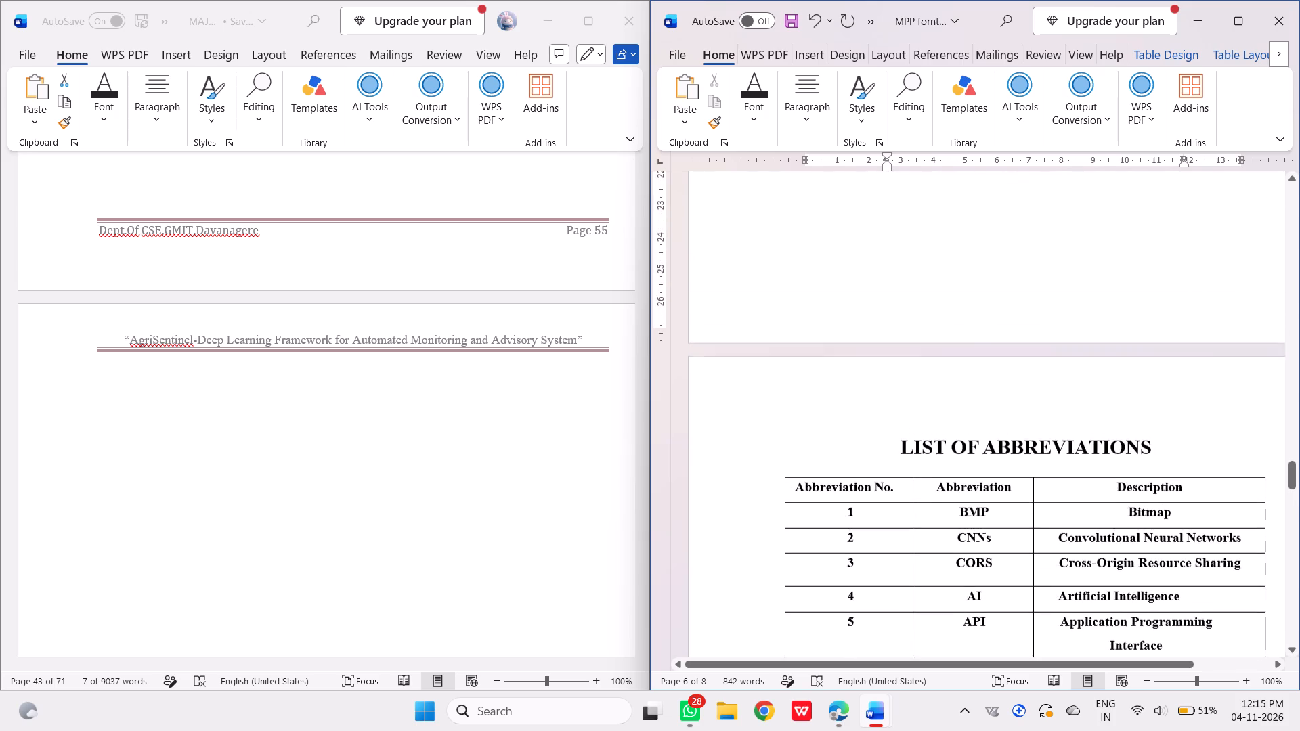
pyautogui.scroll(2, 1012, 430)
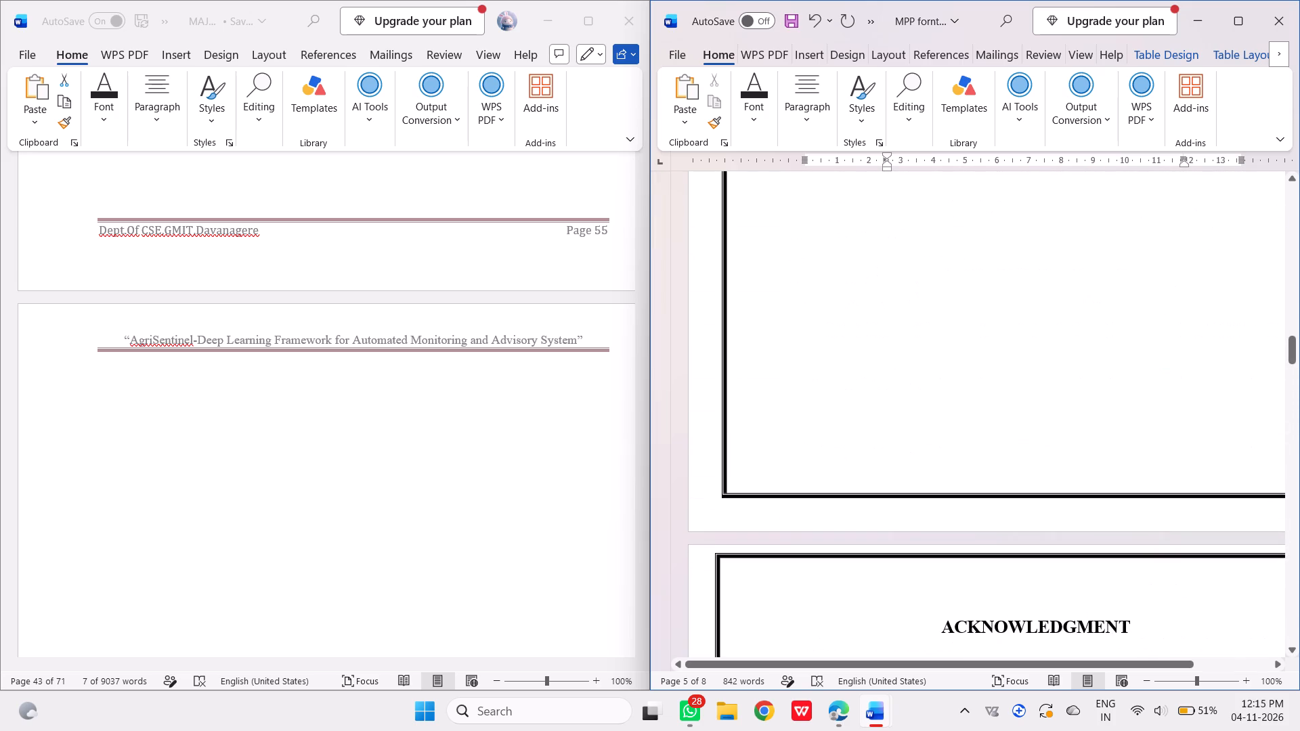
pyautogui.scroll(1, 1012, 430)
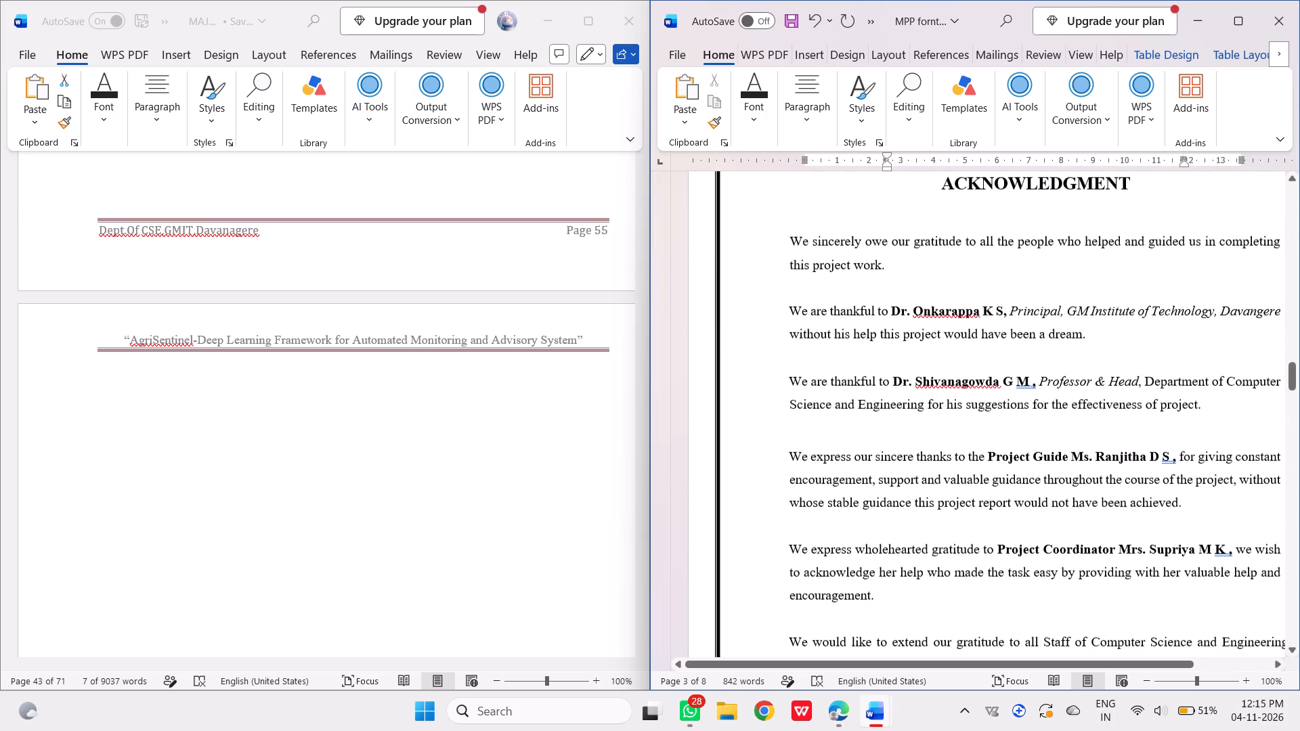
pyautogui.scroll(1, 1012, 430)
pyautogui.scroll(-1, 1012, 430)
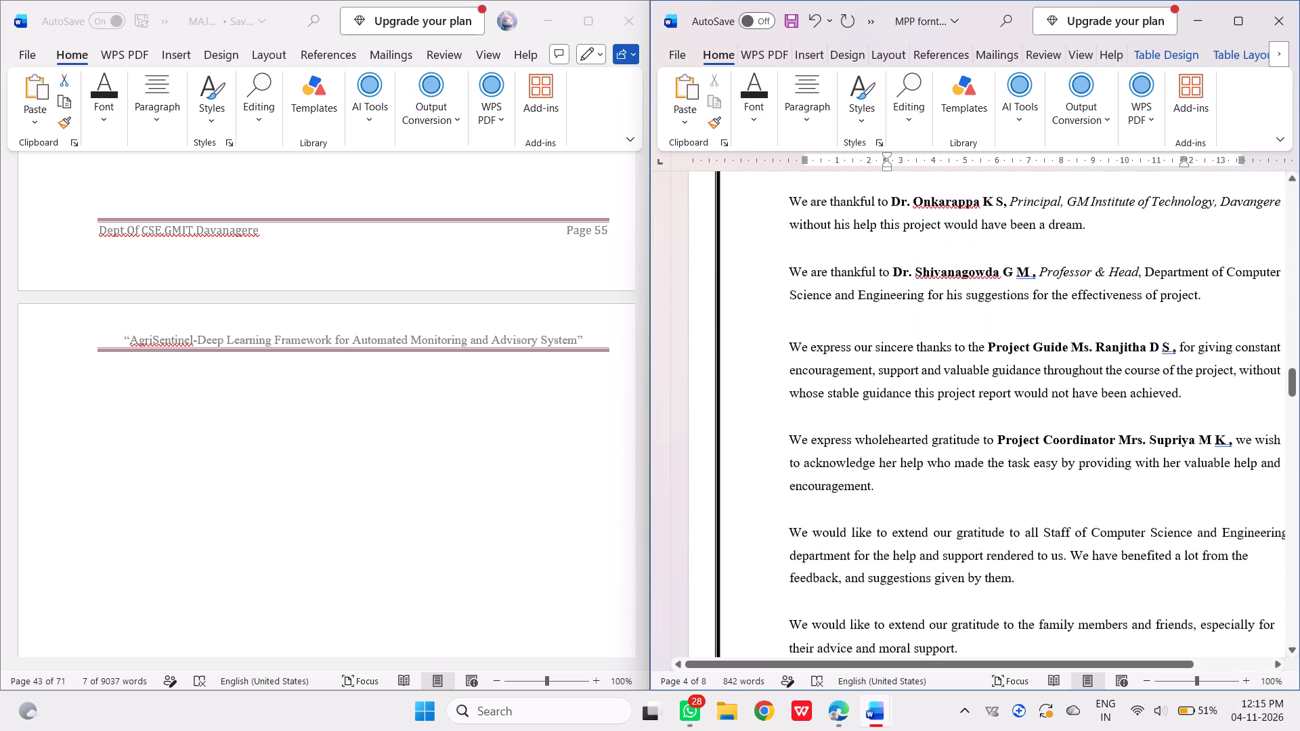
pyautogui.scroll(1, 1012, 430)
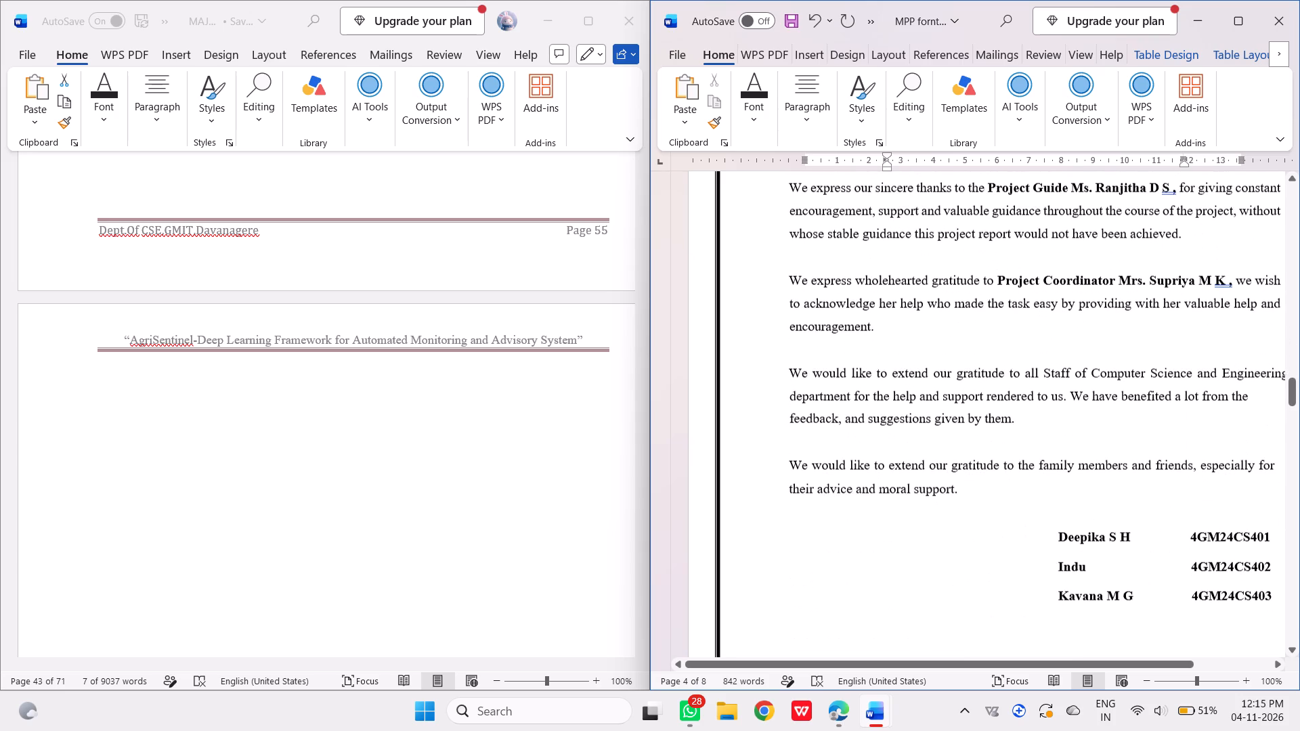
pyautogui.scroll(1, 1012, 430)
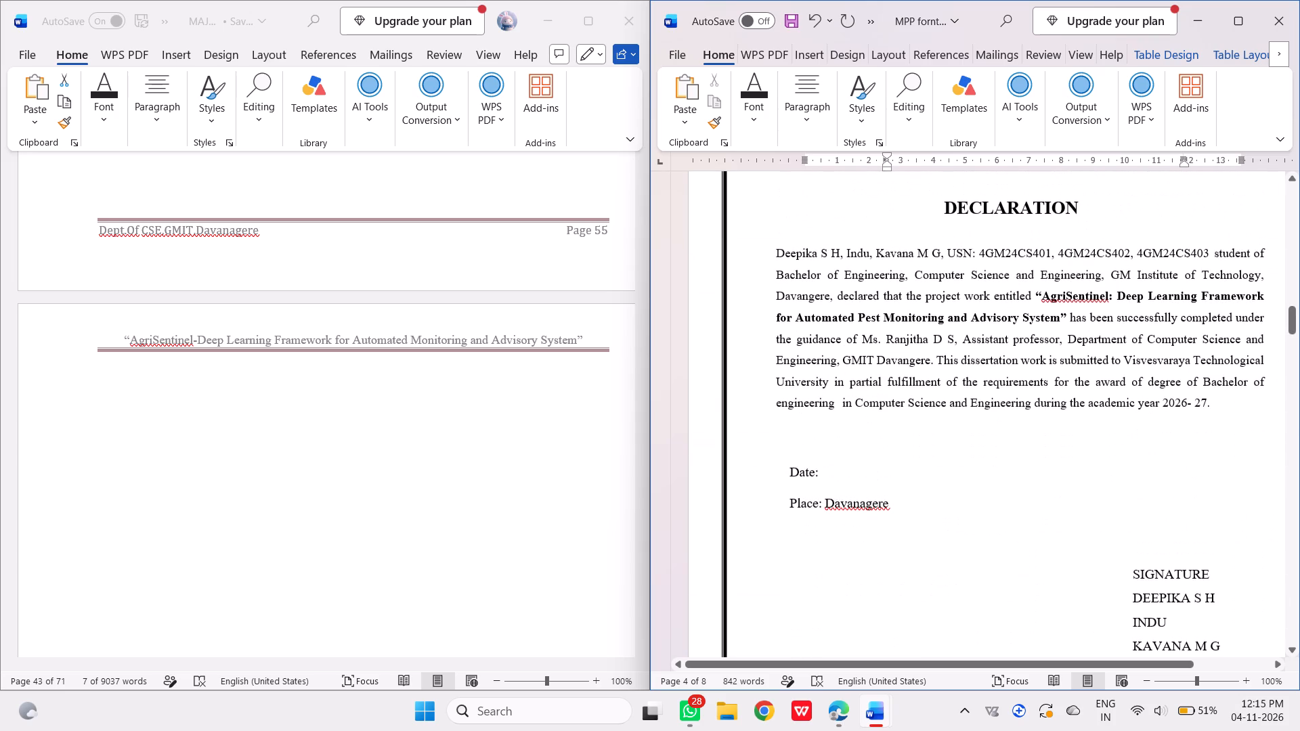
pyautogui.scroll(1, 1012, 430)
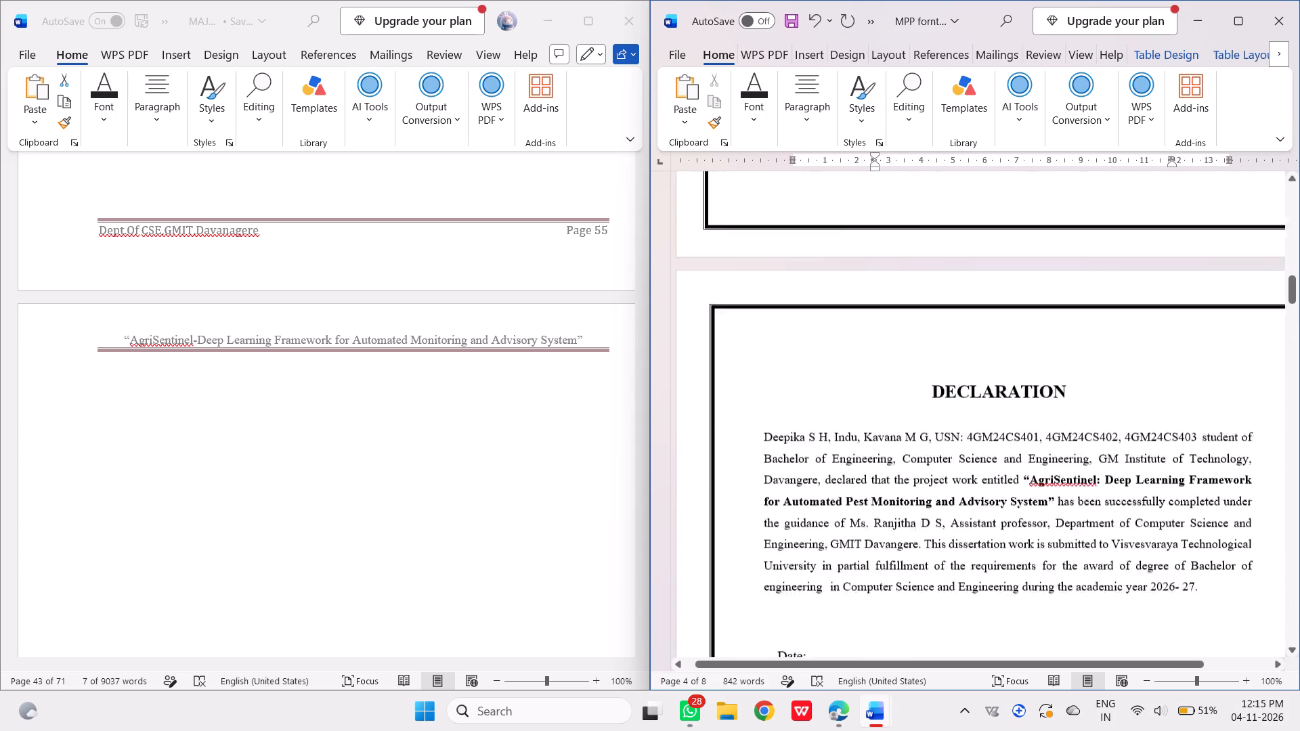
pyautogui.scroll(1, 1012, 430)
pyautogui.scroll(-2, 1012, 430)
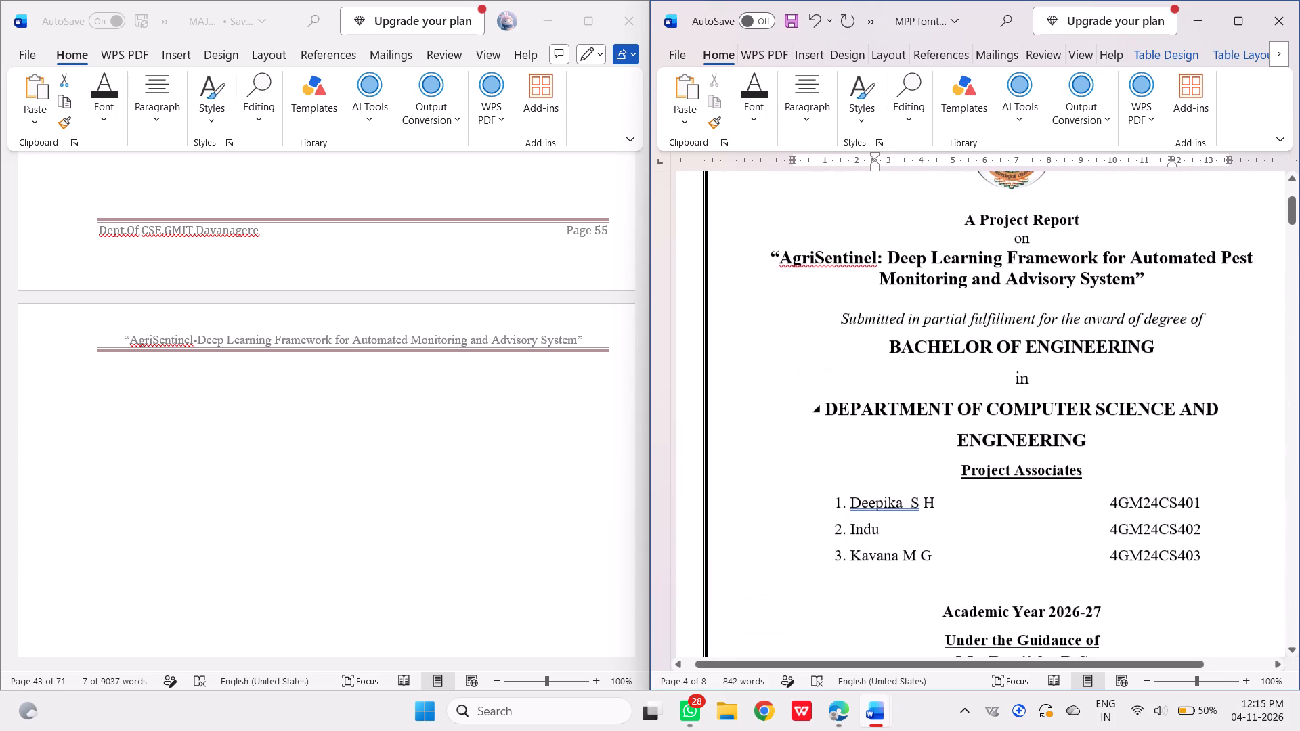
pyautogui.scroll(-4, 1012, 430)
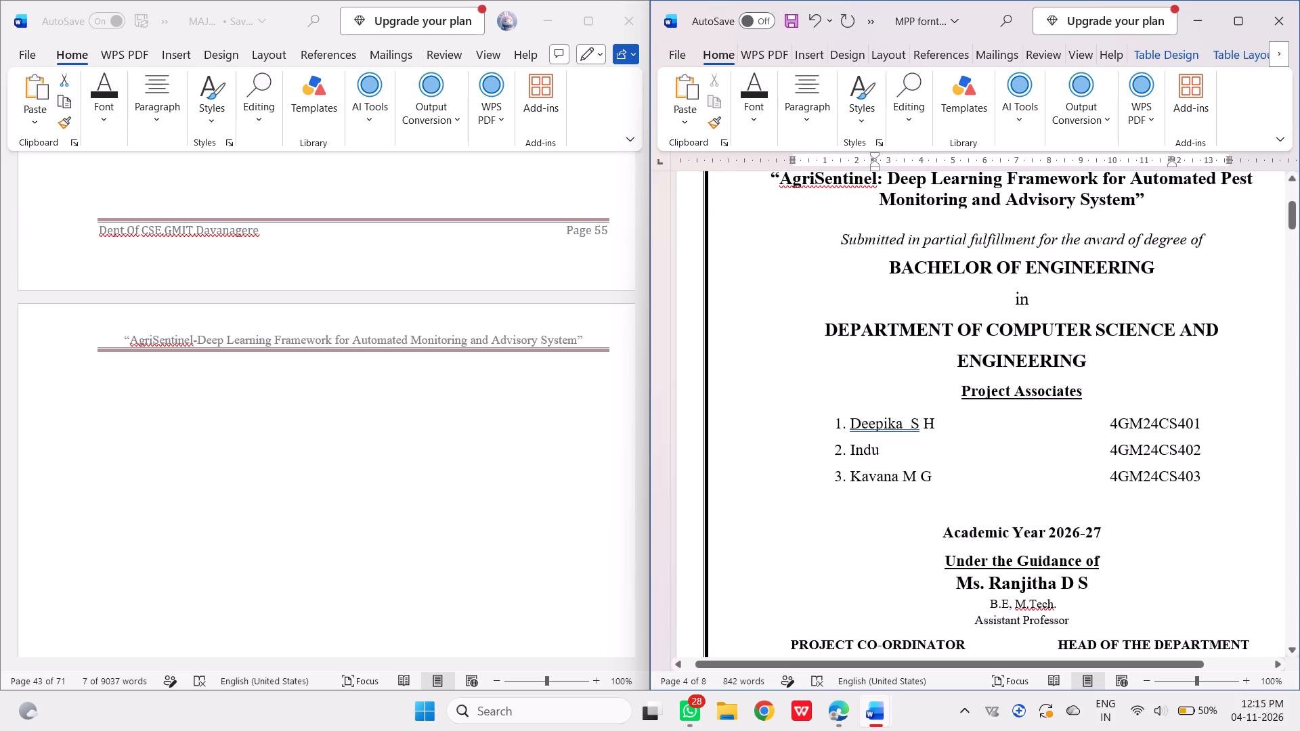
pyautogui.scroll(-3, 1012, 430)
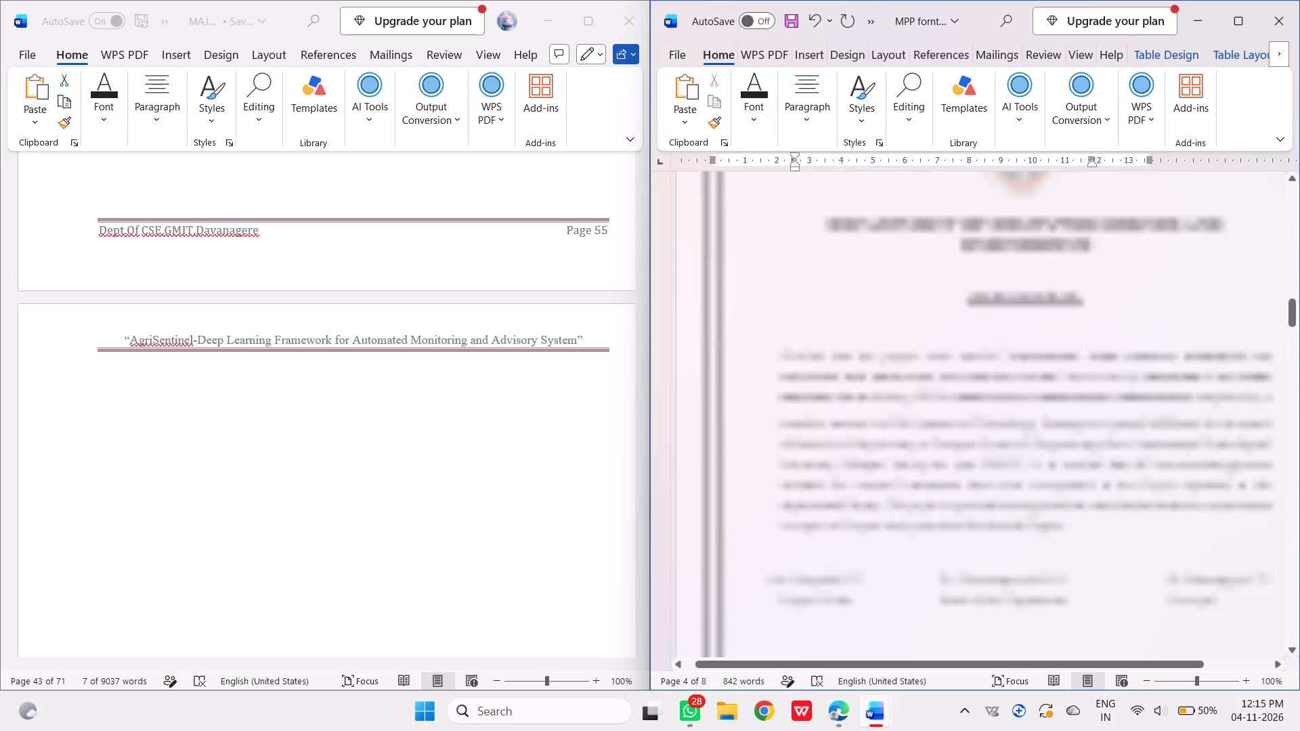
pyautogui.scroll(-3, 1012, 430)
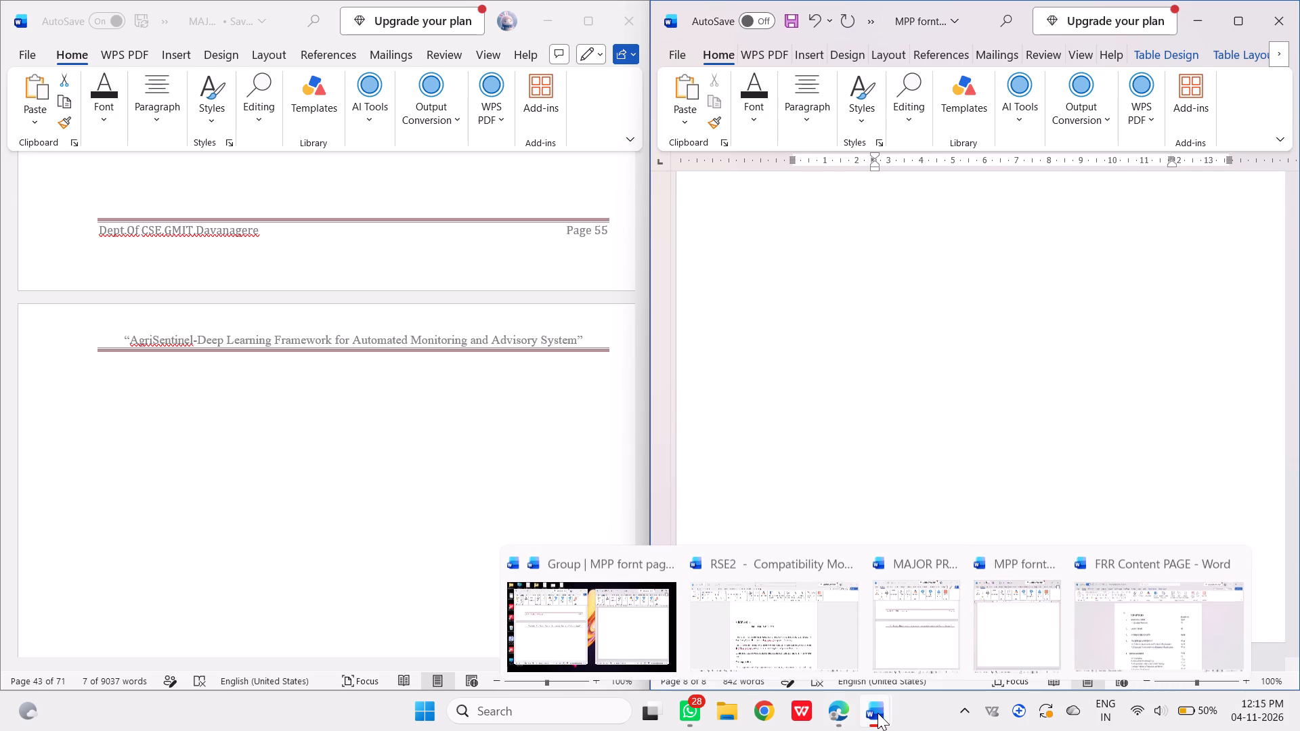
# Bring up the FRR Content PAGE document and place it side by side with the front pages document.
pyautogui.click(1123, 608)
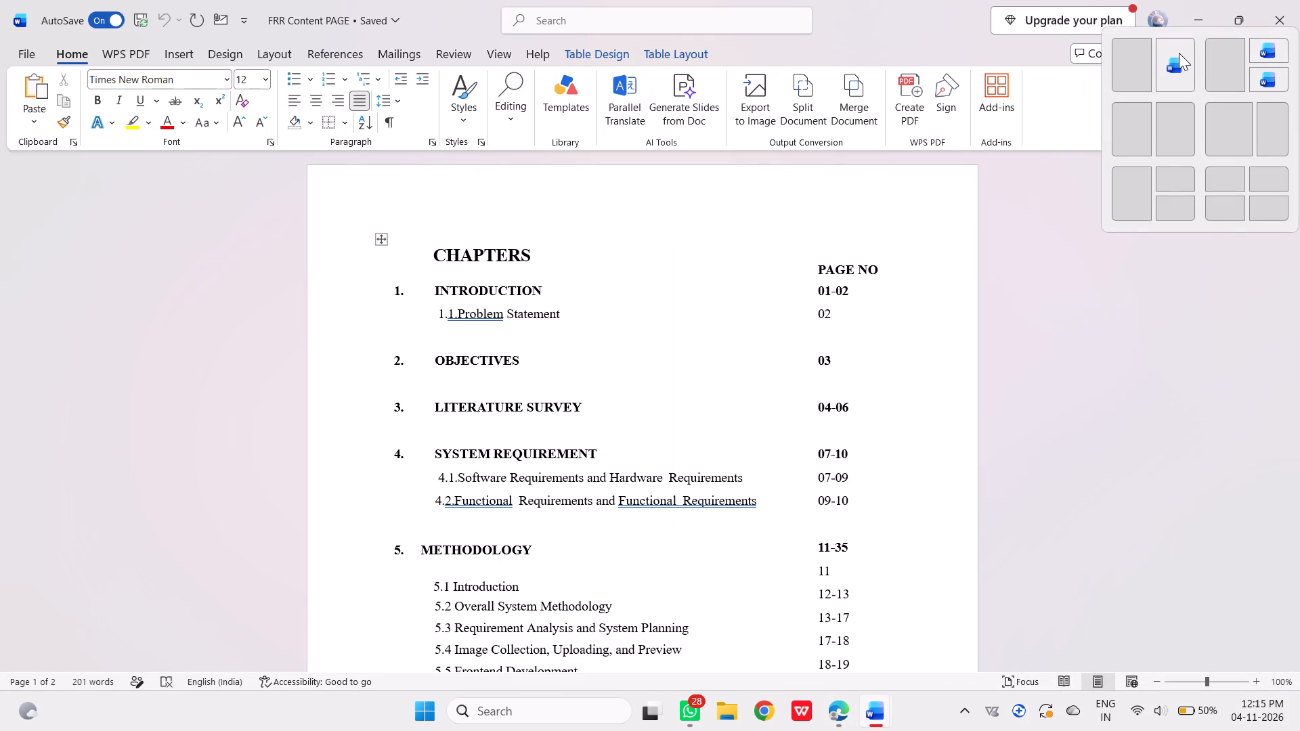
pyautogui.click(1179, 53)
pyautogui.scroll(1, 936, 250)
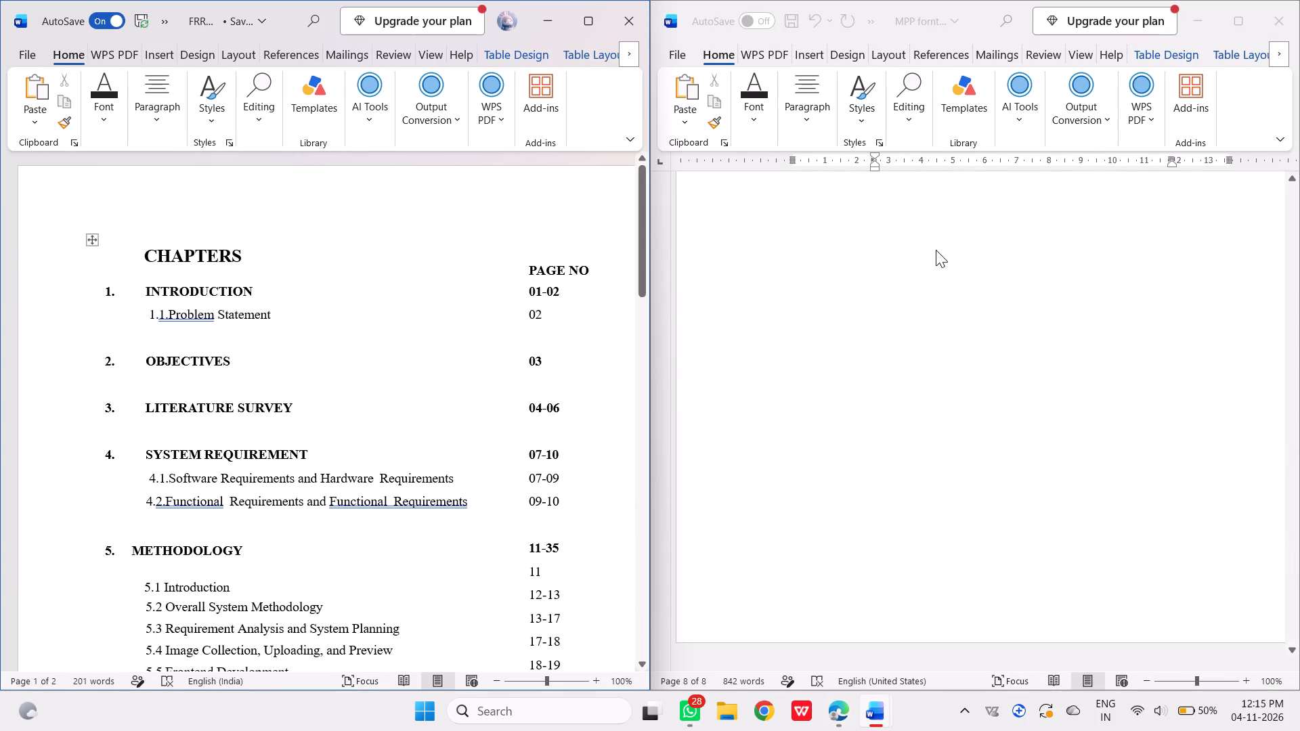
# Go back to the front pages document's title page and bring up its list of recent files.
pyautogui.scroll(7, 936, 250)
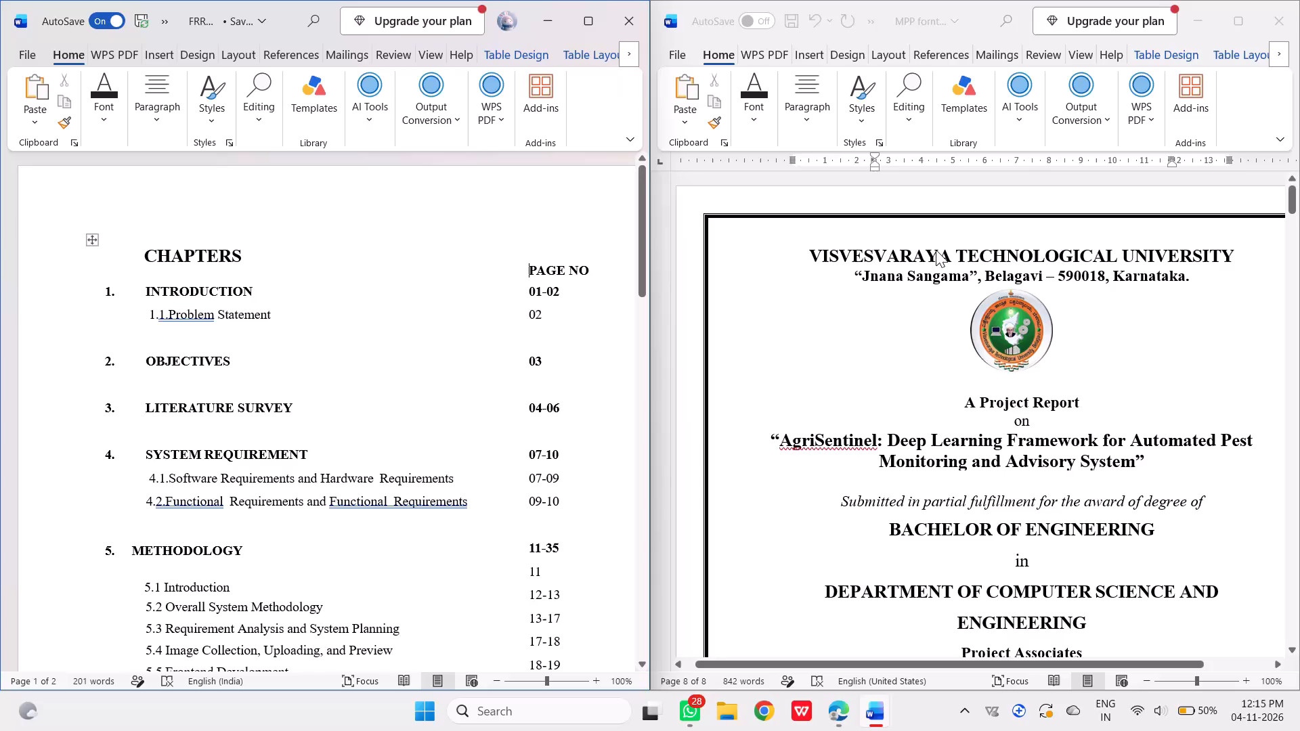
pyautogui.scroll(2, 936, 250)
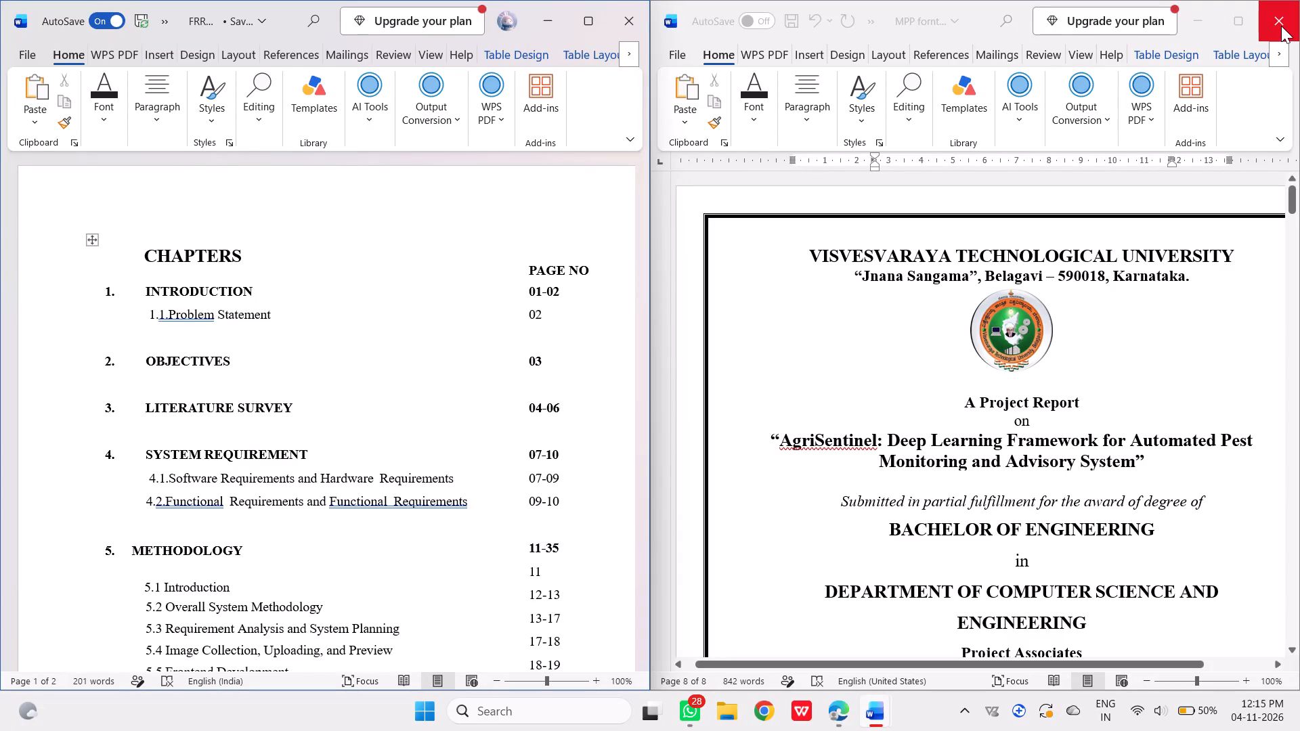
pyautogui.click(678, 58)
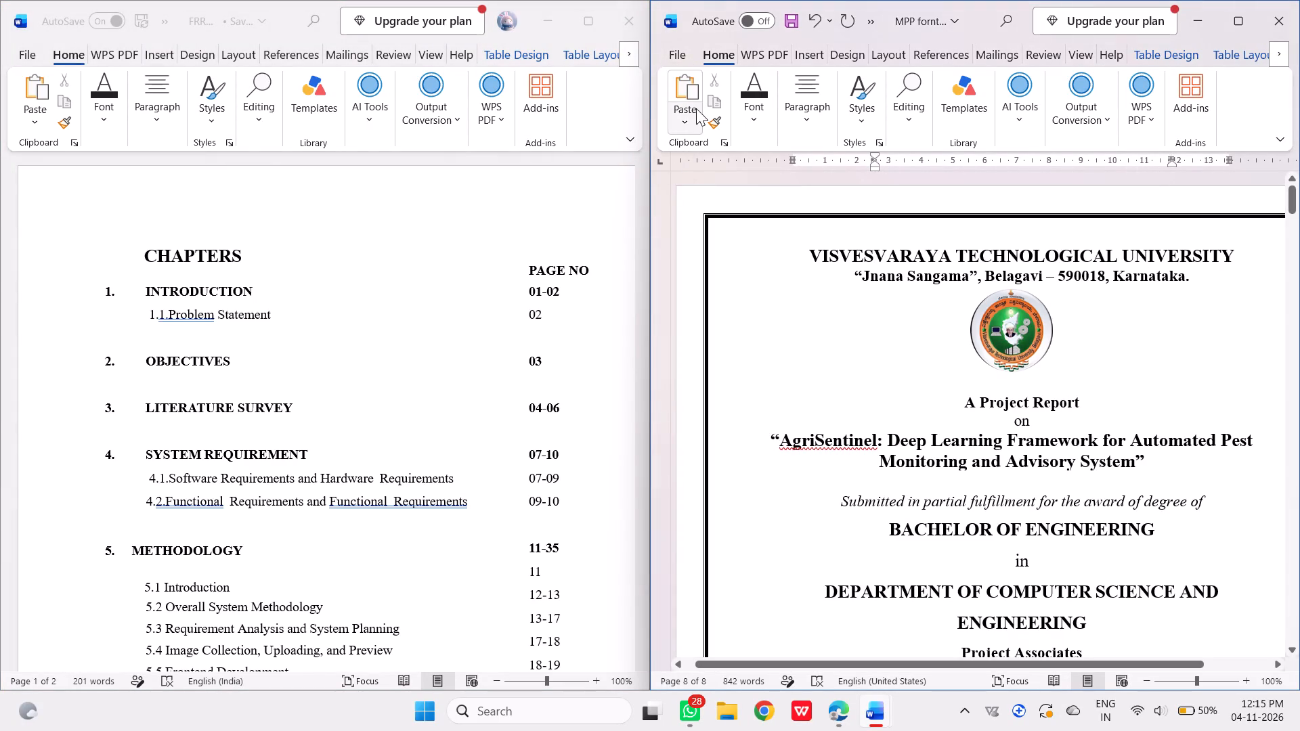
pyautogui.click(676, 58)
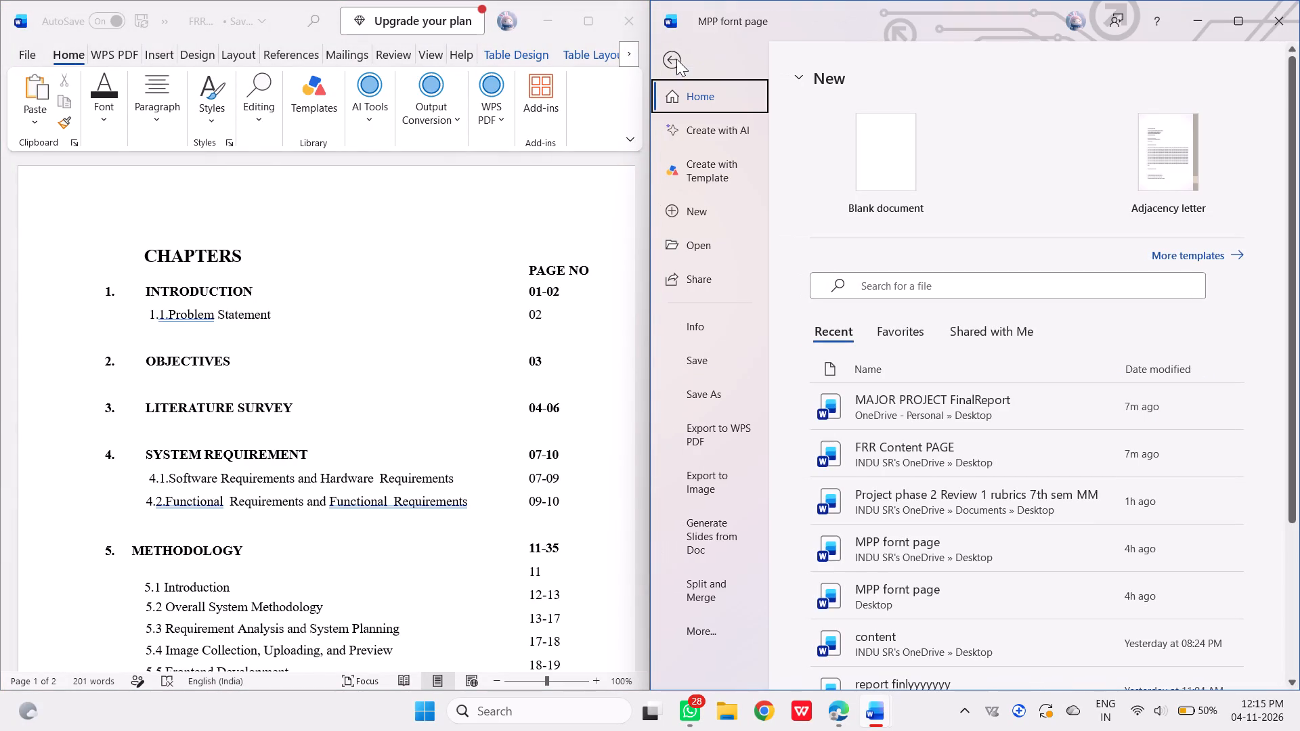
# Minimise the front pages document and the browser window behind it, keeping the chapter contents page open.
pyautogui.click(1197, 24)
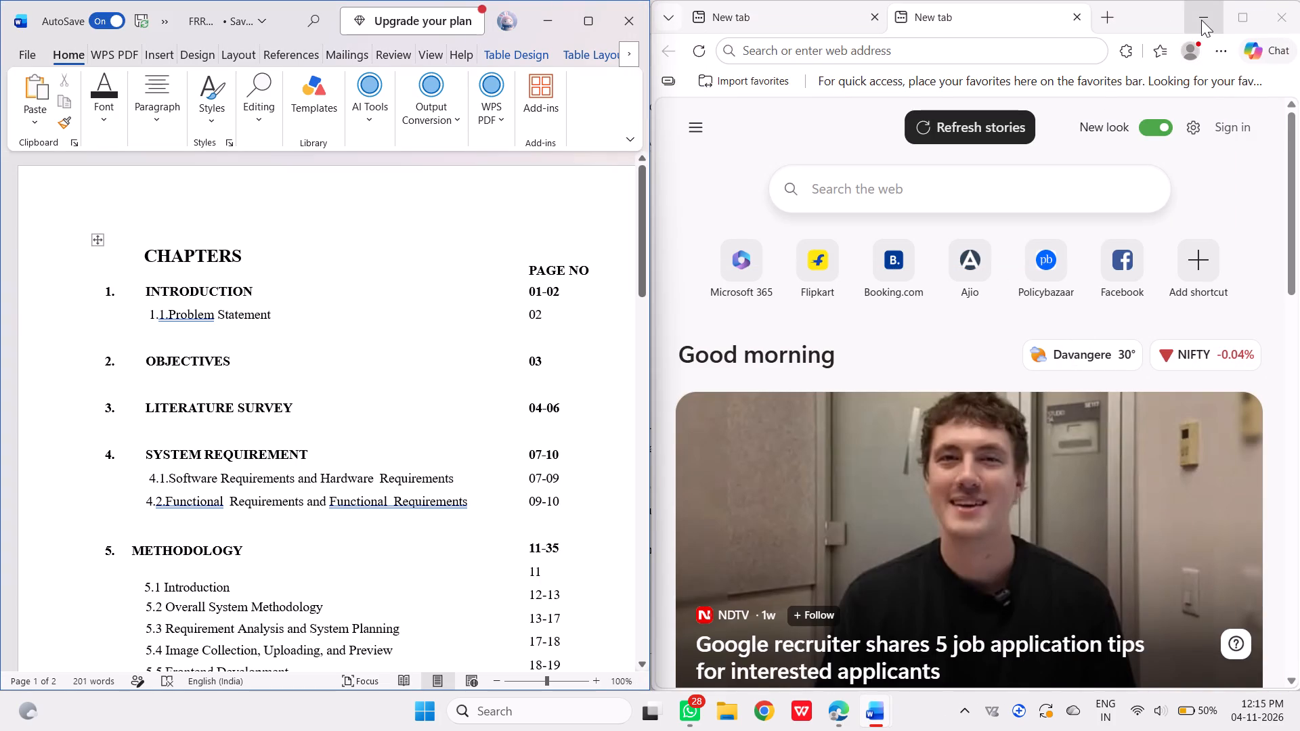
pyautogui.click(1198, 23)
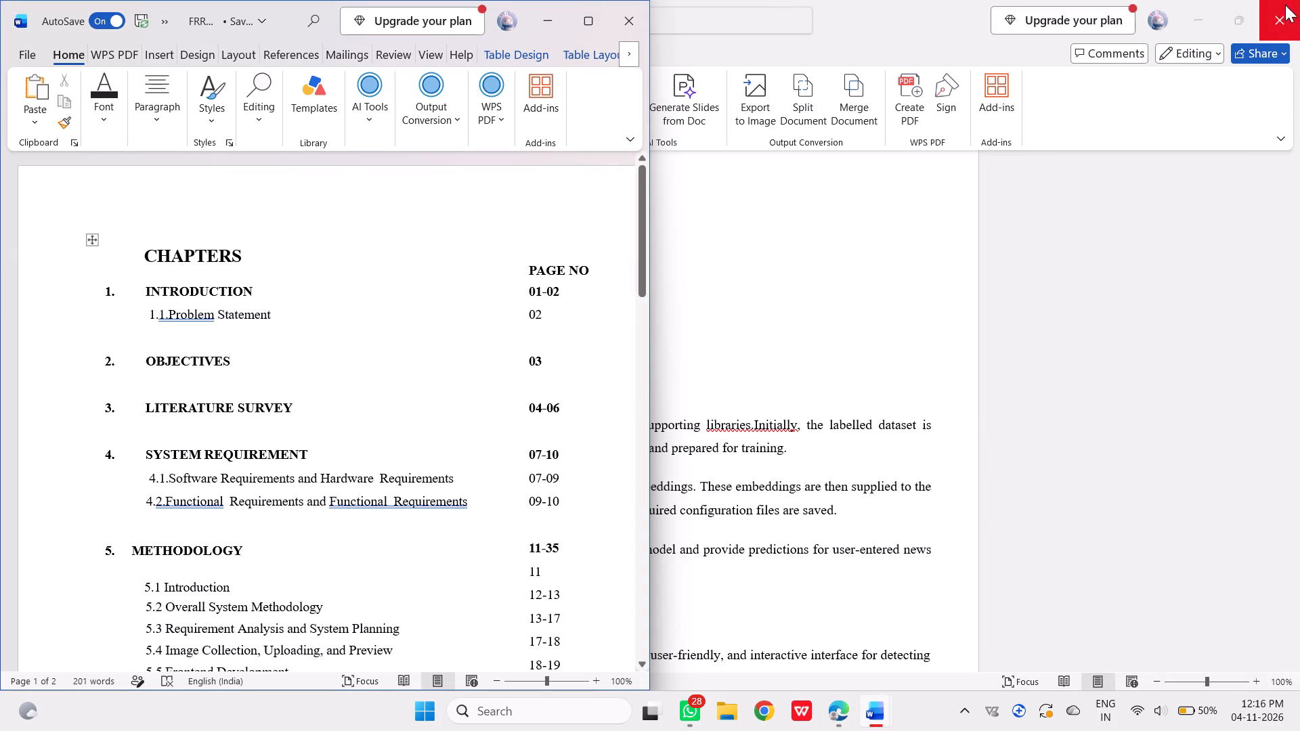
# Try to close the RSE2 document, dismiss the save request, and view its Abstract page.
pyautogui.click(1282, 12)
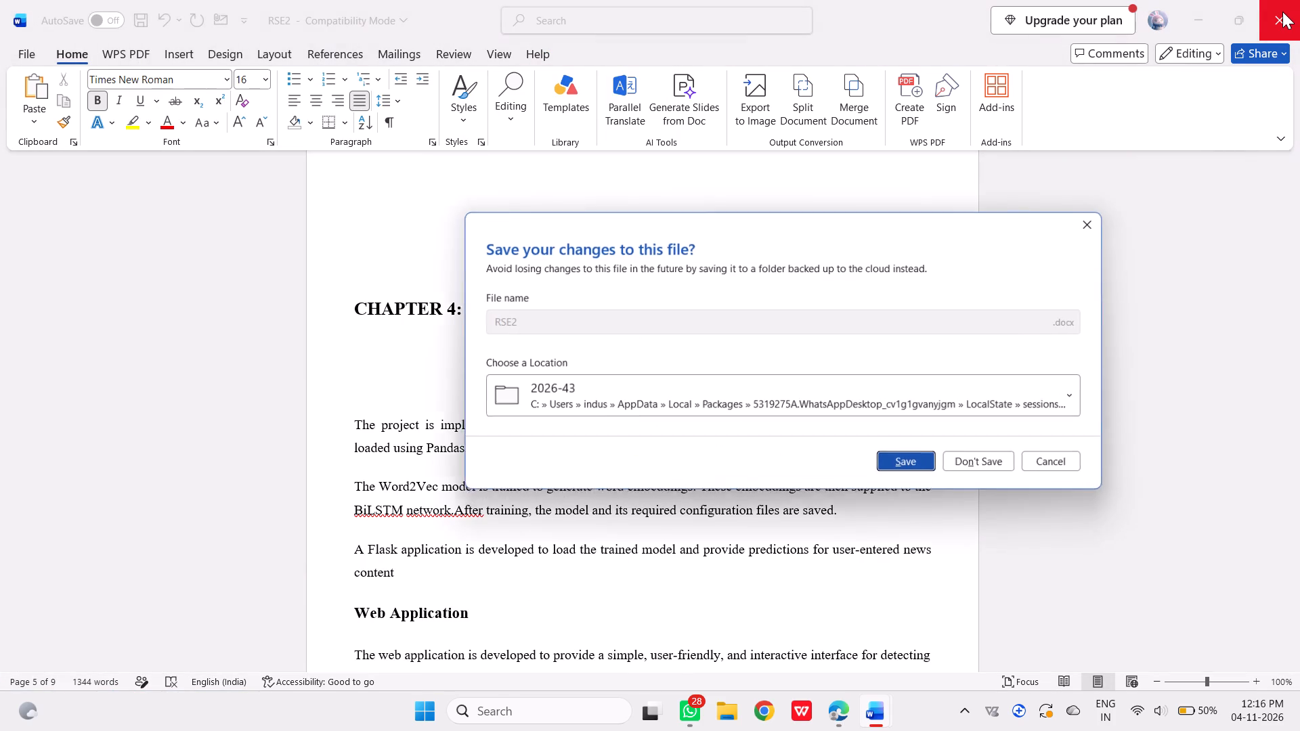
pyautogui.click(1087, 217)
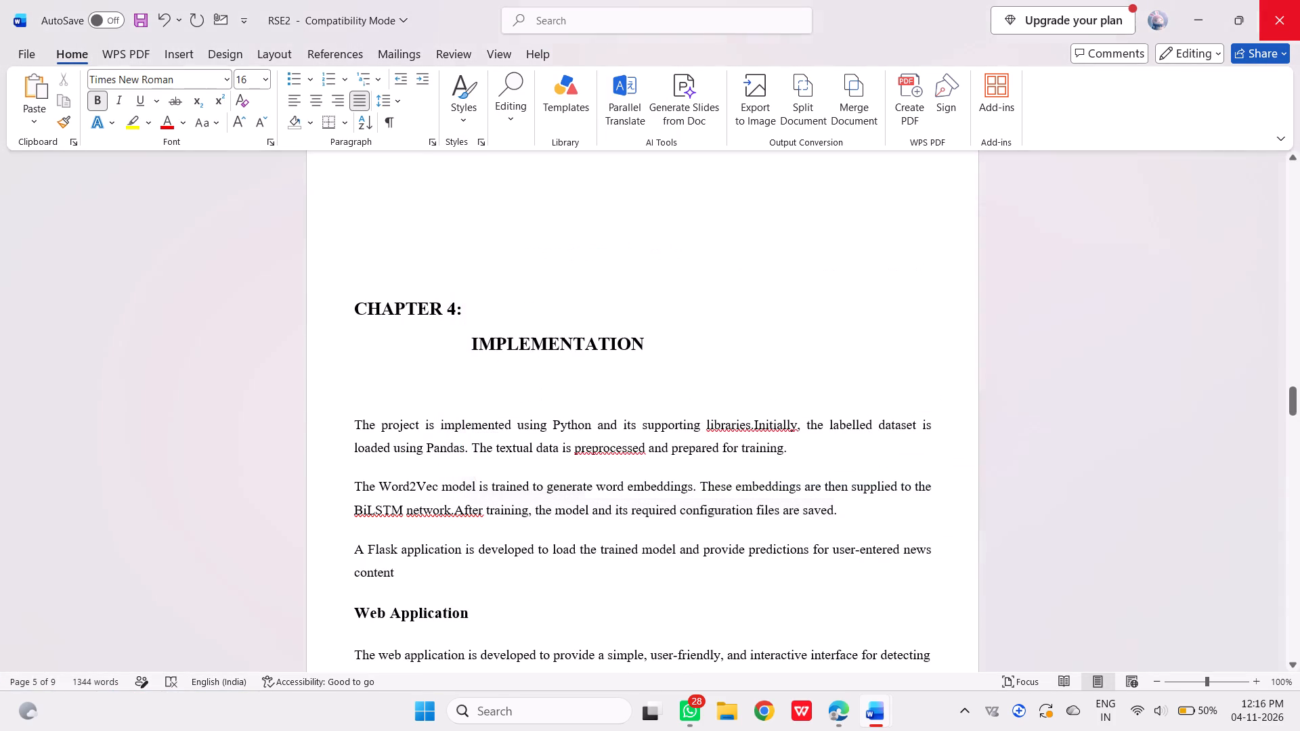
pyautogui.scroll(3, 780, 370)
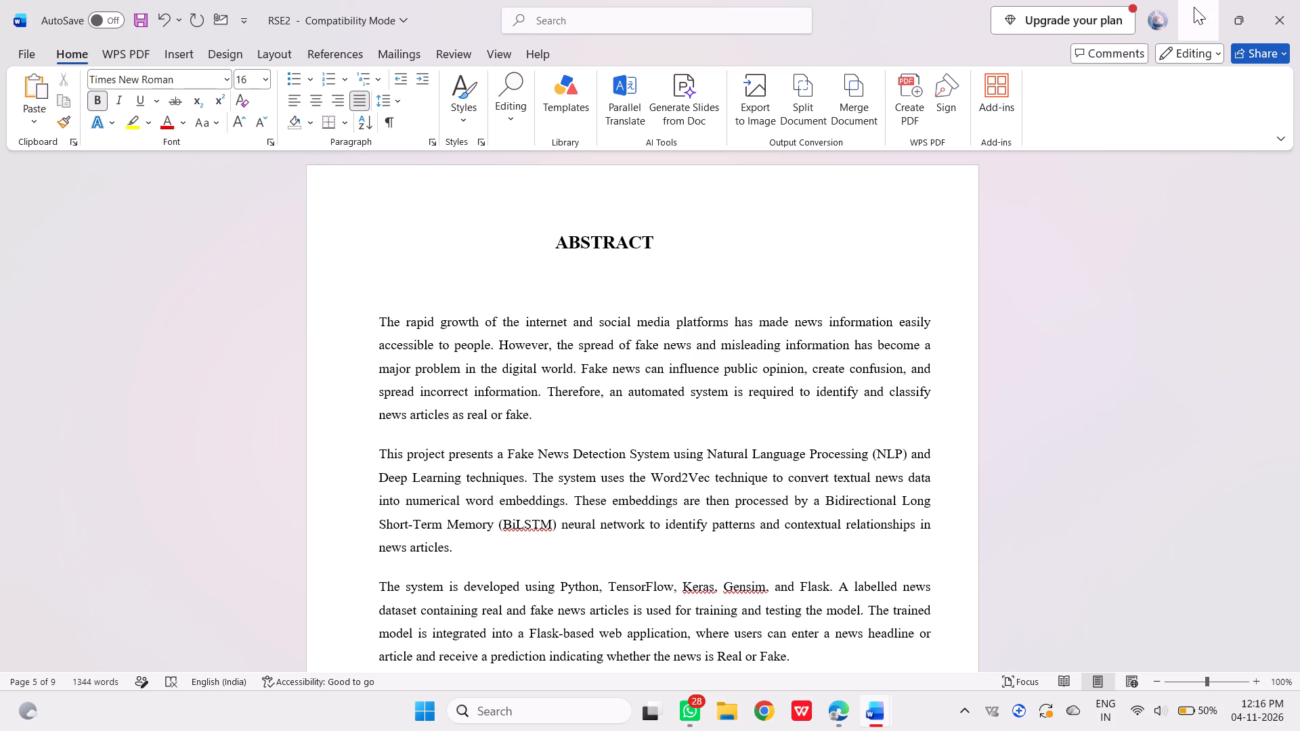
# Close the RSE2 document, saving its changes under the same name in the 2026-43 folder.
pyautogui.click(1284, 19)
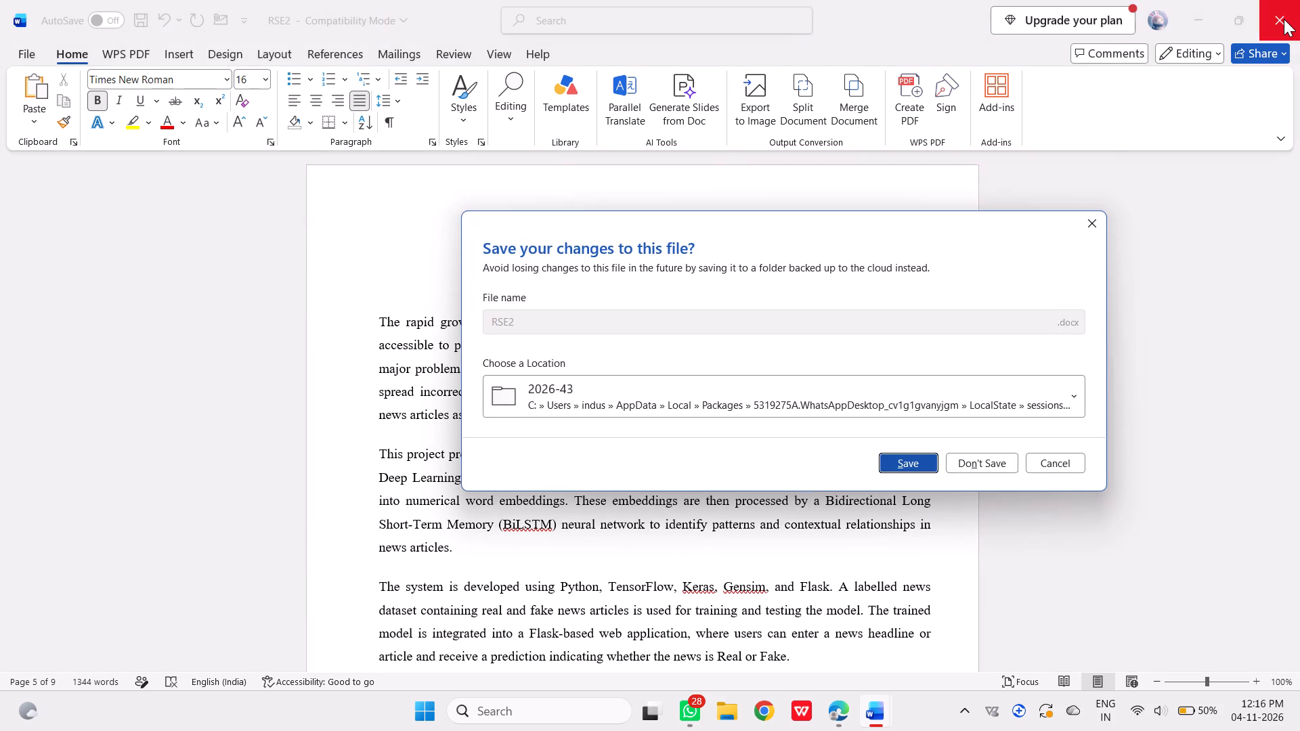
pyautogui.moveTo(676, 306); pyautogui.dragTo(676, 308)
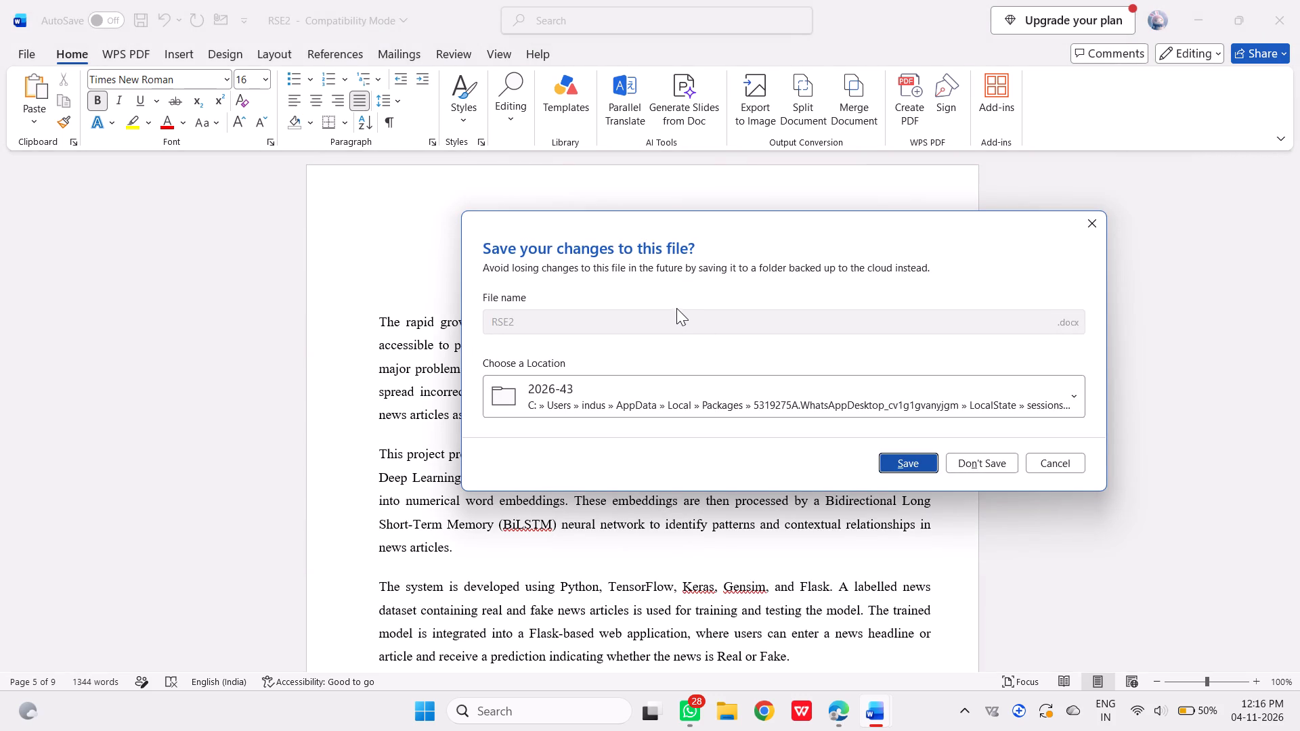
pyautogui.moveTo(676, 308); pyautogui.dragTo(676, 313)
pyautogui.click(676, 313)
pyautogui.click(676, 313)
pyautogui.moveTo(676, 313); pyautogui.dragTo(918, 426)
pyautogui.moveTo(918, 426); pyautogui.dragTo(903, 453)
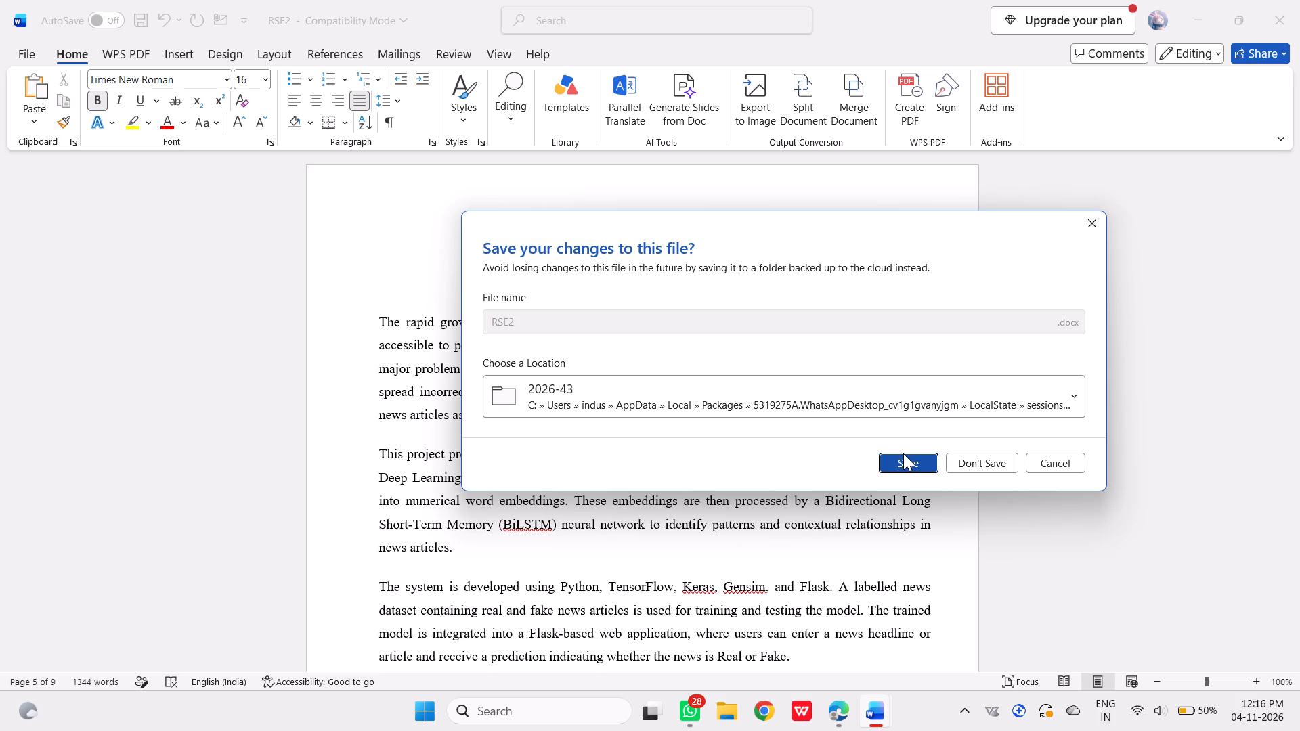
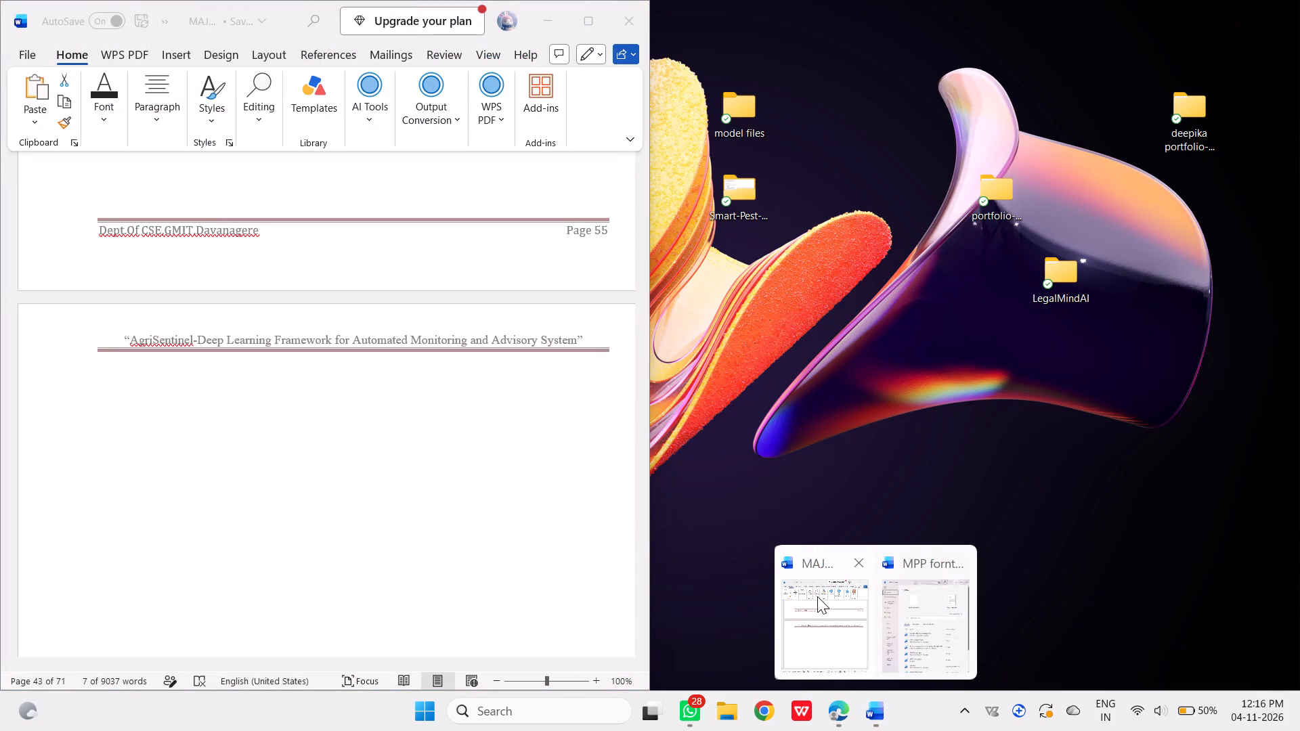
pyautogui.click(817, 597)
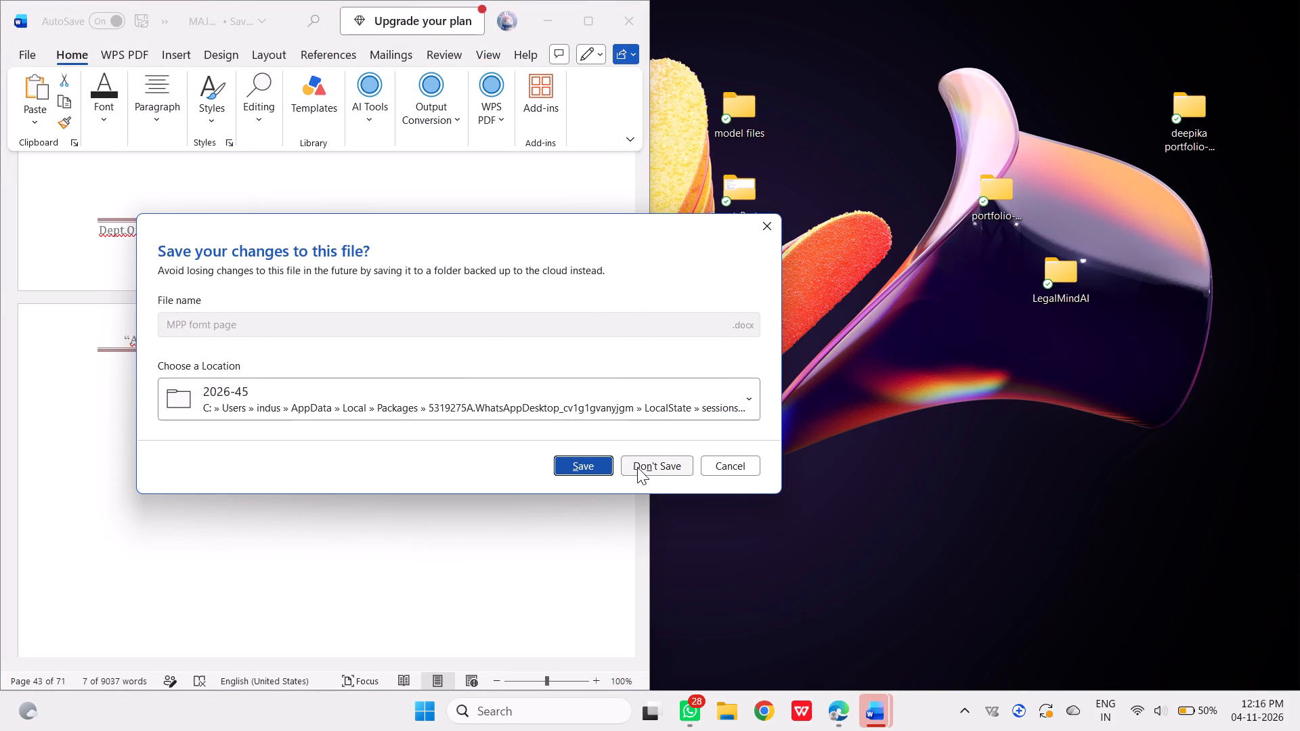
pyautogui.click(590, 458)
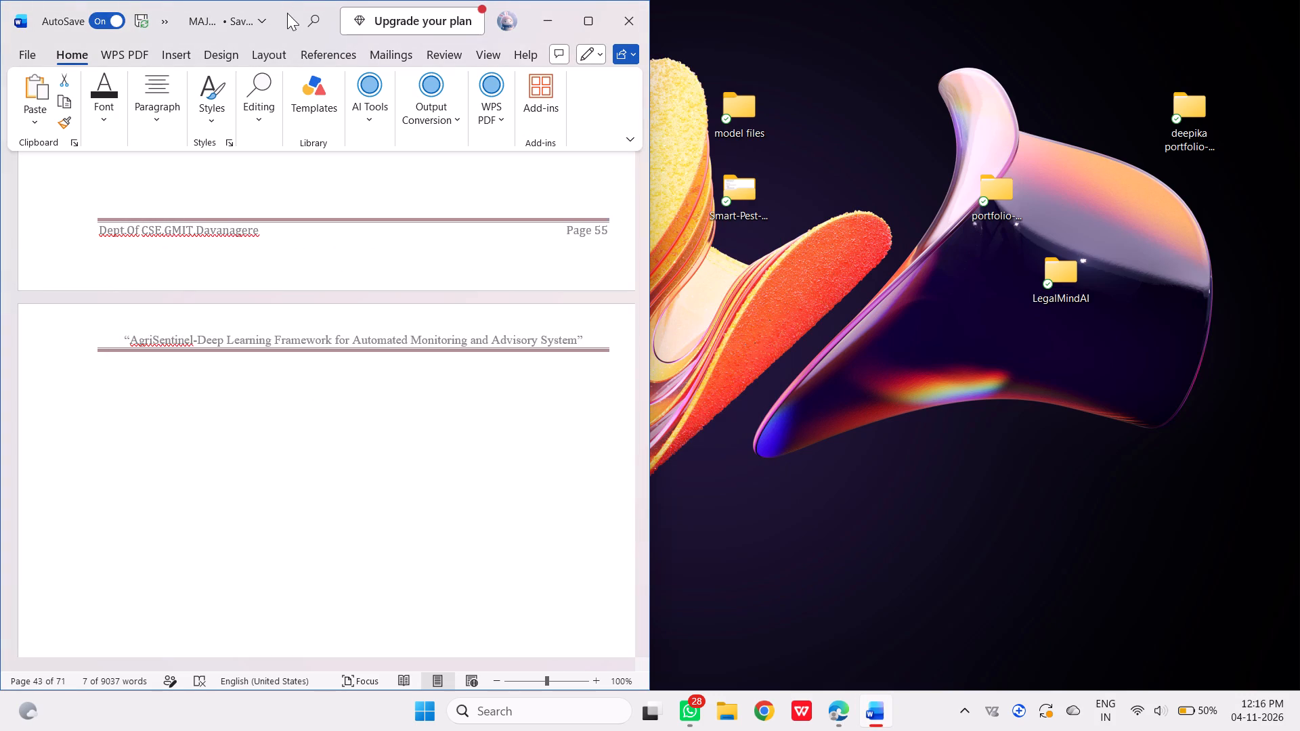
# Move the MAJOR PROJECT FinalReport window clear of the desktop files, close it, and reopen the report from the desktop.
pyautogui.moveTo(287, 13); pyautogui.dragTo(557, 45)
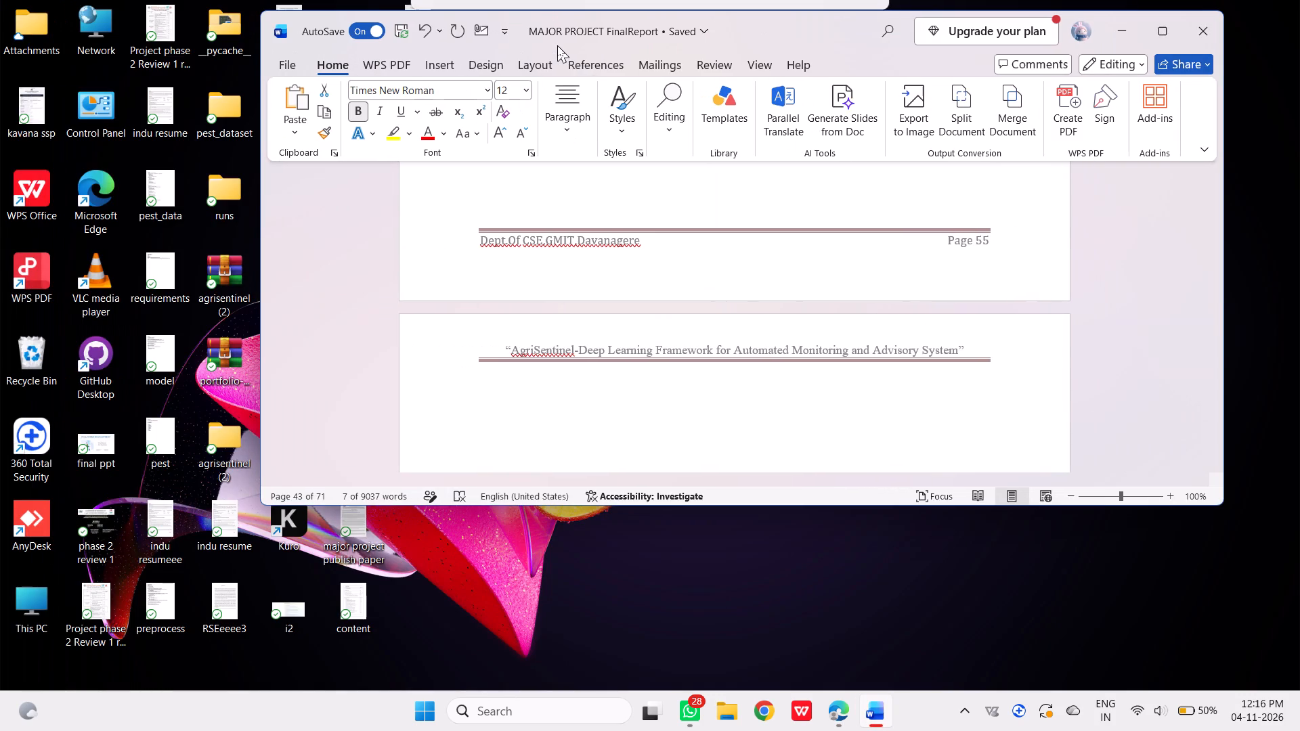
pyautogui.moveTo(557, 45); pyautogui.dragTo(505, 198)
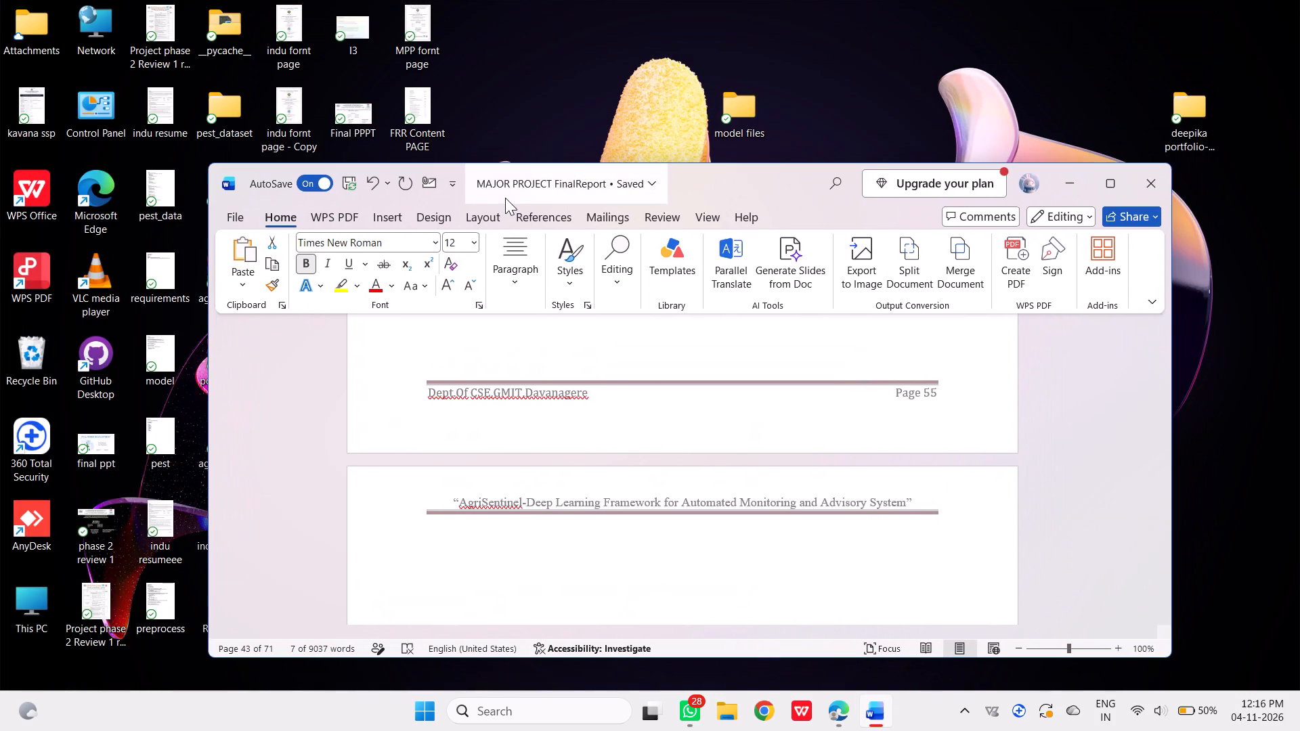
pyautogui.click(1148, 192)
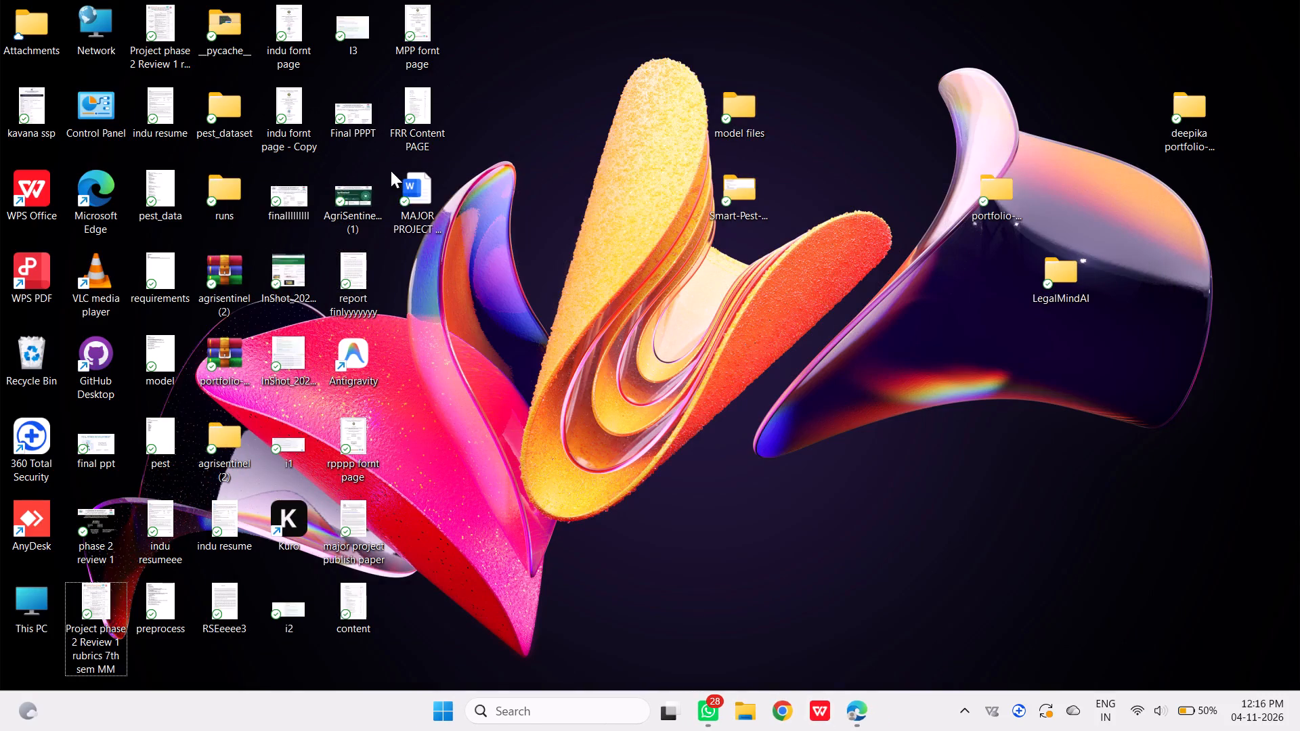
pyautogui.doubleClick(412, 188)
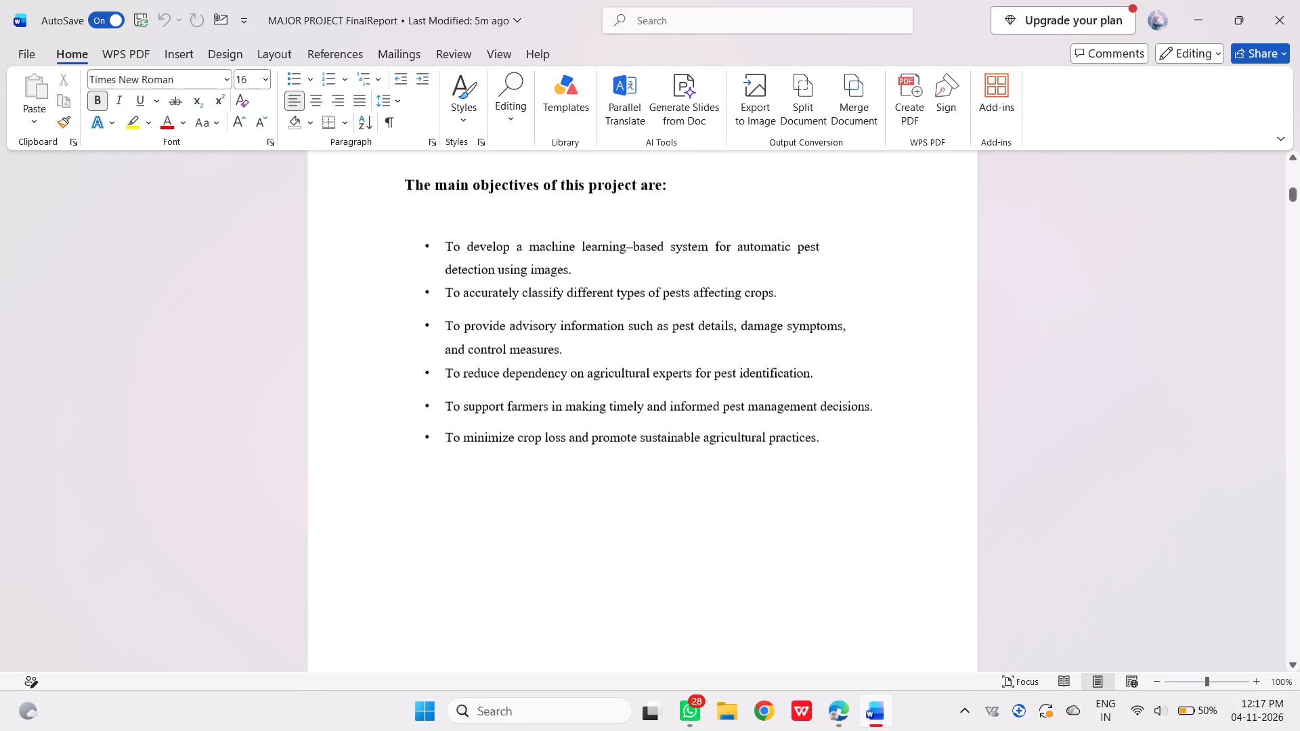
# Check the report from Chapter 1 onward and add a line break before the CHAPTER 4 heading, moving it above SYSTEM REQURIMENTS.
pyautogui.scroll(1, 523, 274)
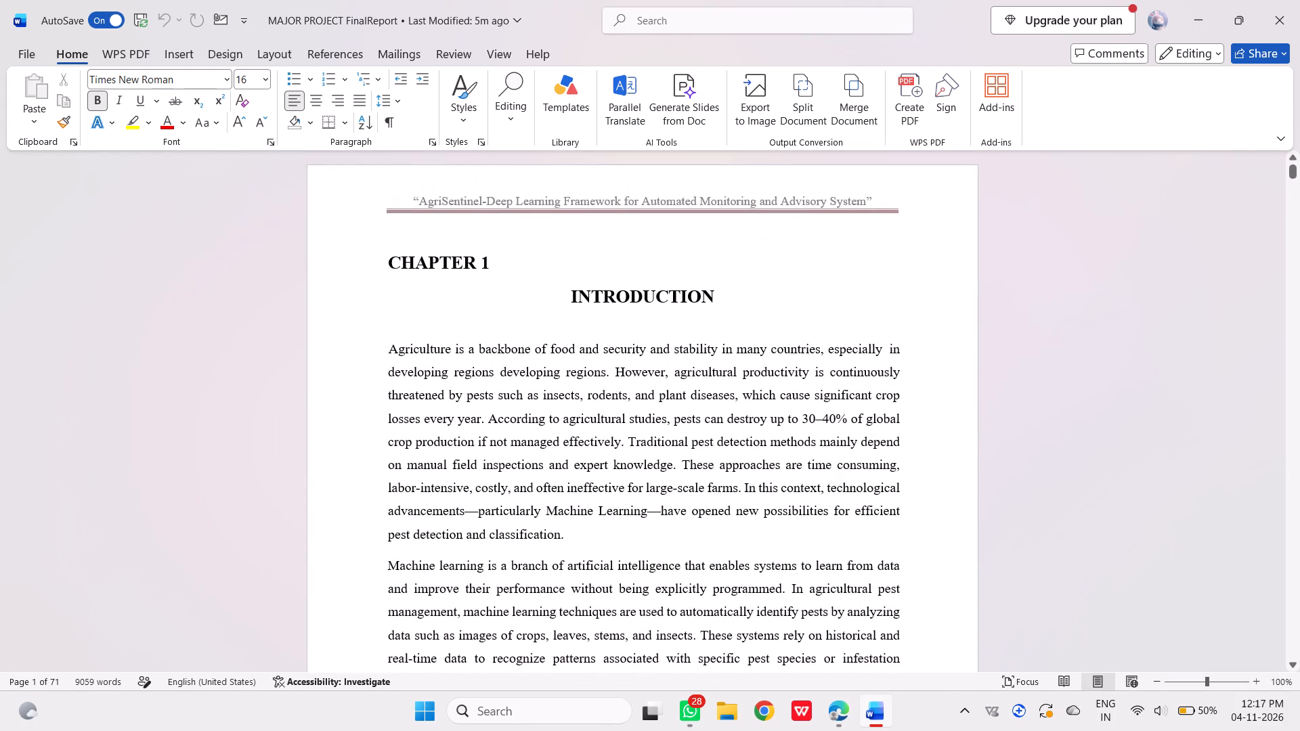
pyautogui.press('BackSpace')
pyautogui.scroll(-2, 499, 259)
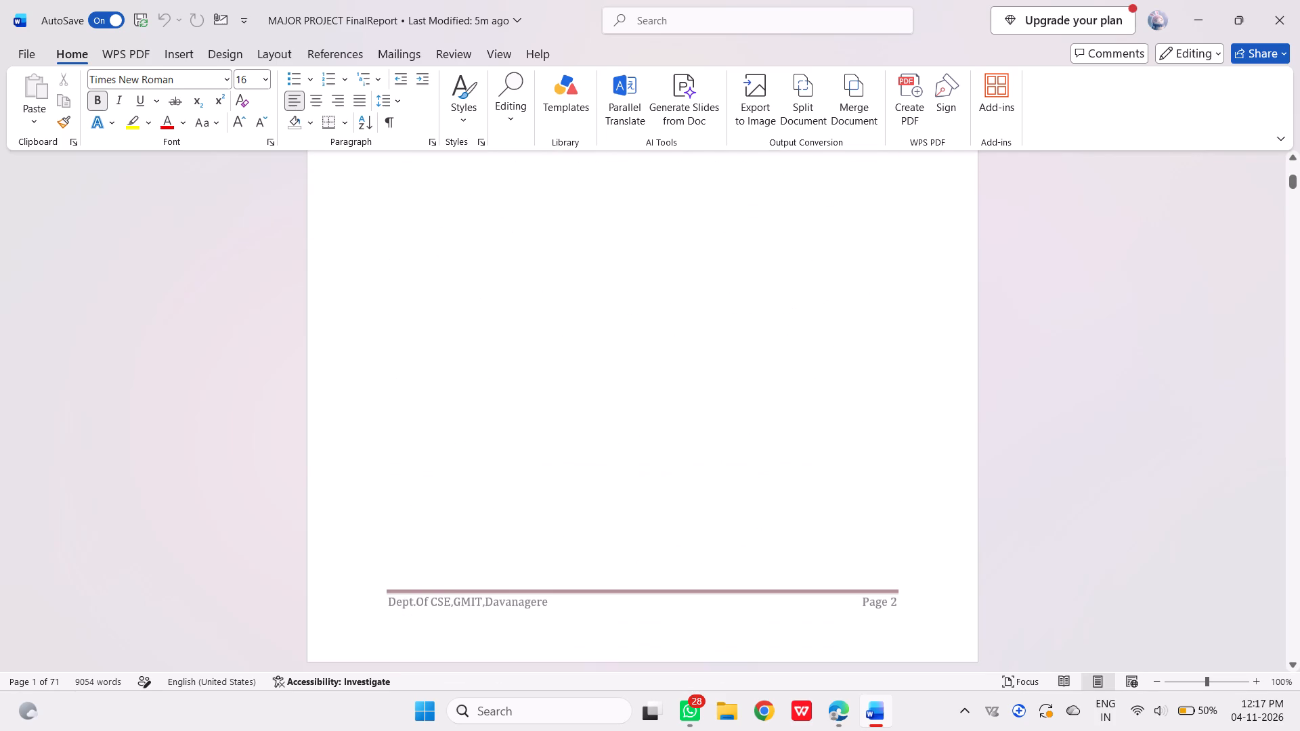
pyautogui.scroll(-1, 499, 259)
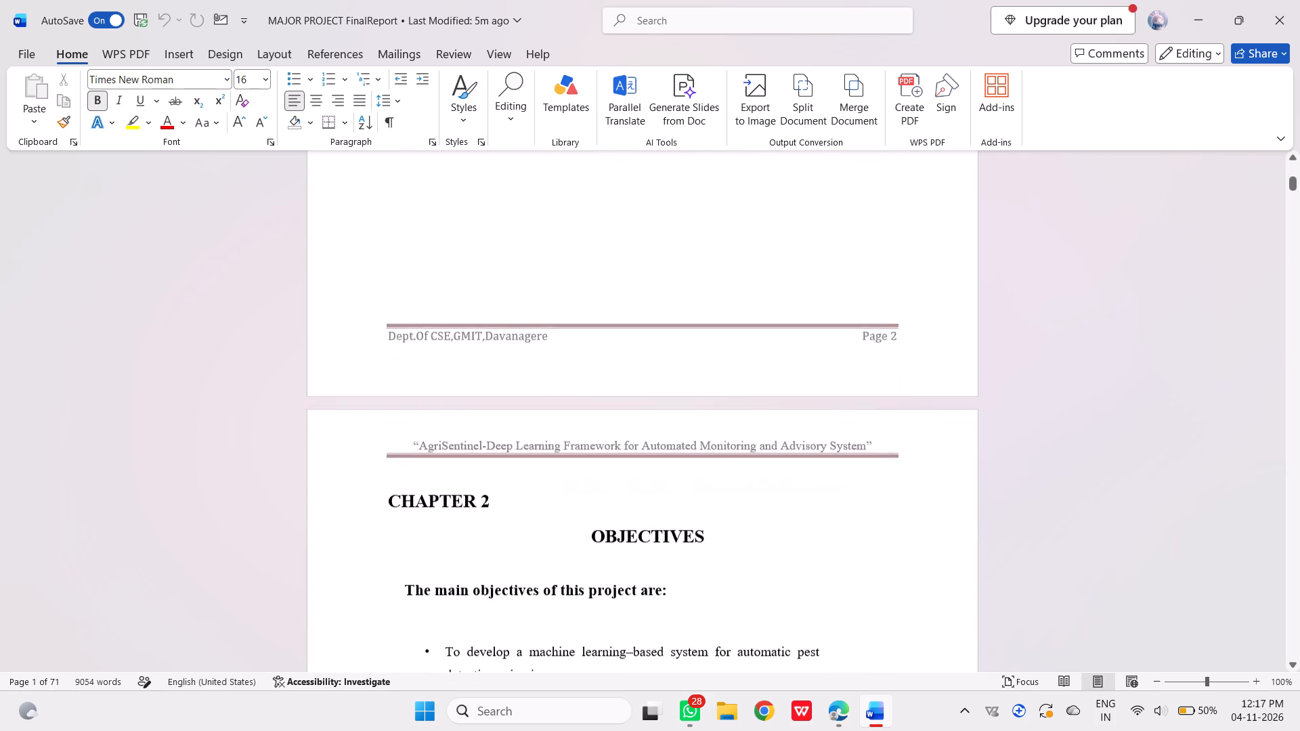
pyautogui.scroll(-1, 499, 259)
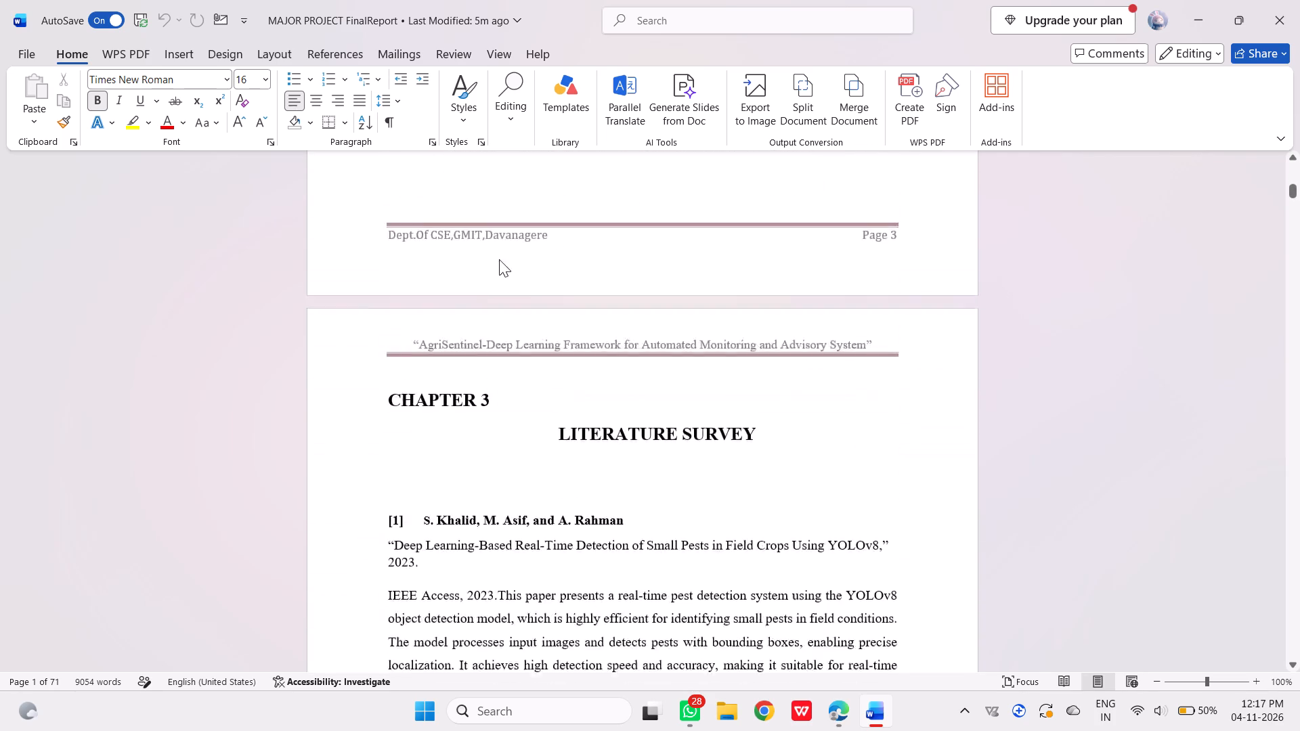
pyautogui.scroll(-2, 499, 259)
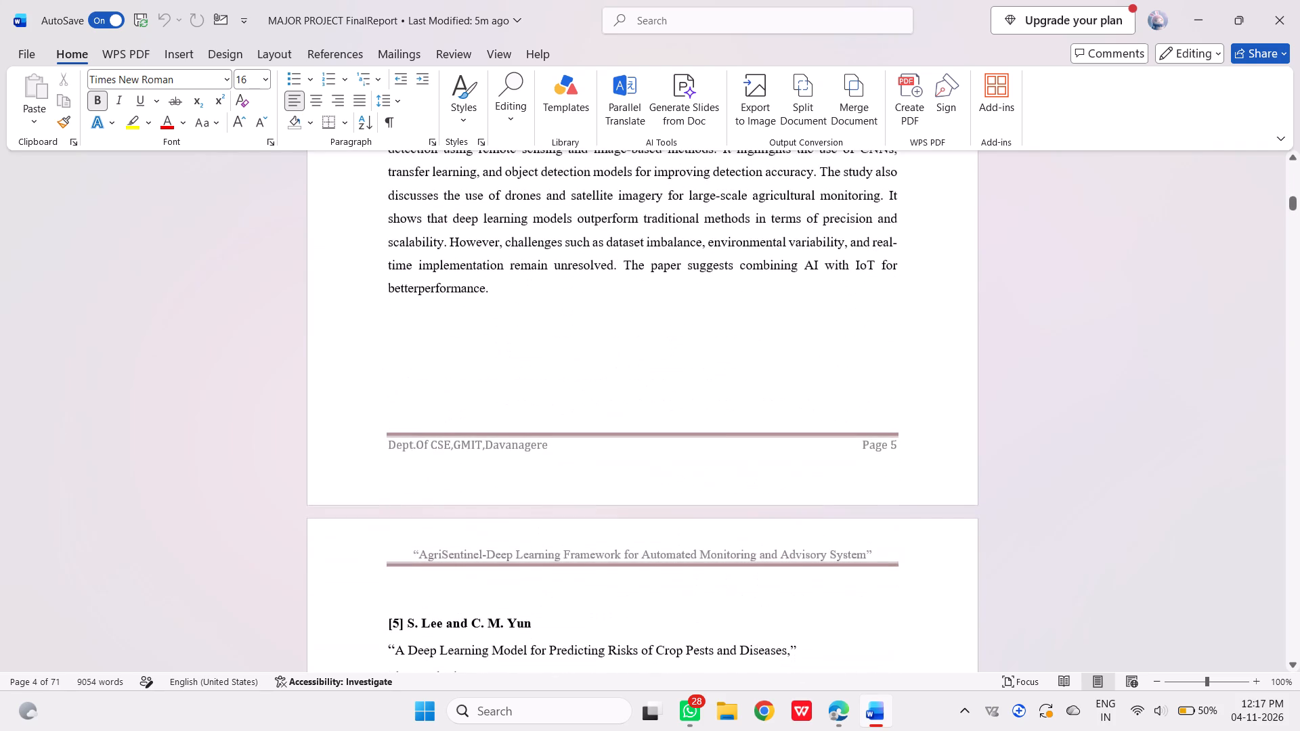
pyautogui.scroll(-2, 499, 259)
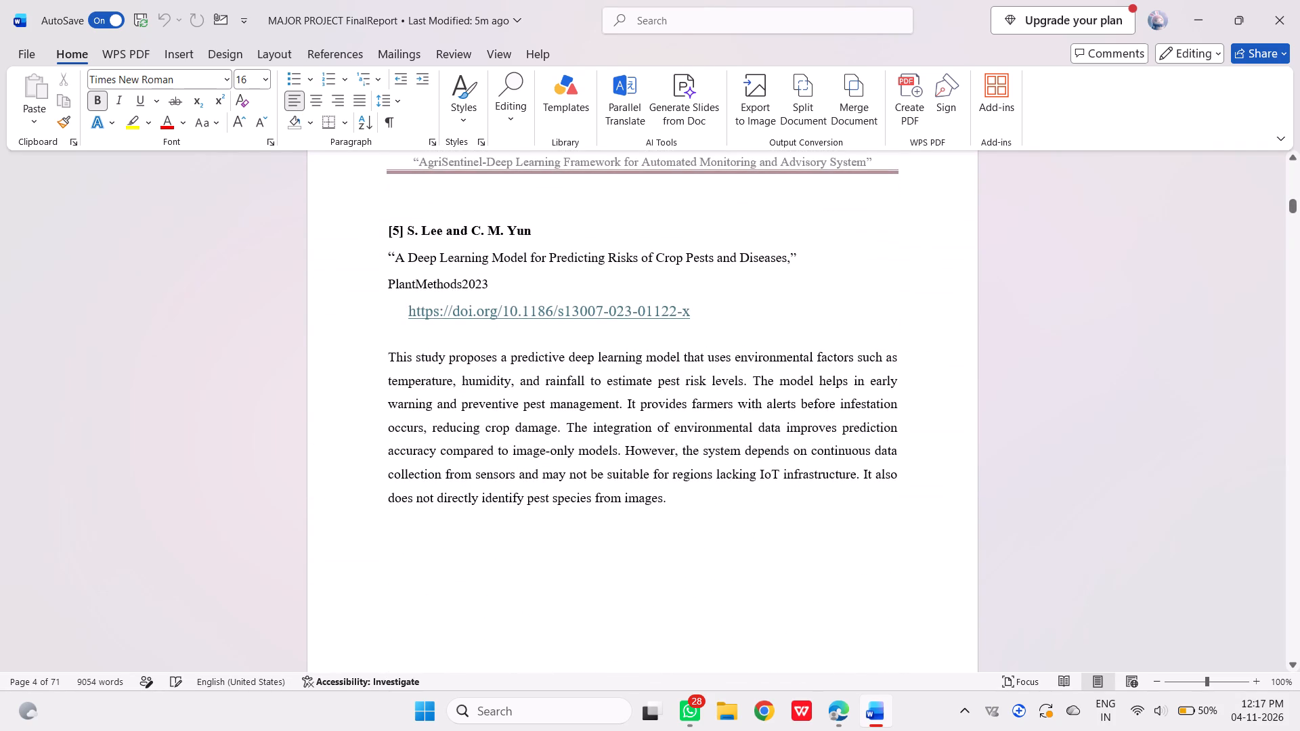
pyautogui.scroll(-2, 499, 259)
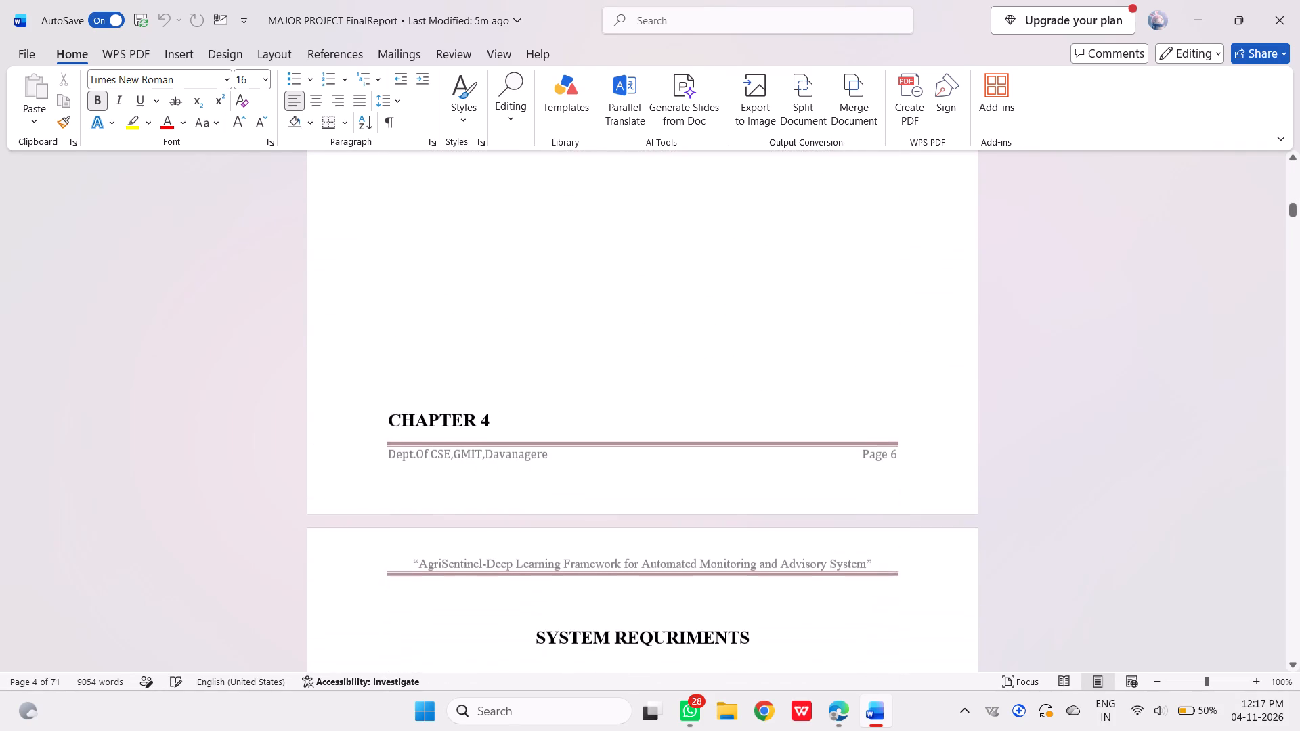
pyautogui.scroll(-1, 499, 259)
pyautogui.click(386, 402)
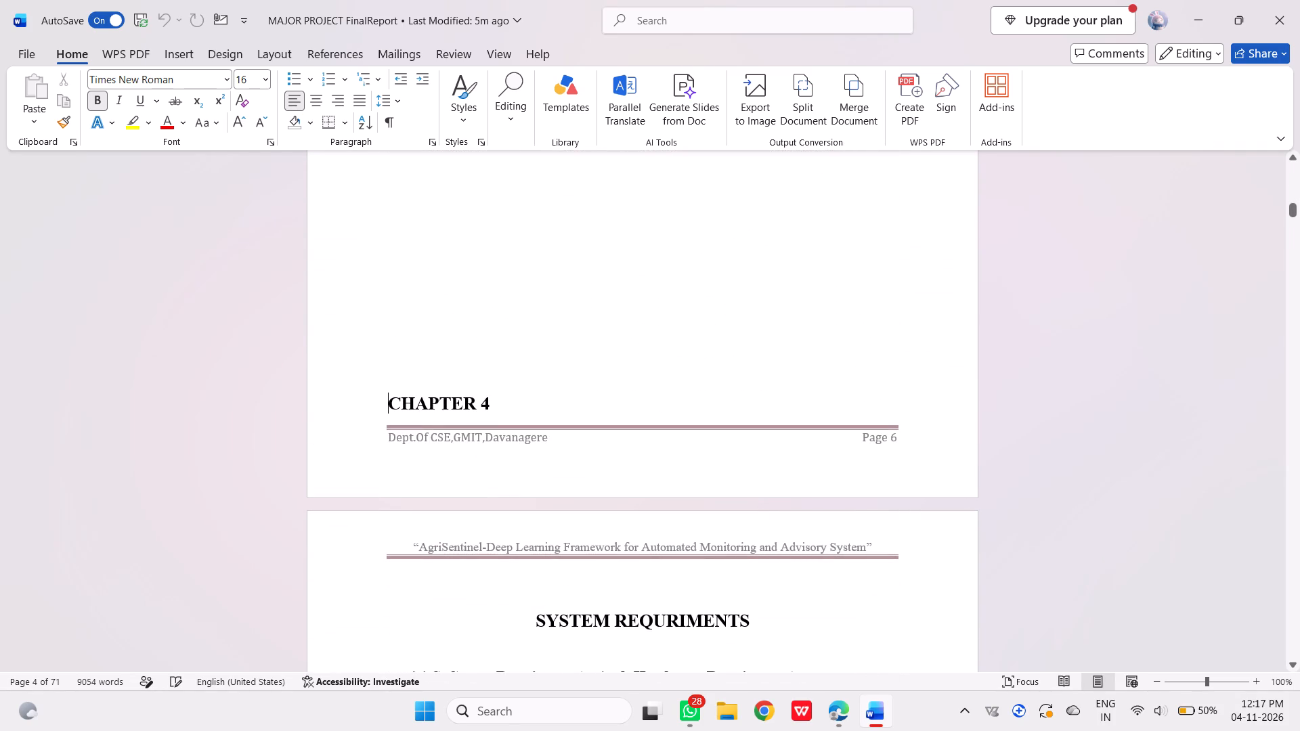
pyautogui.press('Return')
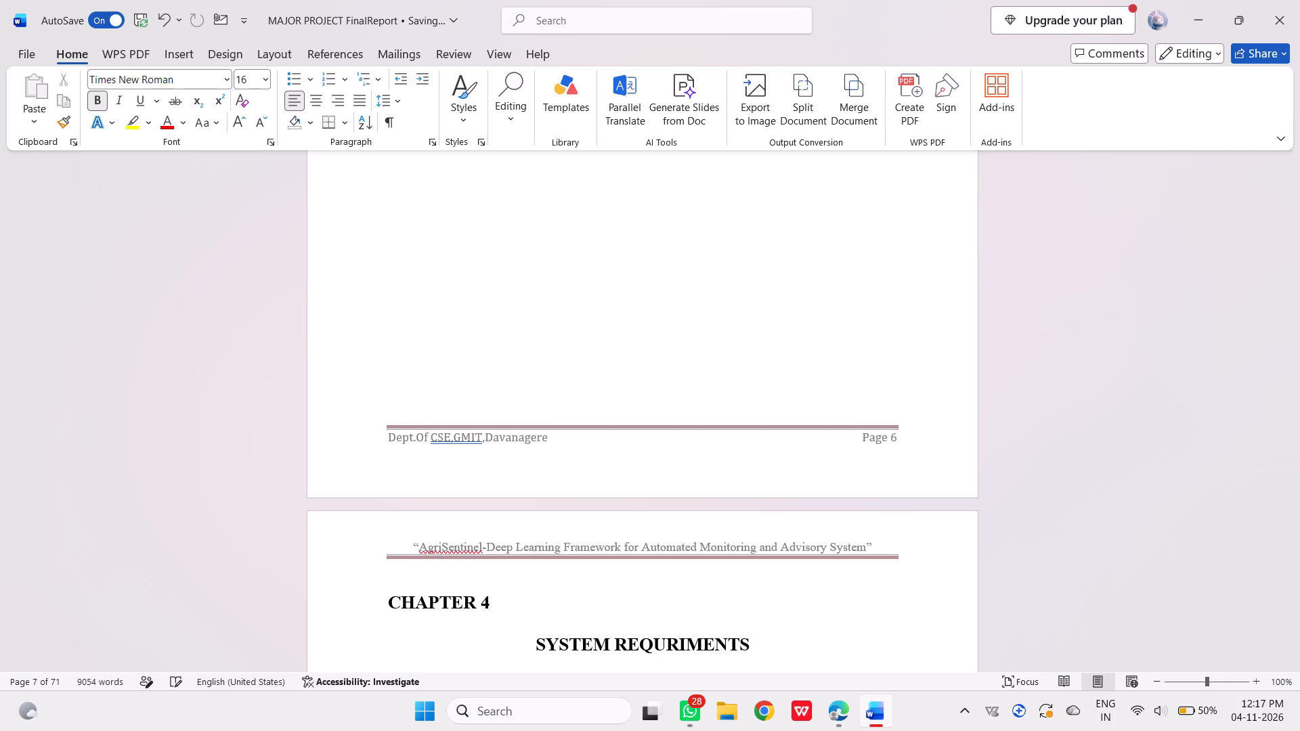
# Review the page layout and chapter headings from Chapter 4 through the Chapter 5 methodology sections and the system workflow diagram.
pyautogui.scroll(-1, 386, 402)
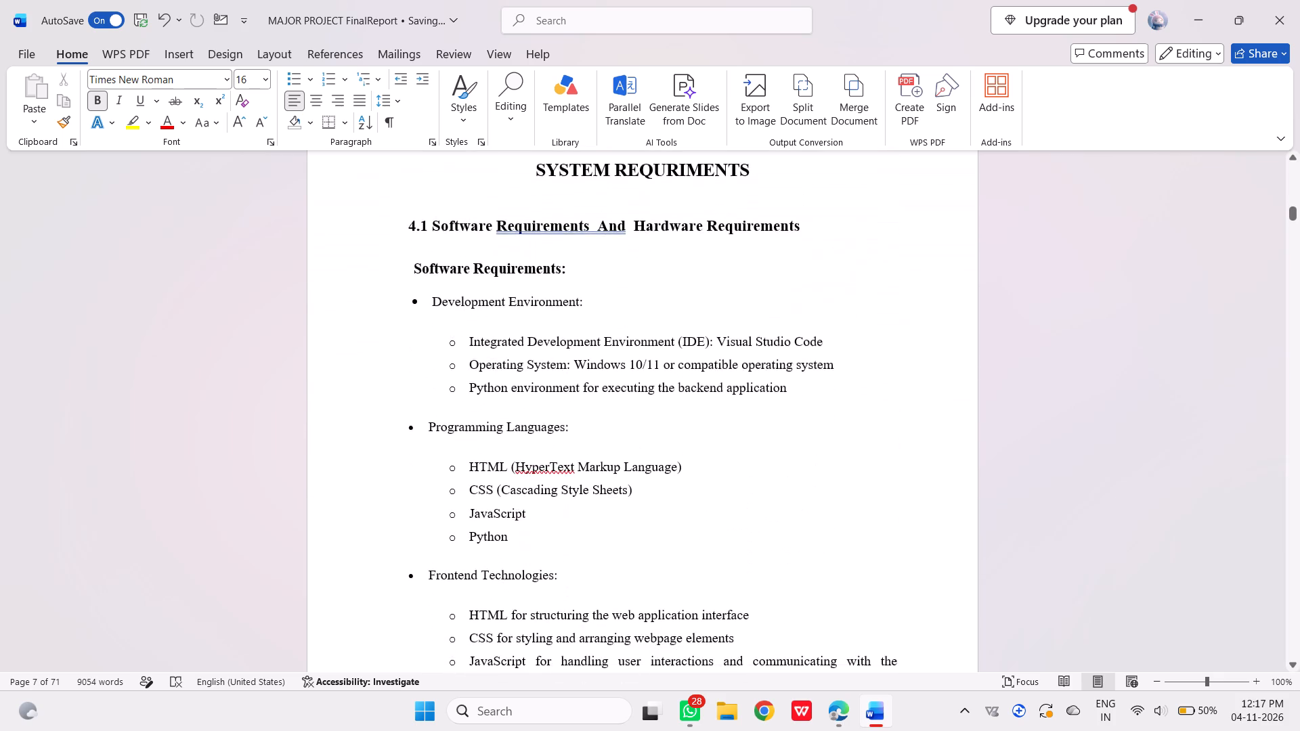
pyautogui.scroll(-1, 386, 402)
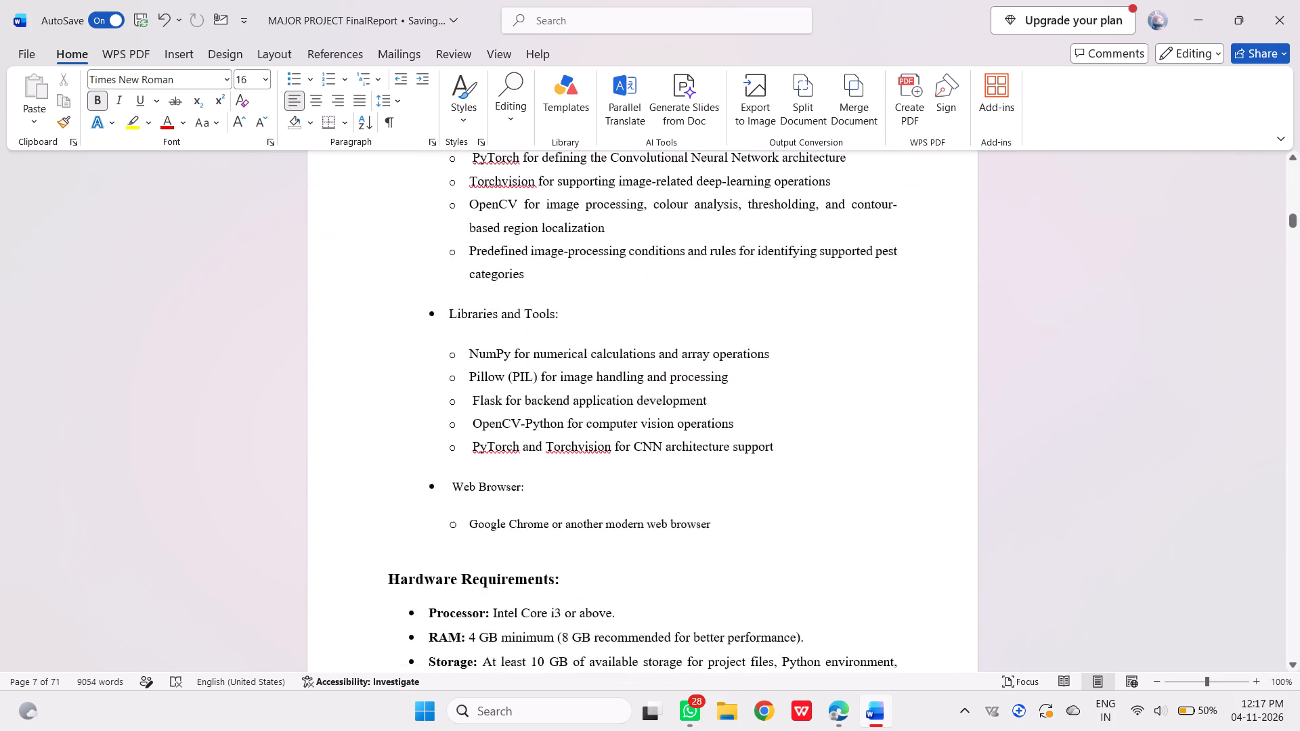
pyautogui.scroll(-2, 386, 402)
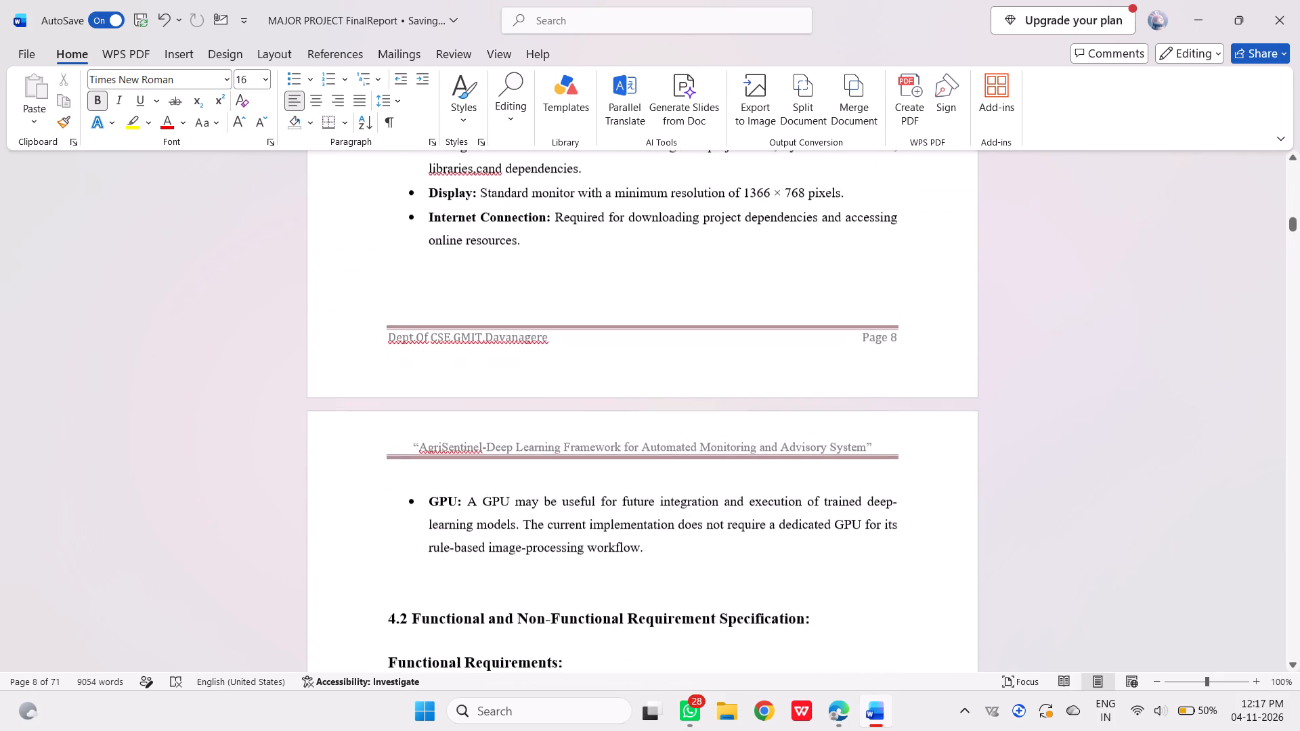
pyautogui.scroll(-1, 386, 402)
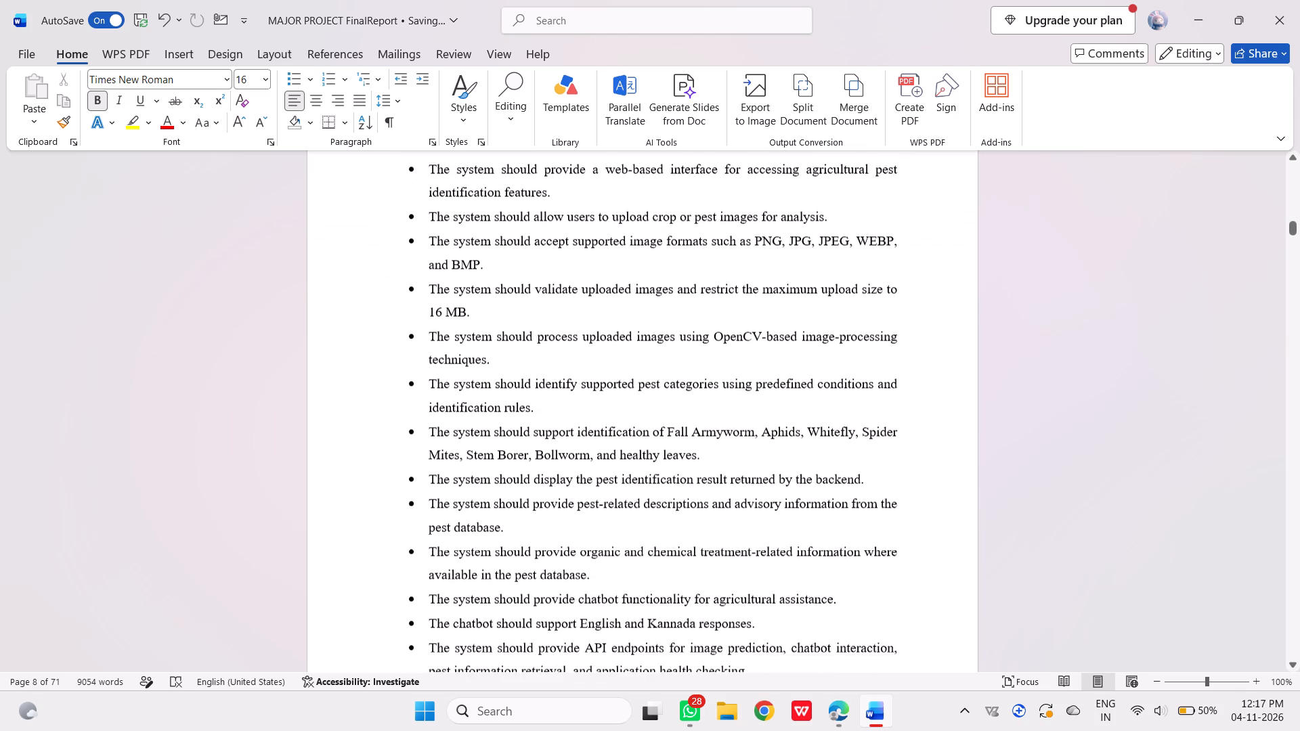
pyautogui.scroll(-1, 386, 402)
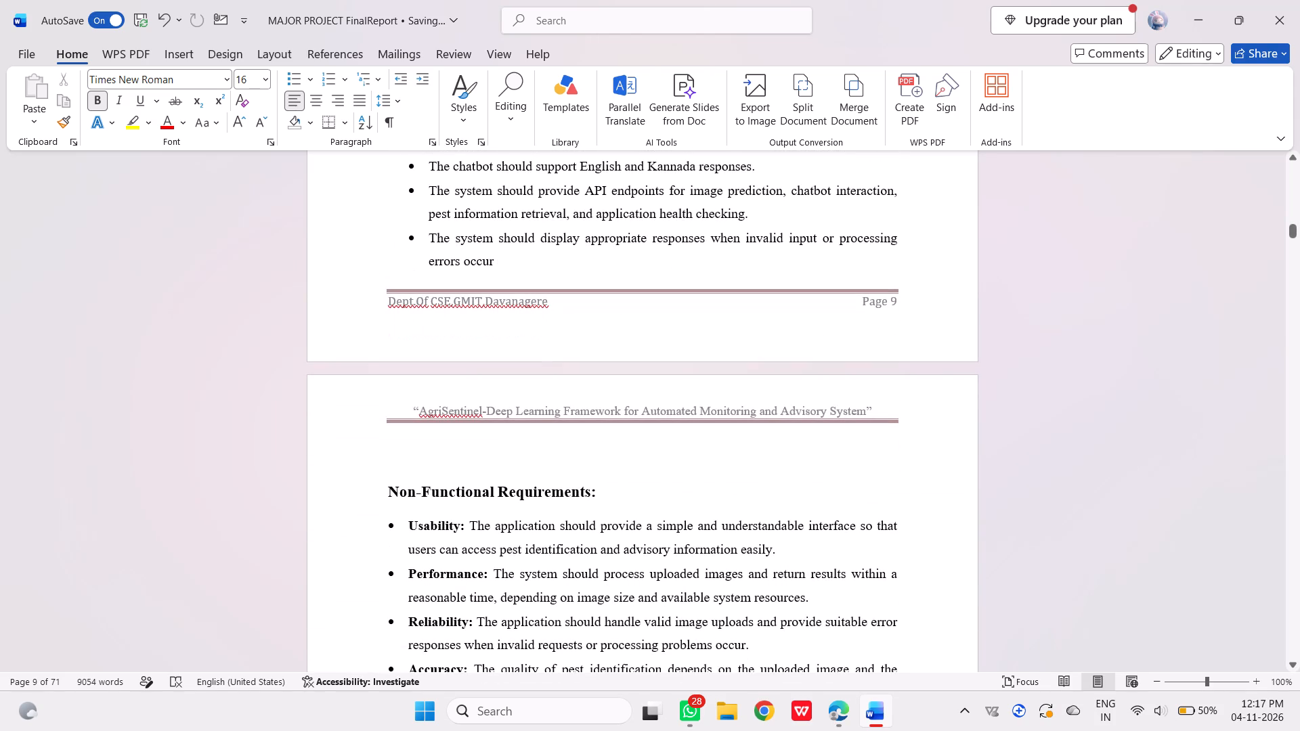
pyautogui.scroll(-1, 420, 441)
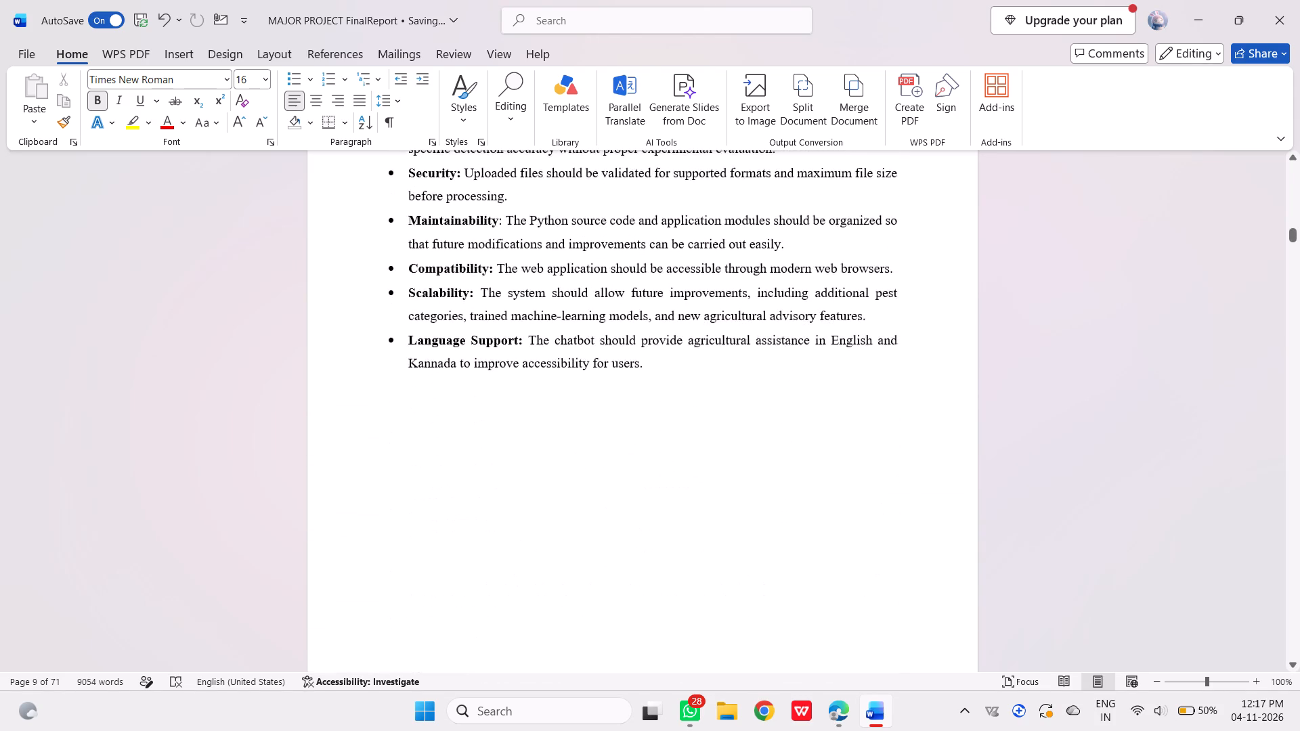
pyautogui.scroll(-3, 420, 441)
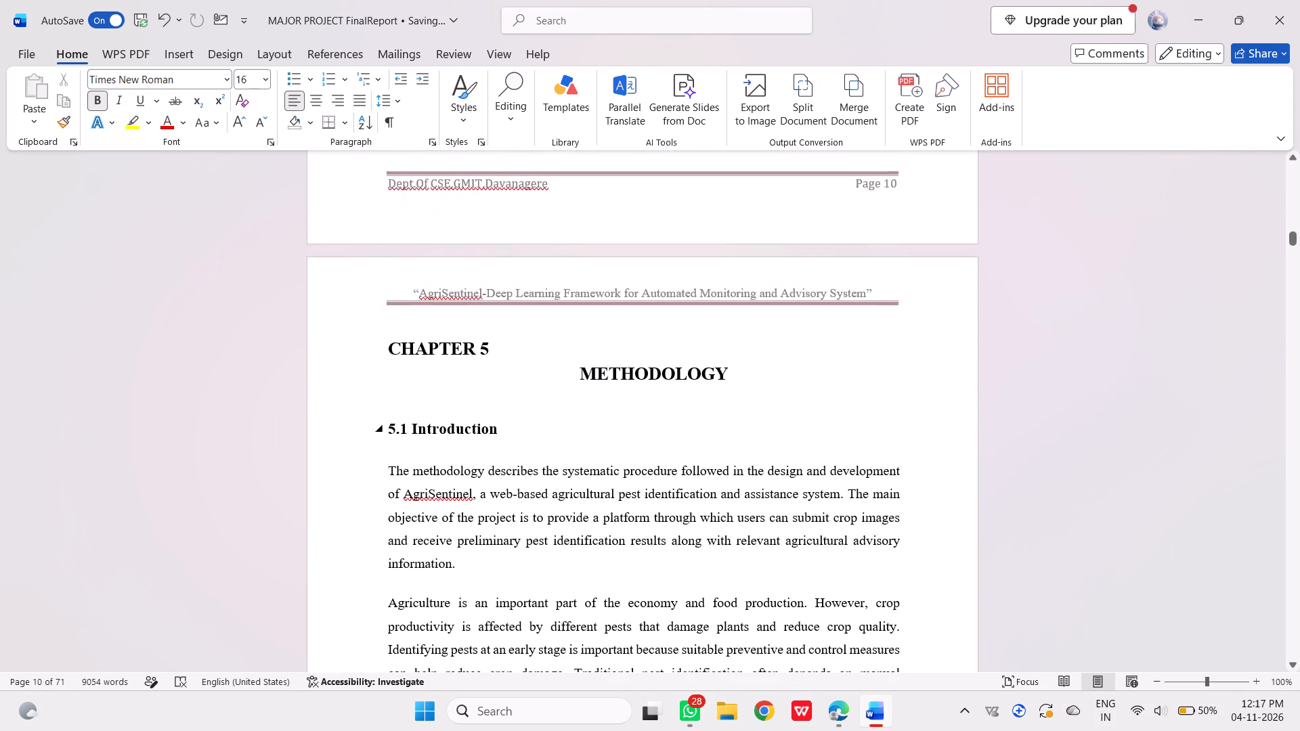
pyautogui.click(387, 359)
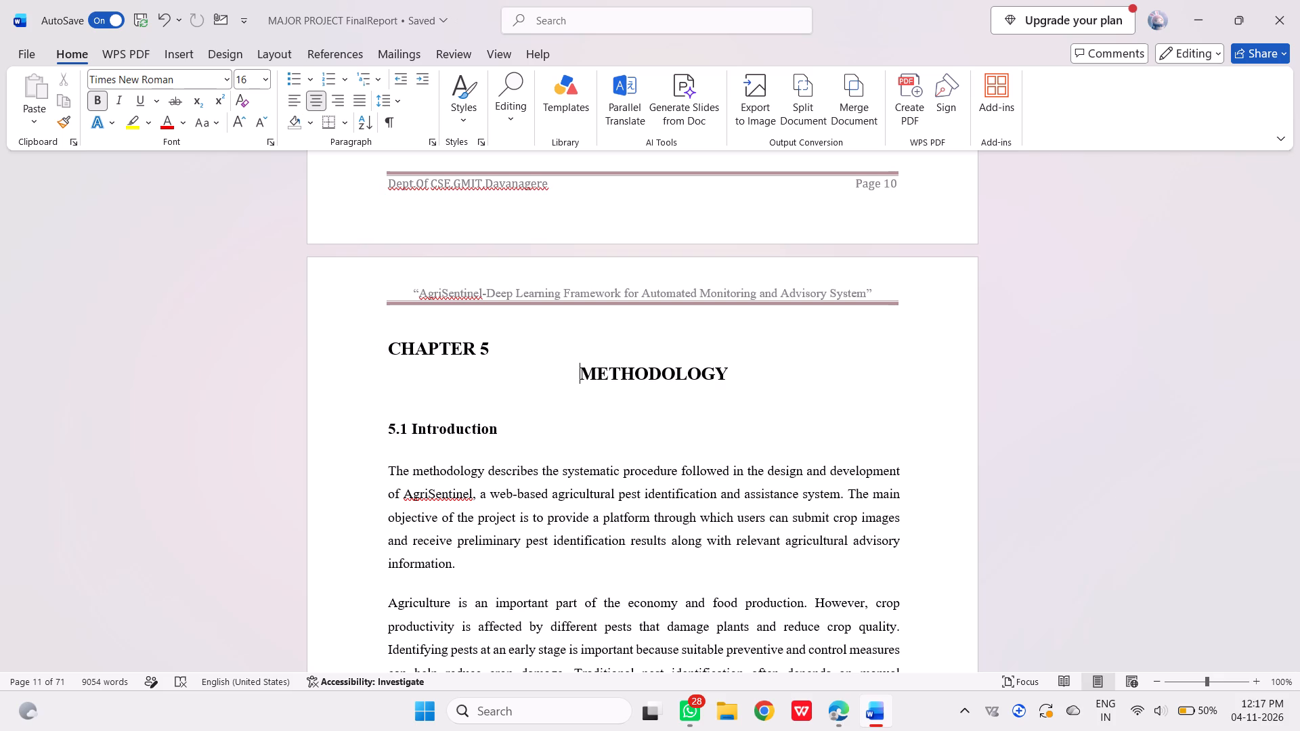
pyautogui.scroll(-1, 462, 379)
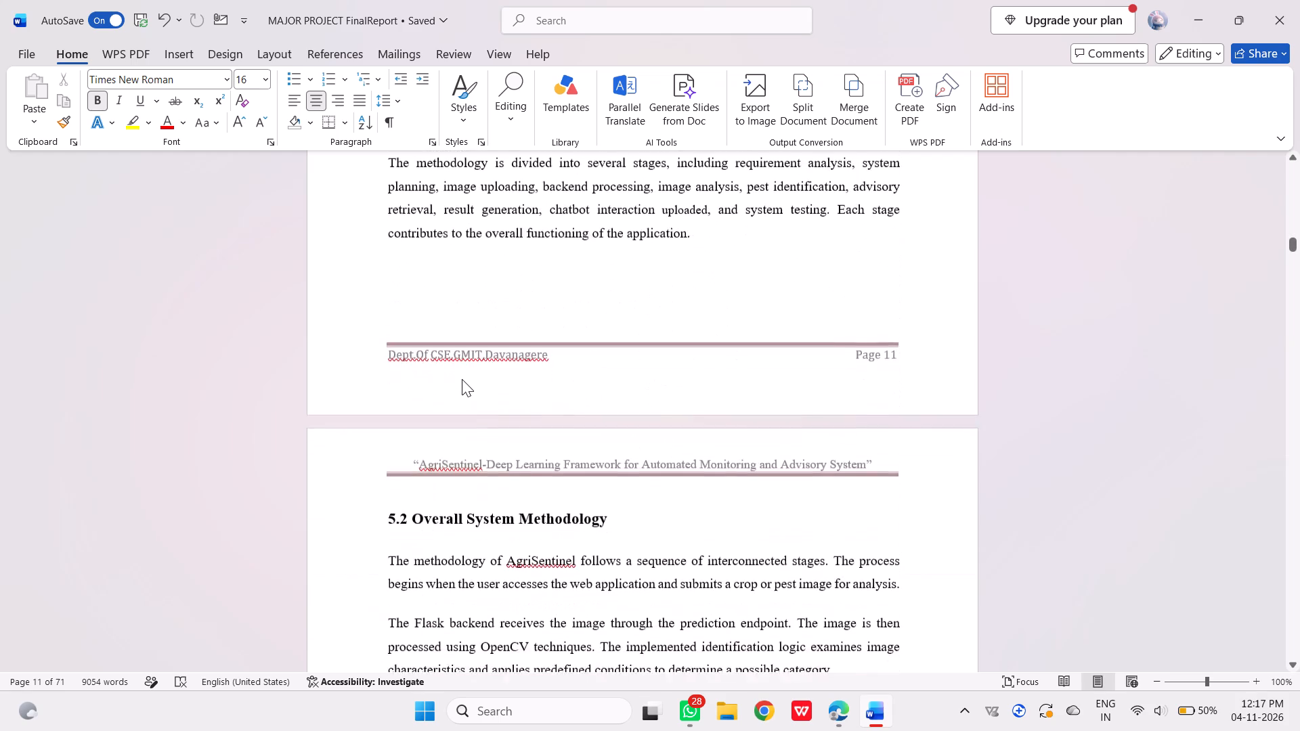
pyautogui.scroll(-1, 462, 379)
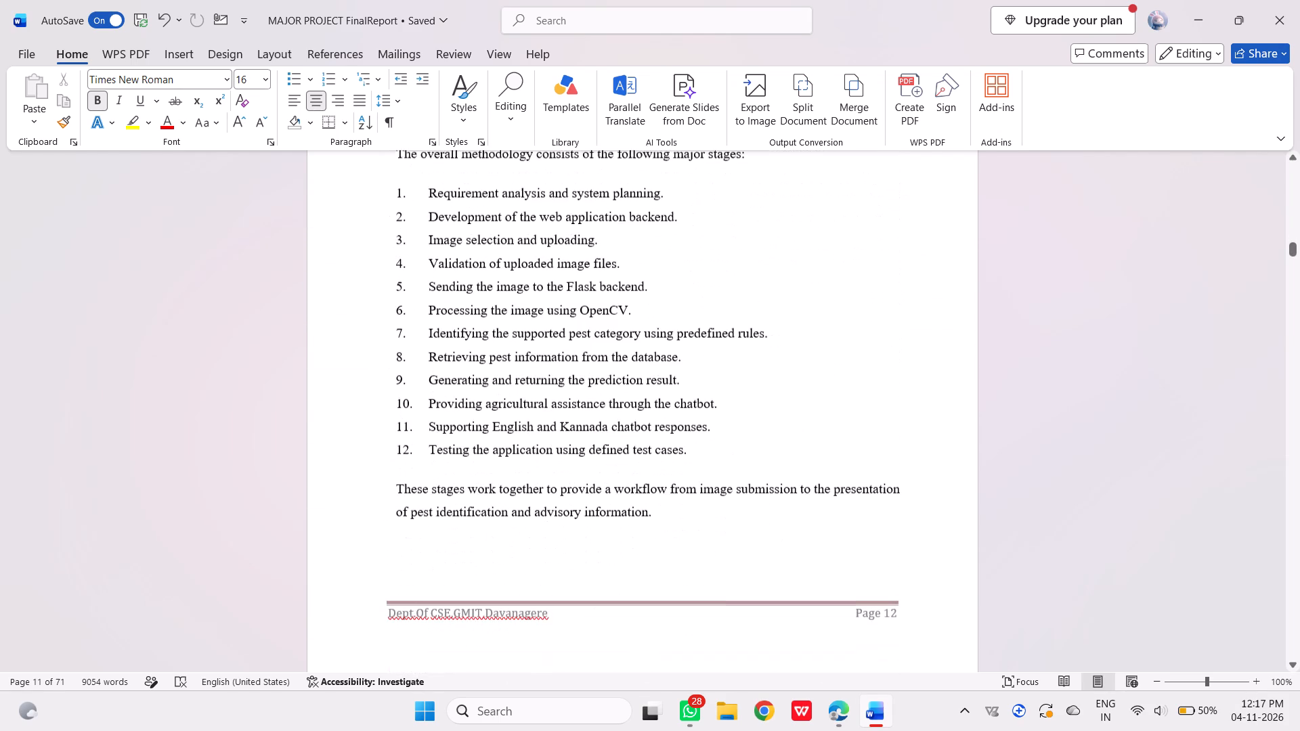
pyautogui.scroll(-3, 462, 379)
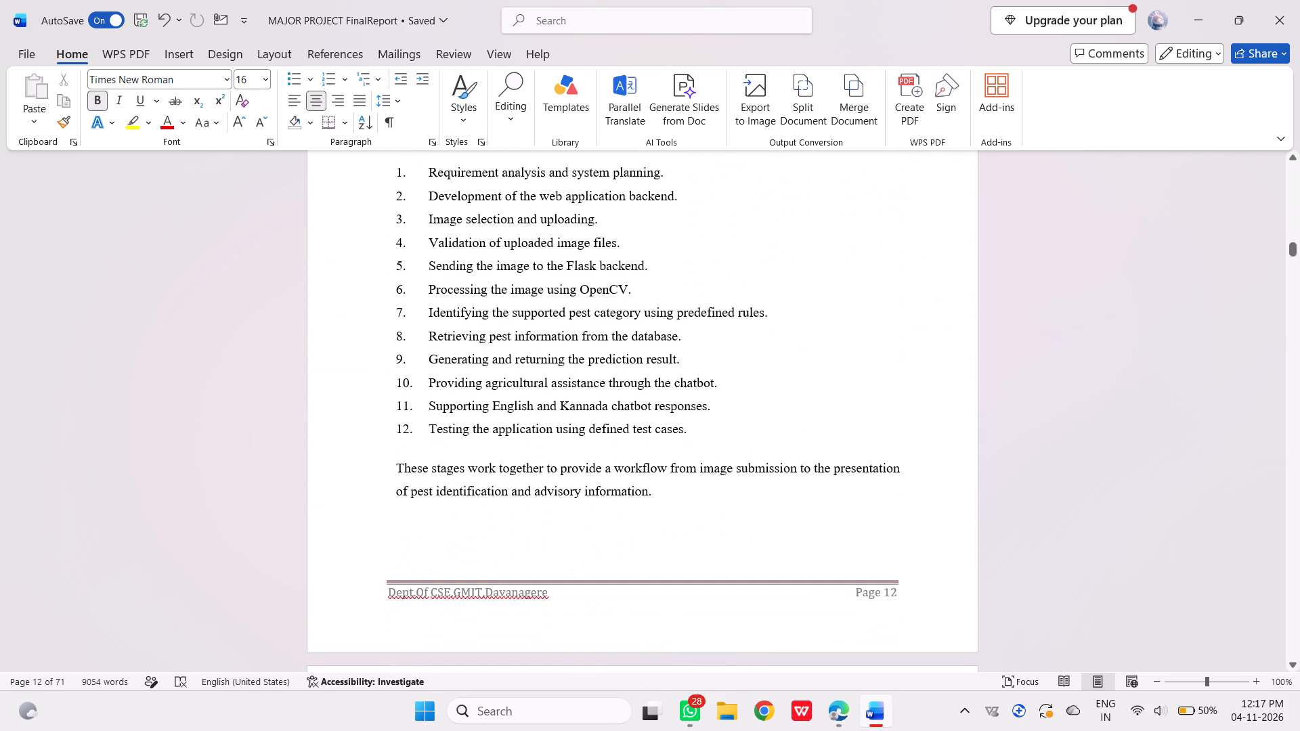
pyautogui.scroll(-2, 462, 379)
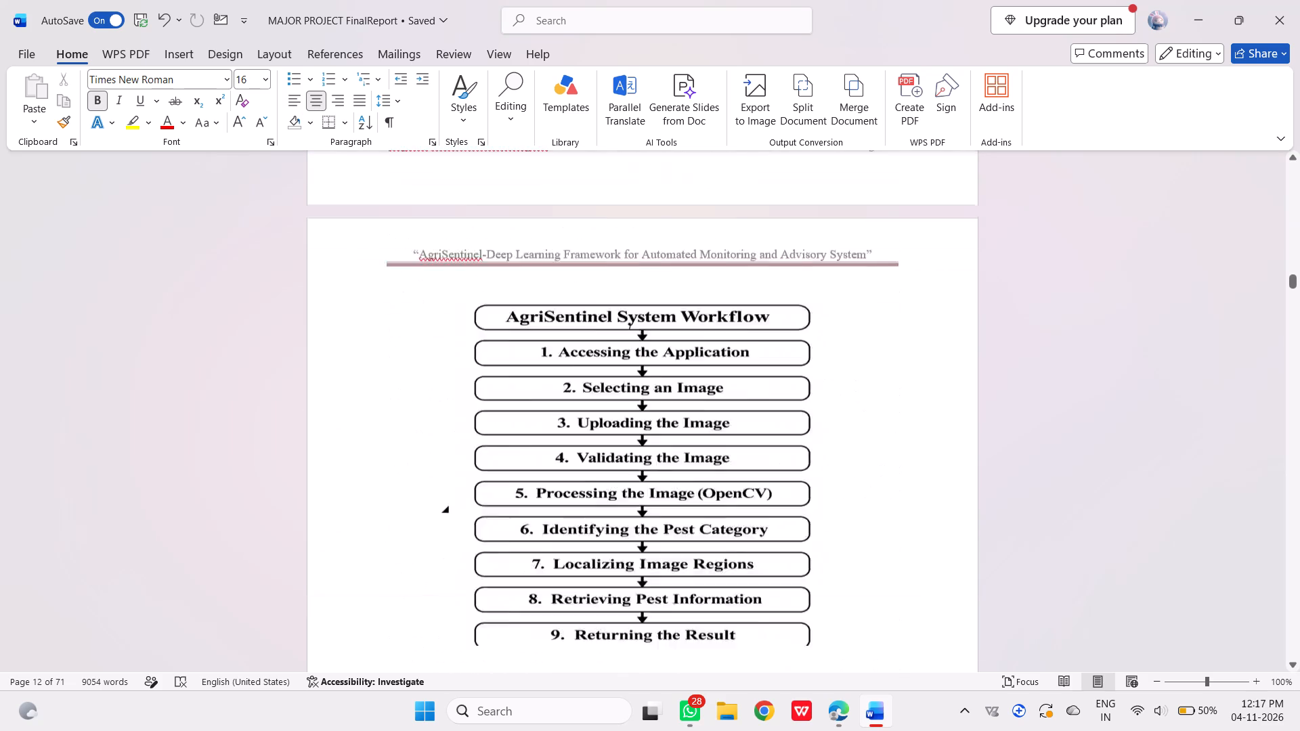
pyautogui.scroll(-1, 462, 379)
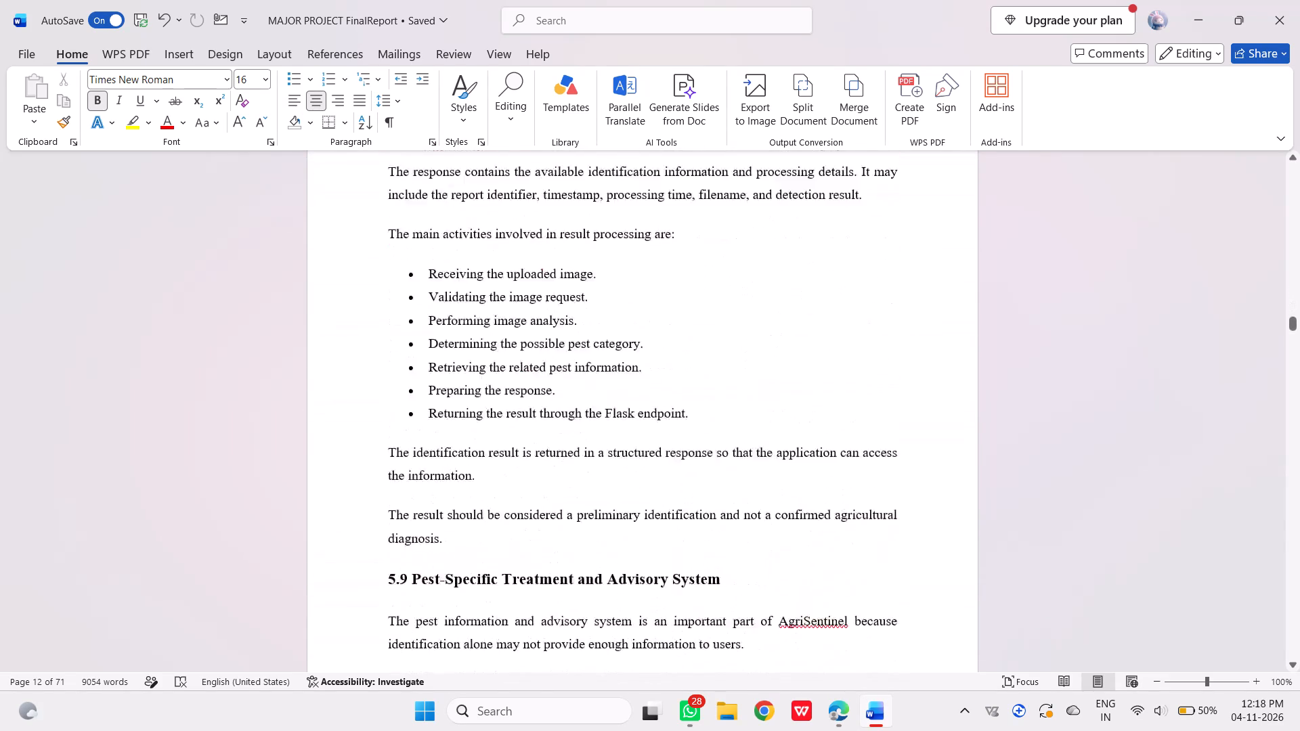
pyautogui.scroll(-1, 462, 379)
# Return to the start of the report and check the layout of the Chapter 1 introduction and problem statement pages.
pyautogui.scroll(1, 462, 379)
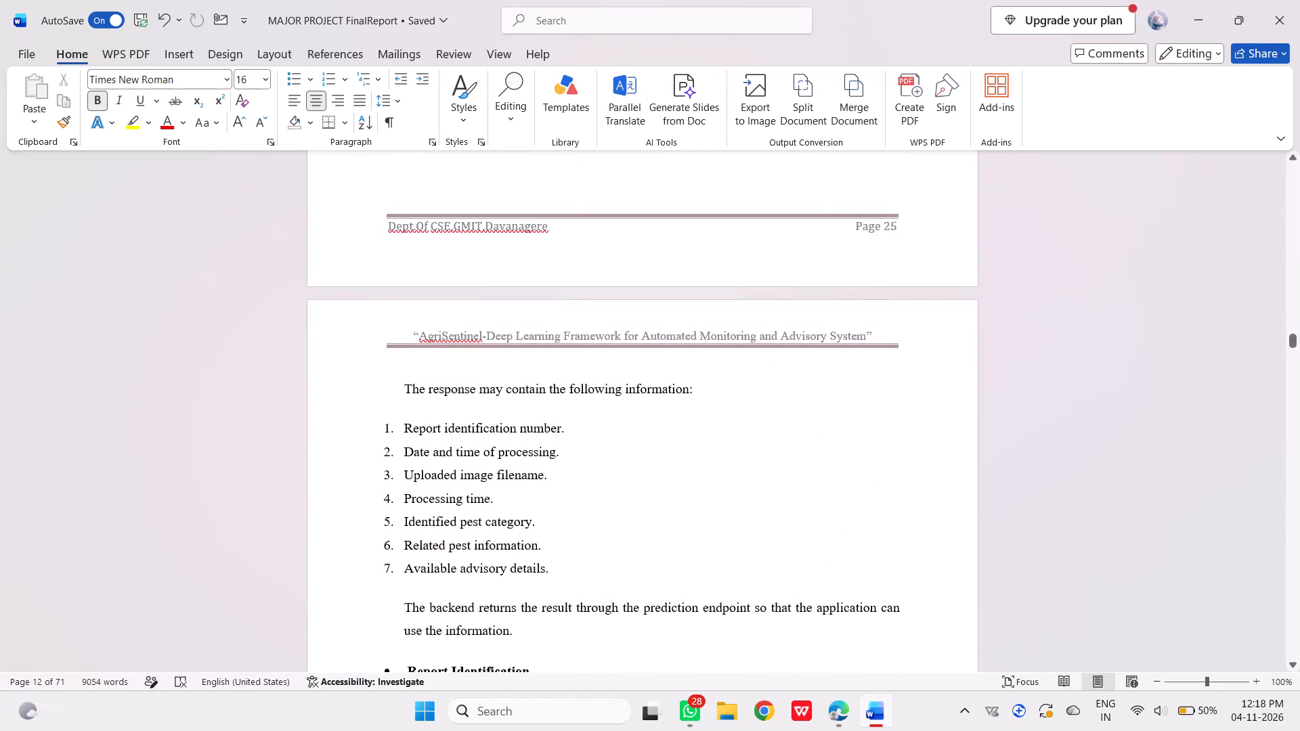
pyautogui.scroll(7, 462, 379)
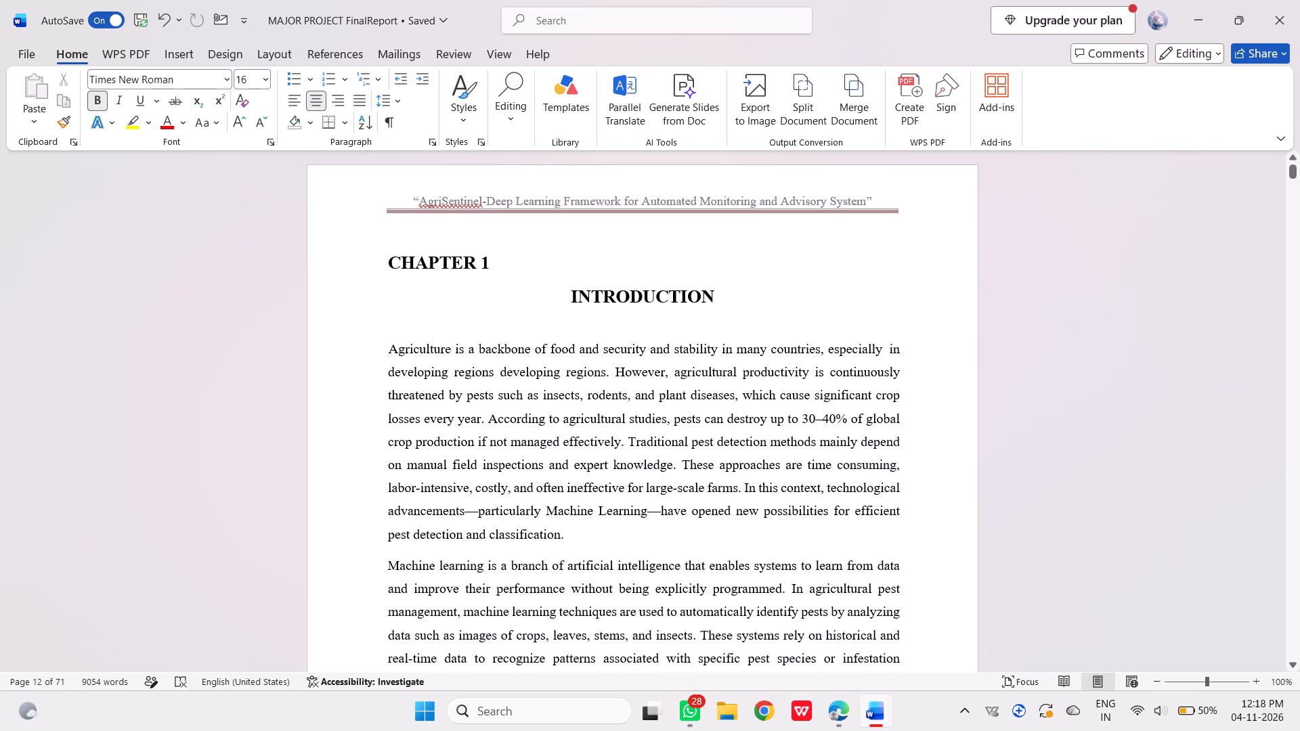
pyautogui.press('Down')
pyautogui.press('Down')
pyautogui.press('Down')
pyautogui.press('Down')
pyautogui.press('Down')
pyautogui.press('Down')
pyautogui.press('Down')
pyautogui.press('Down')
pyautogui.press('Down')
pyautogui.press('Down')
pyautogui.press('Down')
pyautogui.press('Down')
pyautogui.press('Down')
pyautogui.press('Down')
pyautogui.press('Down')
pyautogui.press('Down')
pyautogui.press('Down')
pyautogui.press('Down')
pyautogui.press('Down')
pyautogui.press('Down')
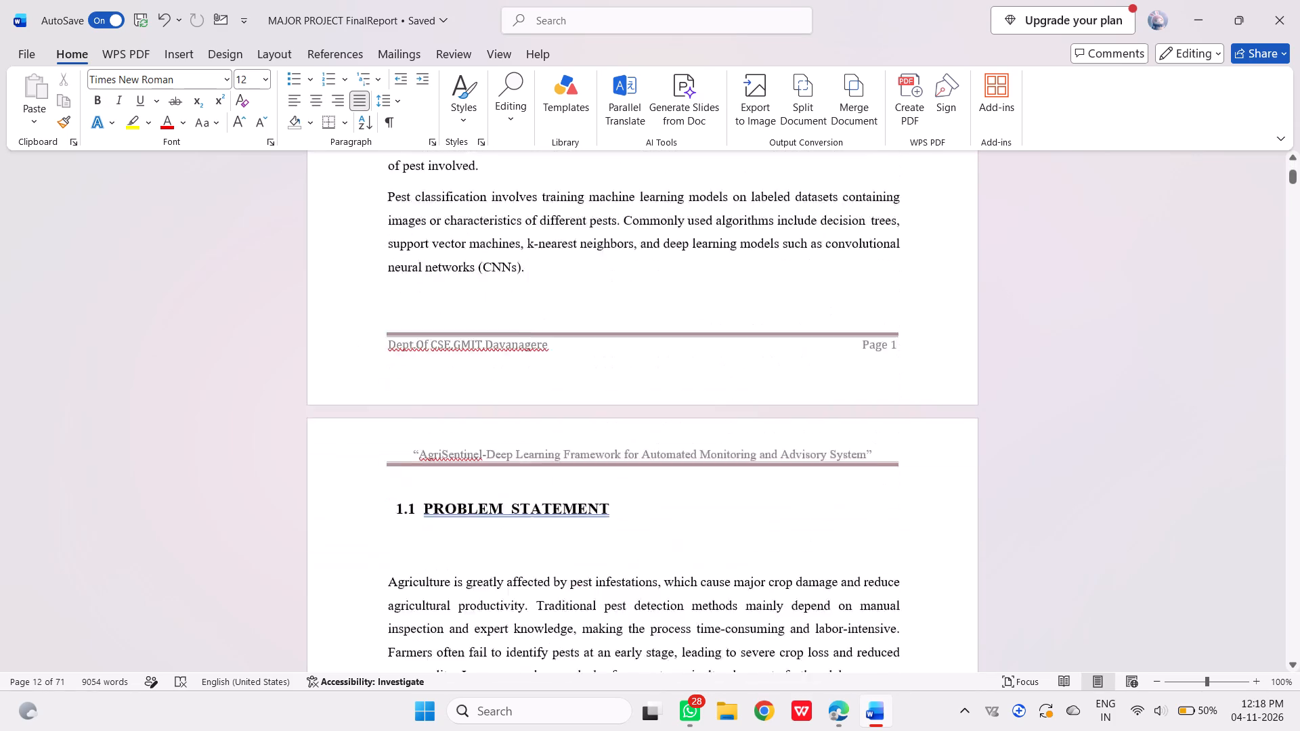
pyautogui.press('Up')
pyautogui.press('Up')
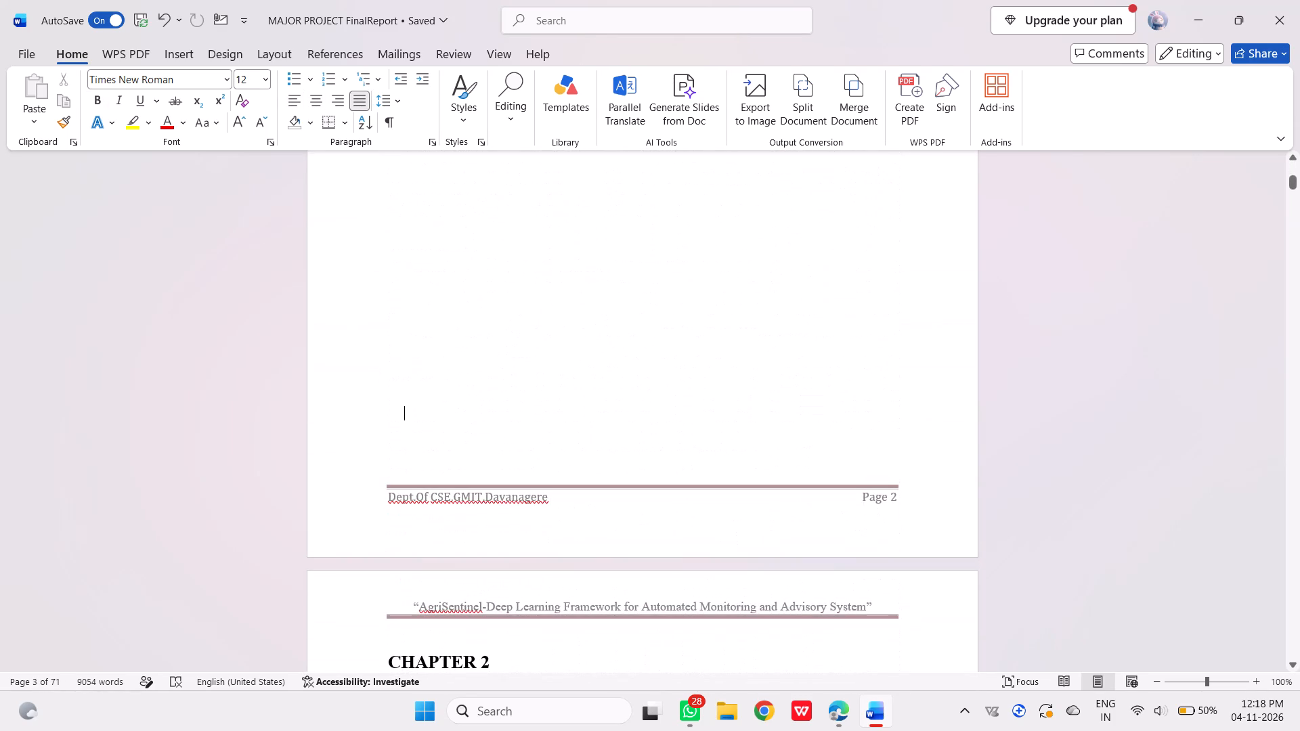
pyautogui.press('Up')
pyautogui.press('Up')
pyautogui.press('Up')
pyautogui.press('Up')
pyautogui.press('Up')
pyautogui.press('Up')
pyautogui.press('Up')
pyautogui.press('Up')
pyautogui.press('Up')
pyautogui.press('Up')
pyautogui.press('Up')
pyautogui.press('Up')
pyautogui.press('Up')
pyautogui.press('Up')
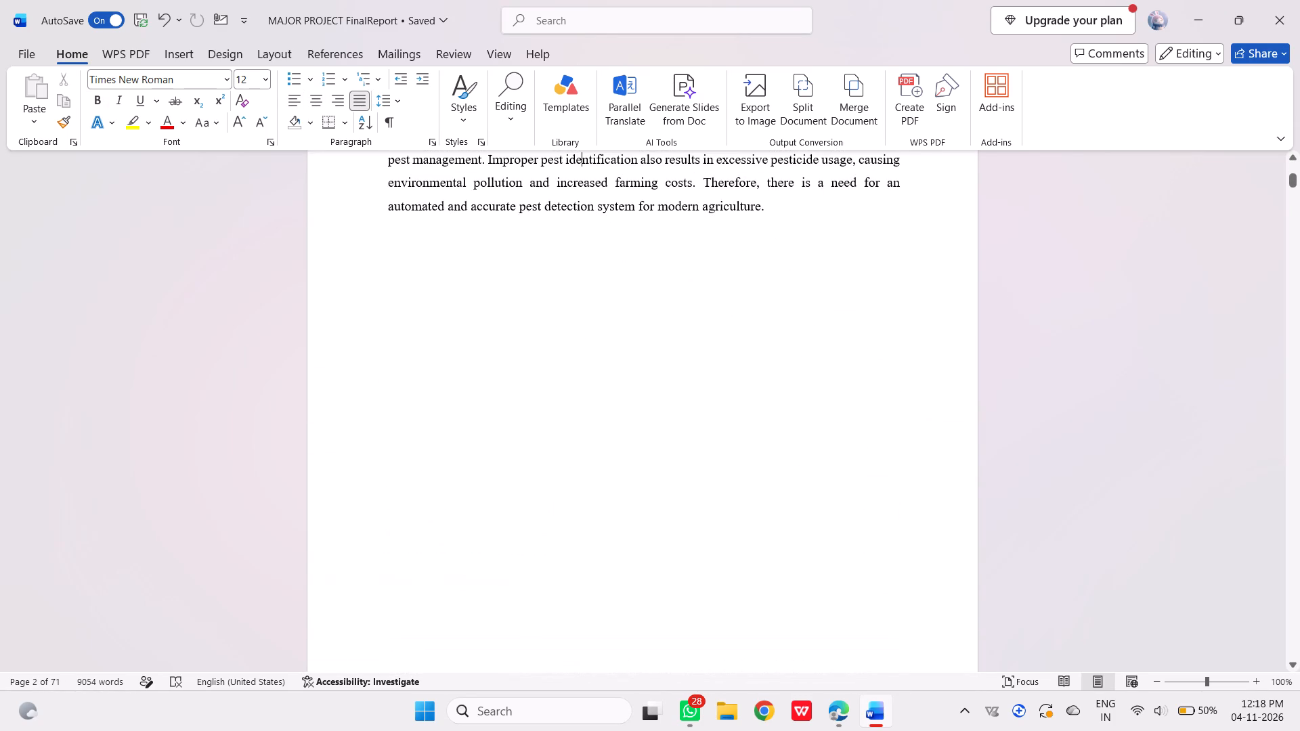
pyautogui.press('Down')
pyautogui.press('Down')
pyautogui.press('Down')
pyautogui.press('Down')
pyautogui.press('Down')
pyautogui.press('Down')
pyautogui.press('Down')
pyautogui.press('Down')
pyautogui.press('Down')
pyautogui.press('Down')
pyautogui.press('Down')
pyautogui.press('Down')
pyautogui.press('Down')
pyautogui.press('Down')
pyautogui.press('Down')
pyautogui.press('Down')
pyautogui.press('Down')
pyautogui.press('Down')
pyautogui.press('Down')
pyautogui.press('Down')
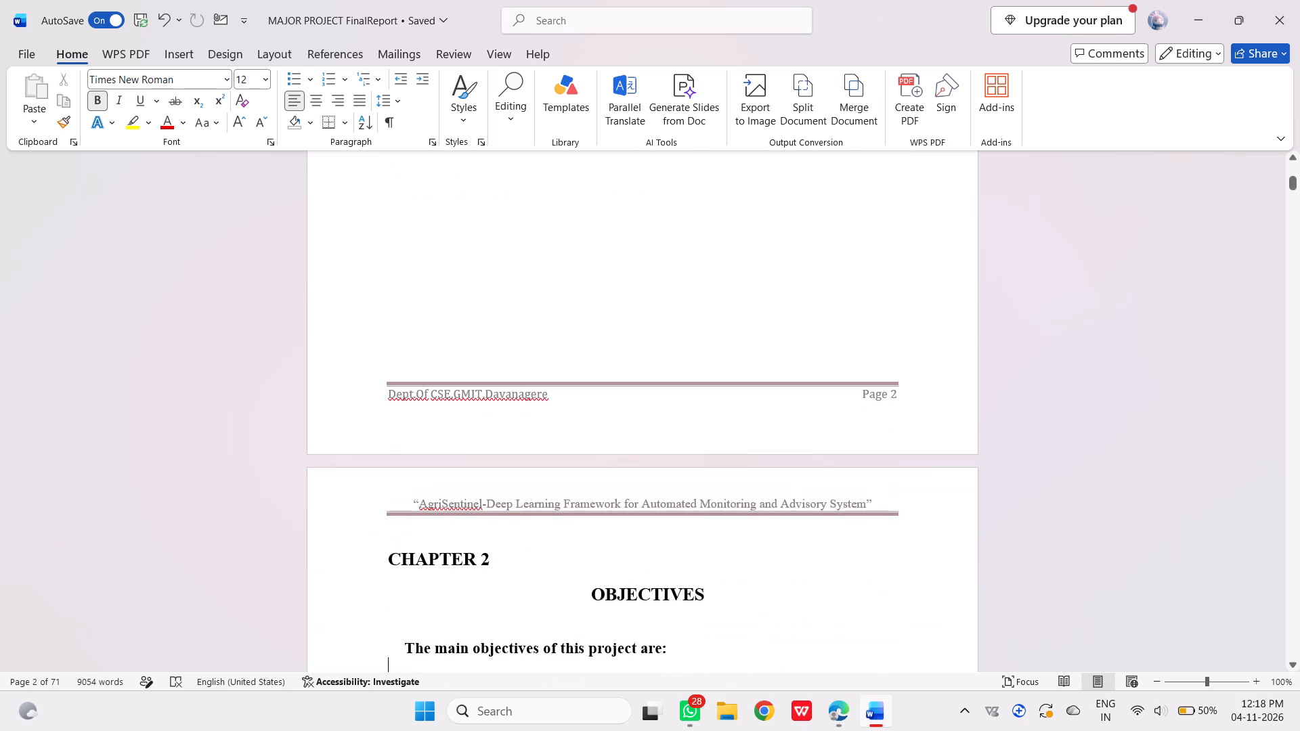
# Check the Chapter 2 OBJECTIVES page, including its heading, bullet list and the page break before Chapter 3.
pyautogui.press('Down')
pyautogui.press('Down')
pyautogui.press('Down')
pyautogui.press('Down')
pyautogui.press('Down')
pyautogui.press('Down')
pyautogui.press('Down')
pyautogui.press('Down')
pyautogui.press('Down')
pyautogui.press('Down')
pyautogui.press('Down')
pyautogui.press('Down')
pyautogui.press('Down')
pyautogui.press('Down')
pyautogui.press('Down')
pyautogui.press('Down')
pyautogui.press('Down')
pyautogui.press('Down')
pyautogui.press('Down')
pyautogui.press('Down')
pyautogui.press('Down')
pyautogui.press('Down')
pyautogui.press('Down')
pyautogui.press('Down')
pyautogui.press('Down')
pyautogui.press('Down')
pyautogui.press('Down')
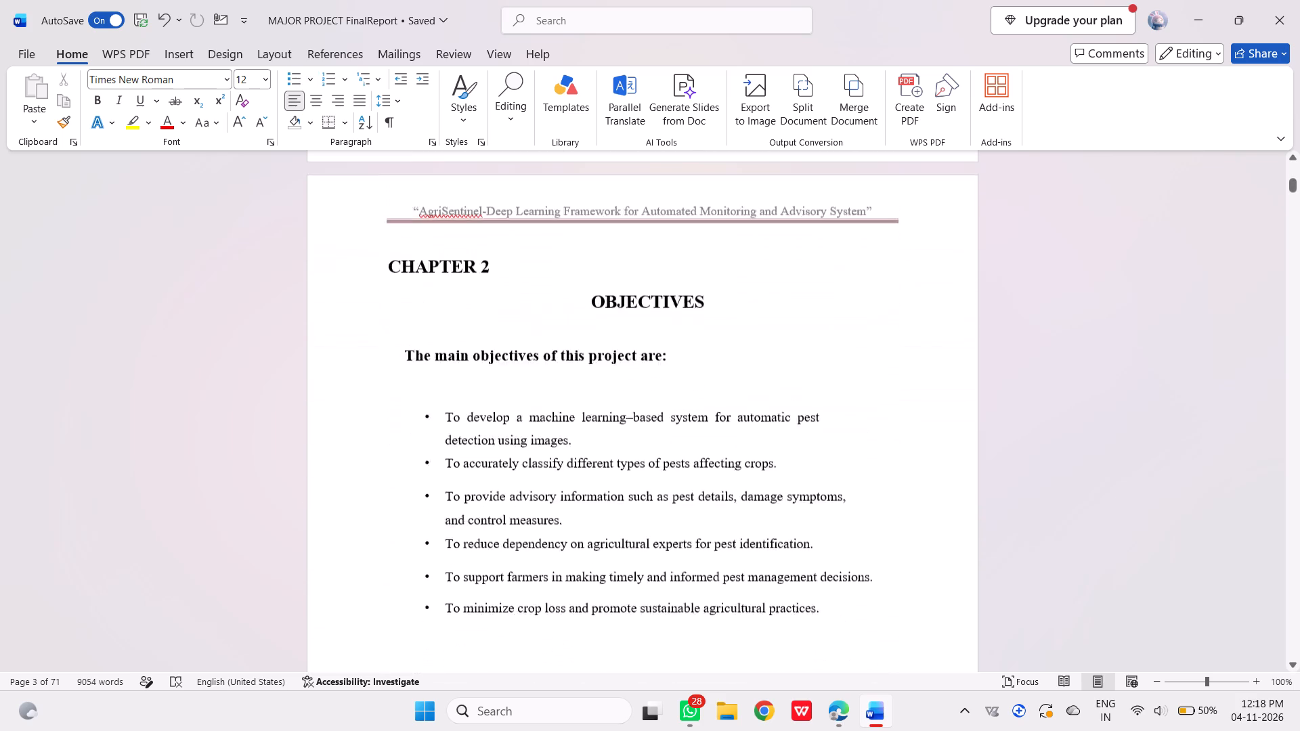
pyautogui.press('Down')
pyautogui.press('Down')
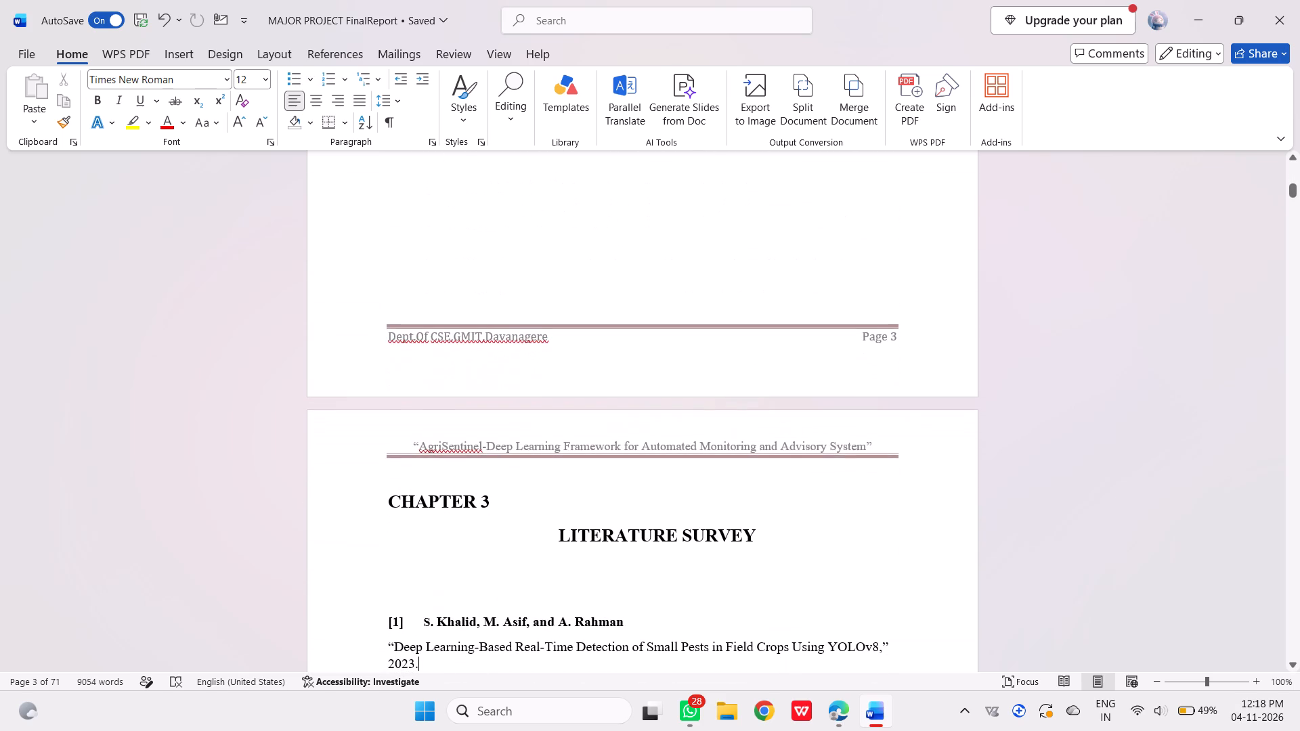
# Review the Chapter 3 LITERATURE SURVEY entries and page layout through to the start of Chapter 4.
pyautogui.press('Down')
pyautogui.press('Down')
pyautogui.press('Down')
pyautogui.press('Down')
pyautogui.press('Down')
pyautogui.press('Down')
pyautogui.press('Down')
pyautogui.press('Down')
pyautogui.press('Down')
pyautogui.press('Down')
pyautogui.press('Down')
pyautogui.press('Down')
pyautogui.press('Down')
pyautogui.press('Down')
pyautogui.press('Down')
pyautogui.press('Down')
pyautogui.press('Down')
pyautogui.press('Down')
pyautogui.press('Down')
pyautogui.press('Down')
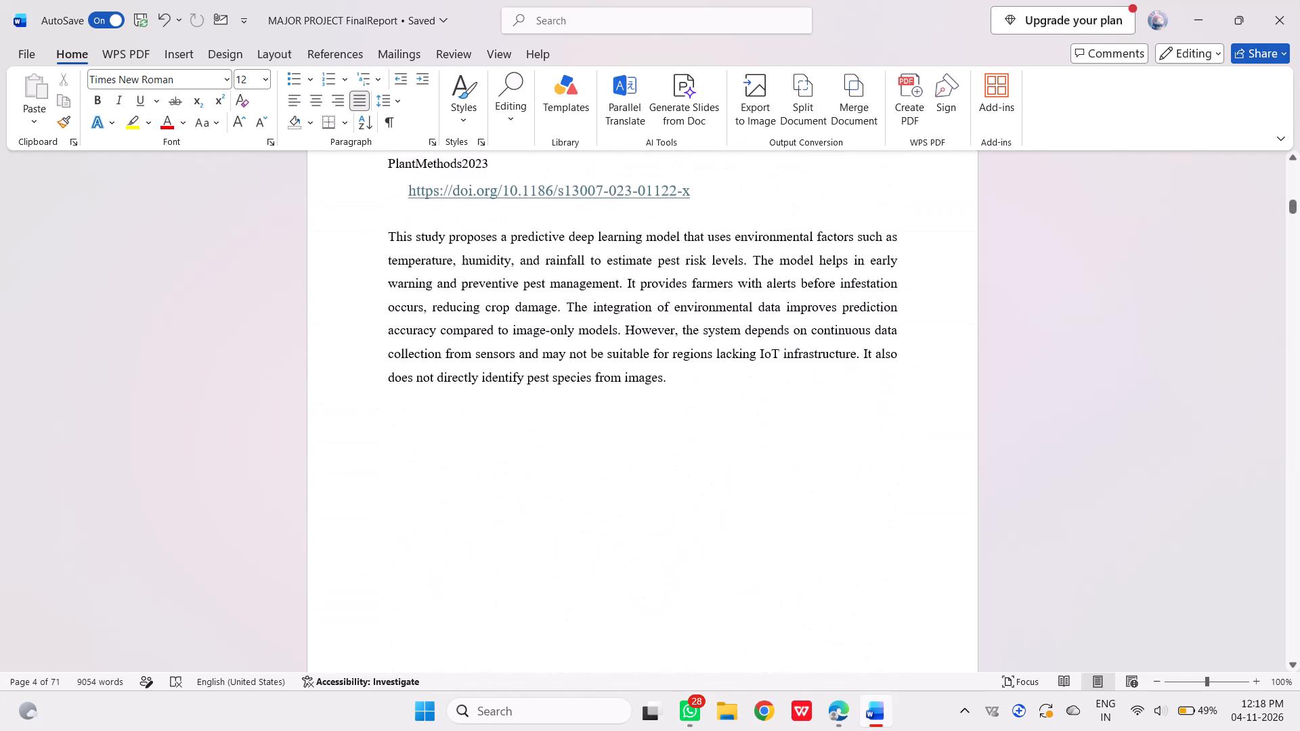
pyautogui.press('Down')
pyautogui.press('Down')
pyautogui.press('Down')
pyautogui.press('Down')
pyautogui.press('Down')
pyautogui.press('Down')
pyautogui.press('Down')
pyautogui.press('Down')
pyautogui.press('Down')
pyautogui.press('Down')
pyautogui.press('Down')
pyautogui.press('Down')
pyautogui.press('Down')
pyautogui.press('Down')
pyautogui.press('Down')
pyautogui.press('Down')
pyautogui.press('Down')
pyautogui.press('Down')
pyautogui.press('Down')
pyautogui.press('Down')
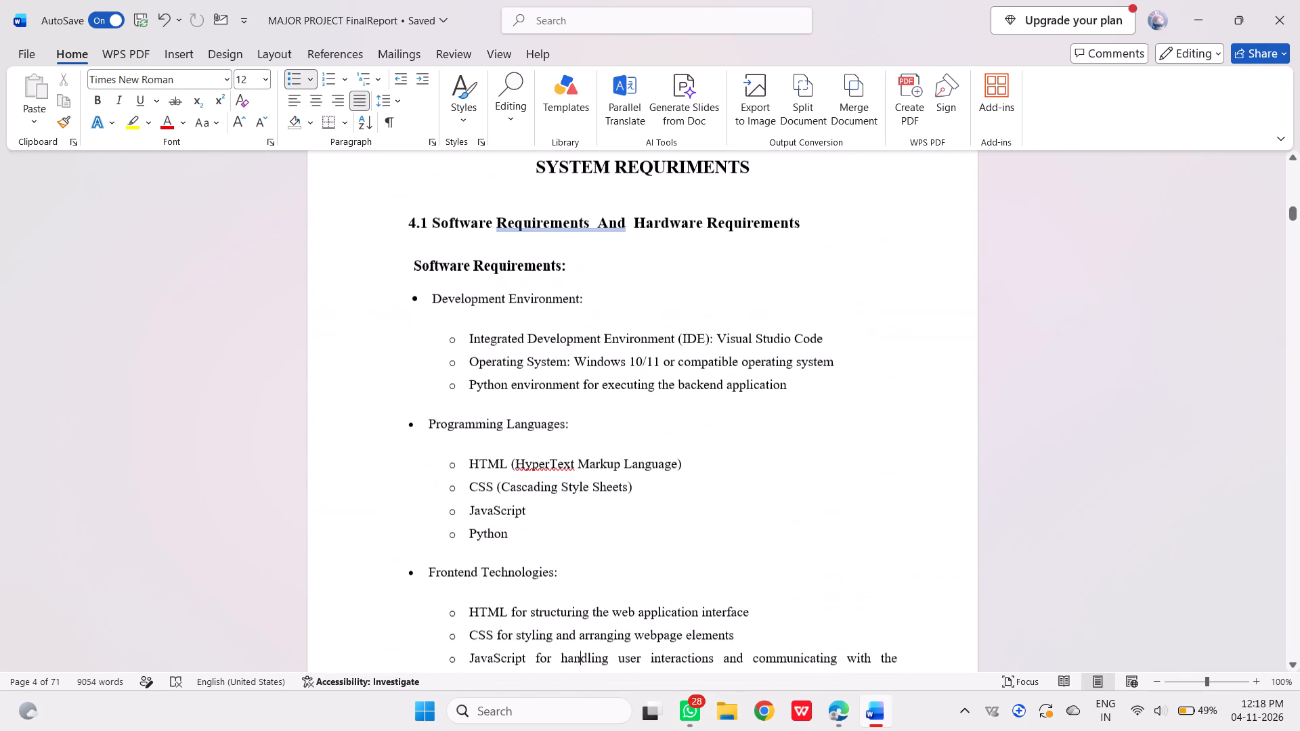
# Examine the software requirements list at the start of Chapter 4, under section 4.1.
pyautogui.press('Up')
pyautogui.press('Up')
pyautogui.press('Up')
pyautogui.press('Up')
pyautogui.press('Up')
pyautogui.press('Up')
pyautogui.press('Up')
pyautogui.press('Up')
pyautogui.press('Up')
pyautogui.press('Up')
pyautogui.press('Up')
pyautogui.press('Up')
pyautogui.press('Up')
pyautogui.press('Up')
pyautogui.press('Up')
pyautogui.press('Up')
pyautogui.press('Up')
pyautogui.press('Up')
pyautogui.press('Up')
pyautogui.press('Up')
pyautogui.press('Up')
pyautogui.press('Up')
pyautogui.press('Up')
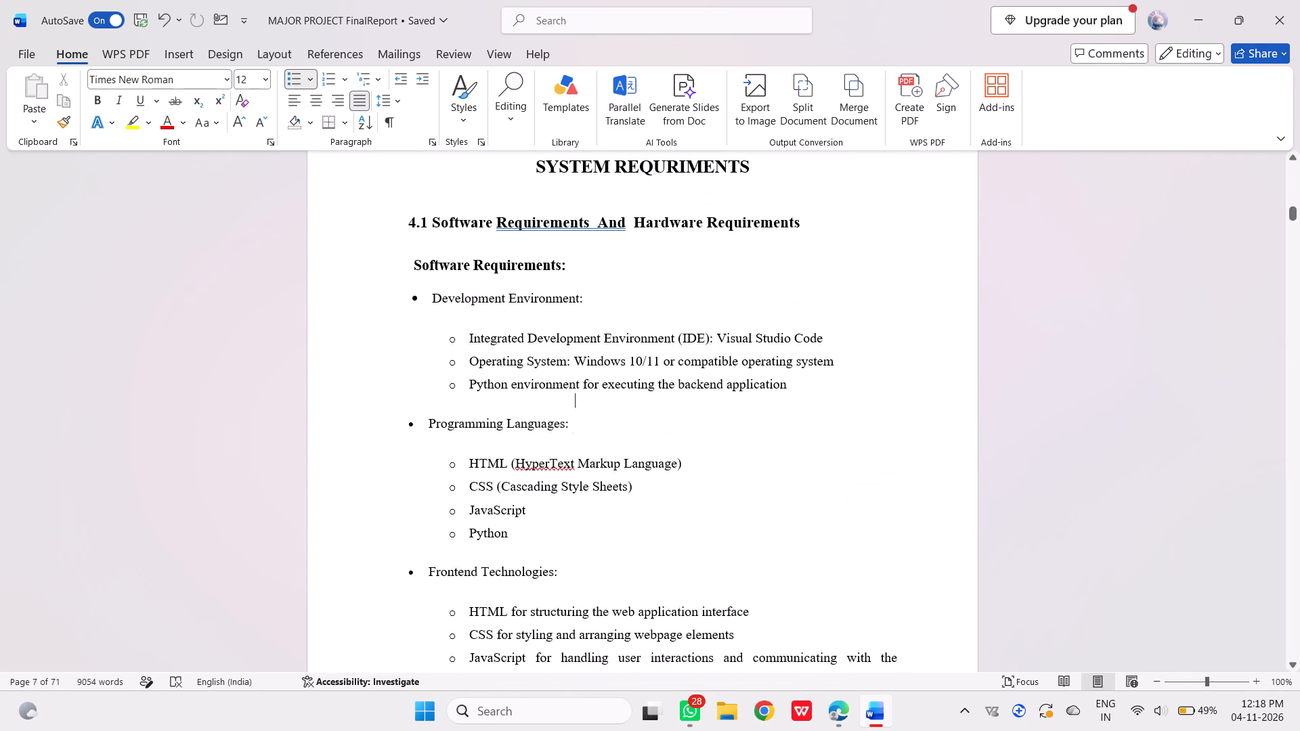
# Review the rest of the Chapter 4 system requirements pages through to the start of Chapter 5.
pyautogui.press('Down')
pyautogui.press('Down')
pyautogui.press('Down')
pyautogui.press('Down')
pyautogui.press('Down')
pyautogui.press('Down')
pyautogui.press('Down')
pyautogui.press('Down')
pyautogui.press('Down')
pyautogui.press('Down')
pyautogui.press('Down')
pyautogui.press('Down')
pyautogui.press('Down')
pyautogui.press('Down')
pyautogui.press('Down')
pyautogui.press('Down')
pyautogui.press('Down')
pyautogui.press('Down')
pyautogui.press('Down')
pyautogui.press('Down')
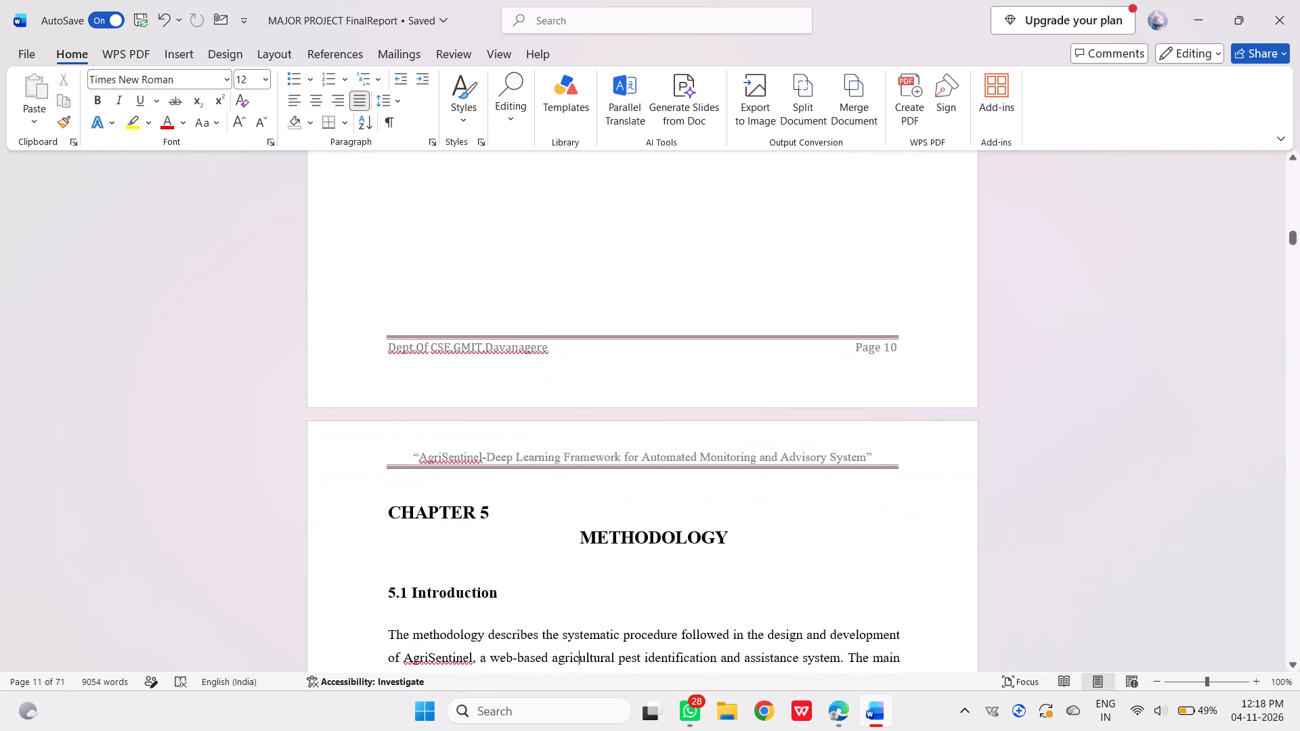
# Check the Chapter 5 METHODOLOGY heading, the 5.1 Introduction and the requirements lists up to Backend Planning.
pyautogui.press('Down')
pyautogui.press('Down')
pyautogui.press('Down')
pyautogui.press('Down')
pyautogui.press('Down')
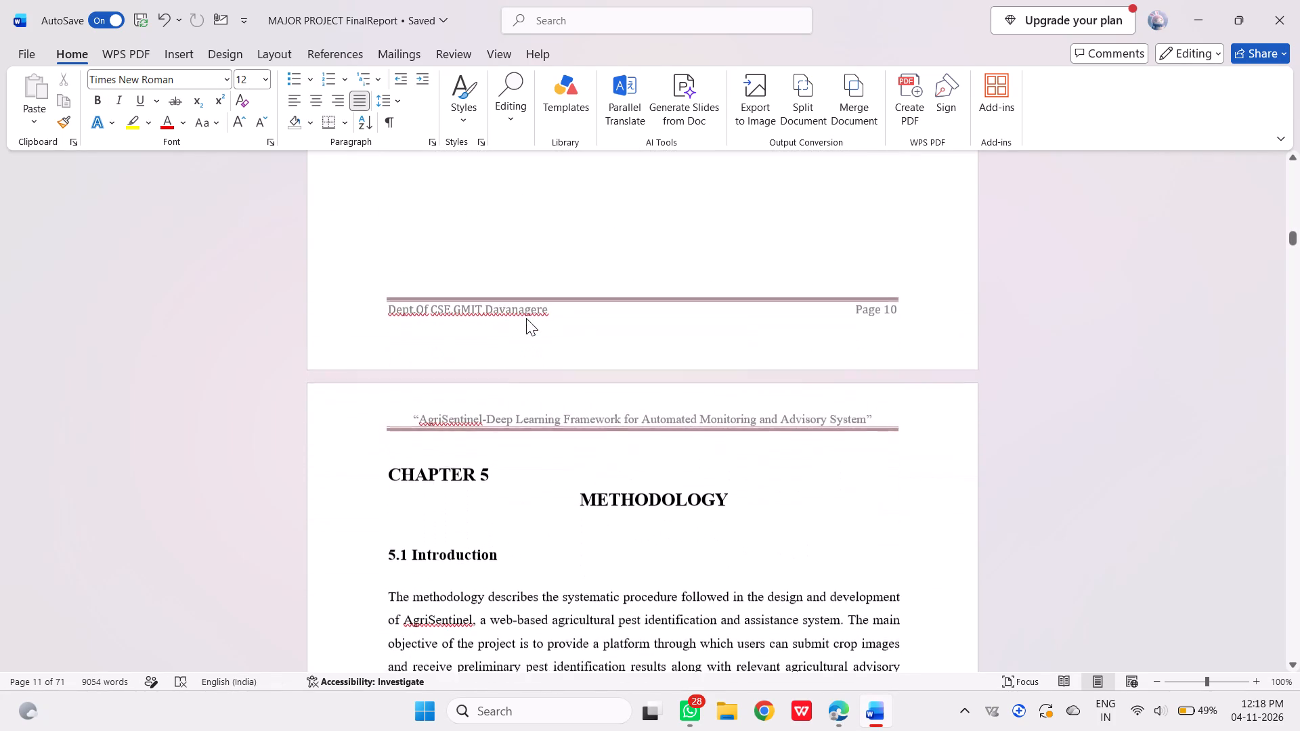
pyautogui.press('Down')
pyautogui.press('Down')
pyautogui.press('Down')
pyautogui.press('Down')
pyautogui.press('Down')
pyautogui.press('Down')
pyautogui.press('Down')
pyautogui.press('Down')
pyautogui.press('Down')
pyautogui.press('Down')
pyautogui.press('Down')
pyautogui.press('Down')
pyautogui.press('Down')
pyautogui.press('Down')
pyautogui.press('Down')
pyautogui.press('Down')
pyautogui.press('Down')
pyautogui.press('Down')
pyautogui.press('Down')
pyautogui.press('Down')
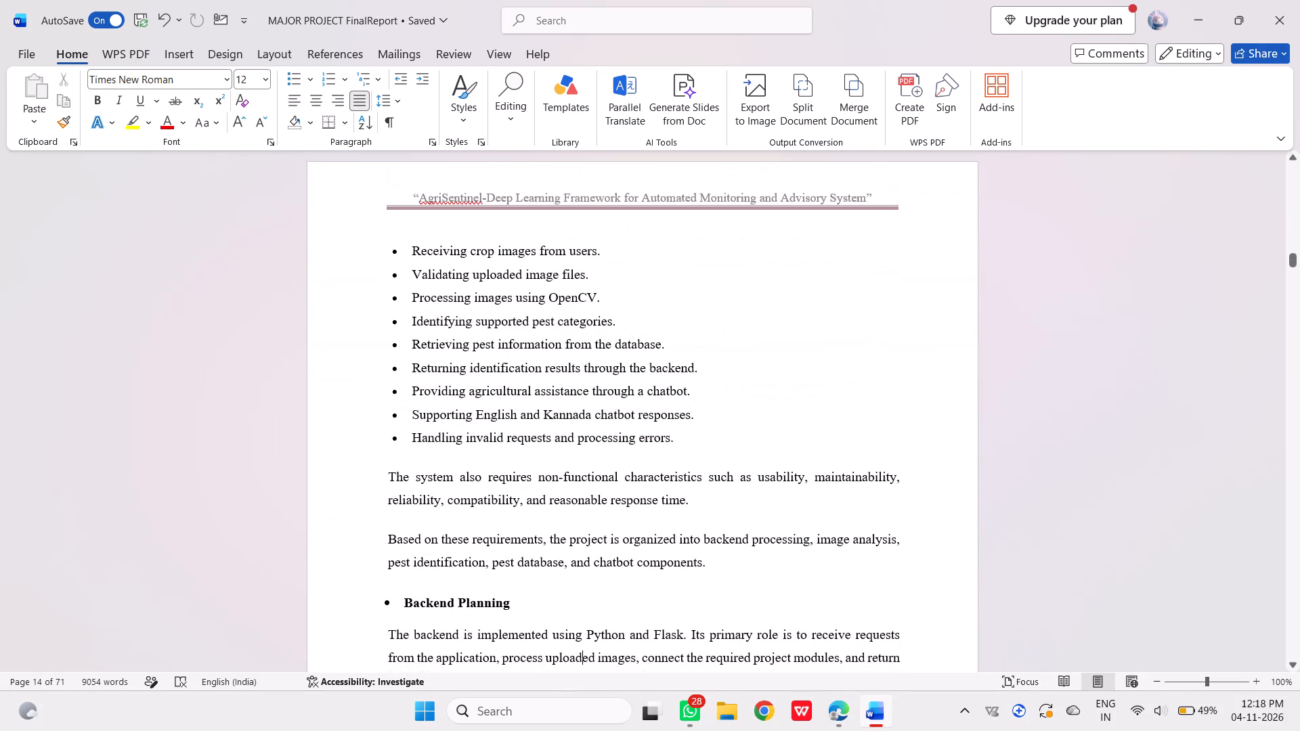
# Review the Chapter 5 pages from Backend Planning through the numbered workflow descriptions up to Step 8: Retrieving Pest Information.
pyautogui.press('Down')
pyautogui.press('Down')
pyautogui.press('Down')
pyautogui.press('Down')
pyautogui.press('Down')
pyautogui.press('Down')
pyautogui.press('Down')
pyautogui.press('Down')
pyautogui.press('Down')
pyautogui.press('Down')
pyautogui.press('Down')
pyautogui.press('Down')
pyautogui.press('Down')
pyautogui.press('Down')
pyautogui.press('Down')
pyautogui.press('Down')
pyautogui.press('Down')
pyautogui.press('Down')
pyautogui.press('Down')
pyautogui.press('Down')
pyautogui.press('Down')
pyautogui.press('Down')
pyautogui.press('Down')
pyautogui.press('Down')
pyautogui.press('Down')
pyautogui.press('Down')
pyautogui.press('Down')
pyautogui.press('Down')
pyautogui.press('Down')
pyautogui.press('Down')
pyautogui.press('Down')
pyautogui.press('Down')
pyautogui.press('Down')
pyautogui.press('Down')
pyautogui.press('Down')
pyautogui.press('Down')
pyautogui.press('Down')
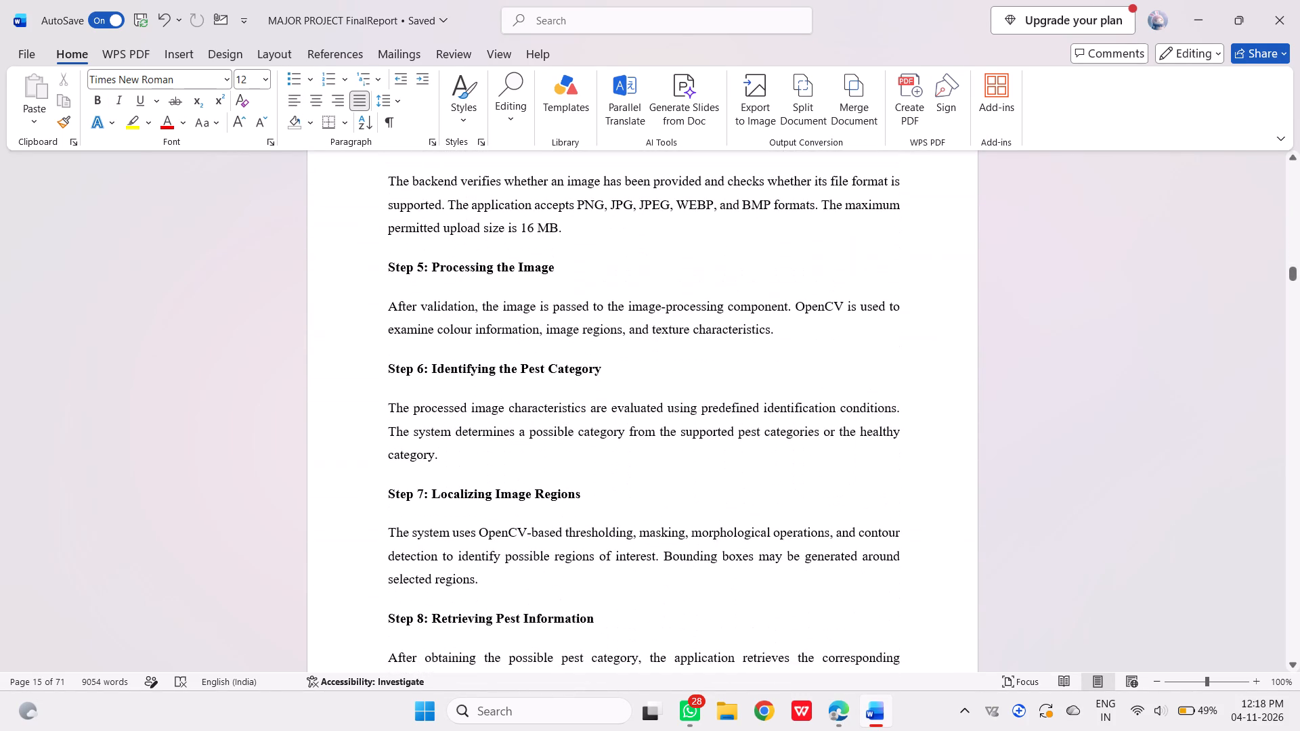
# Examine the Fig 5.2 system workflow flowchart, including its page placement, caption and explanatory paragraph.
pyautogui.press('Down')
pyautogui.press('Down')
pyautogui.press('Down')
pyautogui.press('Down')
pyautogui.press('Down')
pyautogui.press('Down')
pyautogui.press('Down')
pyautogui.press('Down')
pyautogui.press('Down')
pyautogui.press('Down')
pyautogui.press('Down')
pyautogui.press('Down')
pyautogui.press('Down')
pyautogui.press('Down')
pyautogui.press('Down')
pyautogui.press('Down')
pyautogui.press('Down')
pyautogui.press('Down')
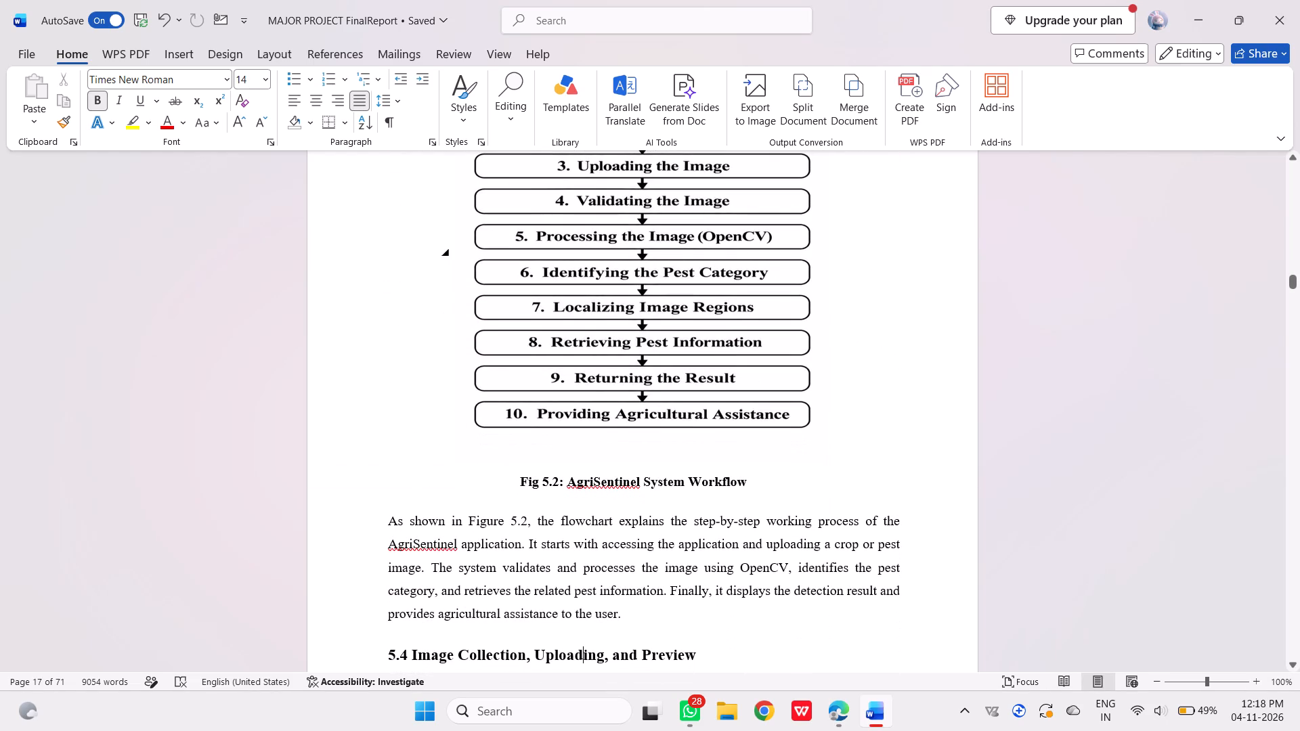
pyautogui.press('Up')
pyautogui.press('Up')
pyautogui.press('Up')
pyautogui.press('Up')
pyautogui.press('Up')
pyautogui.press('Up')
pyautogui.press('Up')
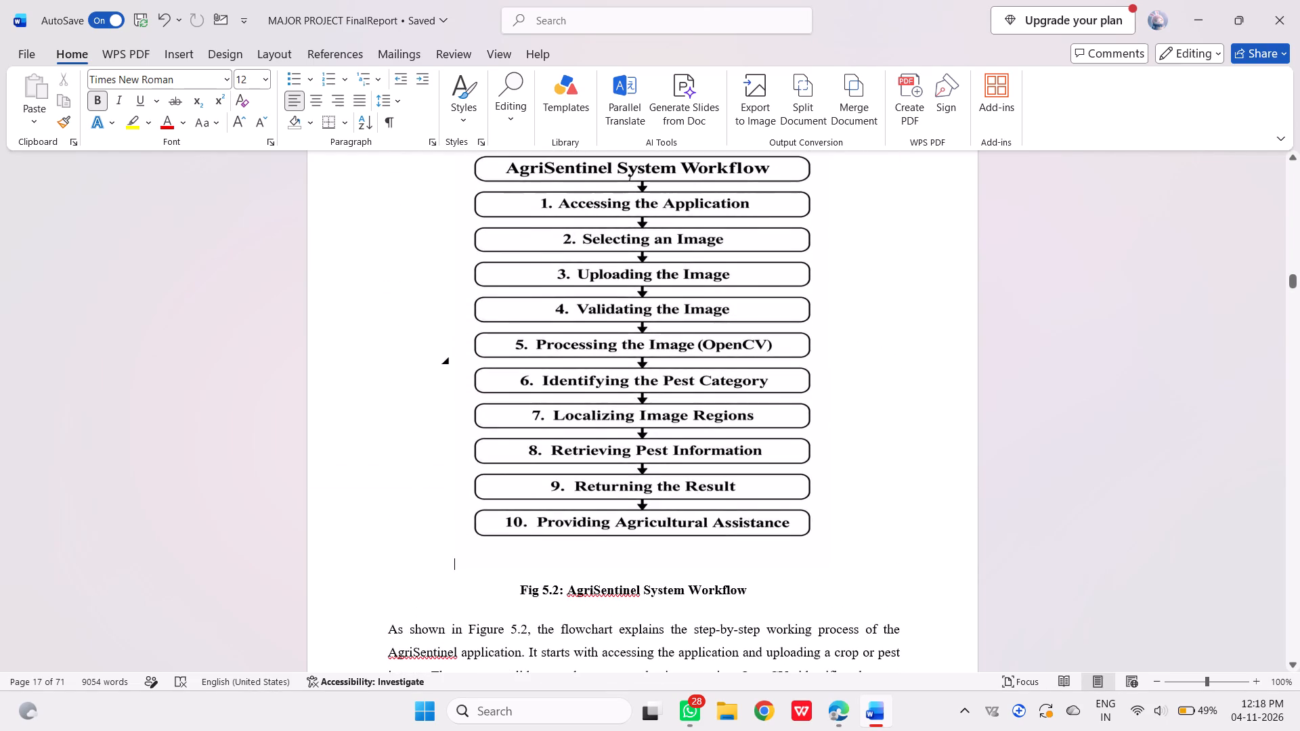
pyautogui.press('Up')
pyautogui.press('Down')
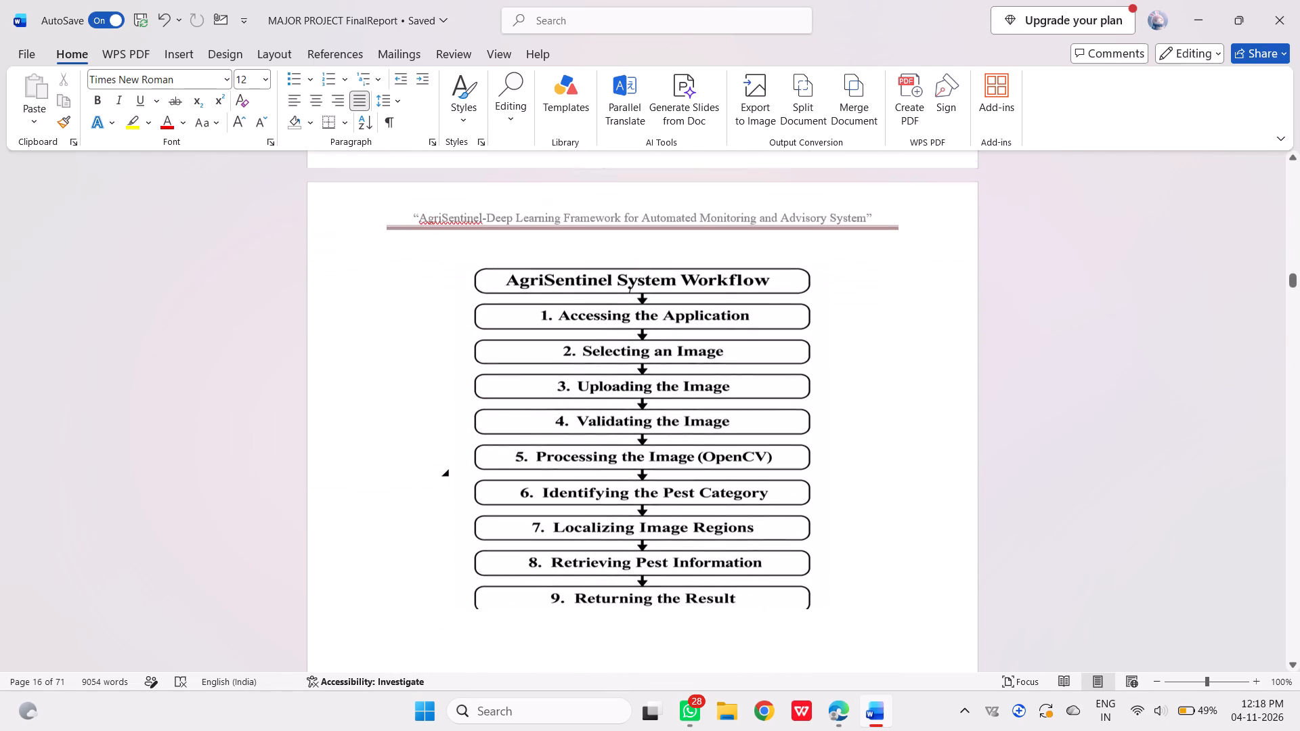
pyautogui.press('Down')
pyautogui.press('Down')
pyautogui.press('Down')
pyautogui.press('Down')
pyautogui.press('Down')
pyautogui.press('Down')
pyautogui.press('Down')
pyautogui.press('Down')
pyautogui.press('Down')
pyautogui.press('Down')
pyautogui.press('Down')
pyautogui.press('Down')
pyautogui.press('Down')
pyautogui.press('Down')
pyautogui.press('Down')
pyautogui.press('Down')
pyautogui.press('Down')
pyautogui.press('Down')
pyautogui.press('Down')
pyautogui.press('Down')
pyautogui.press('Down')
pyautogui.press('Down')
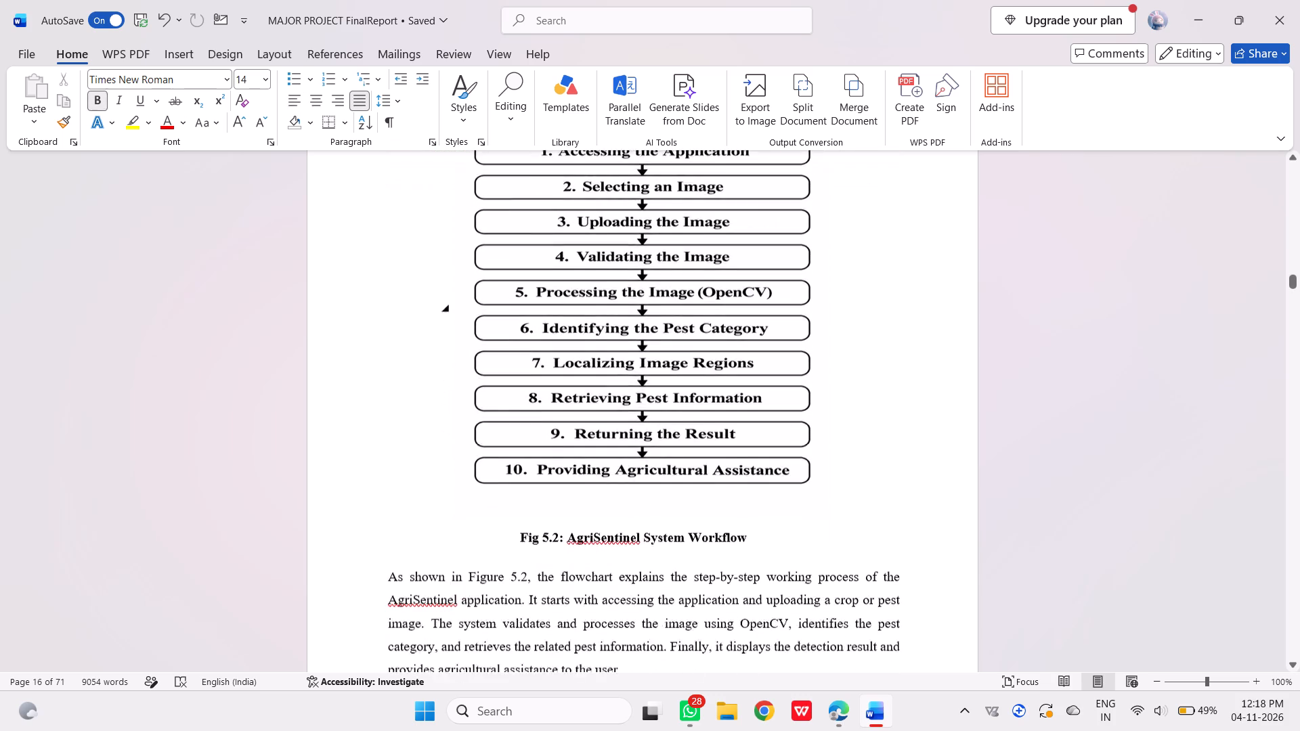
# Review the Chapter 5 pages after Fig 5.2, covering the image-processing procedure, Colour Analysis, Texture Analysis and AI-Based Pest Detection and Identification.
pyautogui.press('Down')
pyautogui.press('Down')
pyautogui.press('Down')
pyautogui.press('Down')
pyautogui.press('Down')
pyautogui.press('Down')
pyautogui.press('Down')
pyautogui.press('Down')
pyautogui.press('Down')
pyautogui.press('Down')
pyautogui.press('Down')
pyautogui.press('Down')
pyautogui.press('Down')
pyautogui.press('Down')
pyautogui.press('Down')
pyautogui.press('Down')
pyautogui.press('Down')
pyautogui.press('Down')
pyautogui.press('Down')
pyautogui.press('Down')
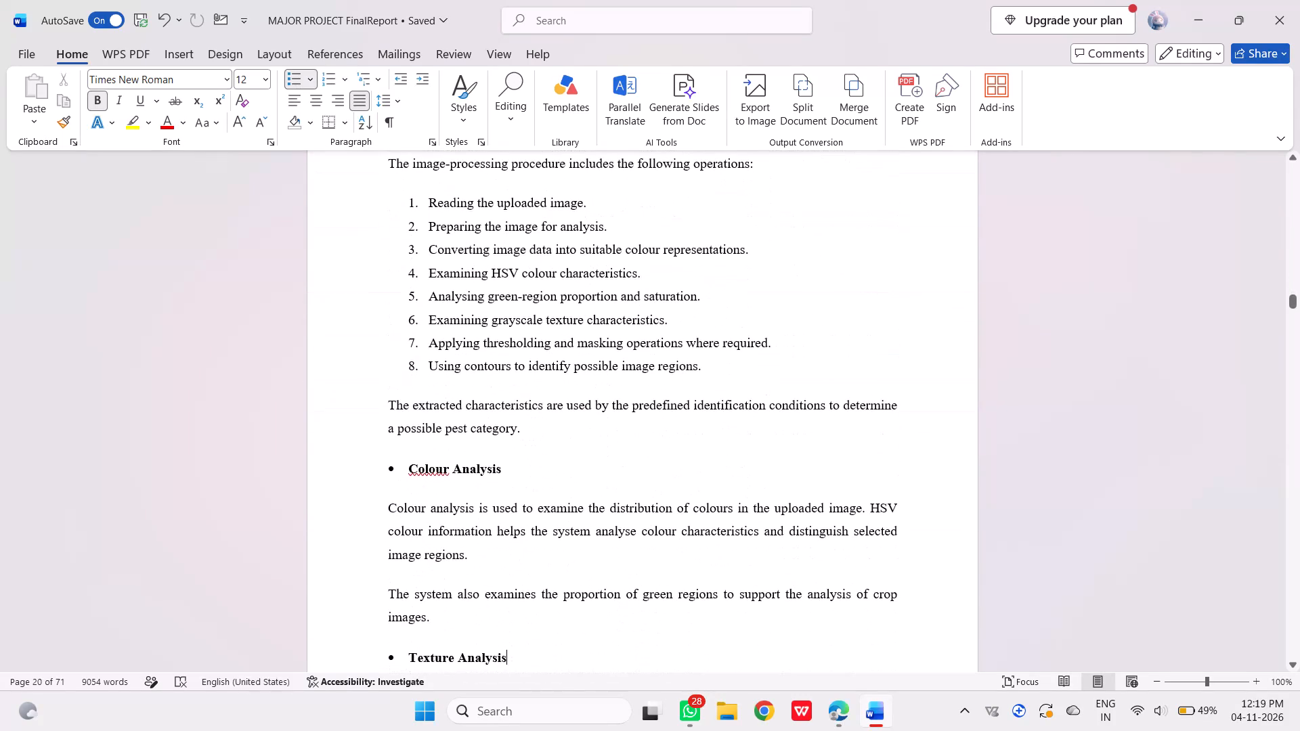
pyautogui.press('Down')
pyautogui.press('Down')
pyautogui.press('Down')
pyautogui.press('Down')
pyautogui.press('Down')
pyautogui.press('Down')
pyautogui.press('Down')
pyautogui.press('Down')
pyautogui.press('Down')
pyautogui.press('Down')
pyautogui.press('Down')
pyautogui.press('Down')
pyautogui.press('Down')
pyautogui.press('Down')
pyautogui.press('Down')
pyautogui.press('Down')
pyautogui.press('Down')
pyautogui.press('Down')
pyautogui.press('Down')
pyautogui.press('Down')
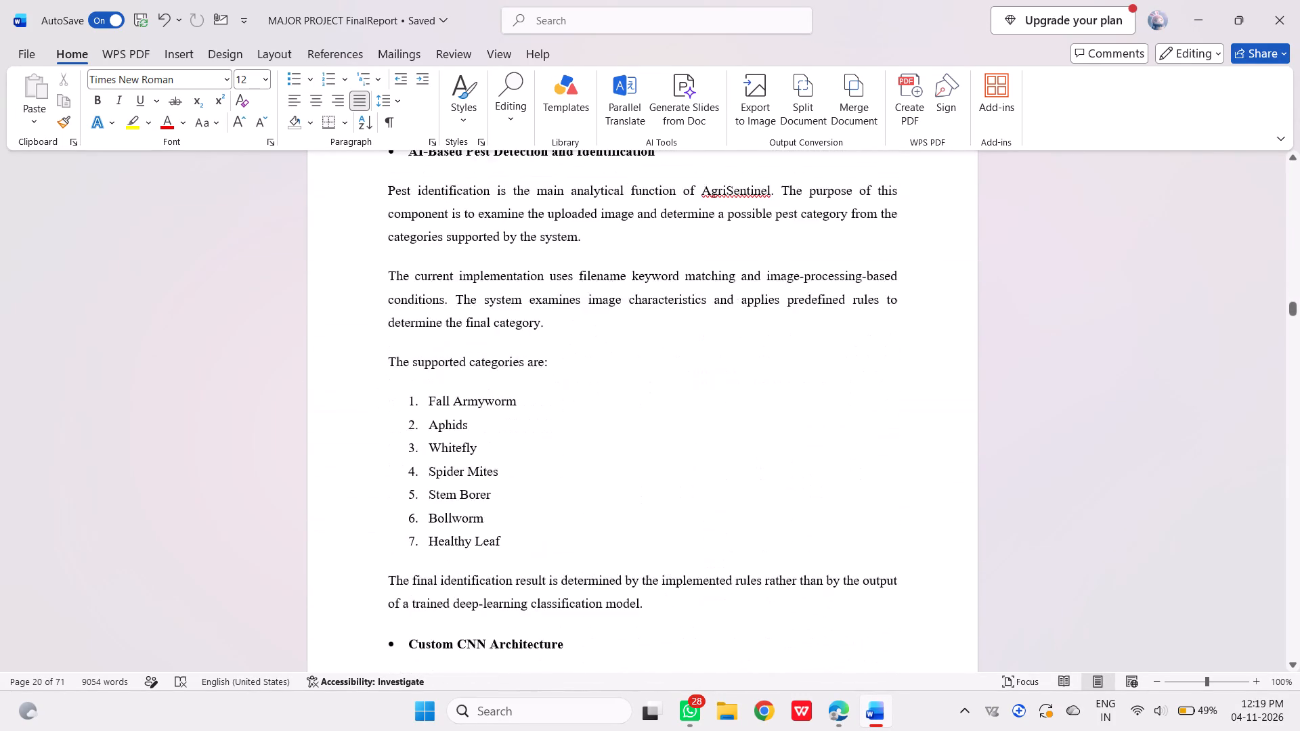
# Check the pages from Custom CNN Architecture through 5.8 Processing and Displaying Detection Results to the 5.9 treatment and preventive information.
pyautogui.press('Down')
pyautogui.press('Down')
pyautogui.press('Down')
pyautogui.press('Down')
pyautogui.press('Down')
pyautogui.press('Down')
pyautogui.press('Down')
pyautogui.press('Down')
pyautogui.press('Down')
pyautogui.press('Down')
pyautogui.press('Down')
pyautogui.press('Down')
pyautogui.press('Down')
pyautogui.press('Down')
pyautogui.press('Down')
pyautogui.press('Down')
pyautogui.press('Down')
pyautogui.press('Down')
pyautogui.press('Down')
pyautogui.press('Down')
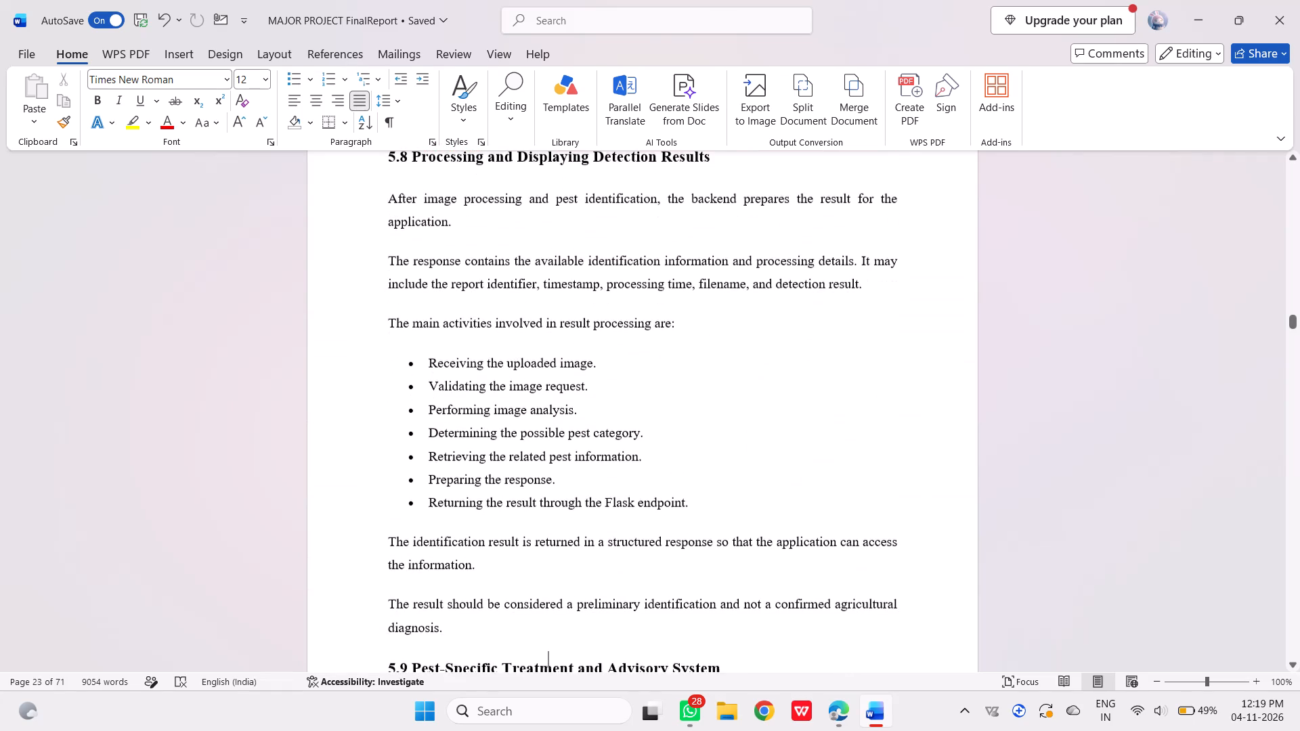
pyautogui.press('Down')
pyautogui.press('Down')
pyautogui.press('Down')
pyautogui.press('Down')
pyautogui.press('Down')
pyautogui.press('Down')
pyautogui.press('Down')
pyautogui.press('Down')
pyautogui.press('Down')
pyautogui.press('Down')
pyautogui.press('Down')
pyautogui.press('Down')
pyautogui.press('Down')
pyautogui.press('Down')
pyautogui.press('Down')
pyautogui.press('Down')
pyautogui.press('Down')
pyautogui.press('Down')
pyautogui.press('Down')
pyautogui.press('Down')
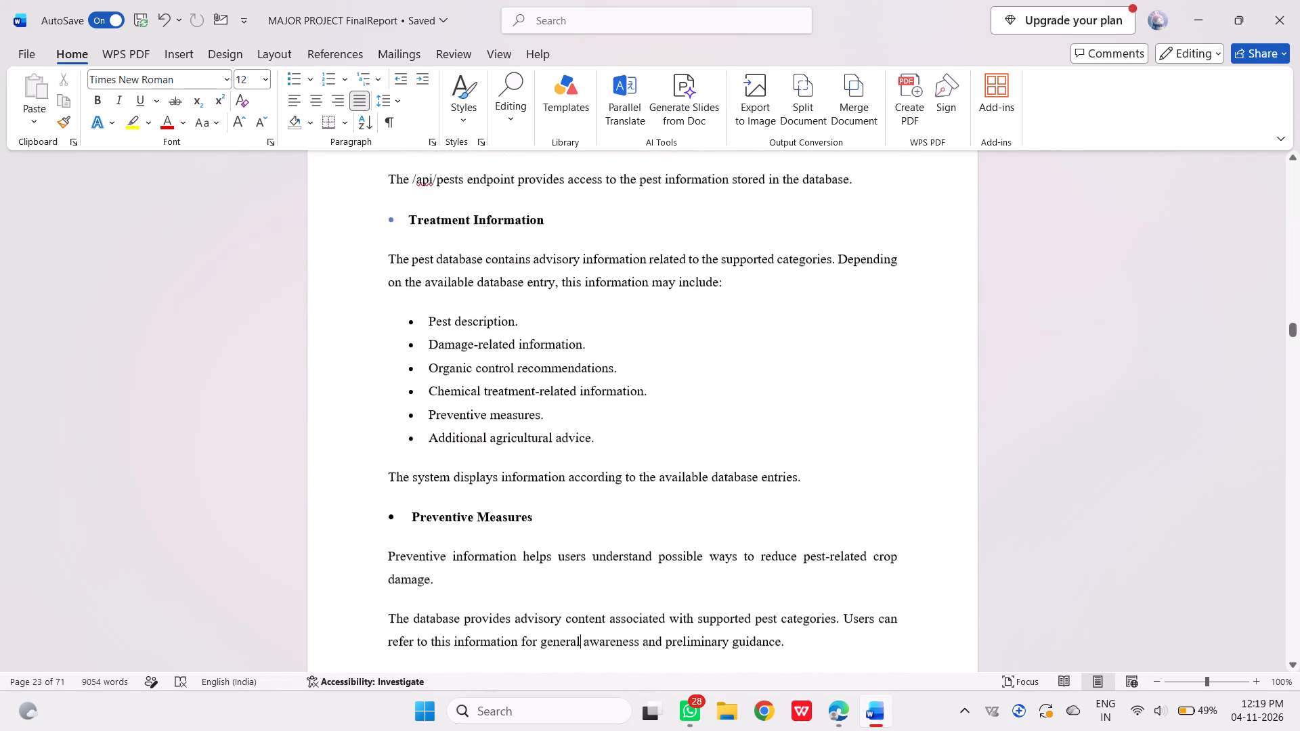
# Review sections 5.10 Analysis Report Generation and 5.11 Data Visualization and Detection Display, including headings, lists and page breaks.
pyautogui.press('Down')
pyautogui.press('Down')
pyautogui.press('Down')
pyautogui.press('Down')
pyautogui.press('Down')
pyautogui.press('Down')
pyautogui.press('Down')
pyautogui.press('Down')
pyautogui.press('Down')
pyautogui.press('Down')
pyautogui.press('Down')
pyautogui.press('Down')
pyautogui.press('Down')
pyautogui.press('Down')
pyautogui.press('Down')
pyautogui.press('Down')
pyautogui.press('Down')
pyautogui.press('Down')
pyautogui.press('Down')
pyautogui.press('Down')
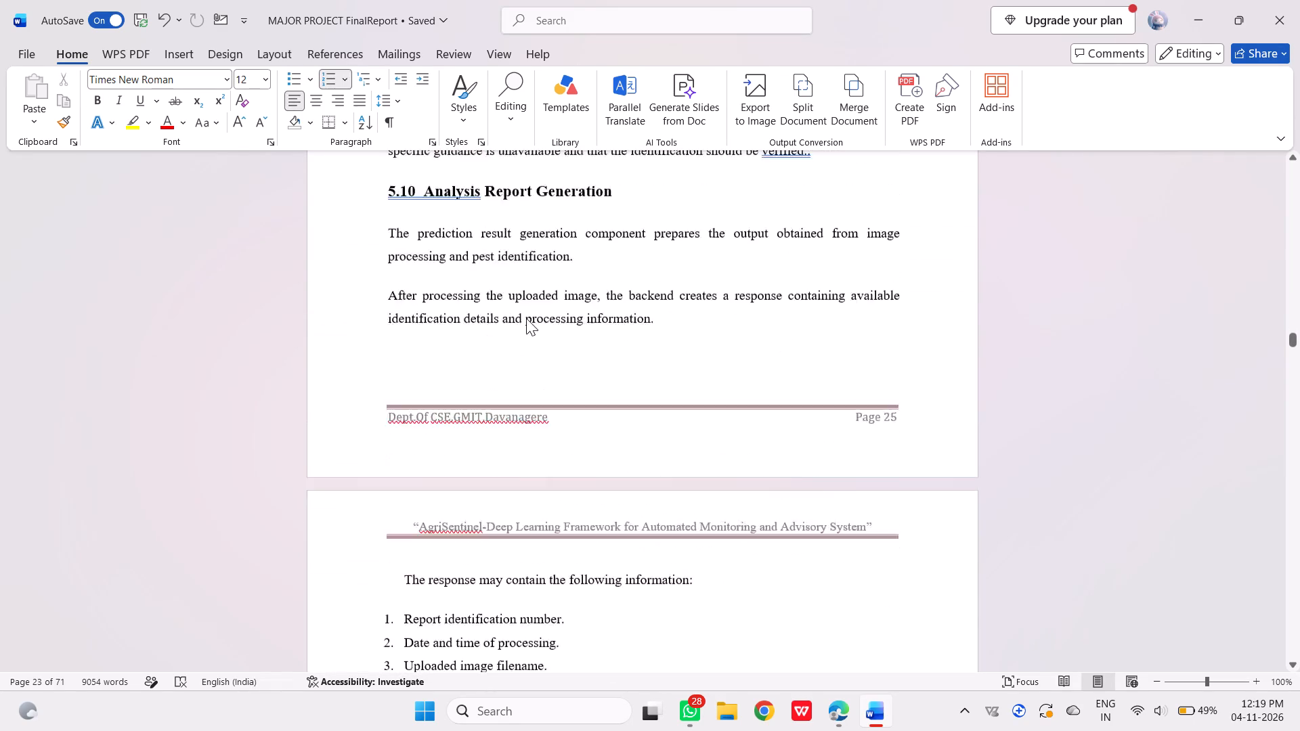
pyautogui.press('Down')
pyautogui.press('Down')
pyautogui.press('Down')
pyautogui.press('Down')
pyautogui.press('Down')
pyautogui.press('Down')
pyautogui.press('Down')
pyautogui.press('Down')
pyautogui.press('Down')
pyautogui.press('Down')
pyautogui.press('Down')
pyautogui.press('Down')
pyautogui.press('Down')
pyautogui.press('Down')
pyautogui.press('Down')
pyautogui.press('Down')
pyautogui.press('Down')
pyautogui.press('Down')
pyautogui.press('Down')
pyautogui.press('Down')
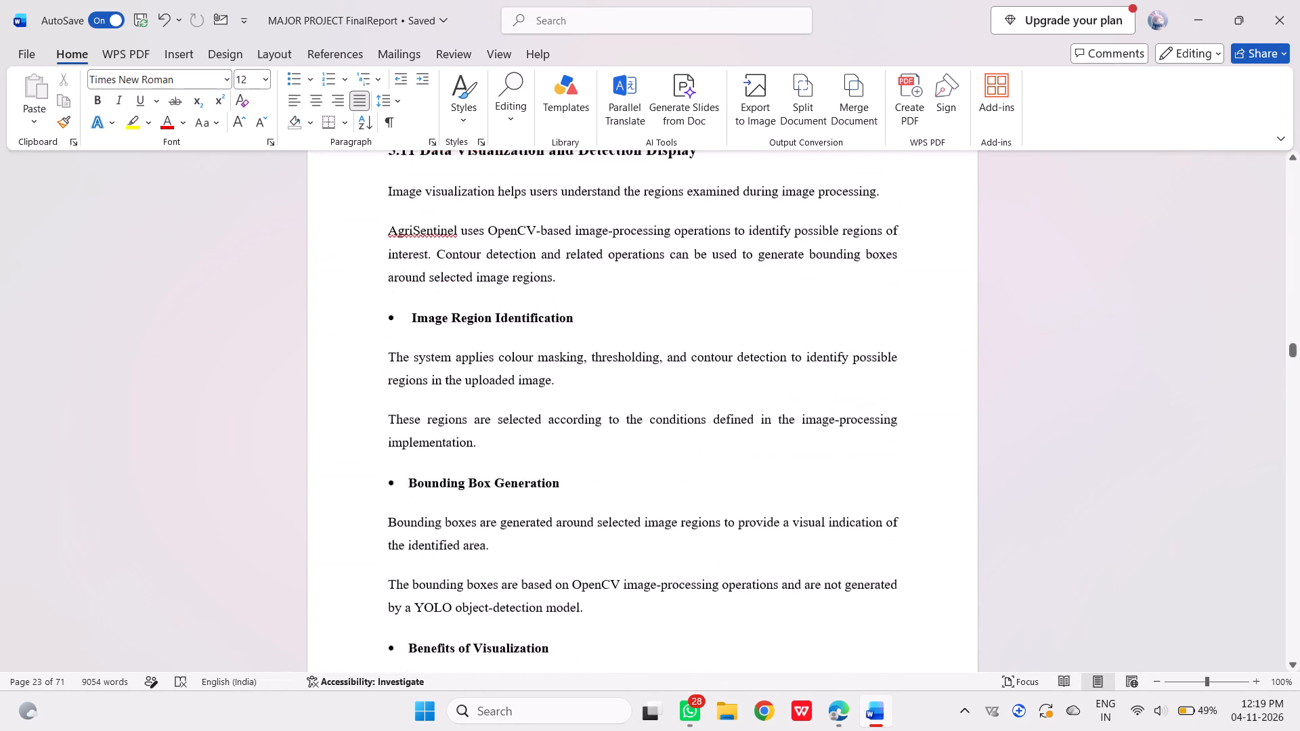
# Examine the pages from Benefits of Visualization through 5.13 Error Handling and System Reliability to the Pest Database and Fall Armyworm testing descriptions.
pyautogui.press('Down')
pyautogui.press('Down')
pyautogui.press('Down')
pyautogui.press('Down')
pyautogui.press('Down')
pyautogui.press('Down')
pyautogui.press('Down')
pyautogui.press('Down')
pyautogui.press('Down')
pyautogui.press('Down')
pyautogui.press('Down')
pyautogui.press('Down')
pyautogui.press('Down')
pyautogui.press('Down')
pyautogui.press('Down')
pyautogui.press('Down')
pyautogui.press('Down')
pyautogui.press('Down')
pyautogui.press('Down')
pyautogui.press('Down')
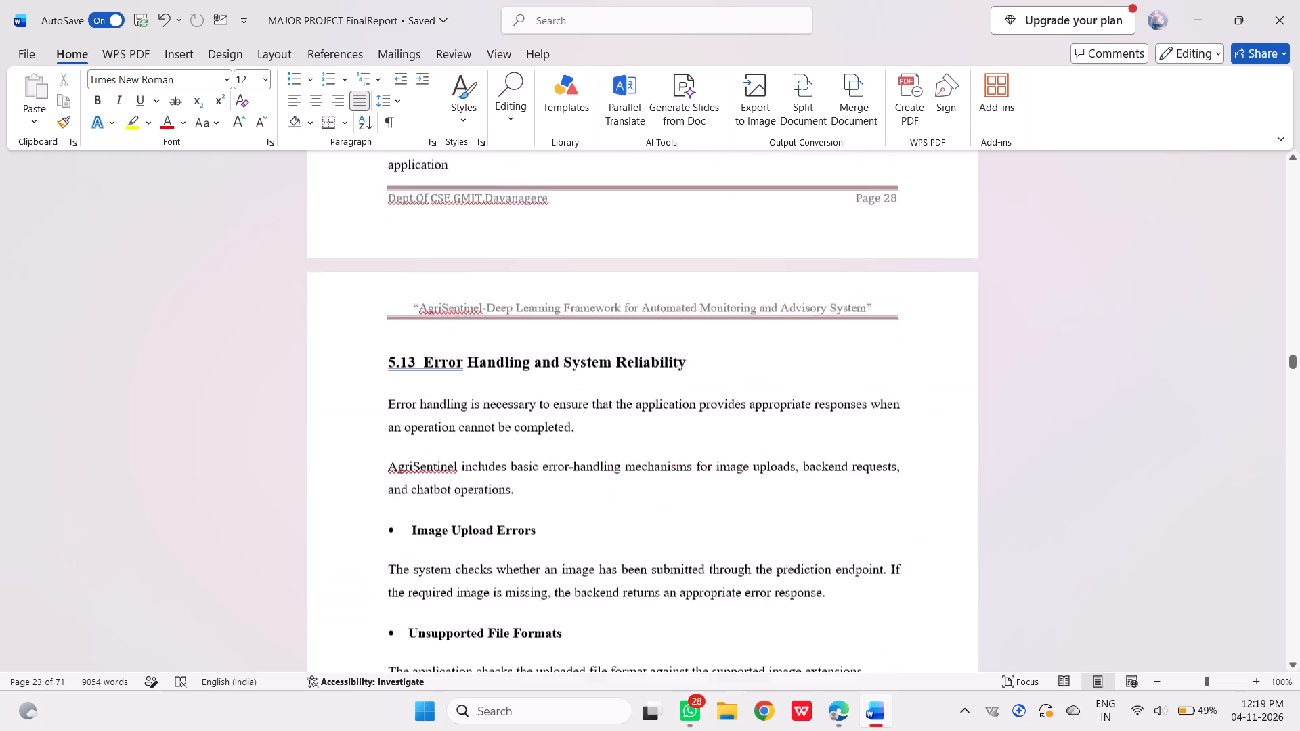
pyautogui.press('Down')
pyautogui.press('Down')
pyautogui.press('Down')
pyautogui.press('Down')
pyautogui.press('Down')
pyautogui.press('Down')
pyautogui.press('Down')
pyautogui.press('Down')
pyautogui.press('Down')
pyautogui.press('Down')
pyautogui.press('Down')
pyautogui.press('Down')
pyautogui.press('Down')
pyautogui.press('Down')
pyautogui.press('Down')
pyautogui.press('Down')
pyautogui.press('Down')
pyautogui.press('Down')
pyautogui.press('Down')
pyautogui.press('Down')
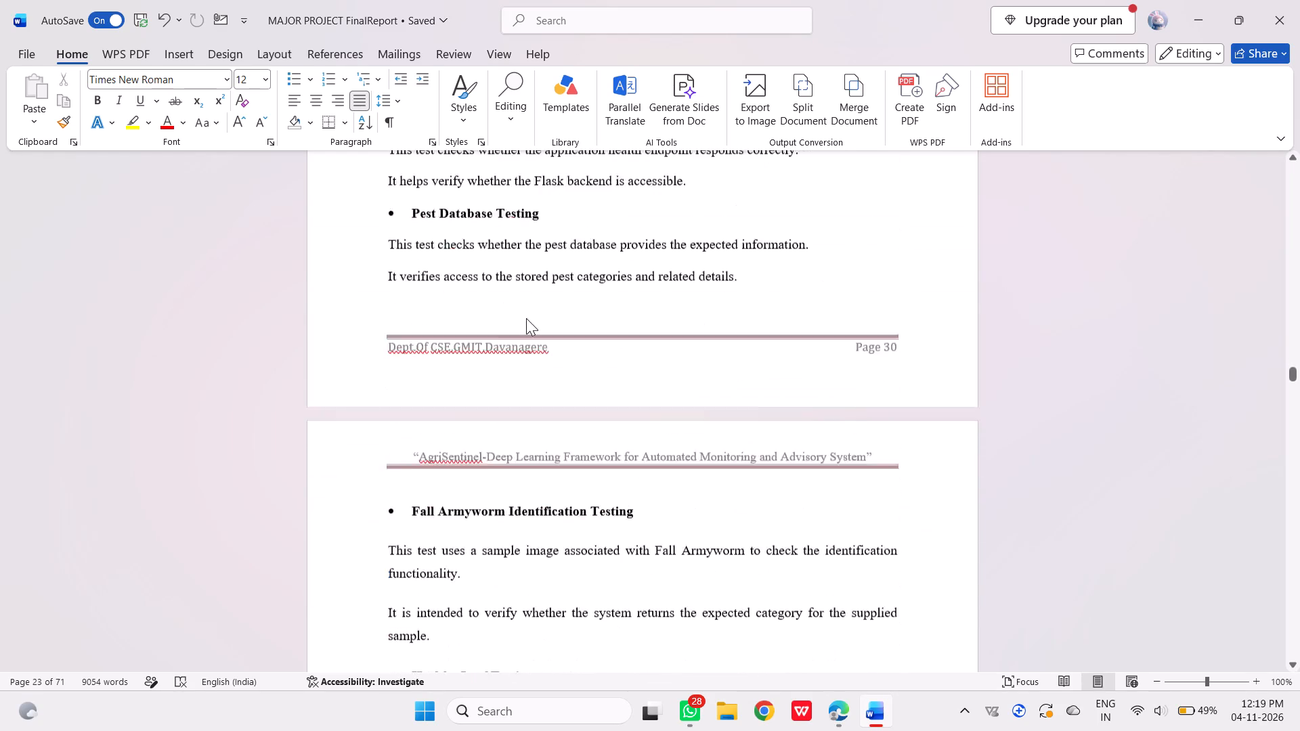
# Recheck the 5.13 error-handling entries from Image Upload Errors to Chatbot Request Handling, including bullets and the page ending.
pyautogui.press('Up')
pyautogui.press('Up')
pyautogui.press('Up')
pyautogui.press('Up')
pyautogui.press('Up')
pyautogui.press('Up')
pyautogui.press('Up')
pyautogui.press('Up')
pyautogui.press('Up')
pyautogui.press('Up')
pyautogui.press('Up')
pyautogui.press('Up')
pyautogui.press('Up')
pyautogui.press('Up')
pyautogui.press('Up')
pyautogui.press('Up')
pyautogui.press('Up')
pyautogui.press('Up')
pyautogui.press('Up')
pyautogui.press('Up')
pyautogui.press('Up')
pyautogui.press('Up')
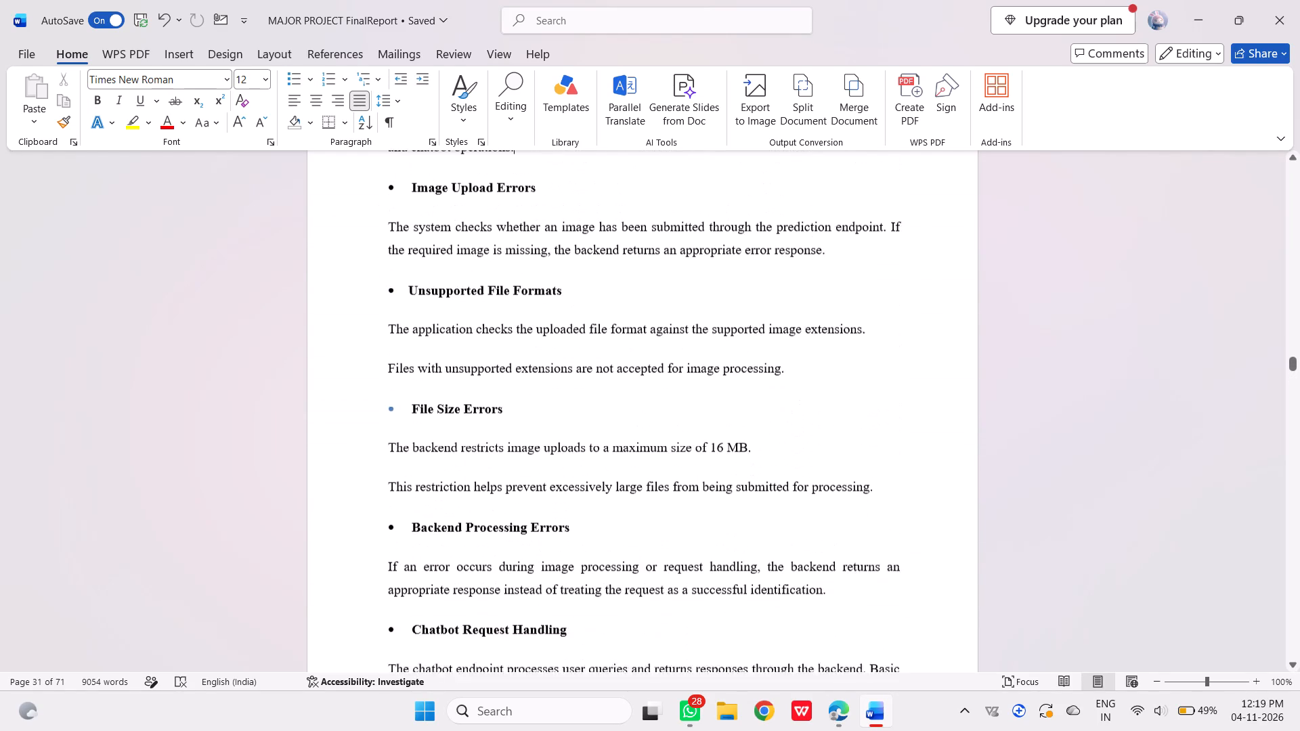
pyautogui.press('Down')
pyautogui.press('Down')
pyautogui.press('Down')
pyautogui.press('Down')
pyautogui.press('Down')
pyautogui.press('Down')
pyautogui.press('Down')
pyautogui.press('Down')
pyautogui.press('Down')
pyautogui.press('Down')
pyautogui.press('Down')
pyautogui.press('Down')
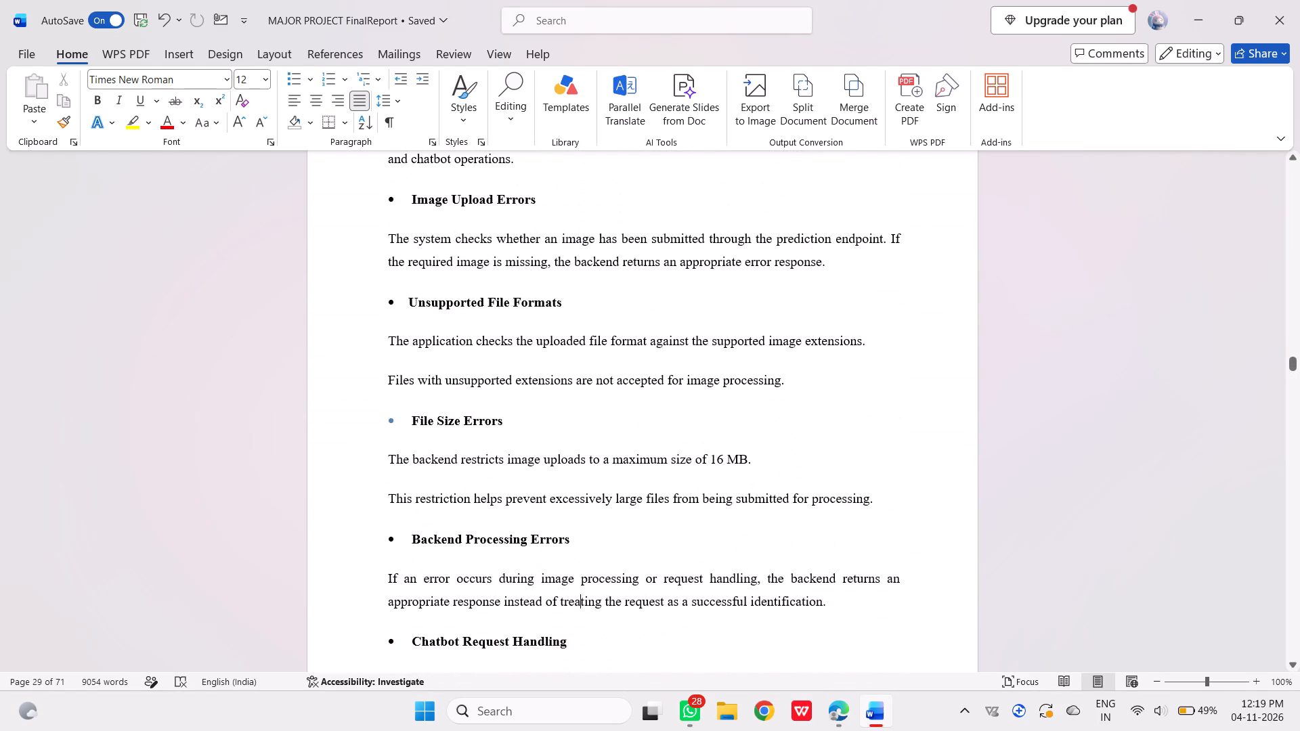
pyautogui.scroll(-2, 526, 318)
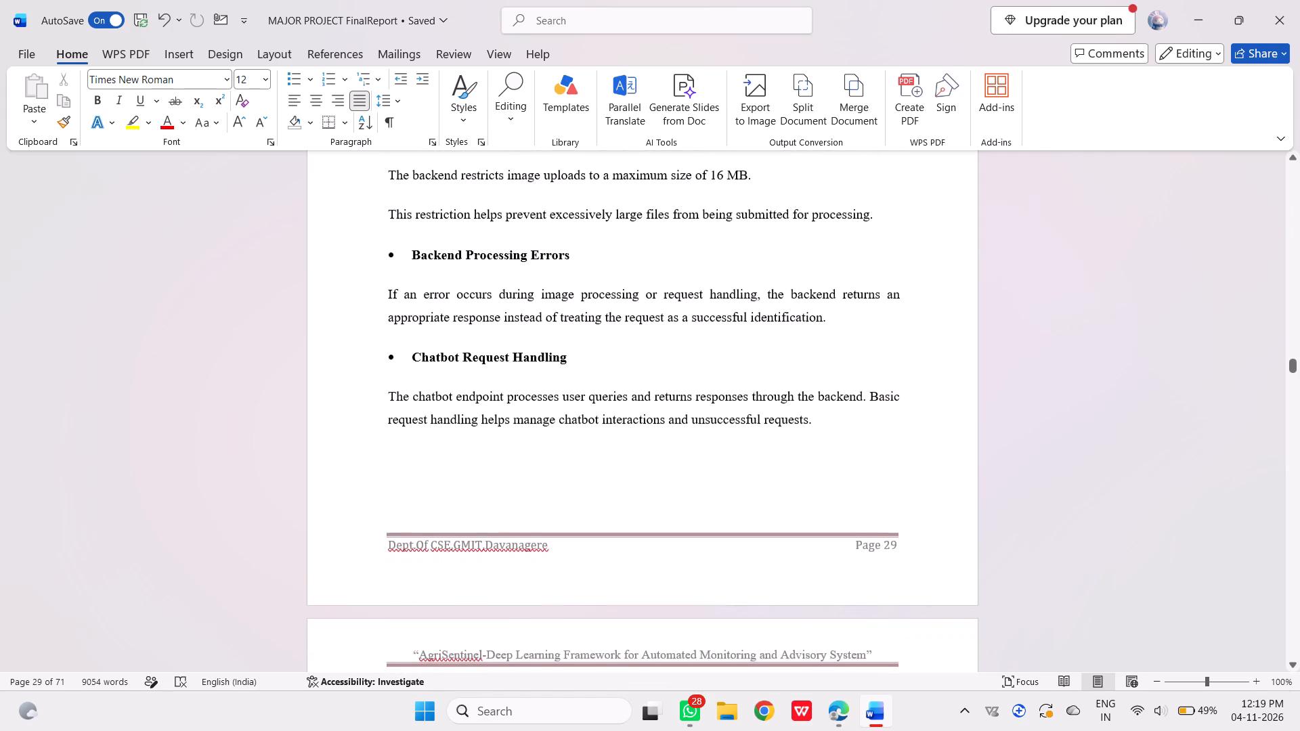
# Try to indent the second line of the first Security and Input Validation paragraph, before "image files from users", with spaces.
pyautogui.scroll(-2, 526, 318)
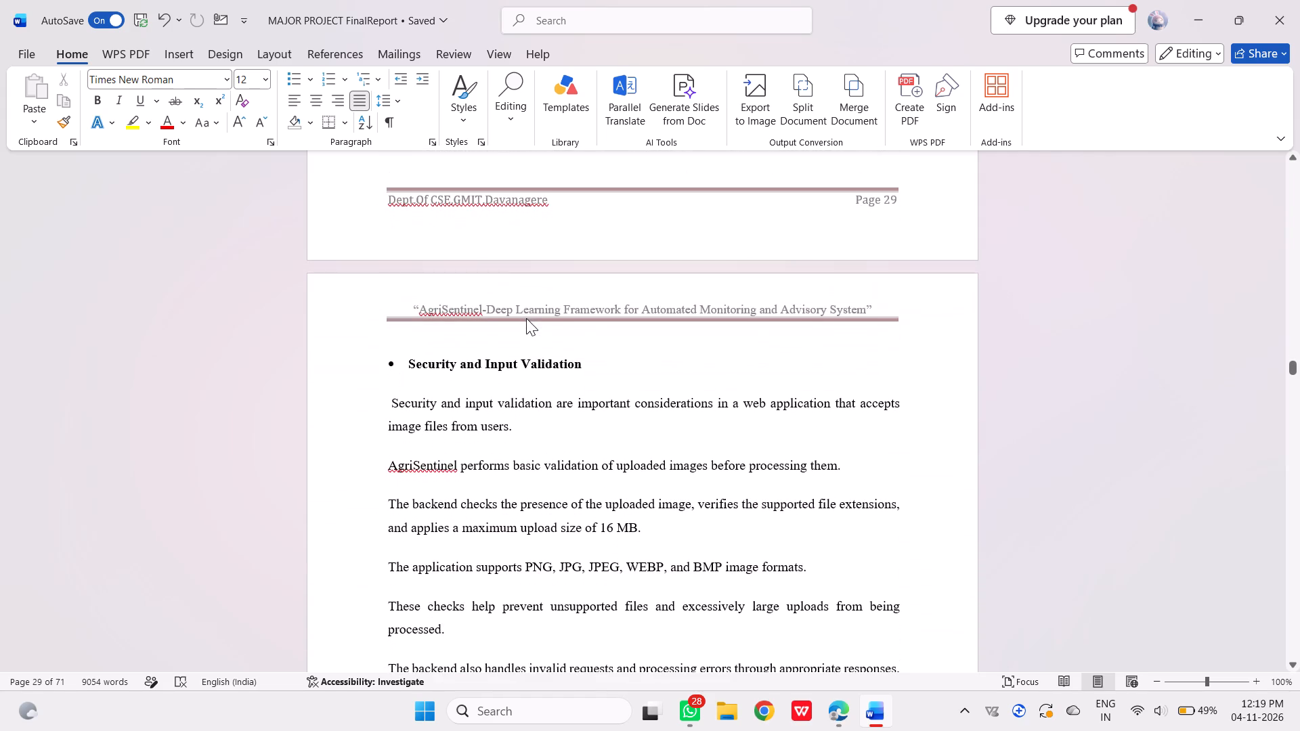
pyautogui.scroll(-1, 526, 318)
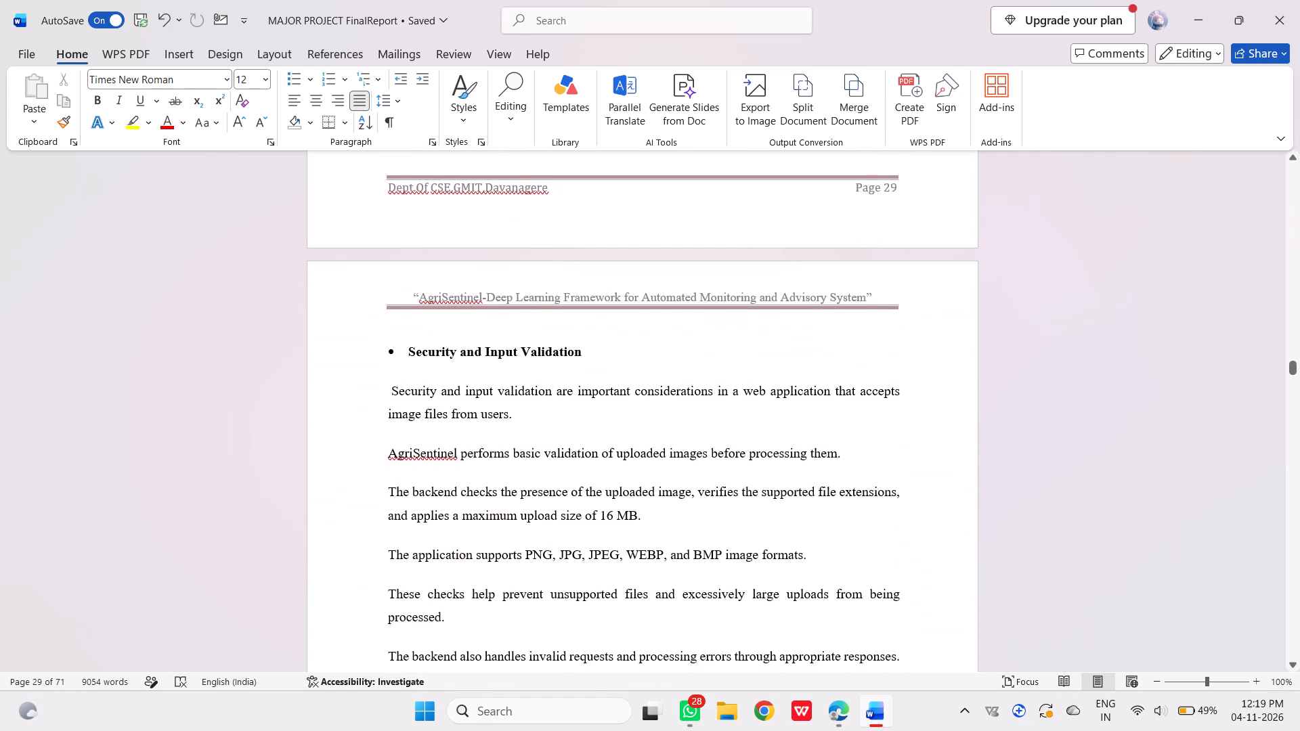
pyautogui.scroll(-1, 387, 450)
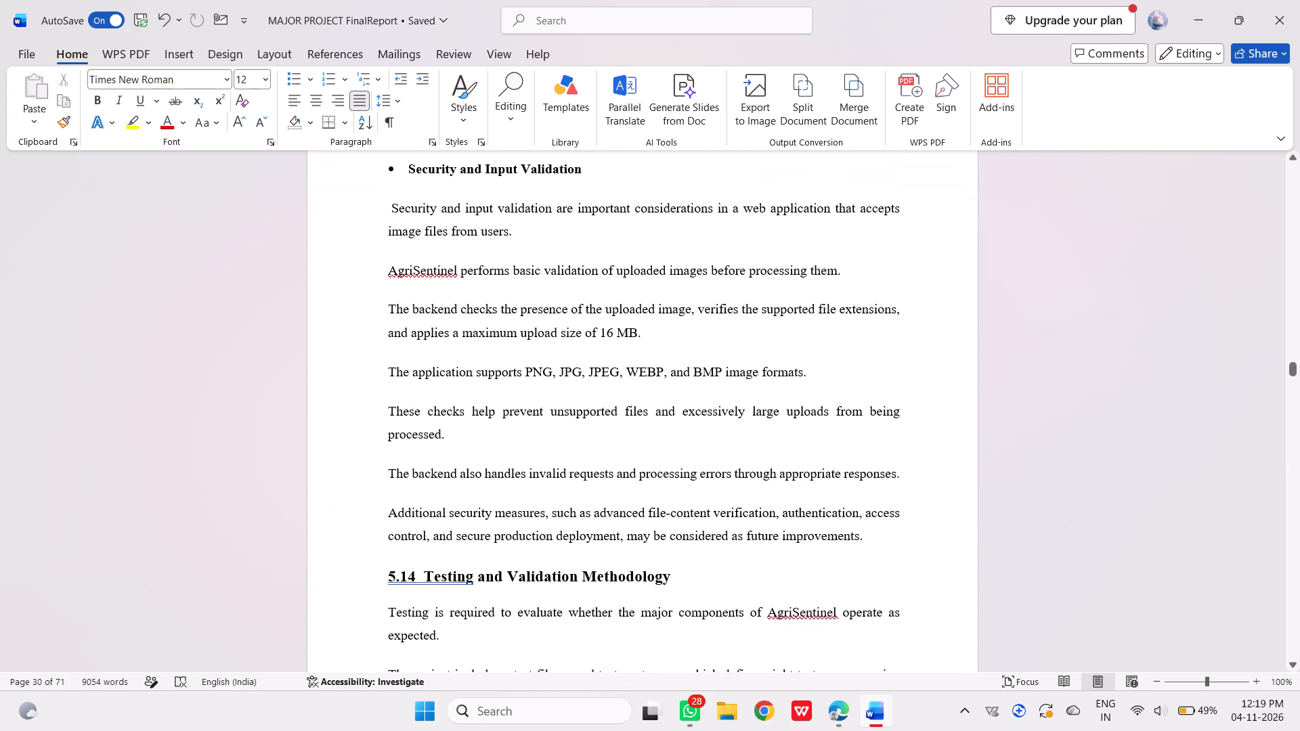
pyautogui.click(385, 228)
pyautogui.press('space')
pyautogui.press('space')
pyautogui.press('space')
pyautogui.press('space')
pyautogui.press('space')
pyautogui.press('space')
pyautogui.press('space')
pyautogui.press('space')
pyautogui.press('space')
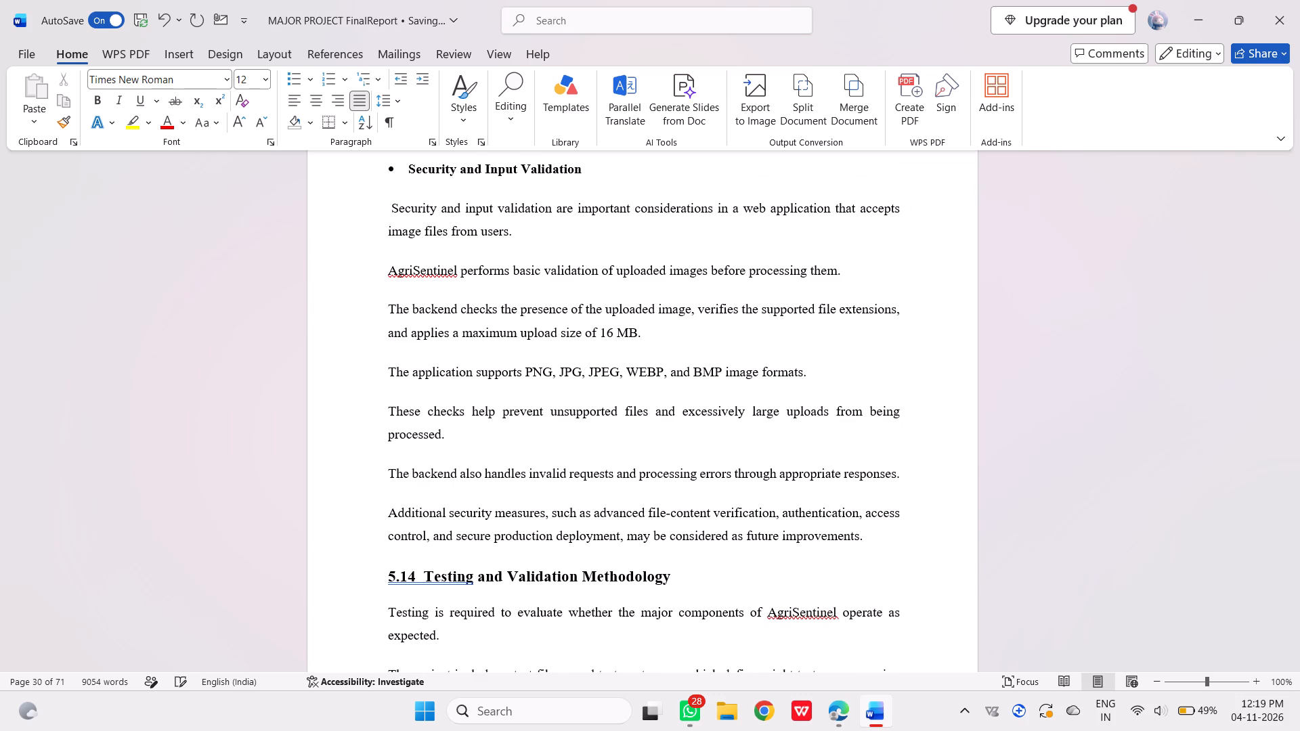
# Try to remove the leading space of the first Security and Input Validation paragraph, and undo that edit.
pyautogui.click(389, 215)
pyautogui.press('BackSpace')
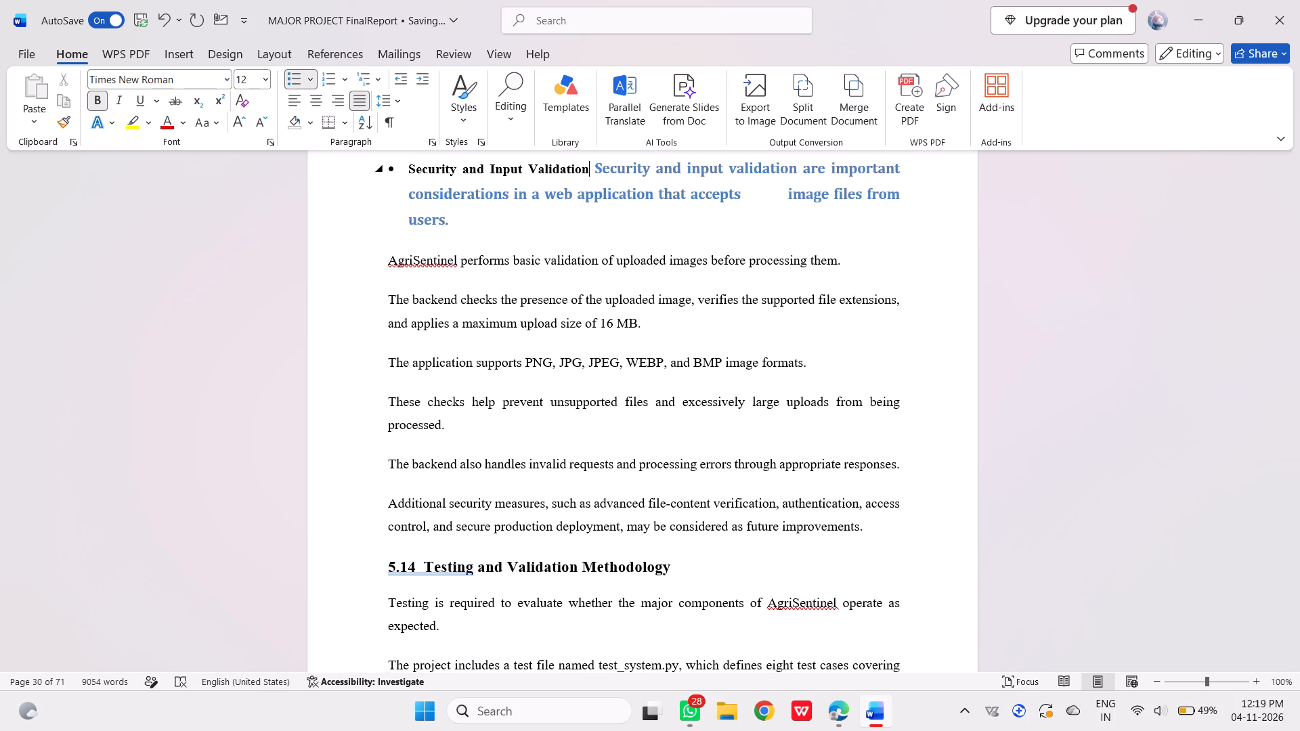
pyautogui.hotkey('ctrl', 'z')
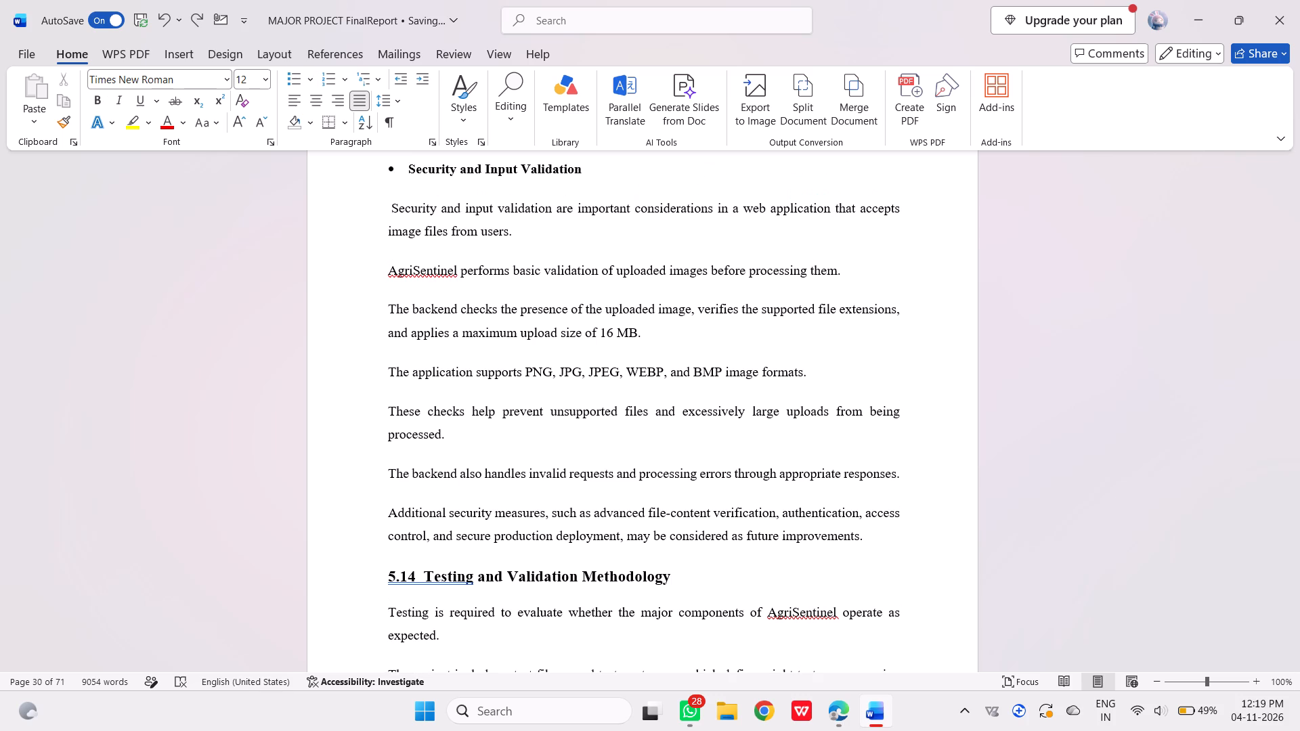
# Save the report.
pyautogui.hotkey('ctrl', 's')
# Display the ruler in the document window.
pyautogui.click(485, 46)
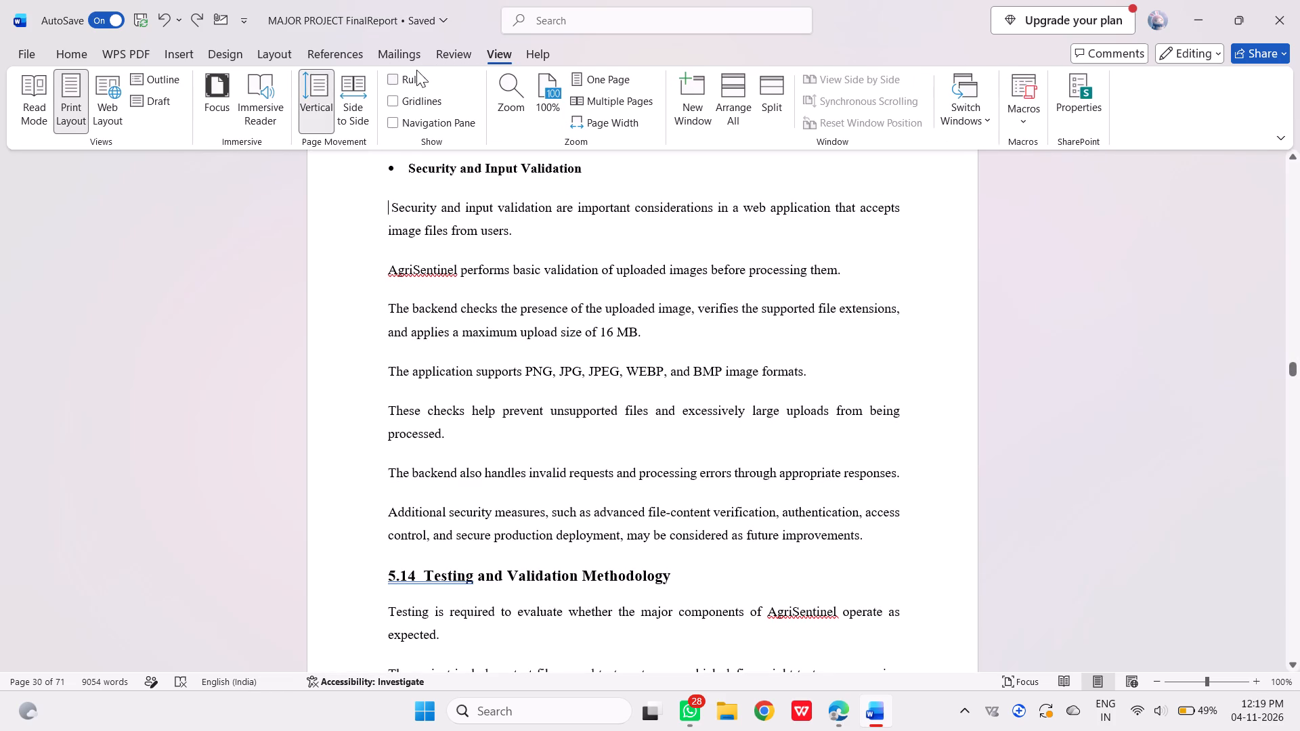
pyautogui.click(397, 76)
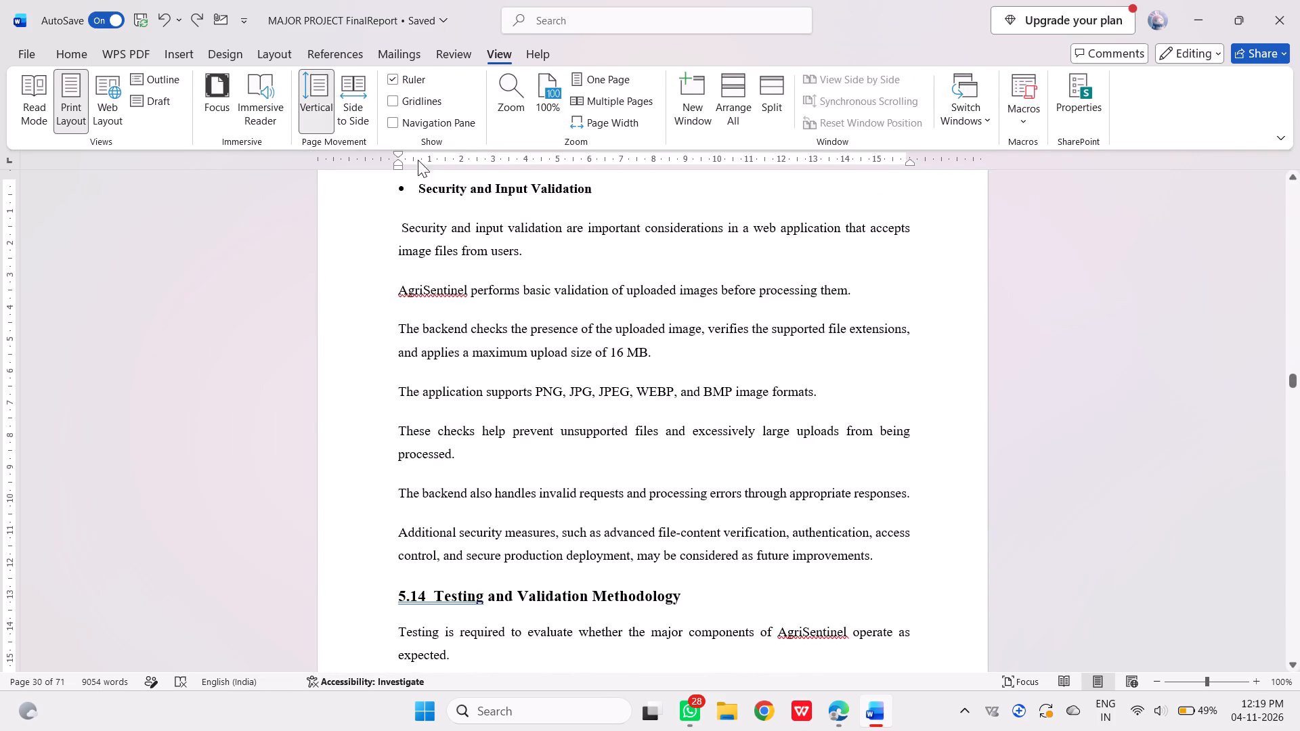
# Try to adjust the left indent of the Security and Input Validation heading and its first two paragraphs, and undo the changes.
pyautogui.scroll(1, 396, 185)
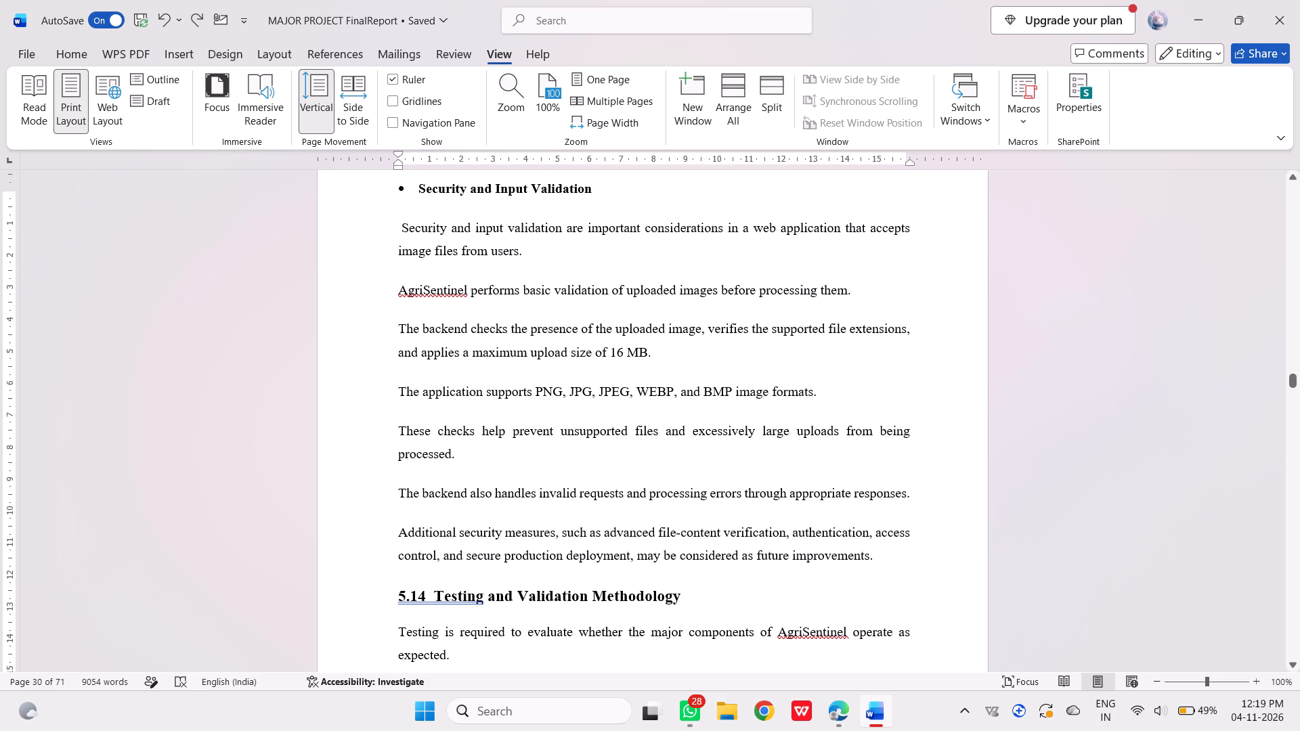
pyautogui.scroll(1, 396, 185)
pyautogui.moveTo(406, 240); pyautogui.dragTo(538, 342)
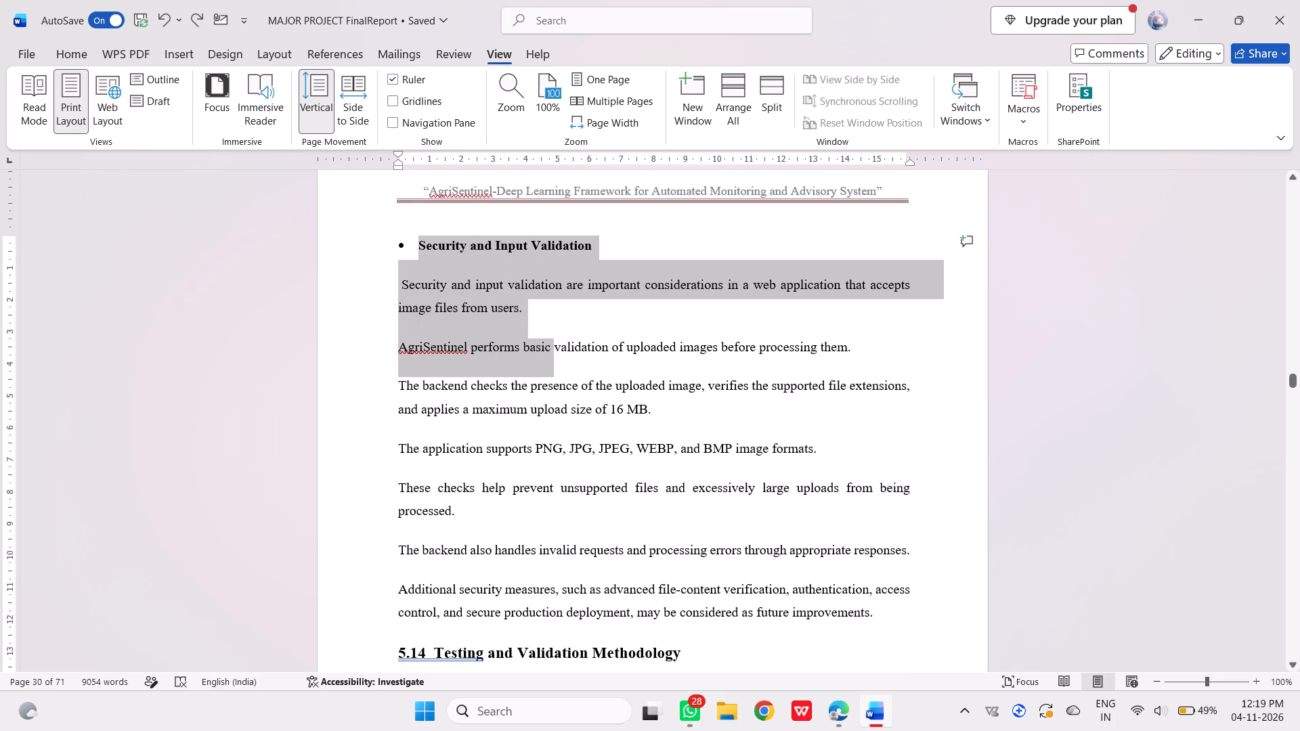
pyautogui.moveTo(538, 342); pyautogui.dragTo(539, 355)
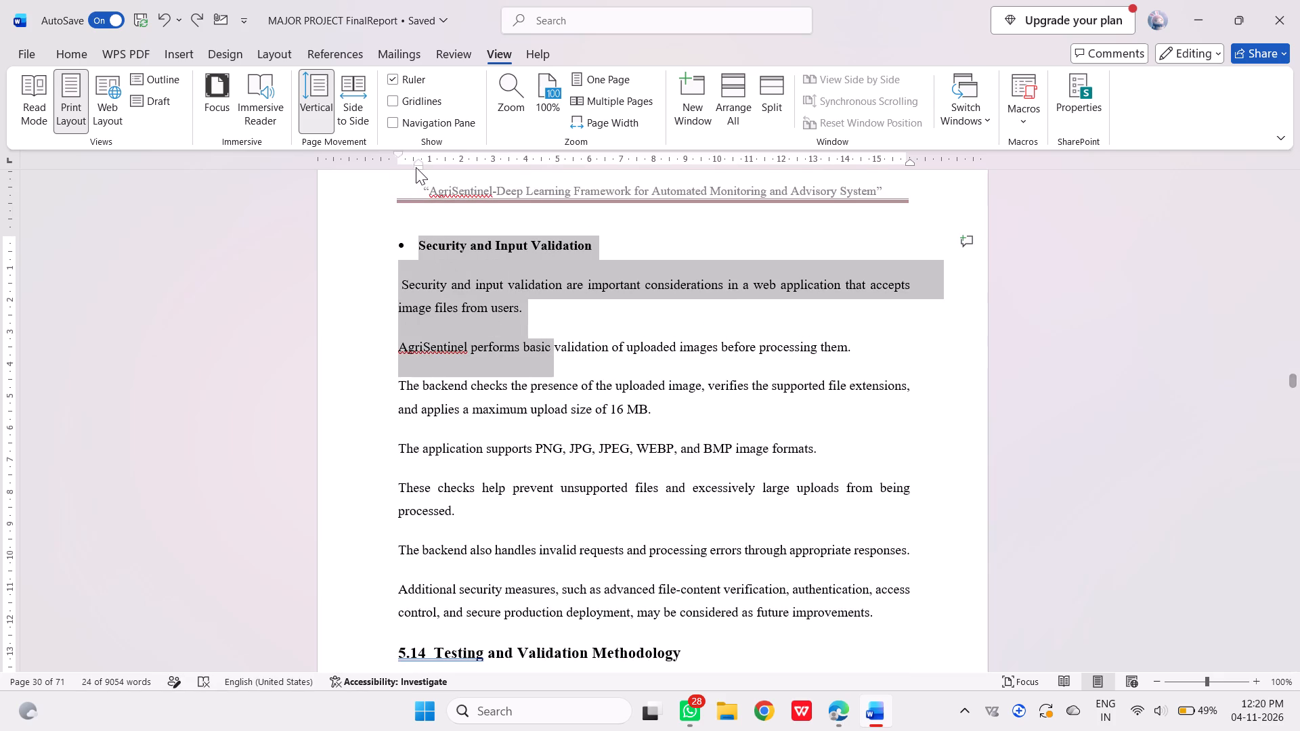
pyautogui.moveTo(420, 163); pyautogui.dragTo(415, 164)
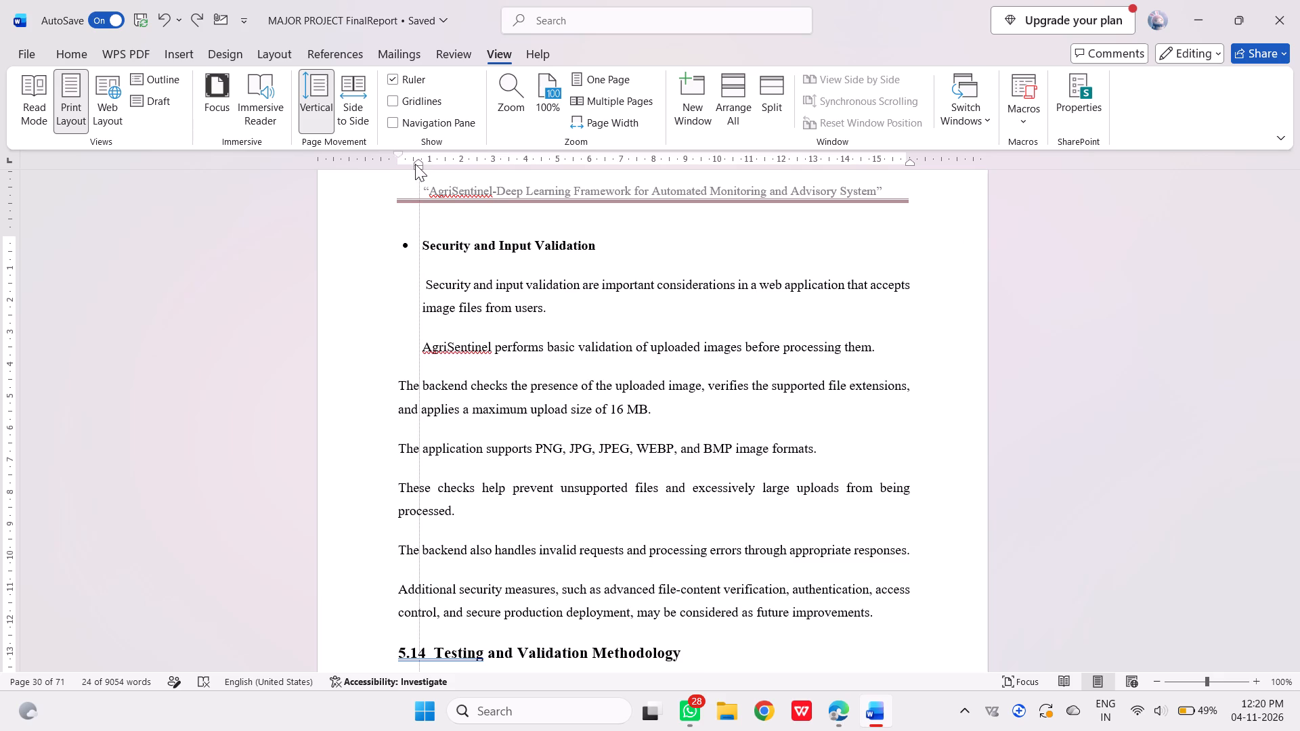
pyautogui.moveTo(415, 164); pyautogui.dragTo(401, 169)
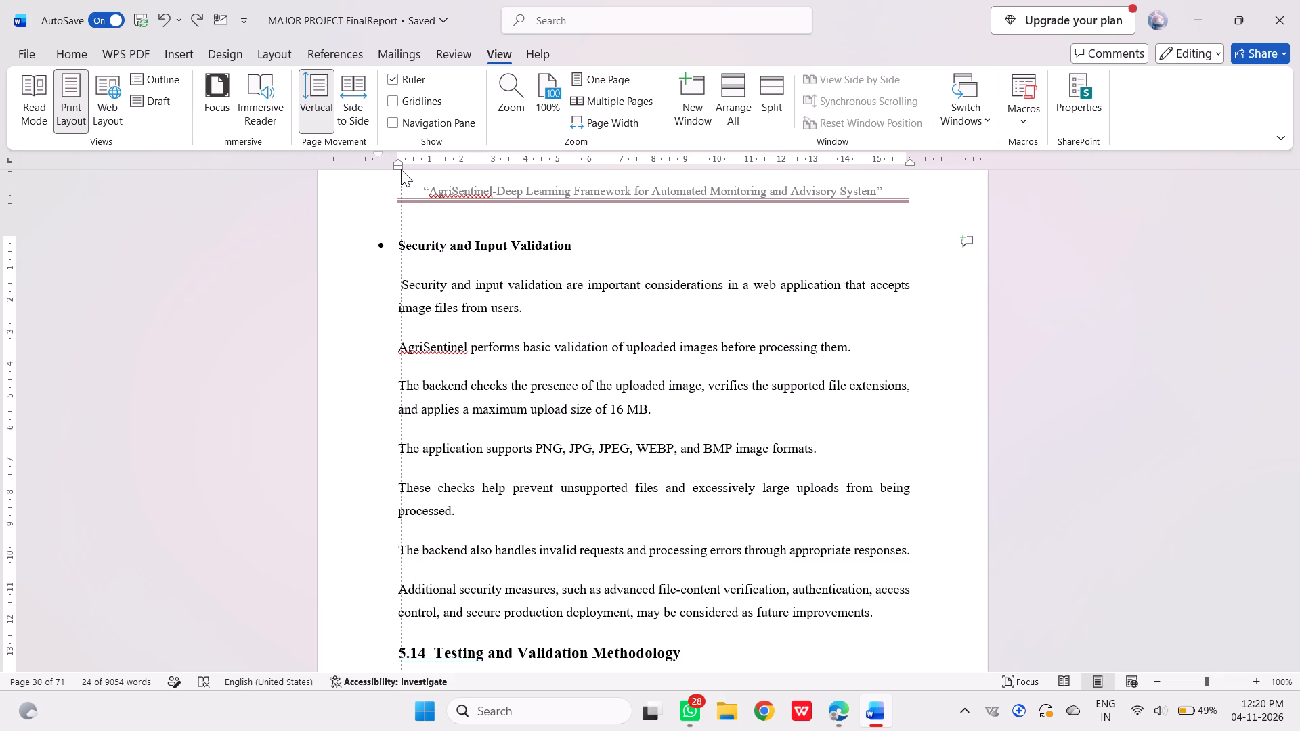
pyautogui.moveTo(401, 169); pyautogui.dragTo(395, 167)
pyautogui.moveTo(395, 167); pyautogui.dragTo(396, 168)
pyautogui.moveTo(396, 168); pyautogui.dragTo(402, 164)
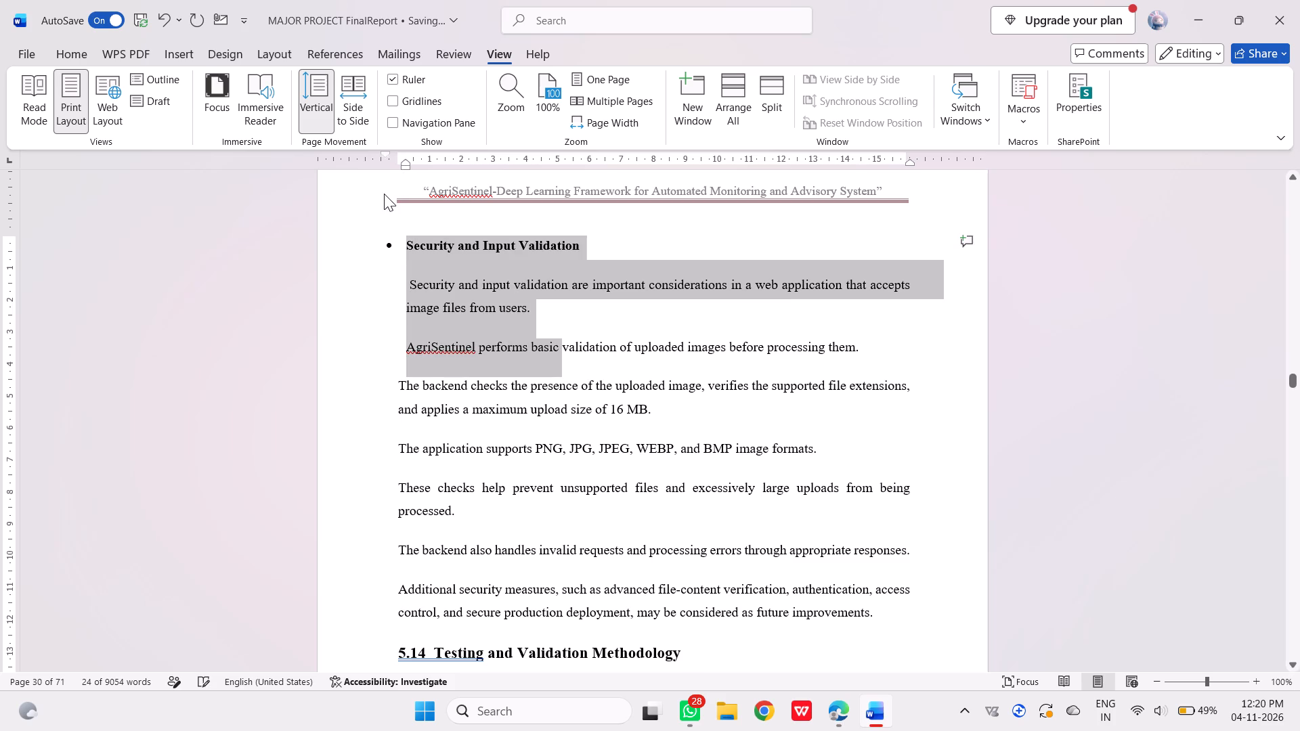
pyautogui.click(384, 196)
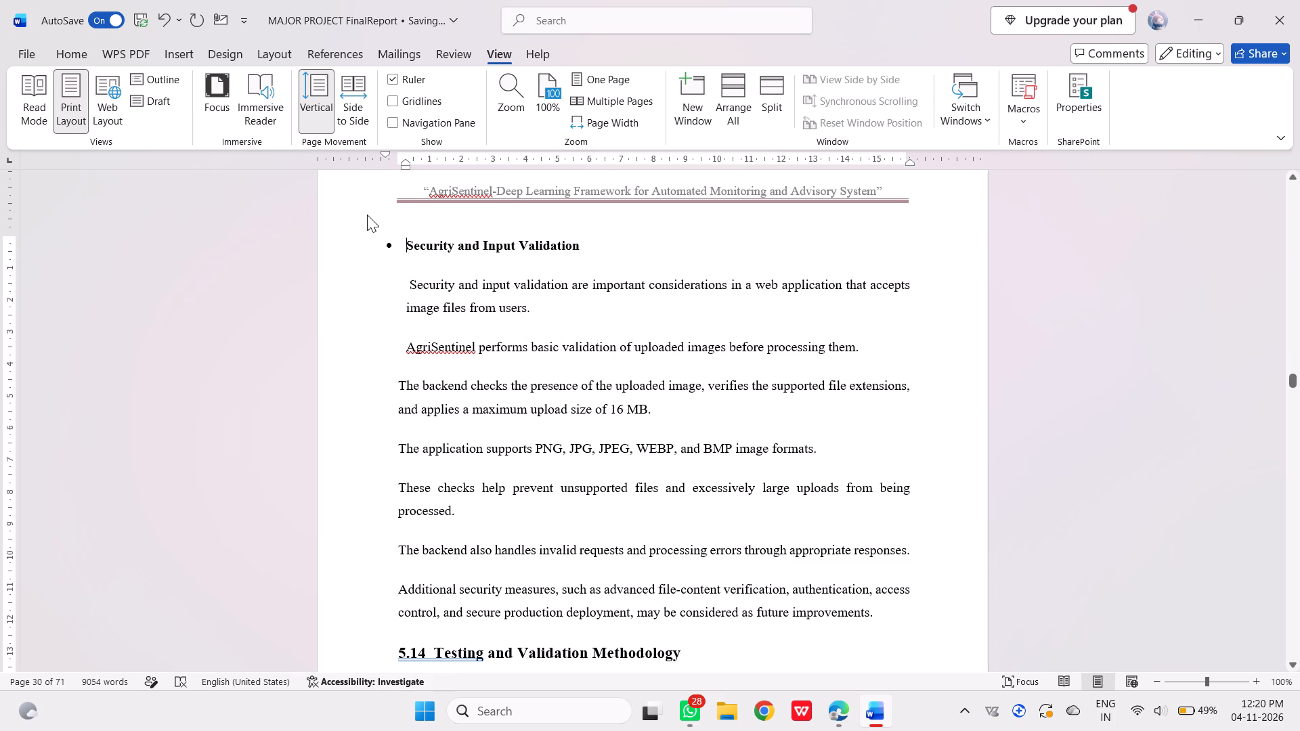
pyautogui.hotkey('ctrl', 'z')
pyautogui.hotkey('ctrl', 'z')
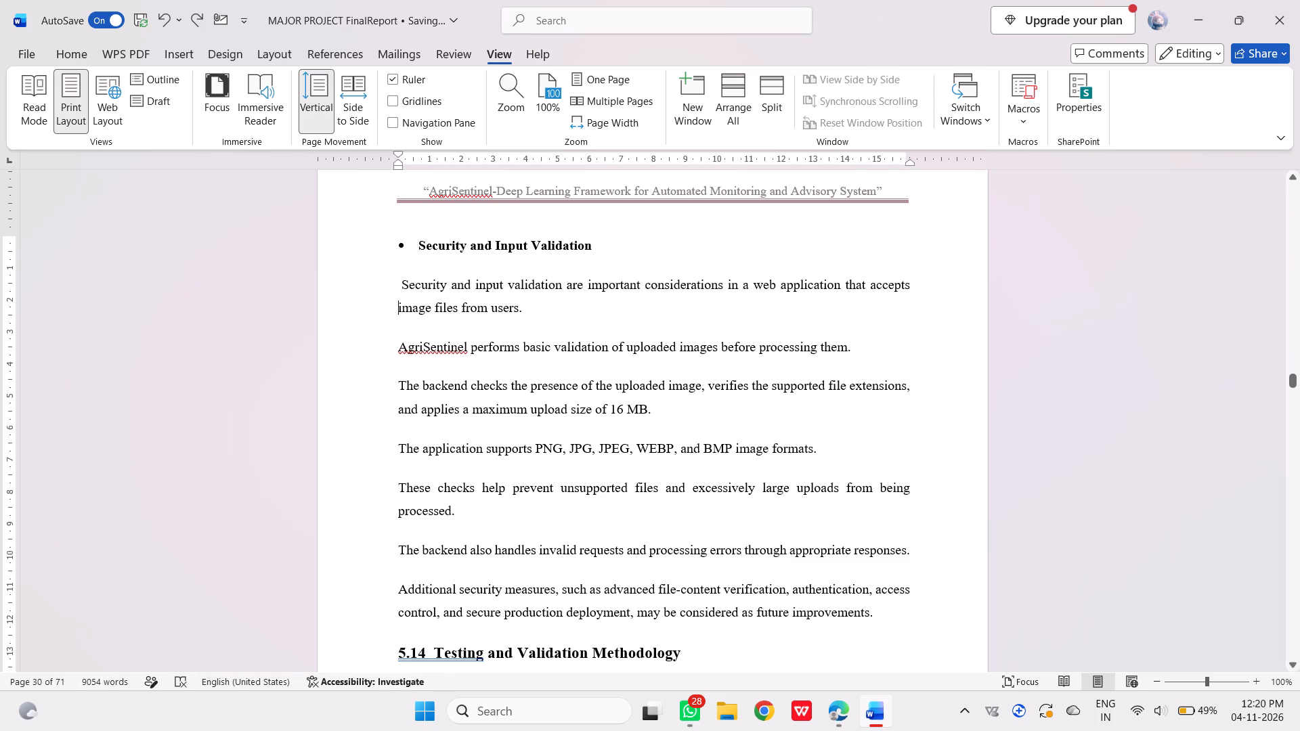
# Set the font colour of the Healthy Leaf Testing heading and its bullet in section 5.14 to black.
pyautogui.scroll(-1, 515, 383)
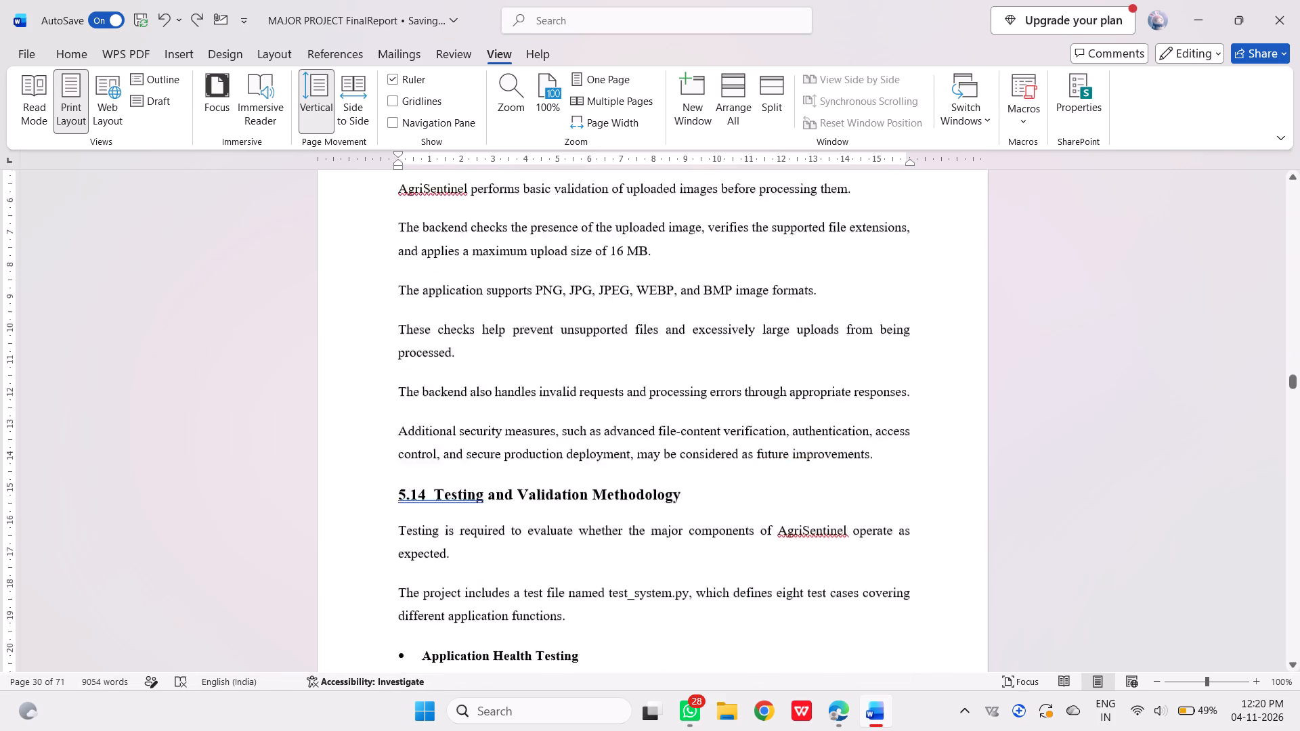
pyautogui.scroll(-2, 515, 383)
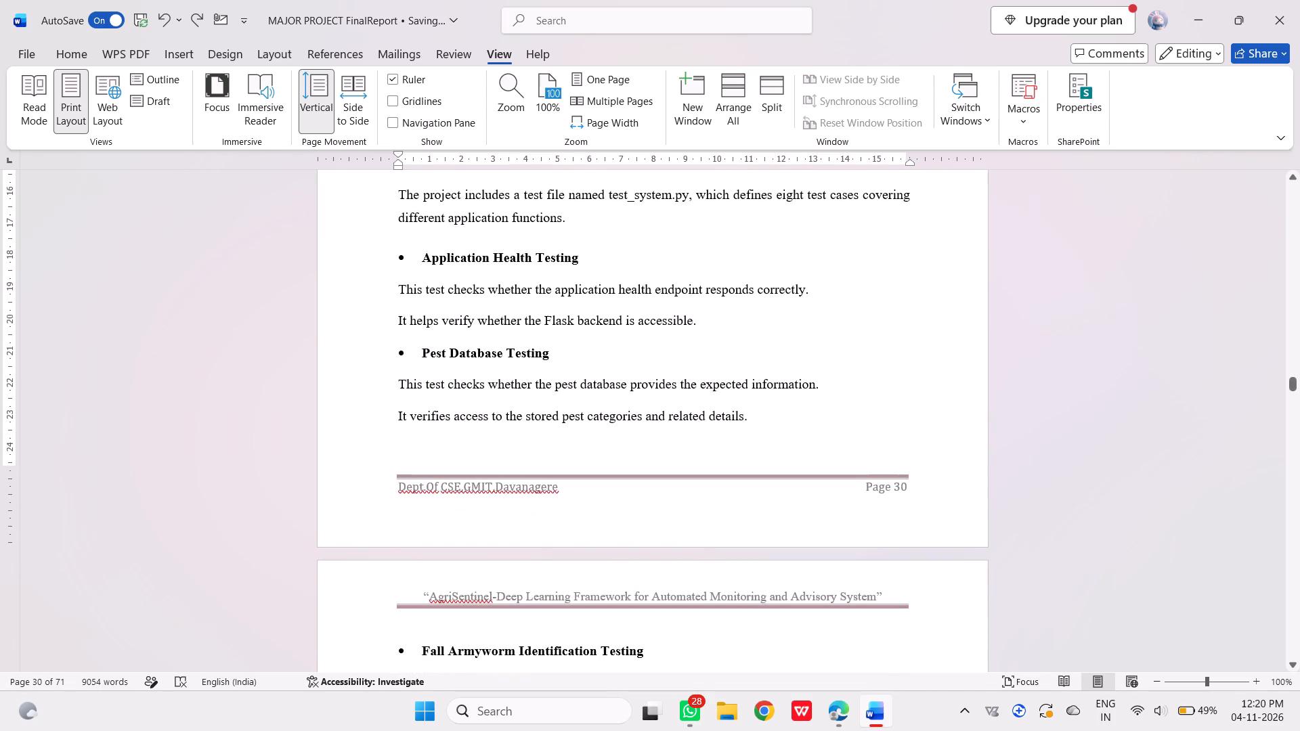
pyautogui.scroll(-3, 515, 383)
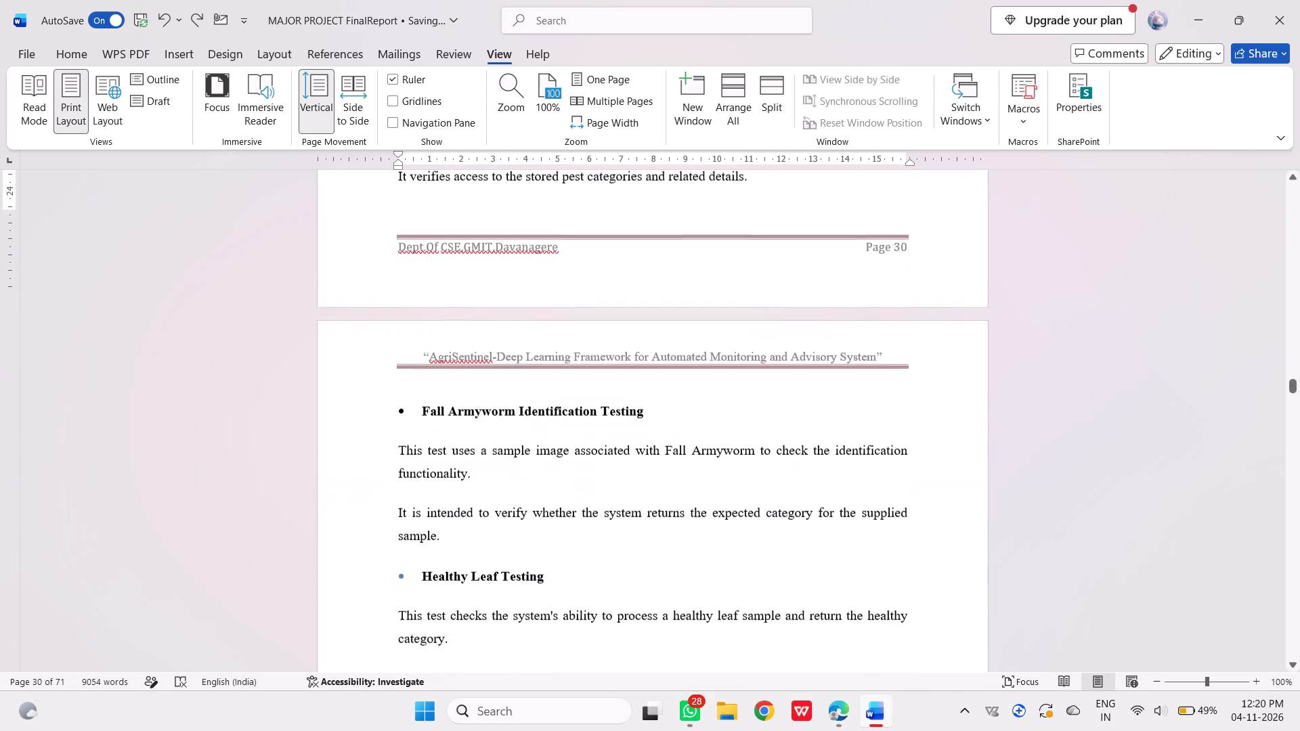
pyautogui.scroll(-1, 515, 383)
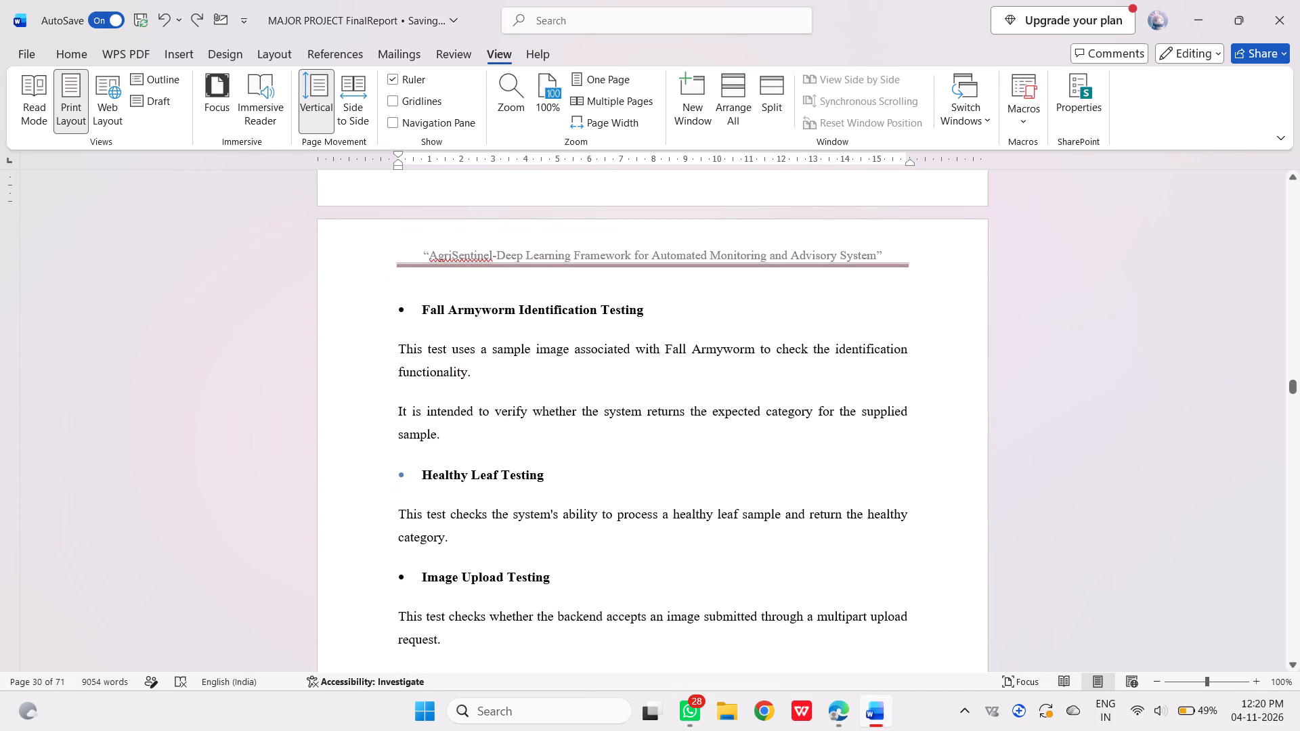
pyautogui.moveTo(541, 472); pyautogui.dragTo(389, 472)
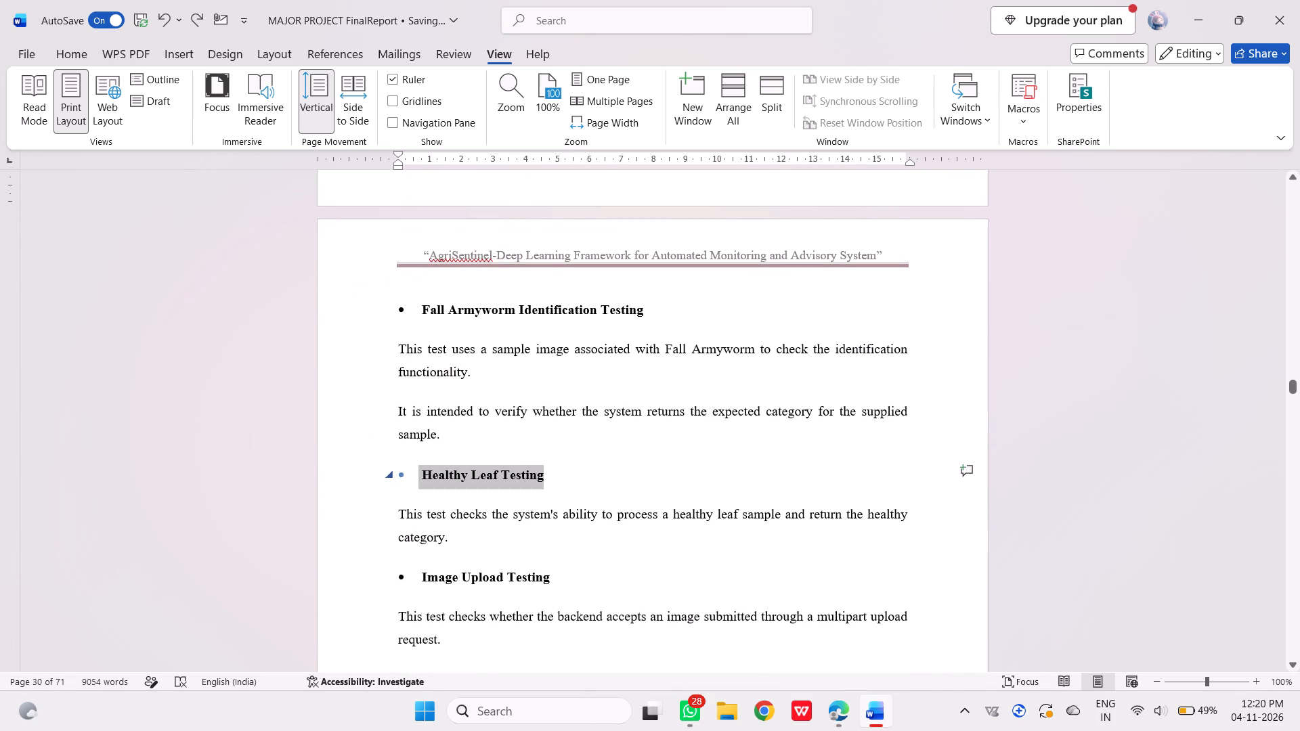
pyautogui.moveTo(389, 472); pyautogui.dragTo(388, 471)
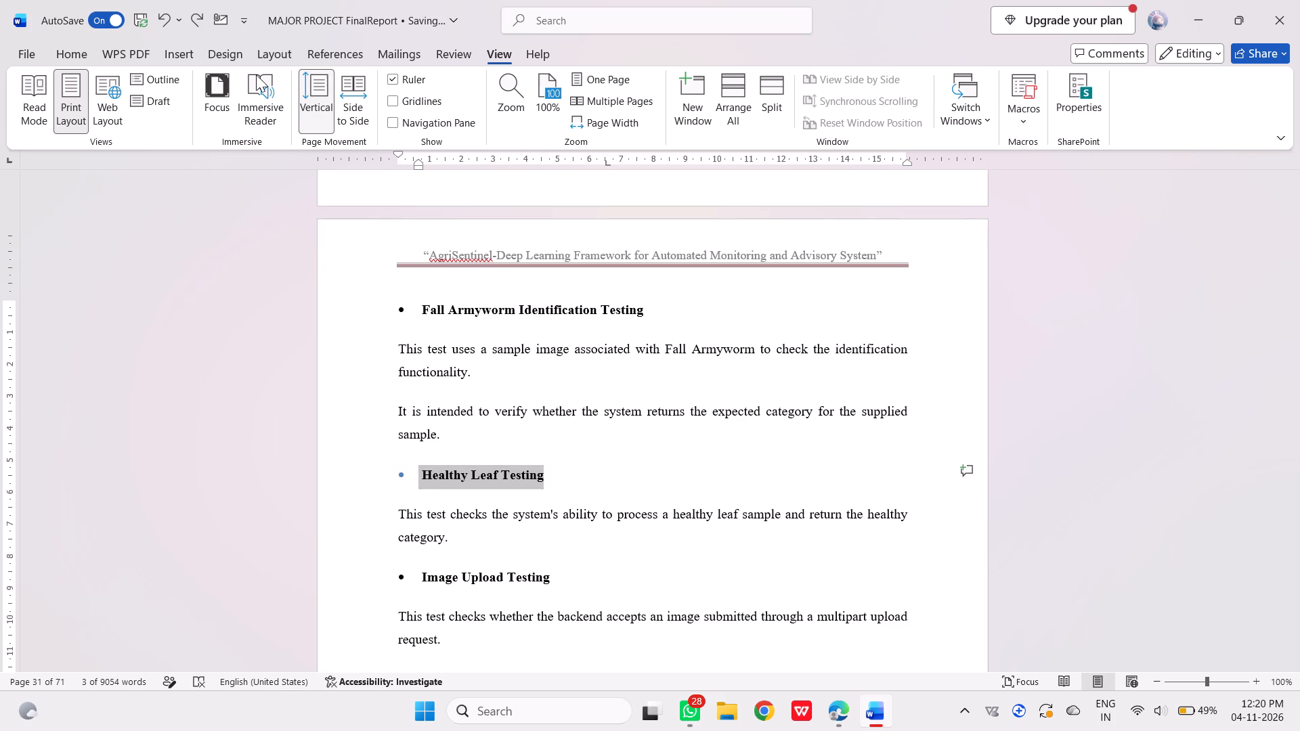
pyautogui.click(82, 57)
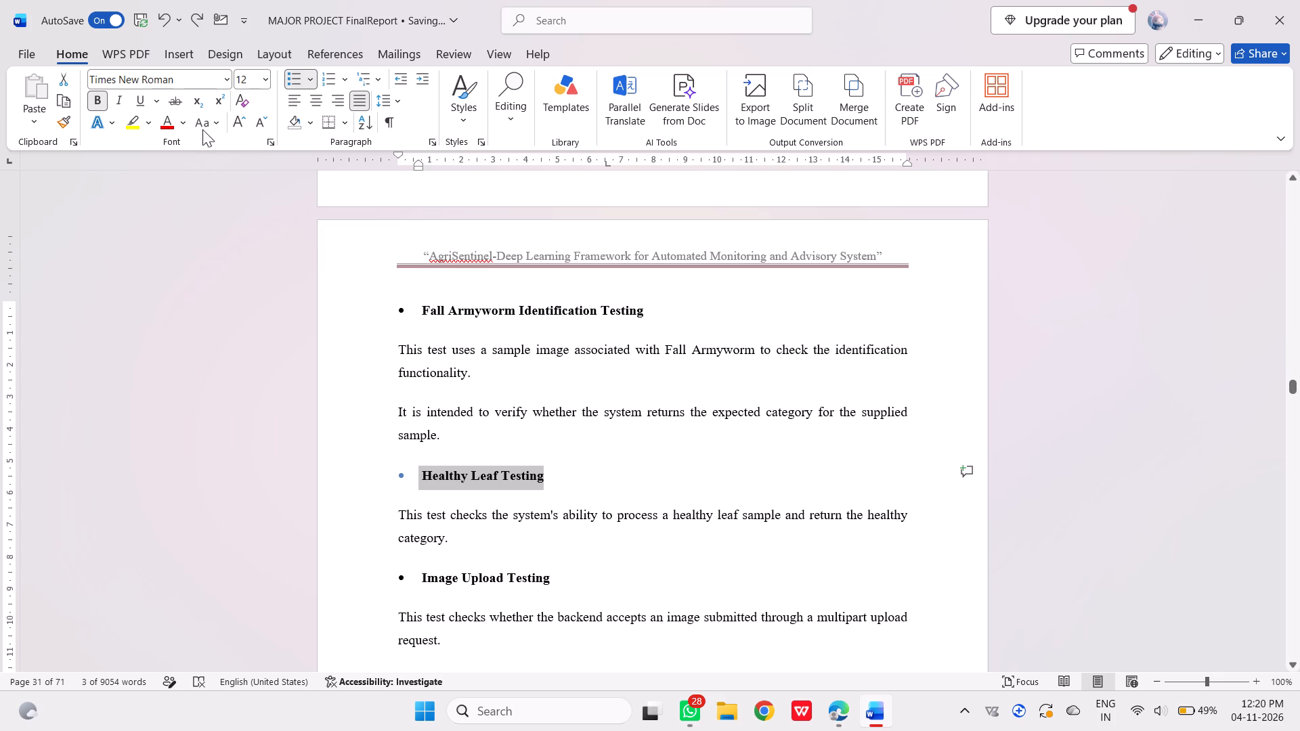
pyautogui.click(182, 130)
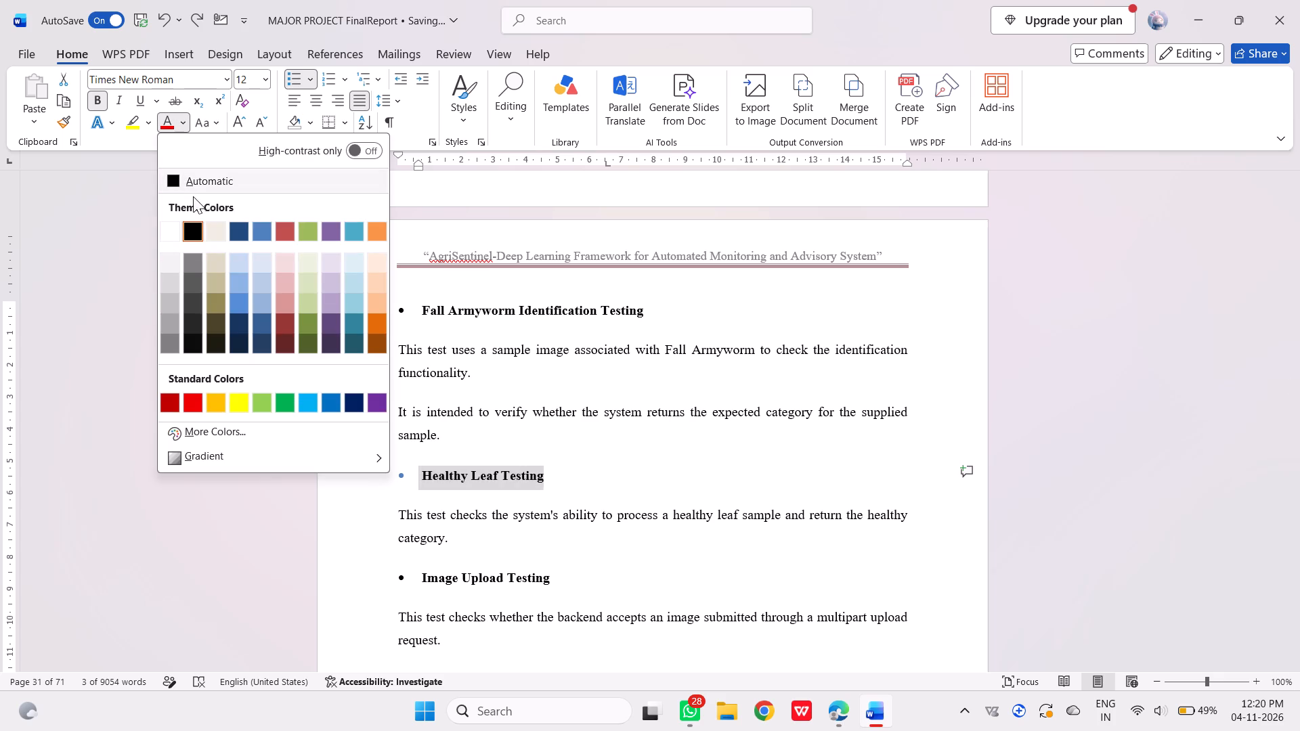
pyautogui.click(191, 225)
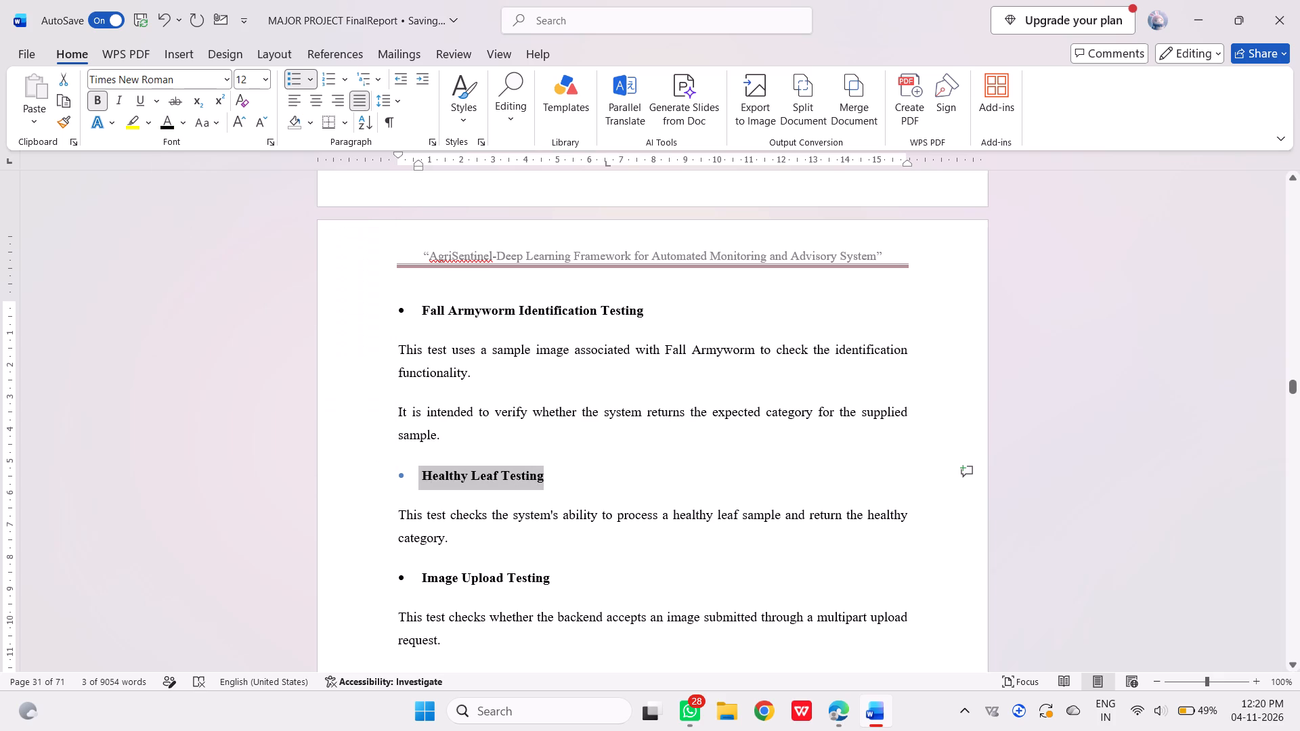
pyautogui.click(403, 470)
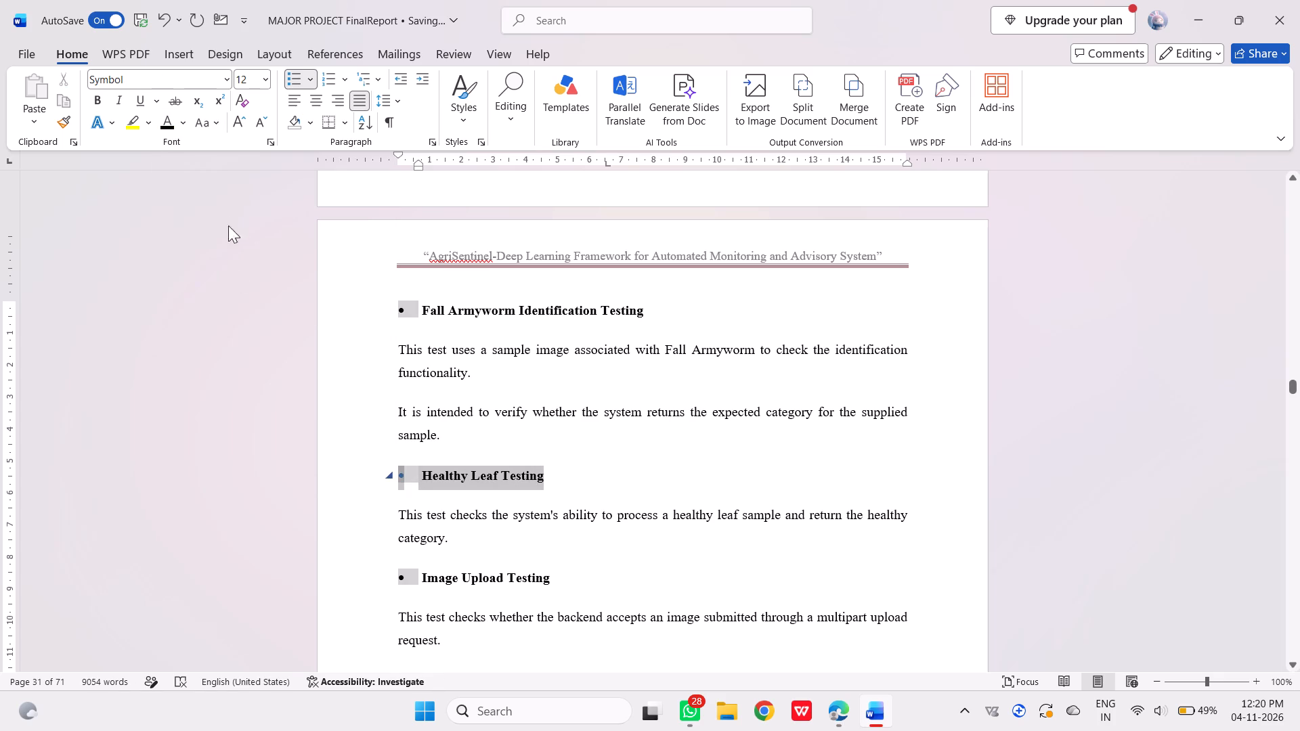
pyautogui.click(167, 124)
pyautogui.click(617, 477)
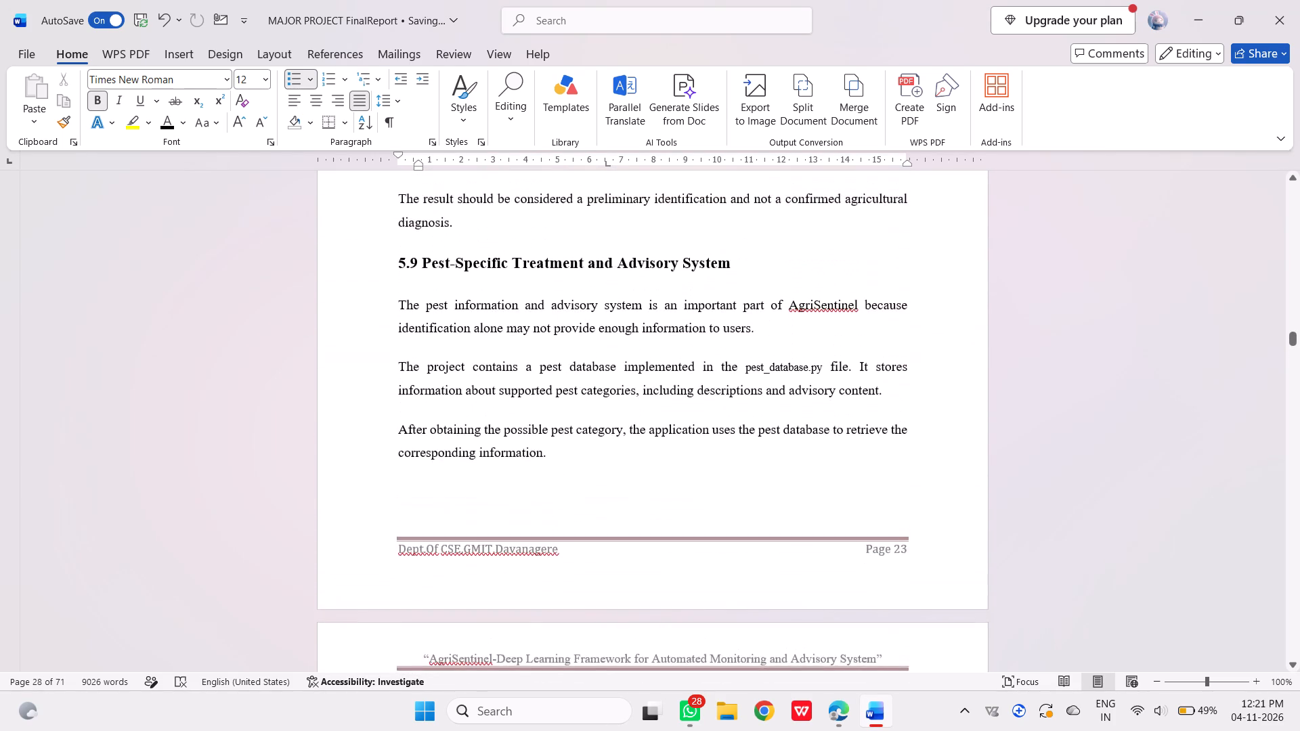
pyautogui.scroll(2, 617, 477)
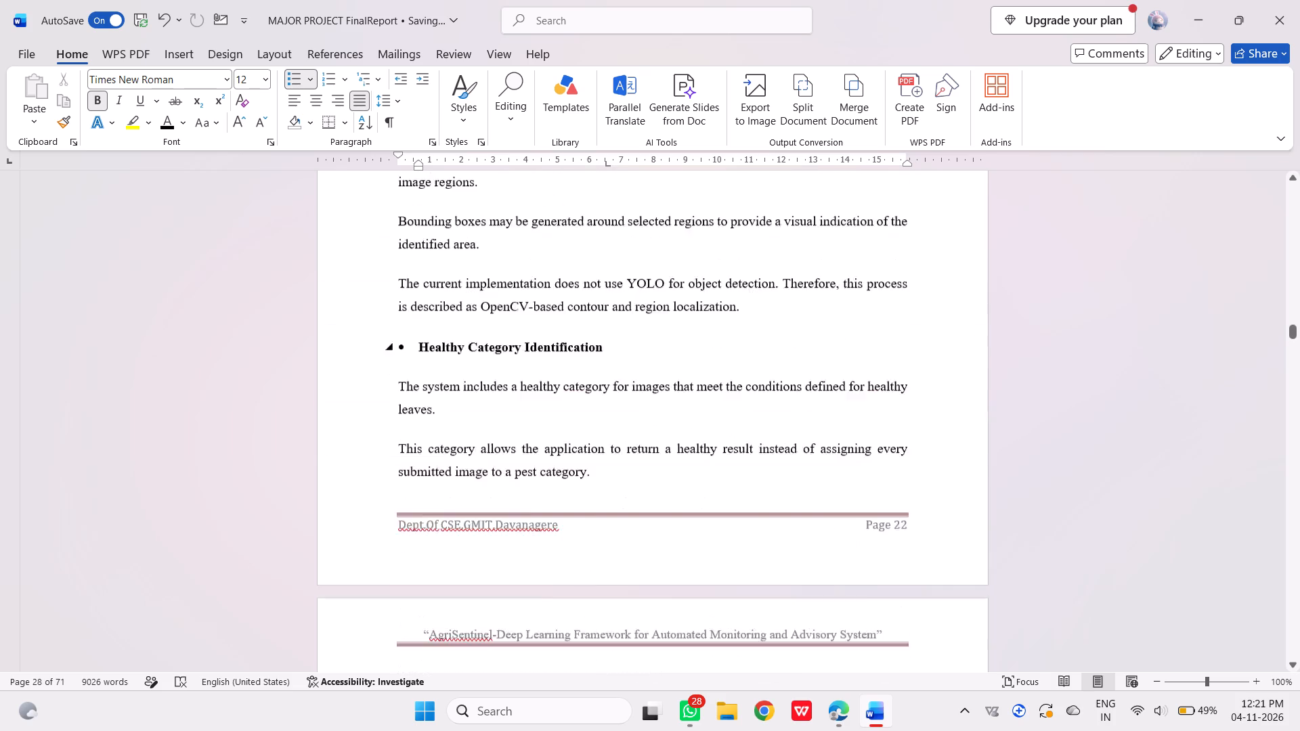
pyautogui.scroll(2, 617, 477)
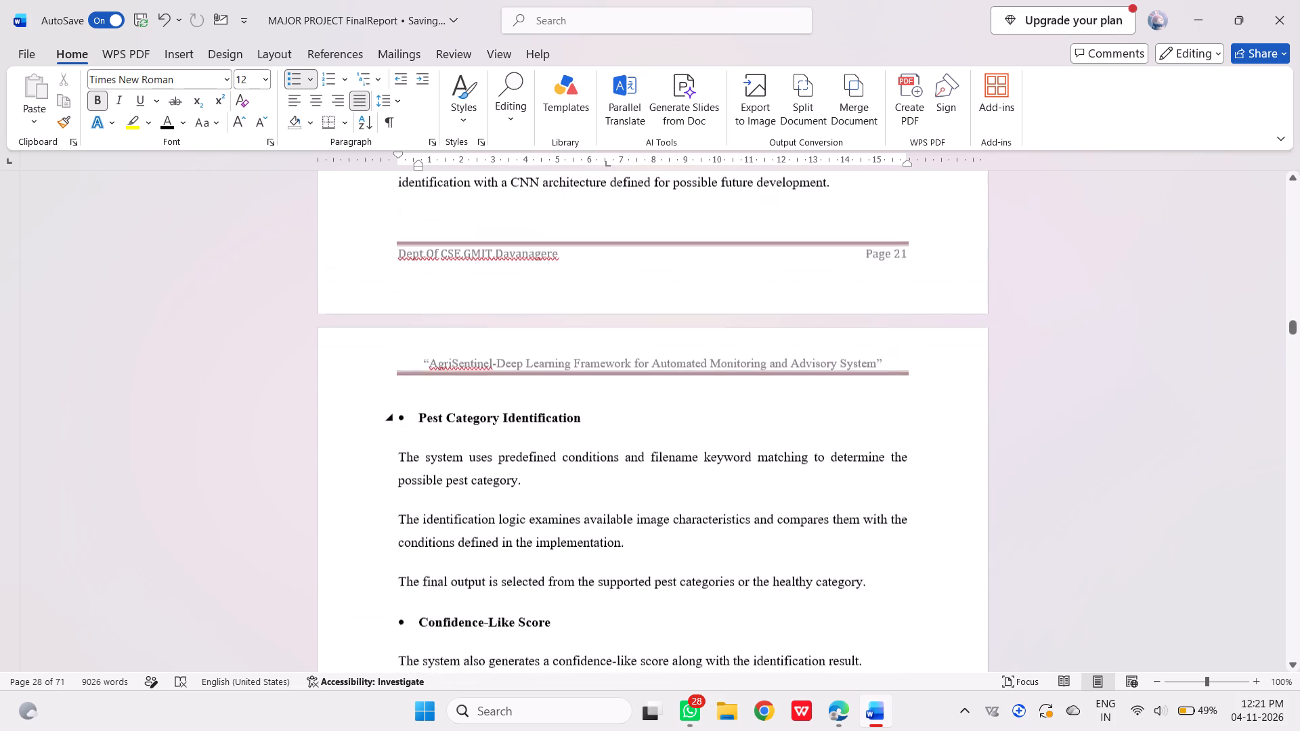
pyautogui.scroll(2, 617, 477)
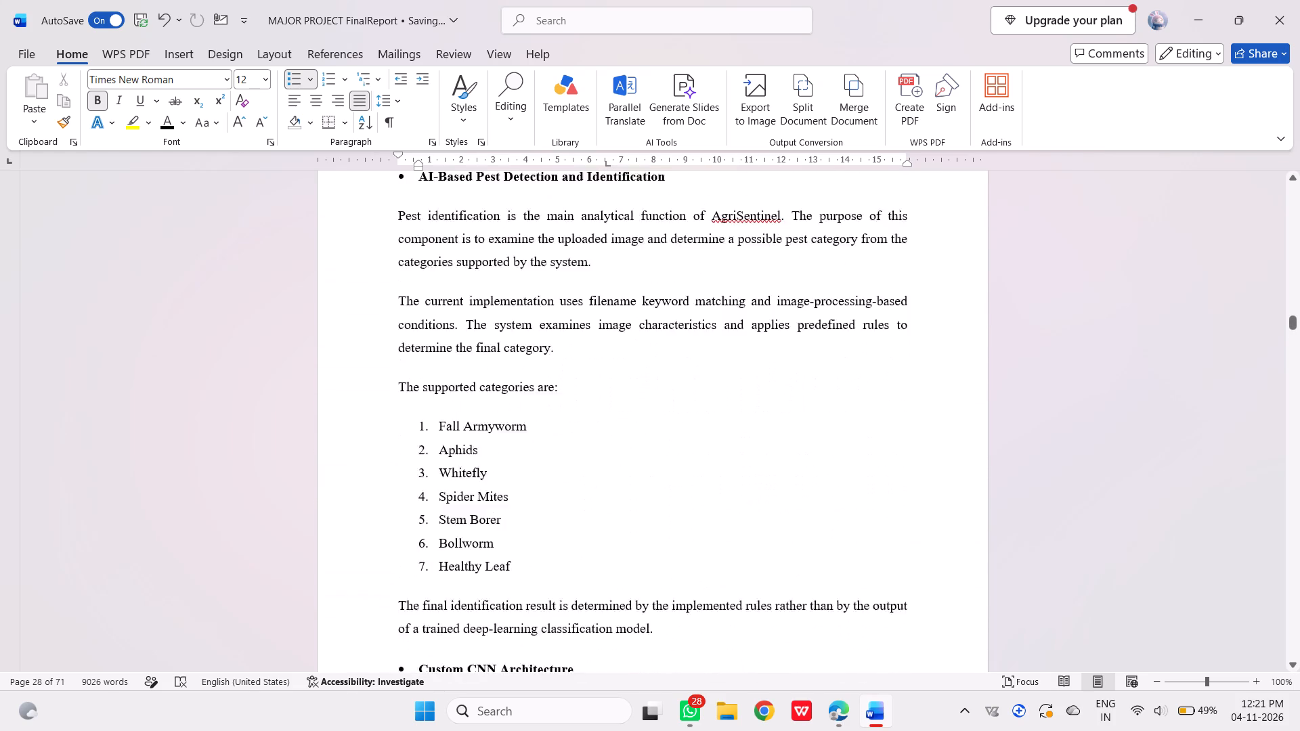
pyautogui.scroll(2, 617, 477)
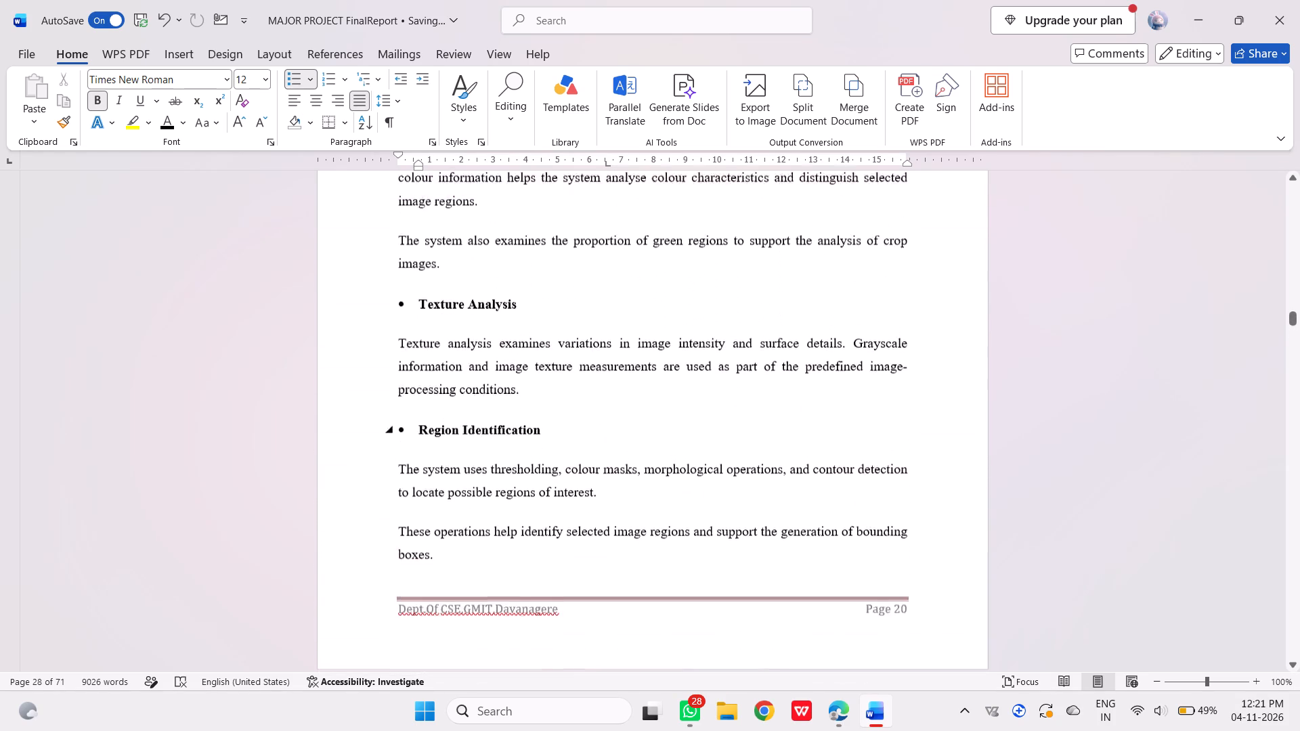
pyautogui.scroll(2, 617, 477)
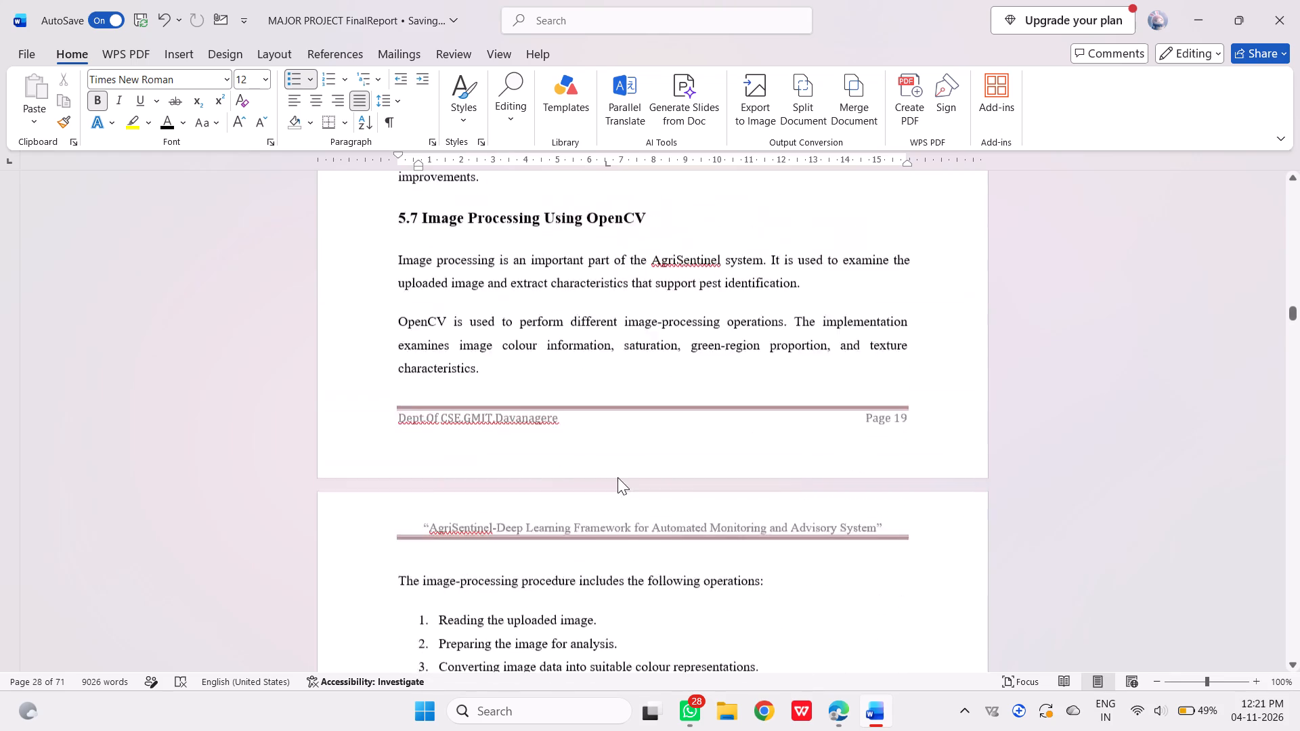
pyautogui.scroll(1, 617, 477)
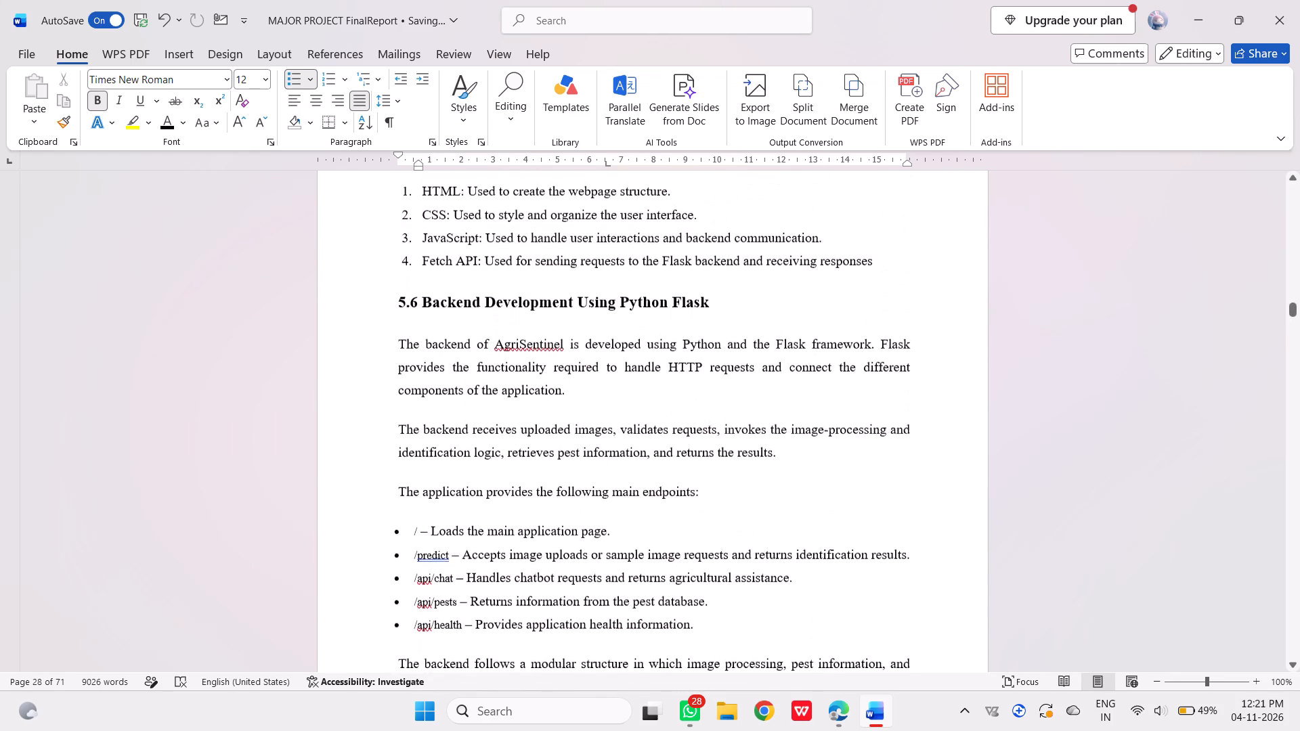
pyautogui.scroll(1, 617, 477)
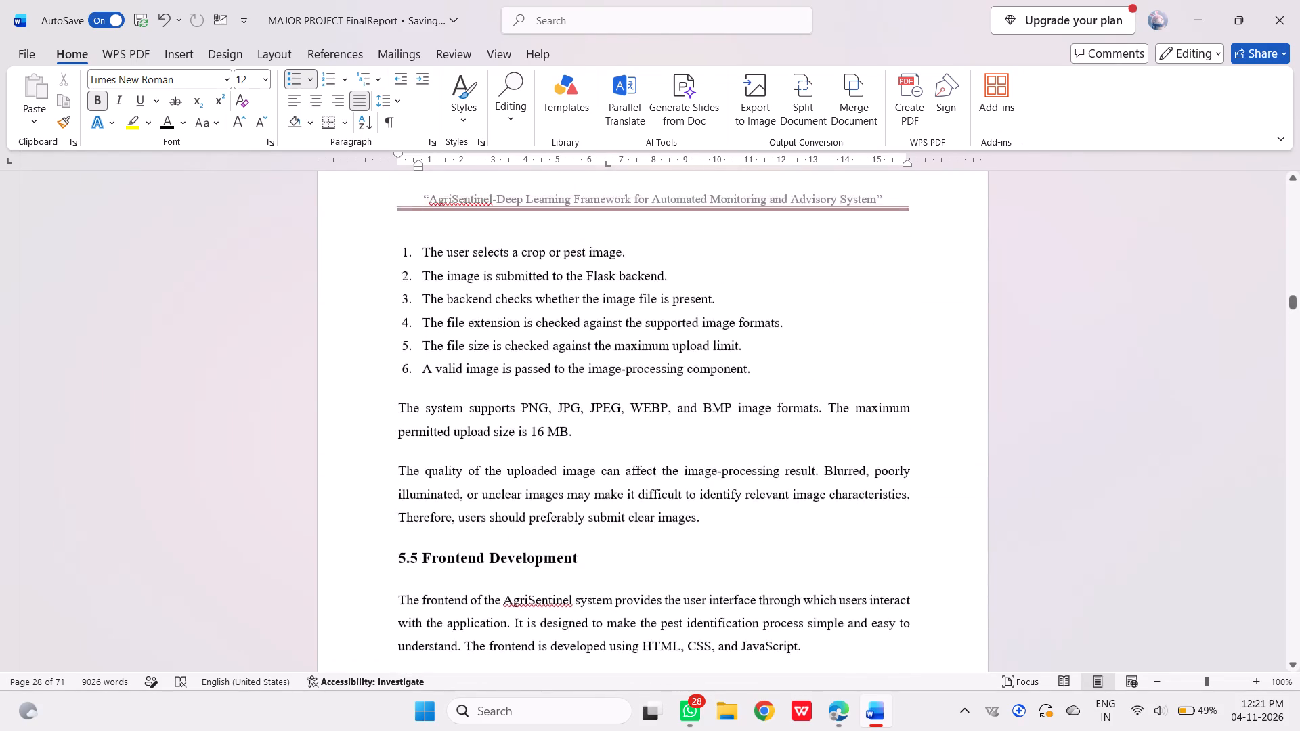
pyautogui.scroll(2, 617, 477)
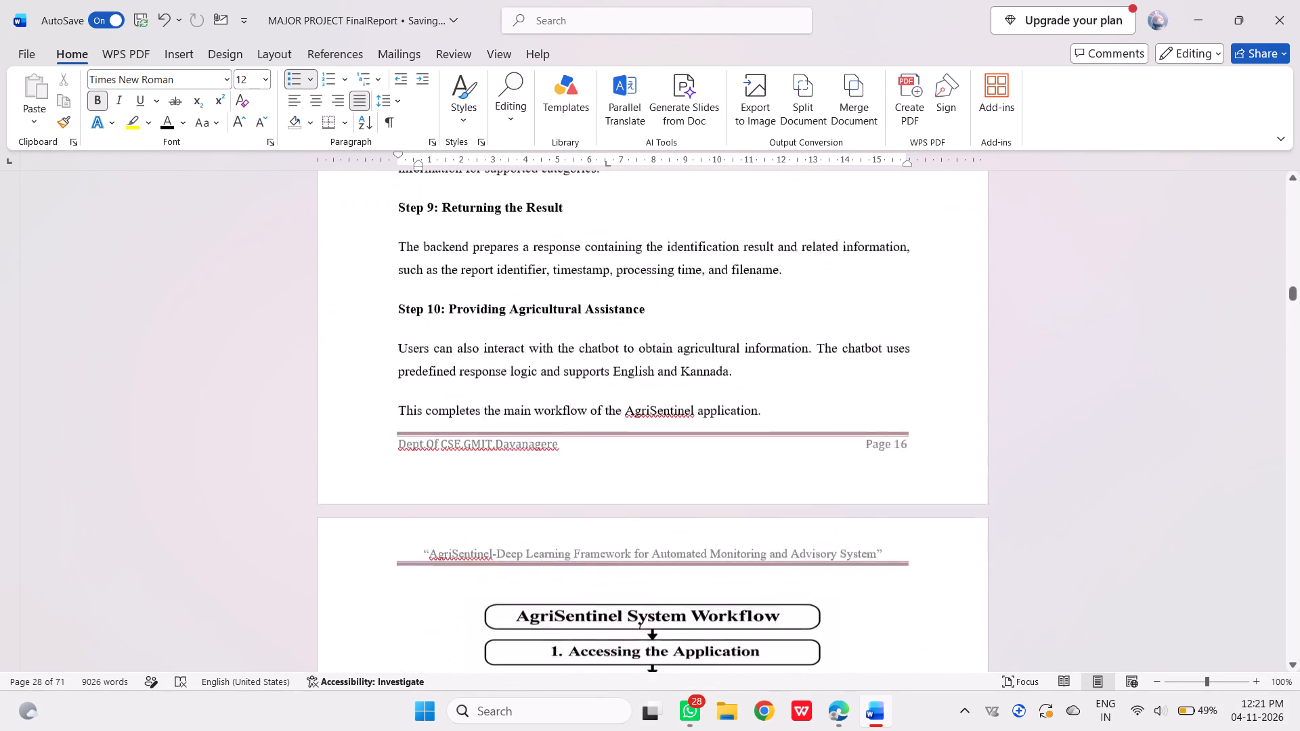
pyautogui.scroll(3, 617, 477)
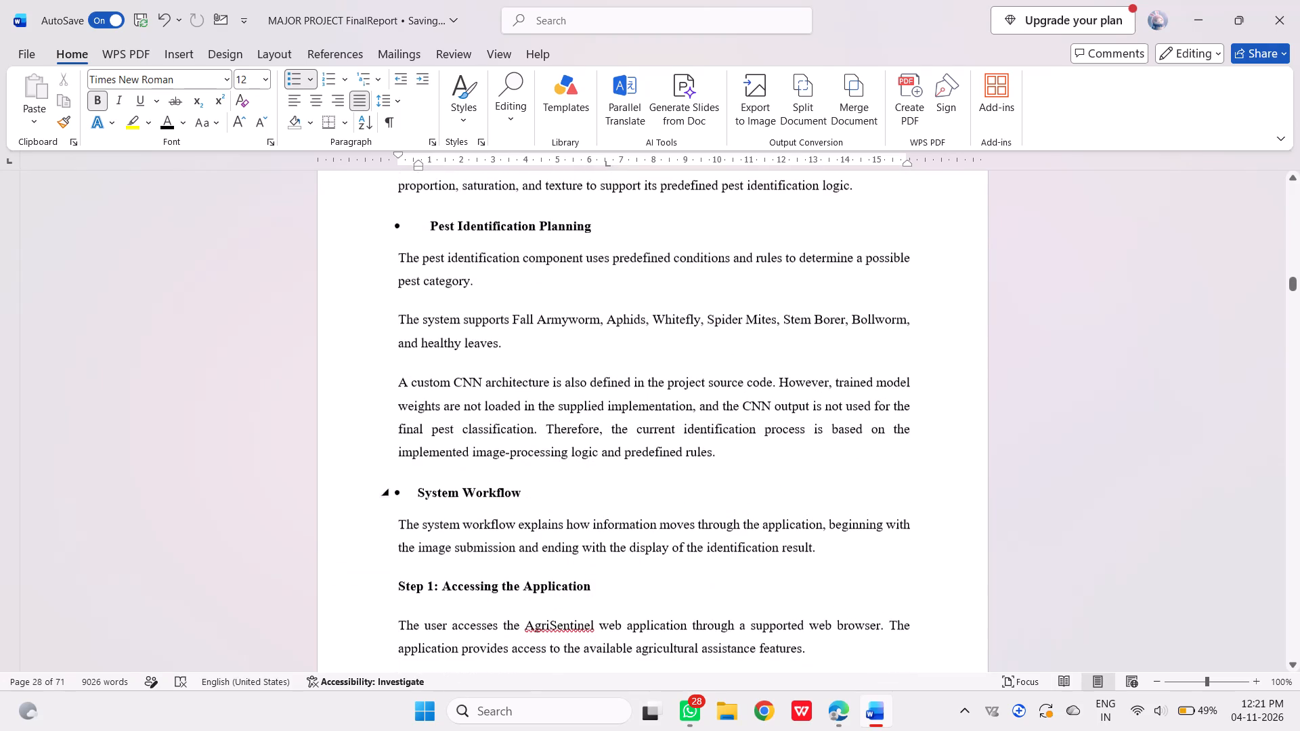
pyautogui.scroll(1, 617, 477)
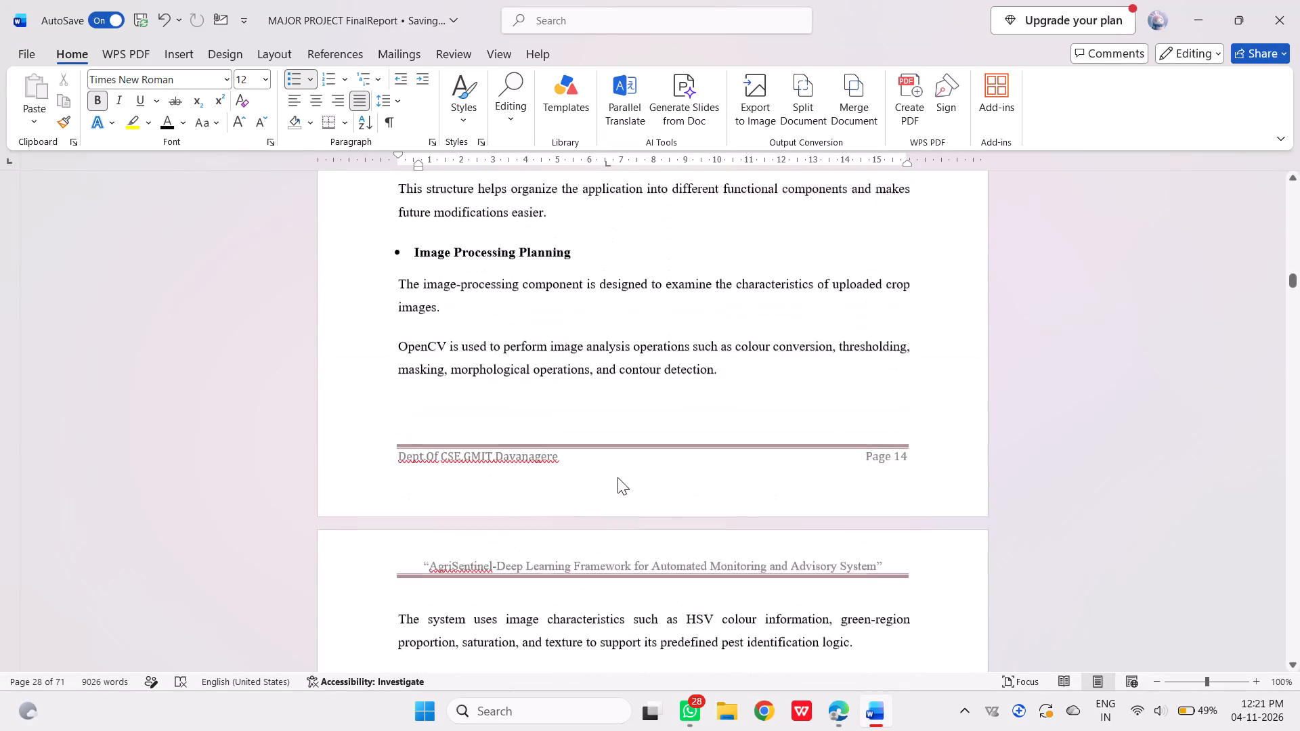
pyautogui.scroll(2, 617, 477)
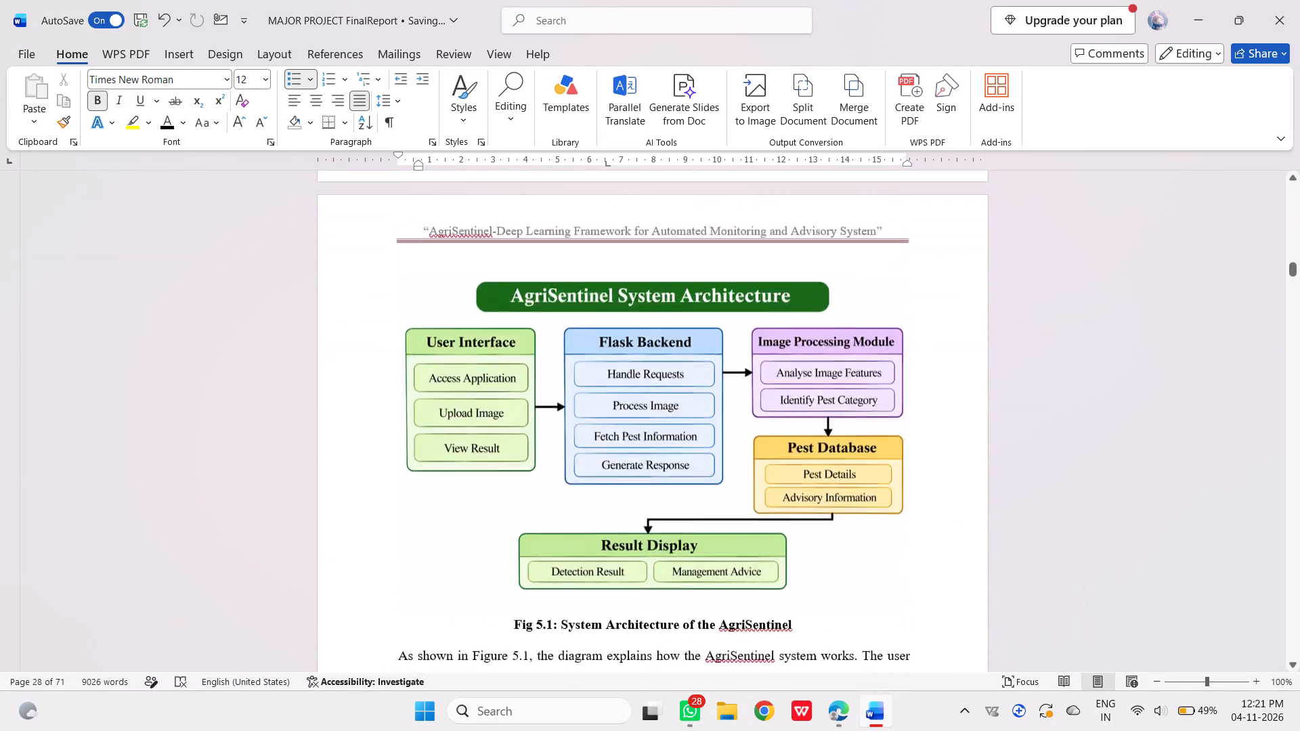
pyautogui.scroll(2, 617, 477)
# Check the formatting of Chapter 5 forward through sections 5.14 to 5.17, up to the start of Chapter 6.
pyautogui.scroll(-1, 617, 477)
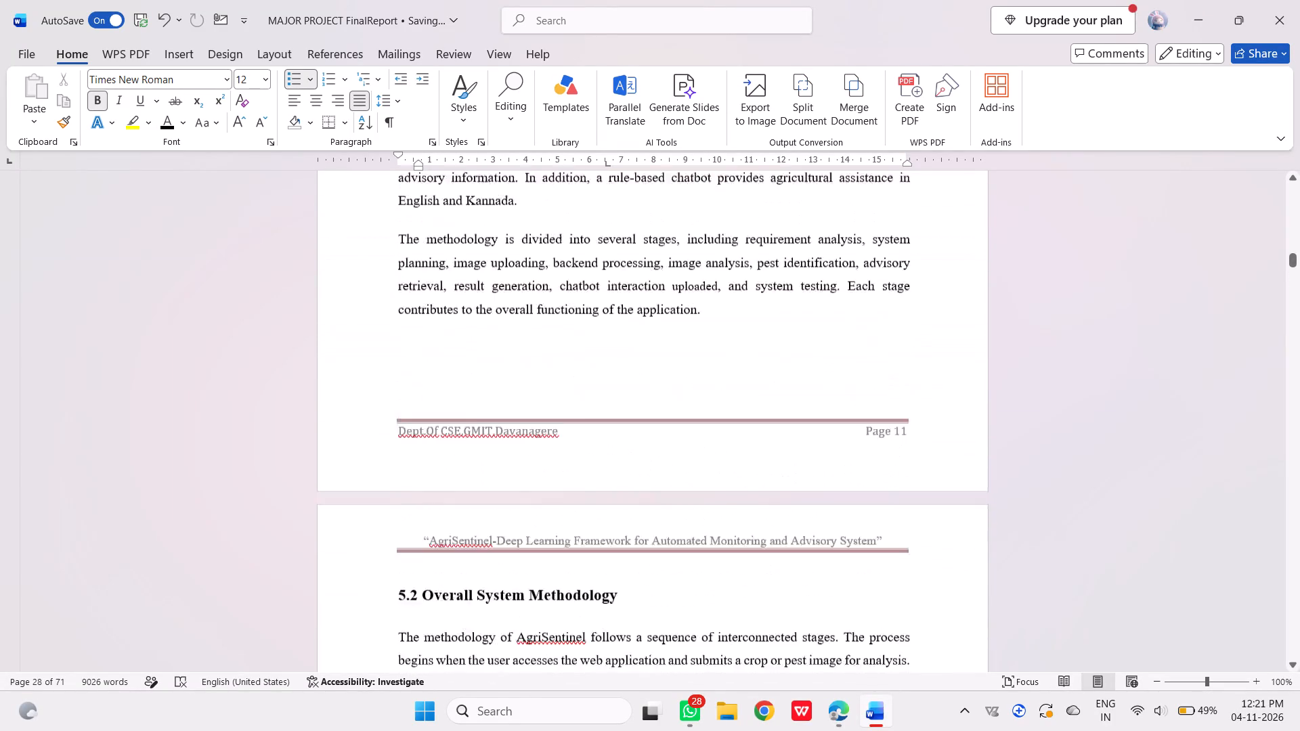
pyautogui.scroll(-1, 617, 477)
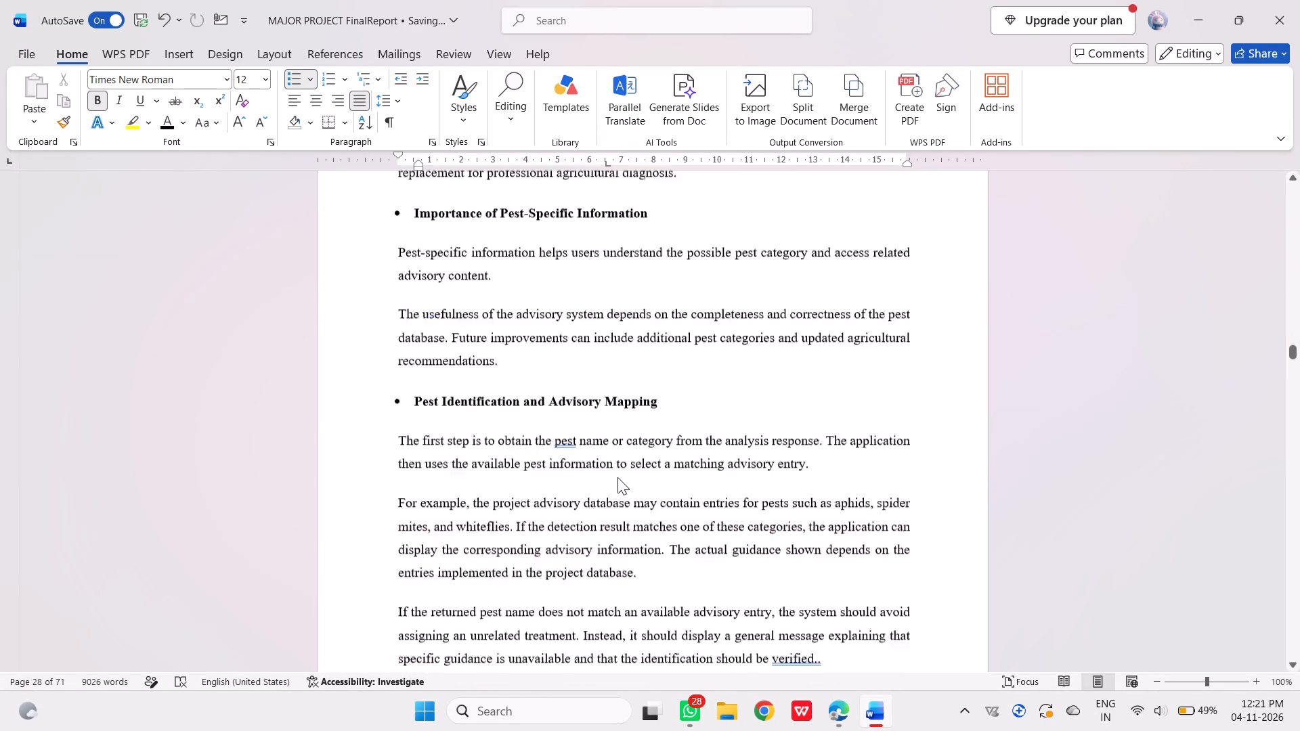
pyautogui.scroll(-4, 617, 477)
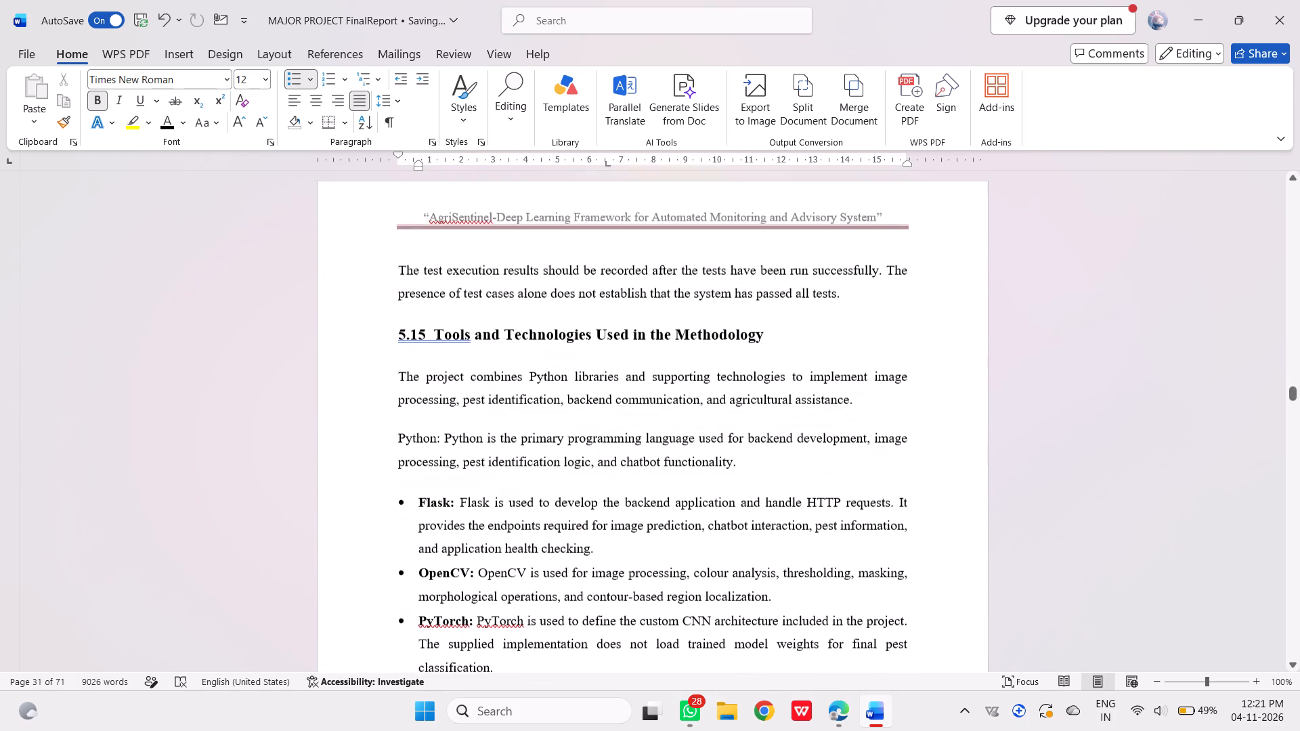
pyautogui.scroll(-2, 617, 477)
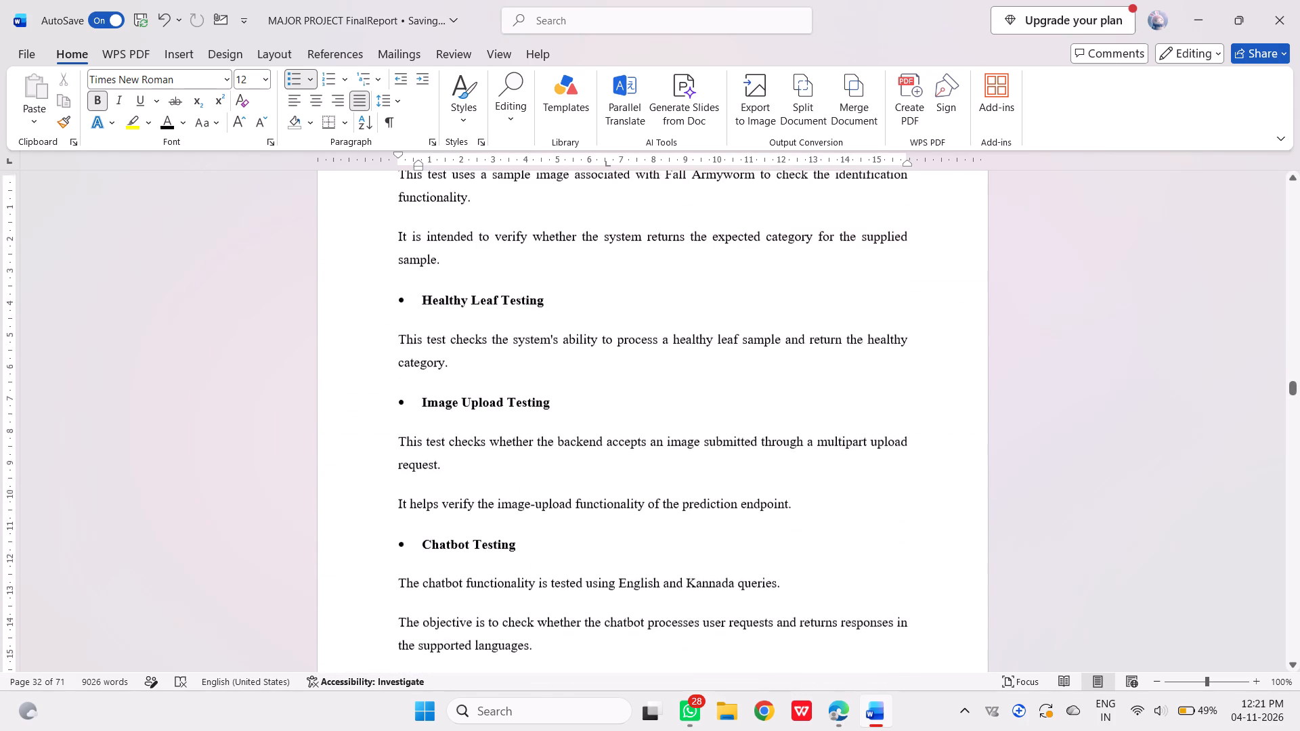
pyautogui.scroll(-2, 617, 477)
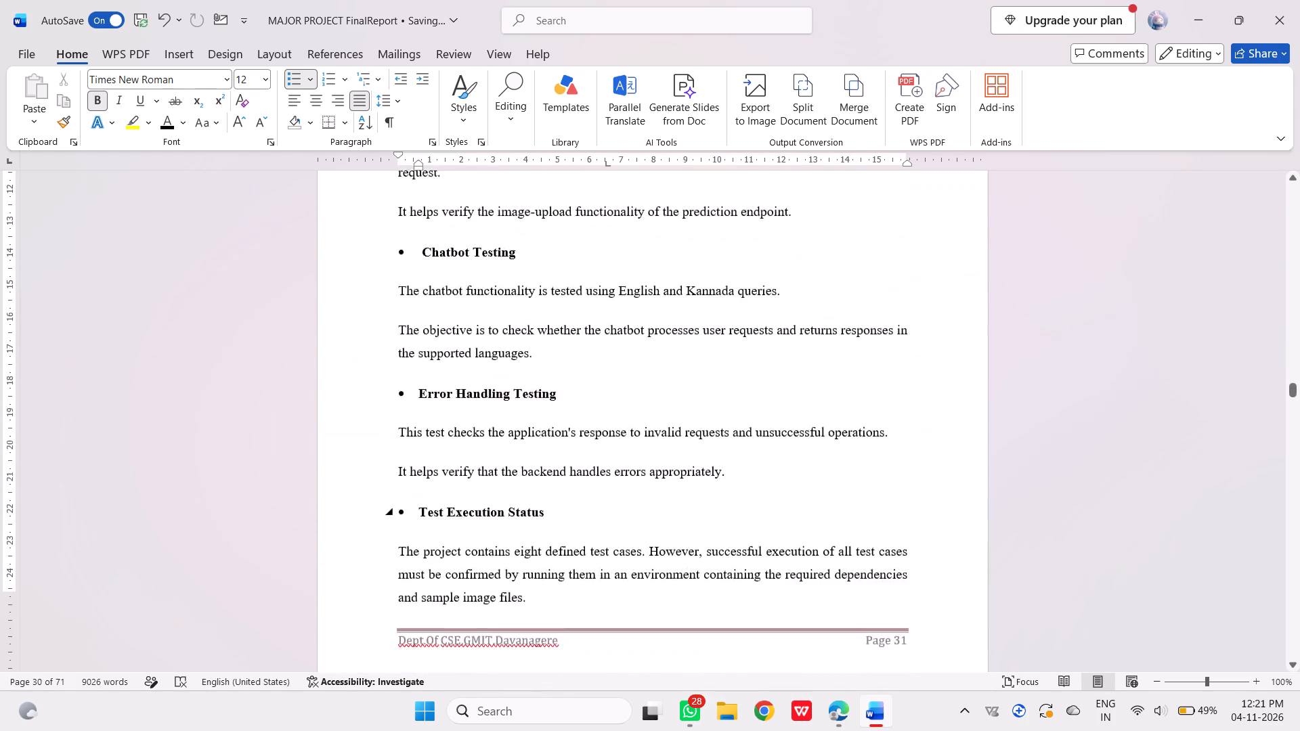
pyautogui.scroll(-1, 617, 477)
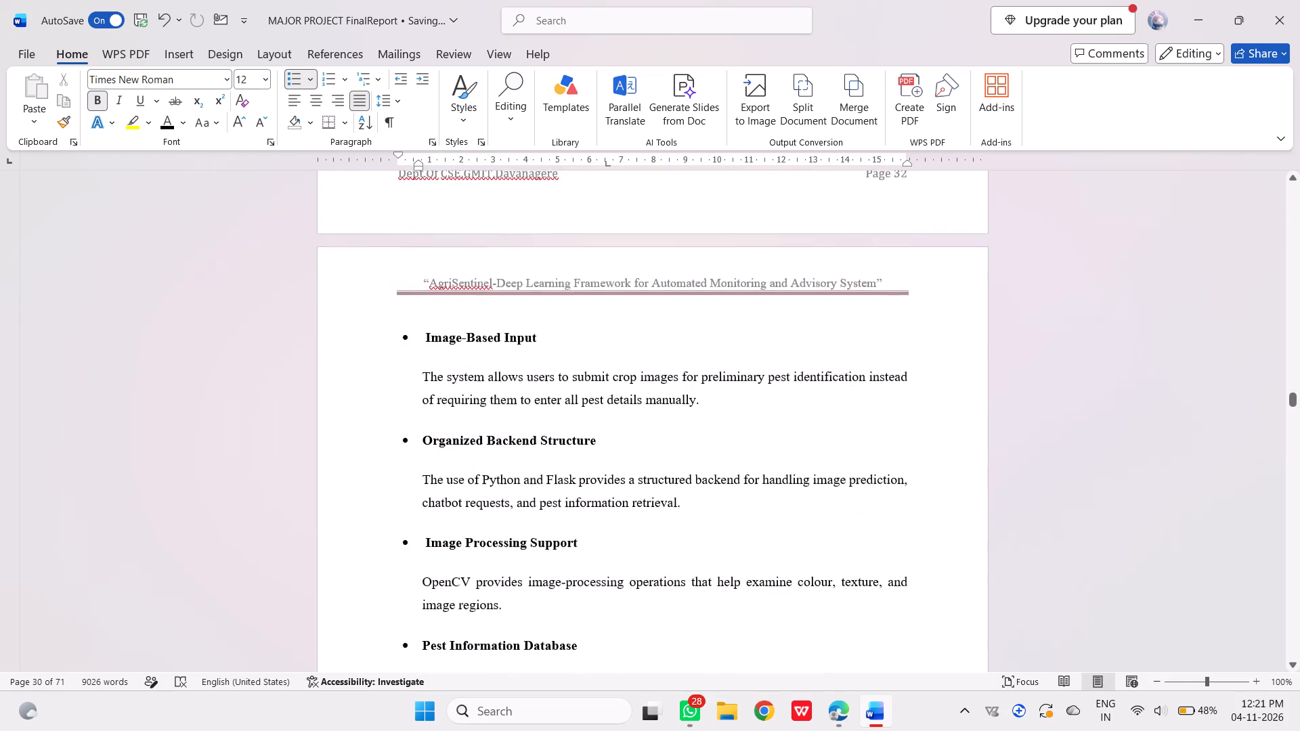
pyautogui.scroll(-2, 617, 477)
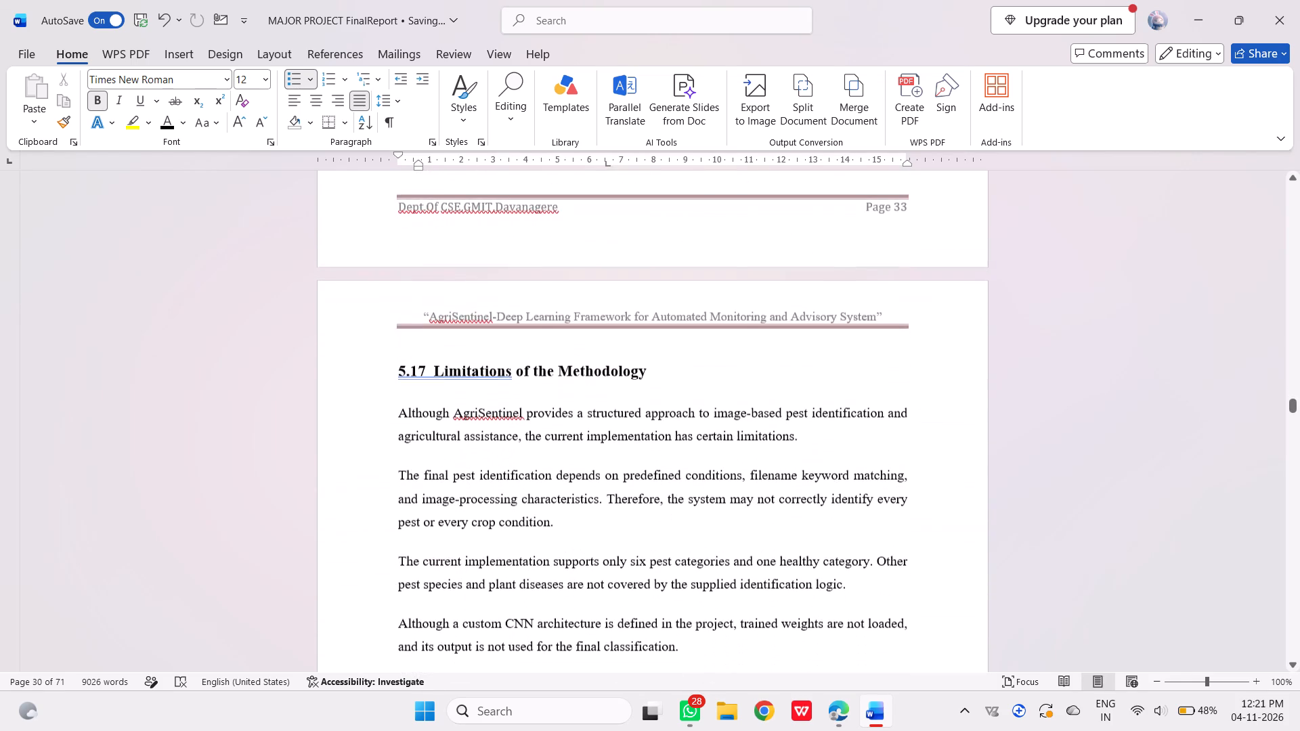
pyautogui.scroll(-3, 617, 477)
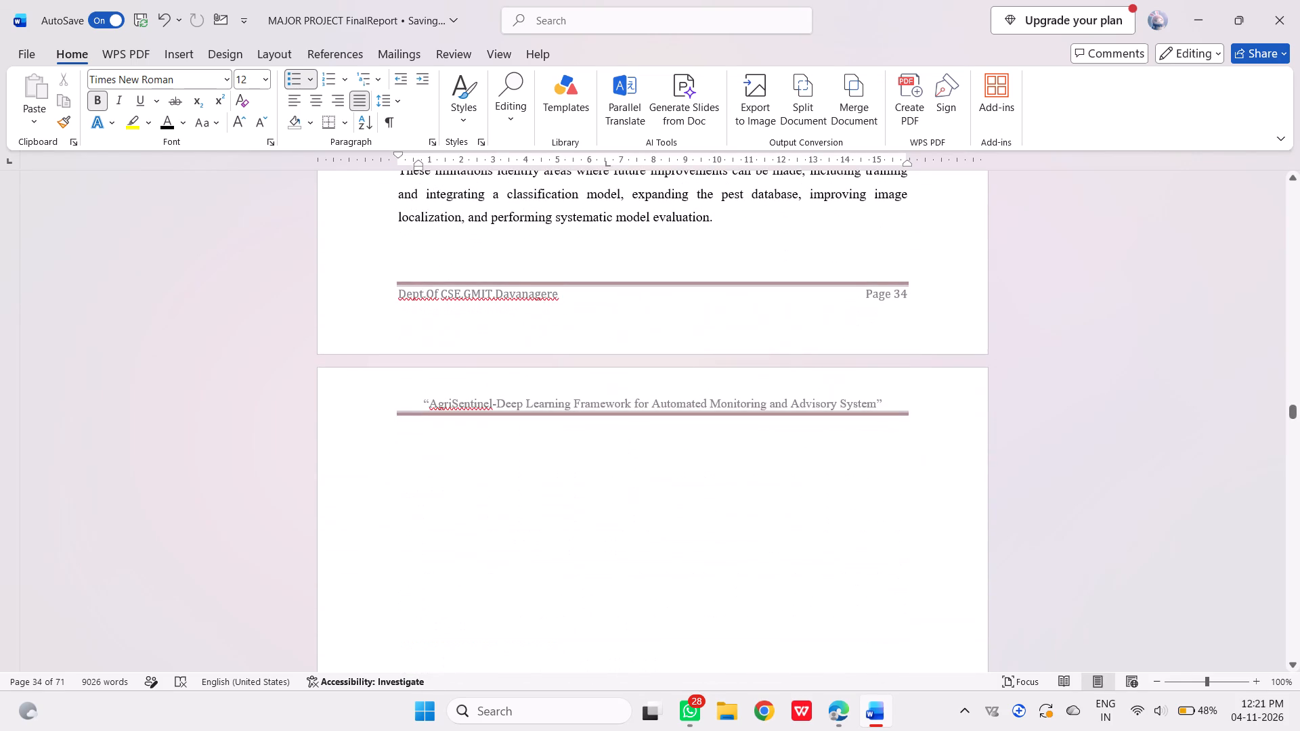
# Recheck the text layout and bullet alignment from the Chapter 6 opening back through sections 5.17, 5.16 and 5.15.
pyautogui.scroll(2, 617, 477)
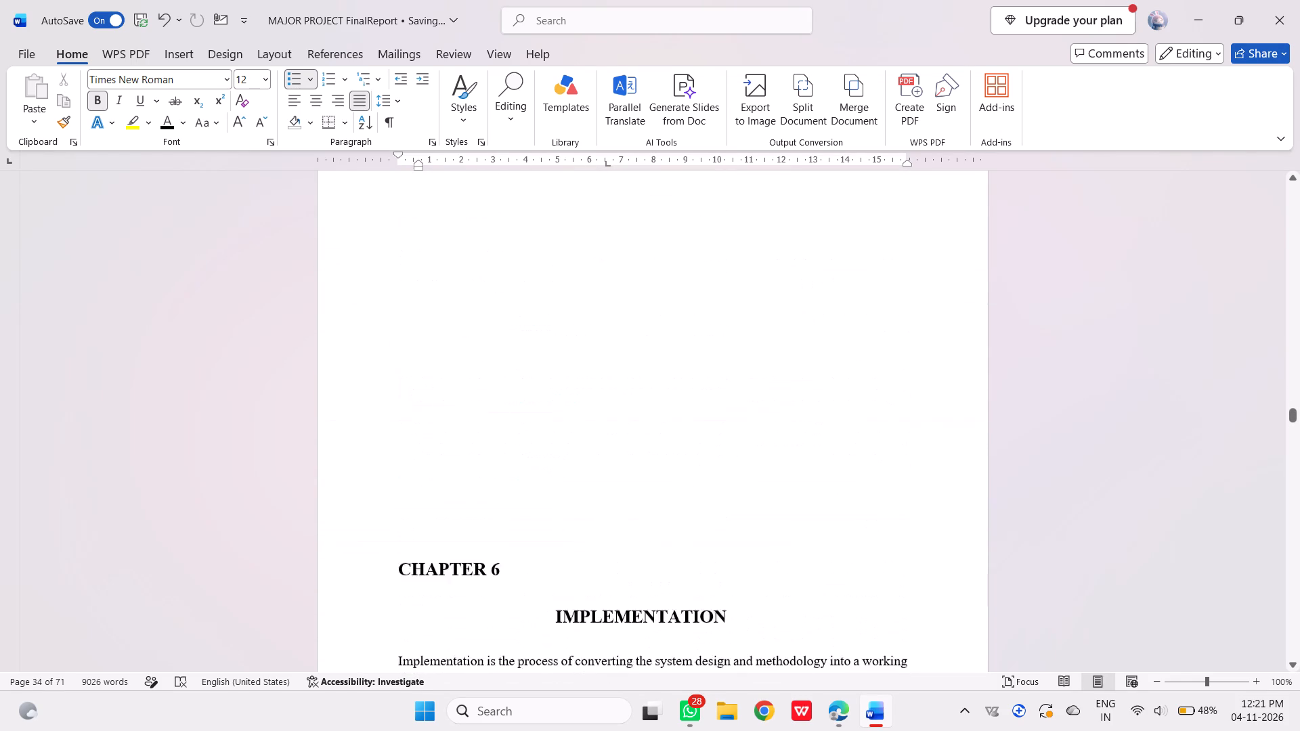
pyautogui.scroll(3, 617, 477)
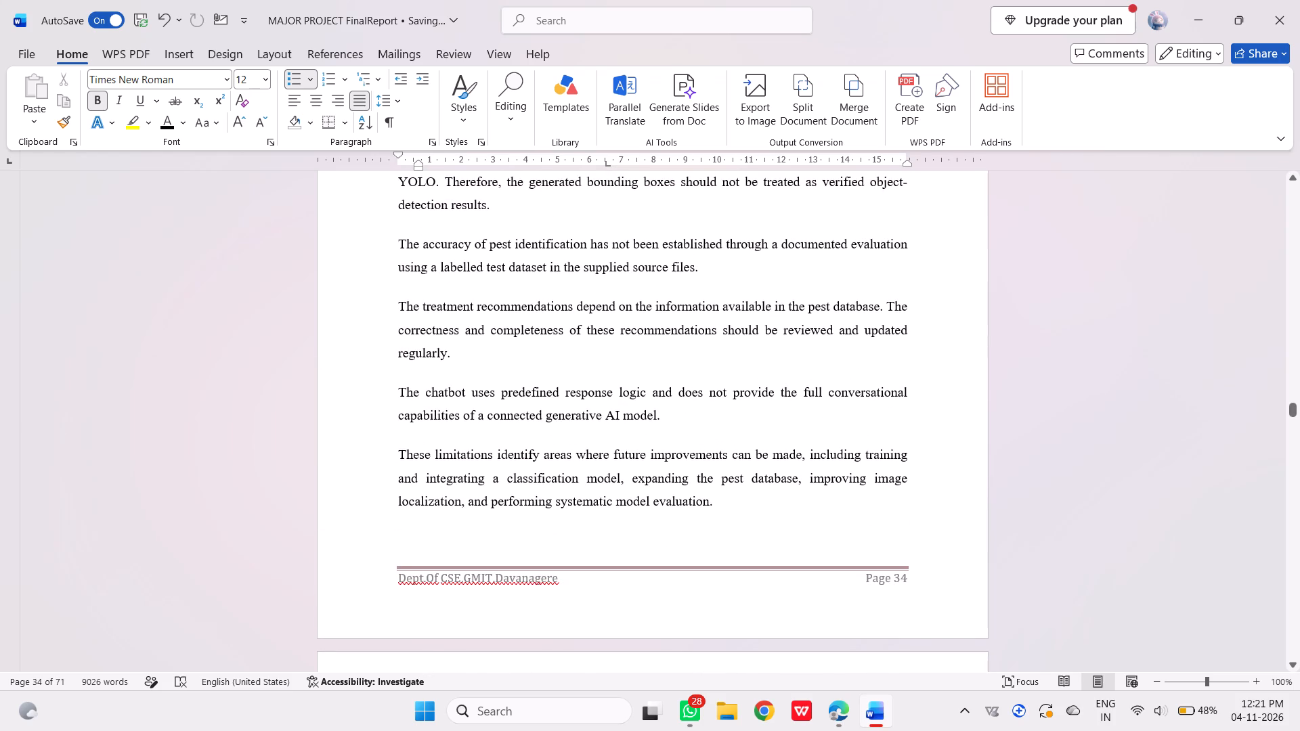
pyautogui.scroll(1, 581, 497)
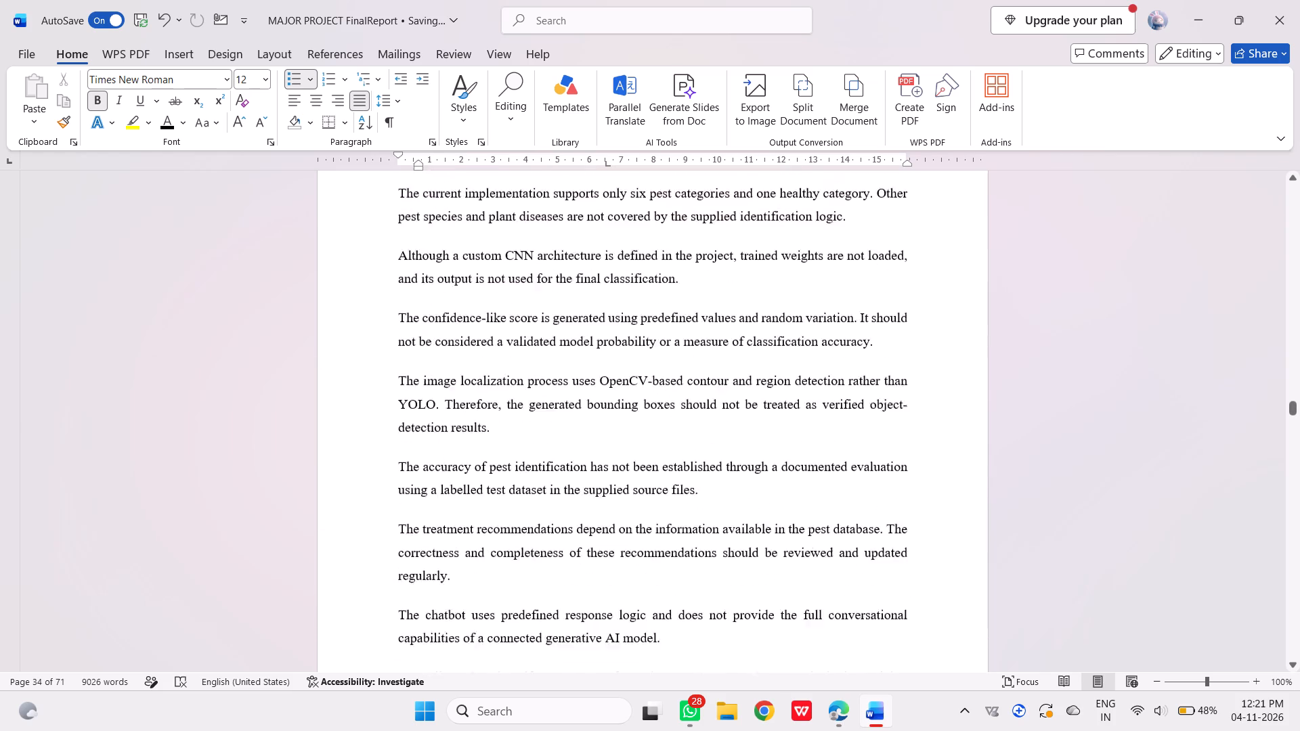
pyautogui.scroll(2, 581, 497)
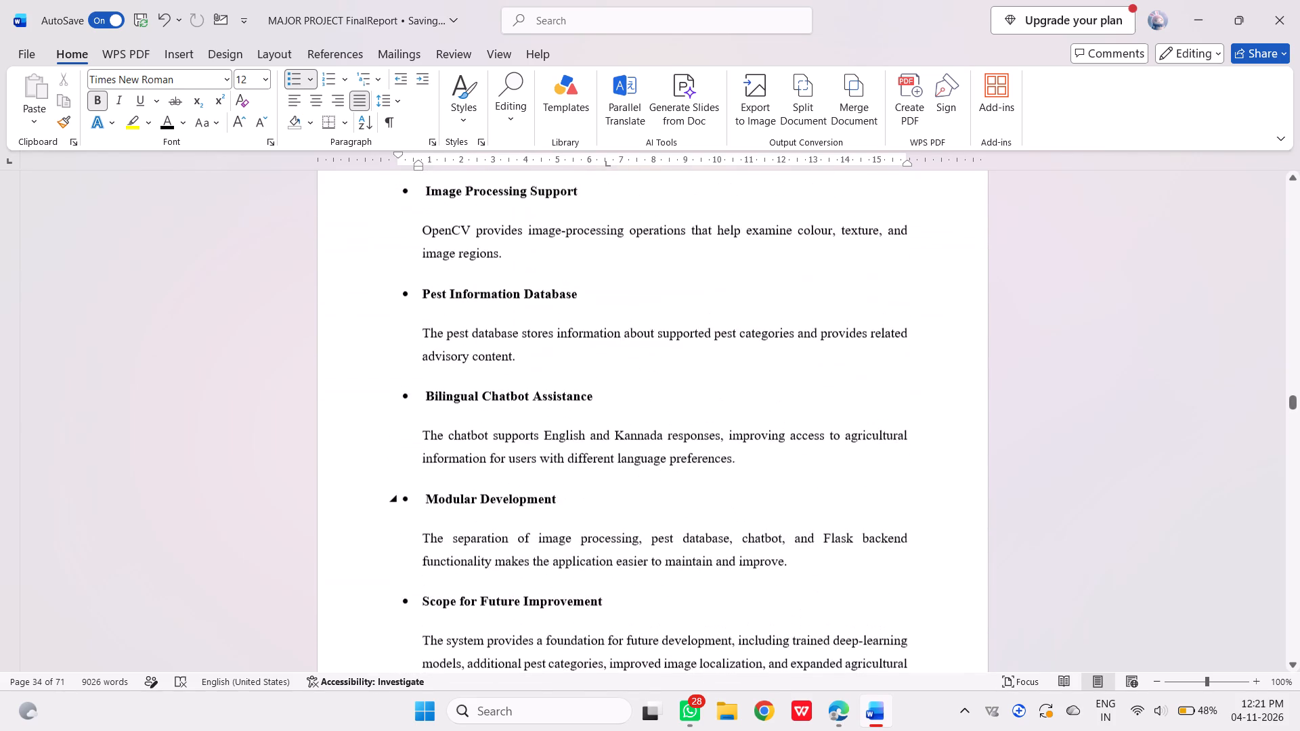
pyautogui.scroll(1, 581, 497)
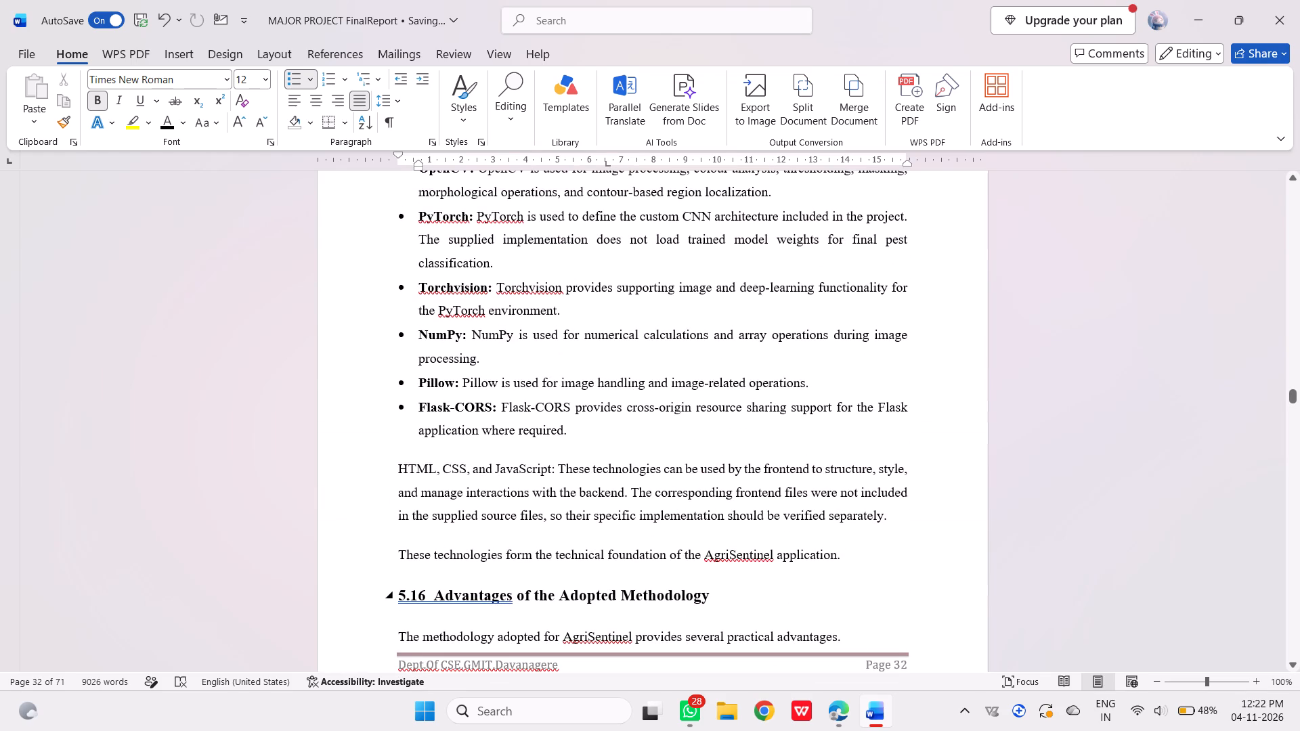
# Review the headings, bullets and page breaks of Chapter 5 from section 5.15 back to the Result Display bullet before section 5.11.
pyautogui.scroll(1, 544, 310)
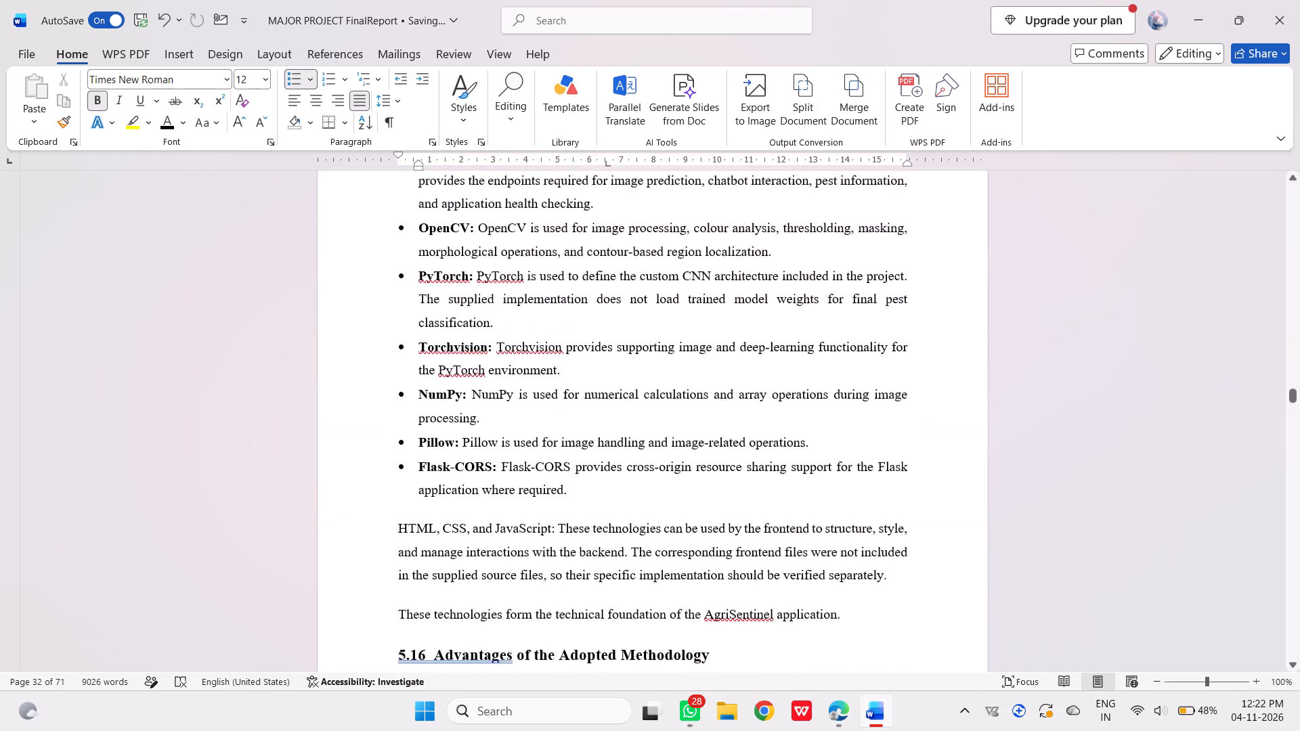
pyautogui.scroll(2, 544, 310)
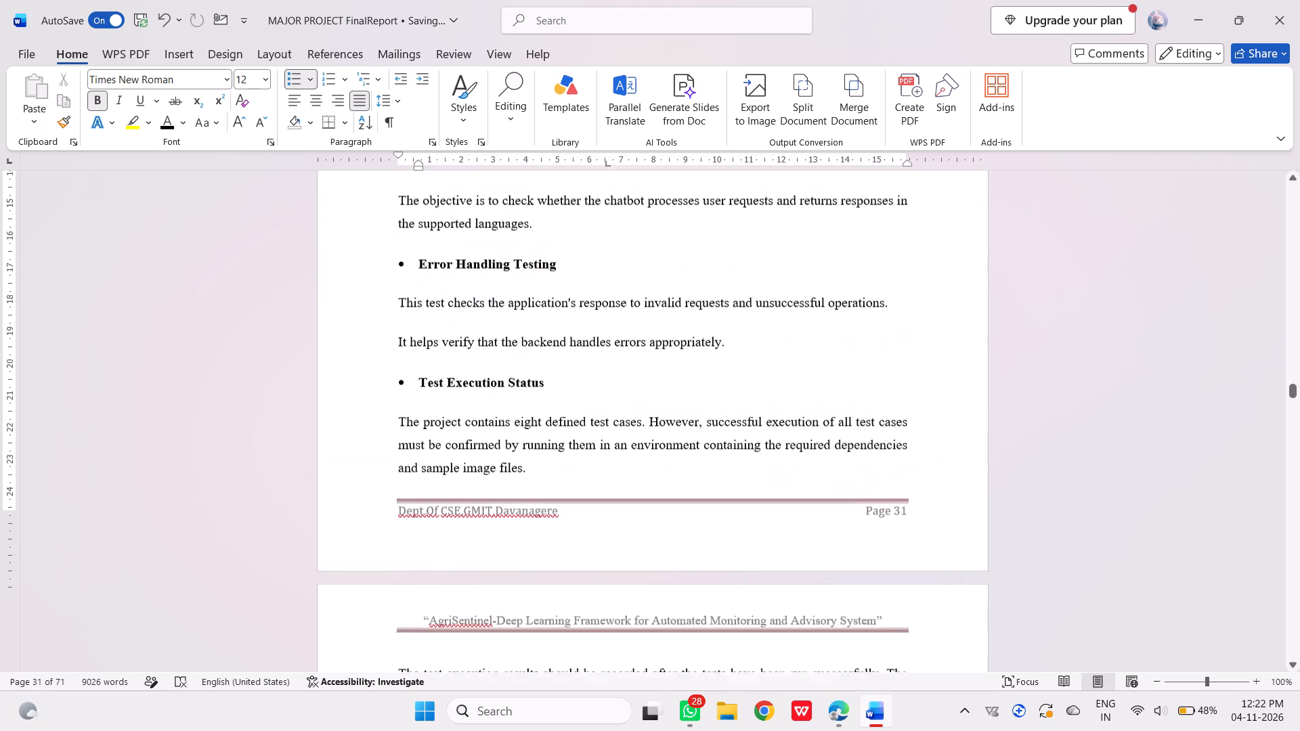
pyautogui.scroll(2, 544, 310)
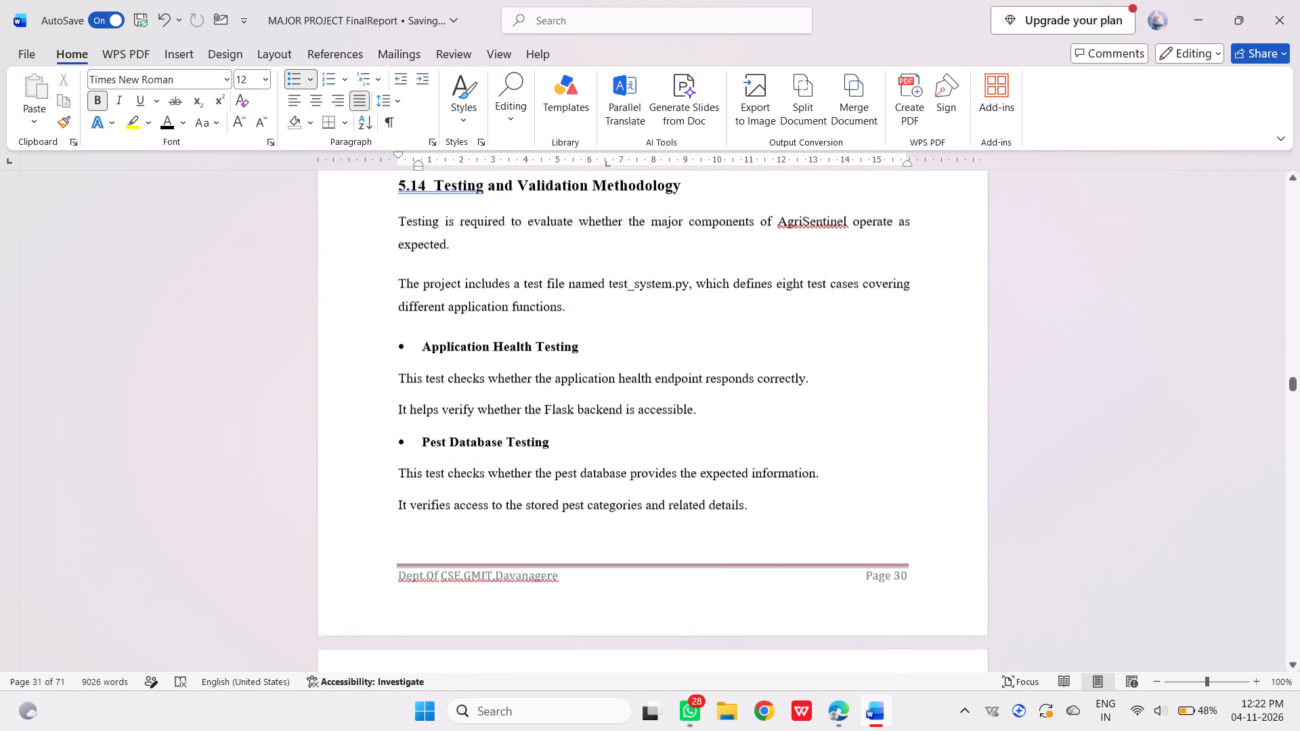
pyautogui.scroll(1, 544, 310)
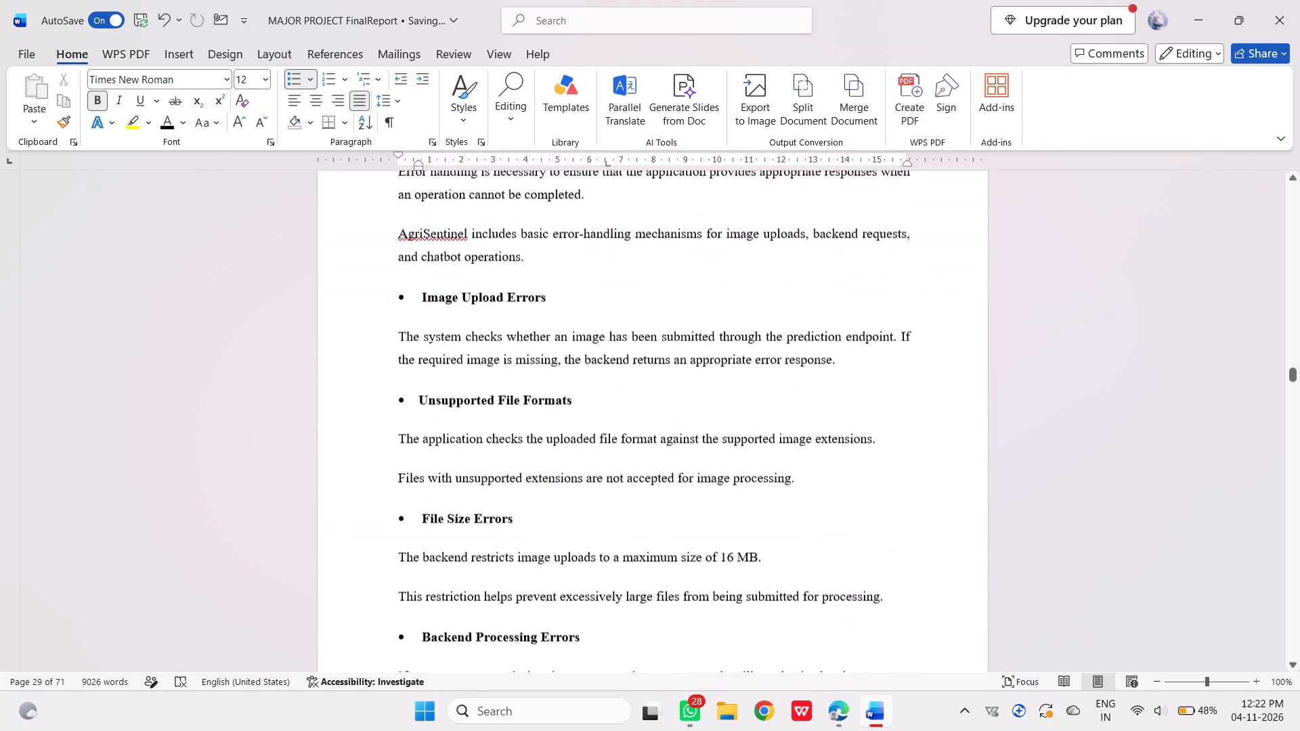
pyautogui.scroll(1, 544, 310)
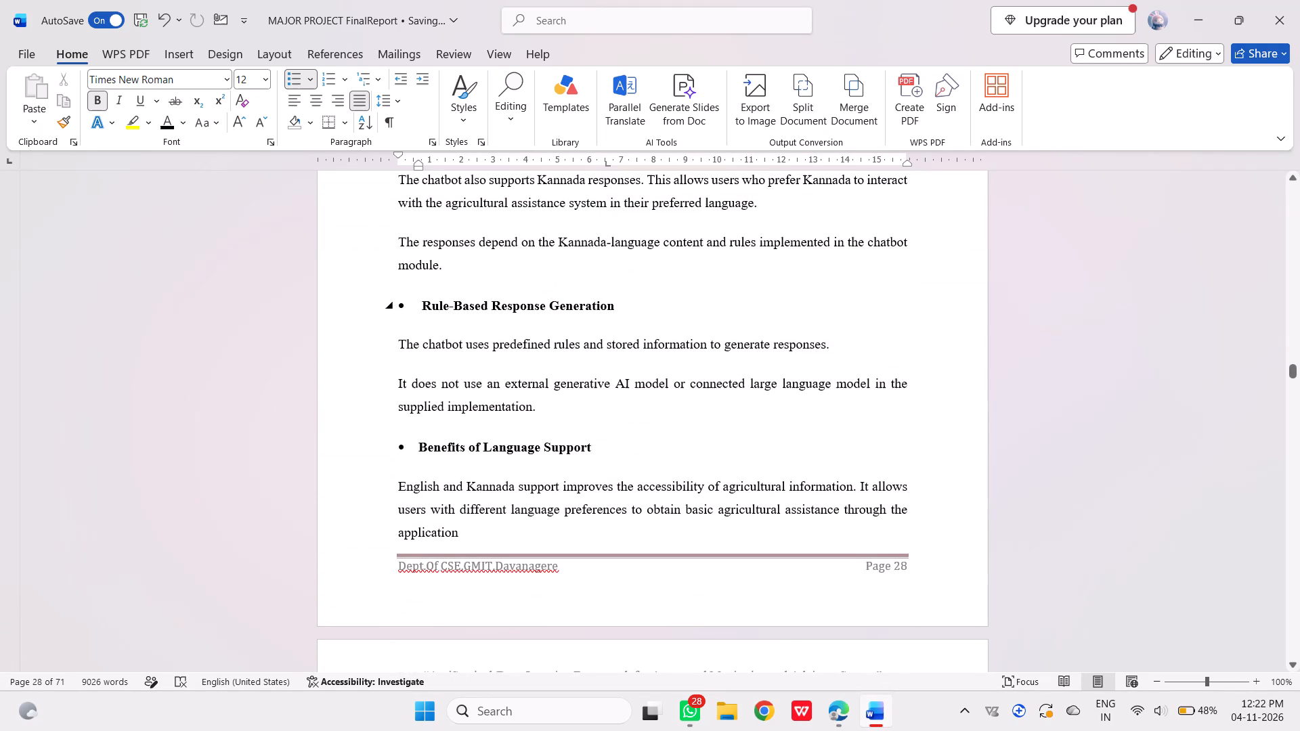
pyautogui.scroll(1, 544, 310)
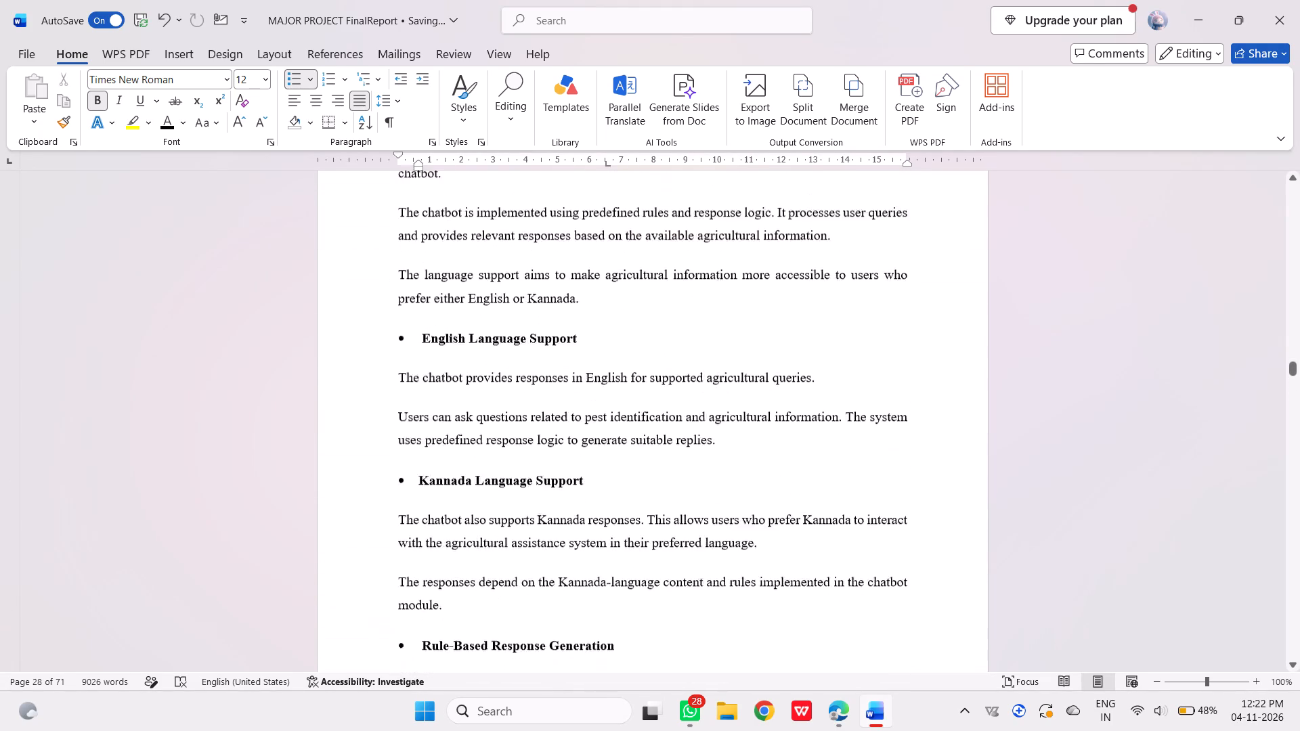
pyautogui.scroll(1, 544, 310)
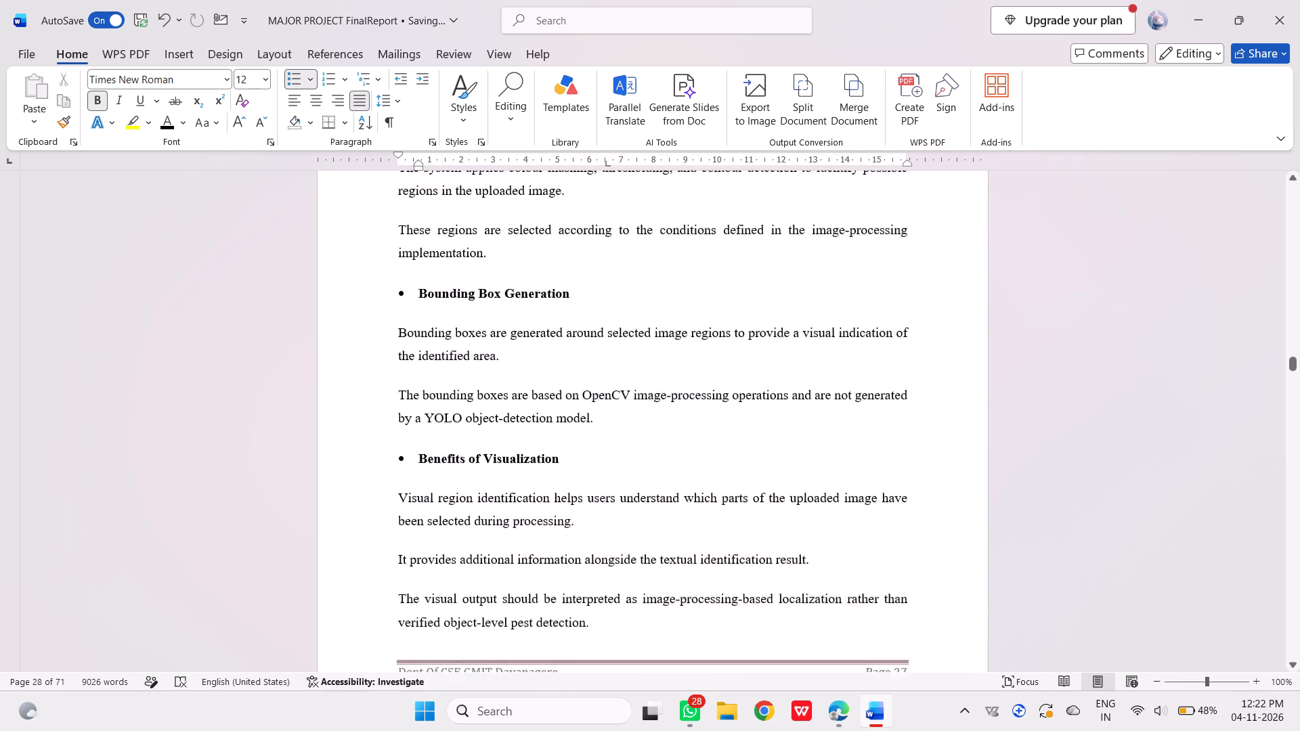
pyautogui.scroll(1, 544, 310)
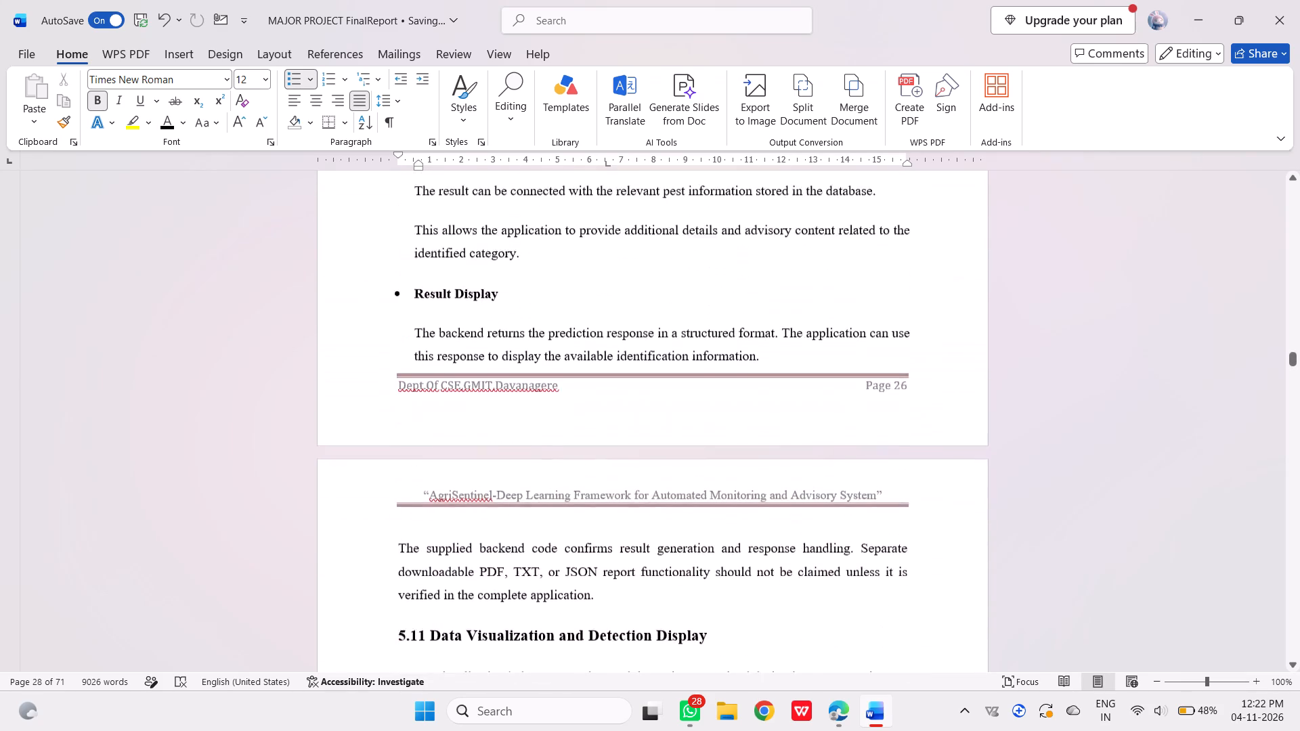
pyautogui.scroll(1, 544, 310)
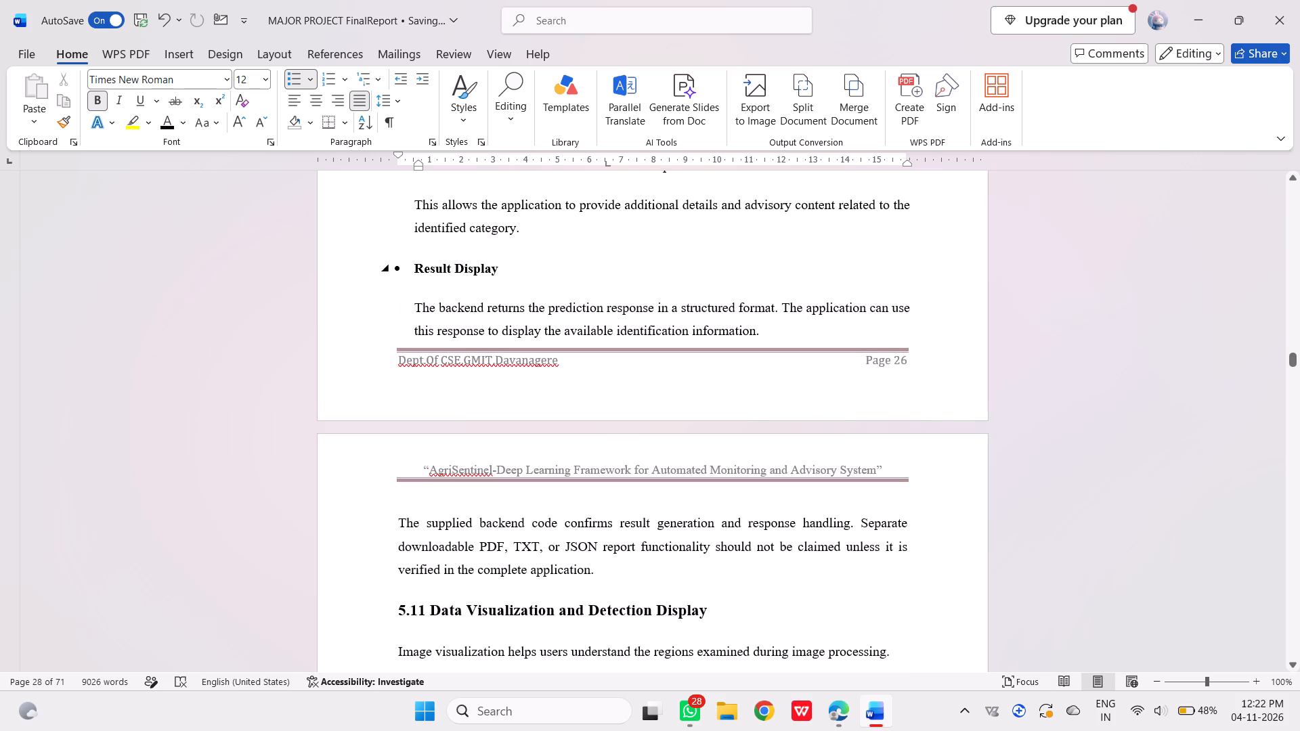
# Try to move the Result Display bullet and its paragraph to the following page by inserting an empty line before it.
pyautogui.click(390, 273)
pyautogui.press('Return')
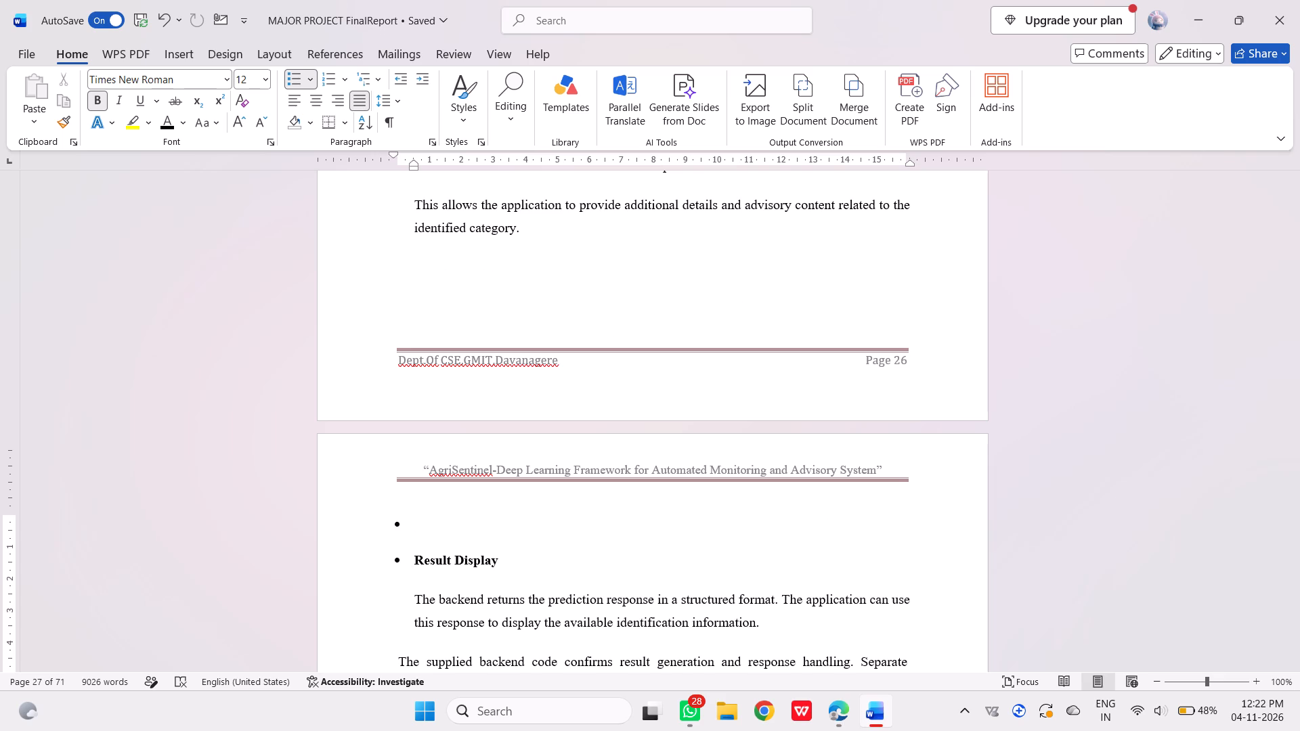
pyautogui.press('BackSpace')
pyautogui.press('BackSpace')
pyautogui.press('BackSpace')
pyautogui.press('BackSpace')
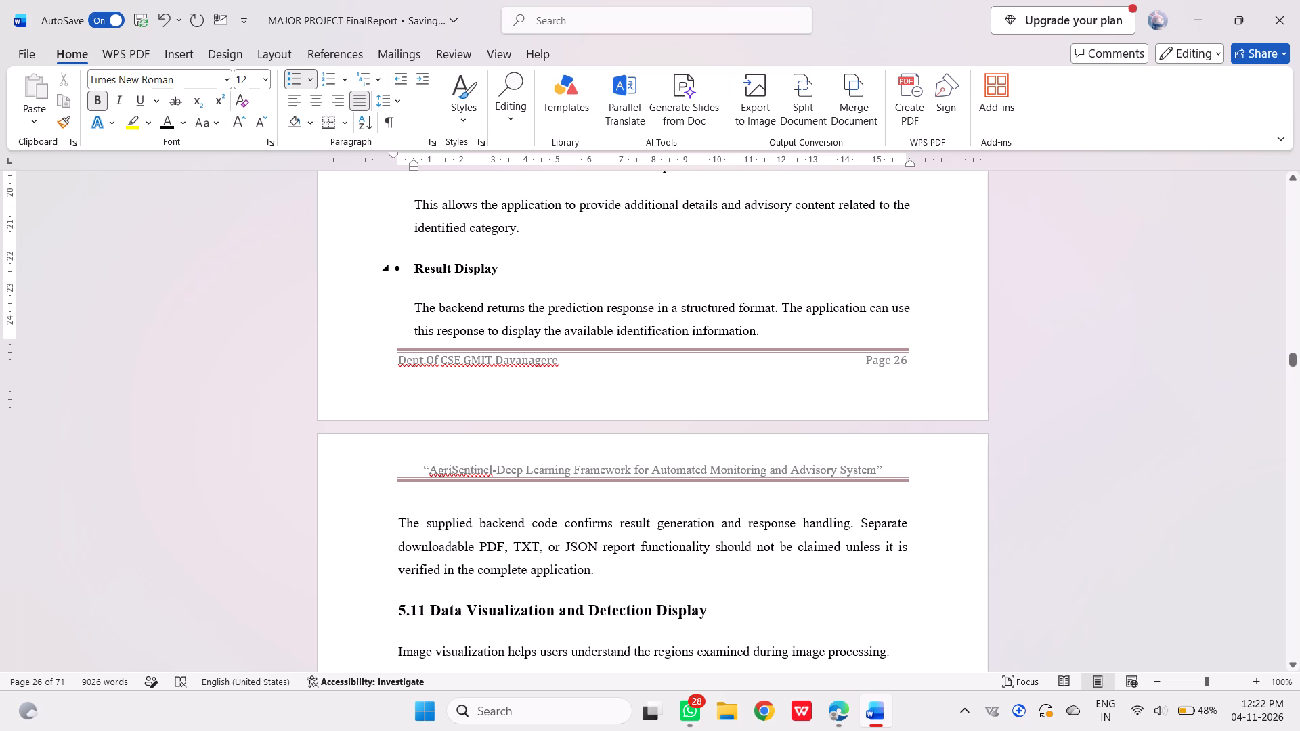
# Recheck the headings, bullet alignment and page layout of Chapter 5 forward through sections 5.11 to 5.14.
pyautogui.scroll(-1, 487, 293)
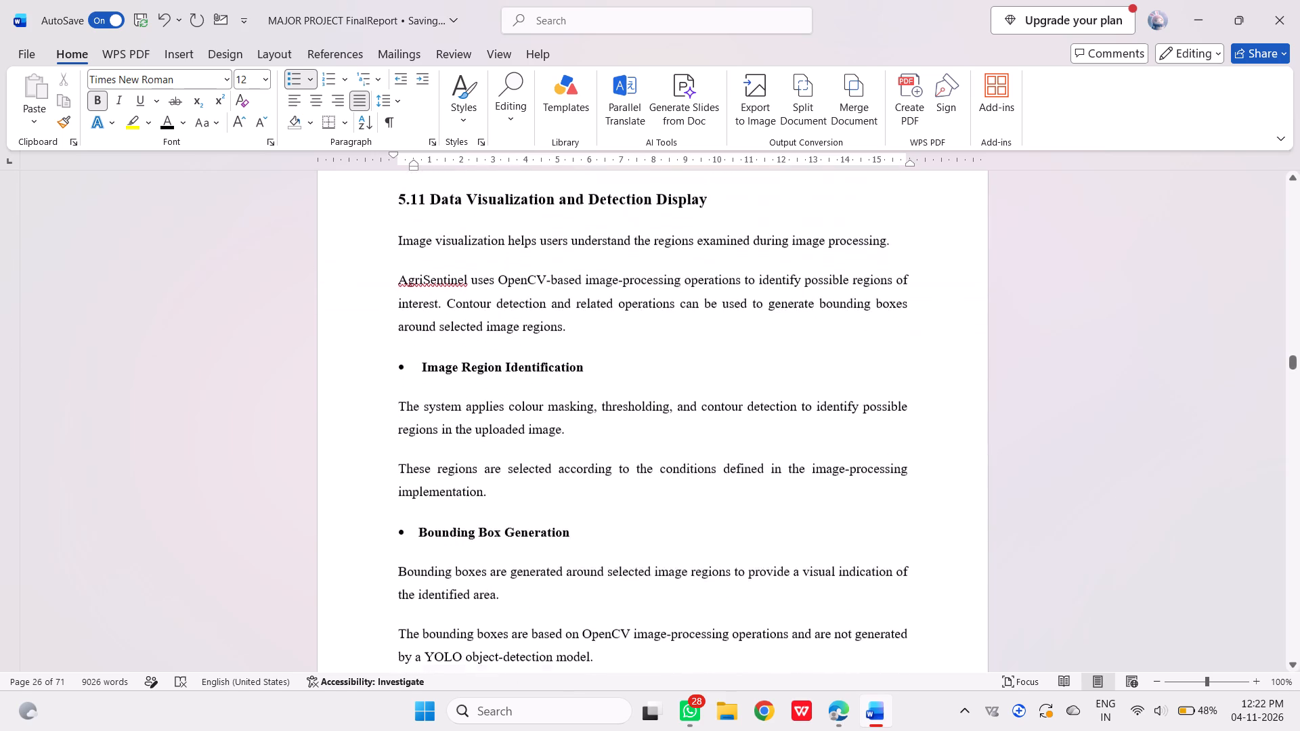
pyautogui.scroll(-2, 487, 293)
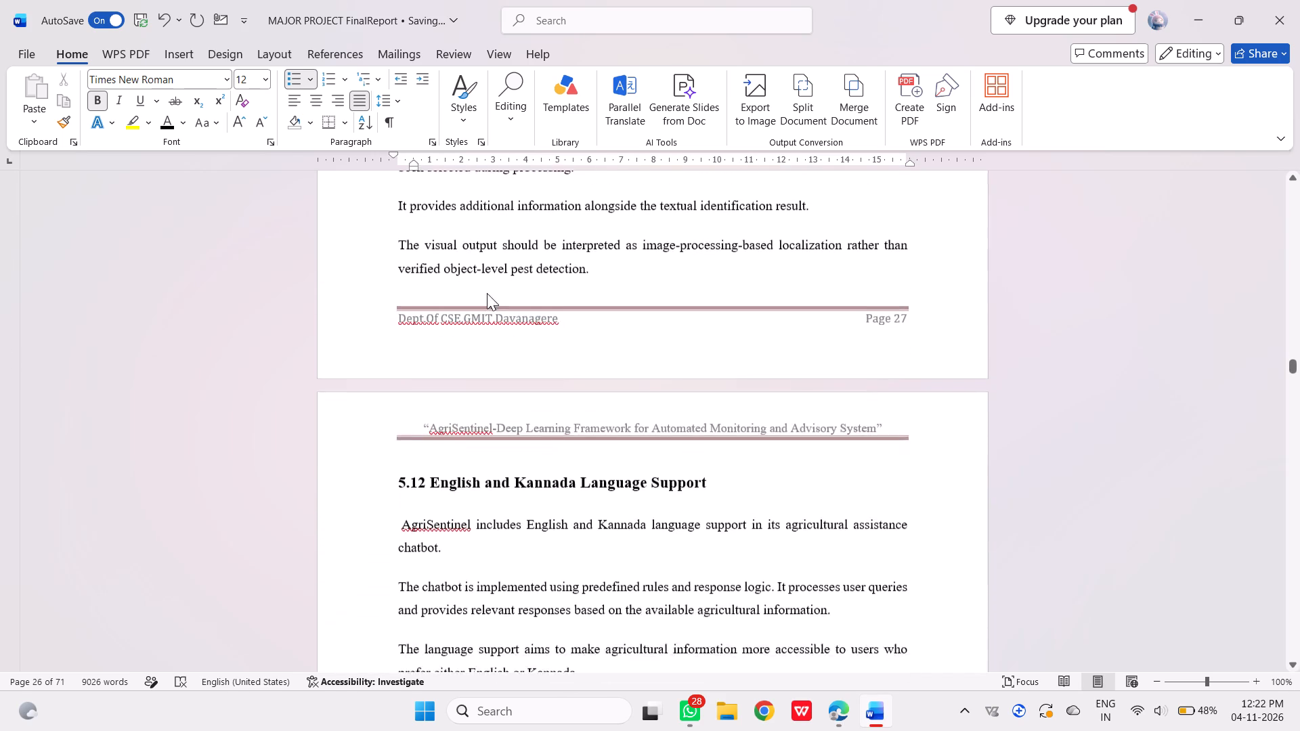
pyautogui.scroll(-2, 487, 293)
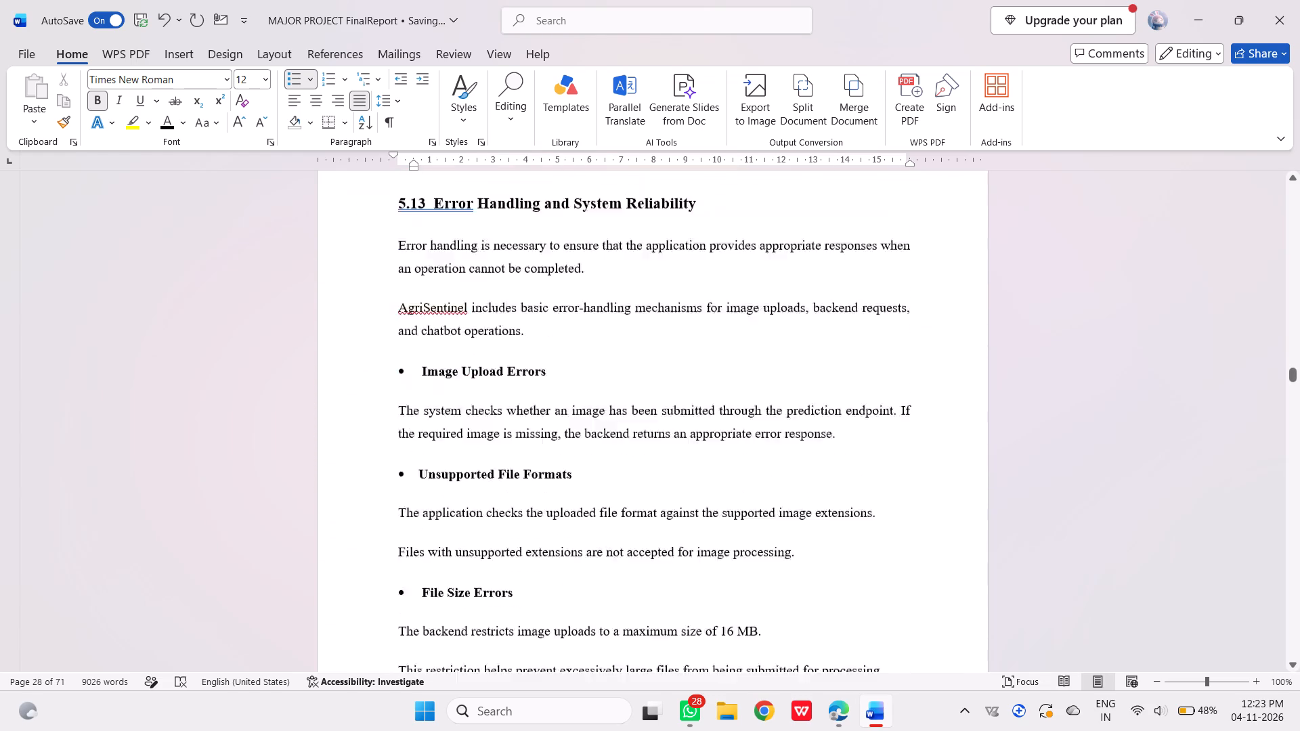
pyautogui.scroll(-2, 487, 293)
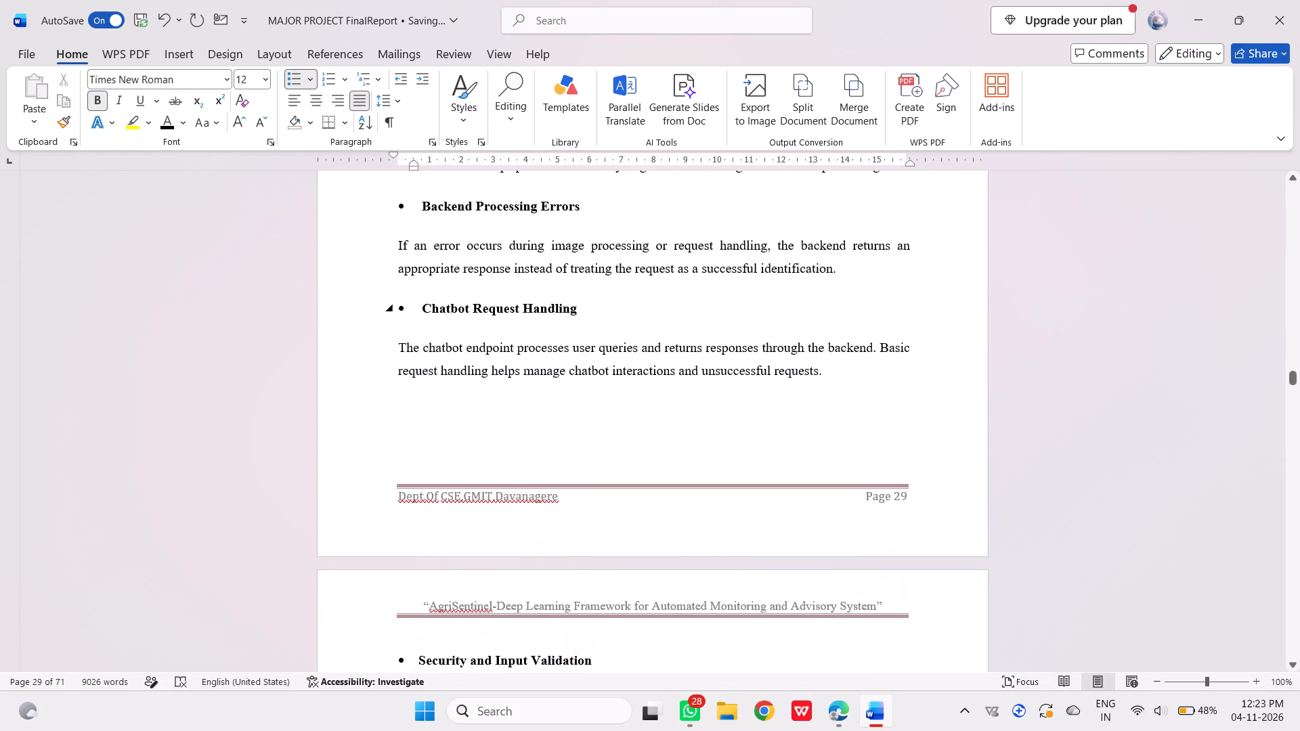
pyautogui.scroll(-2, 487, 293)
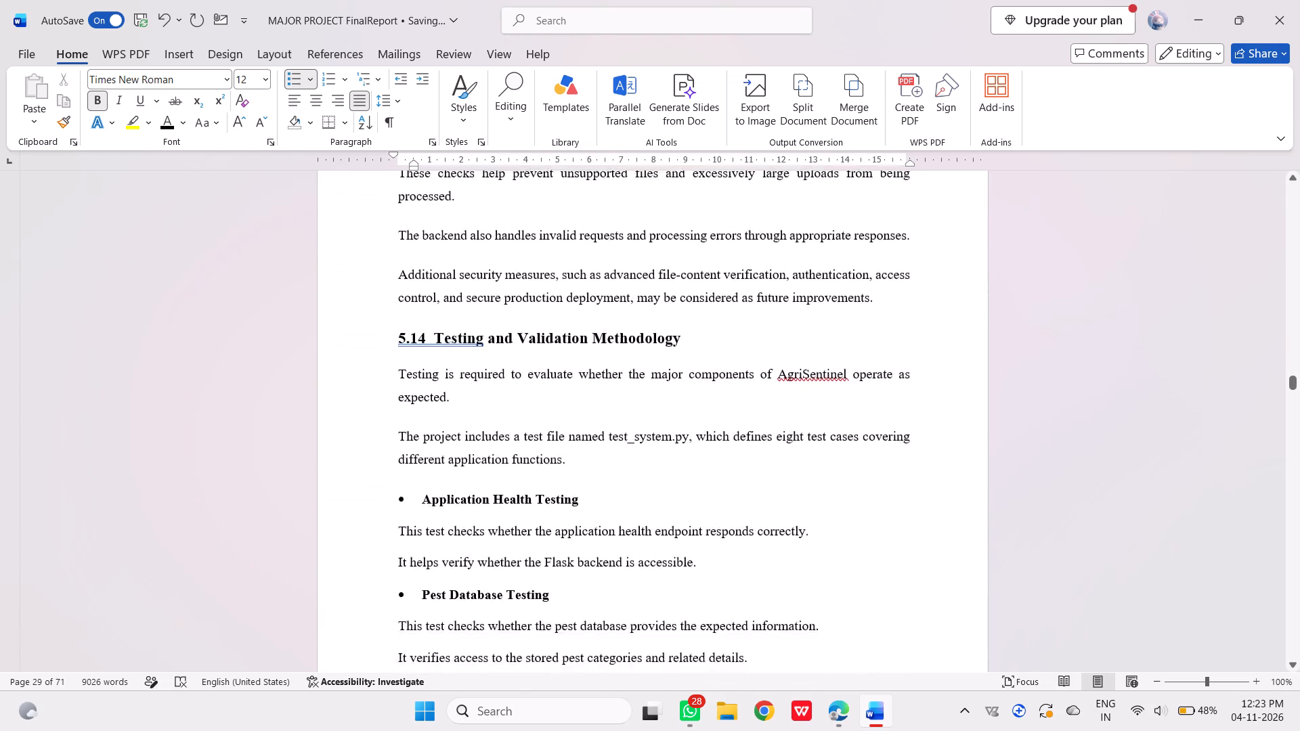
pyautogui.scroll(-2, 487, 293)
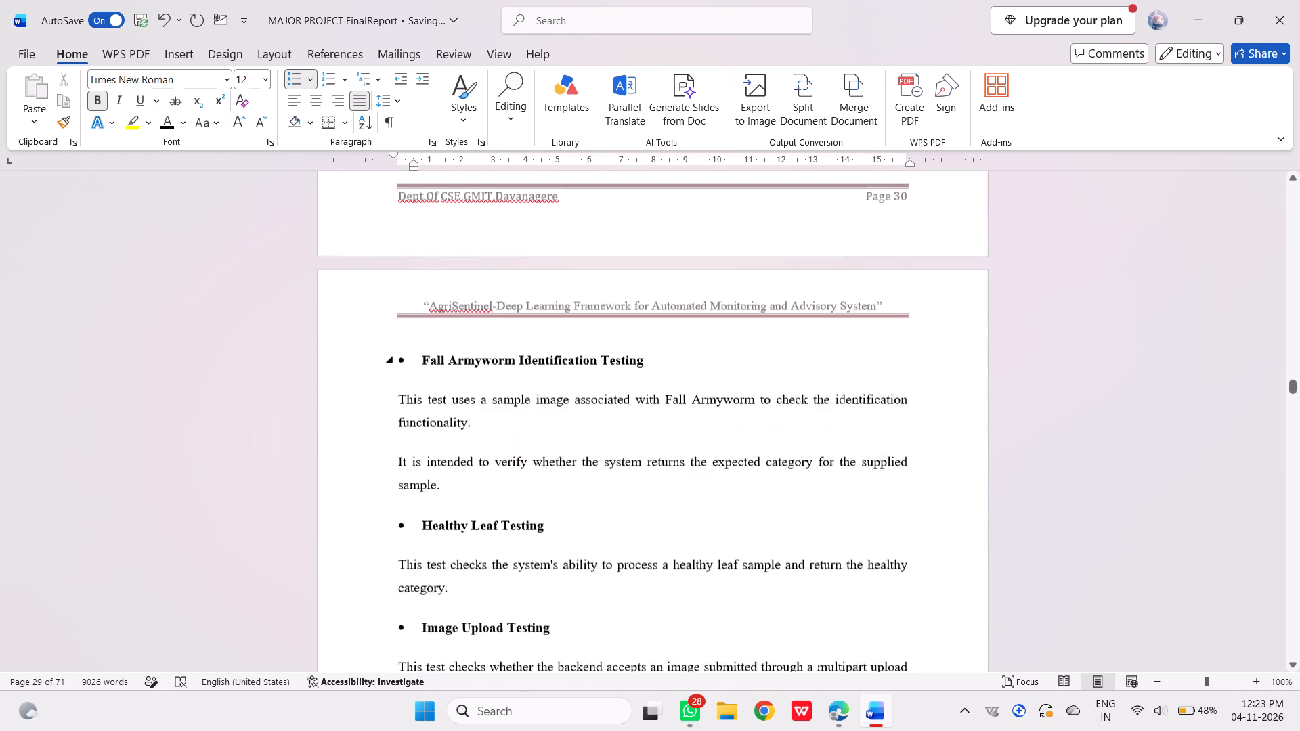
# Examine the headings and page layout of Chapter 10 and the References list near the end of the report.
pyautogui.scroll(-1, 487, 293)
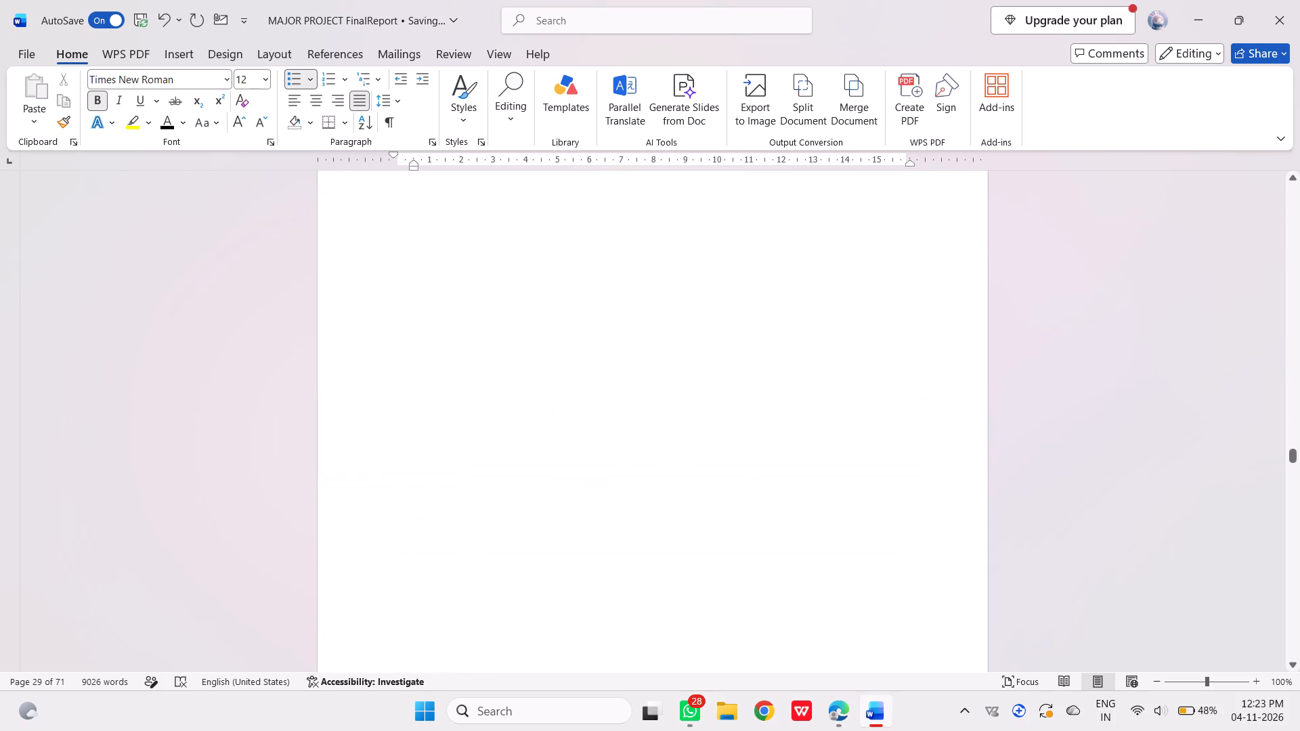
pyautogui.scroll(-1, 487, 293)
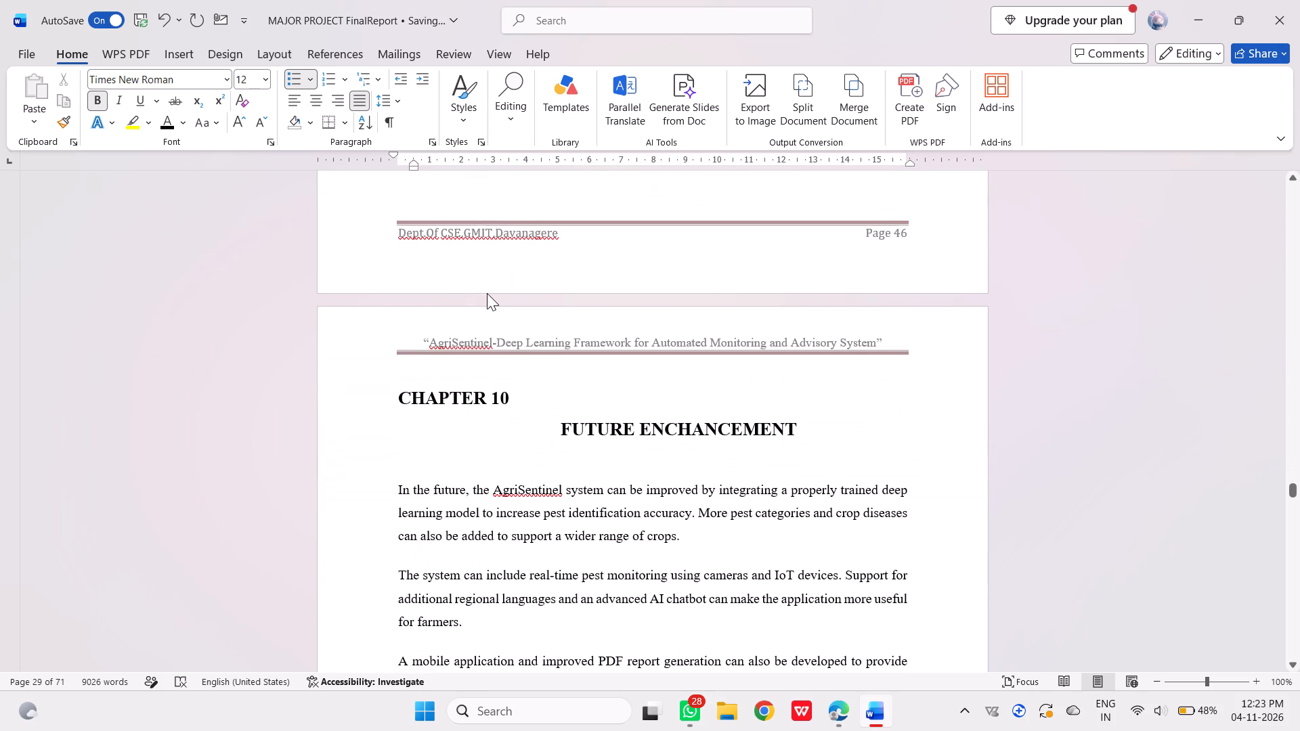
pyautogui.scroll(-1, 487, 293)
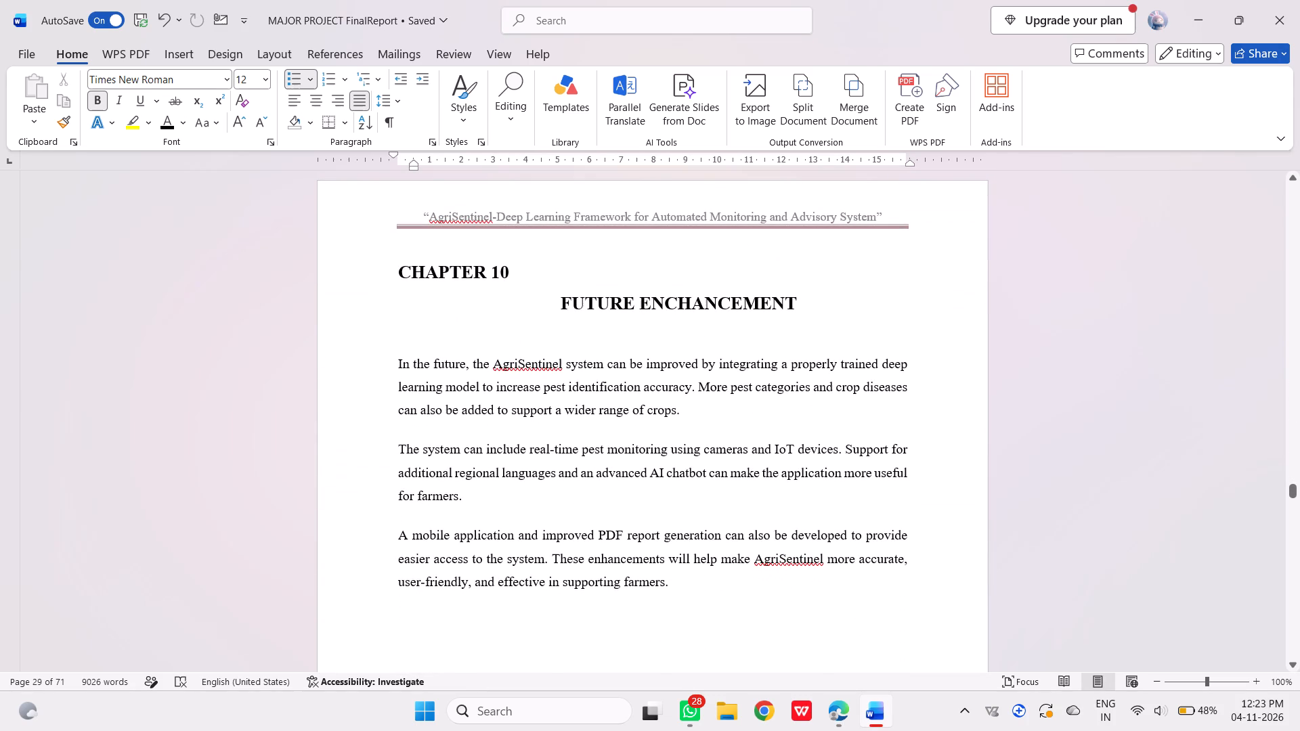
pyautogui.scroll(-2, 487, 293)
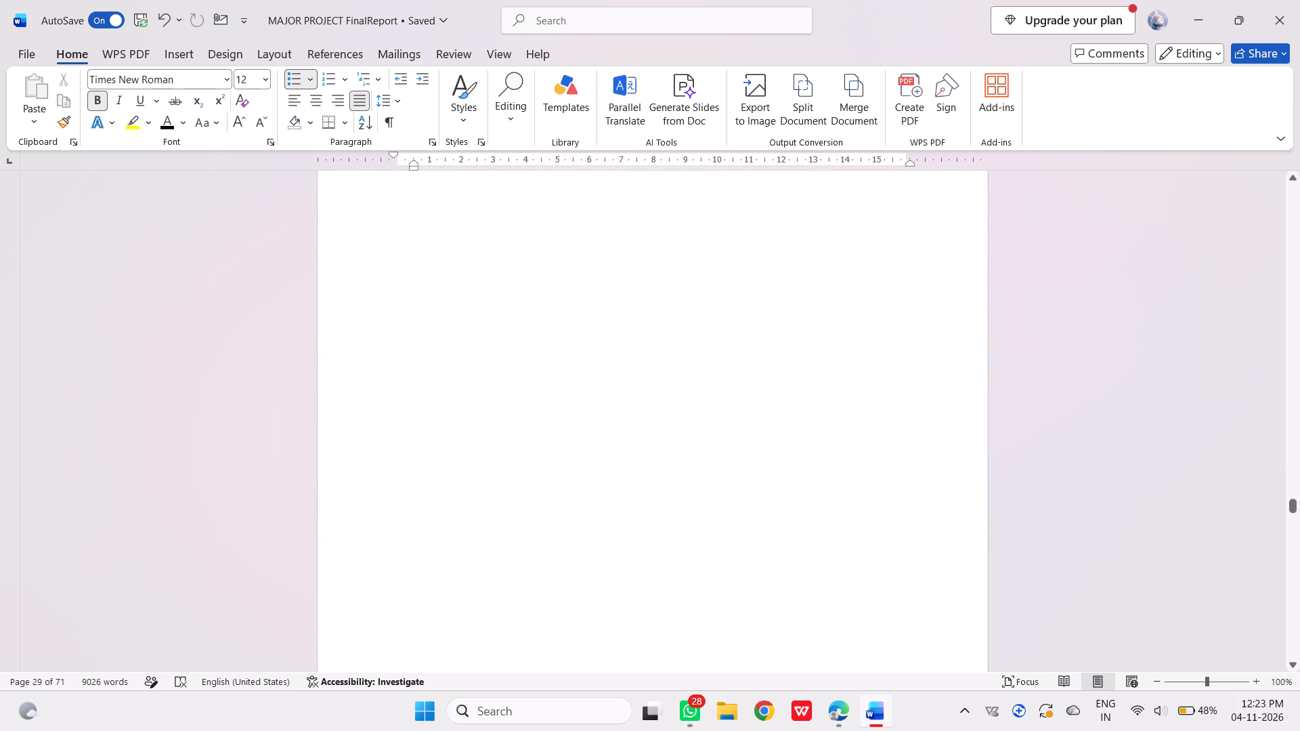
pyautogui.scroll(1, 487, 293)
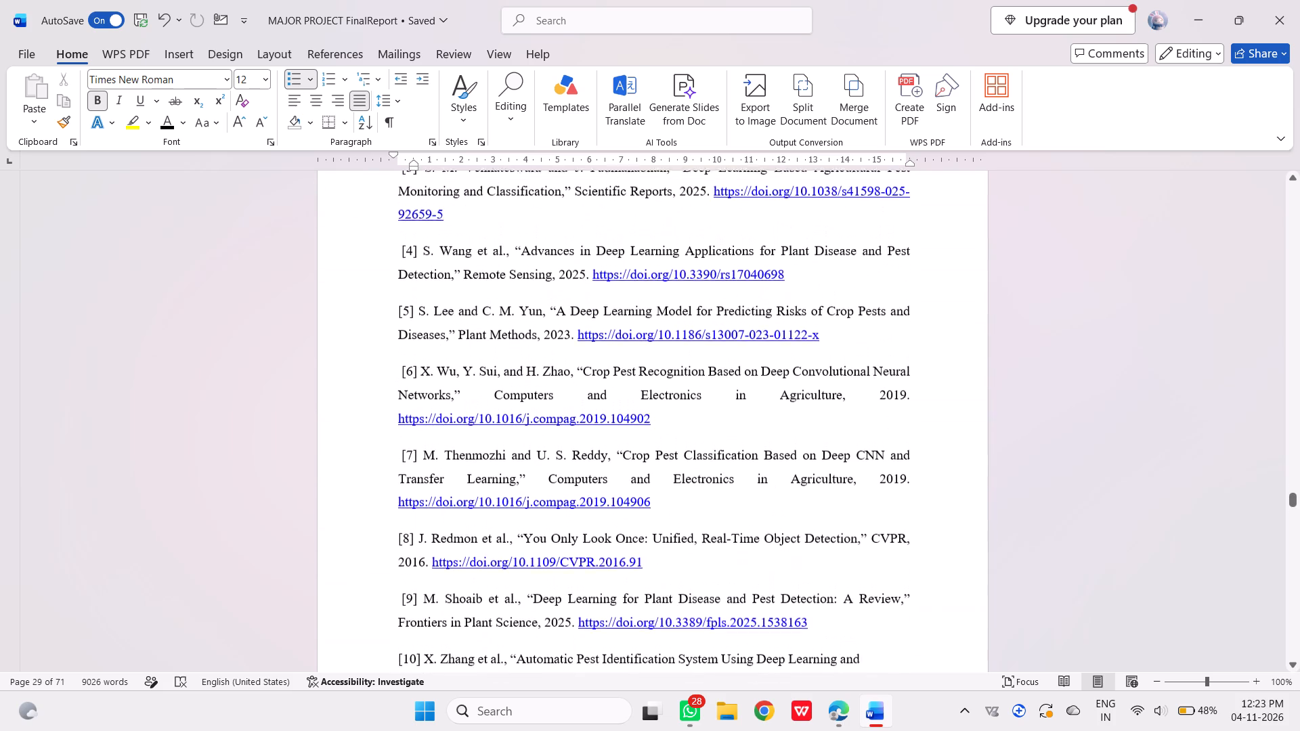
pyautogui.scroll(1, 487, 293)
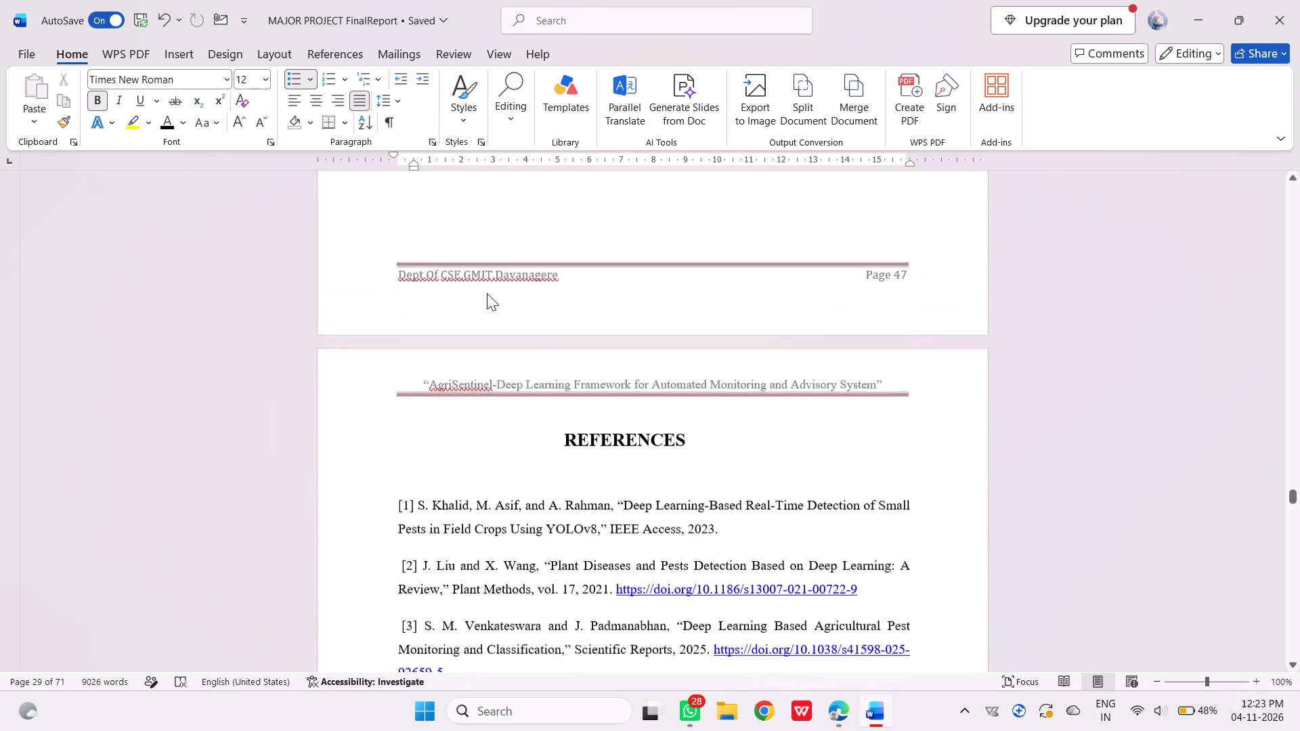
pyautogui.scroll(1, 487, 293)
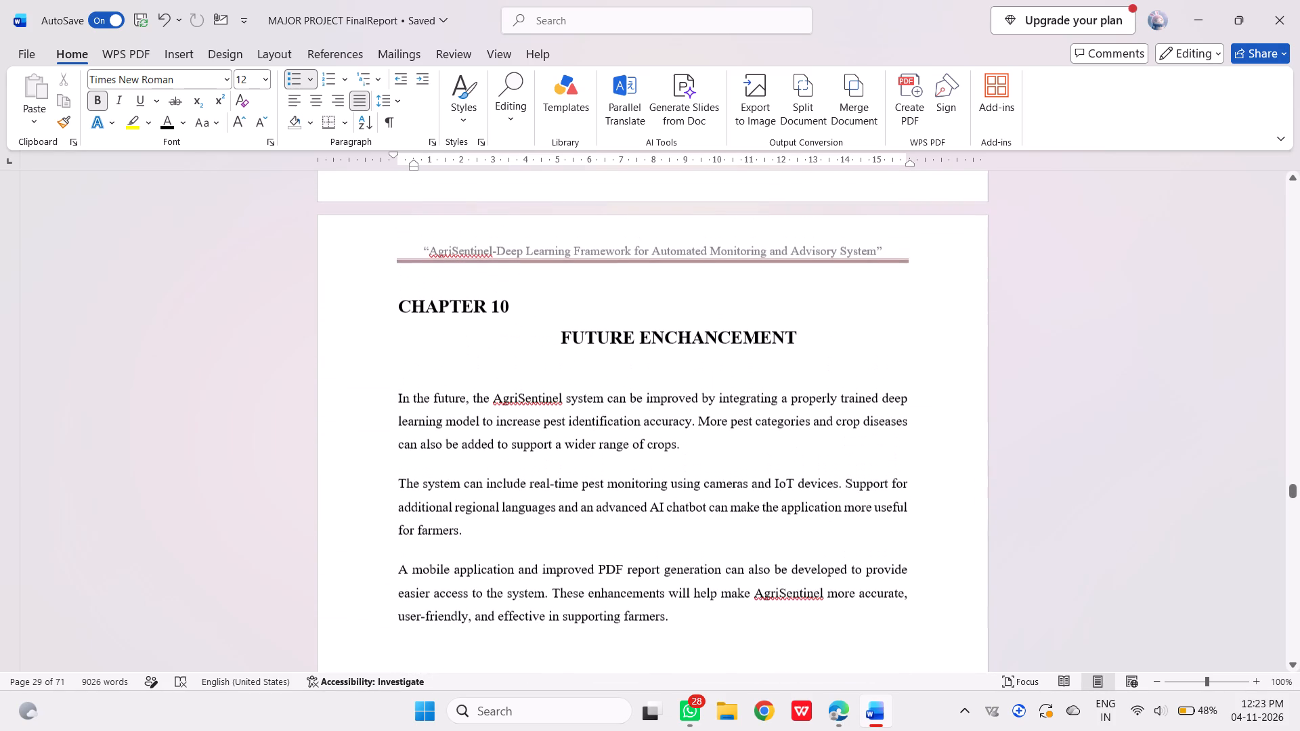
pyautogui.scroll(1, 487, 293)
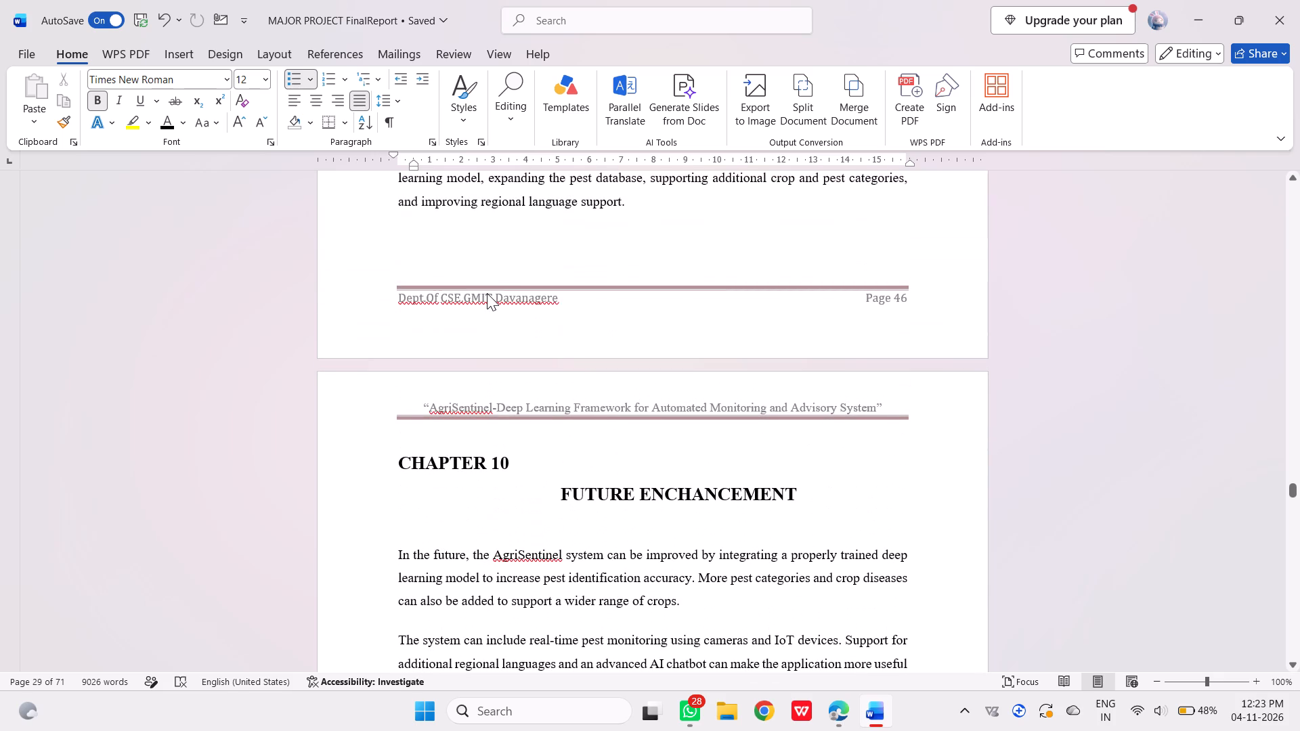
# Review the headings, bullets and page layout back through Chapter 9 and Chapter 8 to Fig 7.5 in Chapter 7.
pyautogui.scroll(1, 487, 293)
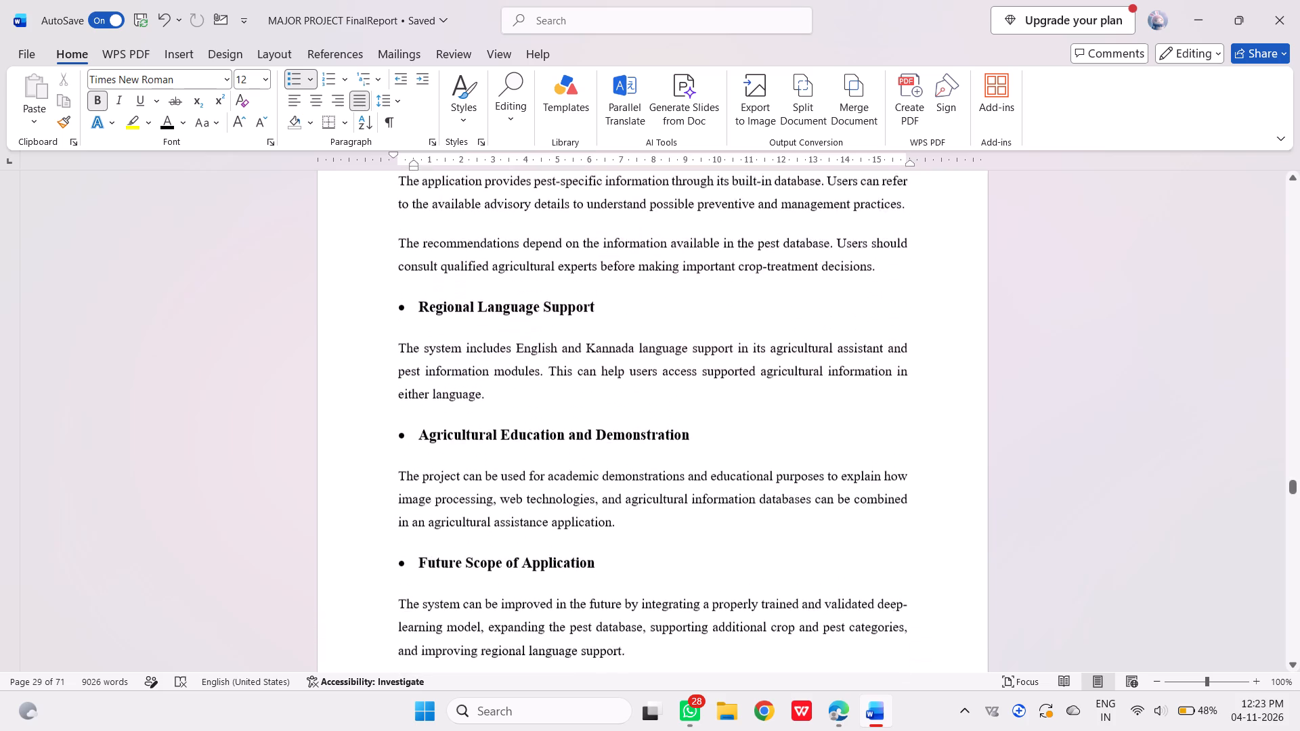
pyautogui.scroll(2, 487, 293)
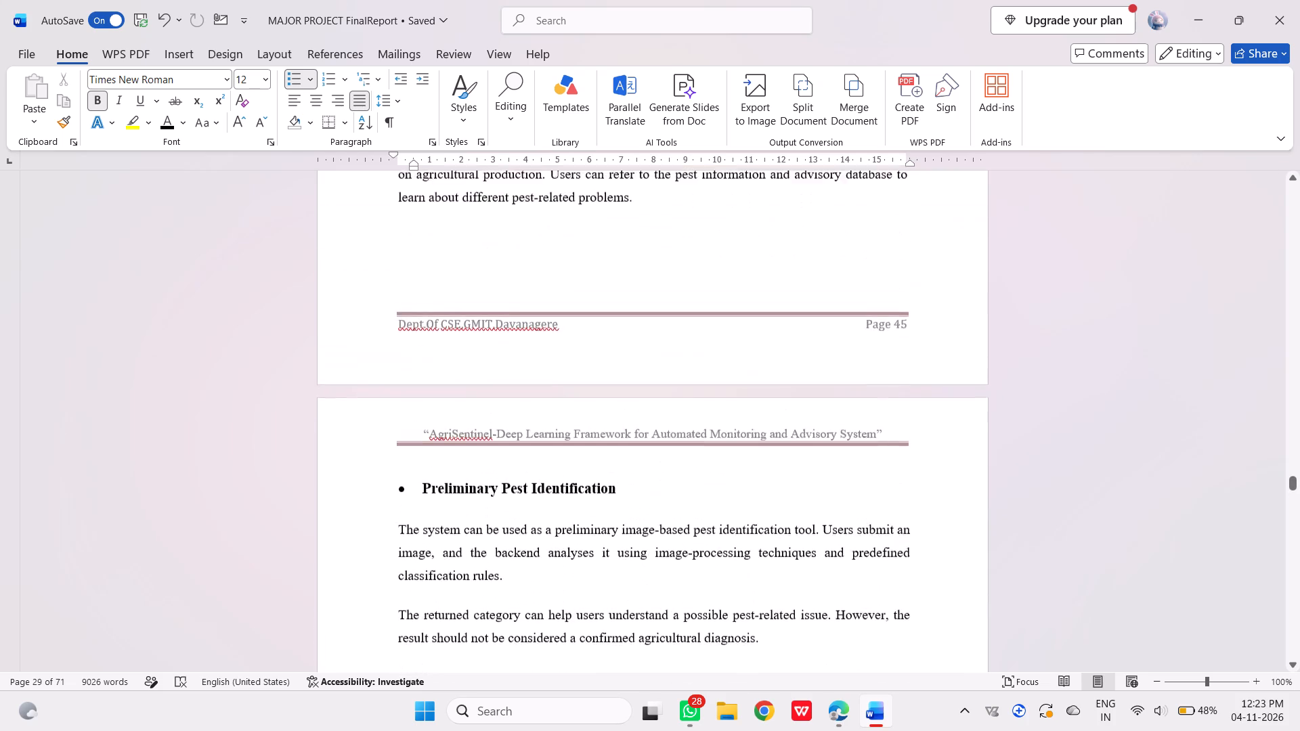
pyautogui.scroll(2, 487, 293)
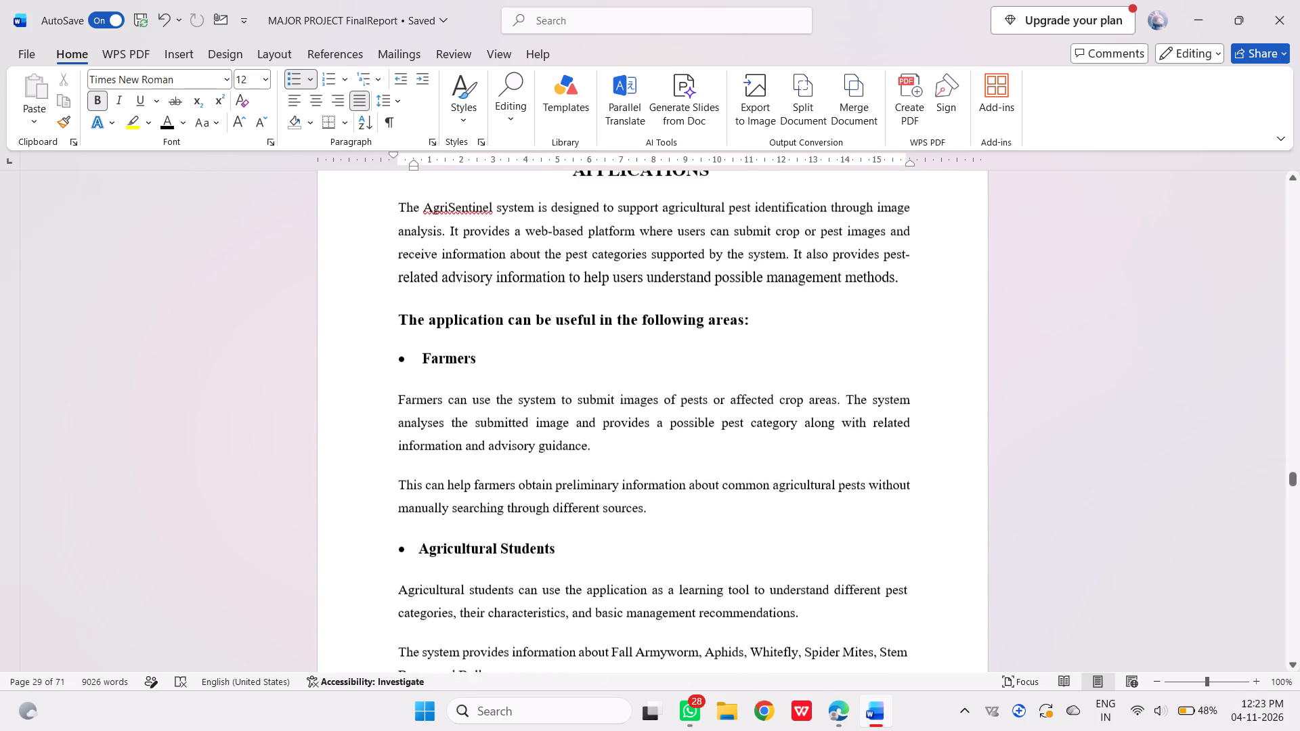
pyautogui.scroll(1, 487, 293)
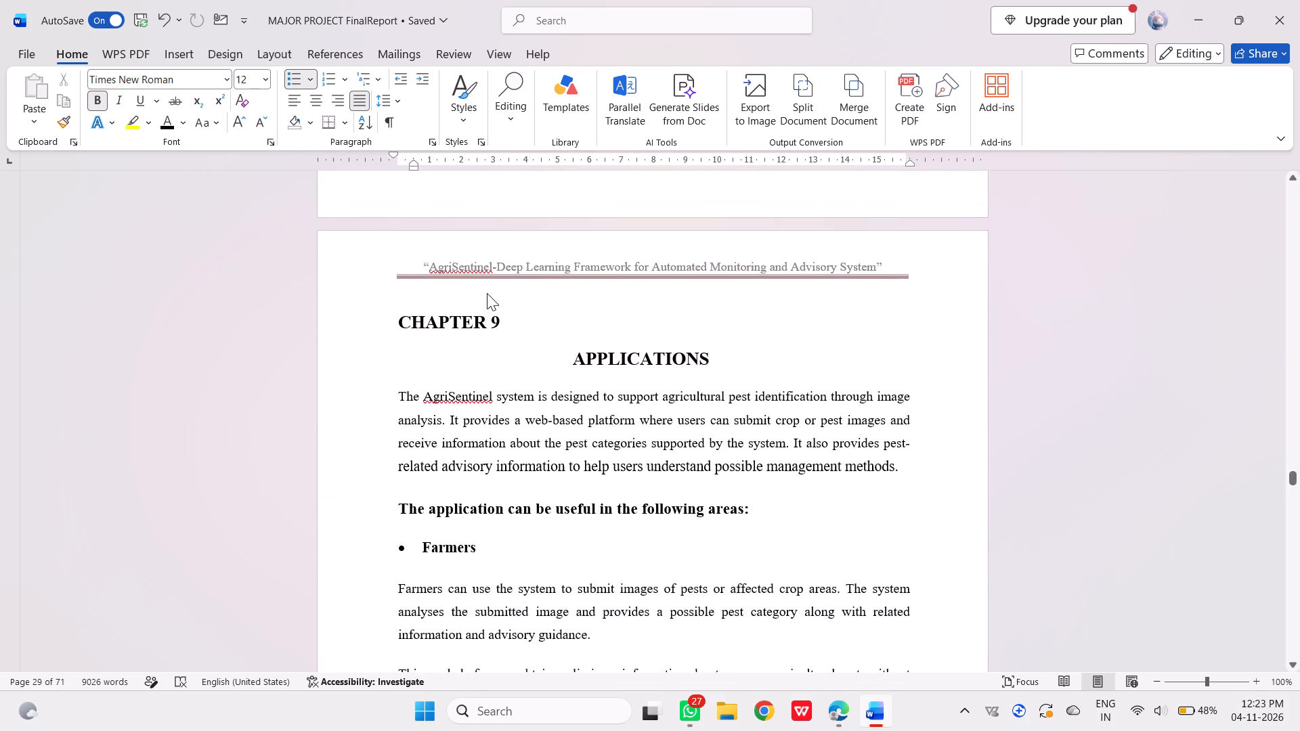
pyautogui.scroll(2, 487, 293)
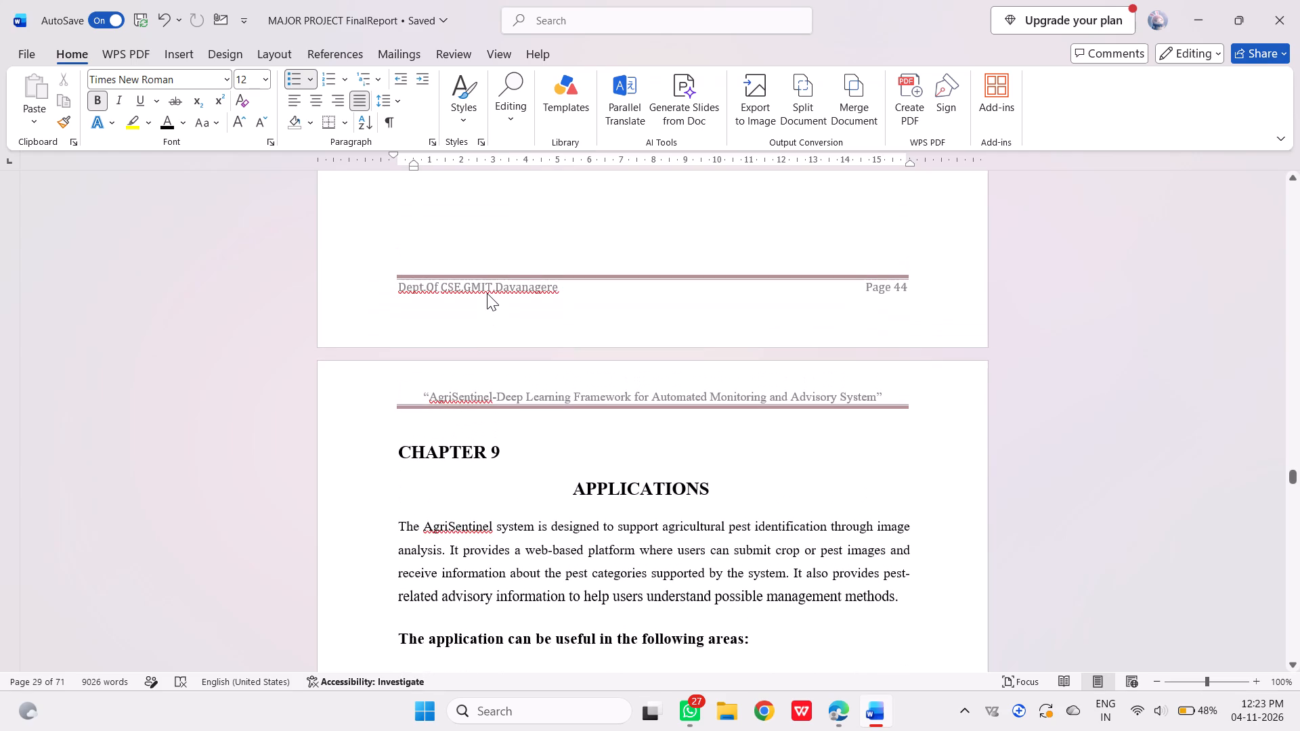
pyautogui.scroll(1, 487, 293)
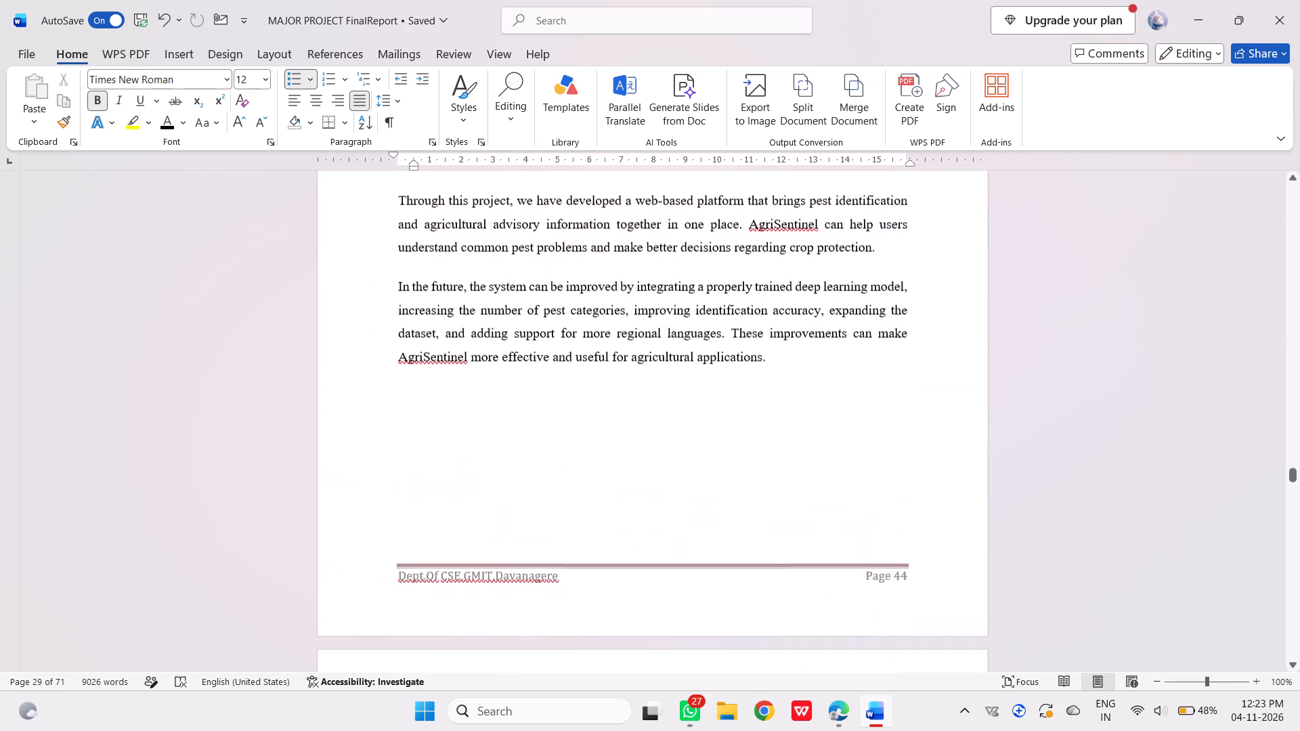
pyautogui.scroll(2, 487, 293)
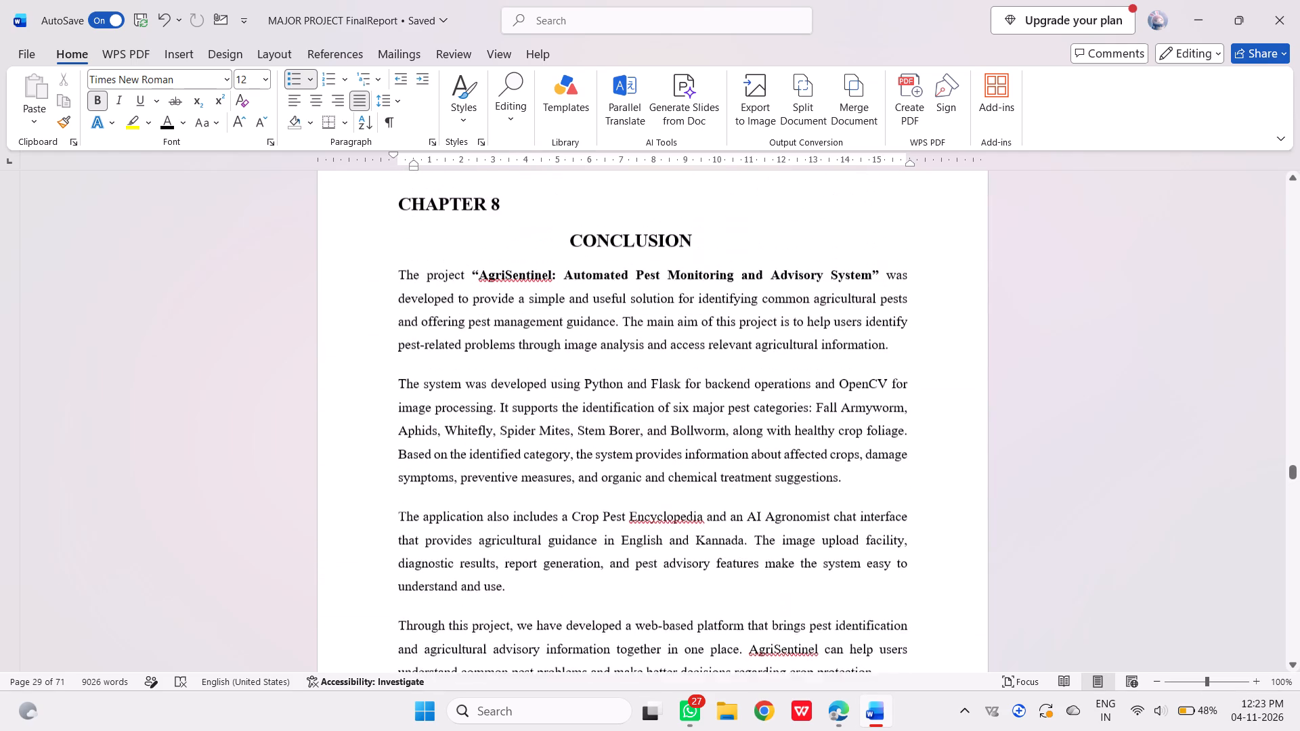
pyautogui.scroll(2, 487, 293)
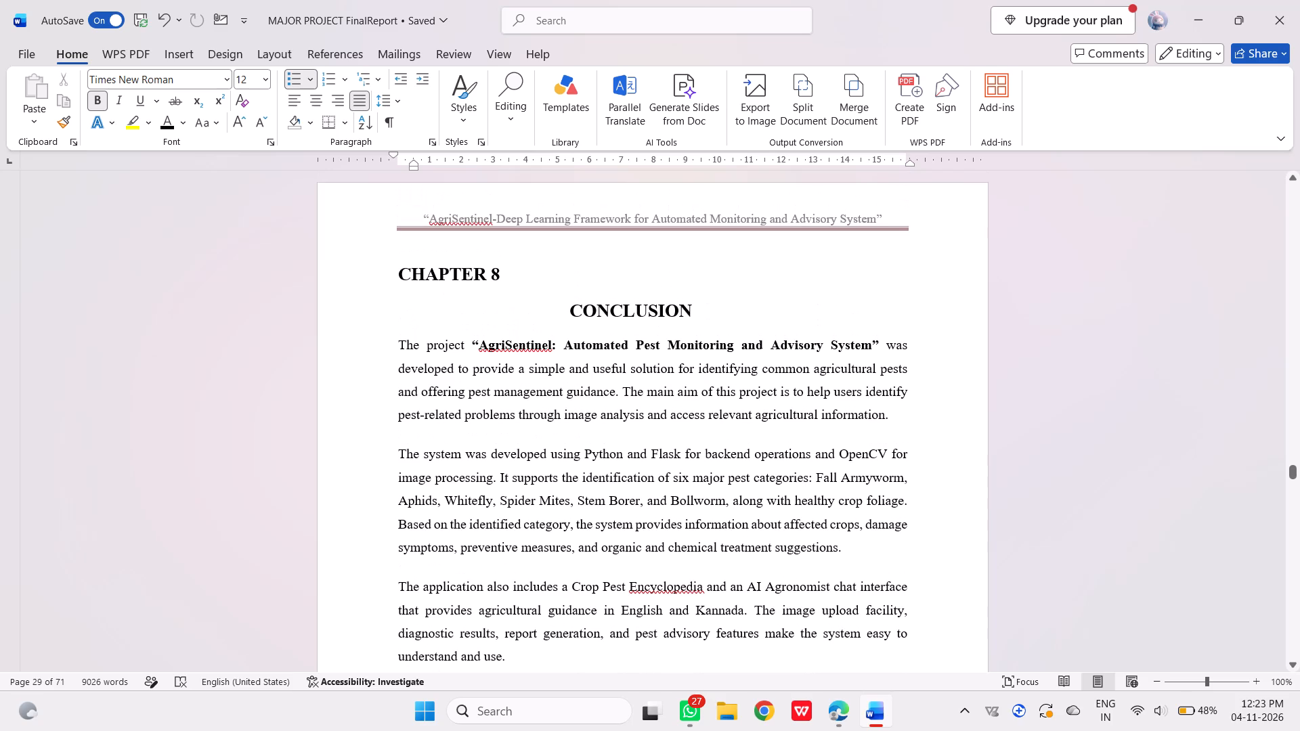
pyautogui.scroll(1, 487, 293)
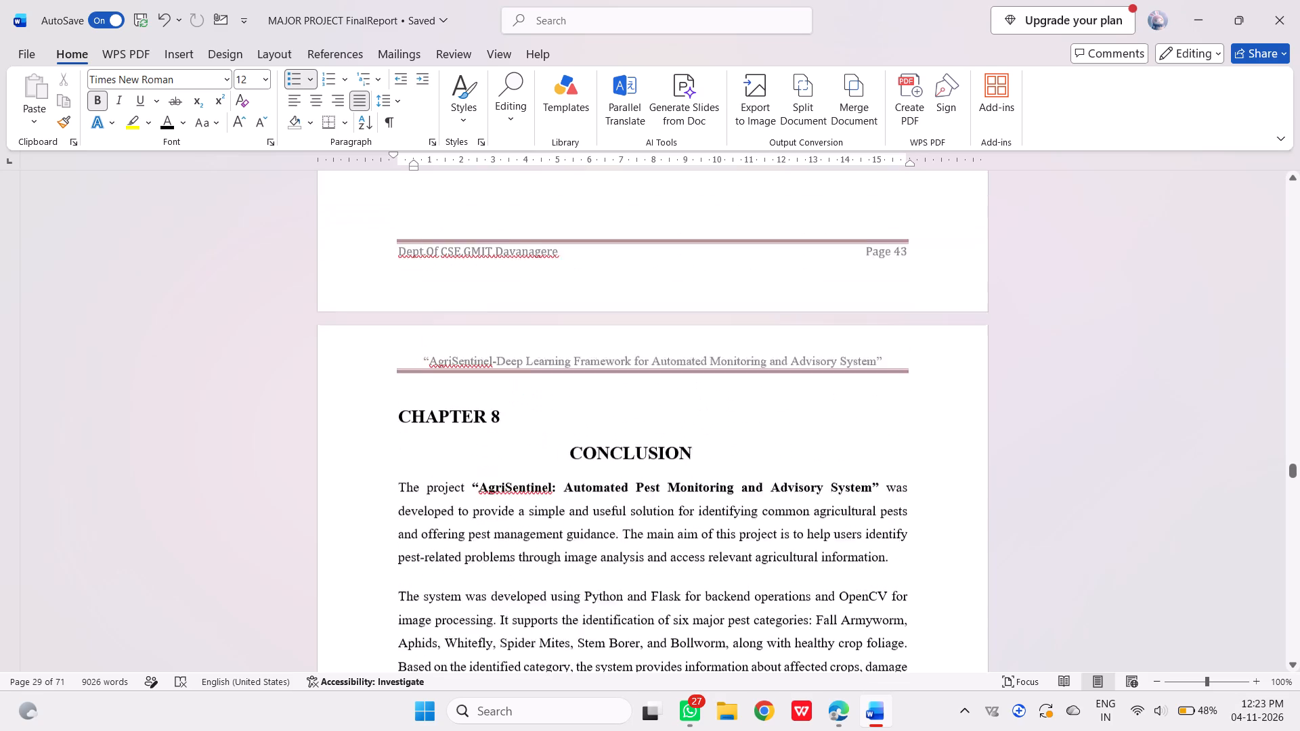
pyautogui.scroll(2, 487, 293)
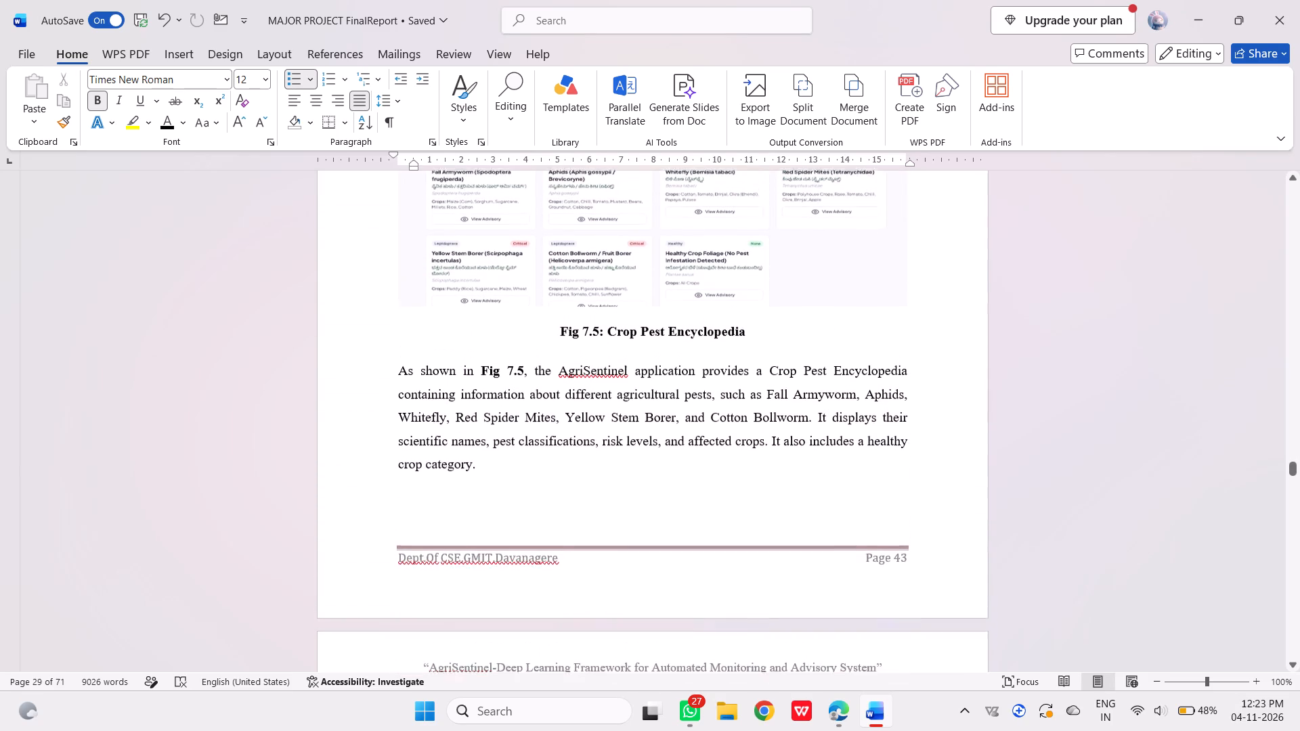
# Delete the stray "S" after "spread." at the end of the paragraph below Figure 7.3: AI Diagnostic and Inspection Report.
pyautogui.scroll(2, 487, 293)
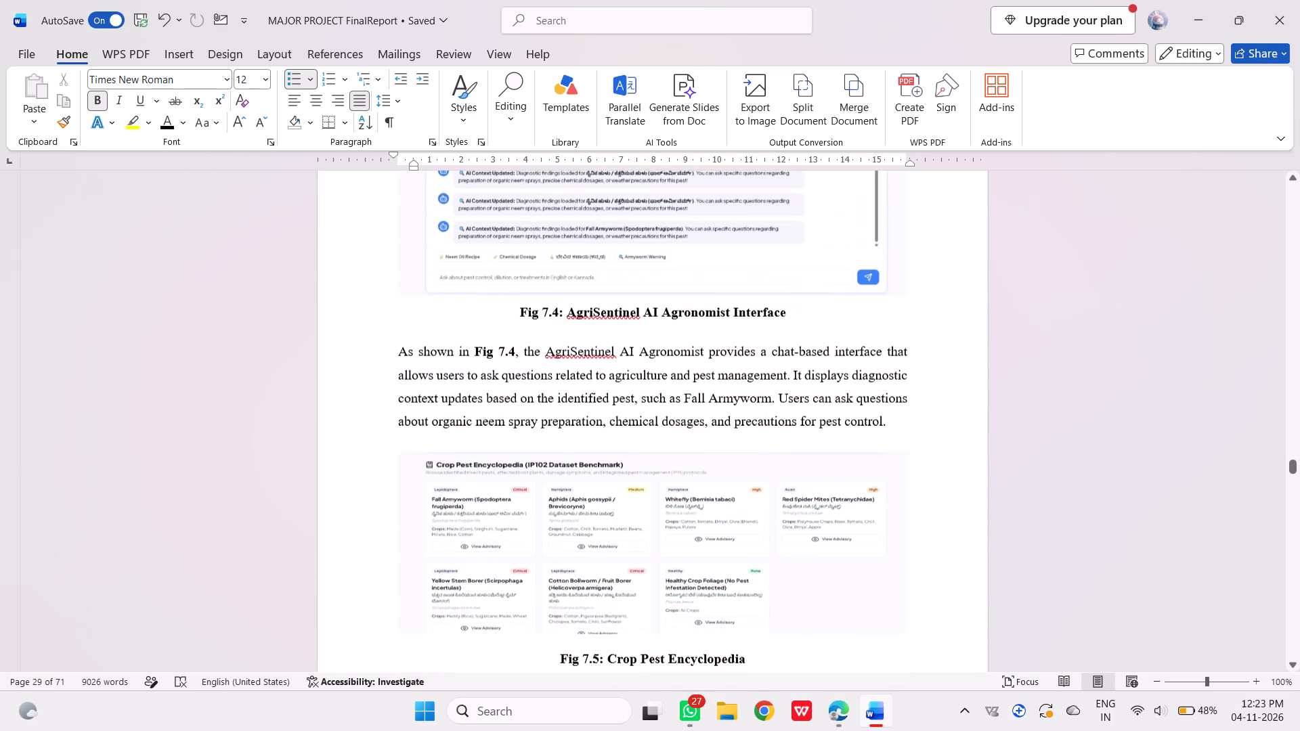
pyautogui.scroll(2, 487, 293)
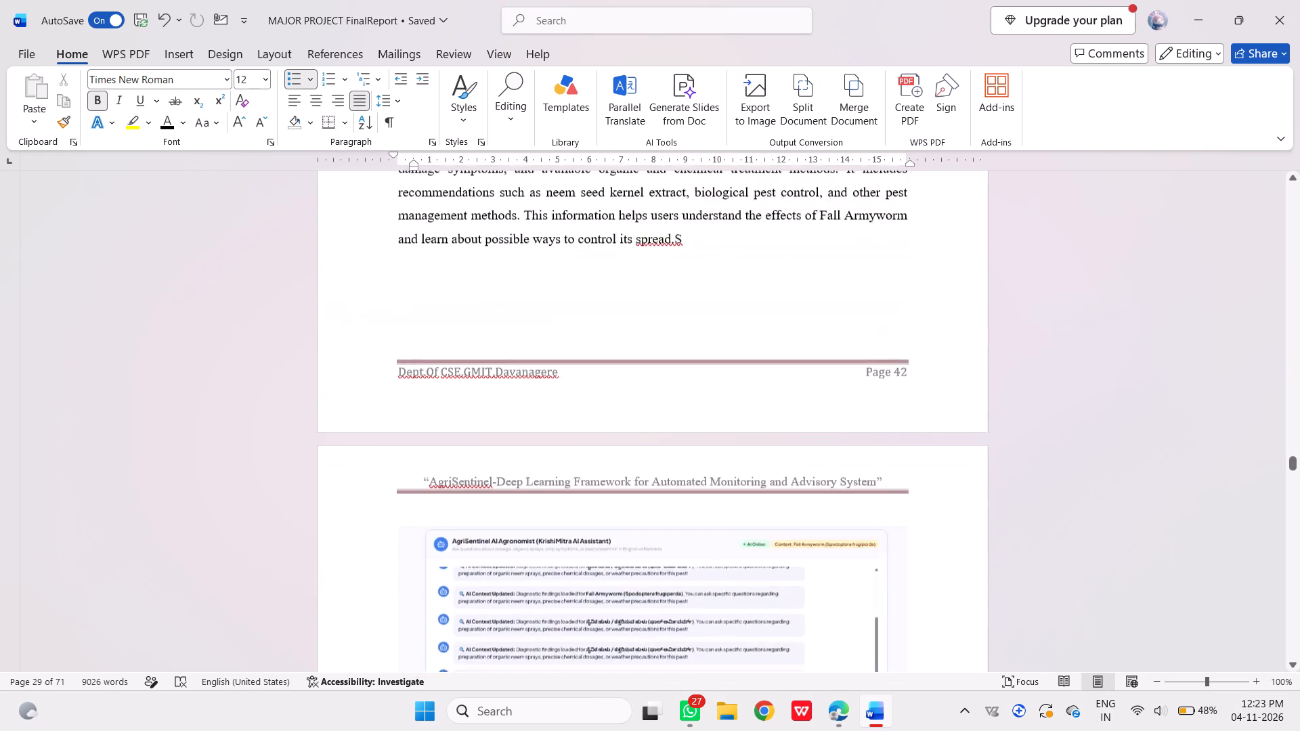
pyautogui.scroll(1, 487, 293)
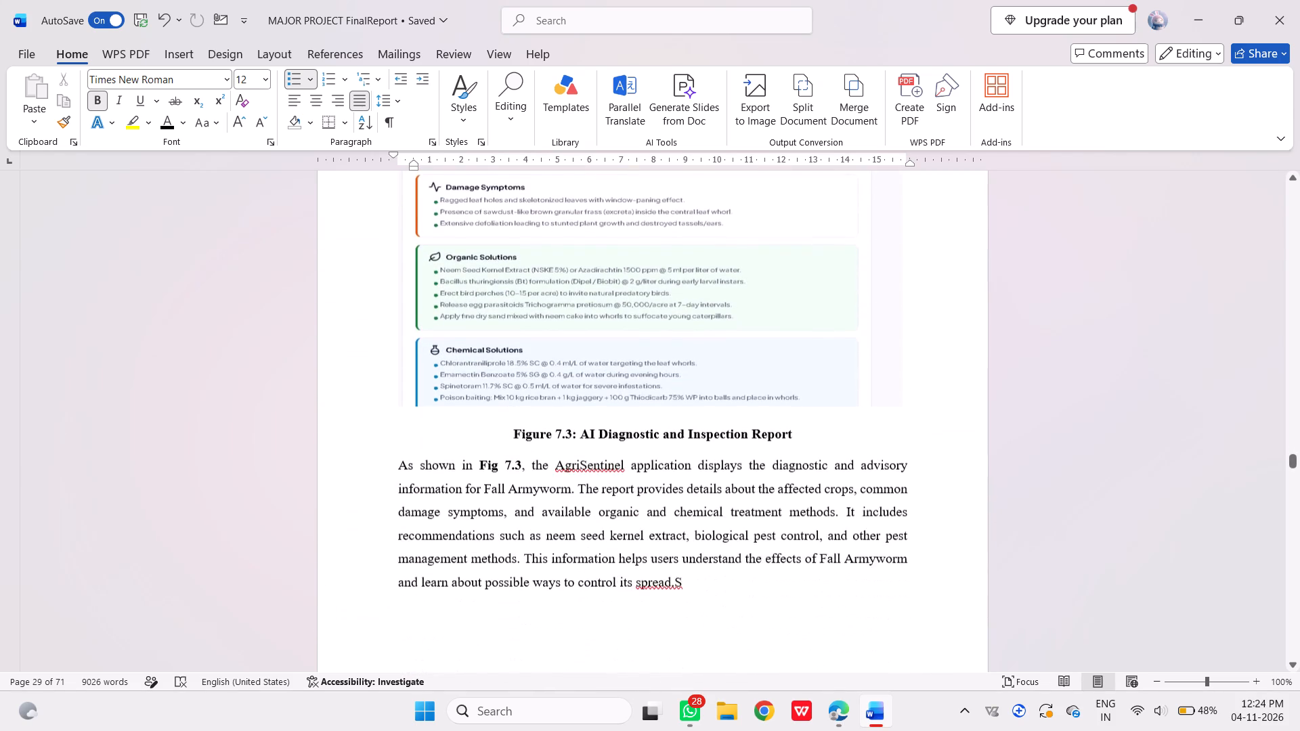
pyautogui.click(688, 531)
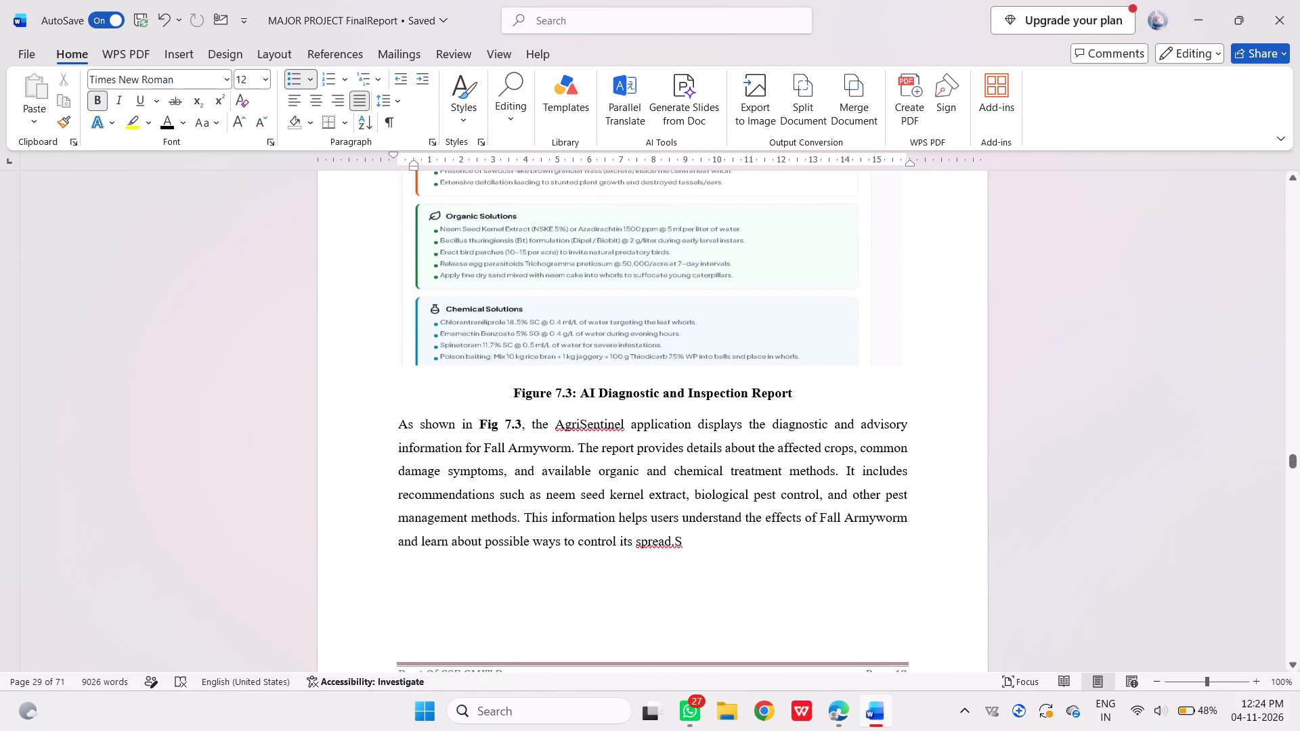
pyautogui.click(685, 537)
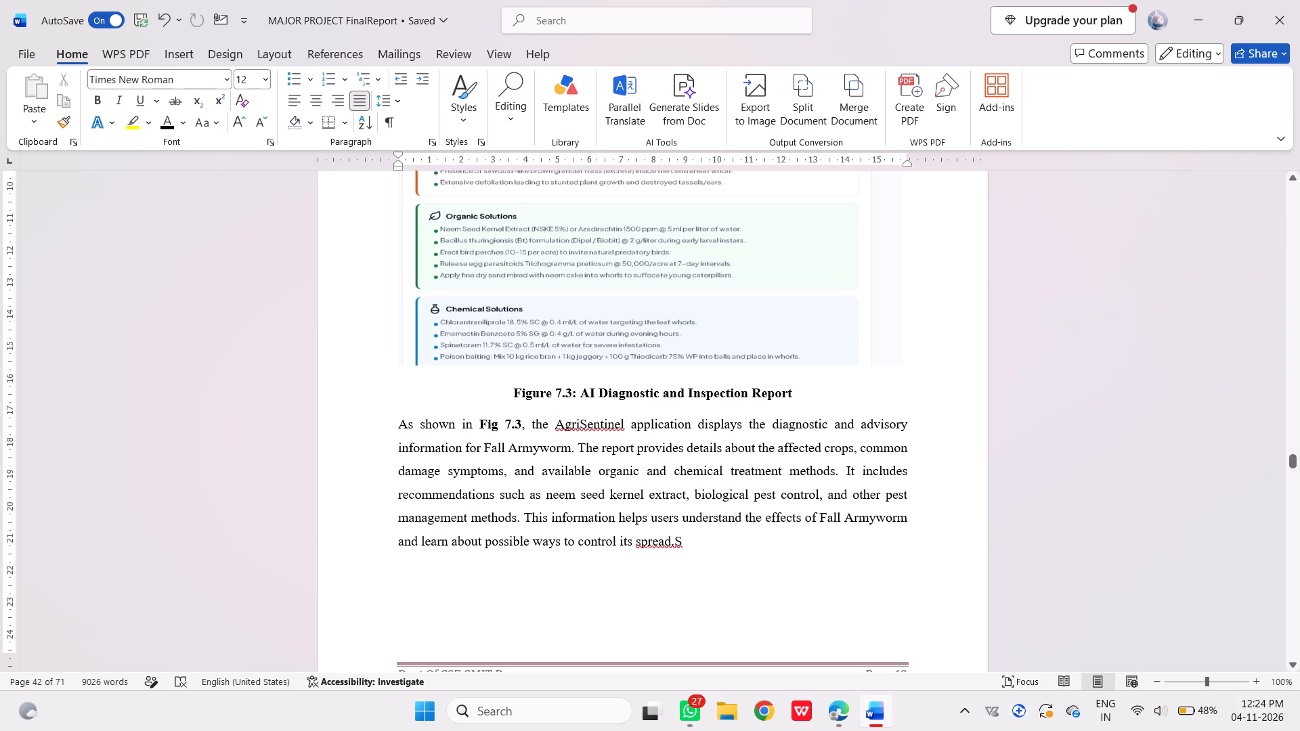
pyautogui.press('BackSpace')
pyautogui.press('BackSpace')
# Review the figures, captions and page layout of Chapter 7 backward from Figure 7.3 to the chapter heading.
pyautogui.scroll(1, 685, 537)
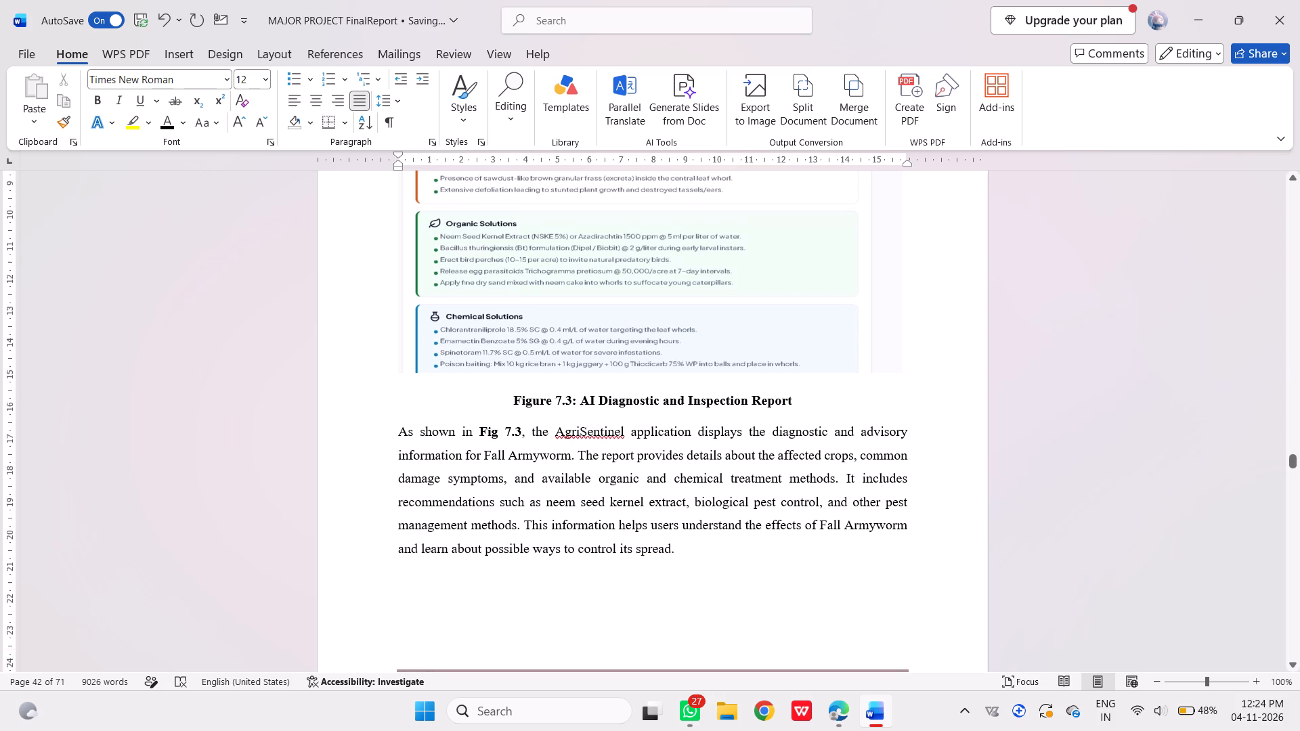
pyautogui.scroll(1, 685, 537)
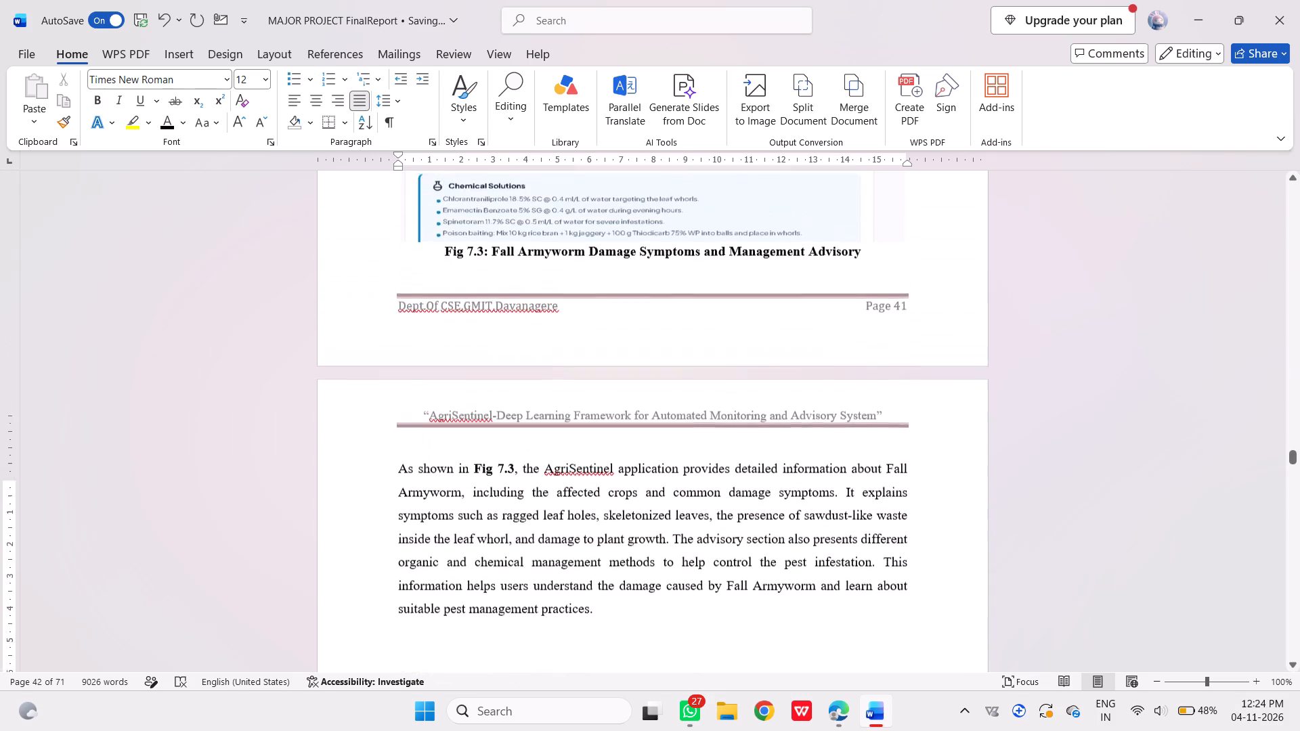
pyautogui.scroll(2, 685, 537)
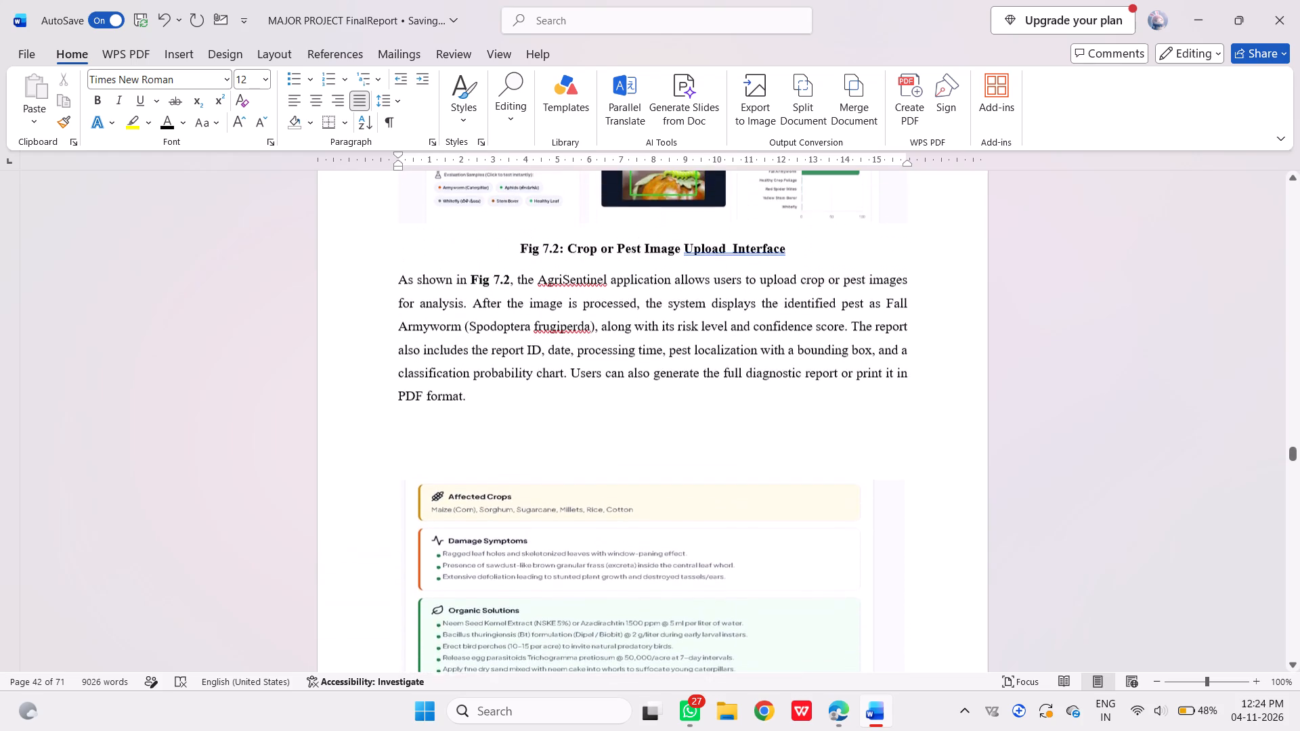
pyautogui.scroll(2, 685, 537)
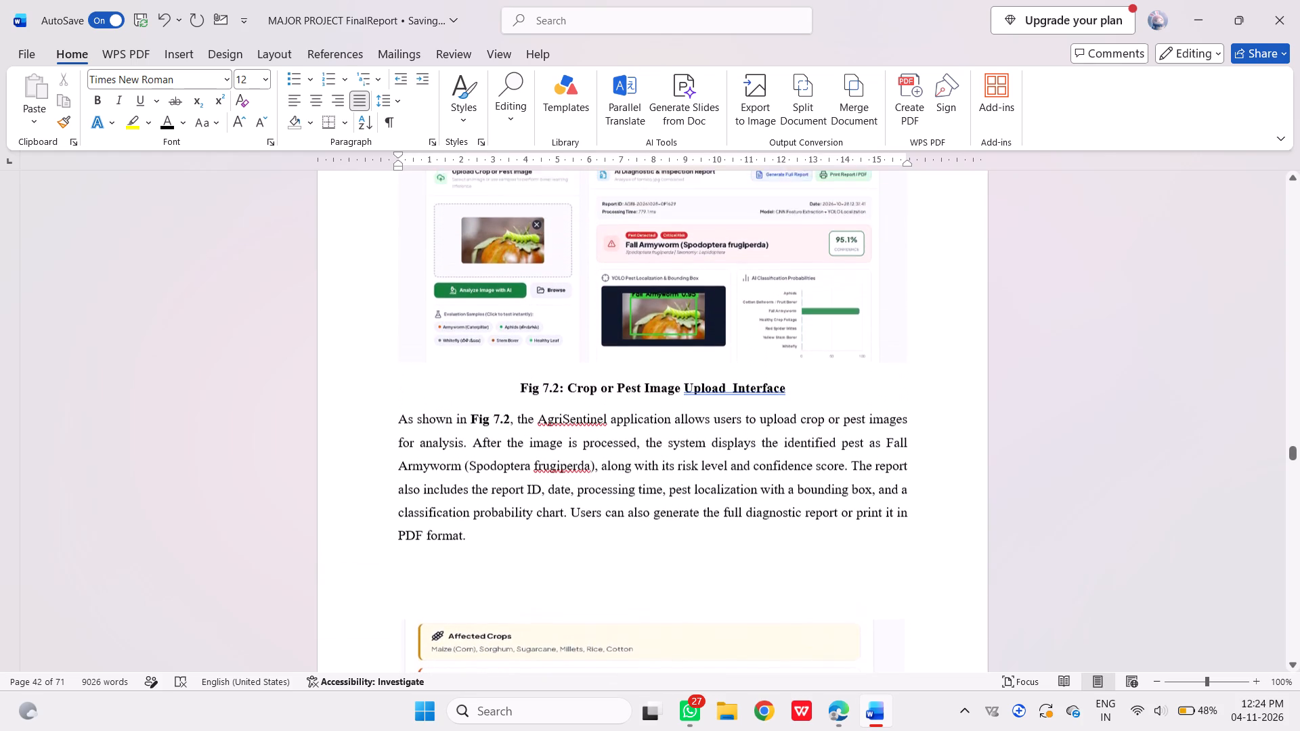
pyautogui.scroll(2, 685, 537)
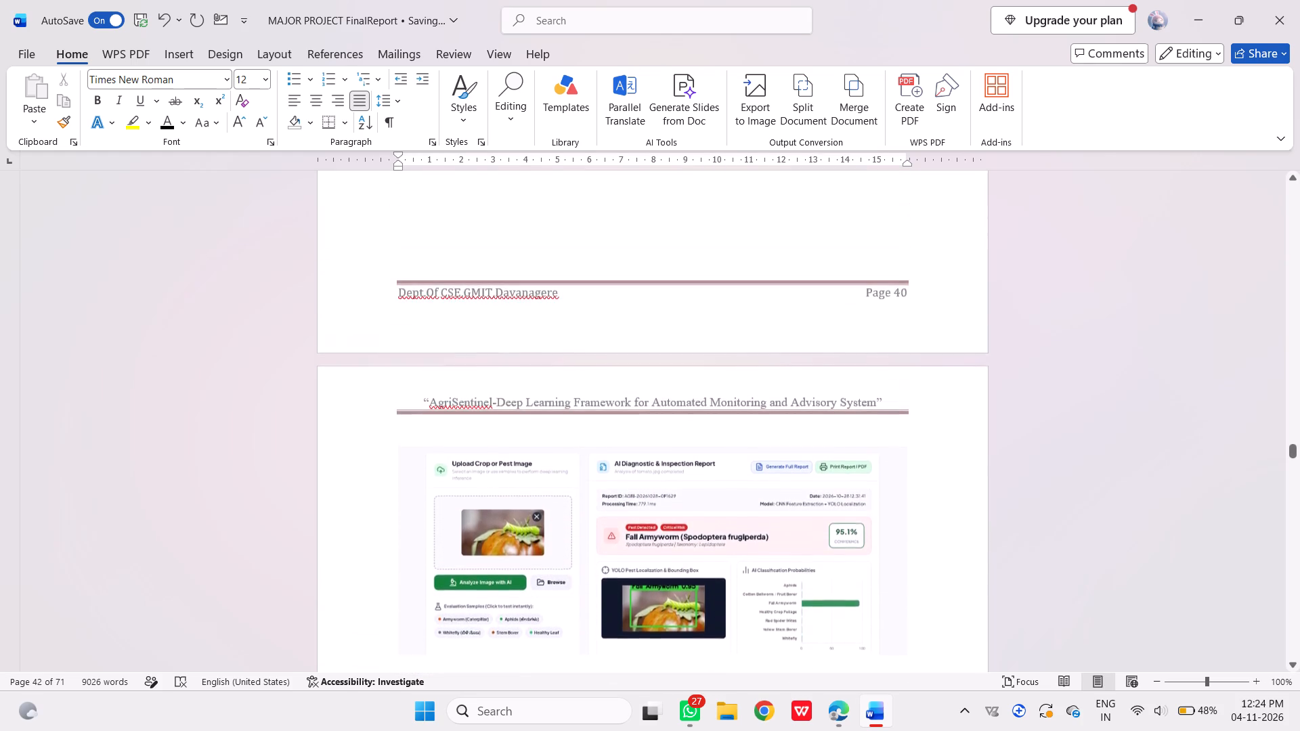
pyautogui.scroll(2, 685, 537)
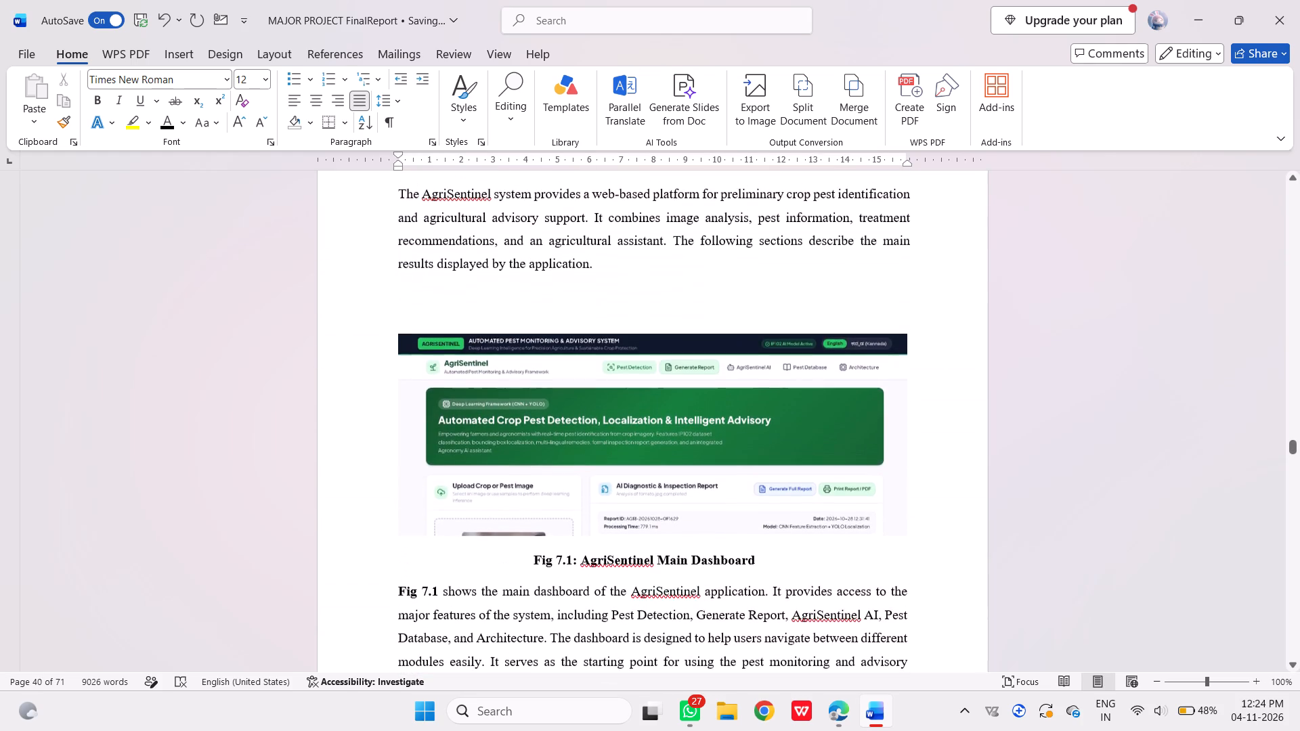
pyautogui.scroll(2, 685, 537)
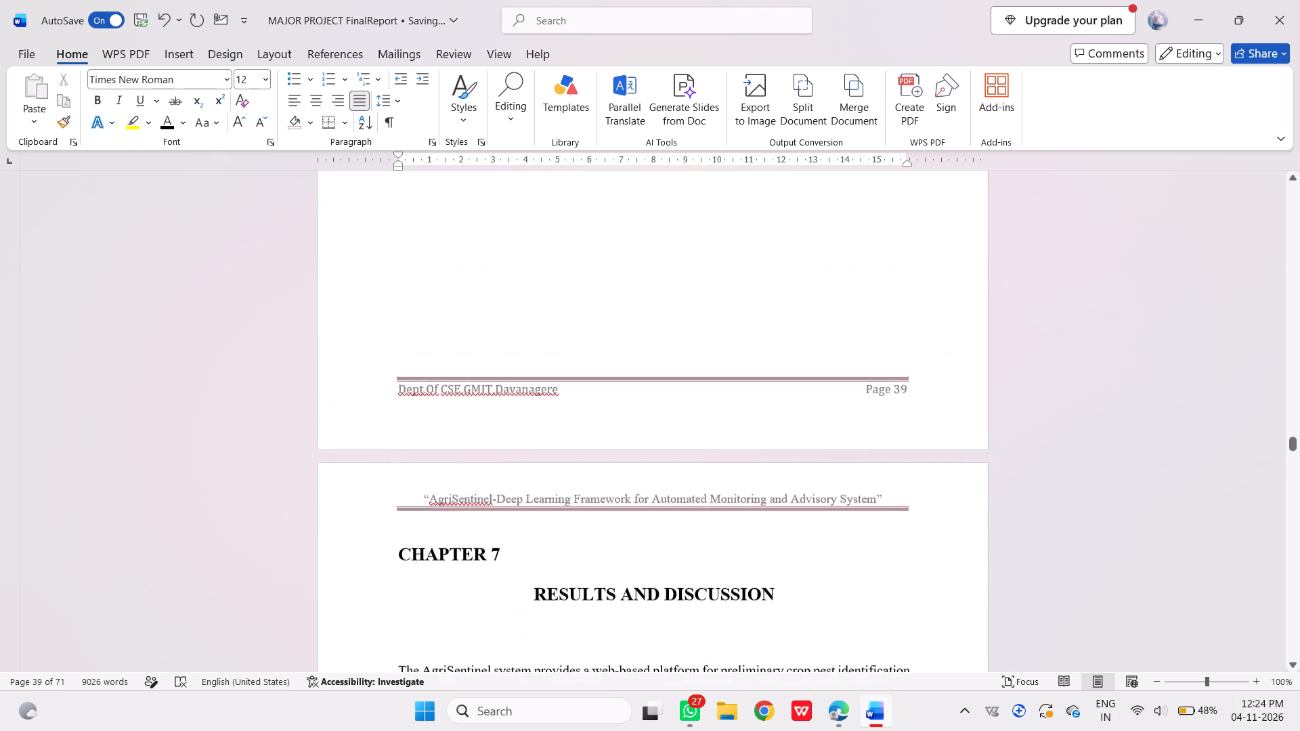
# Review the headings, lists and page layout of Chapter 6 backward from section 6.8 Error Handling to the chapter heading.
pyautogui.scroll(2, 685, 537)
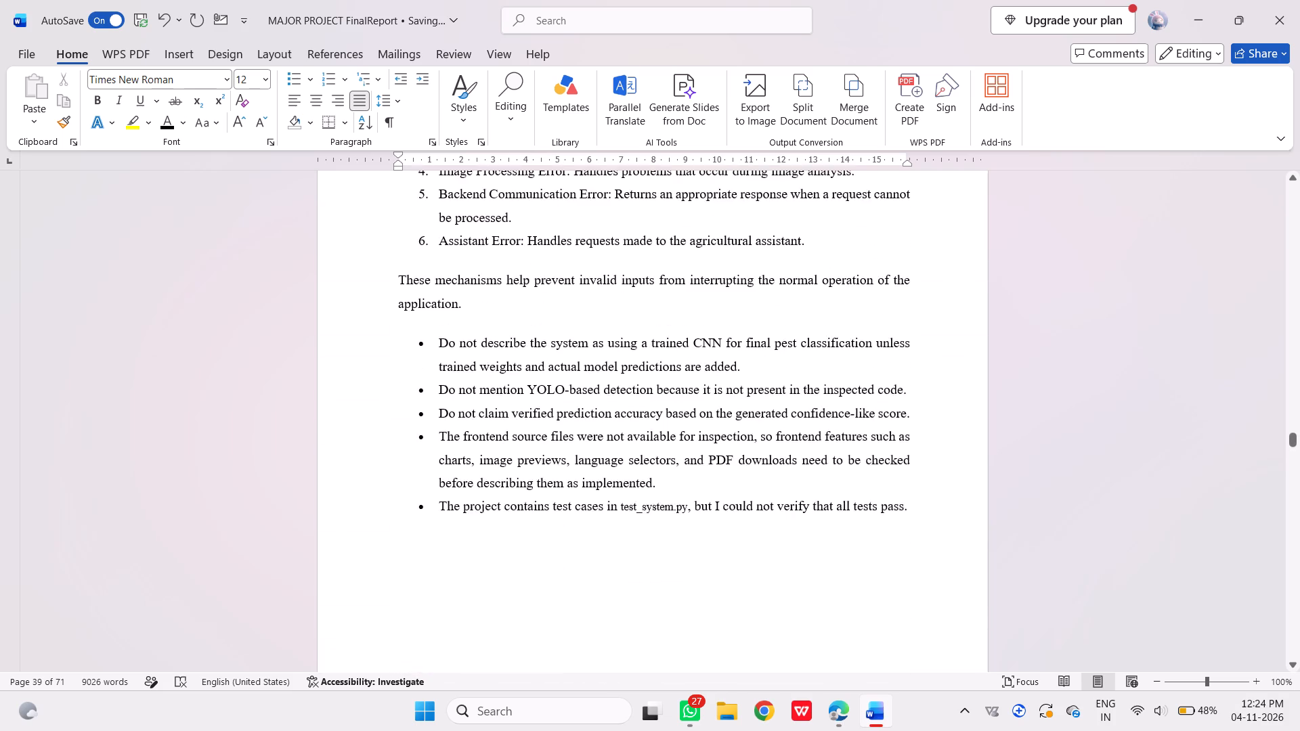
pyautogui.scroll(1, 685, 537)
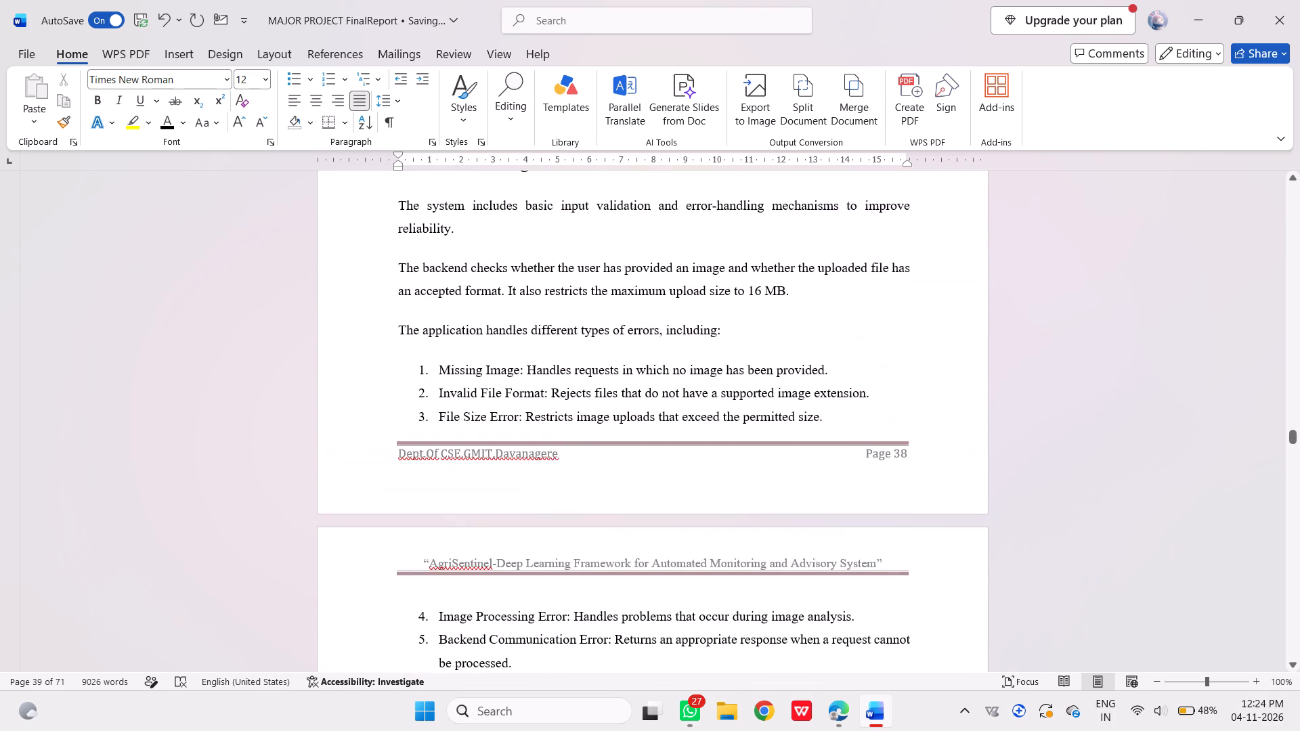
pyautogui.scroll(1, 685, 537)
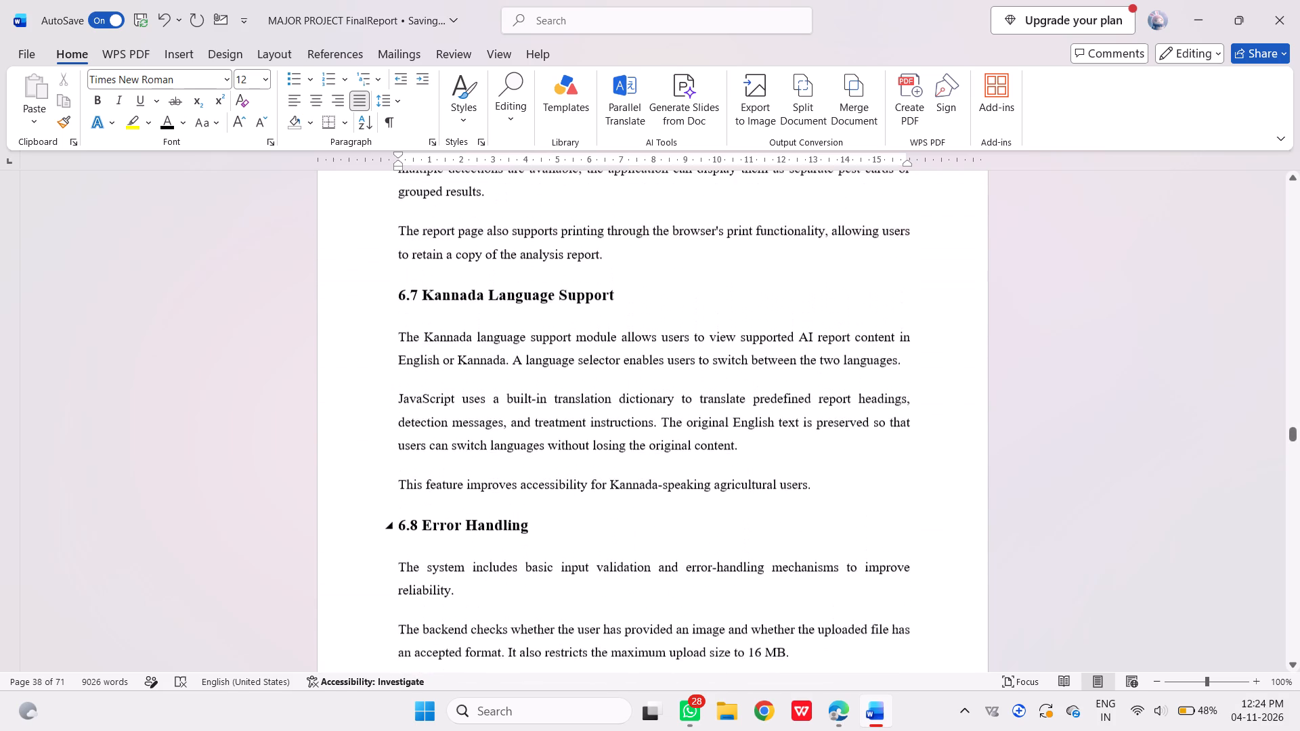
pyautogui.scroll(2, 685, 537)
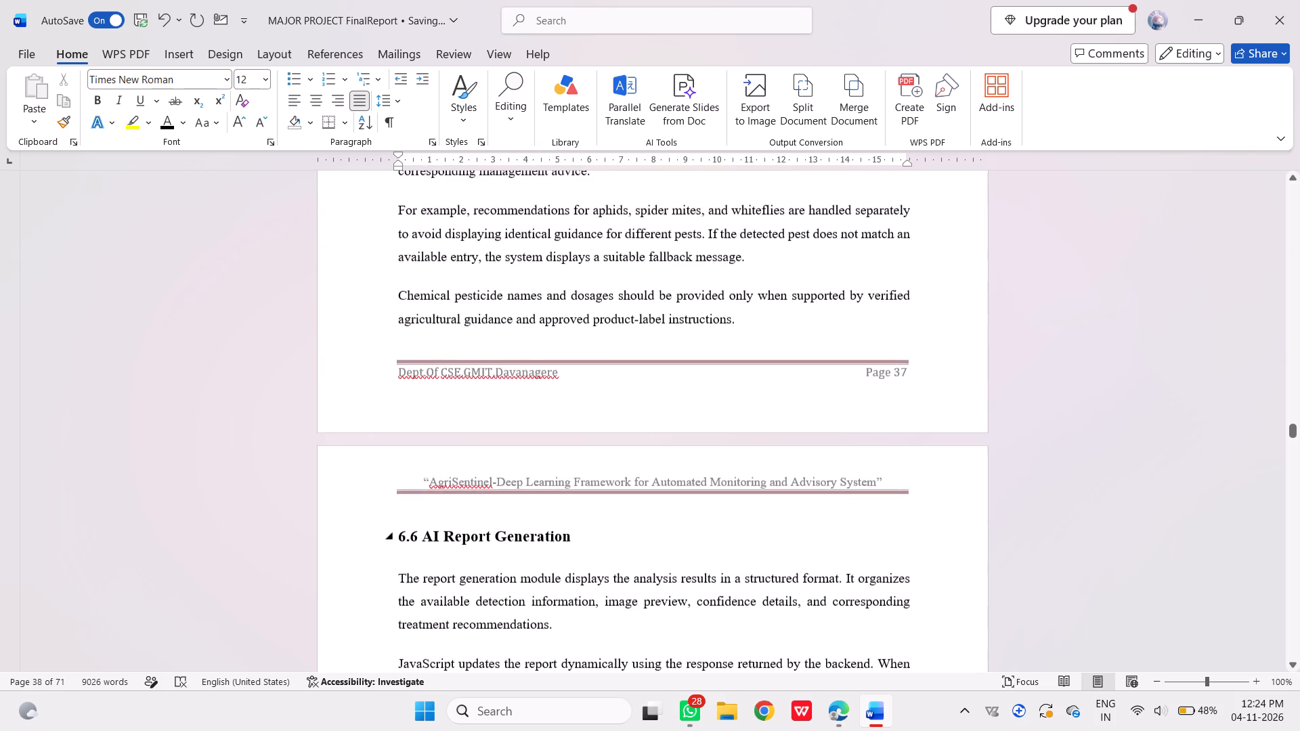
pyautogui.scroll(1, 685, 537)
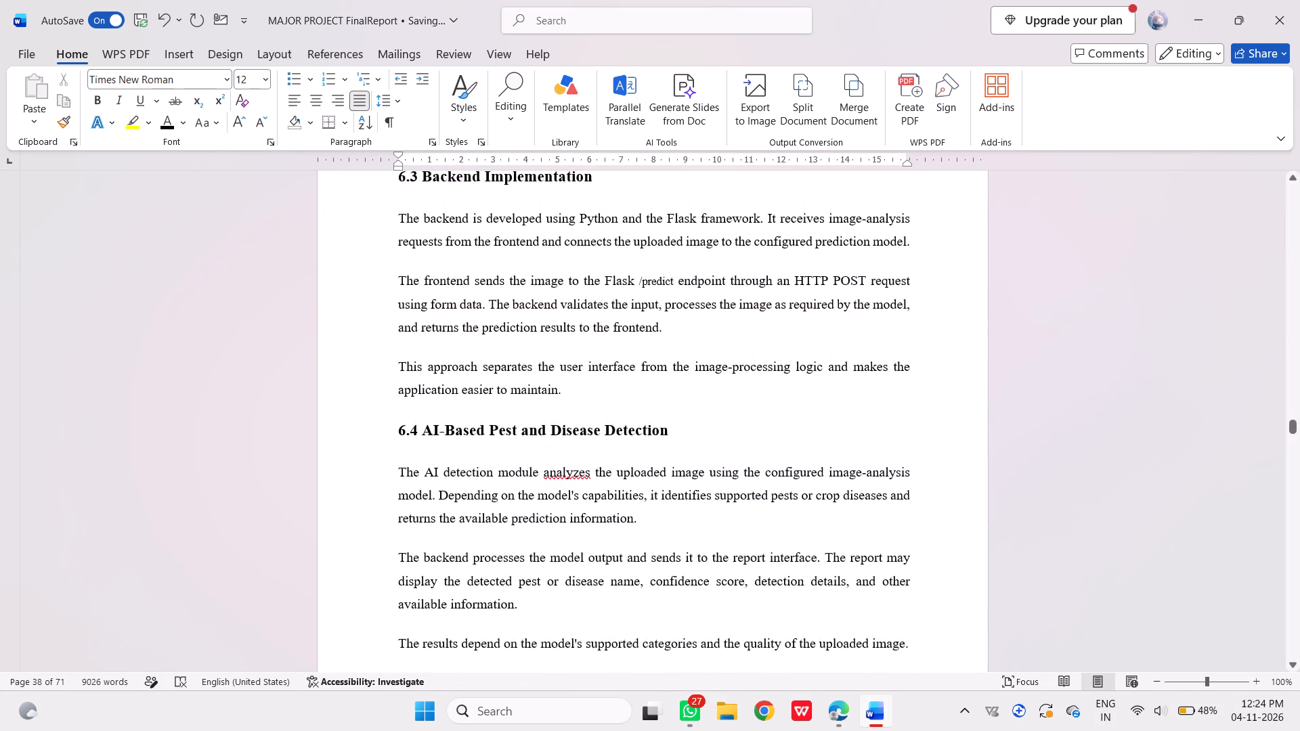
pyautogui.scroll(2, 685, 537)
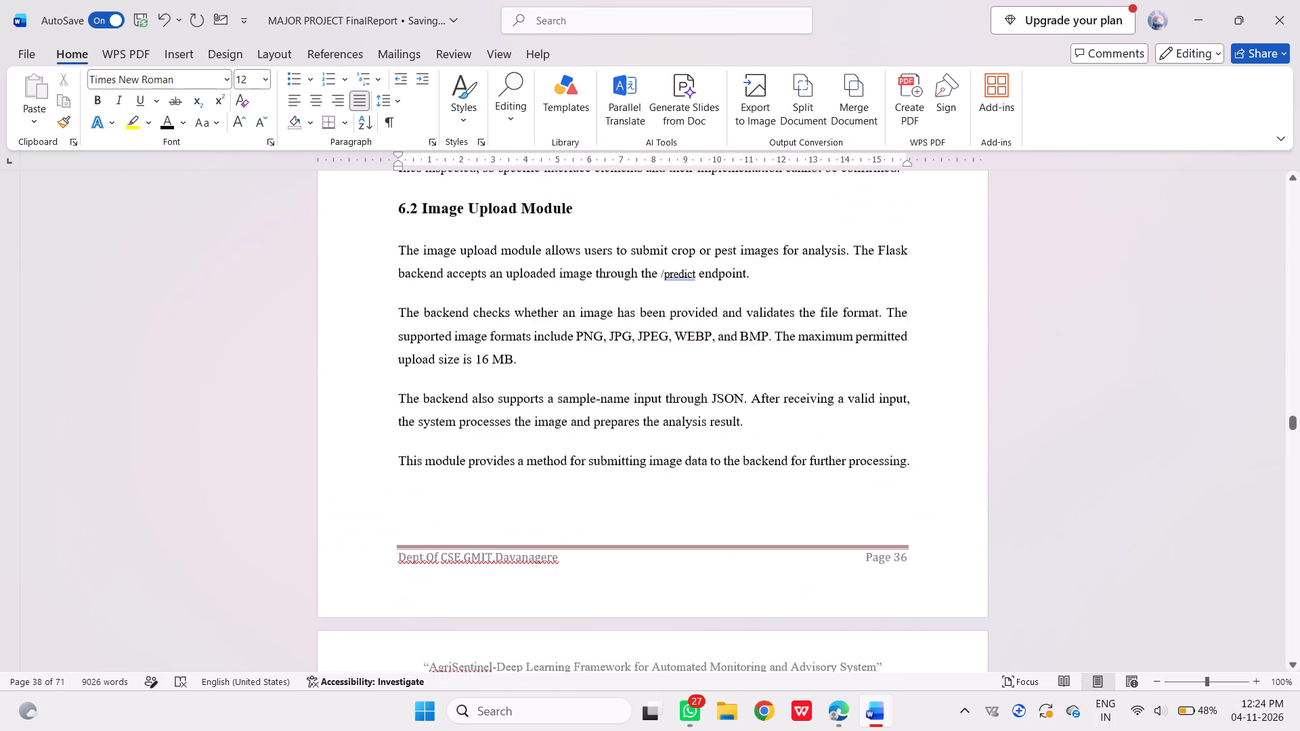
pyautogui.scroll(2, 685, 537)
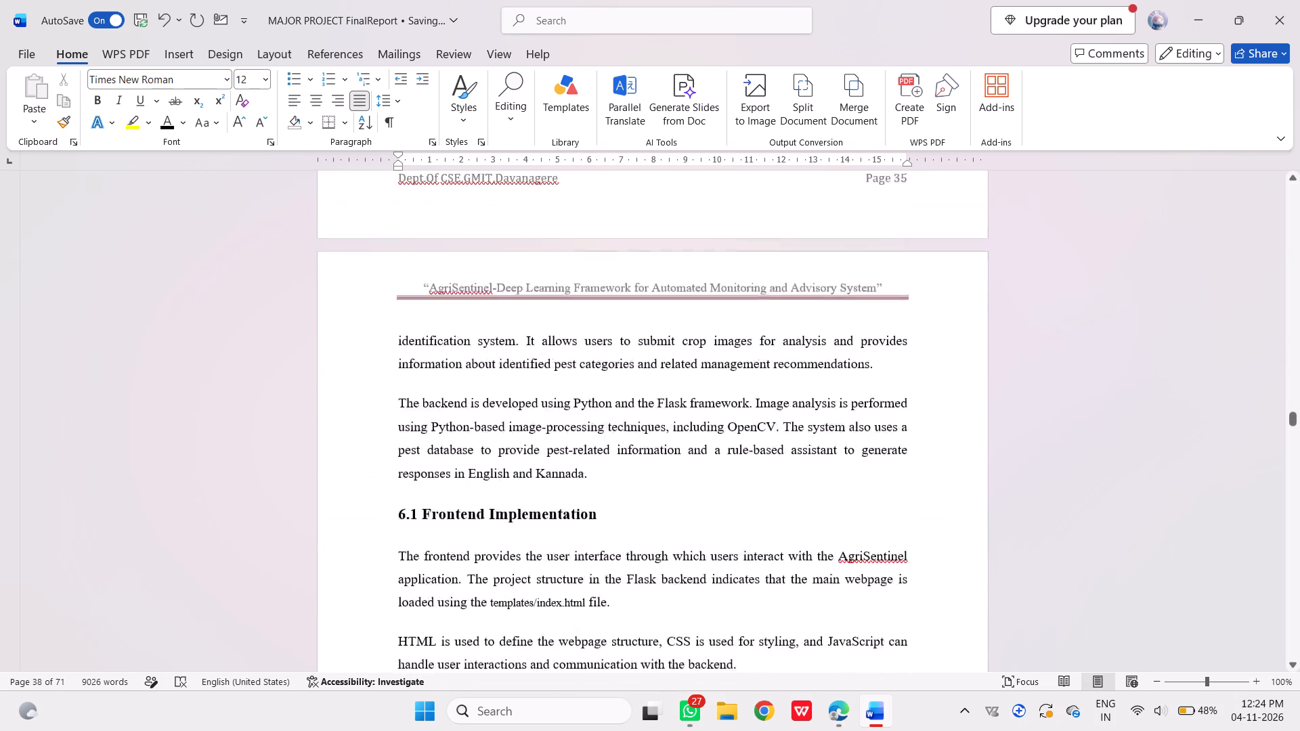
pyautogui.scroll(2, 685, 537)
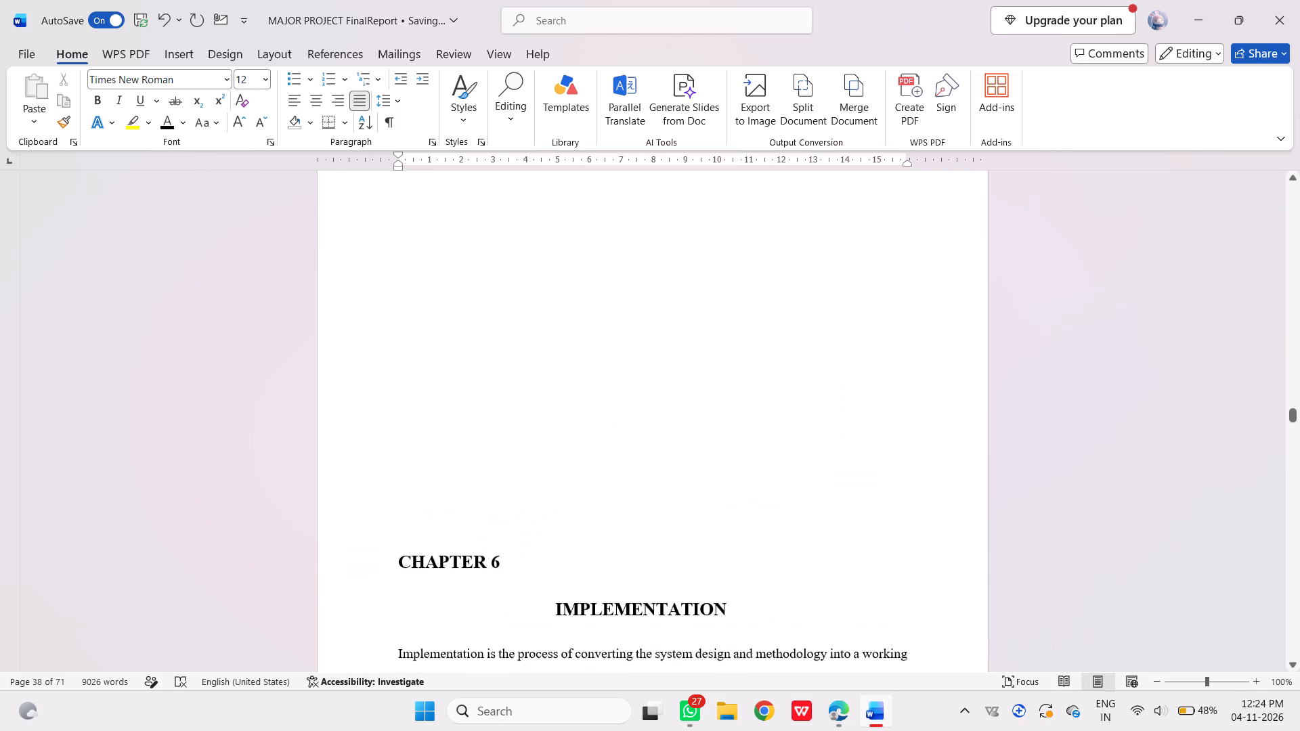
# Remove the surplus blank lines above the CHAPTER 6 heading so that it starts at the top of page 35.
pyautogui.scroll(1, 685, 537)
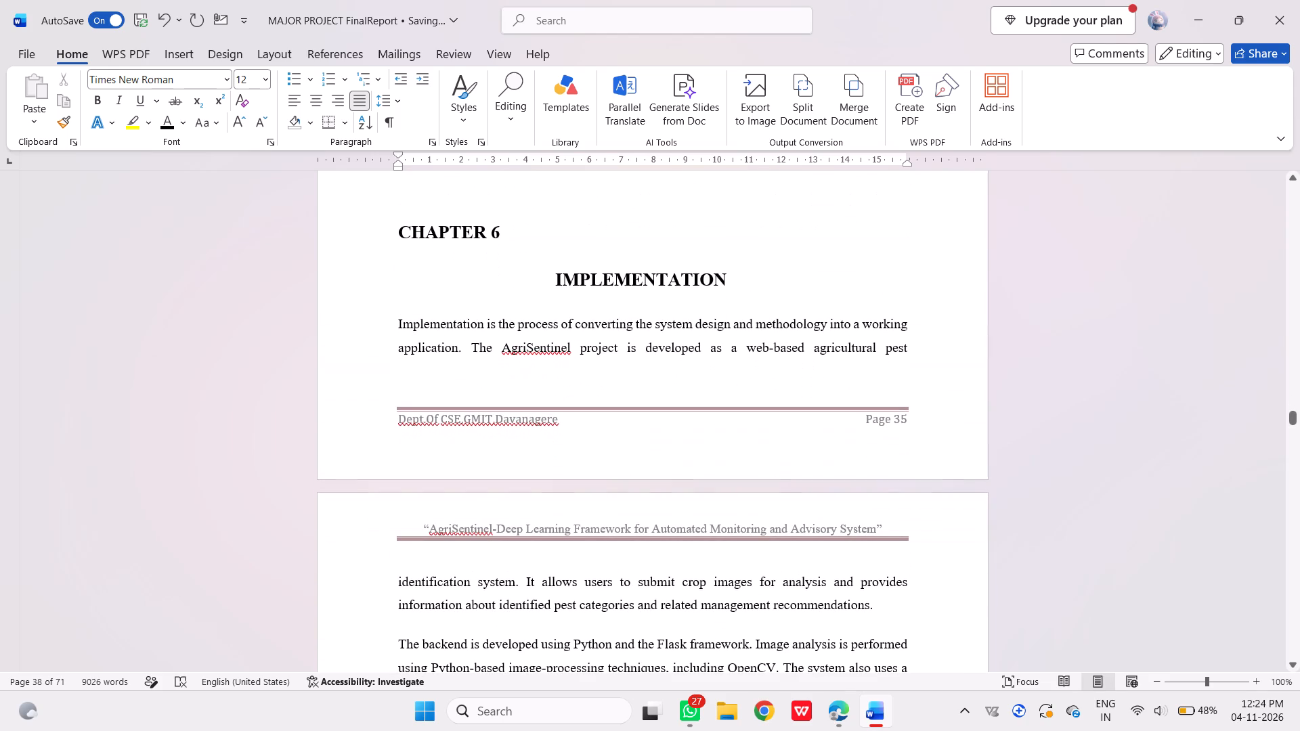
pyautogui.click(393, 235)
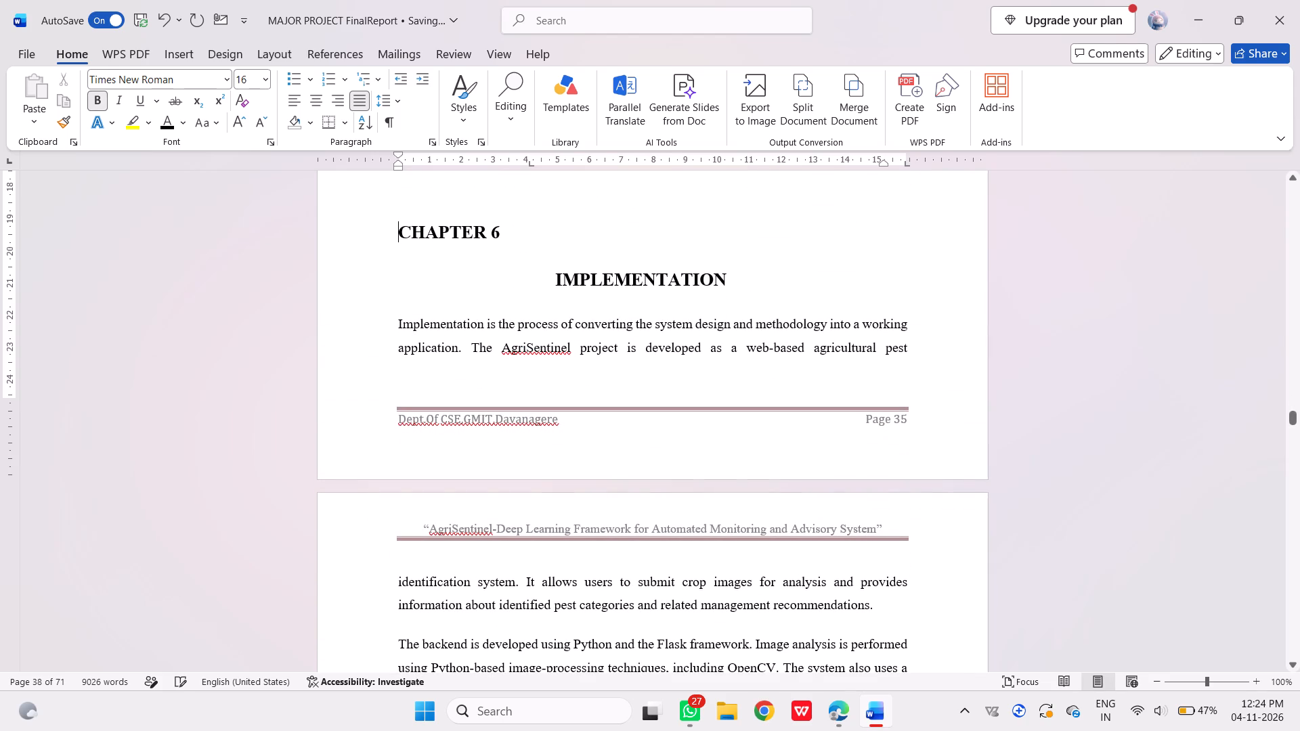
pyautogui.press('BackSpace')
pyautogui.press('BackSpace')
pyautogui.press('BackSpace')
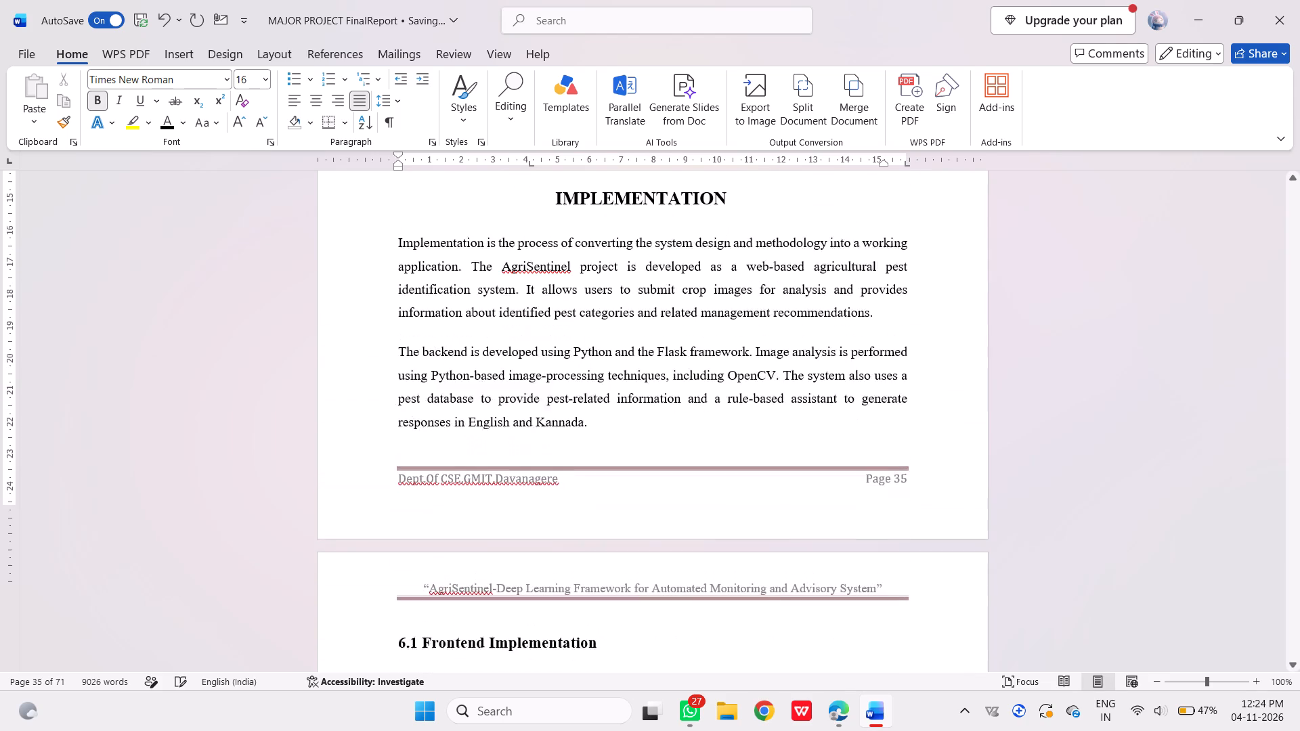
pyautogui.press('BackSpace')
pyautogui.press('BackSpace')
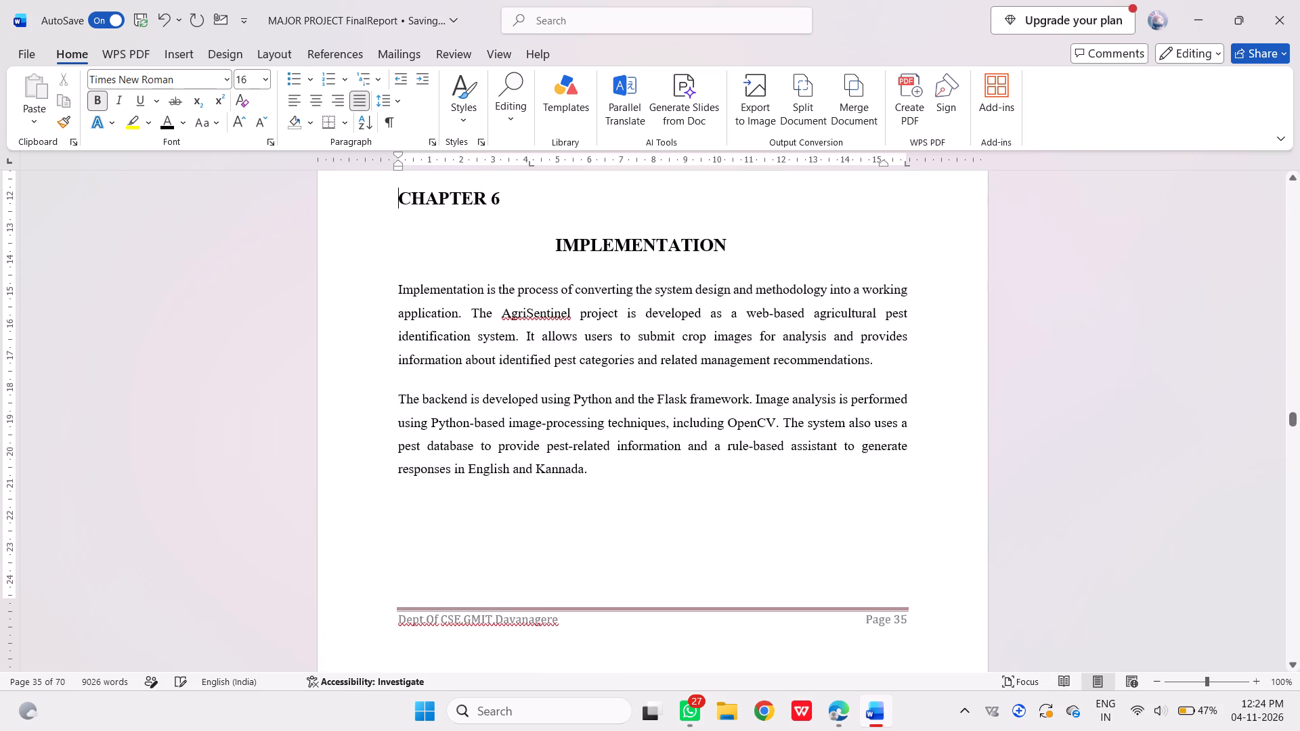
pyautogui.press('BackSpace')
pyautogui.press('BackSpace')
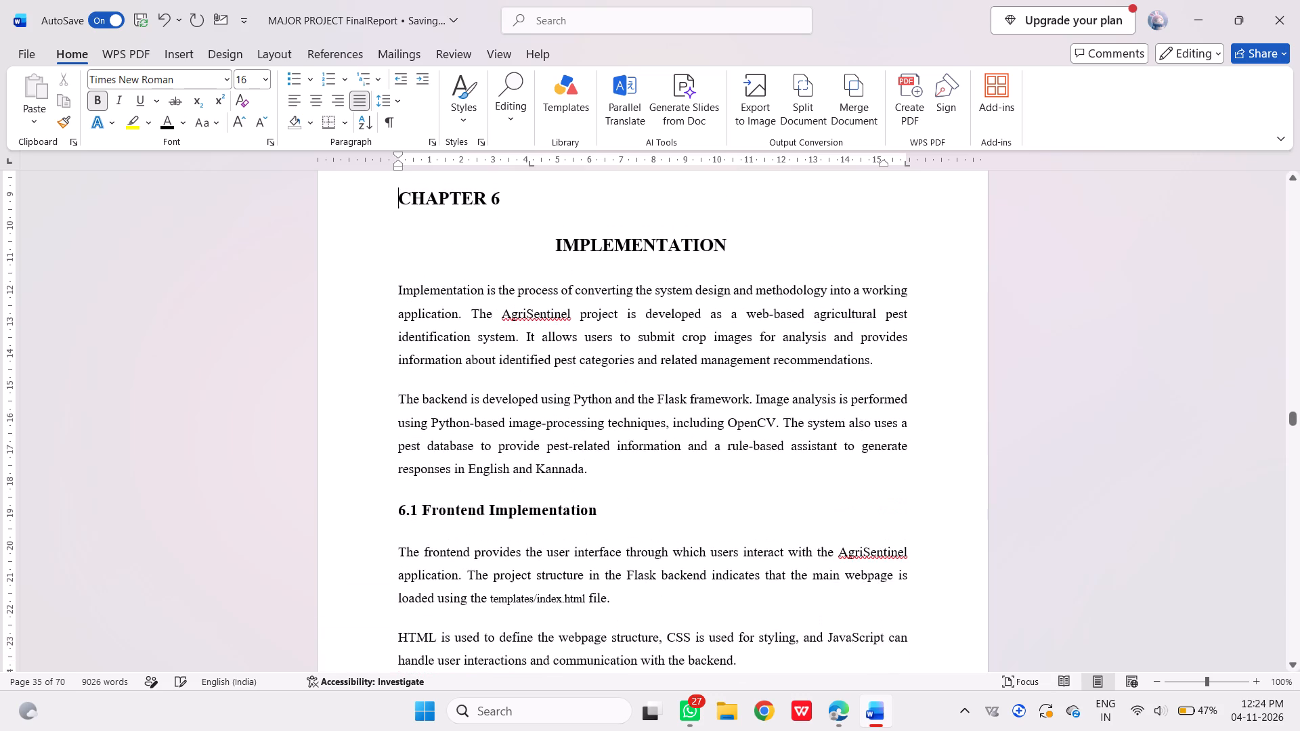
pyautogui.press('BackSpace')
pyautogui.press('BackSpace')
pyautogui.press('BackSpace')
pyautogui.press('BackSpace')
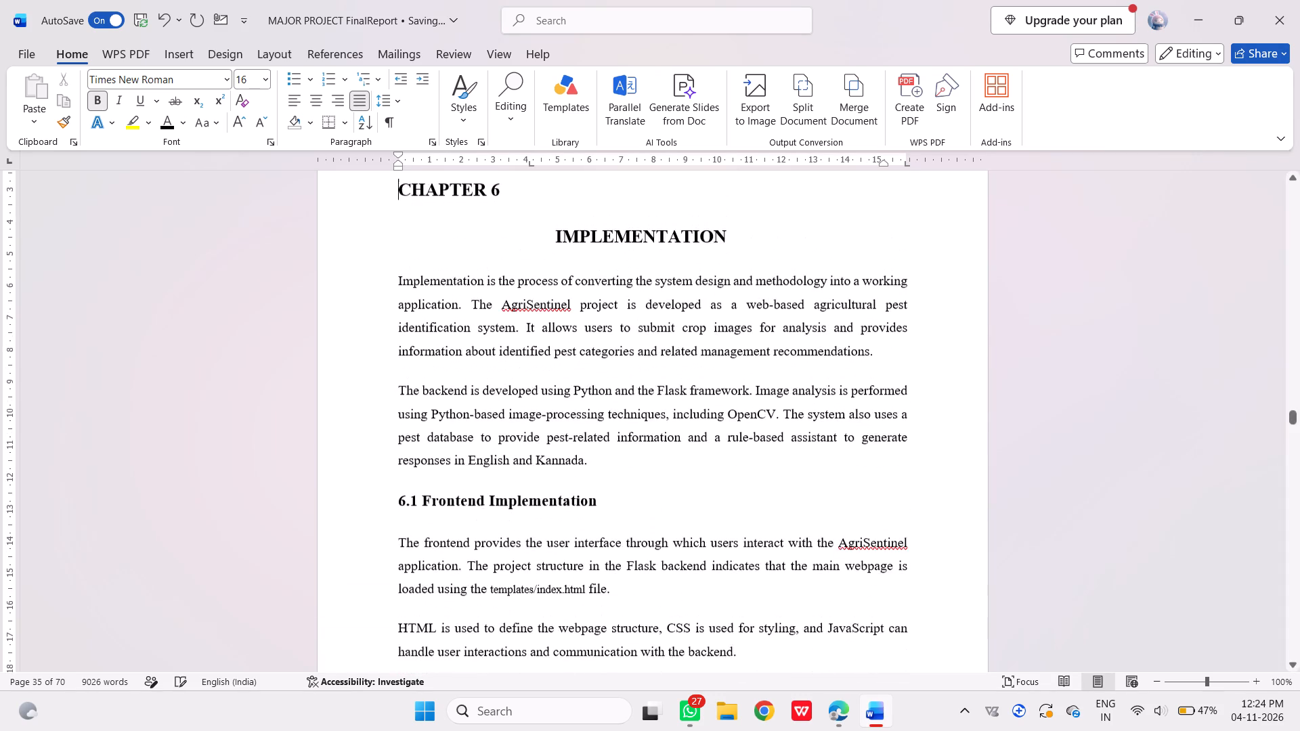
pyautogui.press('BackSpace')
pyautogui.press('BackSpace')
pyautogui.press('BackSpace')
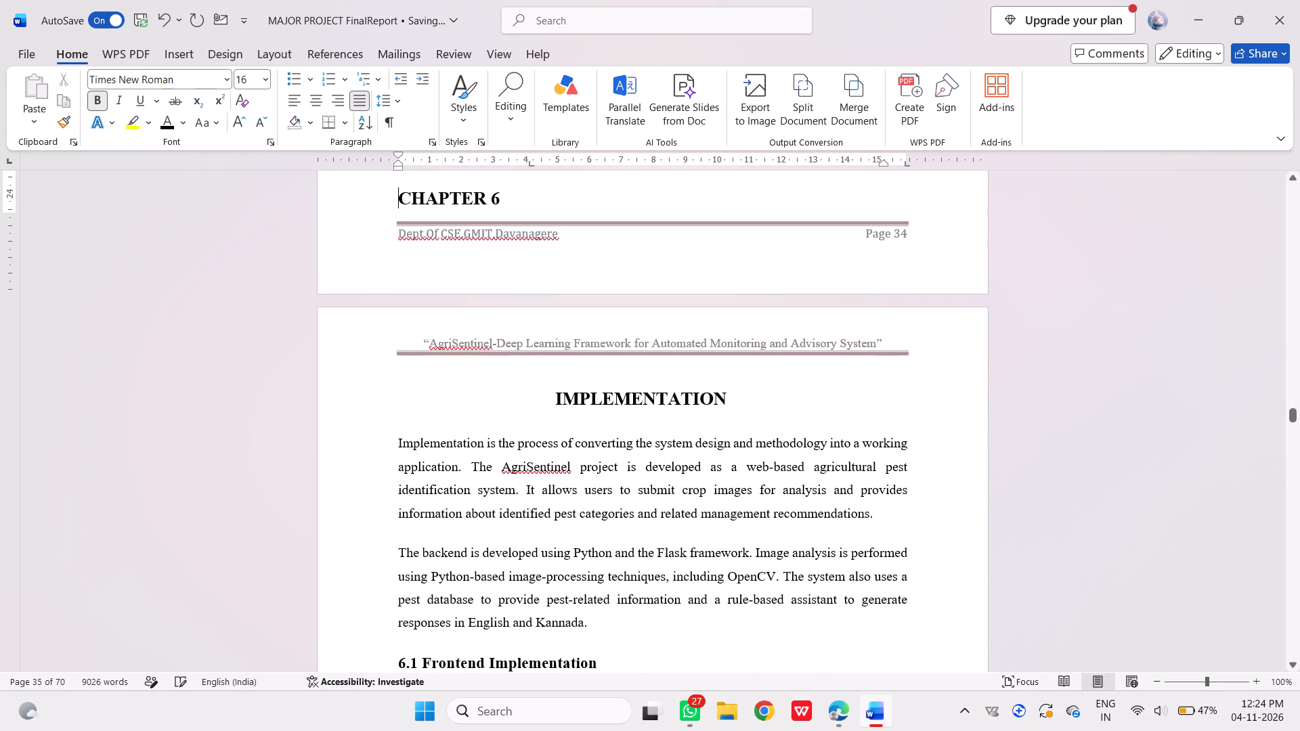
pyautogui.press('Return')
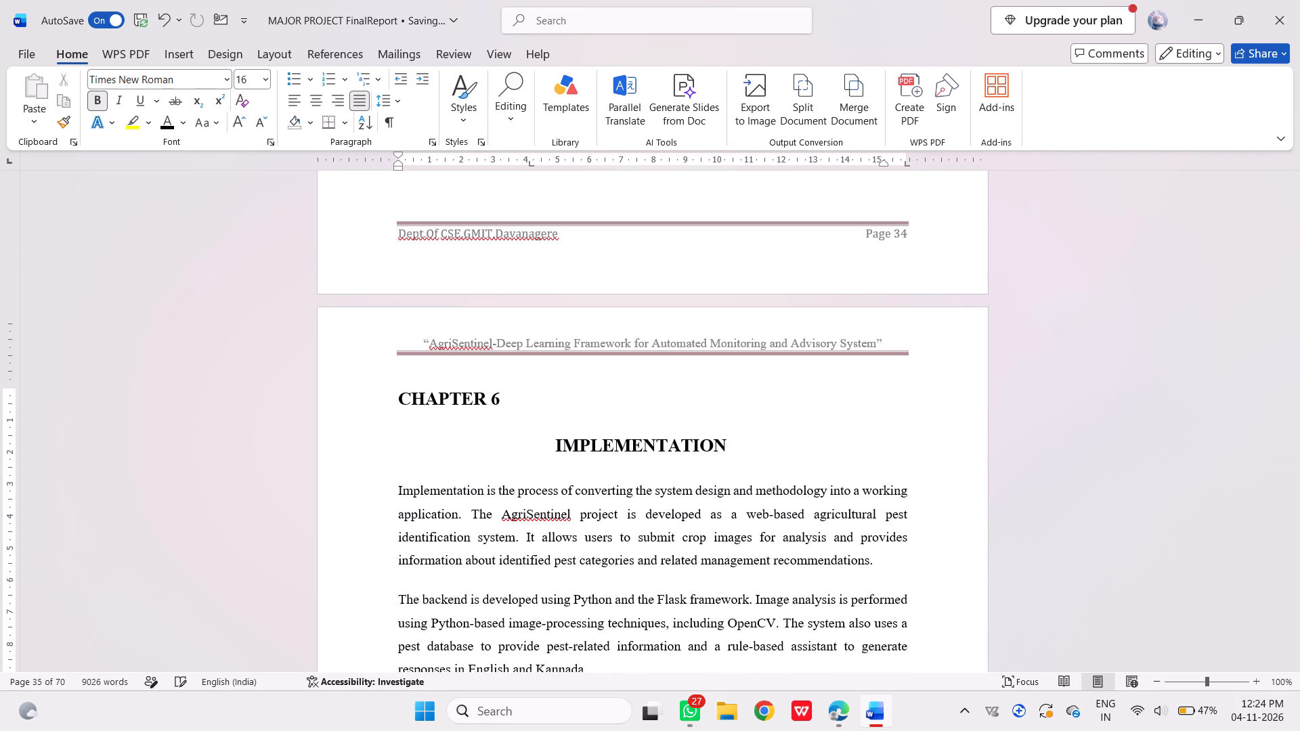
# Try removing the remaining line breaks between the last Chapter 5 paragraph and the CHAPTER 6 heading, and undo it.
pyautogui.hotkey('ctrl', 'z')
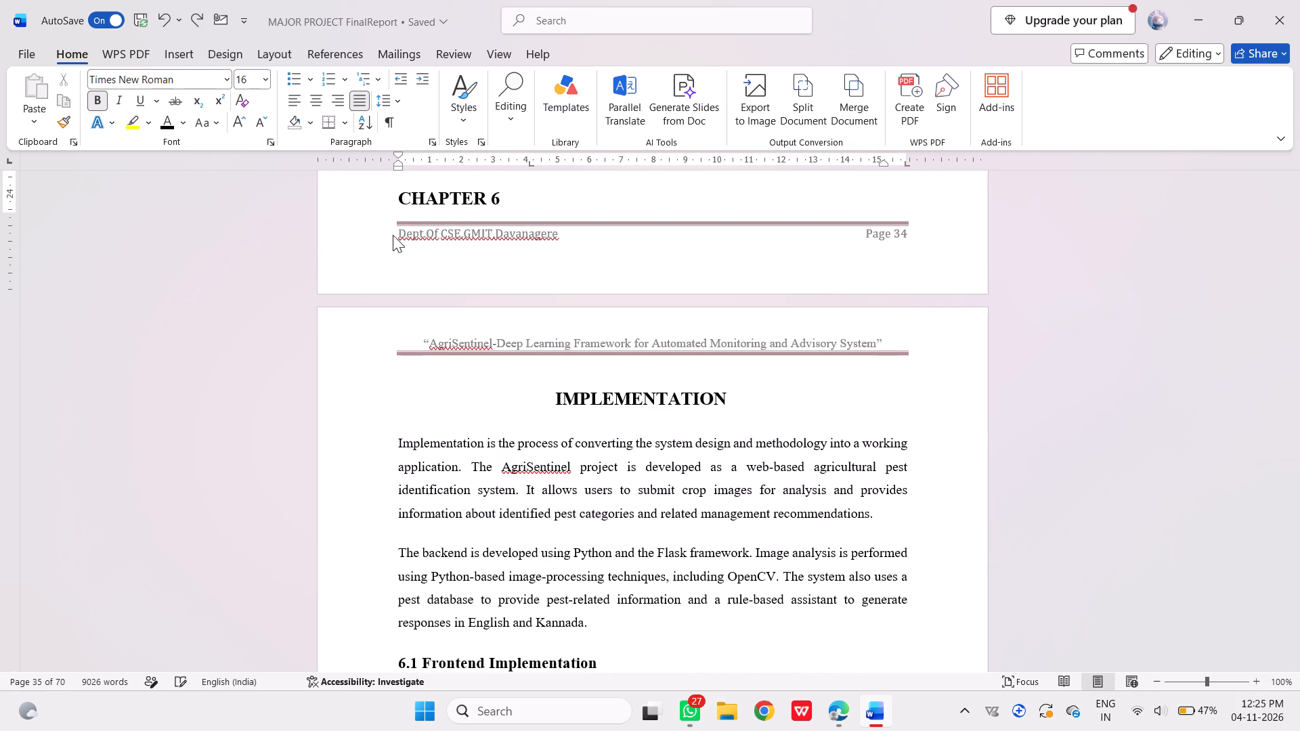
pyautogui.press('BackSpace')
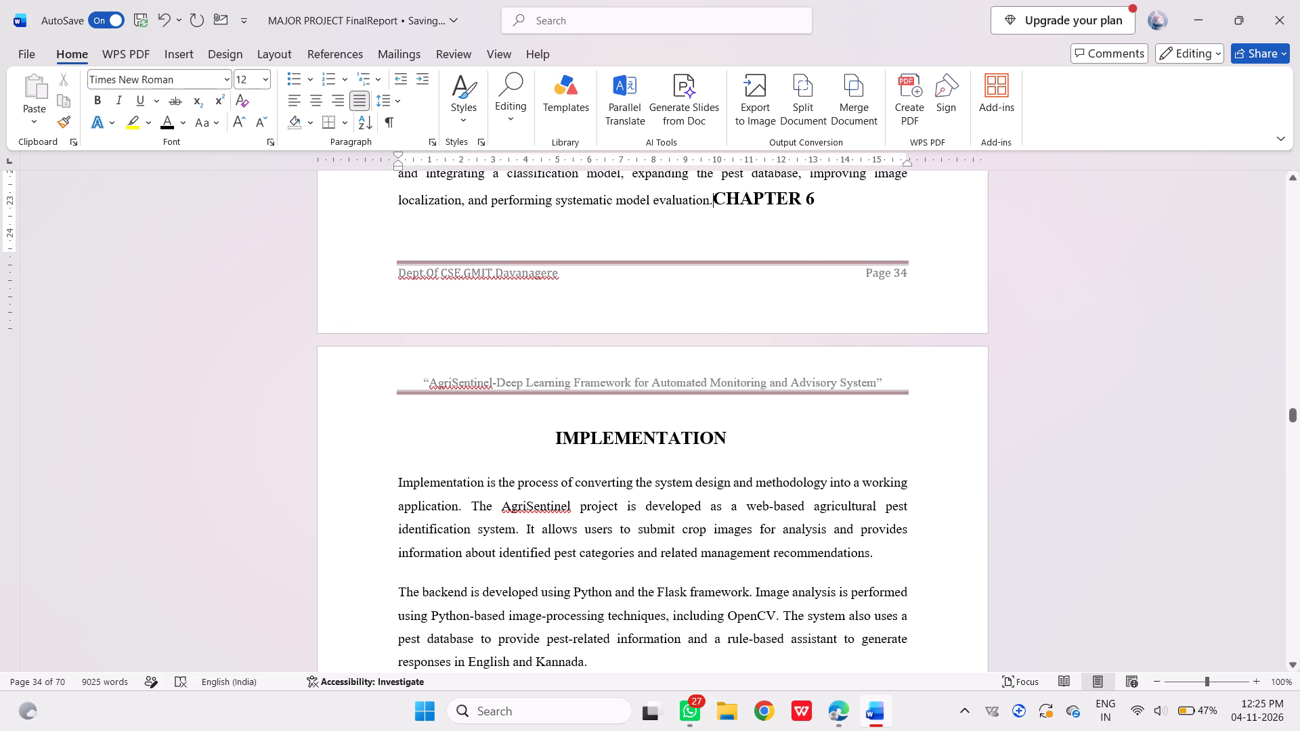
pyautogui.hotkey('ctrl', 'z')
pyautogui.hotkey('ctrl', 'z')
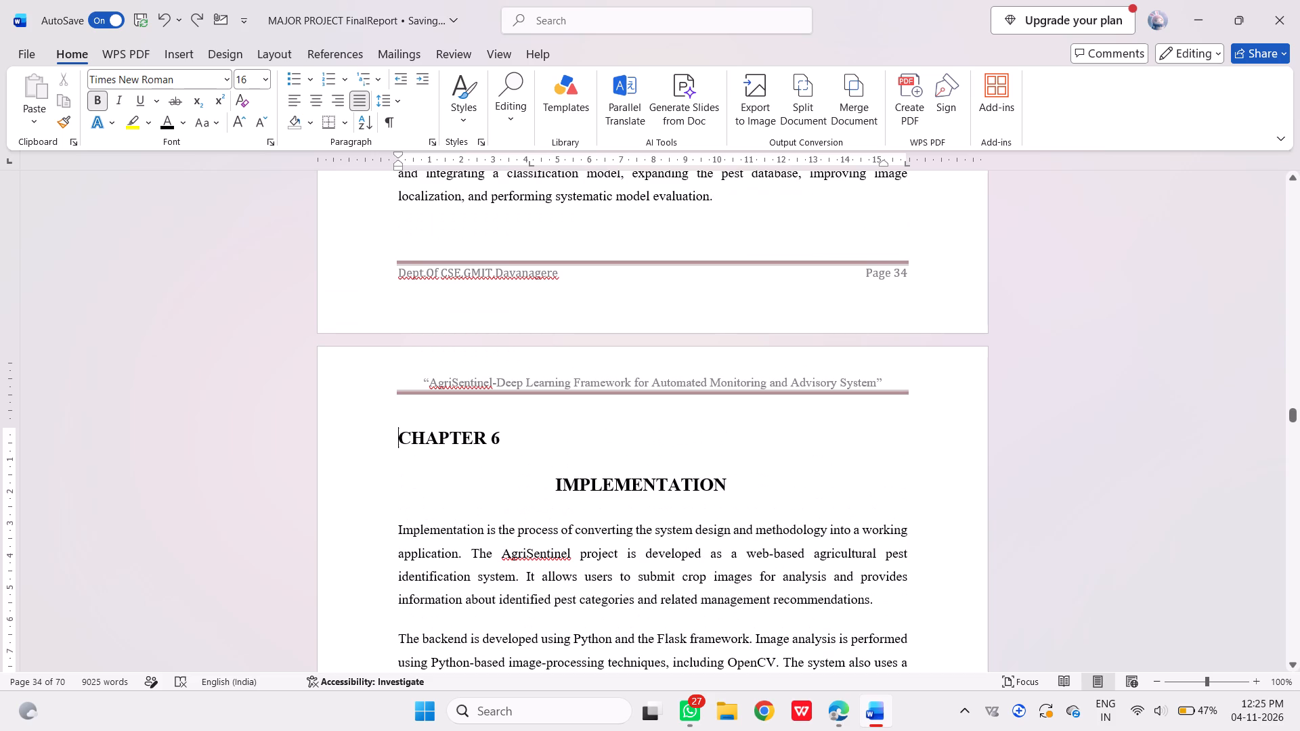
# Save the report.
pyautogui.hotkey('ctrl', 's')
pyautogui.hotkey('ctrl', 's')
pyautogui.hotkey('ctrl', 's')
pyautogui.hotkey('ctrl', 's')
pyautogui.hotkey('ctrl', 's')
pyautogui.hotkey('ctrl', 's')
pyautogui.scroll(1, 515, 454)
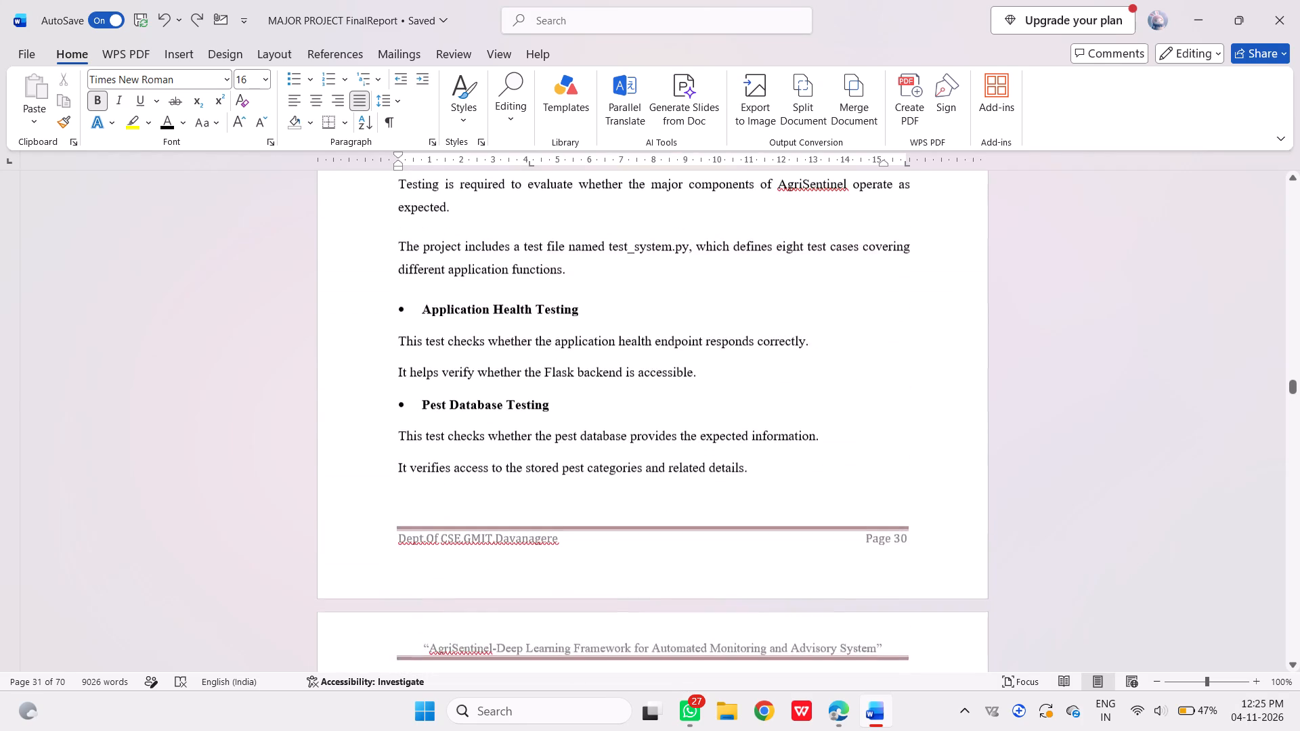
pyautogui.scroll(3, 515, 454)
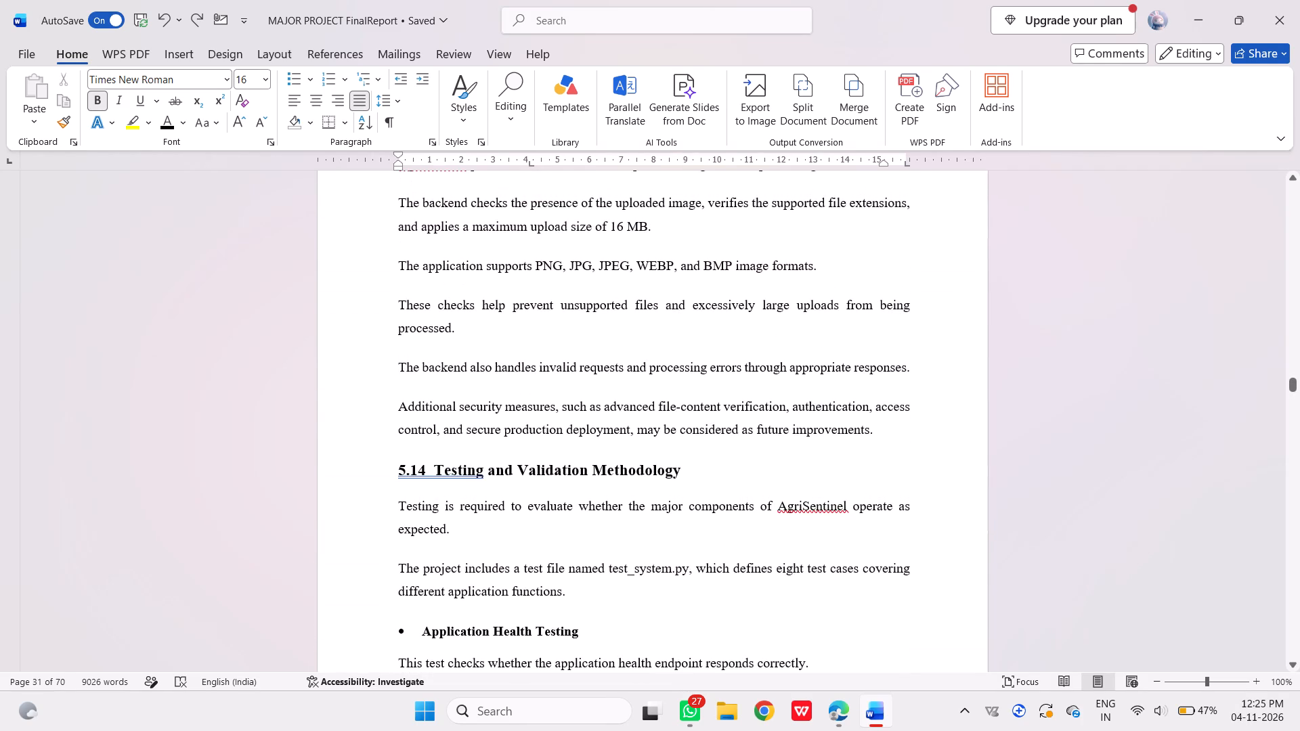
pyautogui.scroll(2, 515, 454)
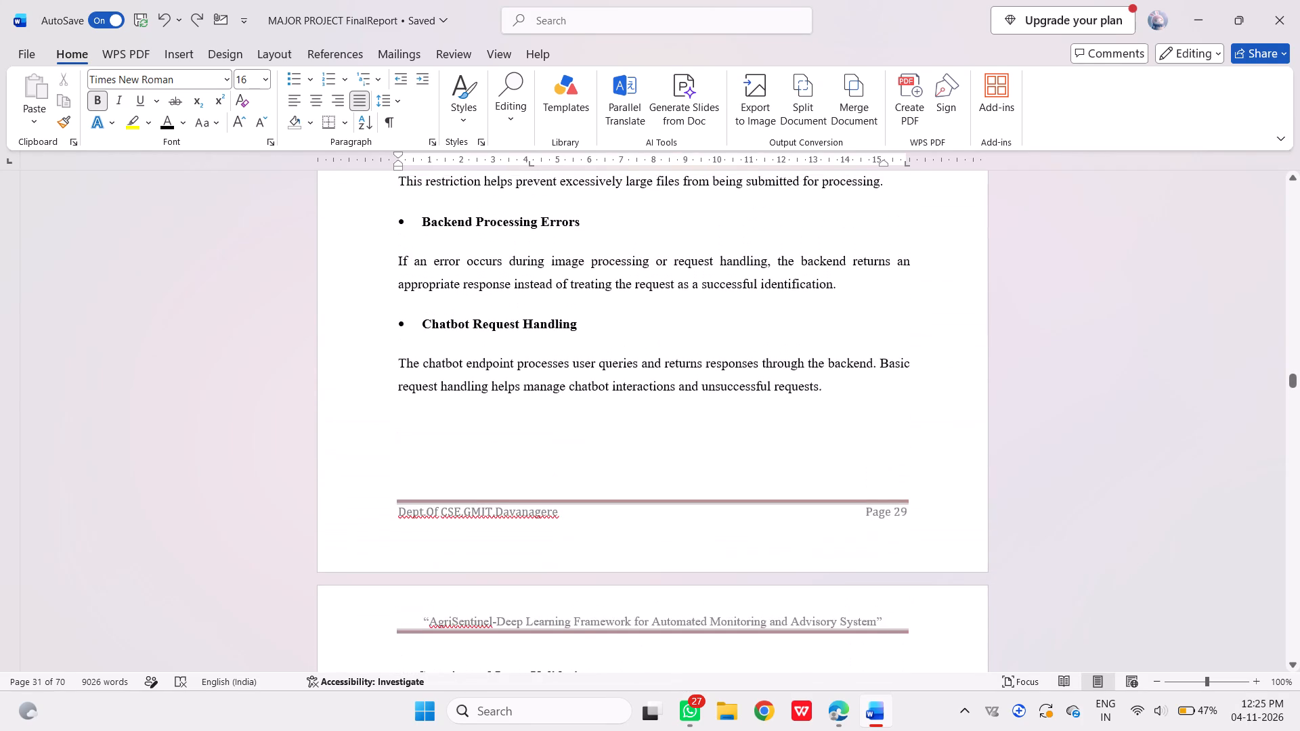
pyautogui.scroll(2, 515, 454)
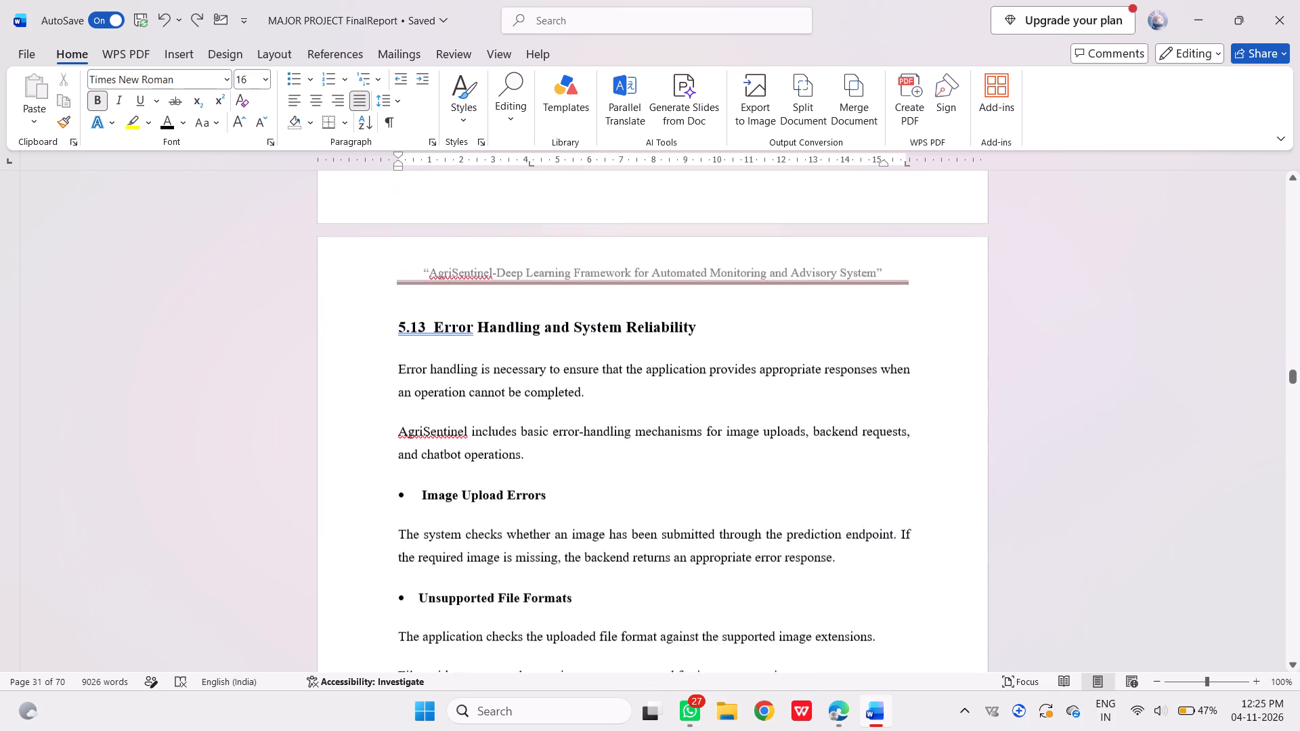
pyautogui.scroll(2, 515, 454)
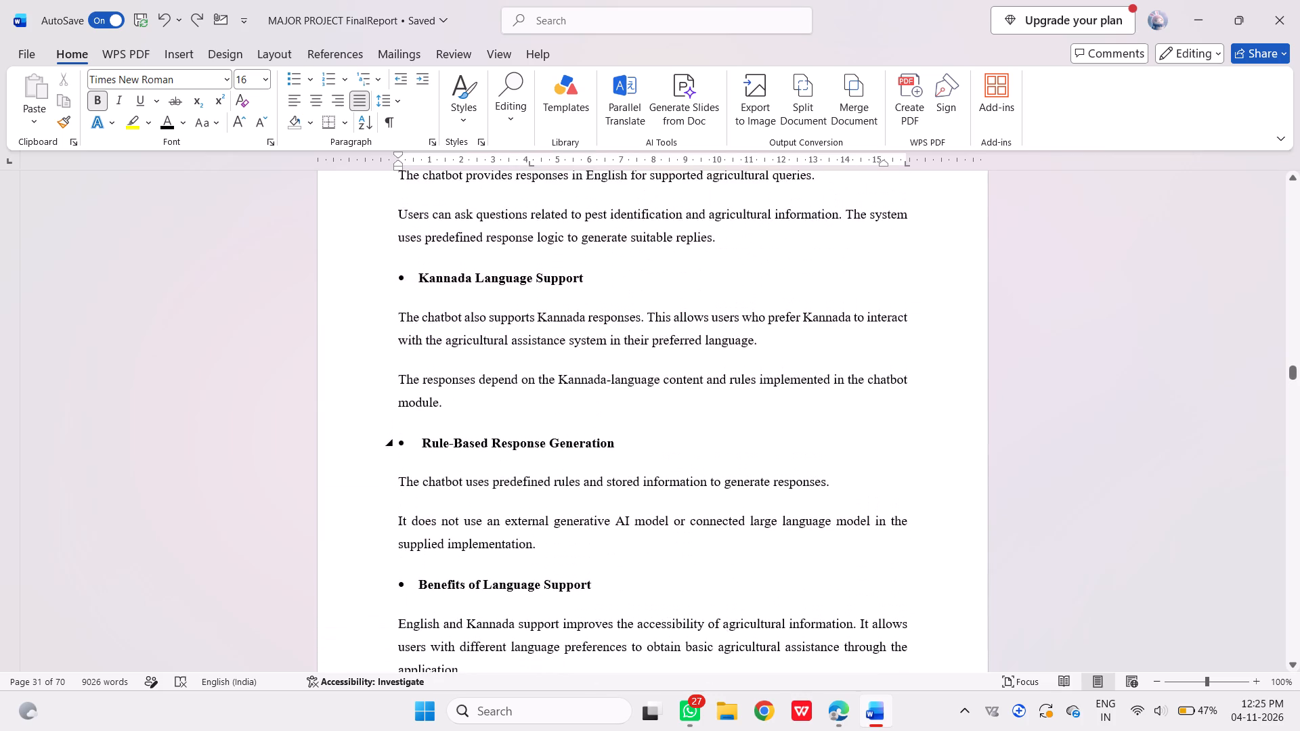
pyautogui.scroll(2, 515, 454)
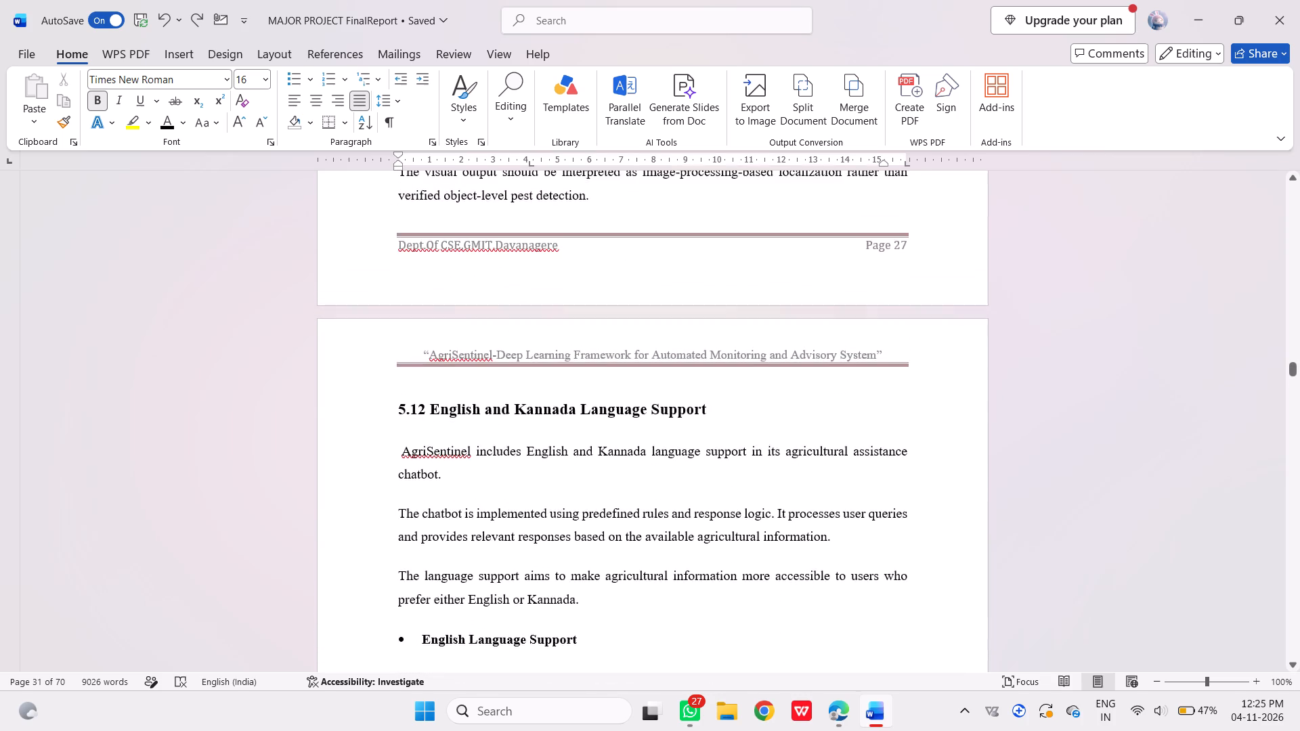
pyautogui.scroll(2, 515, 454)
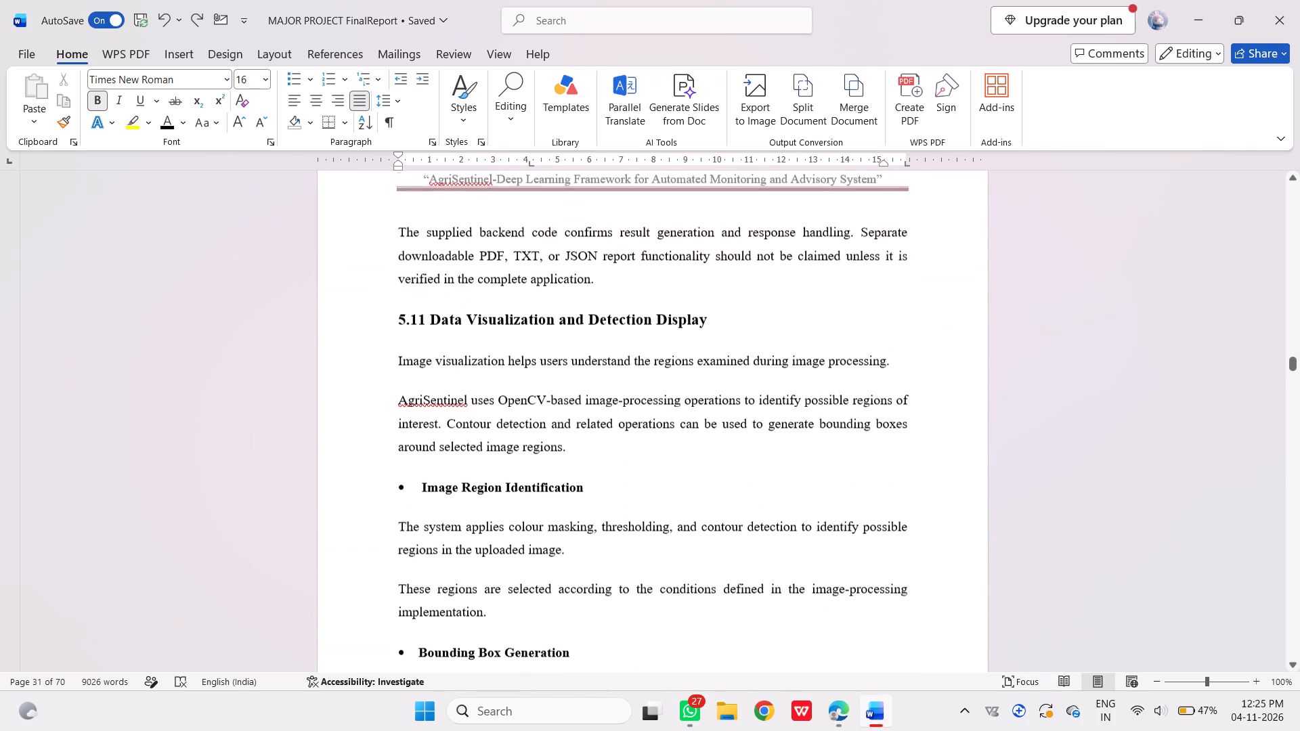
pyautogui.scroll(2, 515, 454)
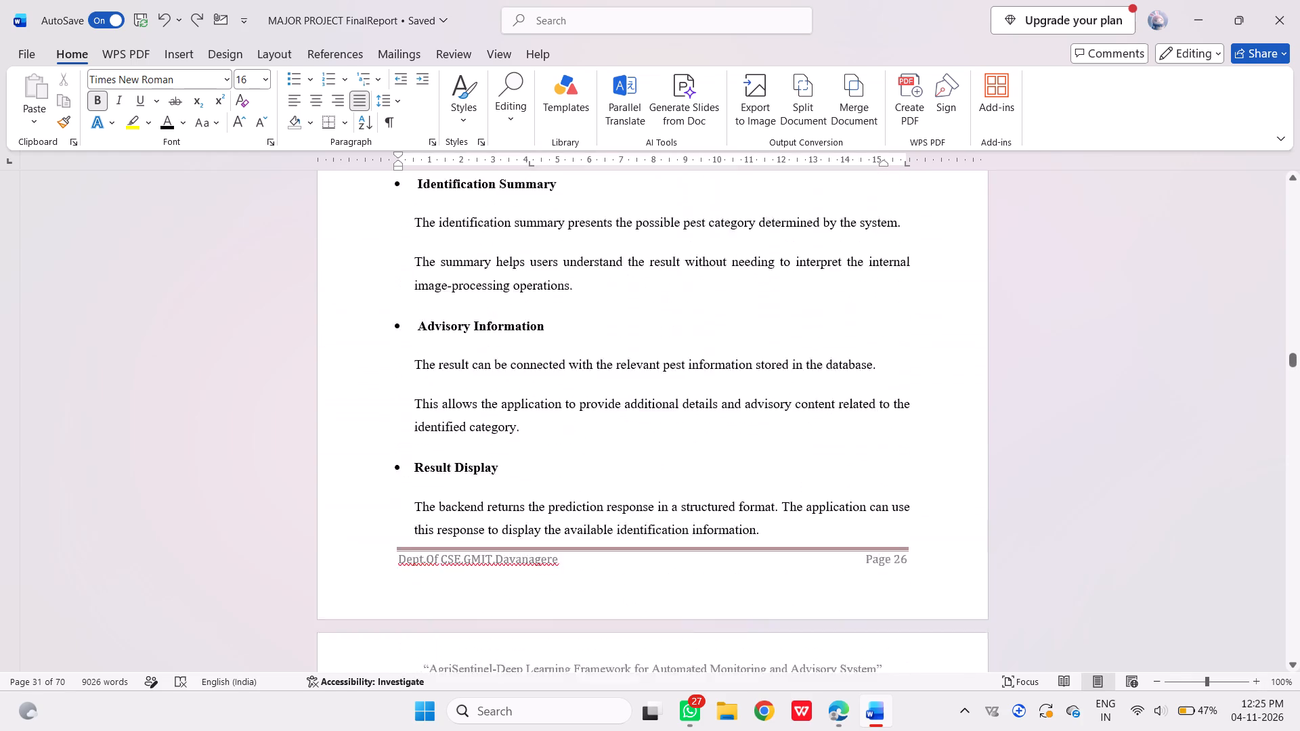
pyautogui.scroll(4, 515, 454)
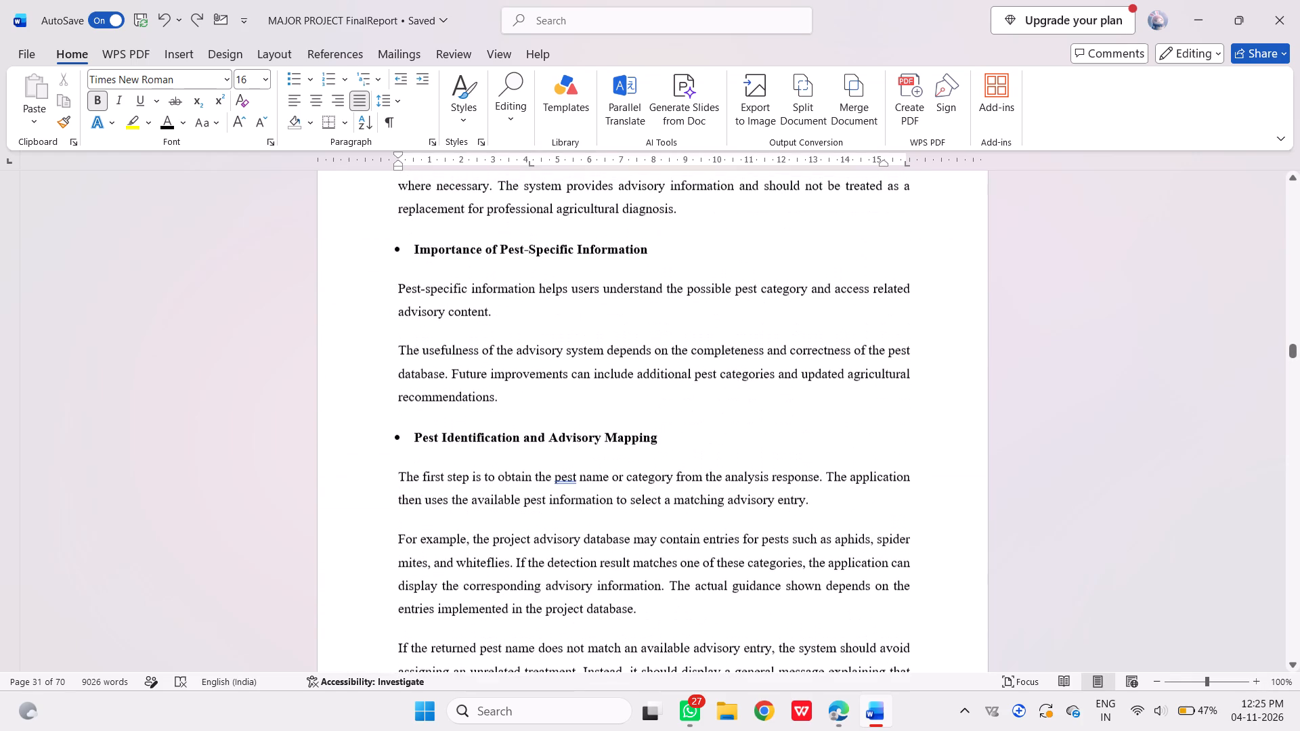
pyautogui.scroll(2, 515, 454)
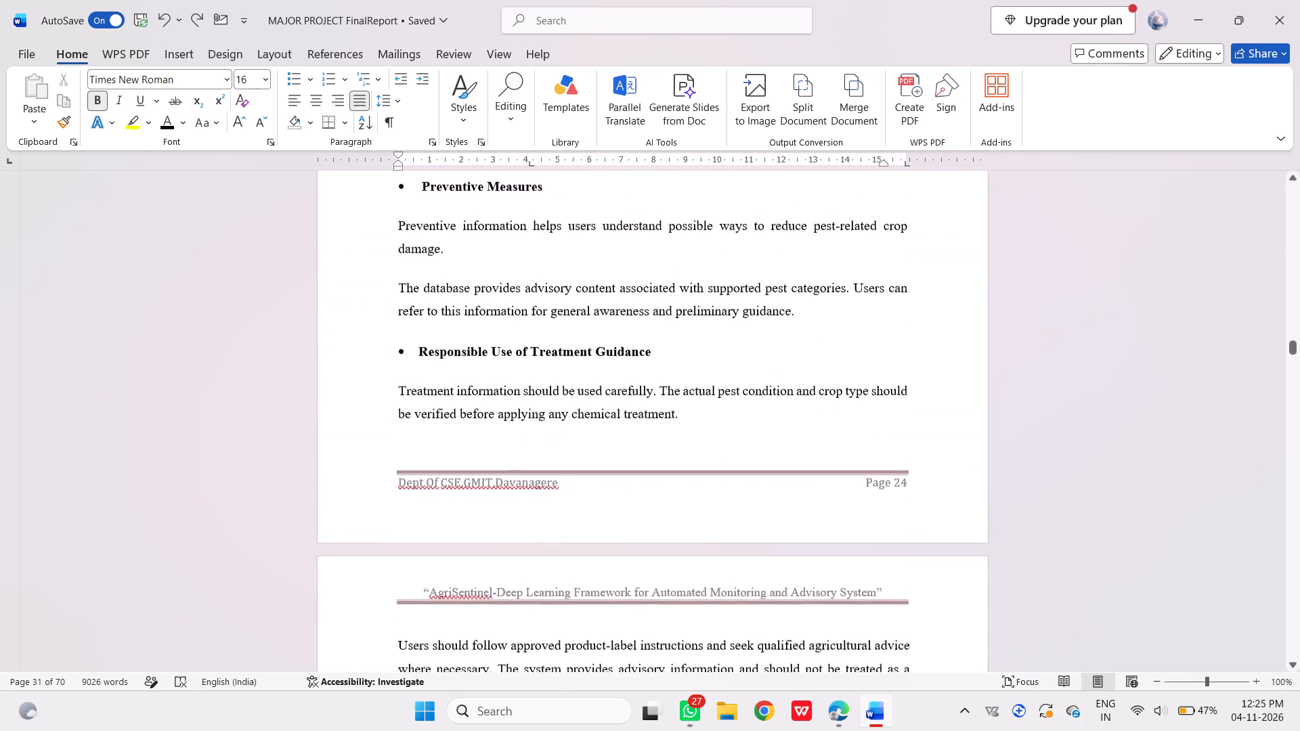
pyautogui.scroll(3, 515, 454)
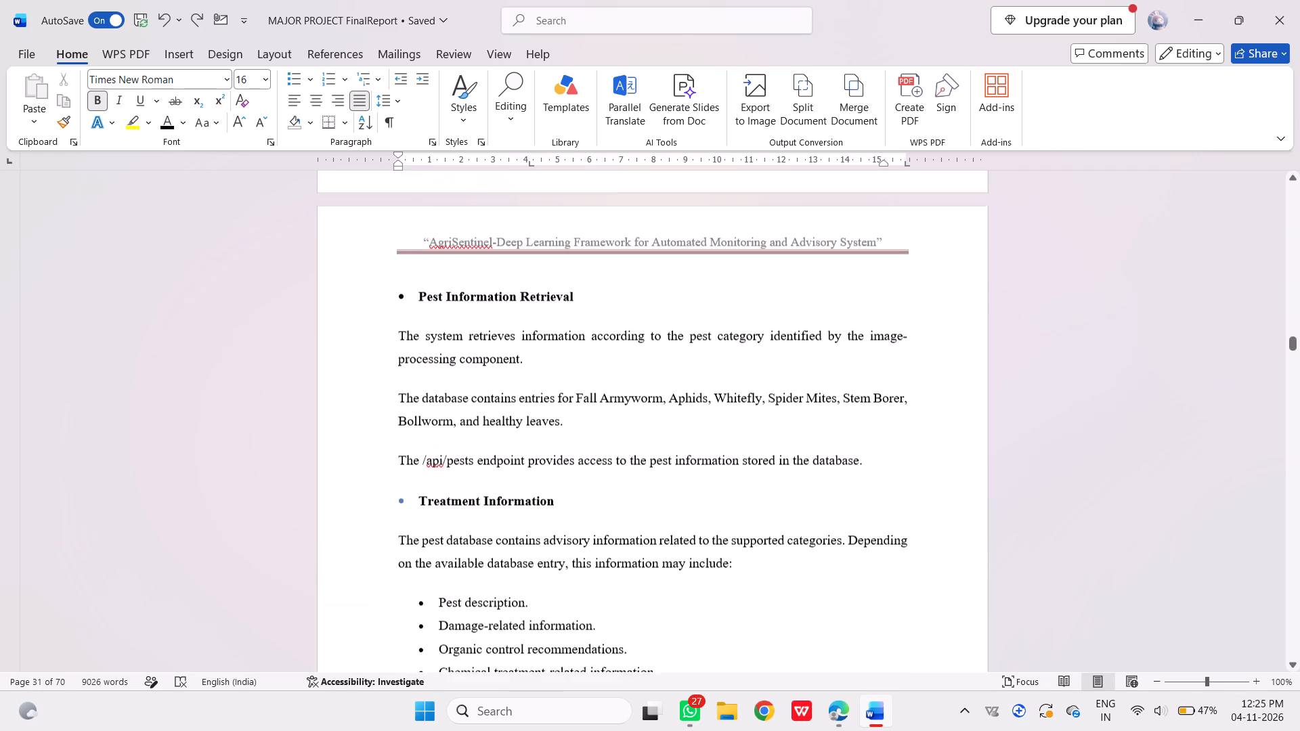
# Change the blue bullet of the Treatment Information heading on page 24 to black.
pyautogui.scroll(1, 515, 454)
pyautogui.moveTo(417, 513); pyautogui.dragTo(454, 509)
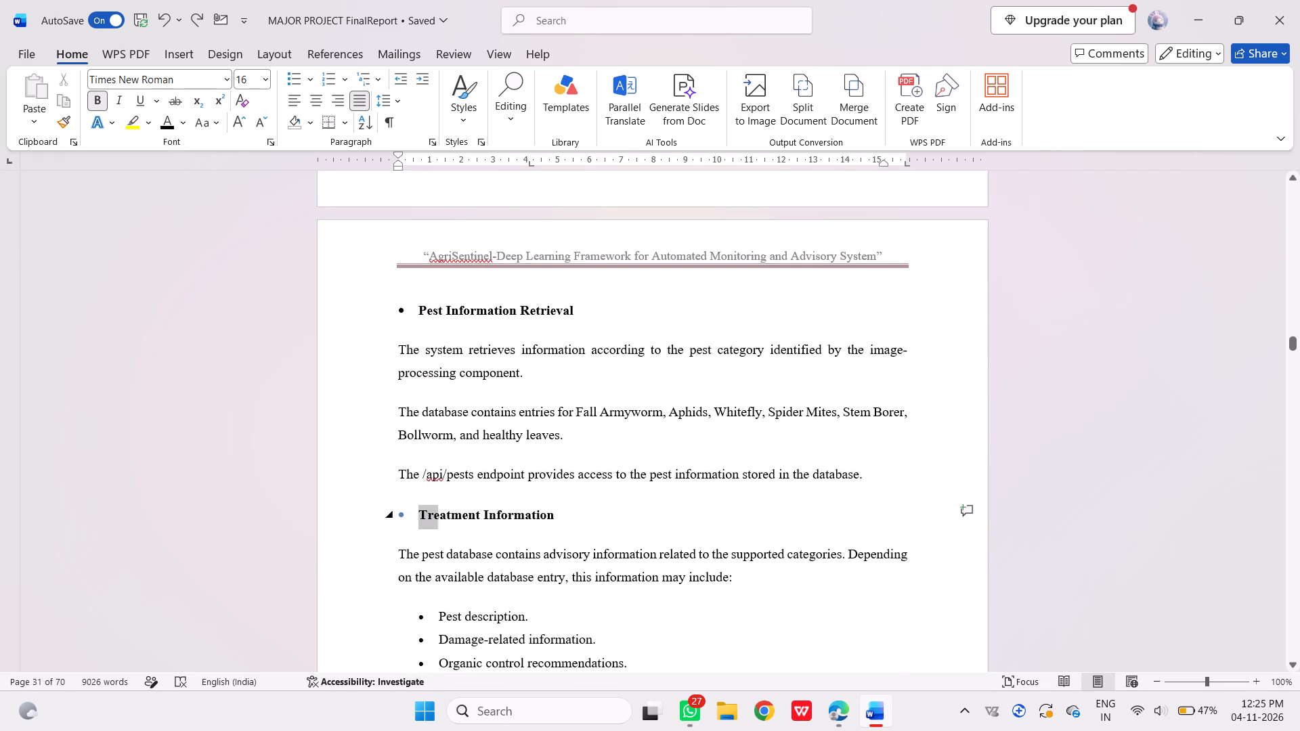
pyautogui.moveTo(454, 509); pyautogui.dragTo(536, 510)
pyautogui.tripleClick(406, 514)
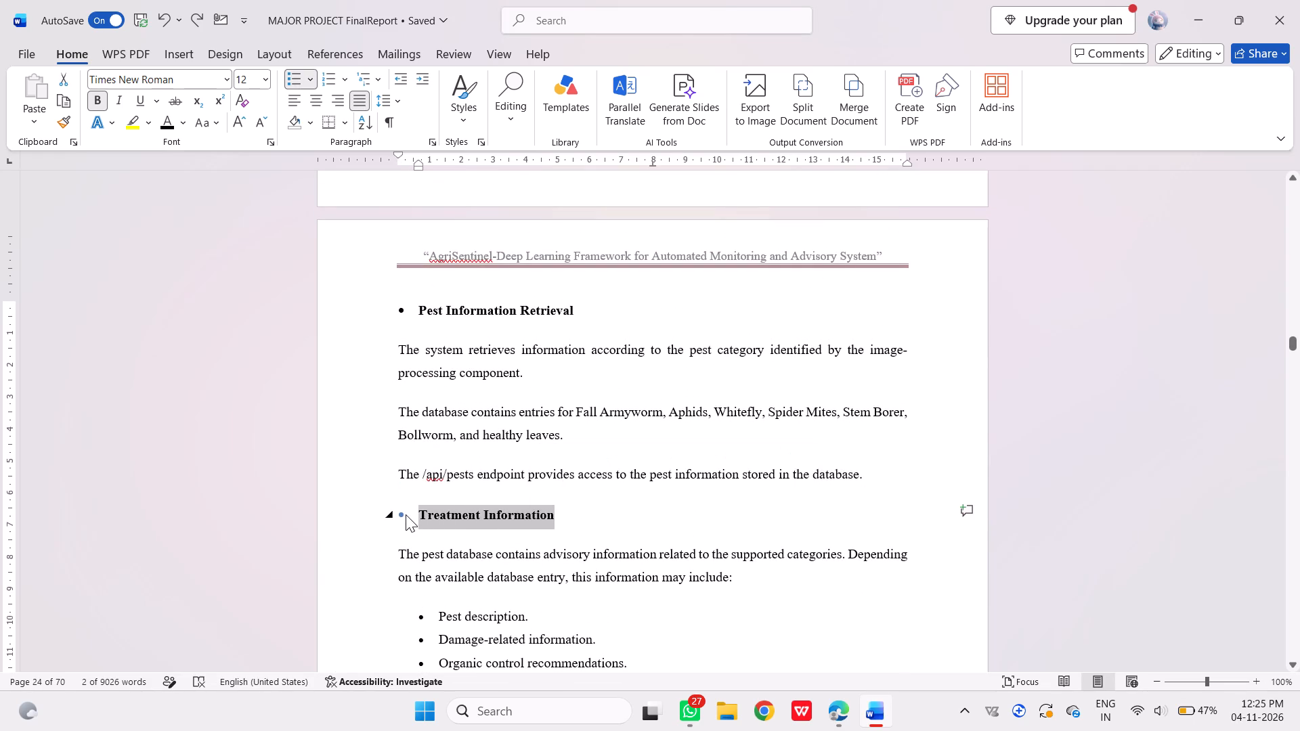
pyautogui.doubleClick(403, 514)
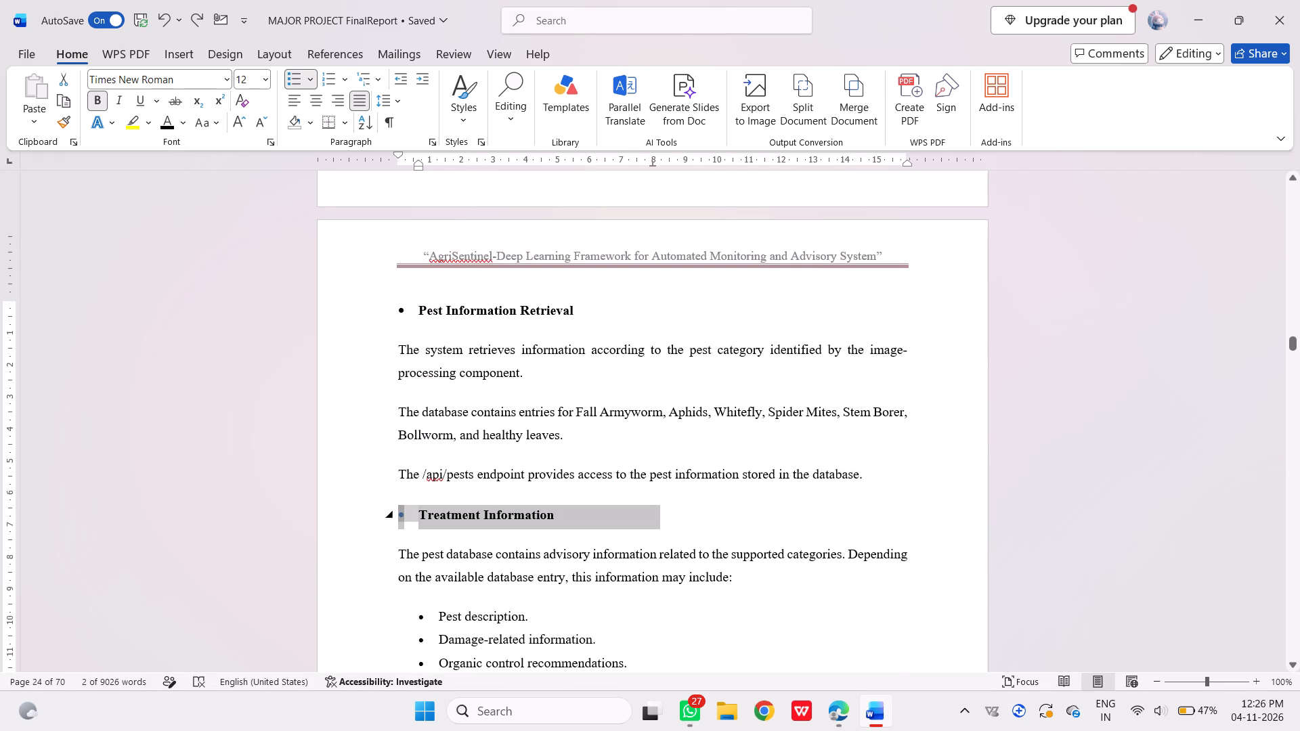
pyautogui.click(166, 111)
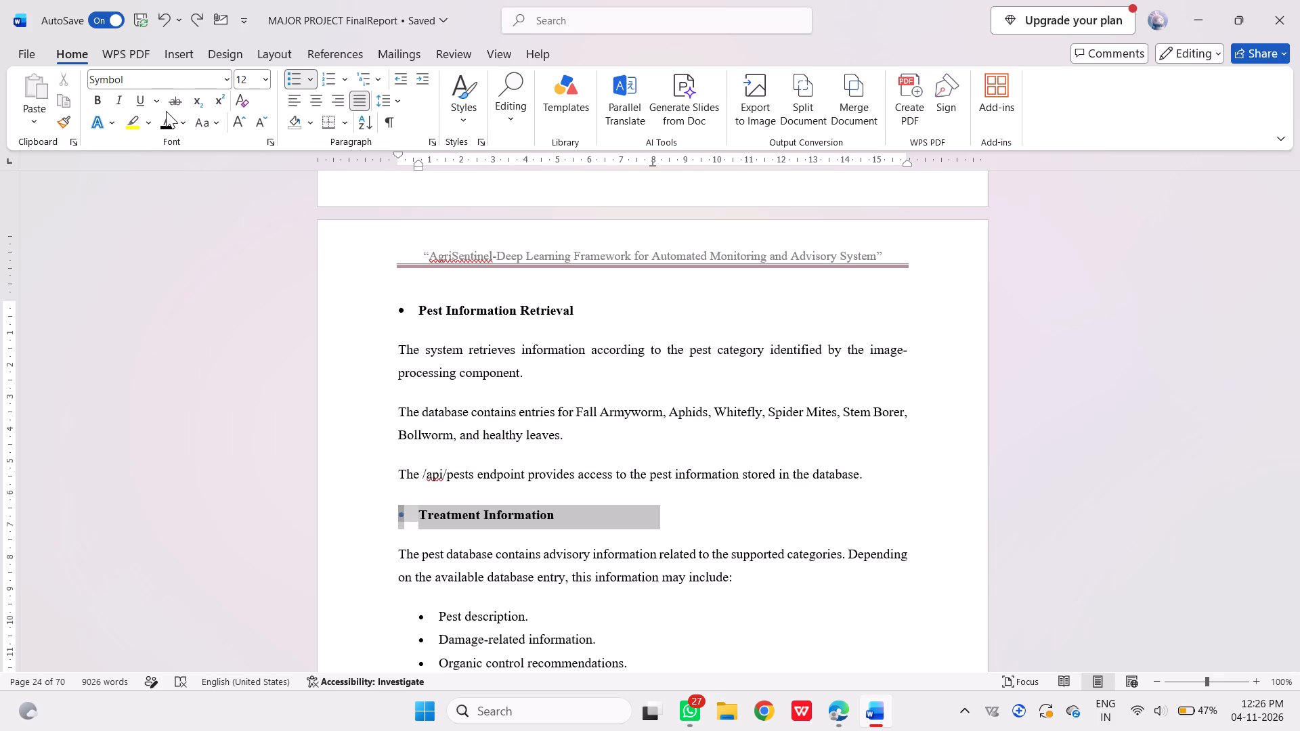
pyautogui.click(167, 120)
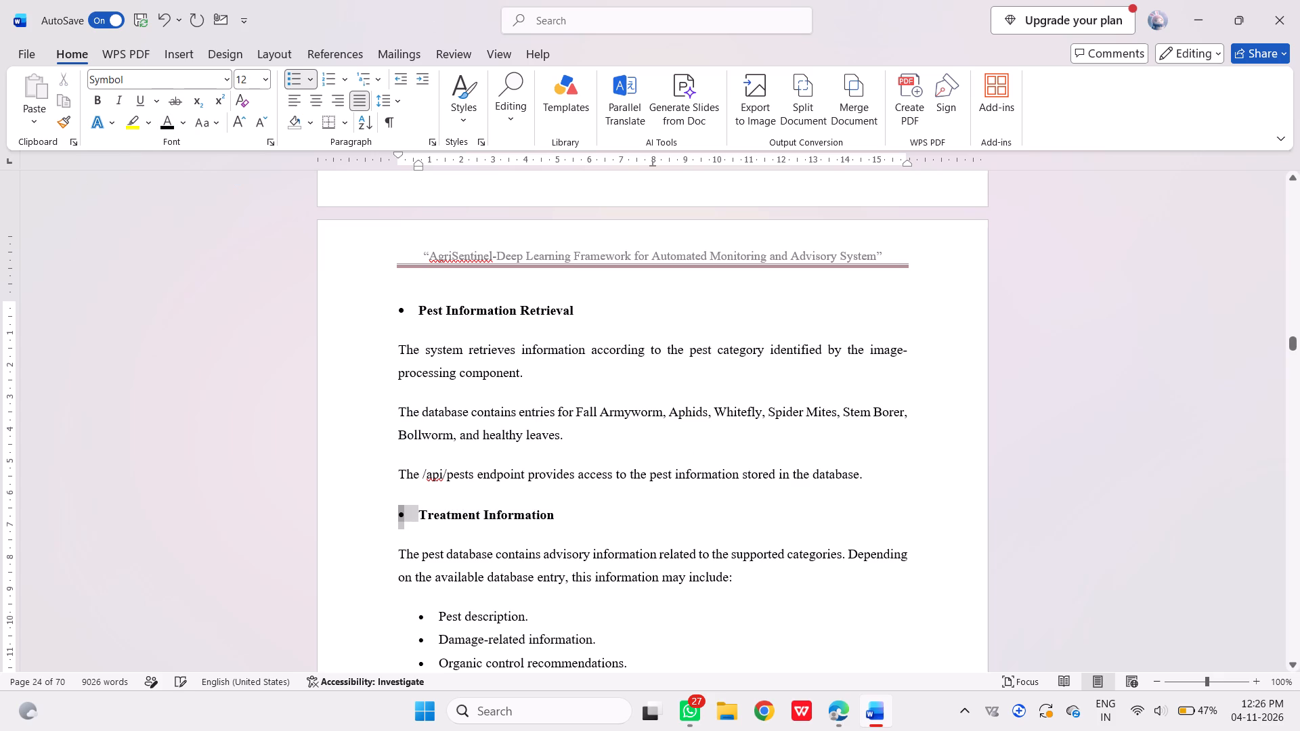
pyautogui.click(418, 439)
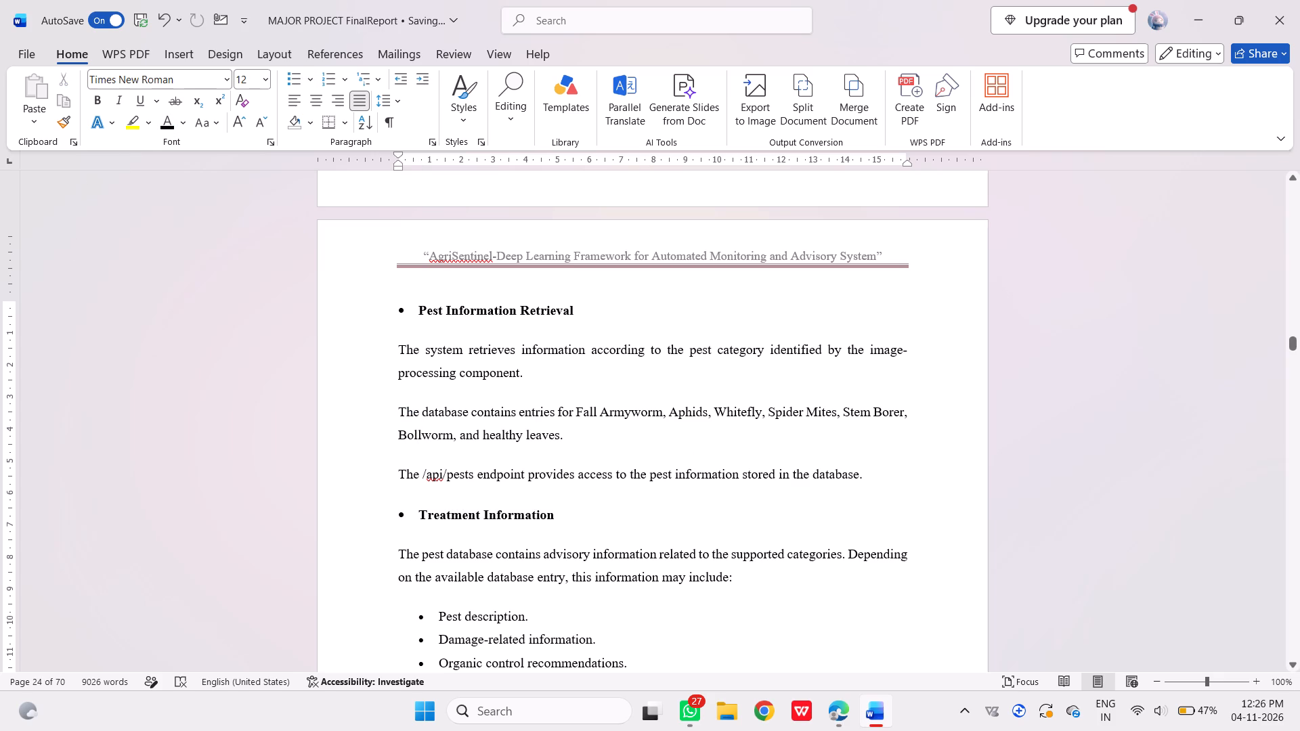
# Review the headings, bullets and page layout backward from the start of page 24 to the Pest Category Identification heading on page 22.
pyautogui.scroll(1, 418, 439)
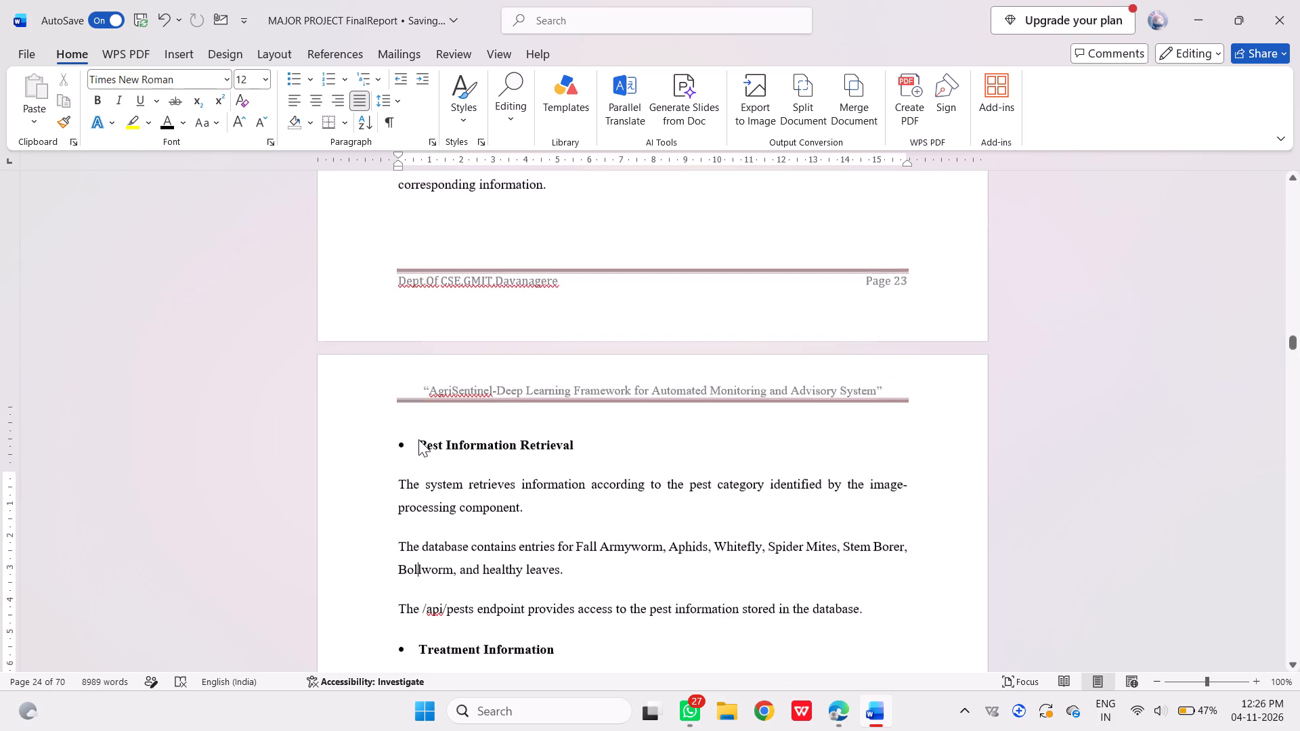
pyautogui.scroll(2, 418, 439)
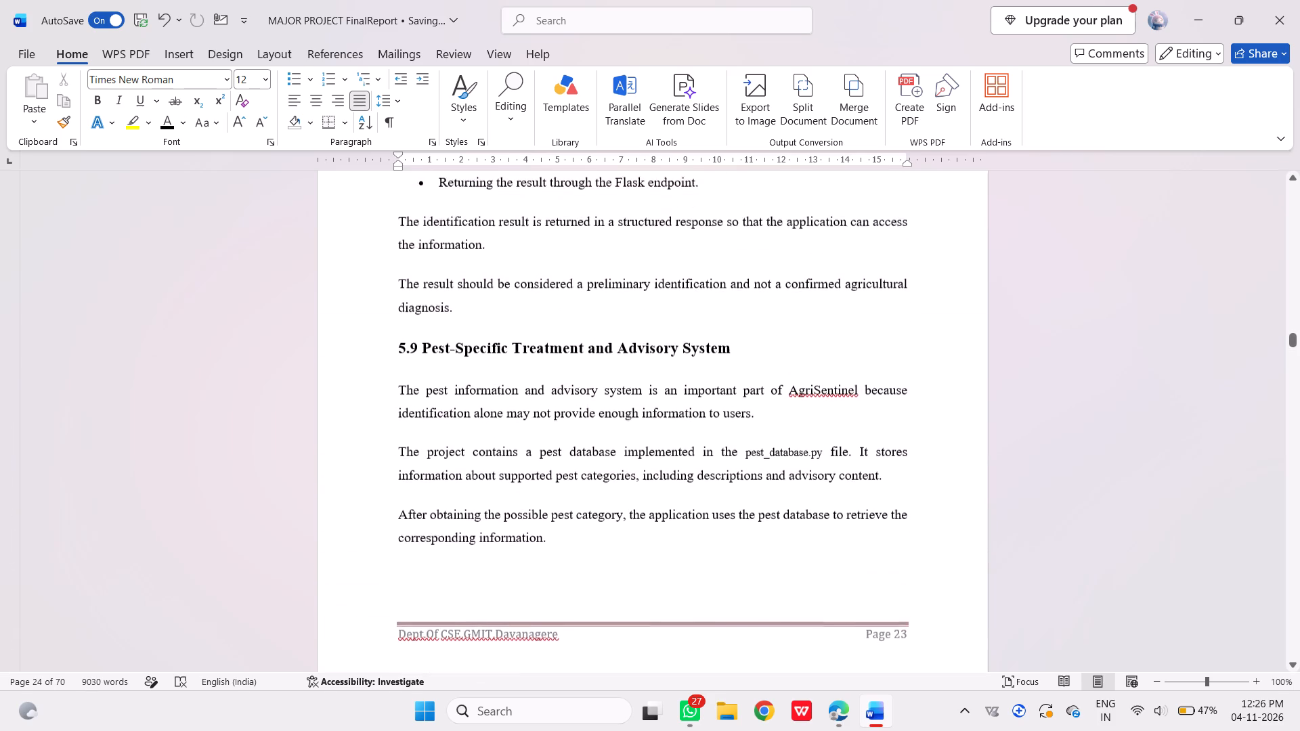
pyautogui.scroll(2, 418, 439)
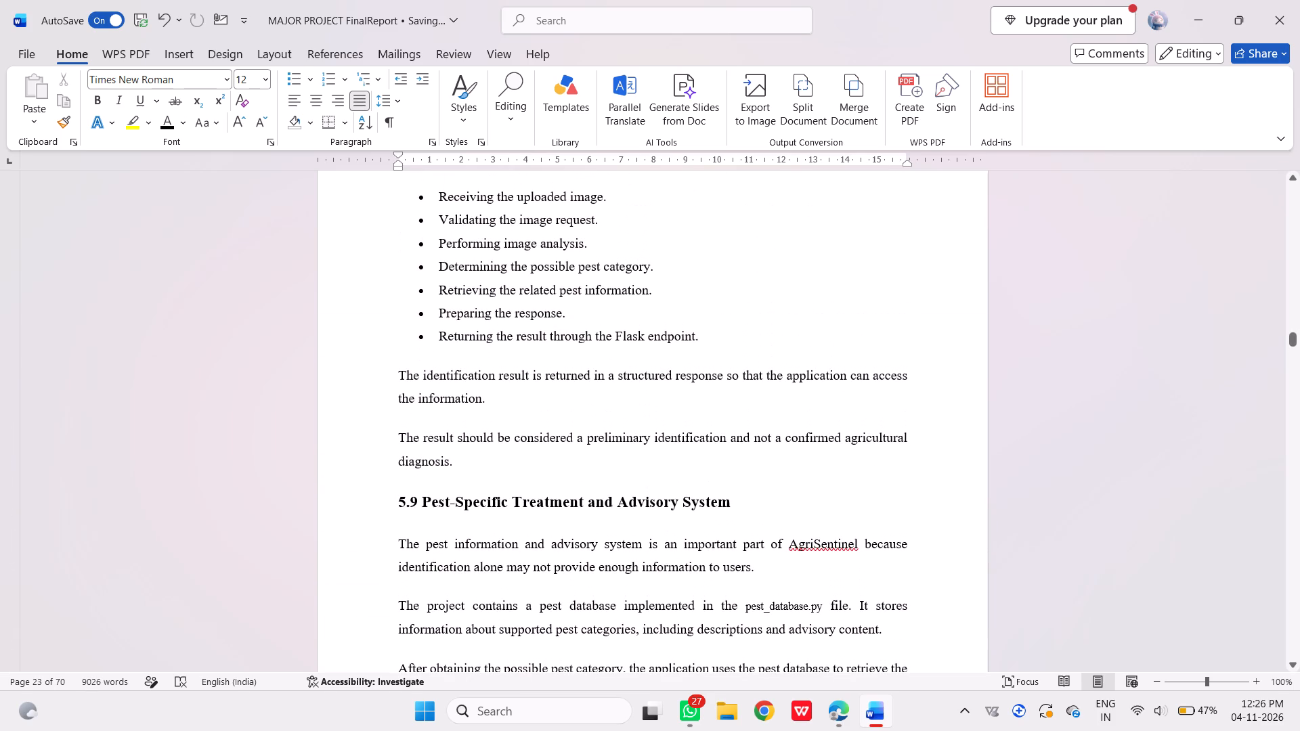
pyautogui.scroll(2, 418, 439)
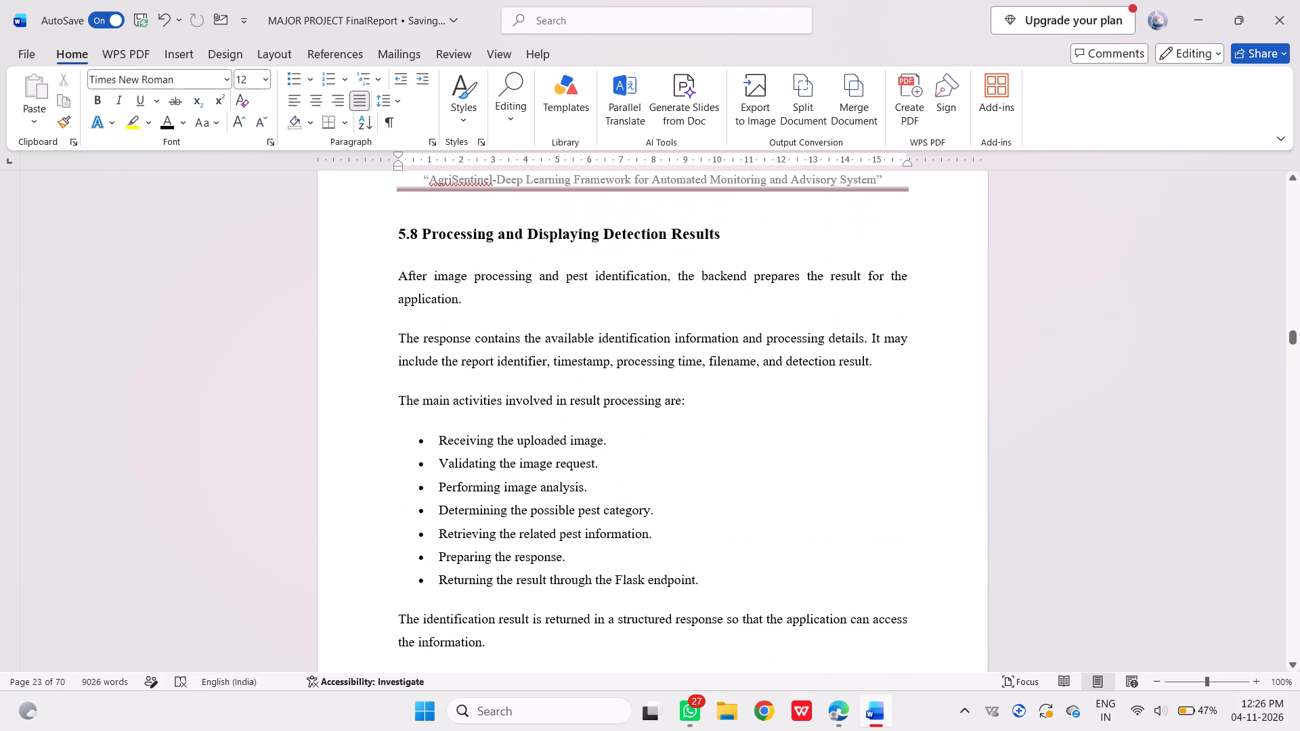
pyautogui.scroll(1, 418, 439)
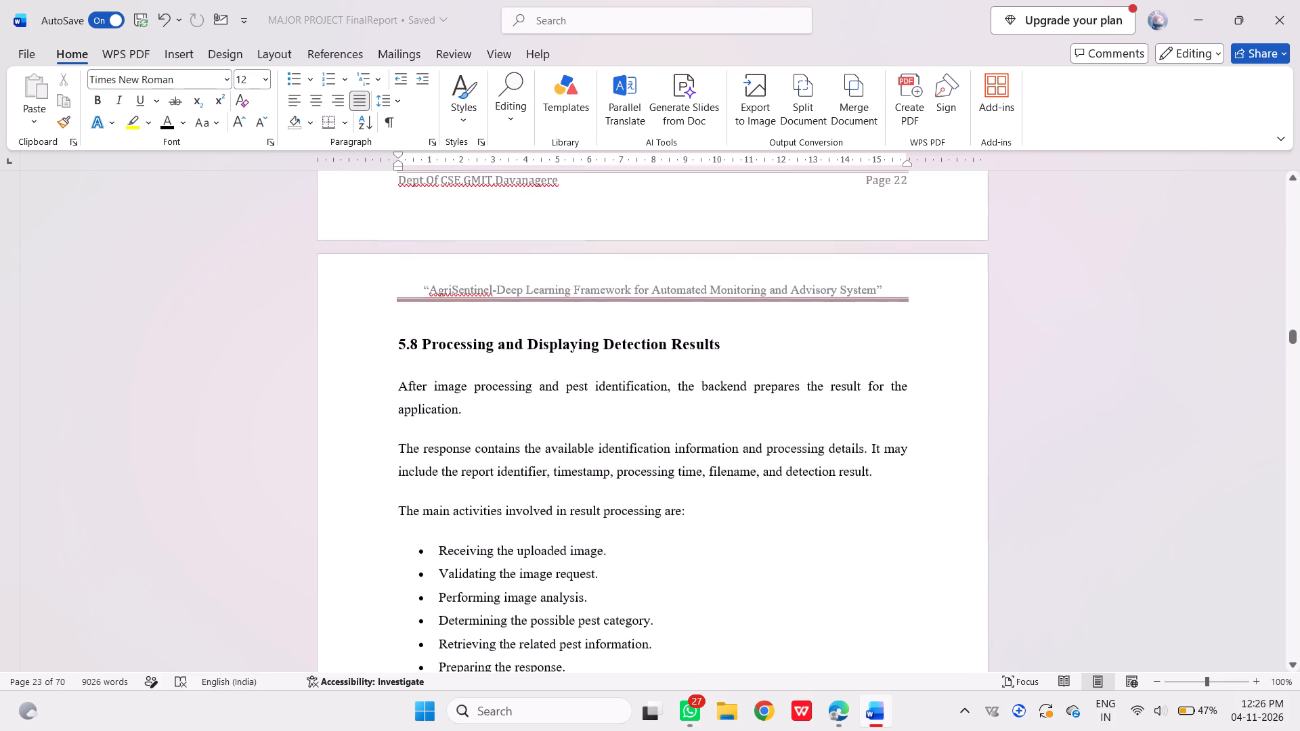
pyautogui.scroll(2, 418, 439)
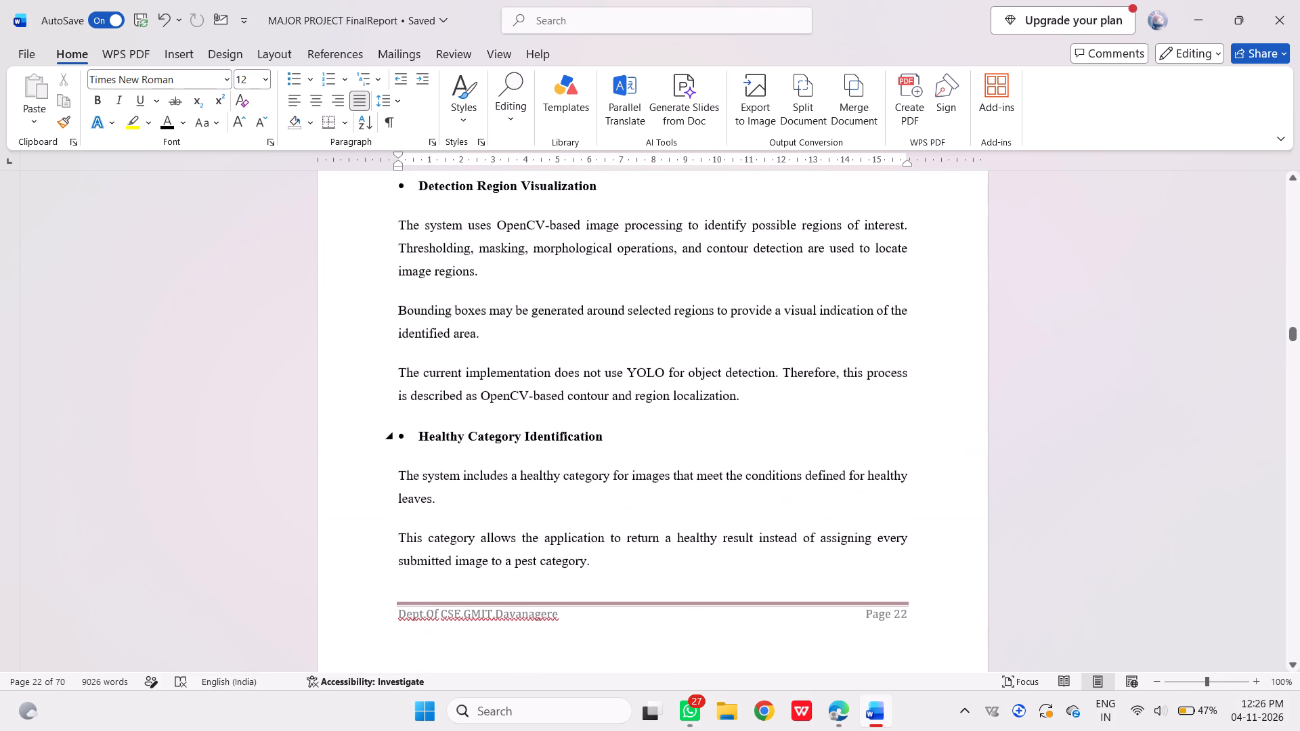
pyautogui.scroll(2, 418, 439)
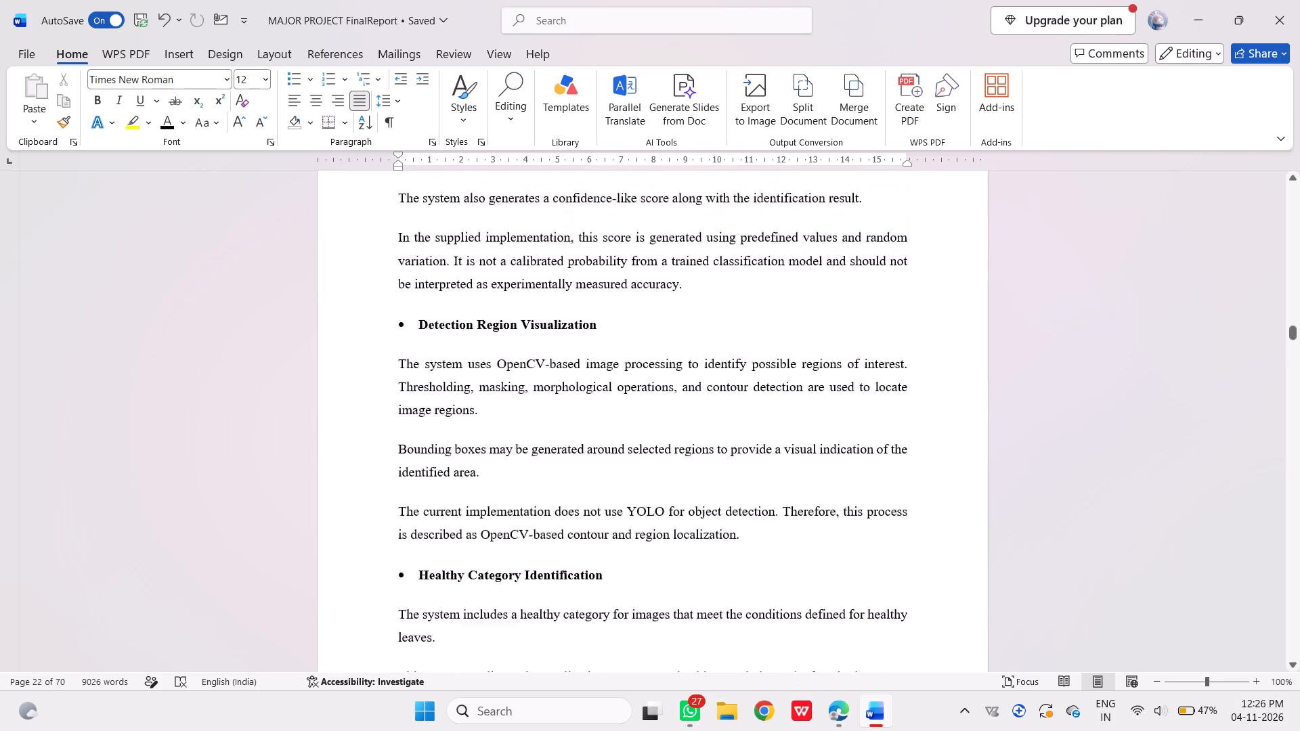
pyautogui.scroll(1, 418, 439)
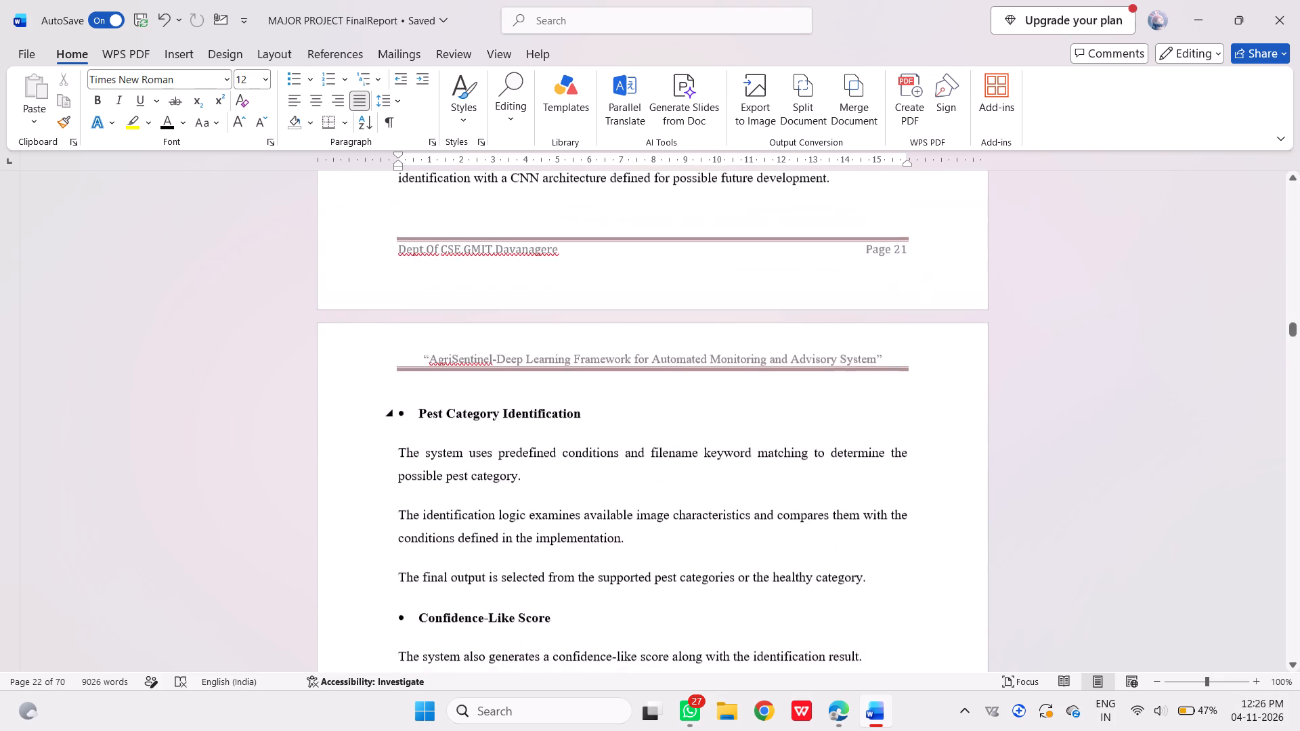
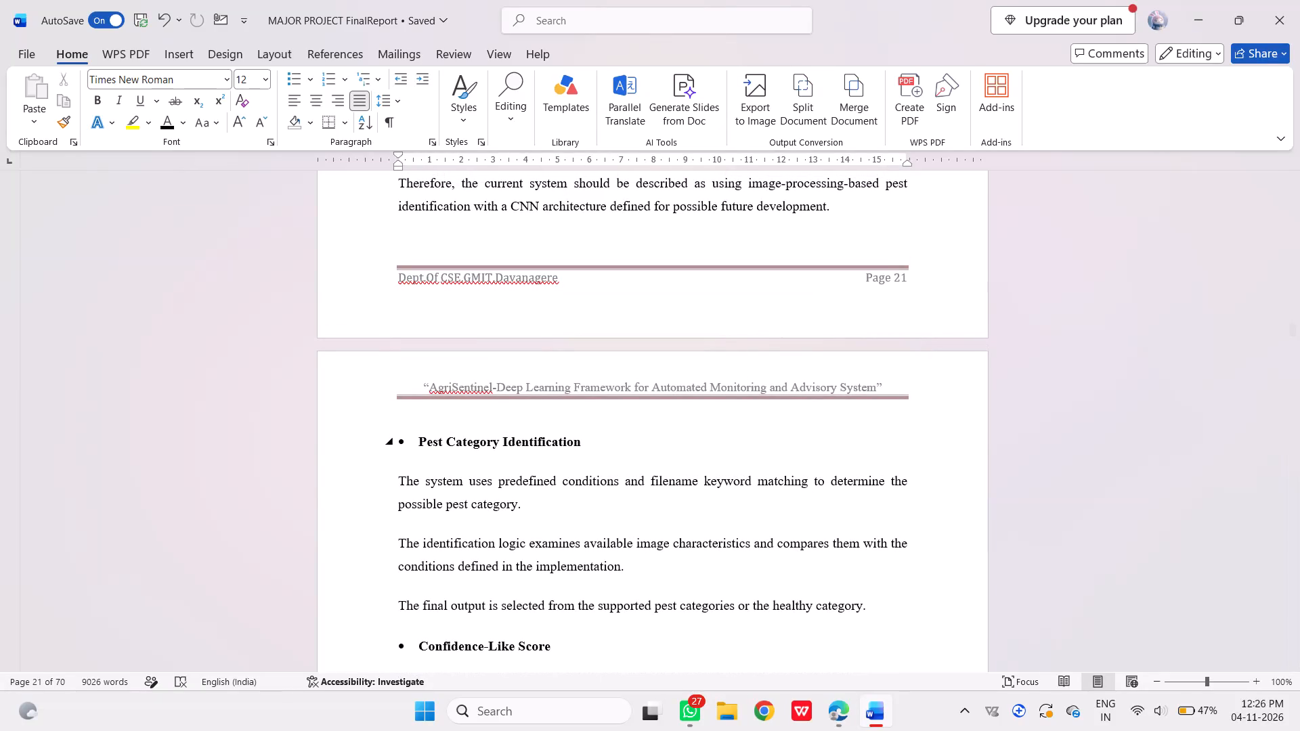
# Review the headings, bullets and page layout backward from the end of page 21 to section 5.4 on page 17.
pyautogui.scroll(1, 418, 439)
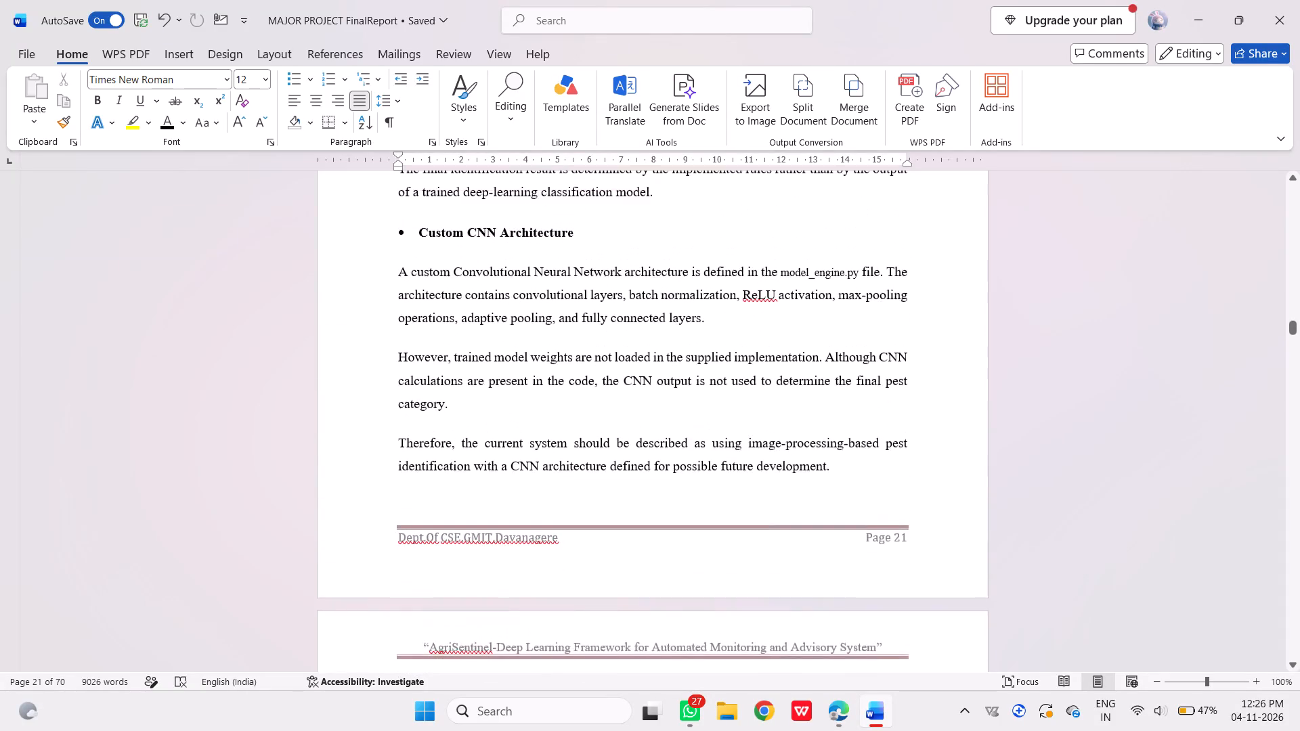
pyautogui.scroll(2, 418, 439)
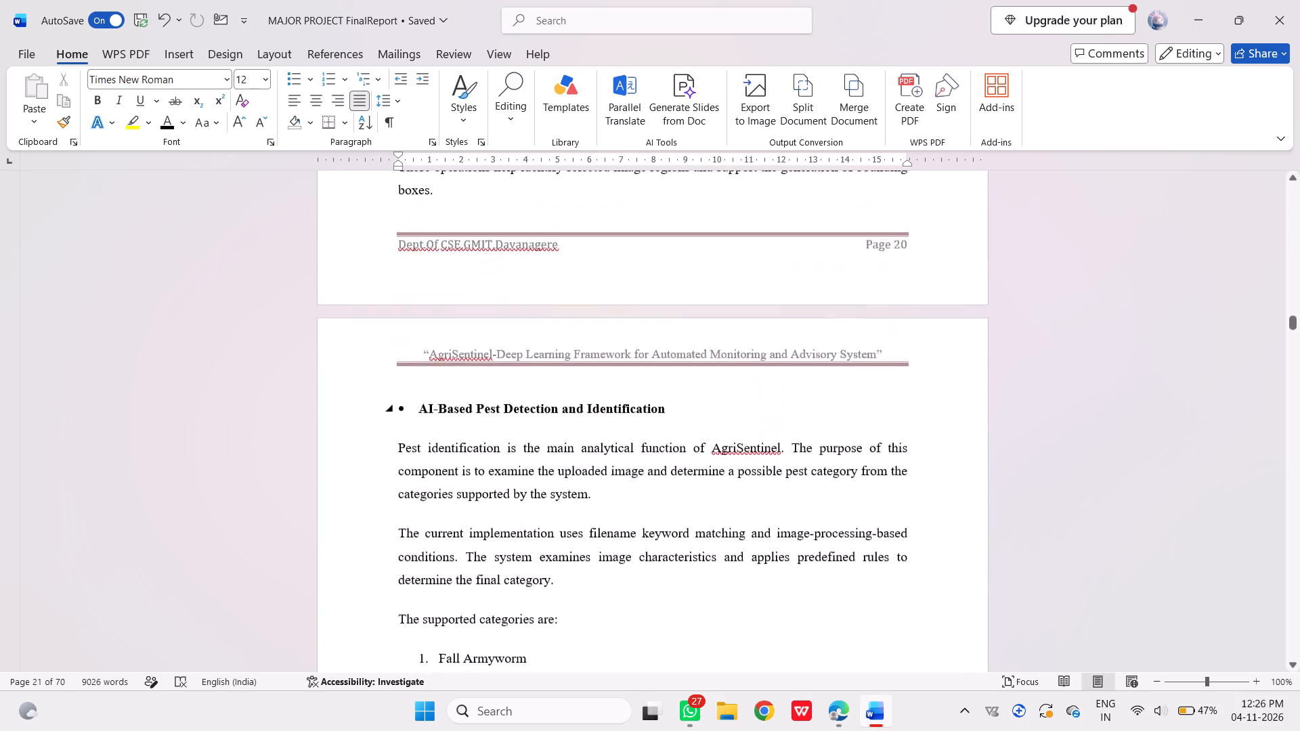
pyautogui.scroll(2, 418, 439)
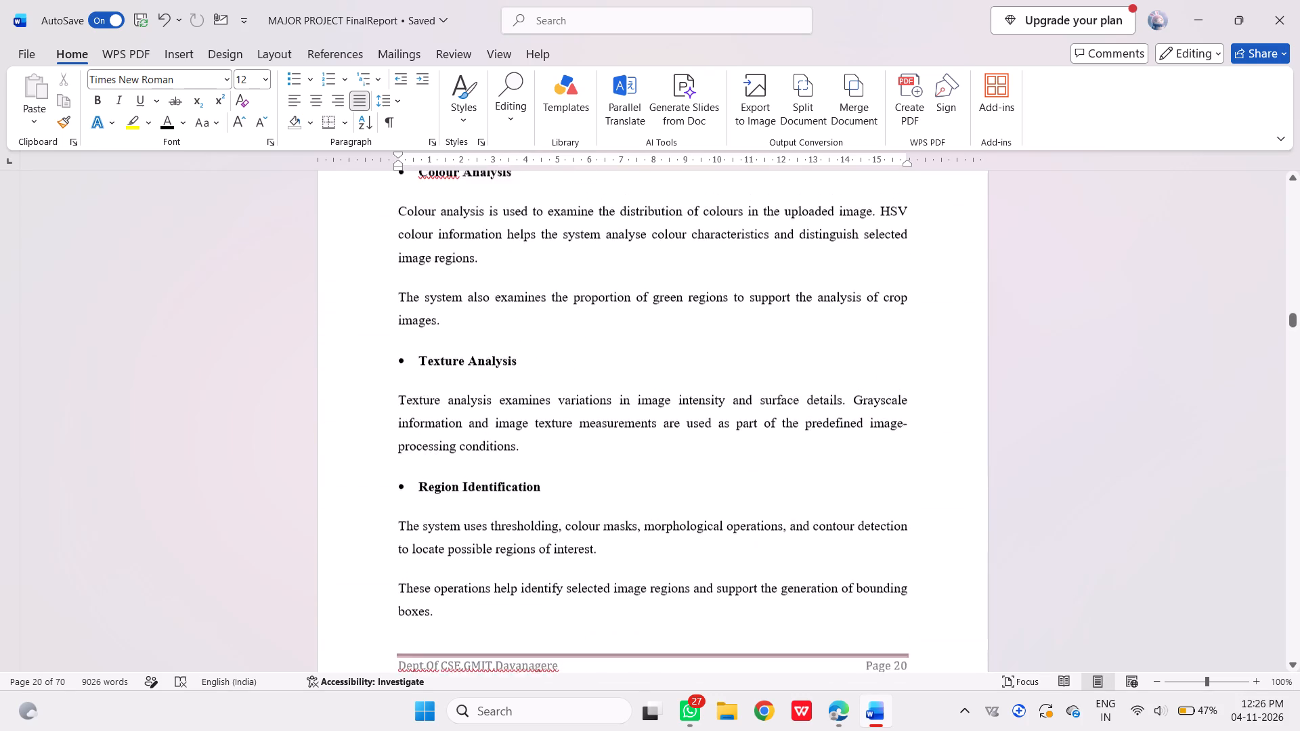
pyautogui.scroll(2, 418, 439)
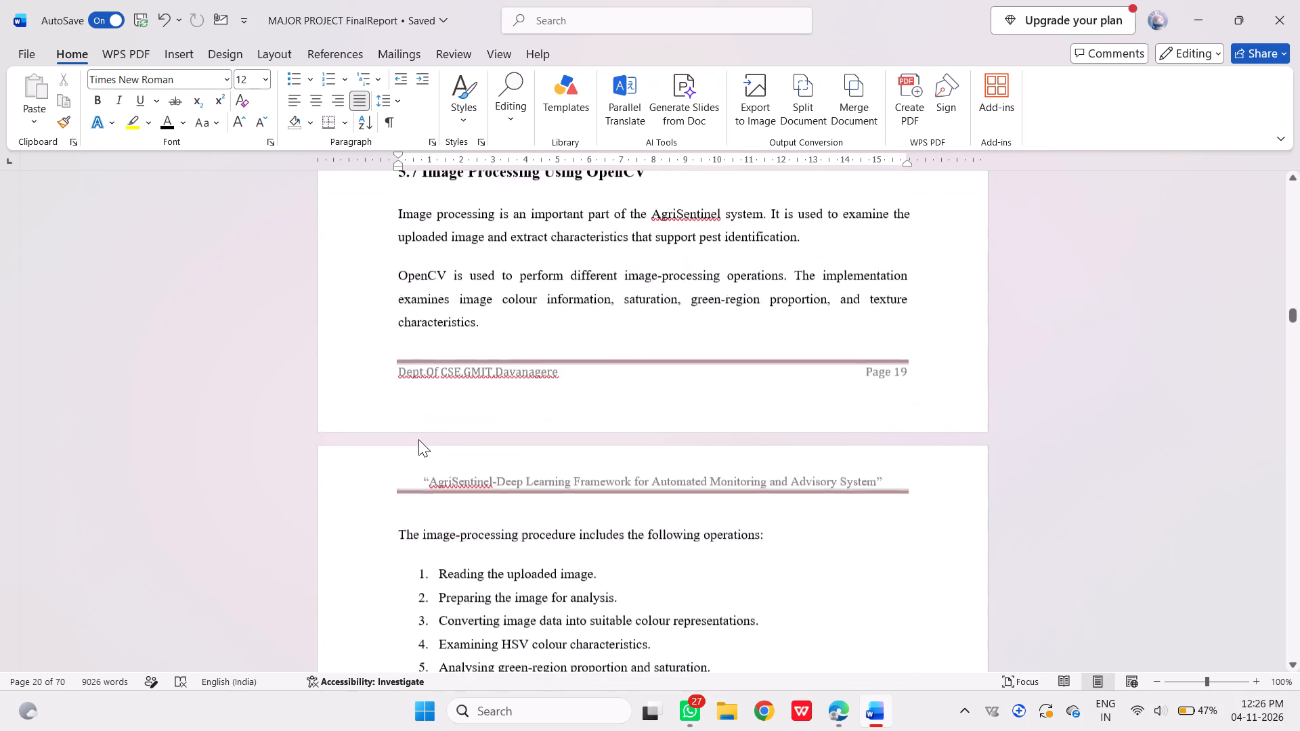
pyautogui.scroll(1, 418, 439)
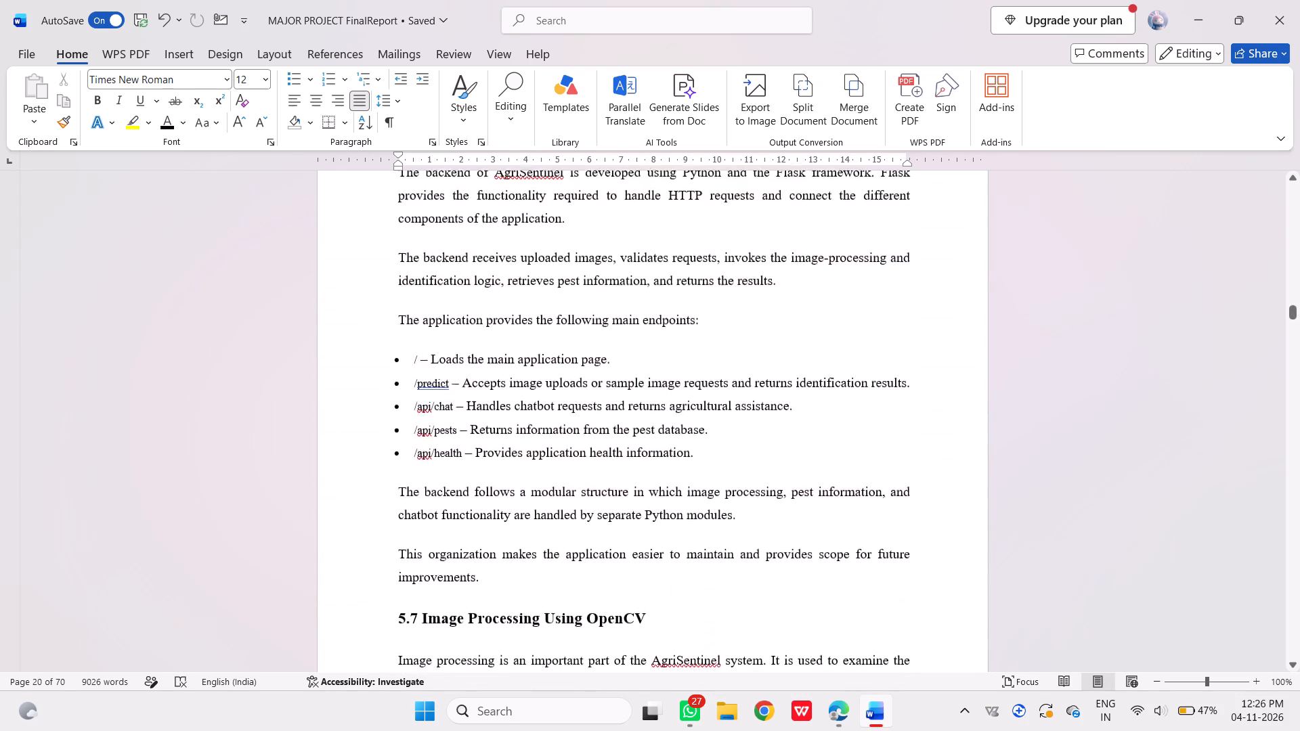
pyautogui.scroll(1, 418, 439)
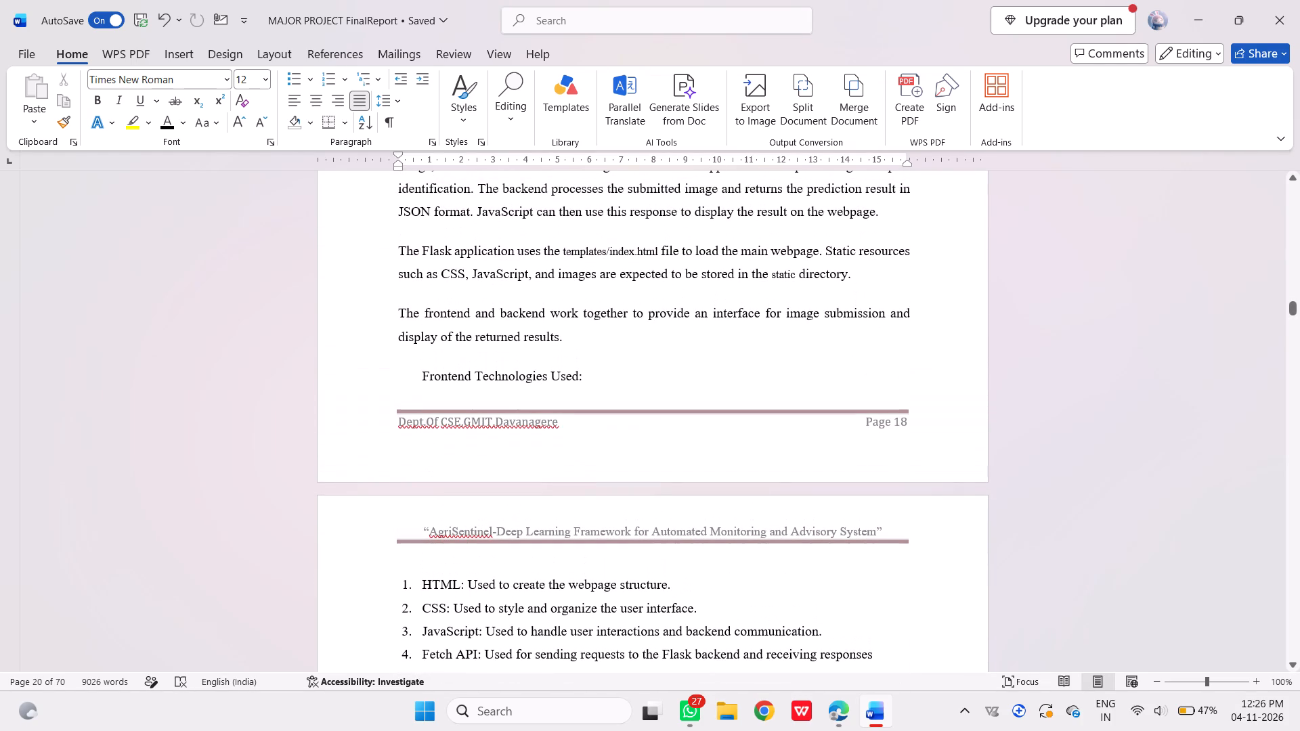
pyautogui.scroll(1, 425, 382)
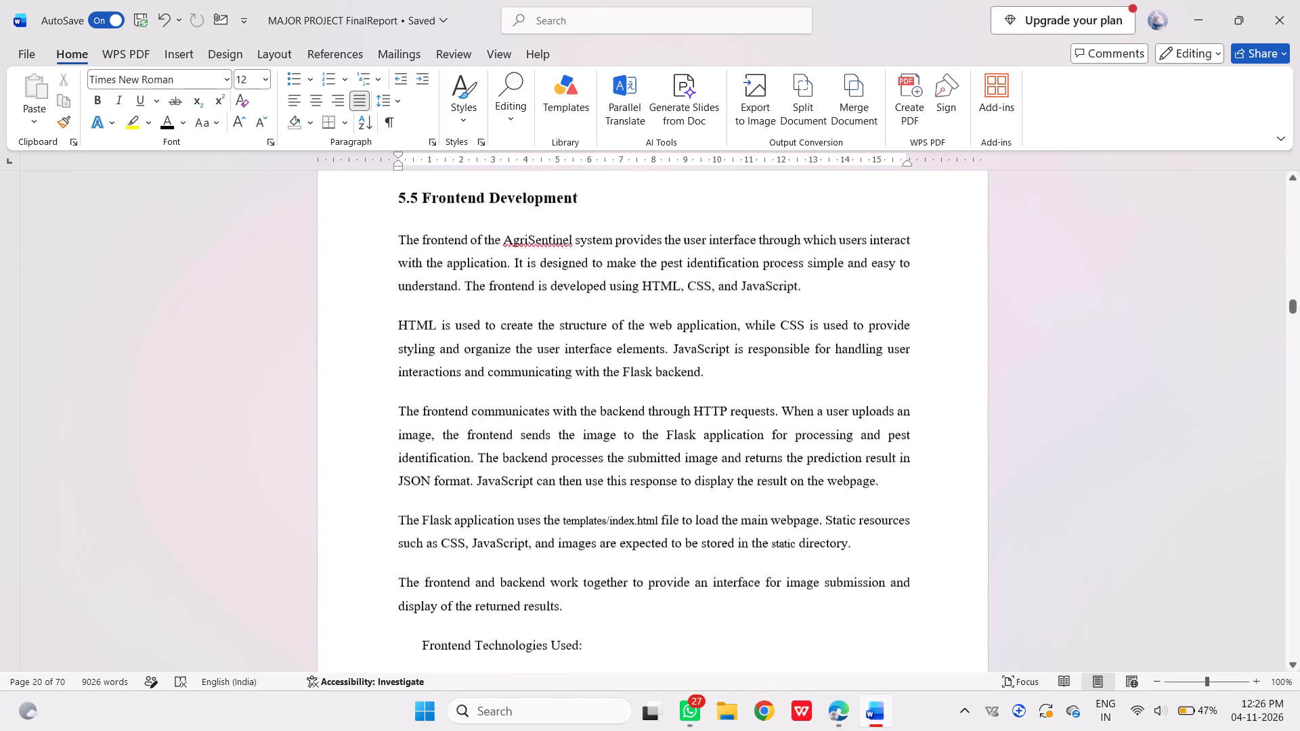
pyautogui.scroll(2, 425, 382)
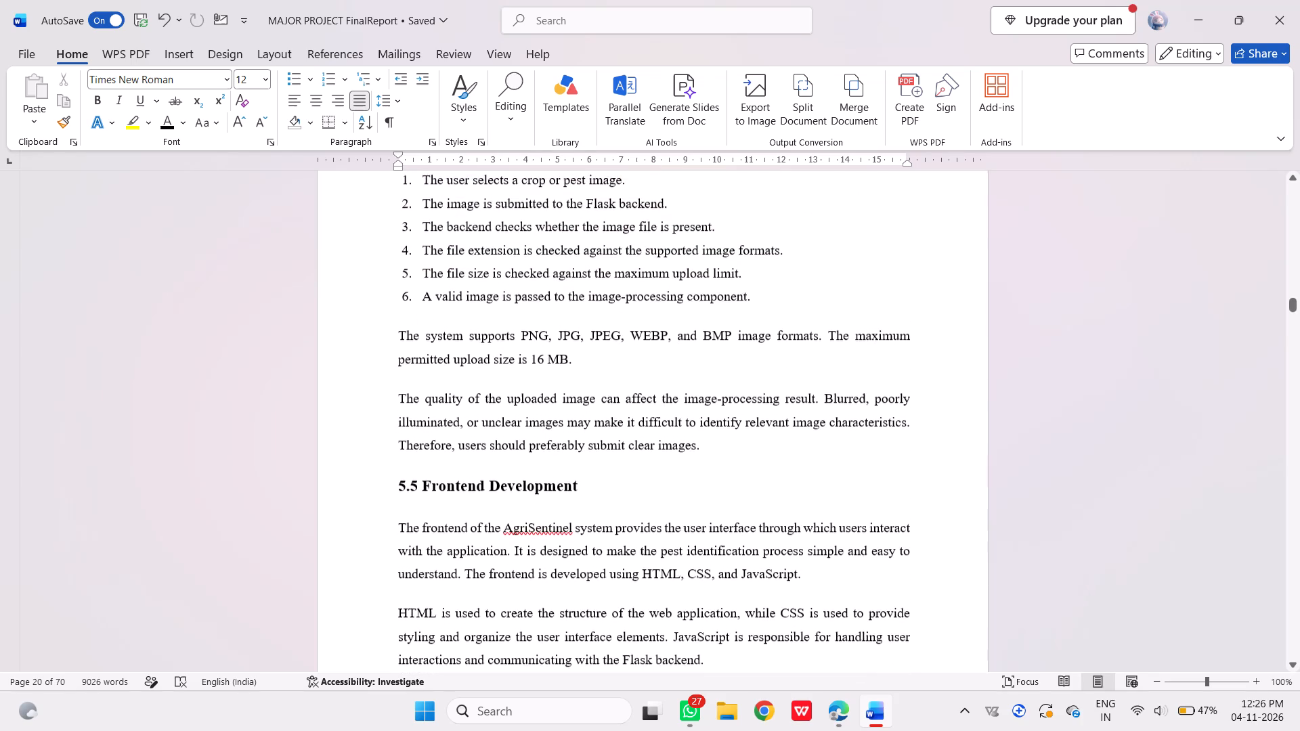
pyautogui.scroll(2, 425, 382)
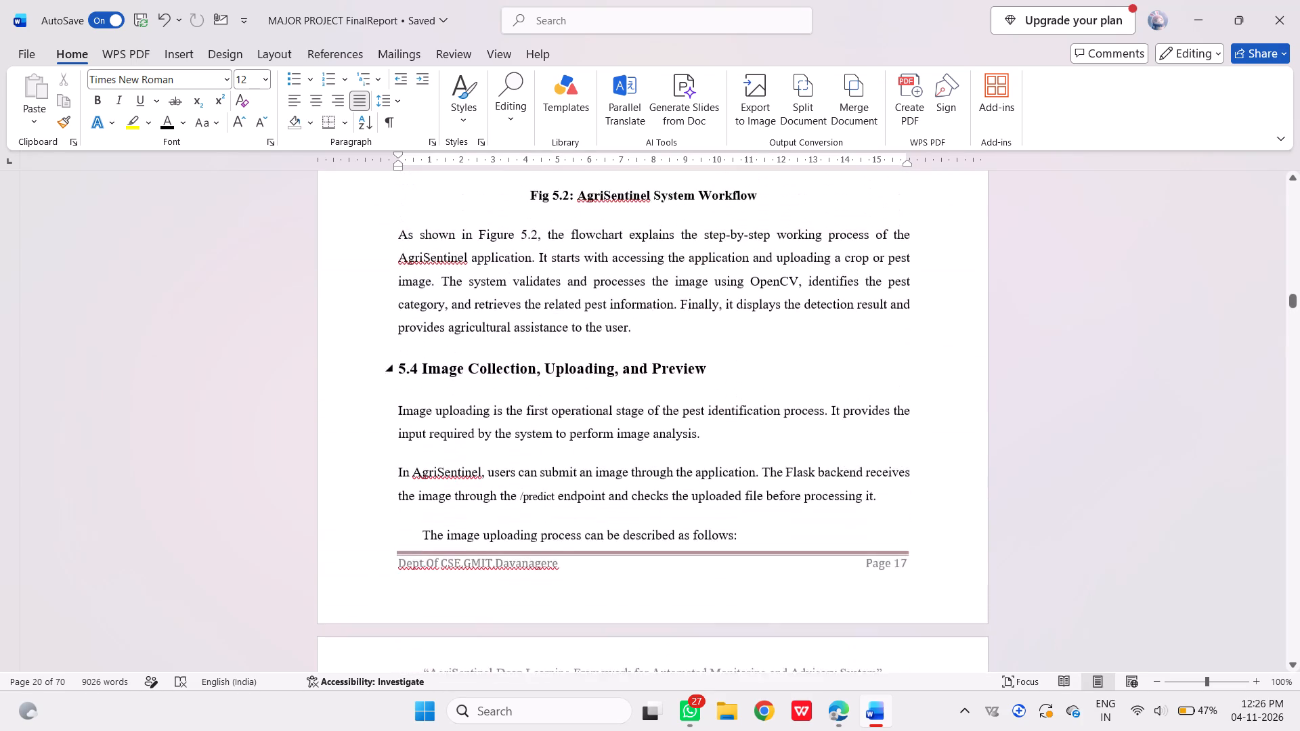
# Check the Fig 5.2 workflow diagram, its caption and the numbered step headings backward from page 17 to page 15.
pyautogui.scroll(2, 425, 382)
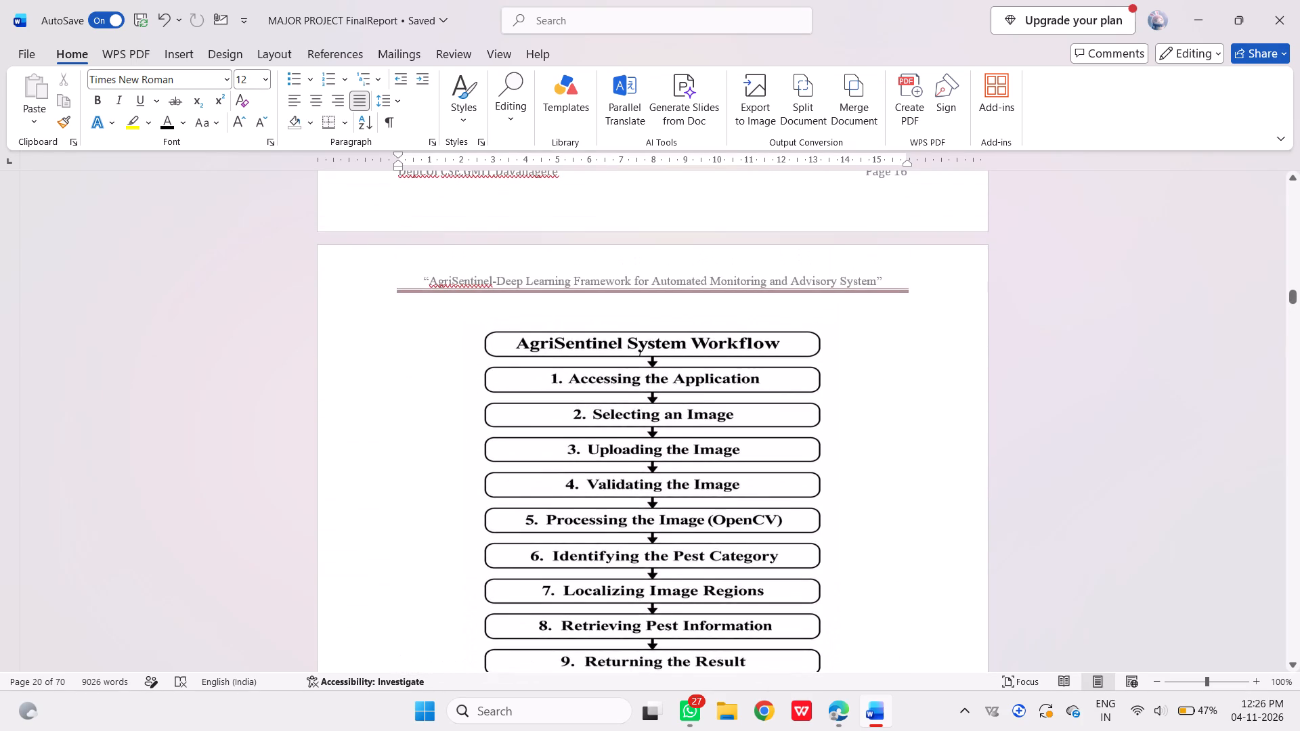
pyautogui.scroll(2, 425, 382)
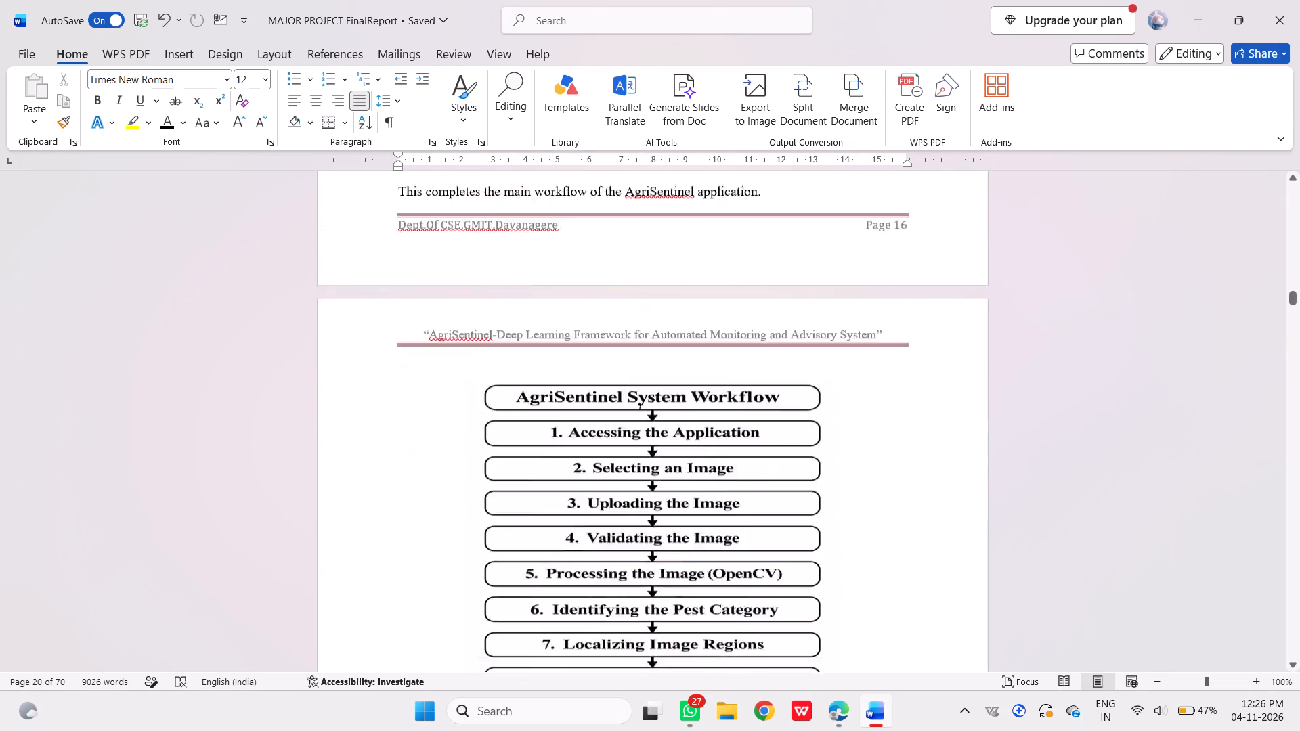
pyautogui.scroll(1, 425, 382)
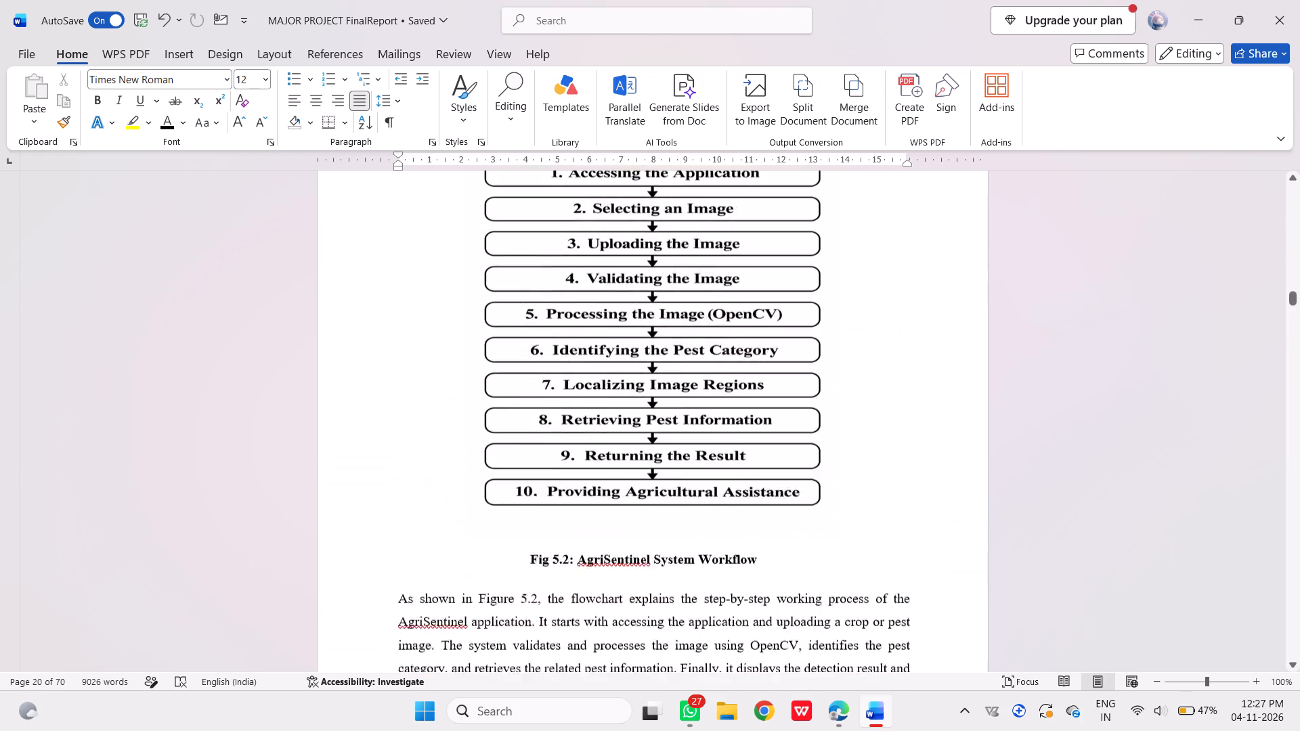
pyautogui.scroll(2, 425, 382)
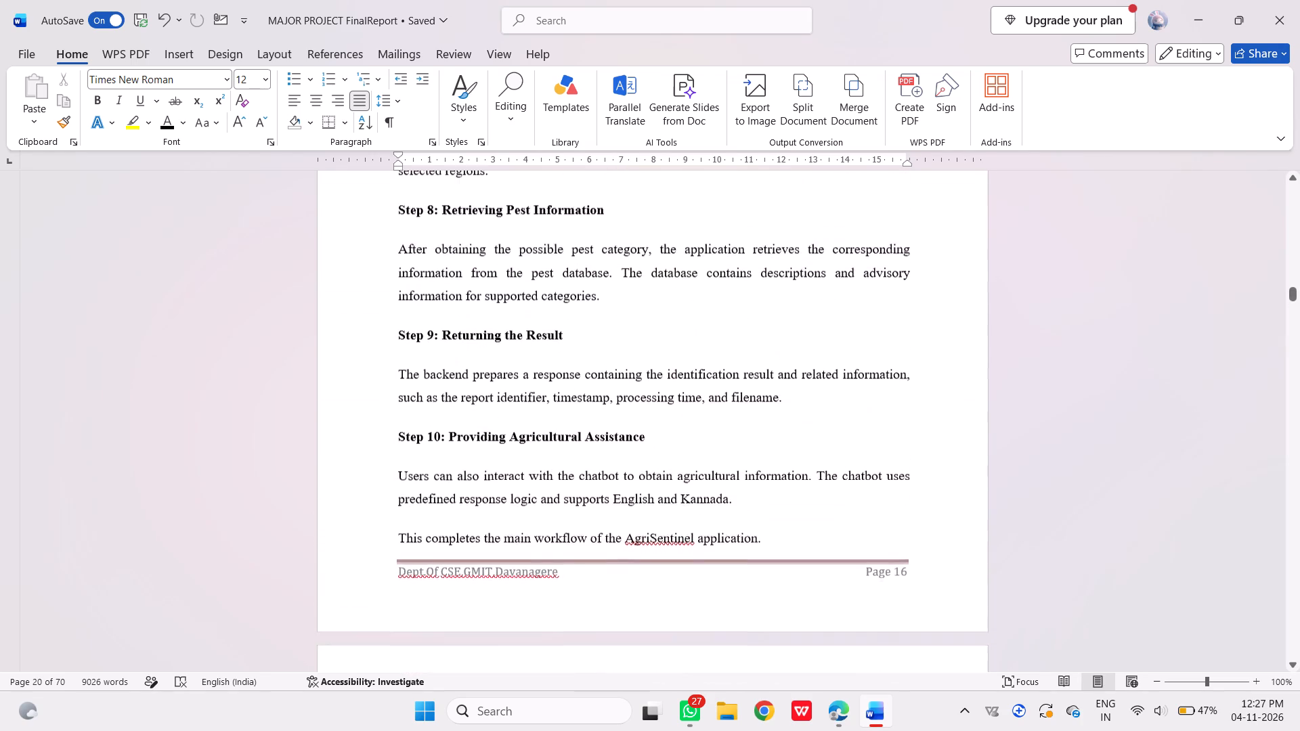
pyautogui.scroll(2, 425, 382)
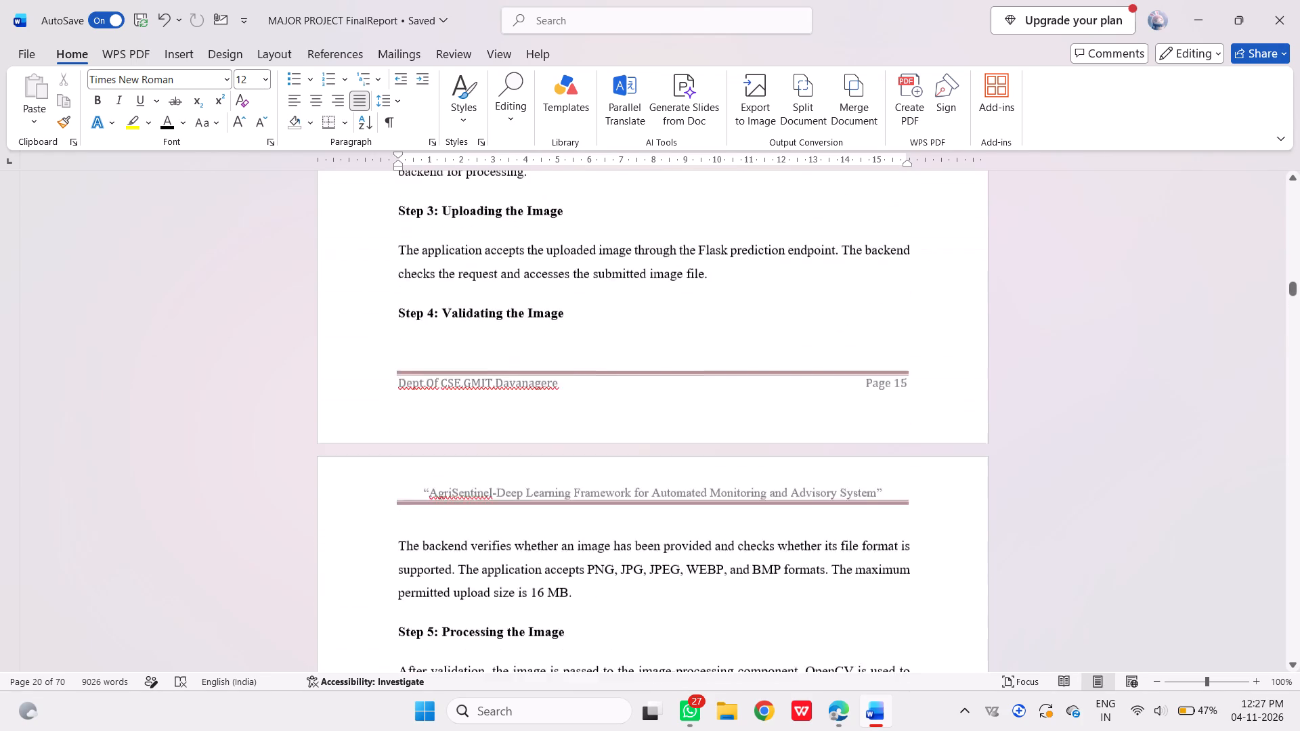
# Review the planning bullets, section 5.3, Fig 5.1 and the methodology text backward from page 15 to page 11.
pyautogui.scroll(2, 425, 382)
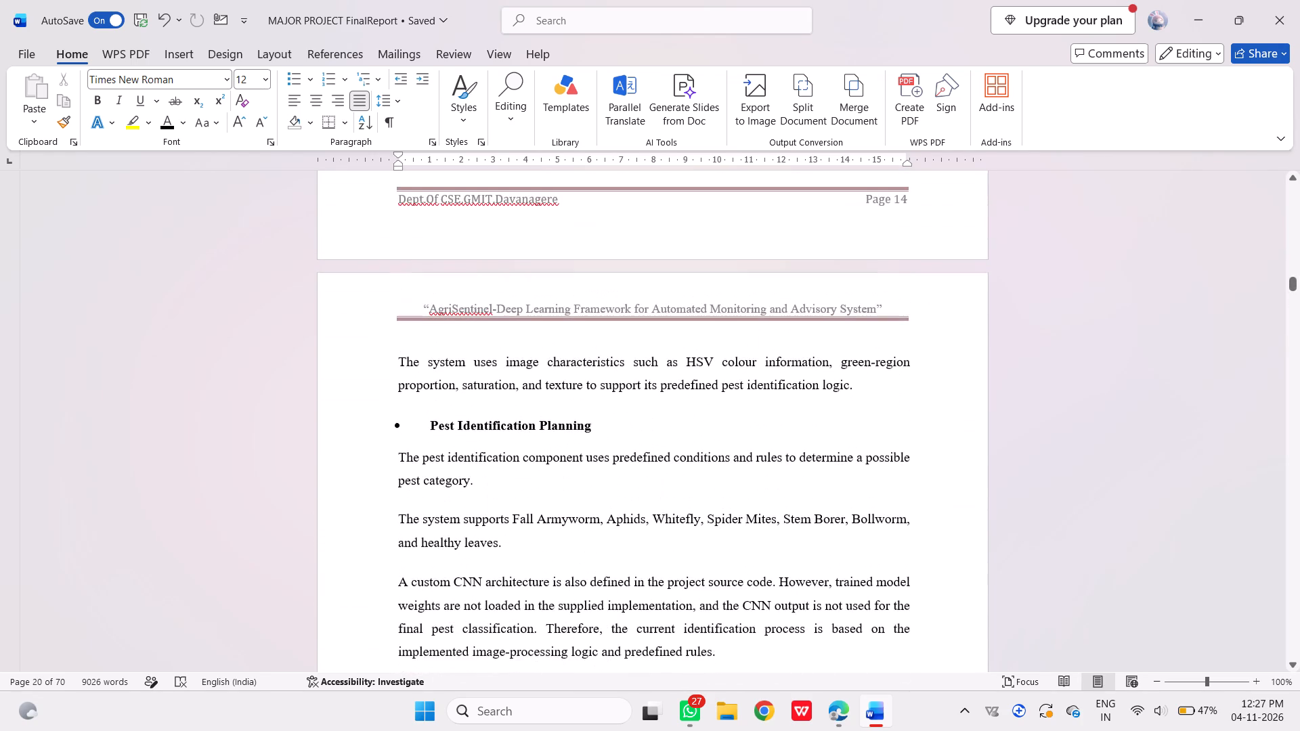
pyautogui.scroll(3, 425, 382)
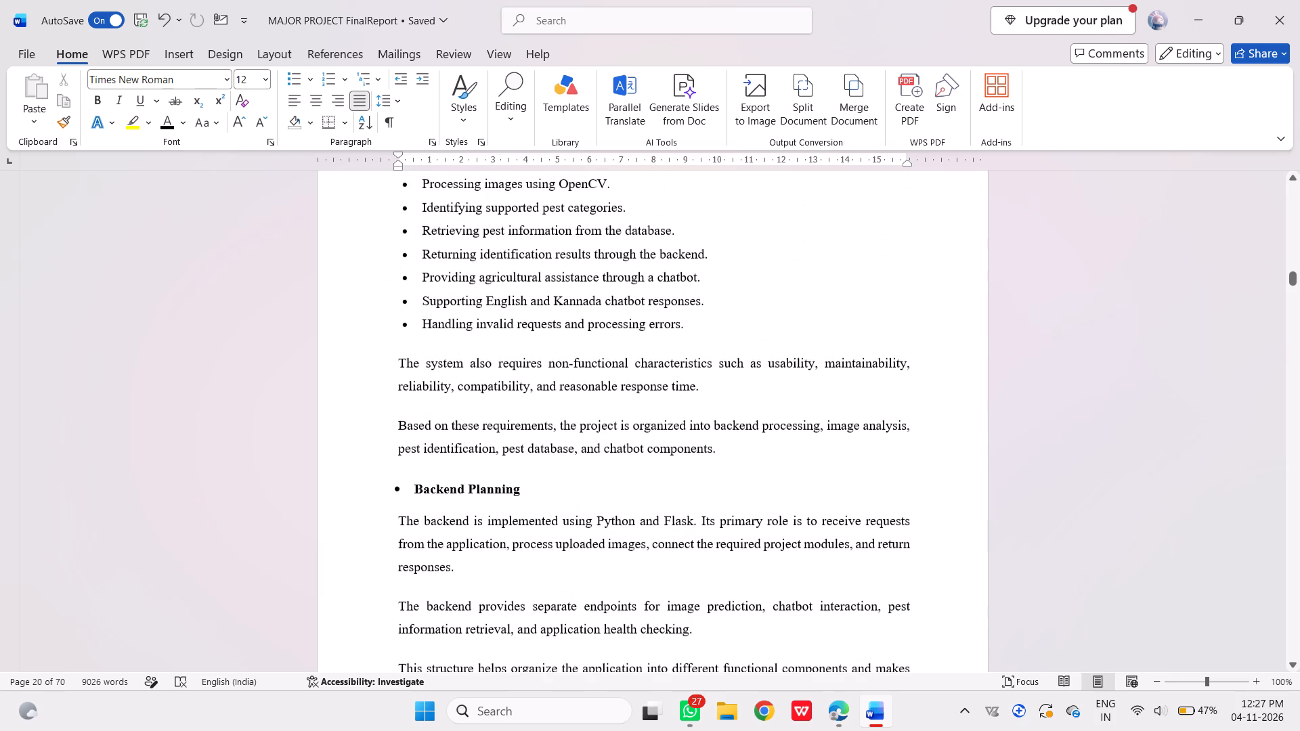
pyautogui.scroll(1, 425, 382)
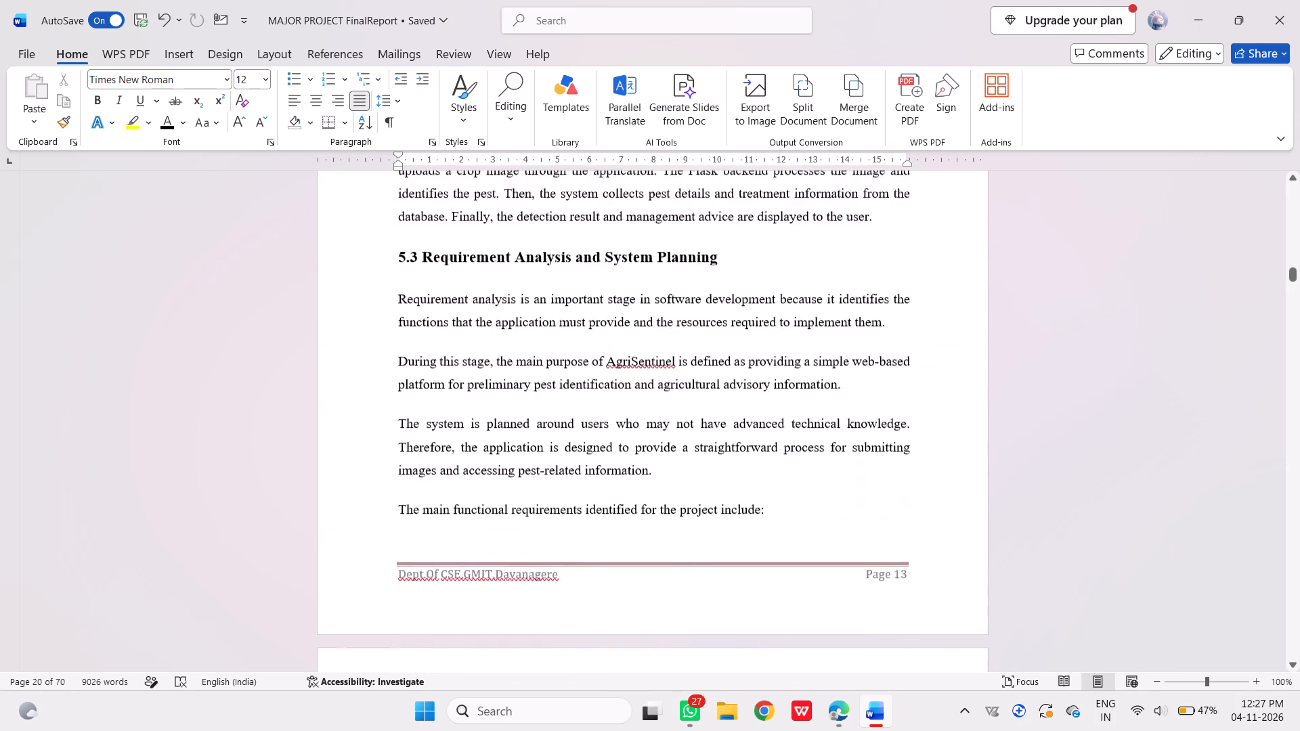
pyautogui.scroll(1, 425, 382)
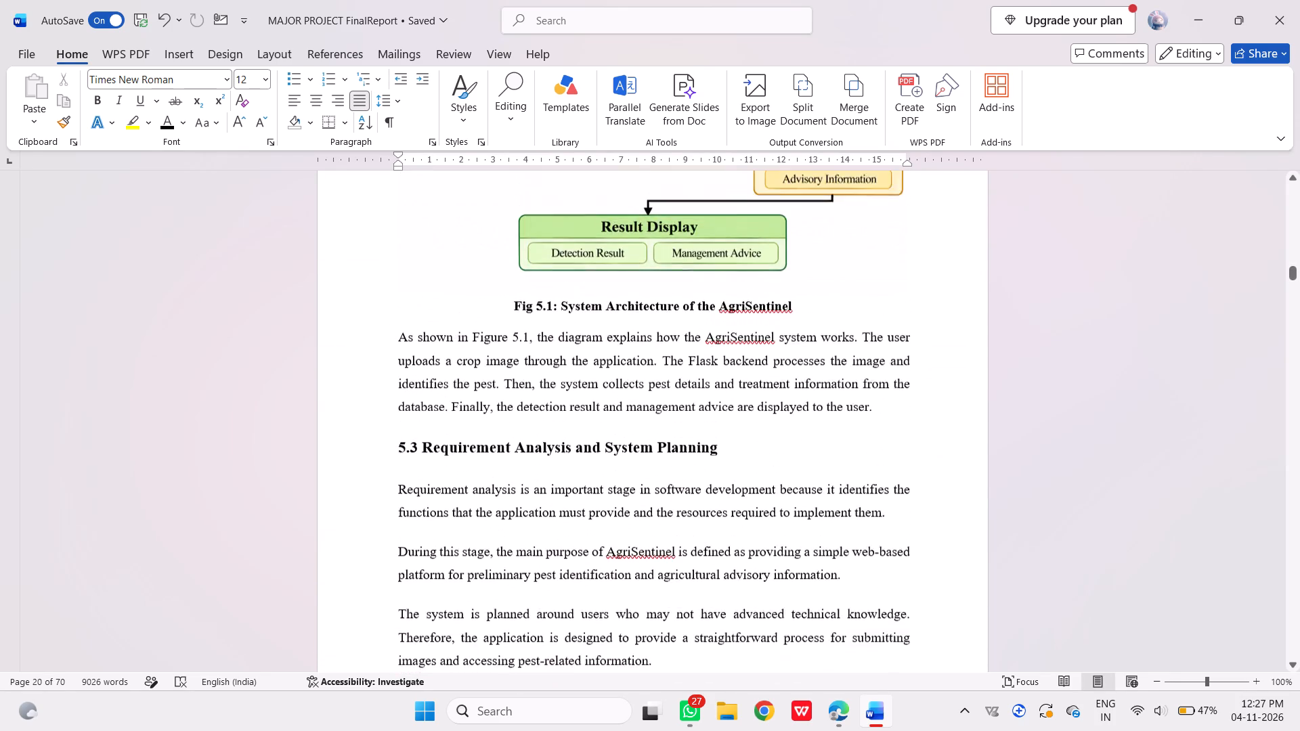
pyautogui.scroll(1, 425, 382)
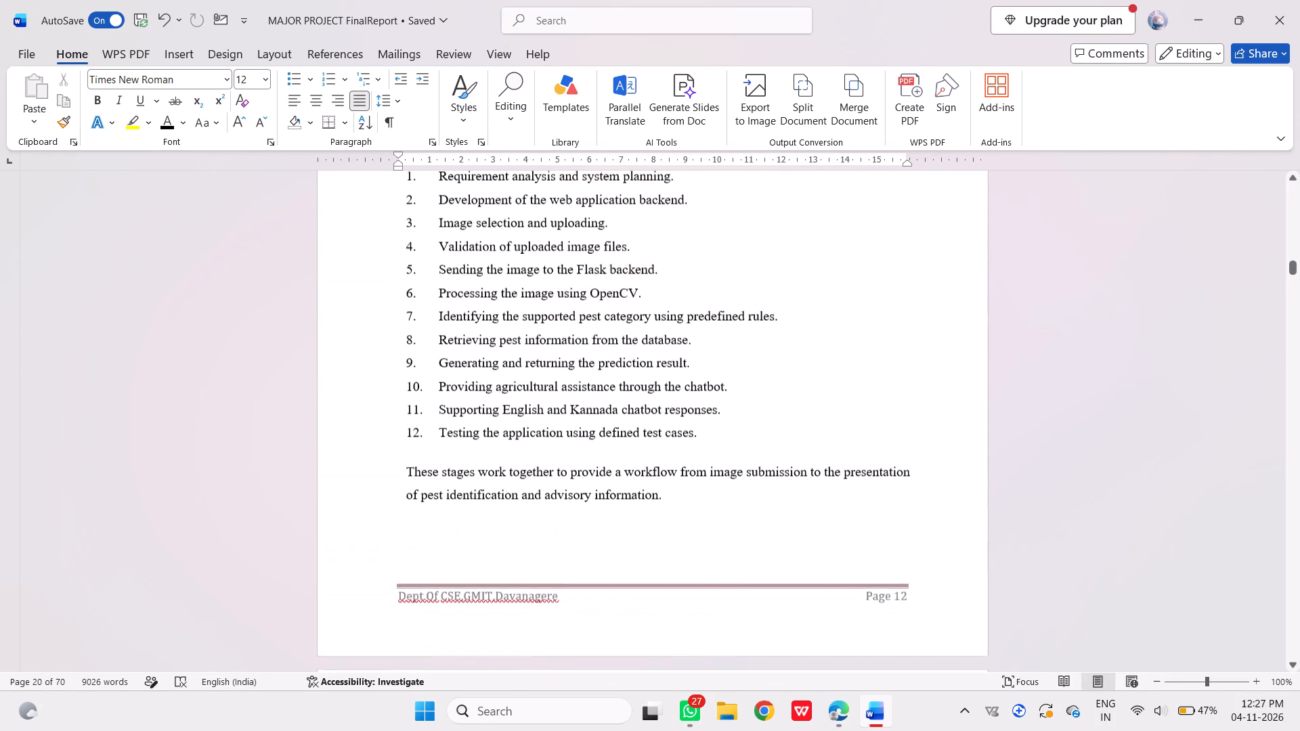
pyautogui.scroll(1, 425, 382)
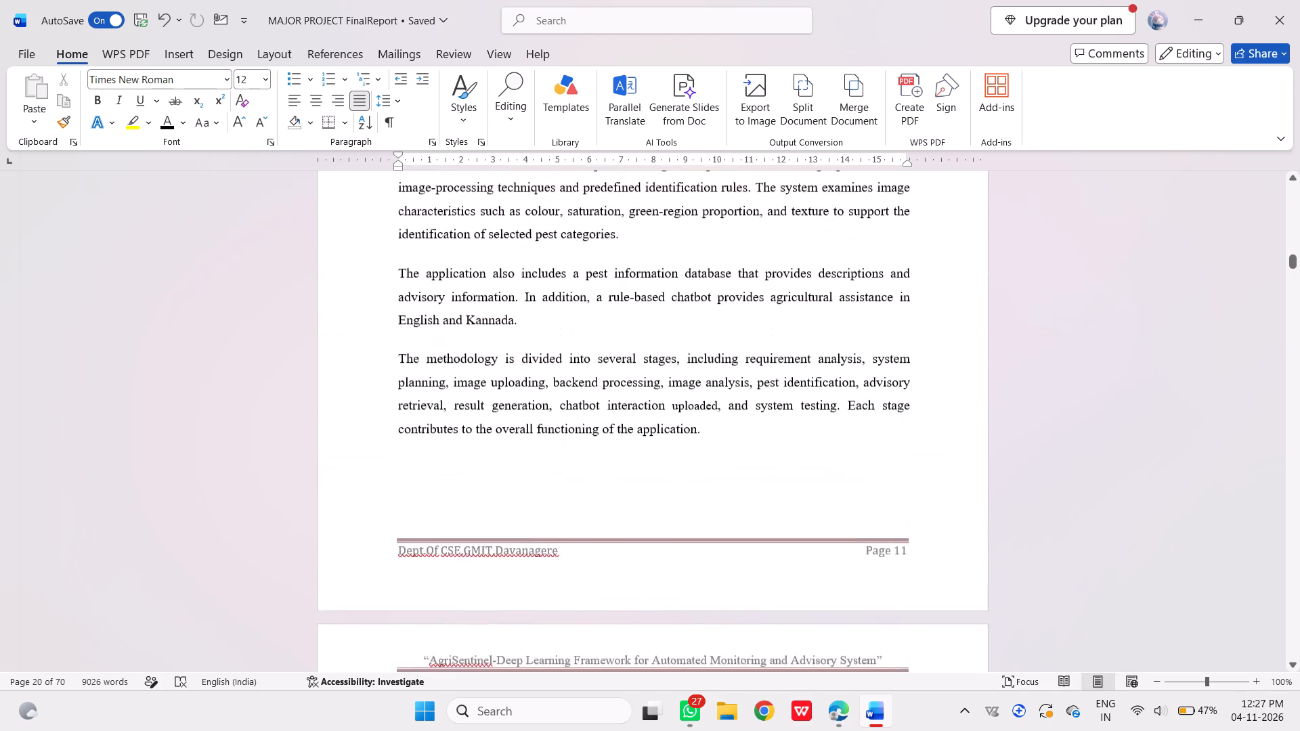
# Review the requirement lists, bullet indents and page layout backward from page 10 to the software technologies on page 7.
pyautogui.scroll(1, 425, 382)
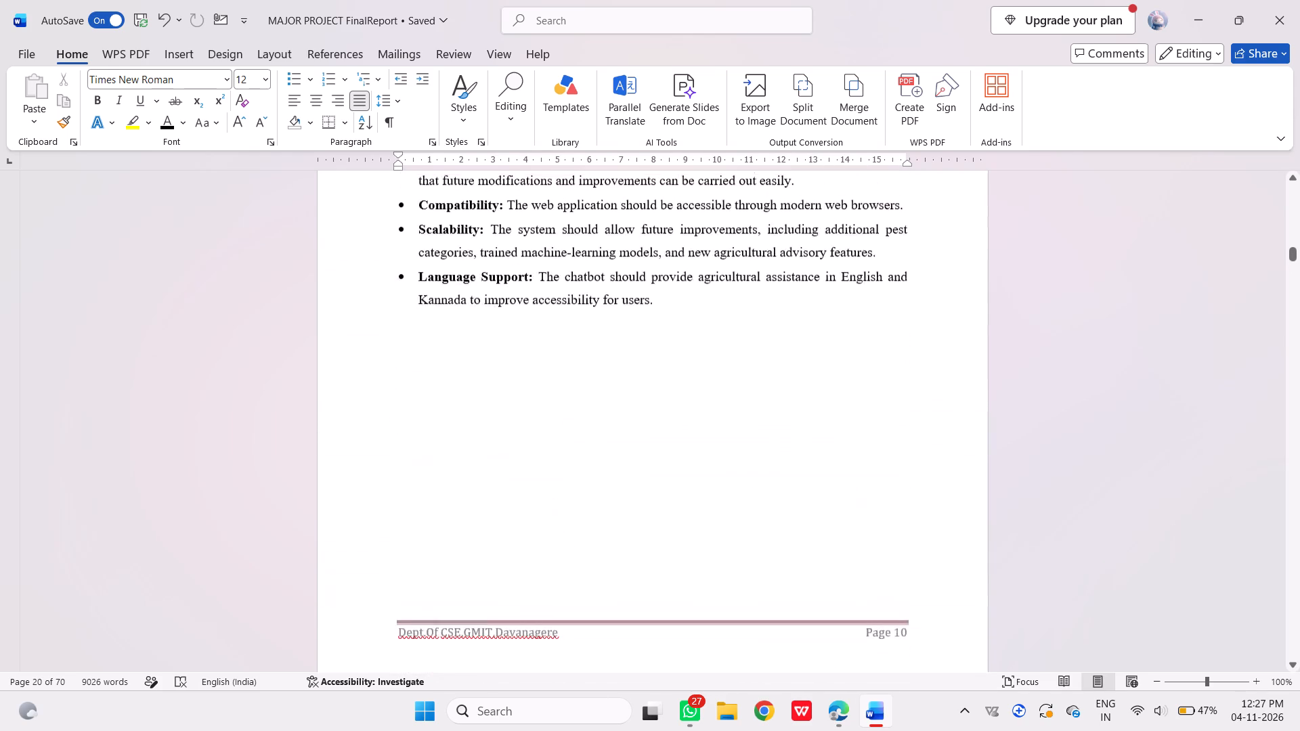
pyautogui.scroll(2, 425, 382)
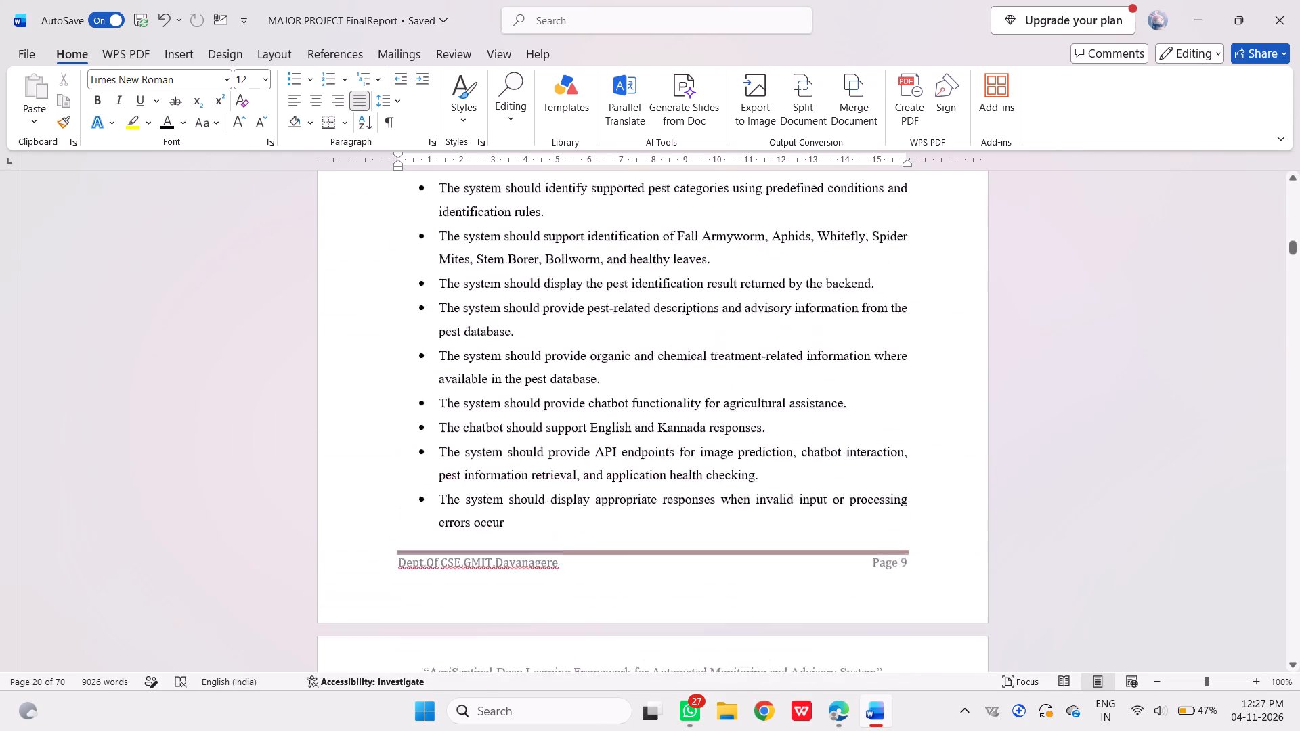
pyautogui.scroll(1, 425, 382)
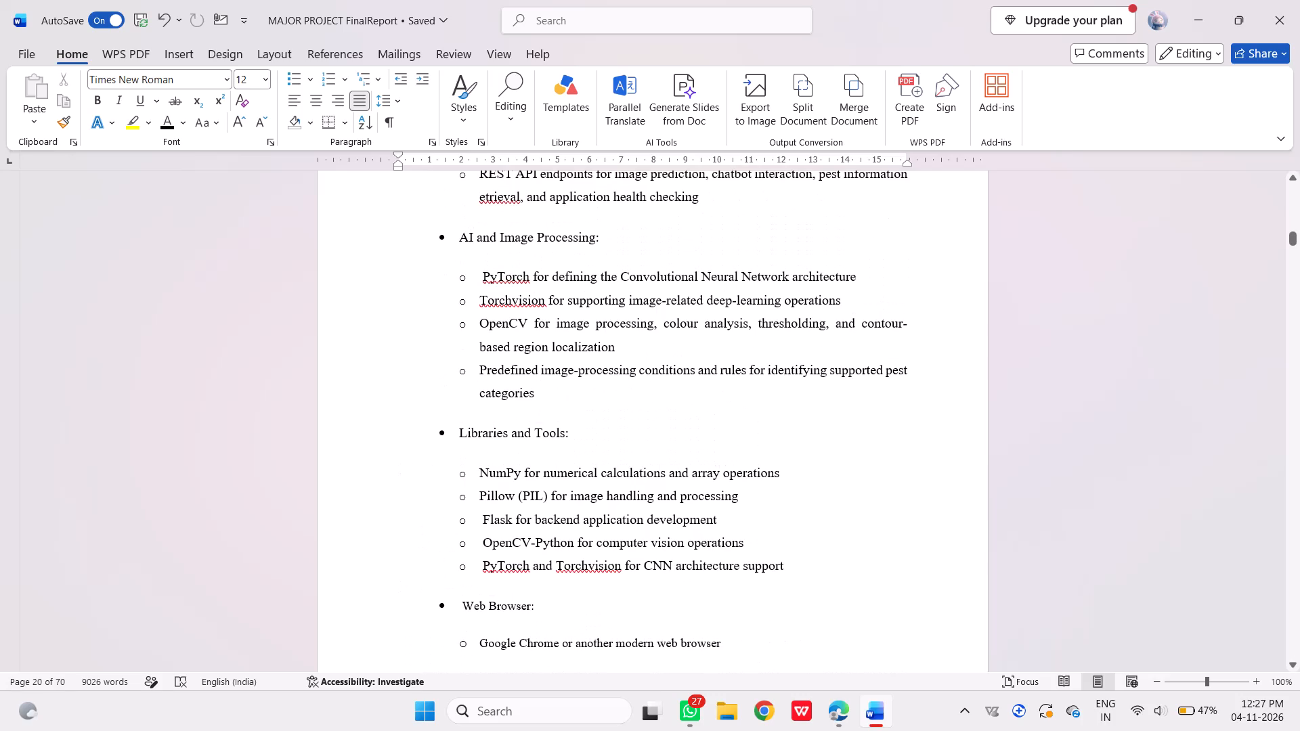
pyautogui.scroll(1, 429, 382)
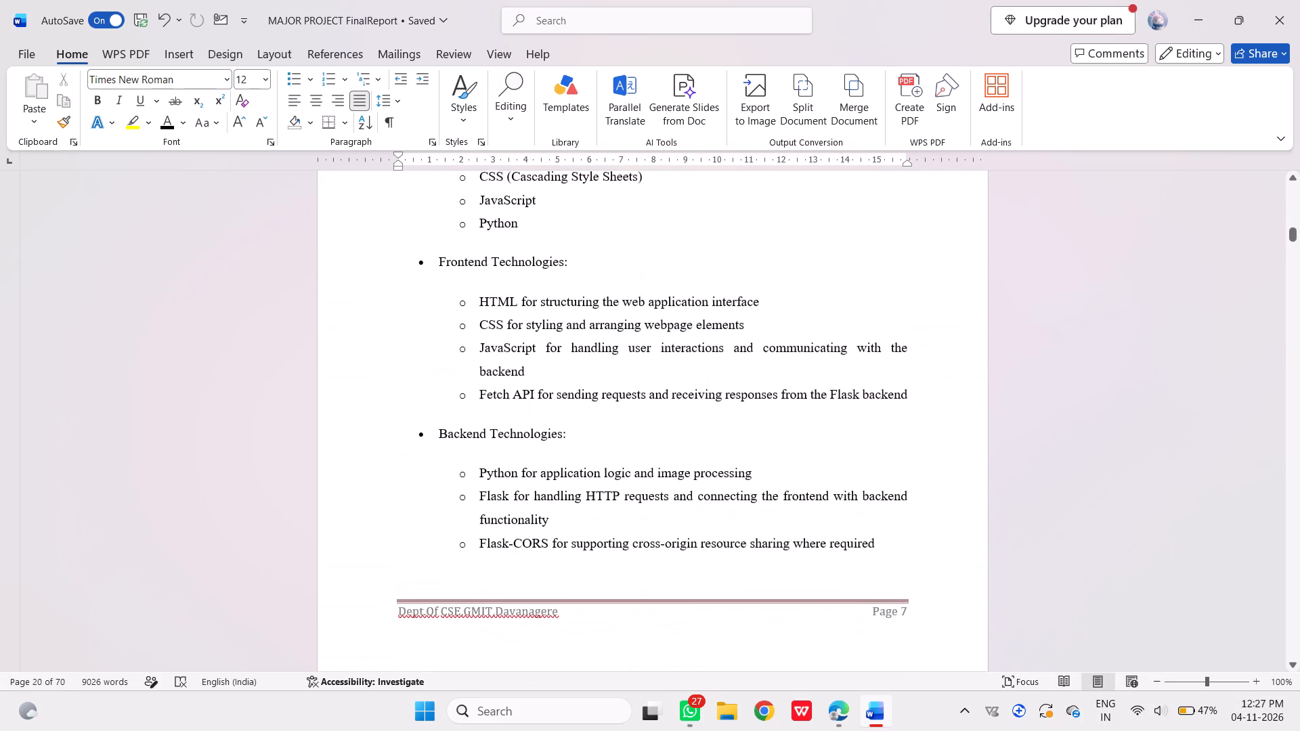
pyautogui.scroll(2, 429, 382)
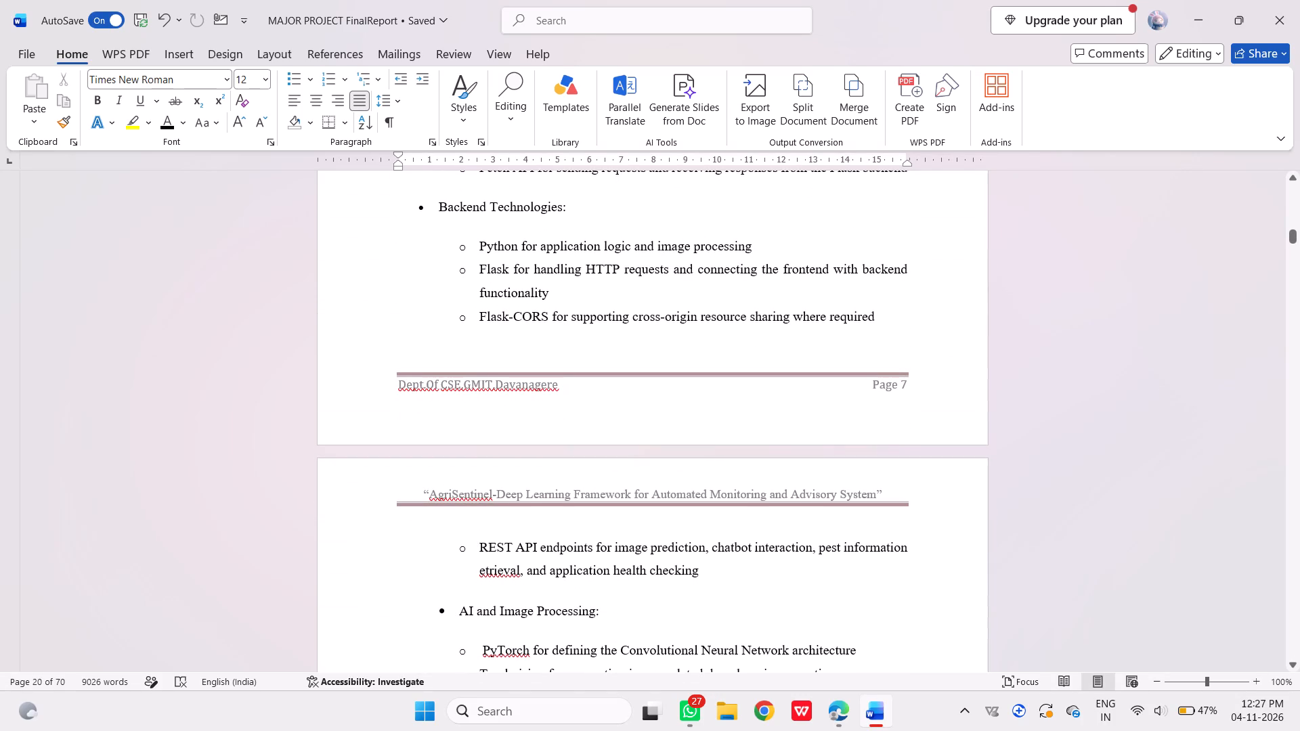
pyautogui.scroll(1, 470, 575)
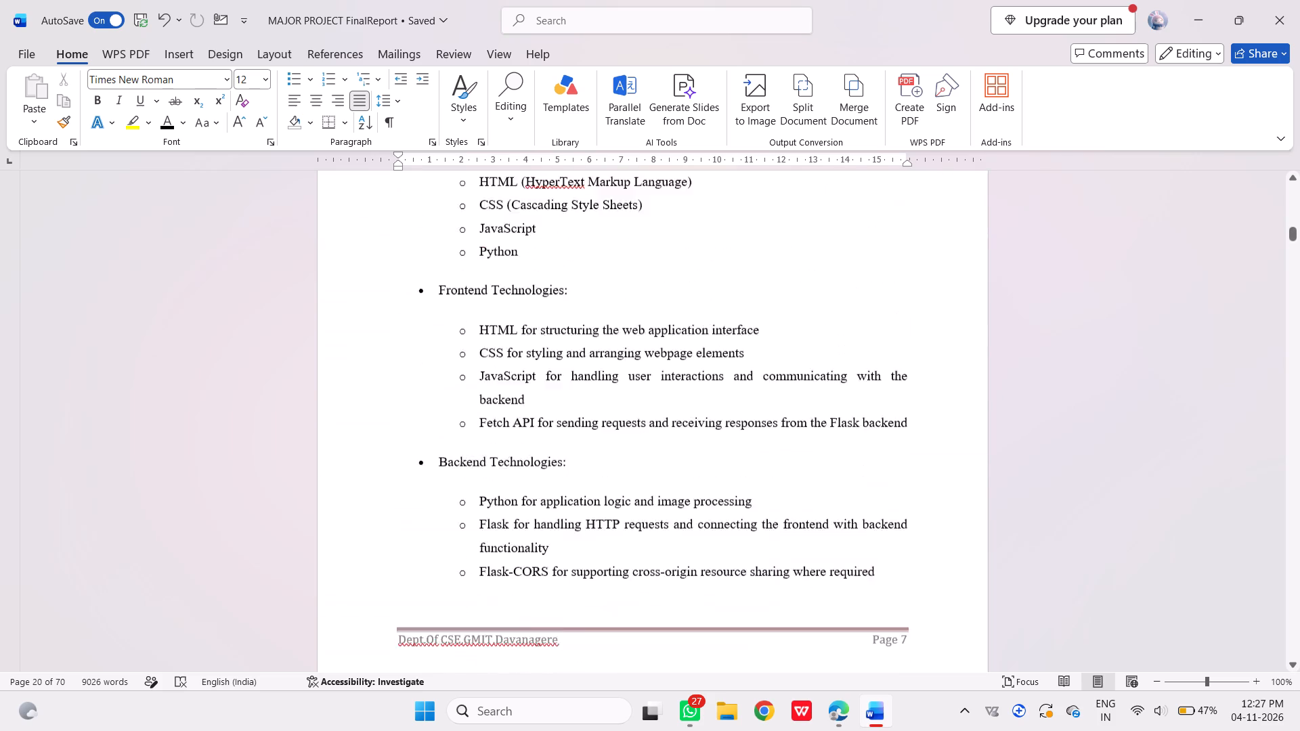
pyautogui.scroll(1, 470, 575)
# Review the Literature Survey entries and the earlier chapters' headings and page layout back to the Chapter 1 Introduction.
pyautogui.scroll(1, 470, 575)
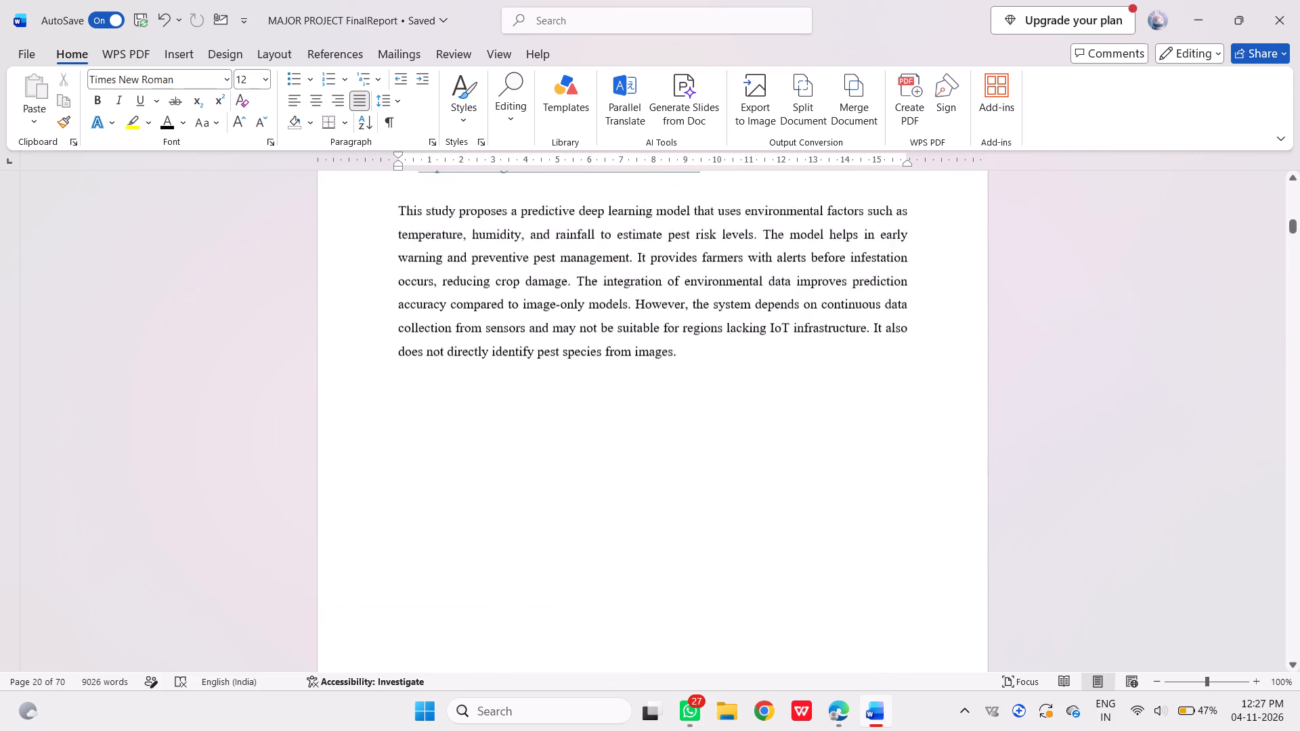
pyautogui.scroll(2, 470, 575)
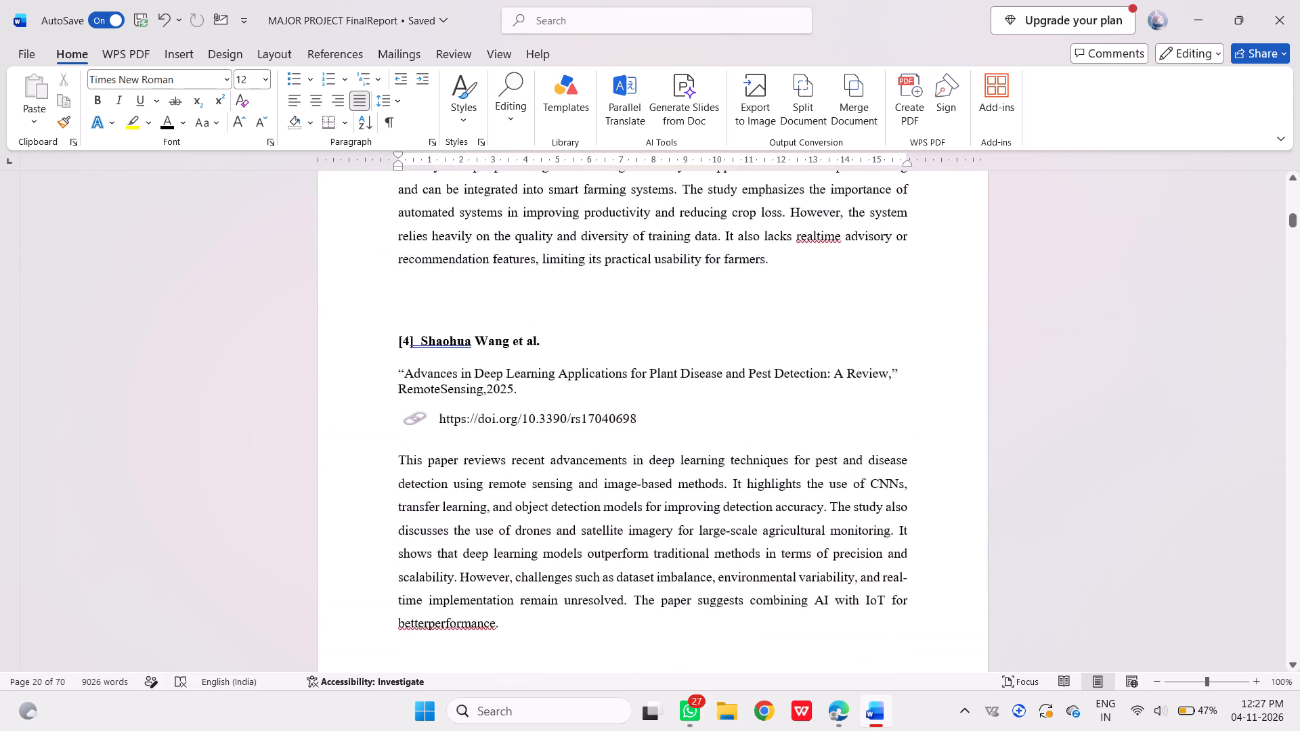
pyautogui.scroll(2, 470, 575)
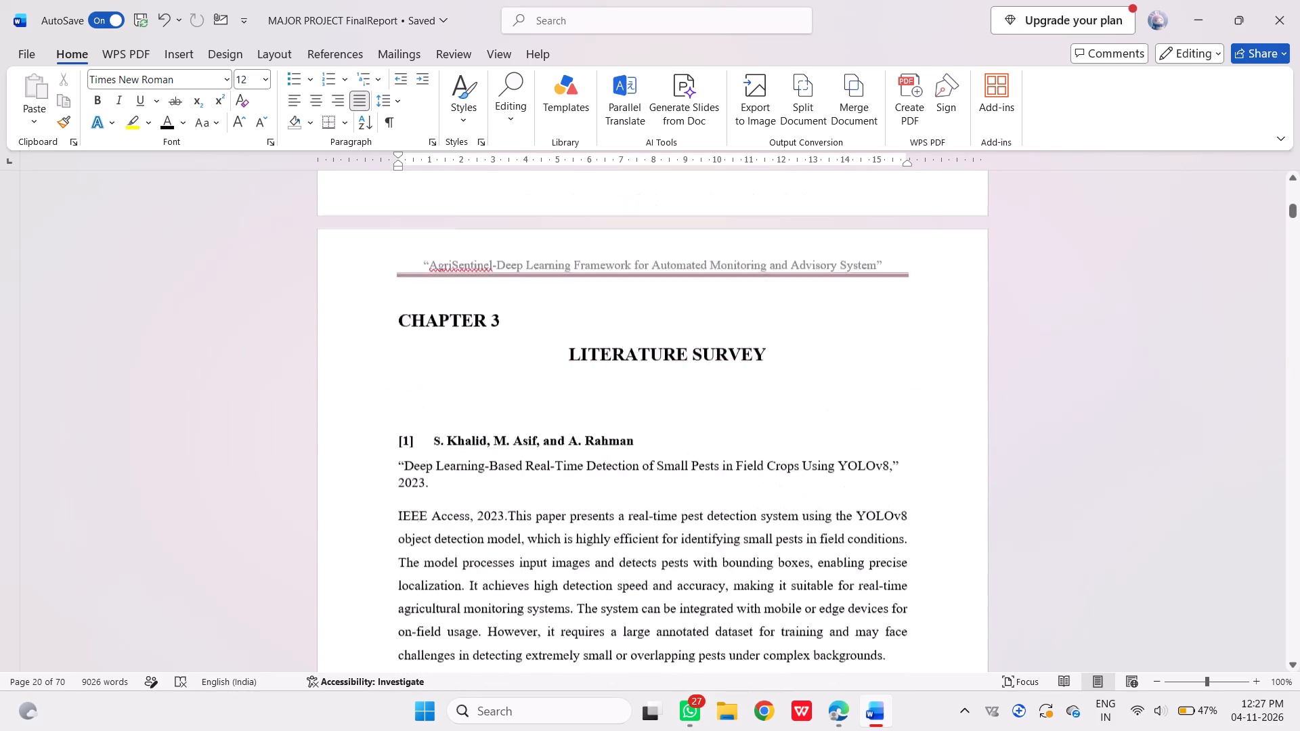
pyautogui.scroll(2, 470, 575)
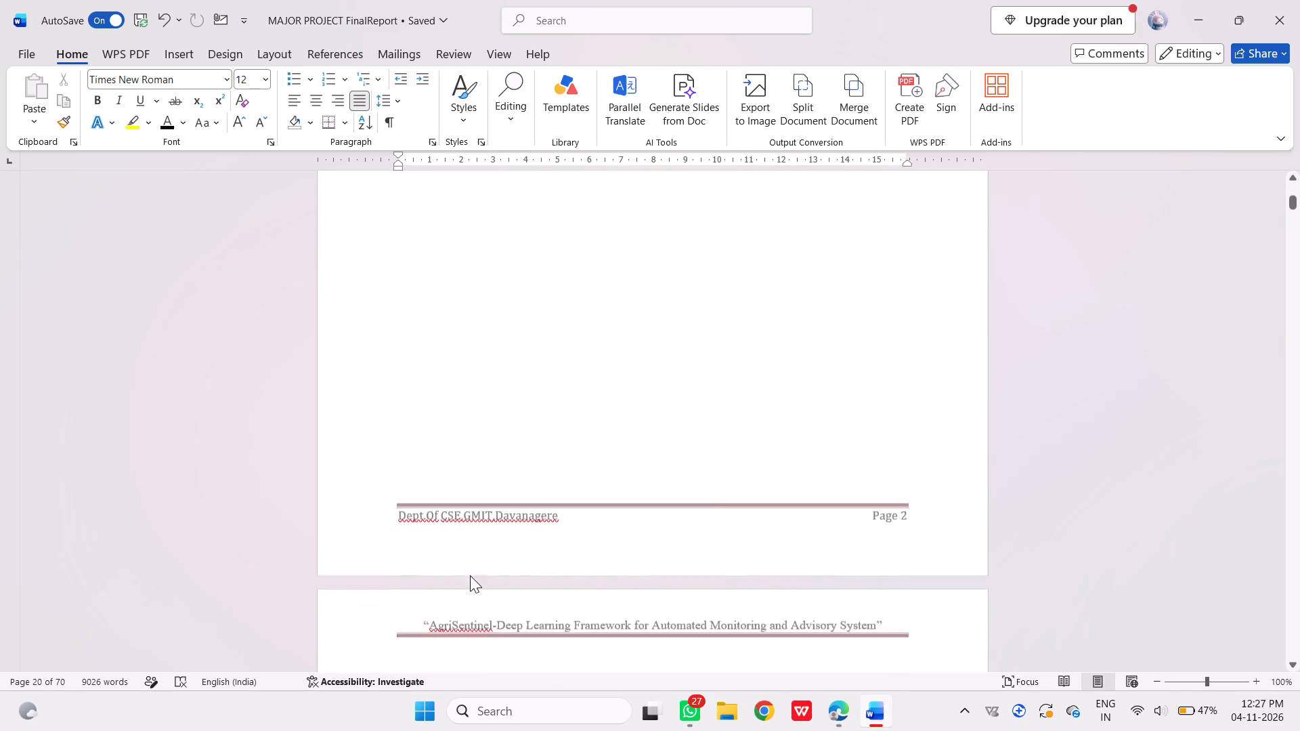
pyautogui.scroll(1, 470, 575)
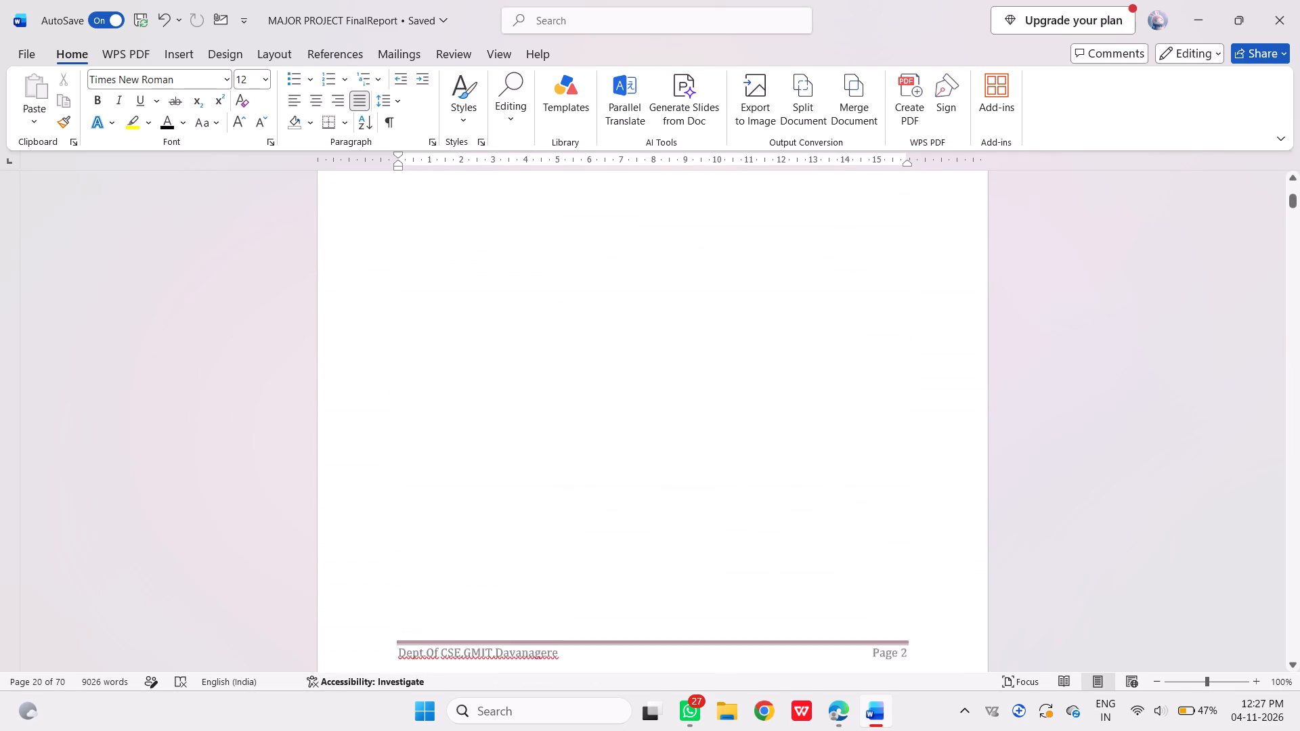
pyautogui.scroll(3, 470, 575)
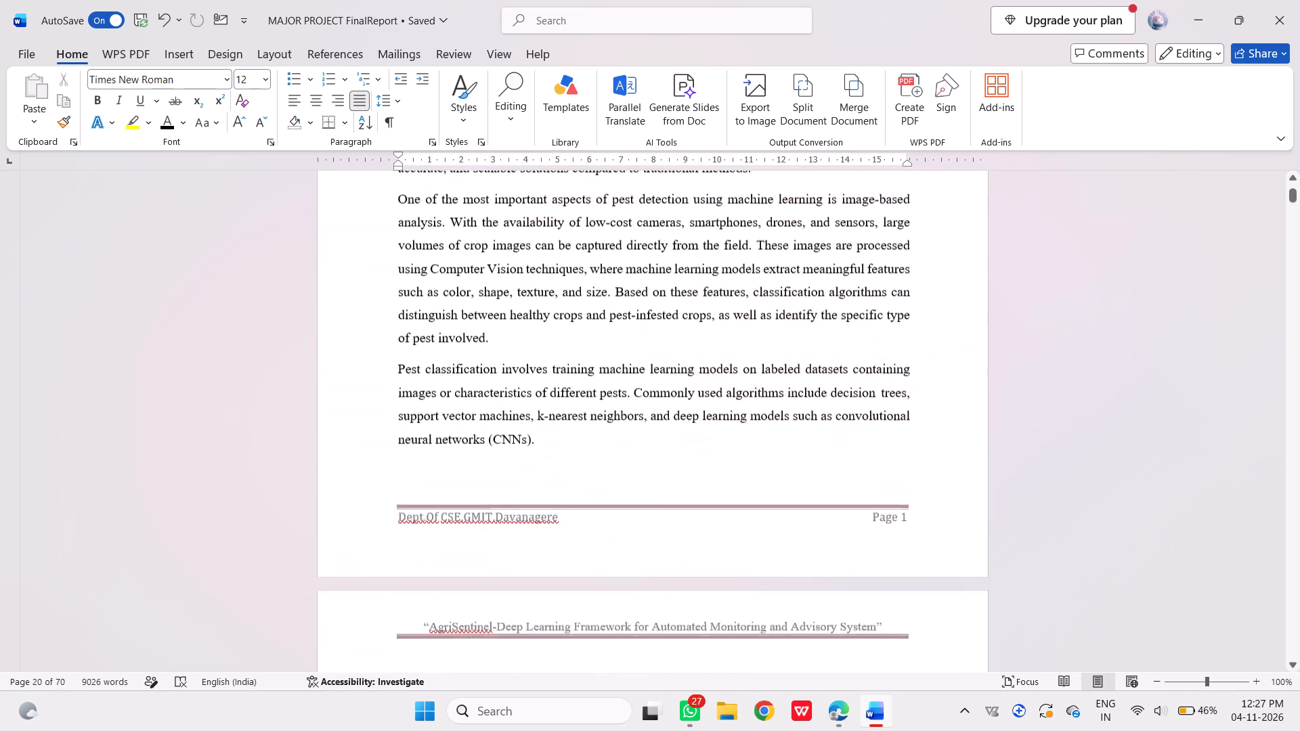
pyautogui.scroll(3, 470, 575)
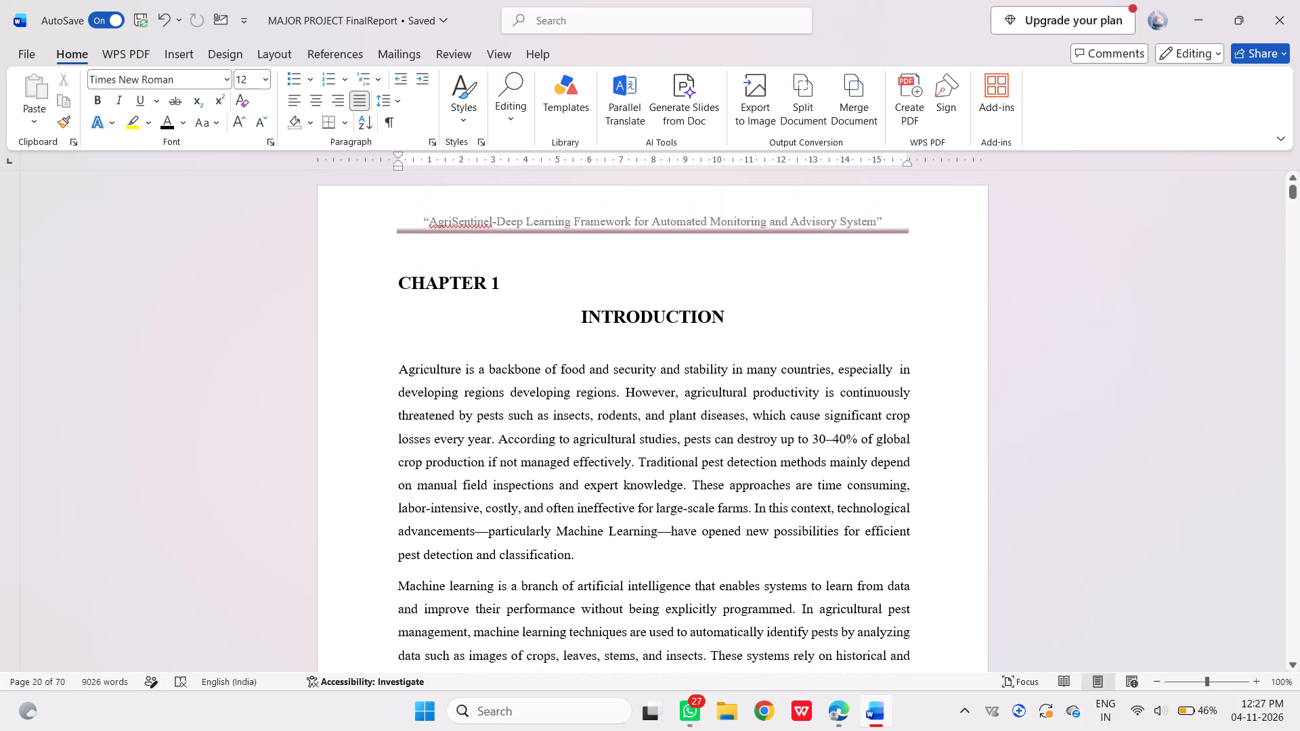
# Save the report.
pyautogui.hotkey('ctrl', 's')
pyautogui.hotkey('ctrl', 's')
pyautogui.hotkey('ctrl', 's')
pyautogui.hotkey('ctrl', 's')
pyautogui.hotkey('ctrl', 's')
# Open the FRR Content PAGE document from the desktop.
pyautogui.click(1200, 0)
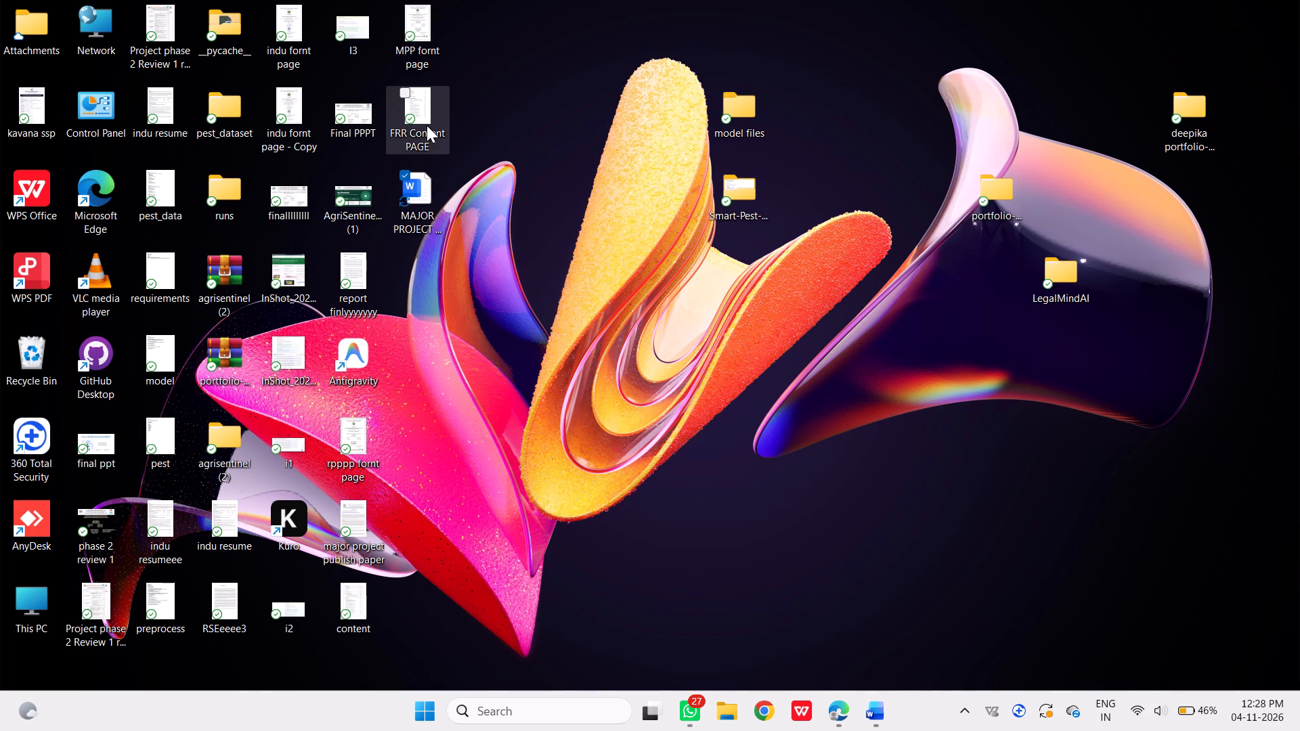
pyautogui.click(418, 30)
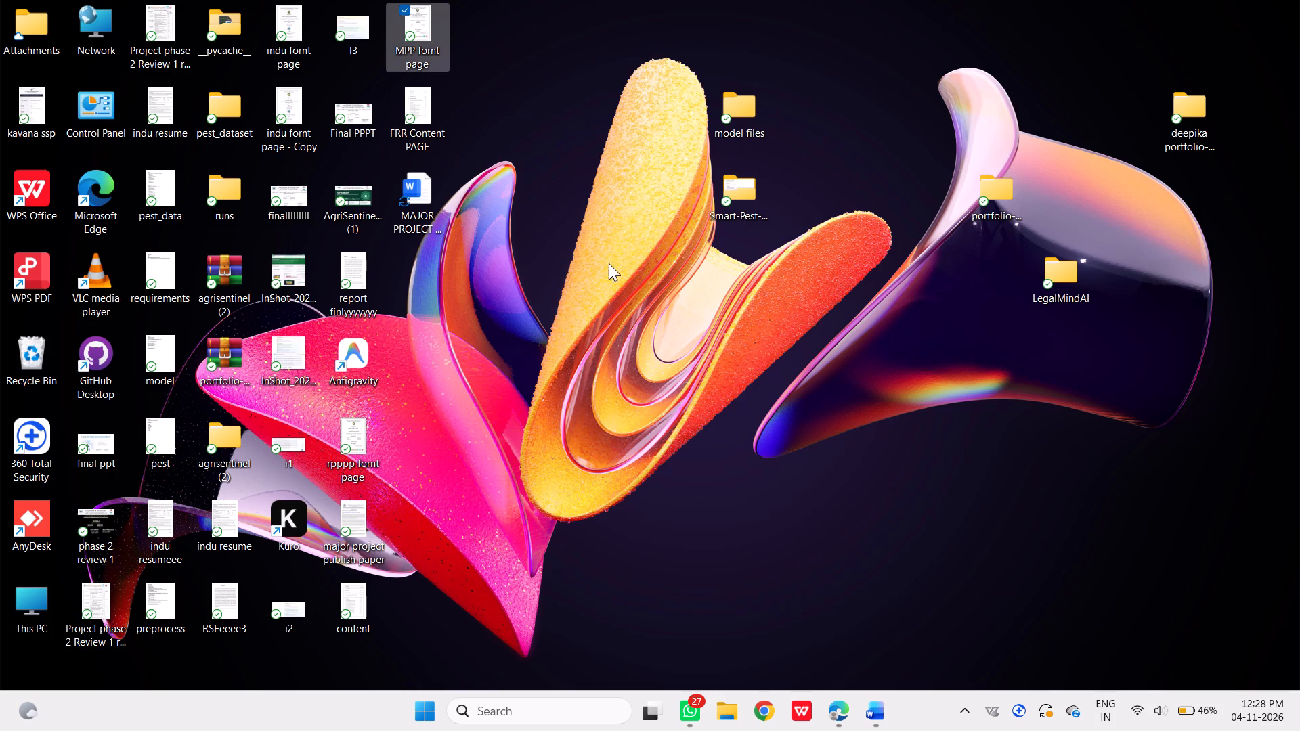
pyautogui.doubleClick(420, 106)
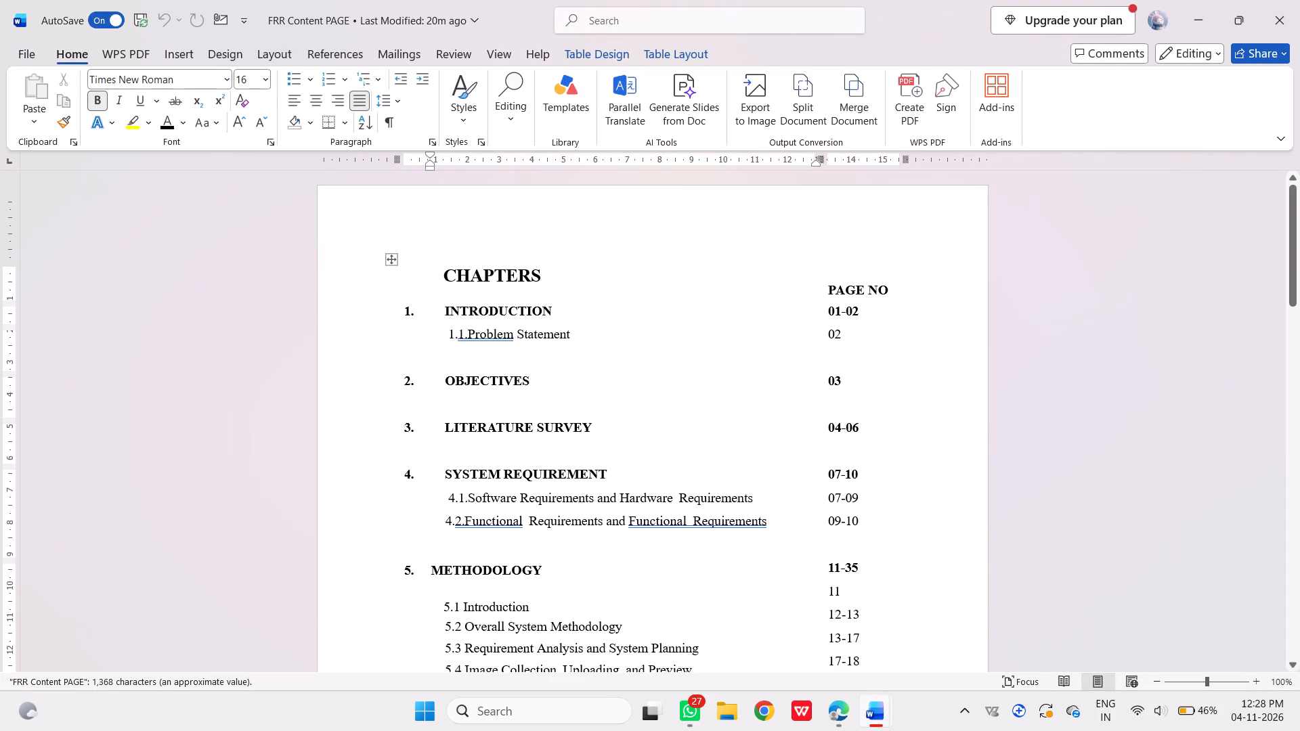
pyautogui.scroll(-1, 812, 470)
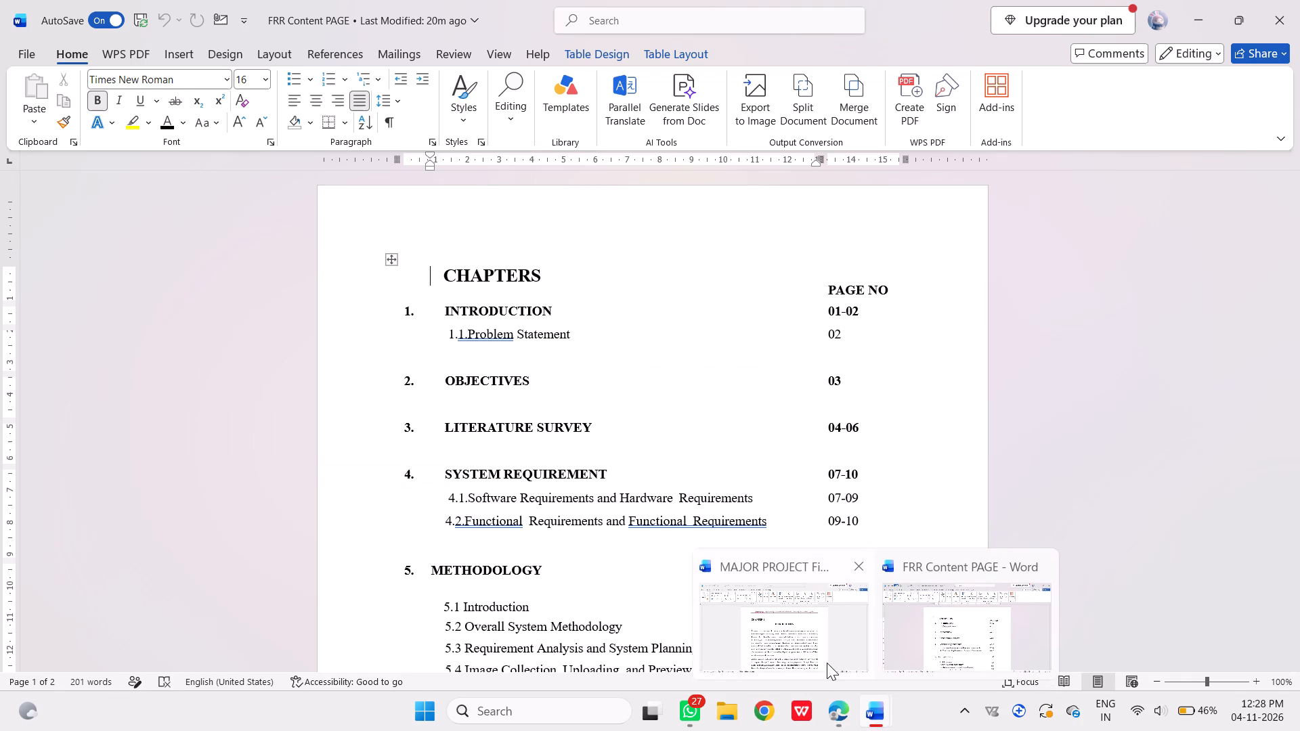
# Arrange the major project report and the FRR Content PAGE document side by side.
pyautogui.click(827, 663)
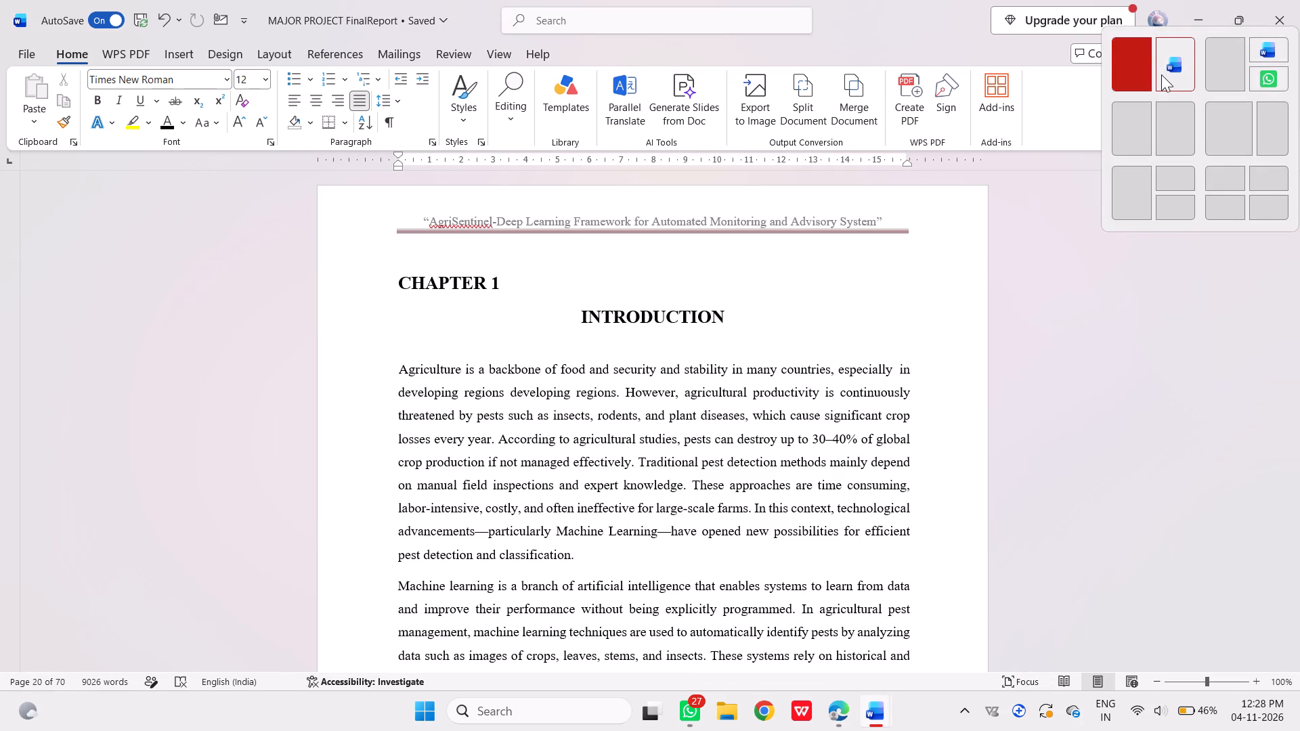
pyautogui.click(1186, 70)
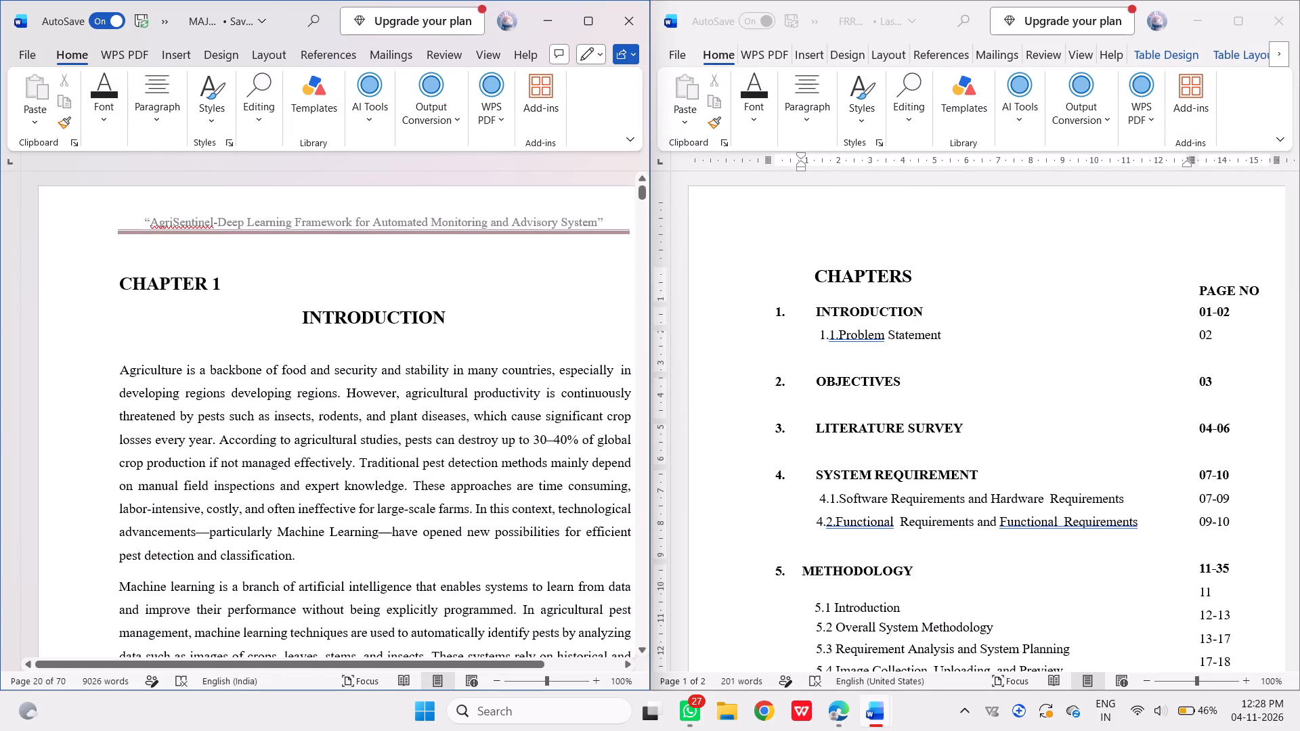
# Compare the page numbers of the Introduction, Problem Statement and Objectives in the report with the contents page entries.
pyautogui.scroll(-1, 565, 322)
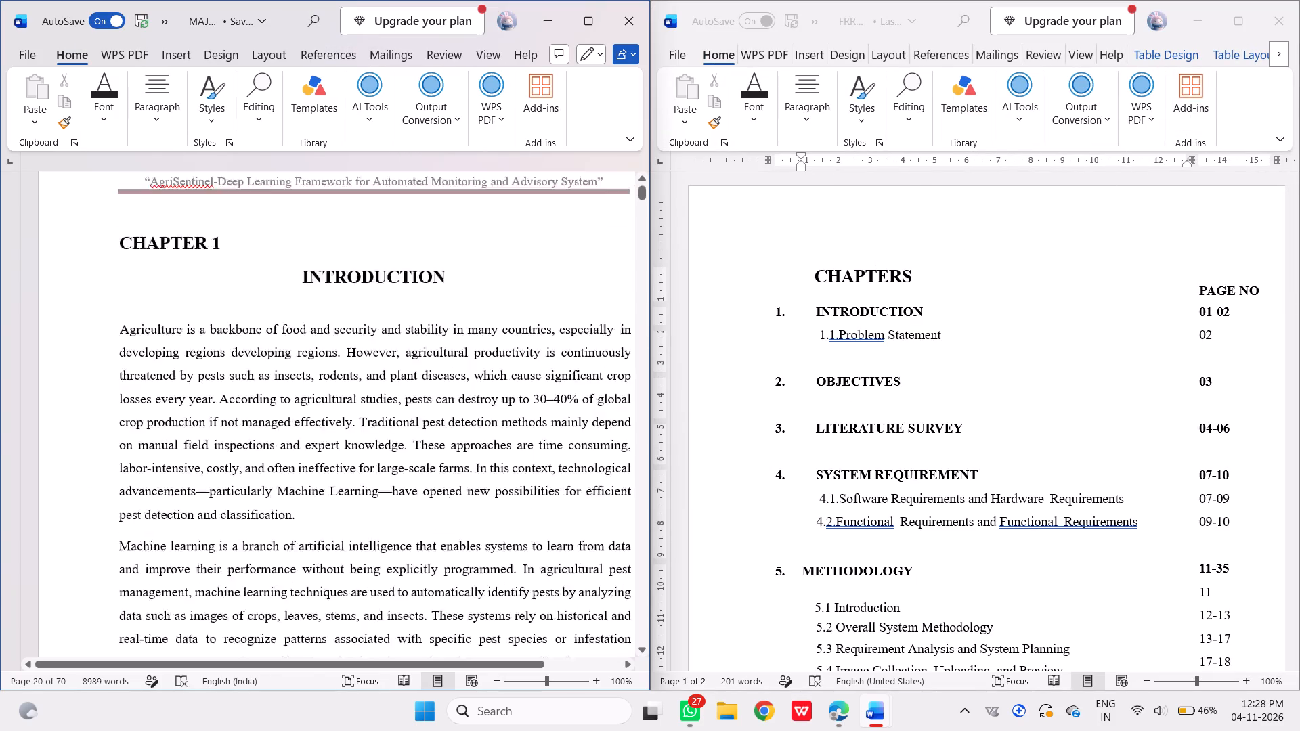
pyautogui.scroll(-1, 565, 322)
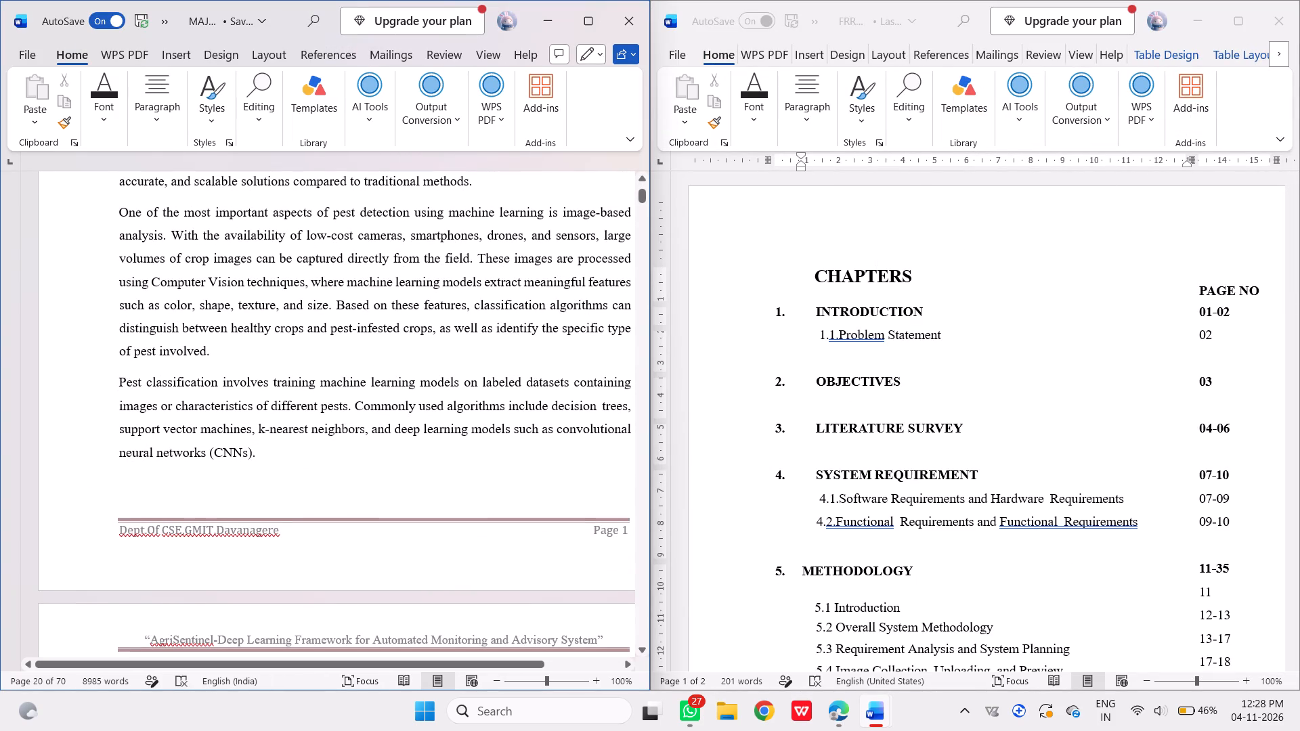
pyautogui.scroll(-3, 565, 322)
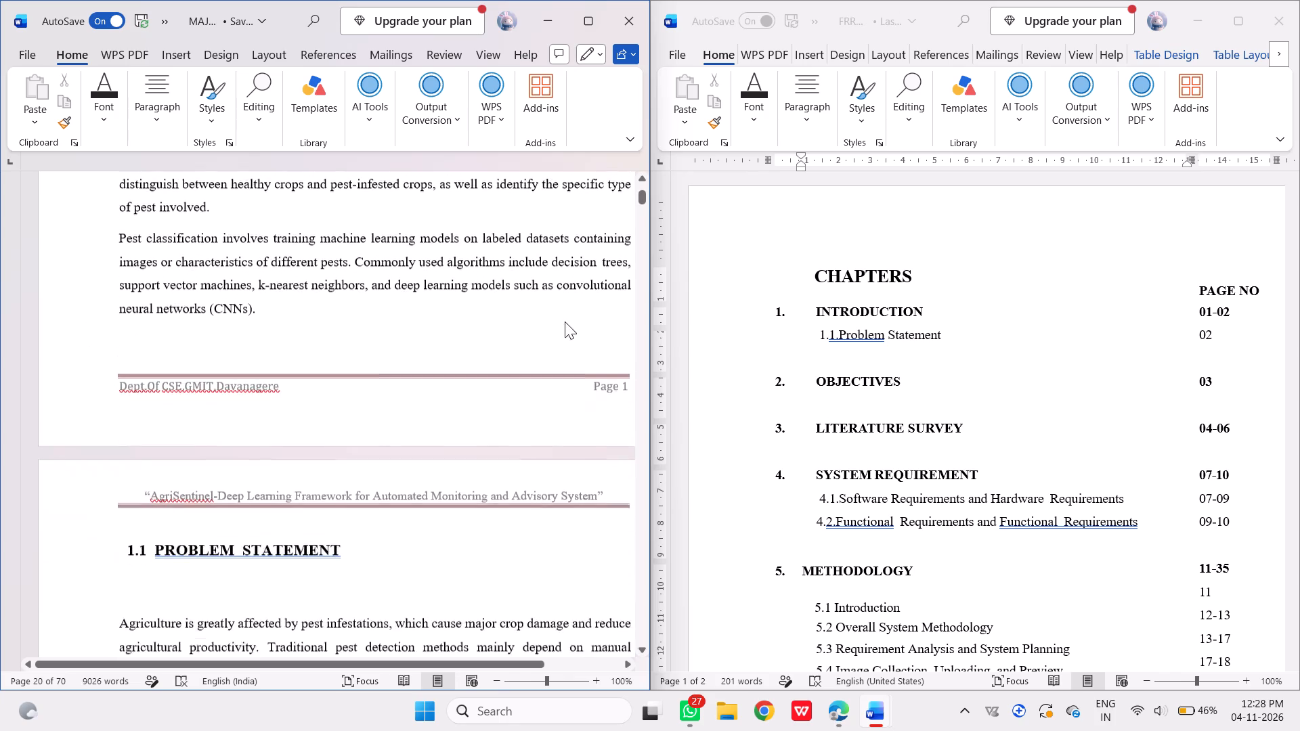
pyautogui.scroll(-1, 565, 322)
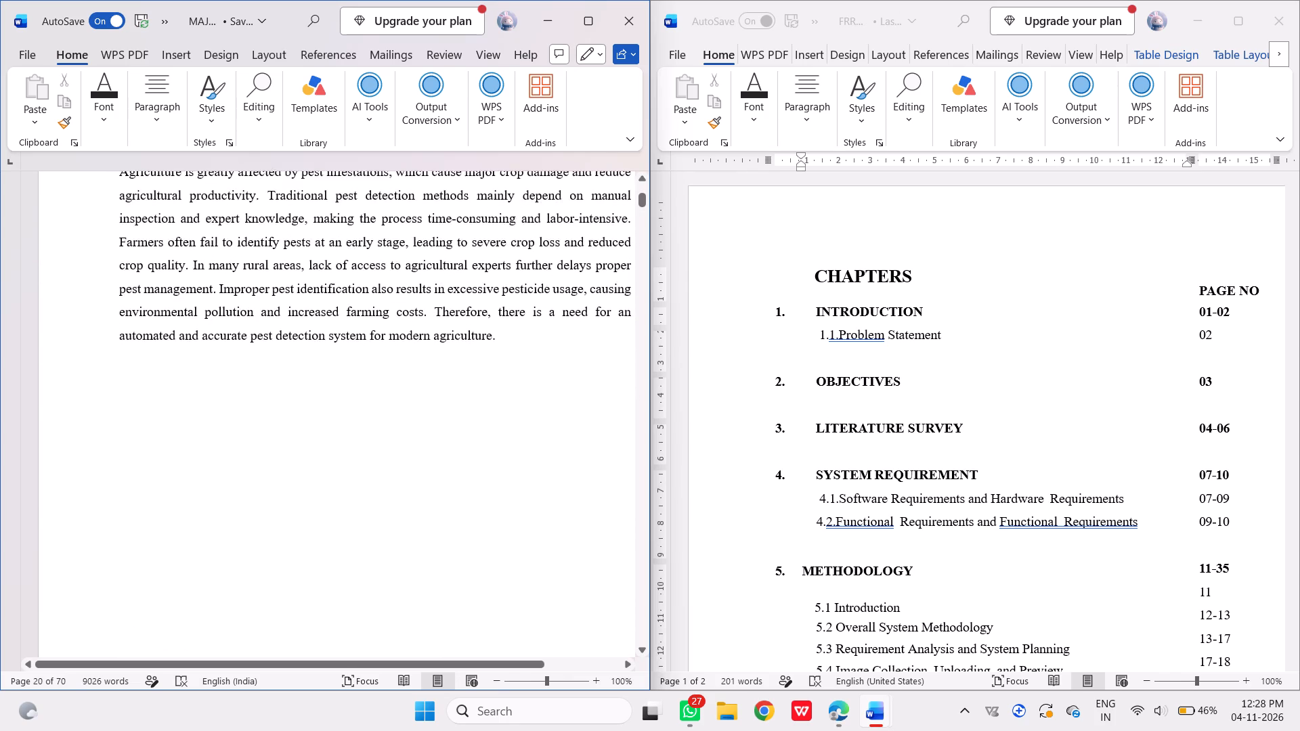
pyautogui.scroll(-1, 565, 322)
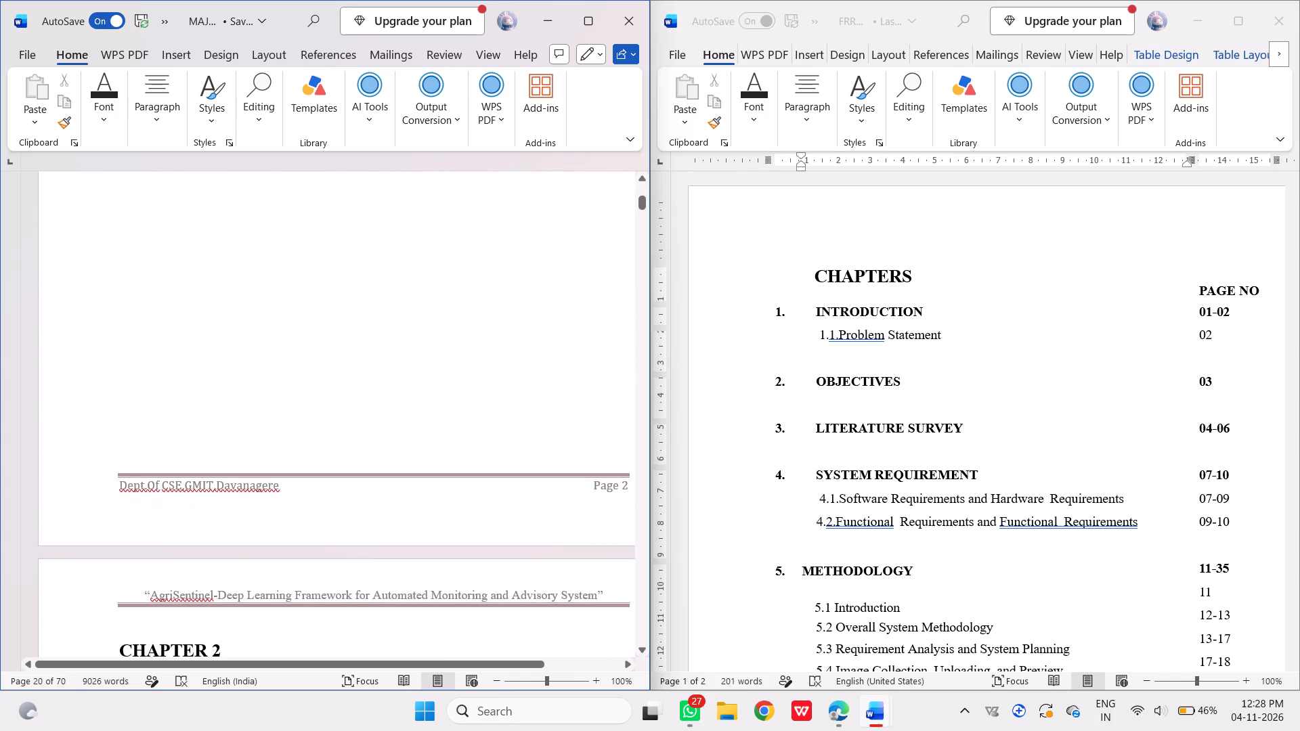
pyautogui.scroll(-2, 565, 322)
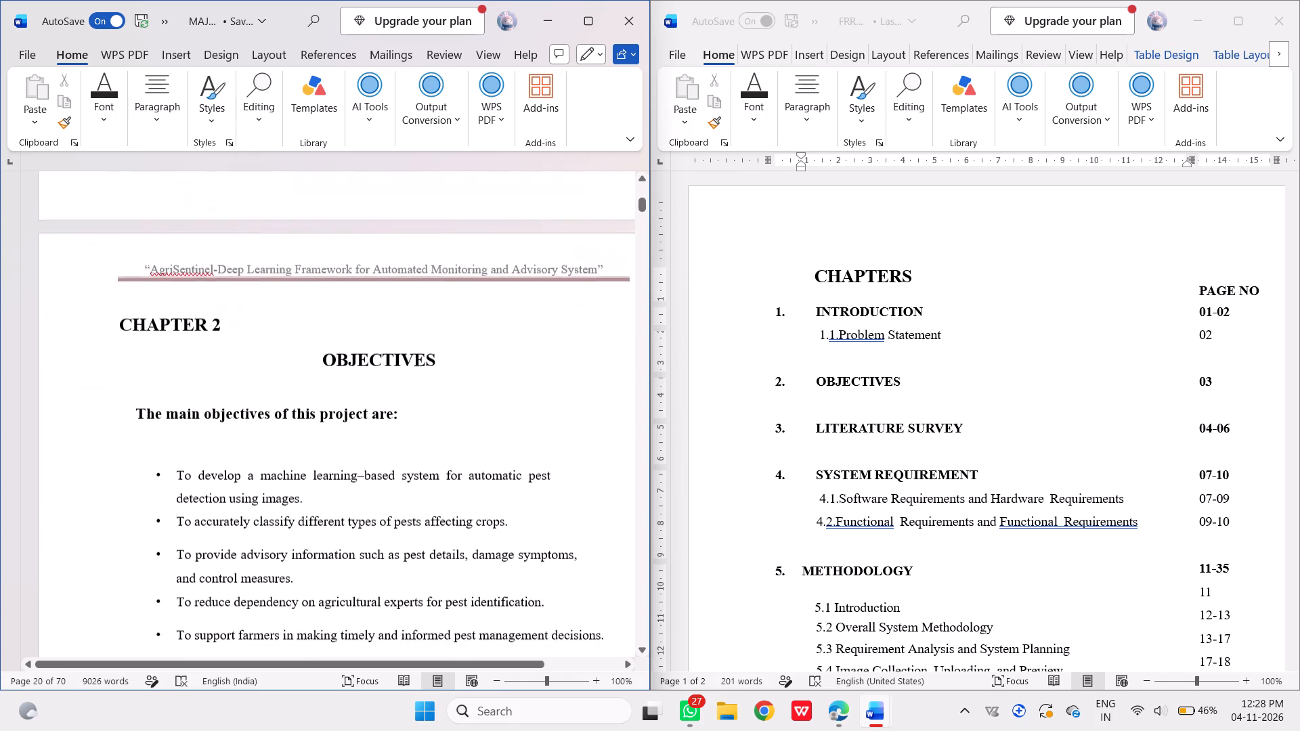
pyautogui.scroll(-1, 565, 322)
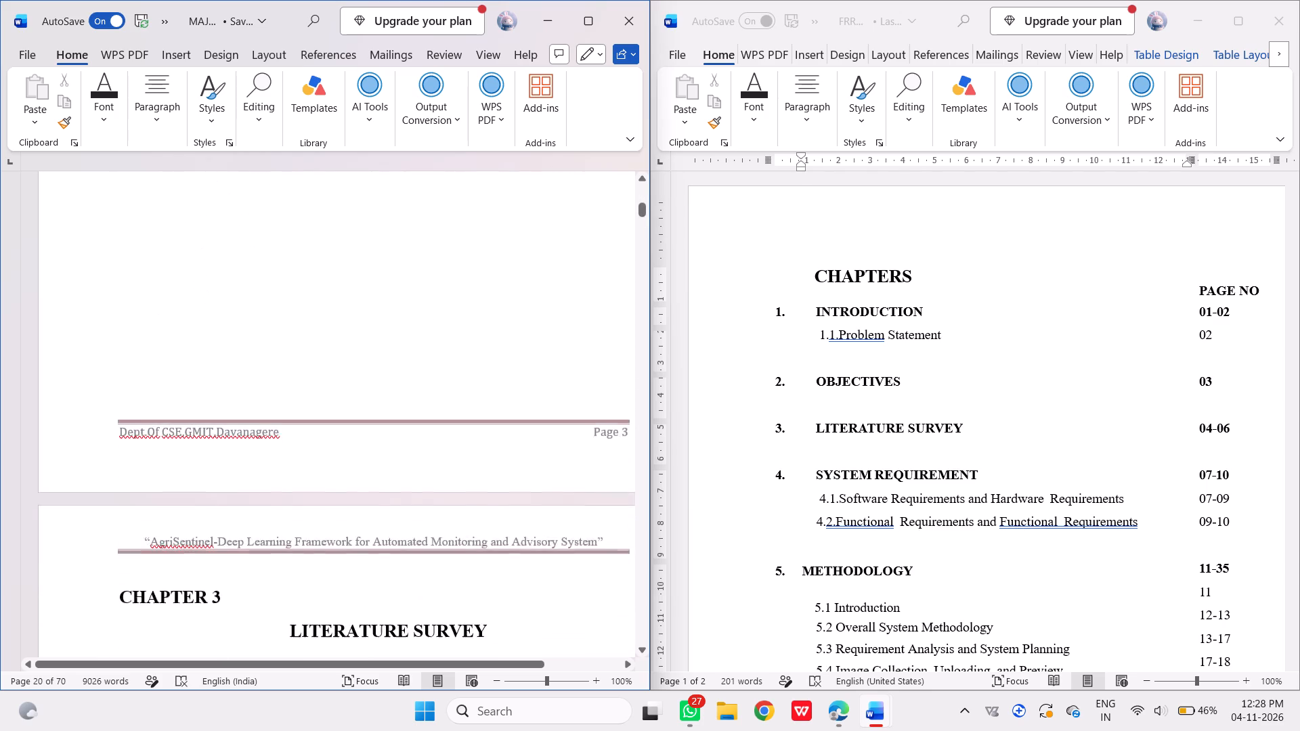
# Check the Literature Survey chapter's page range in the report against its contents page entry.
pyautogui.scroll(-1, 565, 322)
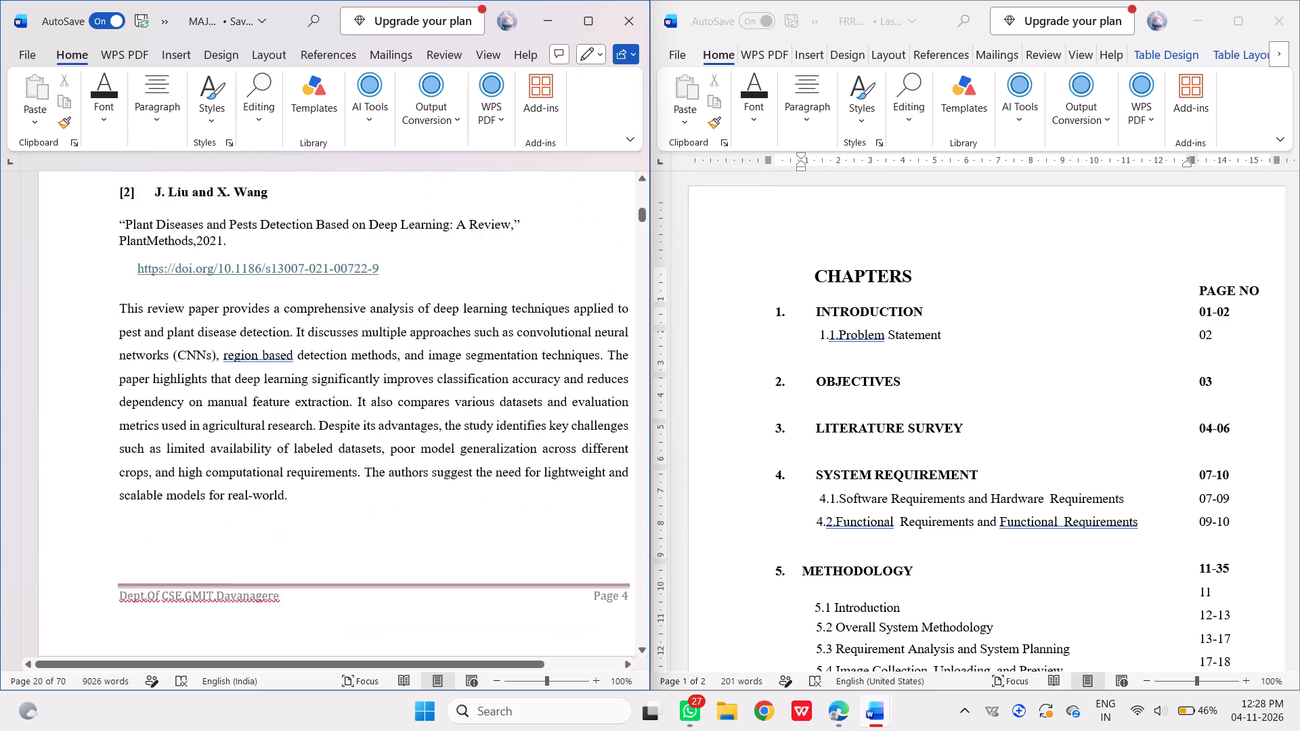
pyautogui.scroll(-2, 565, 322)
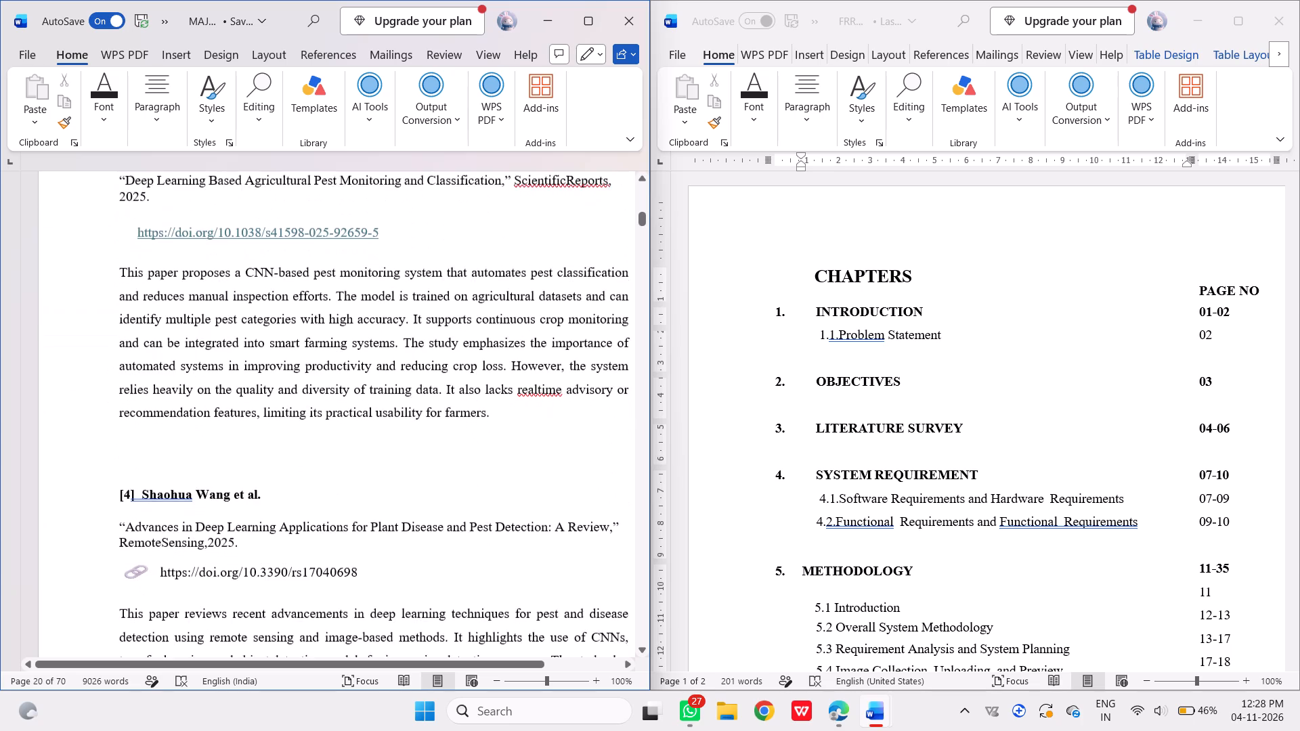
pyautogui.scroll(-3, 565, 322)
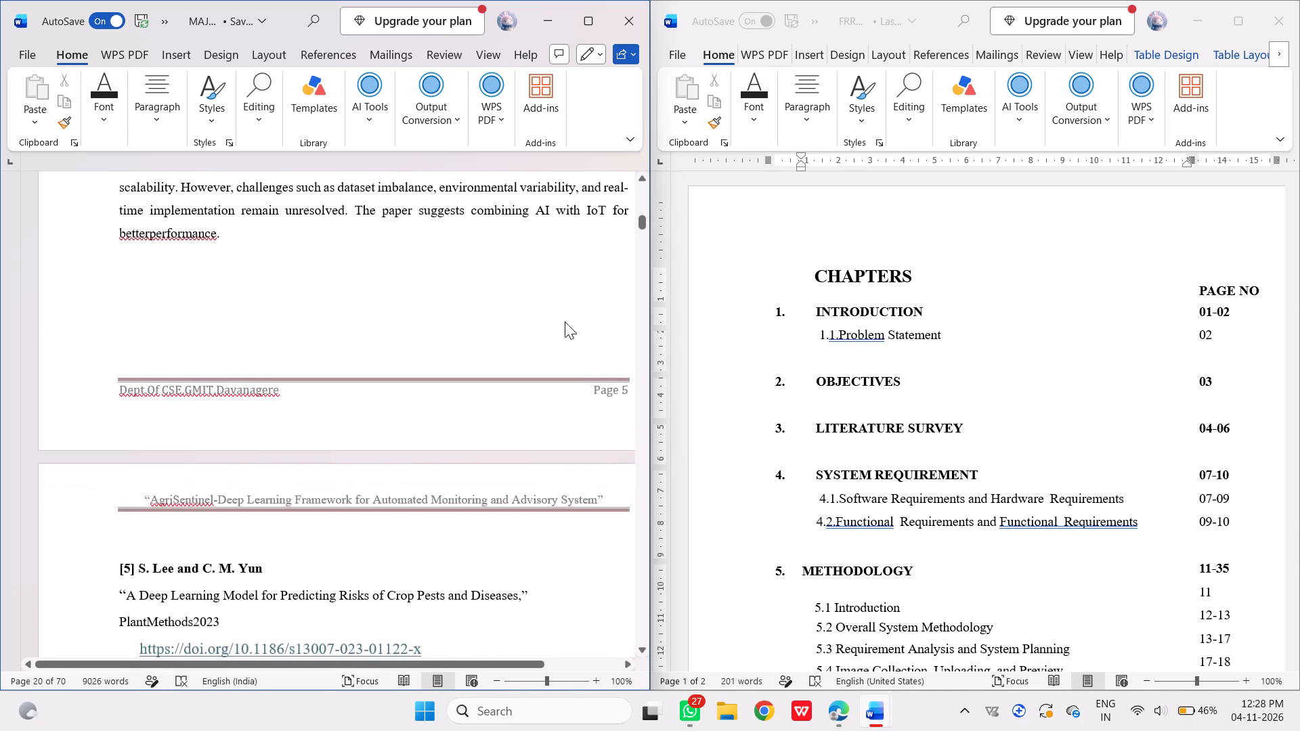
pyautogui.scroll(-2, 565, 322)
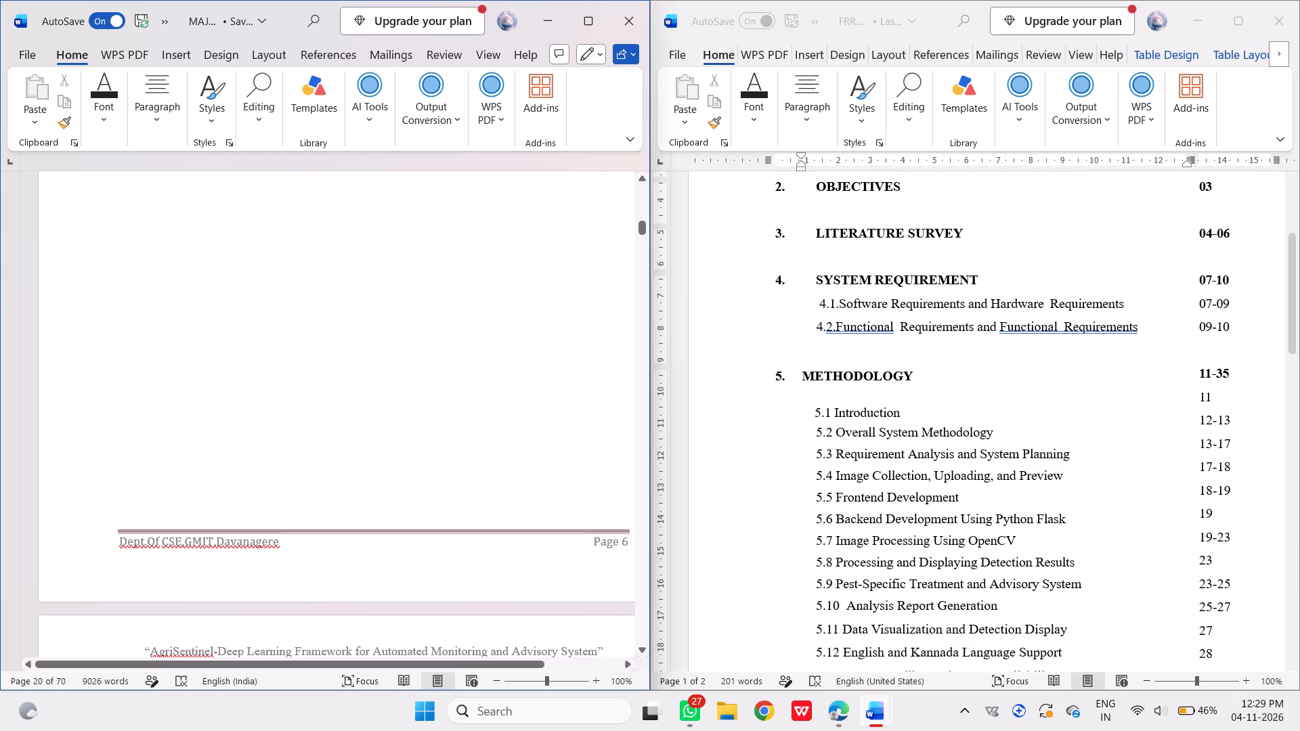
# Check the Chapter 4 heading and section 4.1 software and hardware requirements against their titles and page numbers in the contents.
pyautogui.scroll(-1, 569, 398)
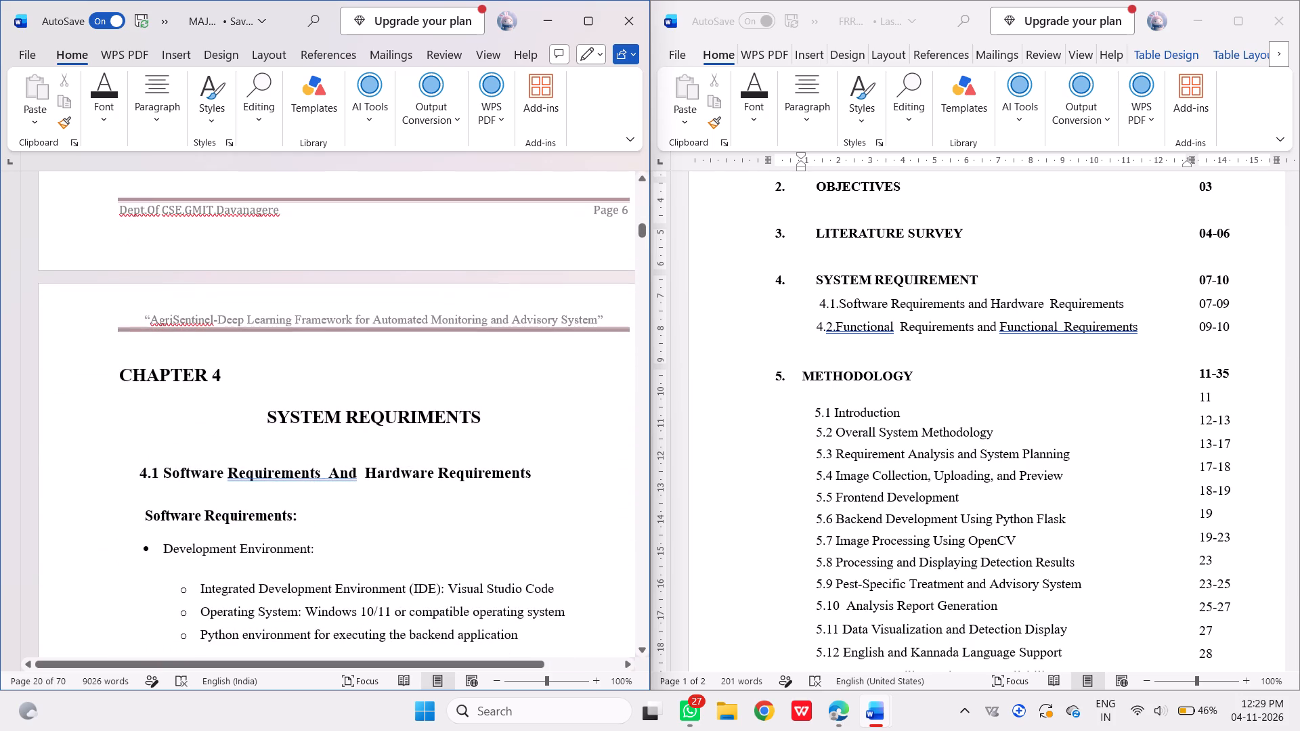
pyautogui.scroll(-1, 569, 398)
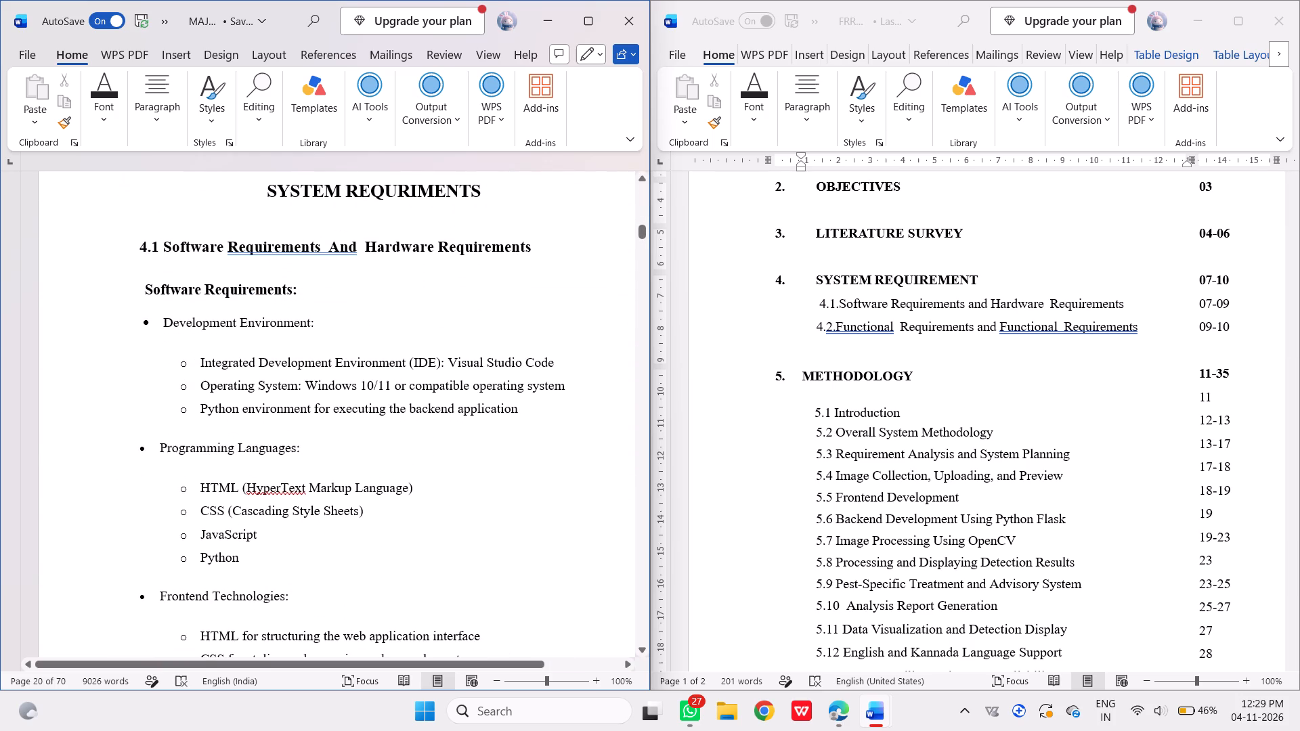
pyautogui.scroll(-1, 568, 393)
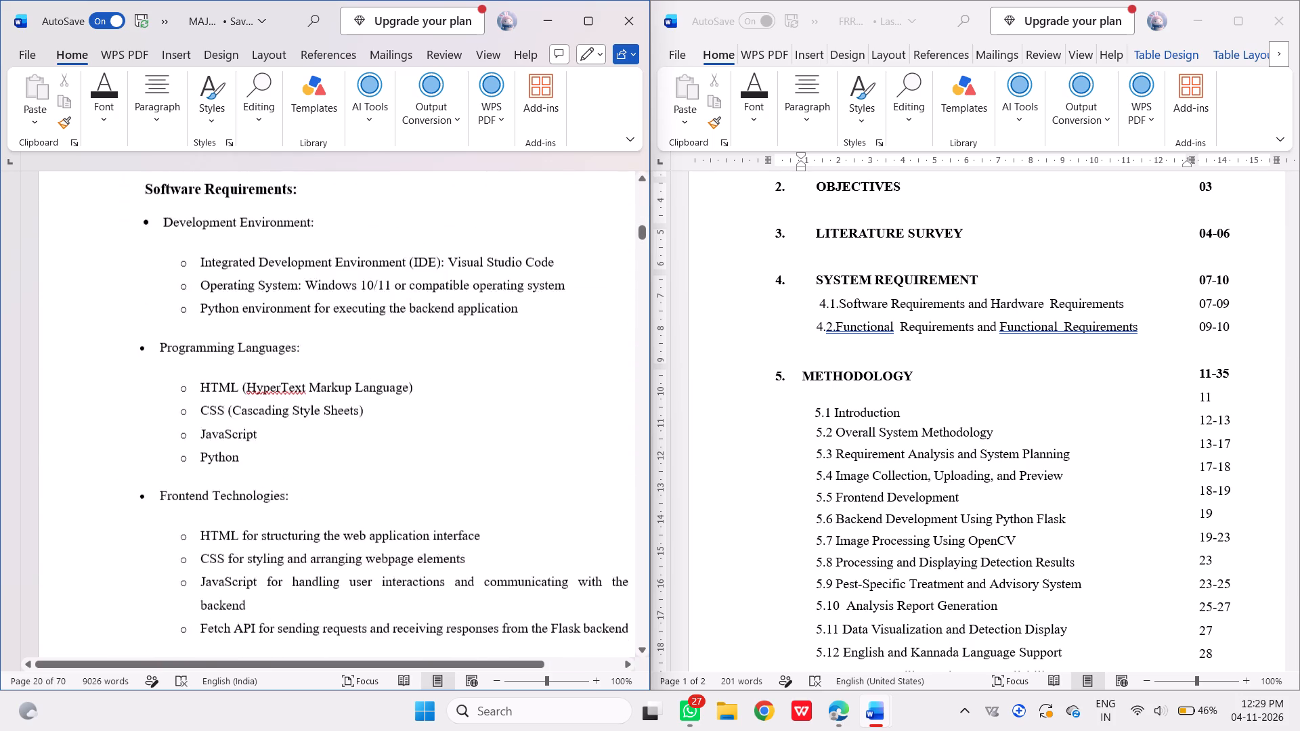
pyautogui.scroll(-2, 568, 393)
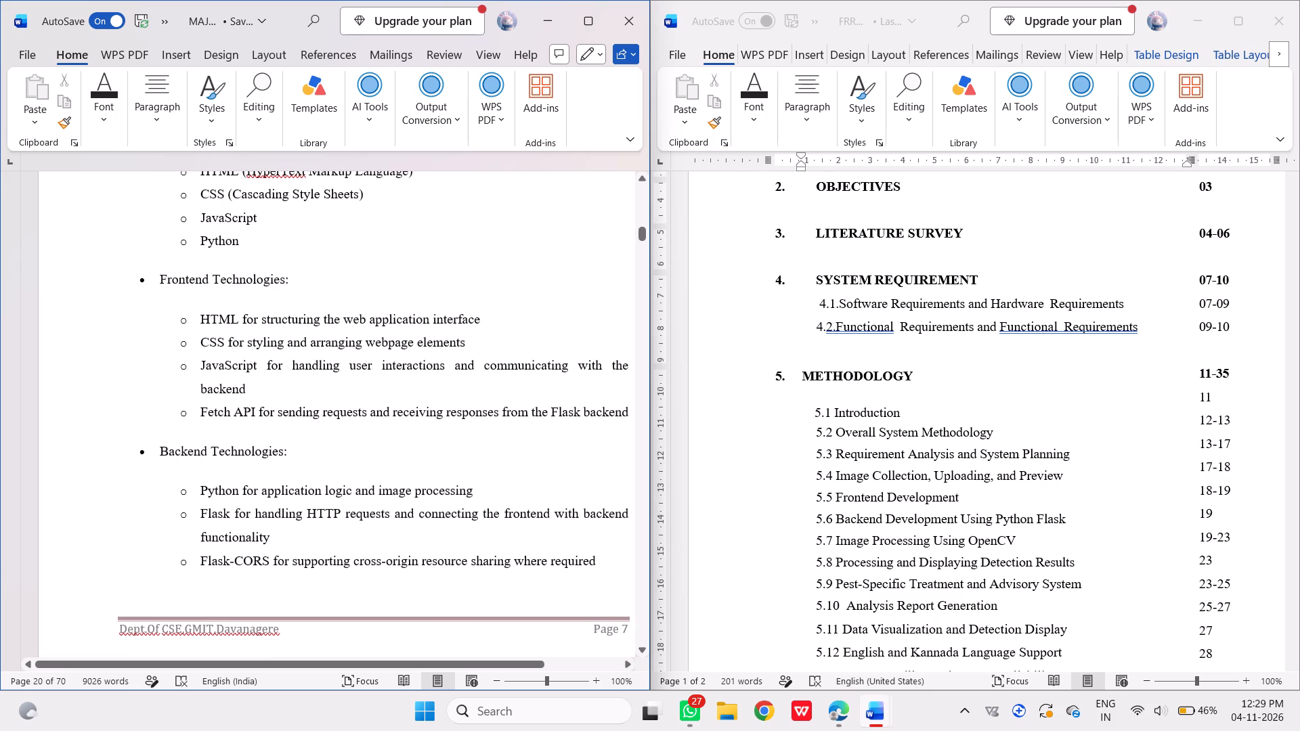
pyautogui.scroll(-1, 568, 393)
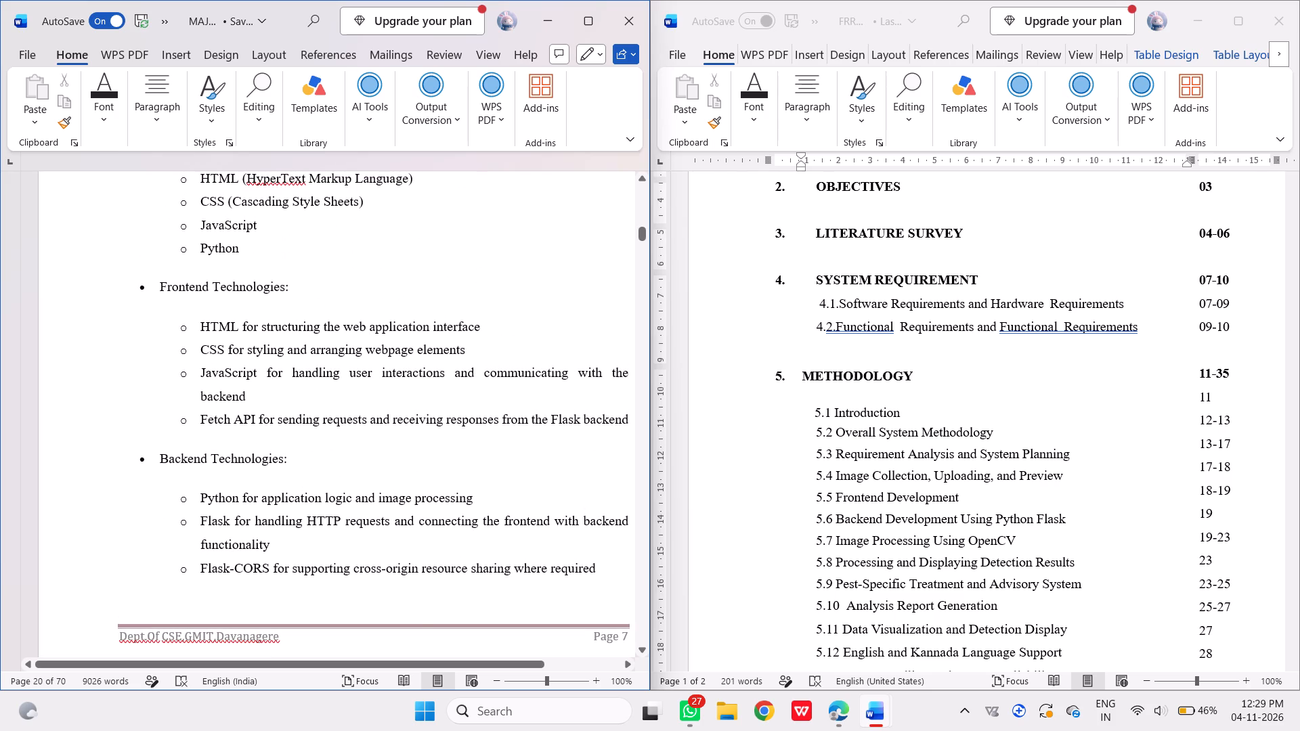
pyautogui.scroll(-3, 568, 393)
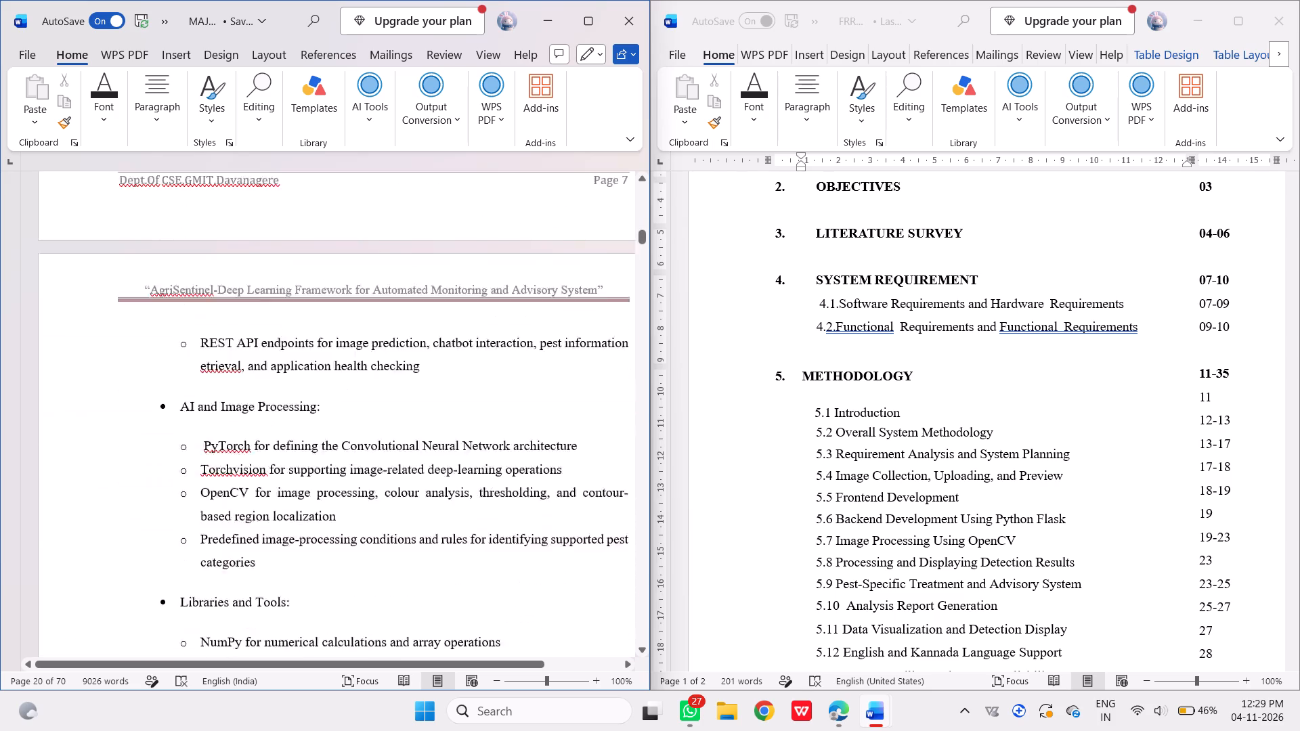
pyautogui.scroll(-2, 568, 393)
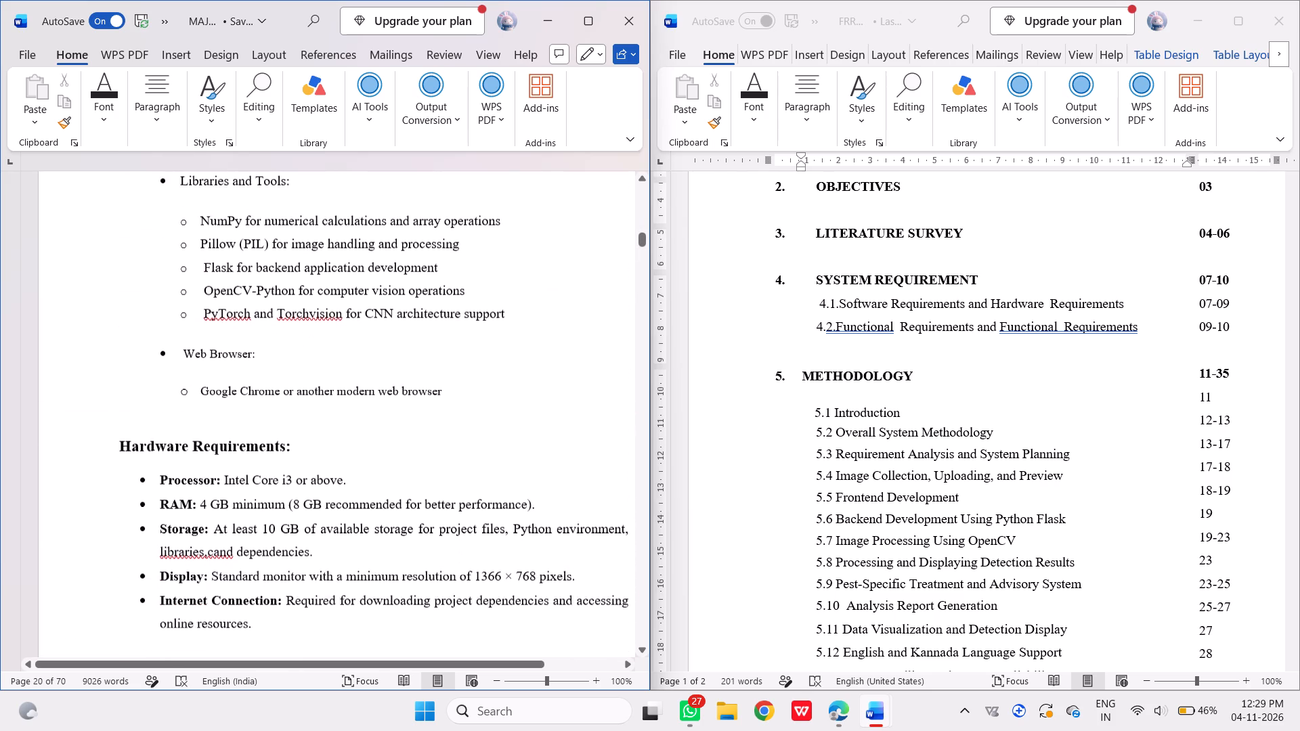
pyautogui.scroll(-1, 568, 393)
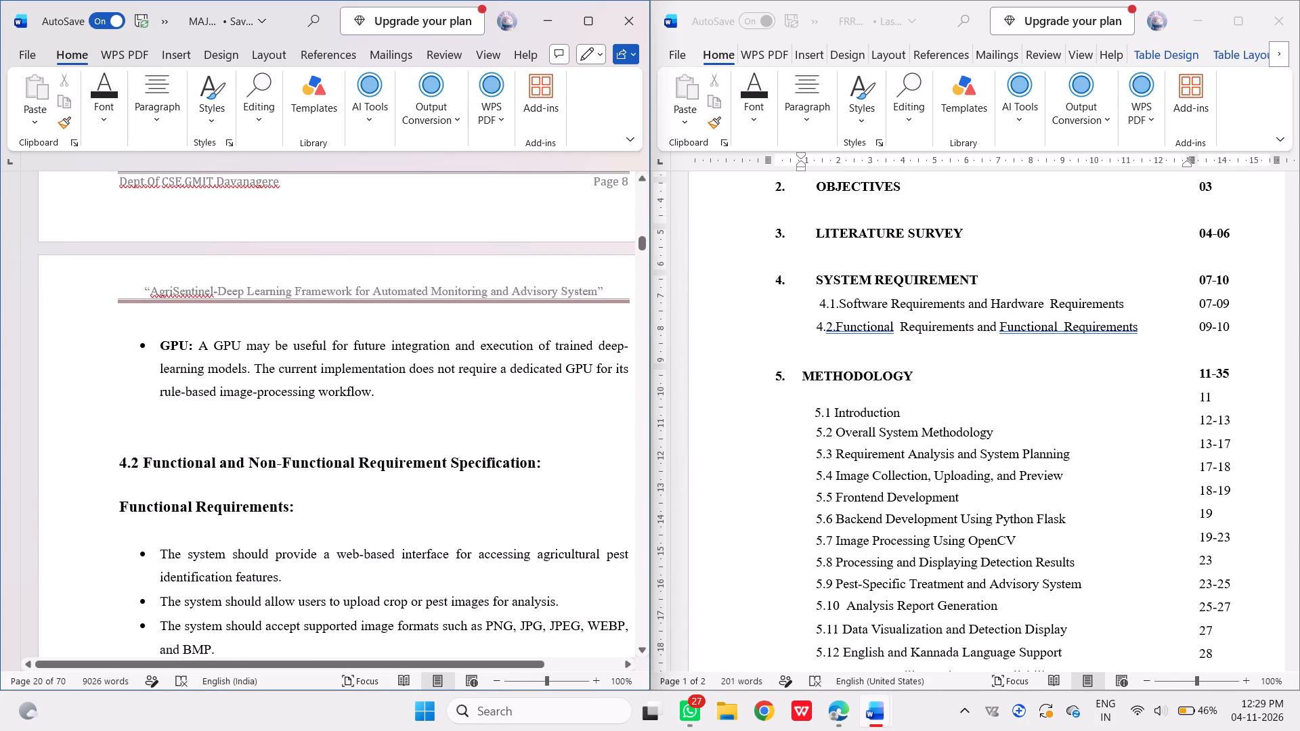
pyautogui.scroll(-5, 568, 393)
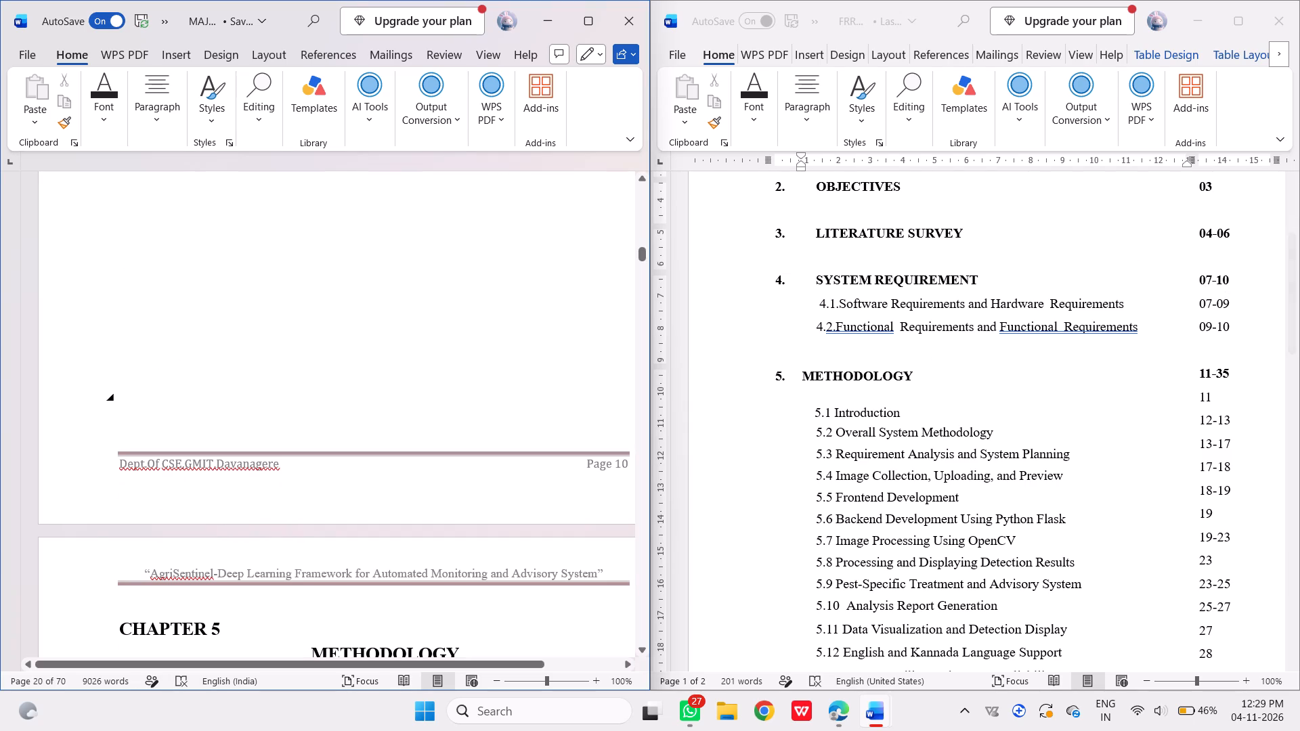
# Check the Chapter 5 Methodology heading and section 5.1 Introduction against their titles and page numbers in the contents.
pyautogui.scroll(-1, 561, 380)
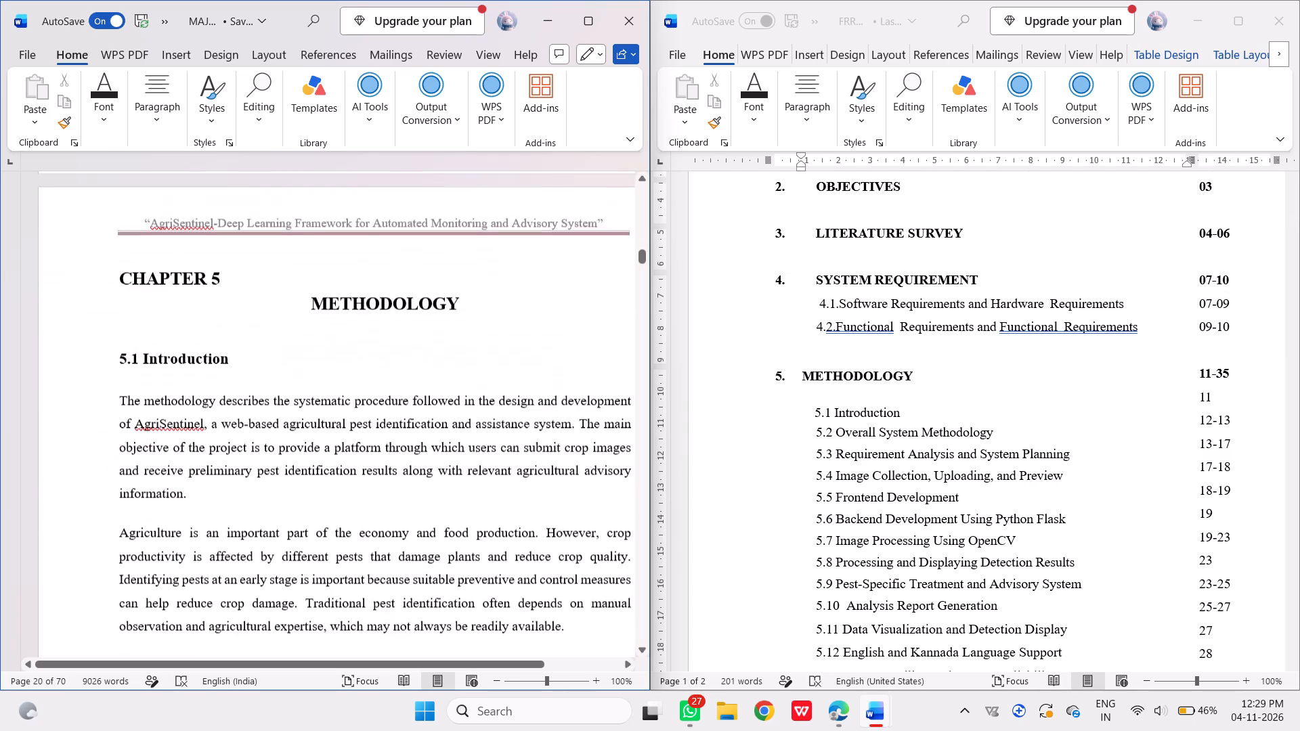
pyautogui.scroll(-2, 561, 380)
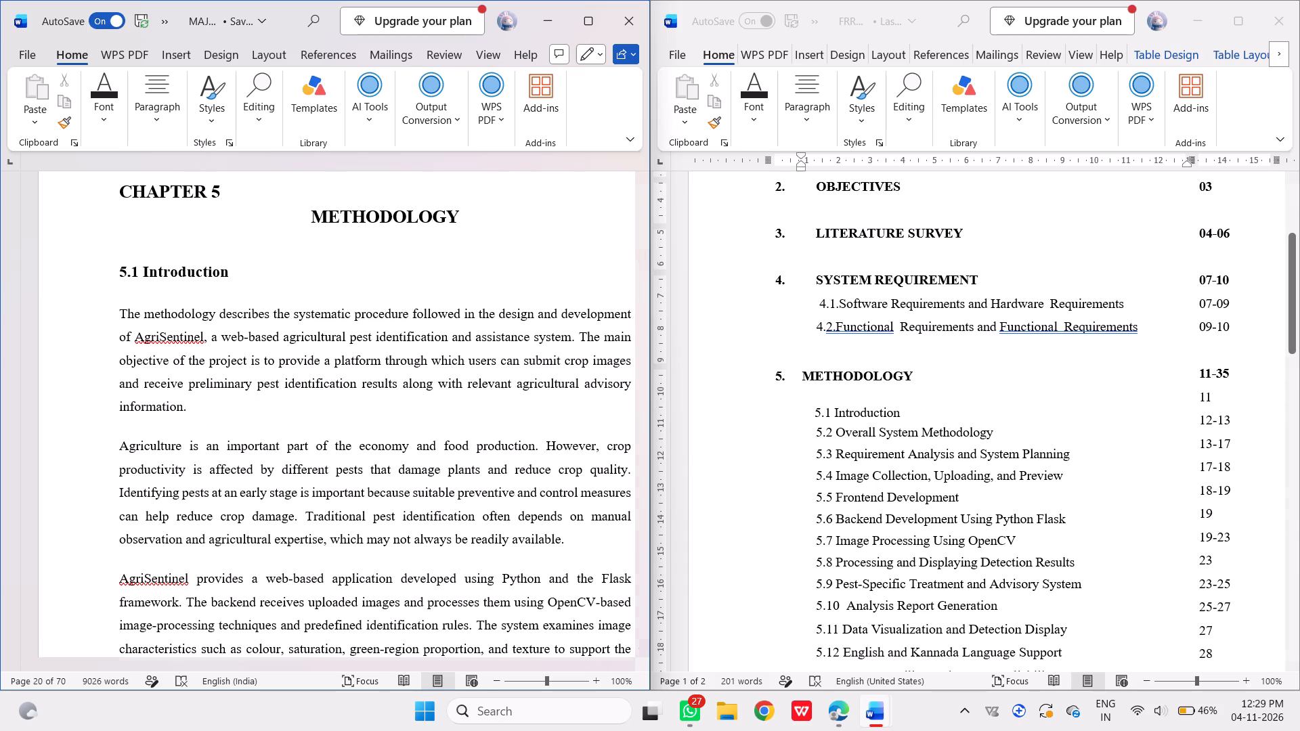
pyautogui.scroll(-1, 510, 382)
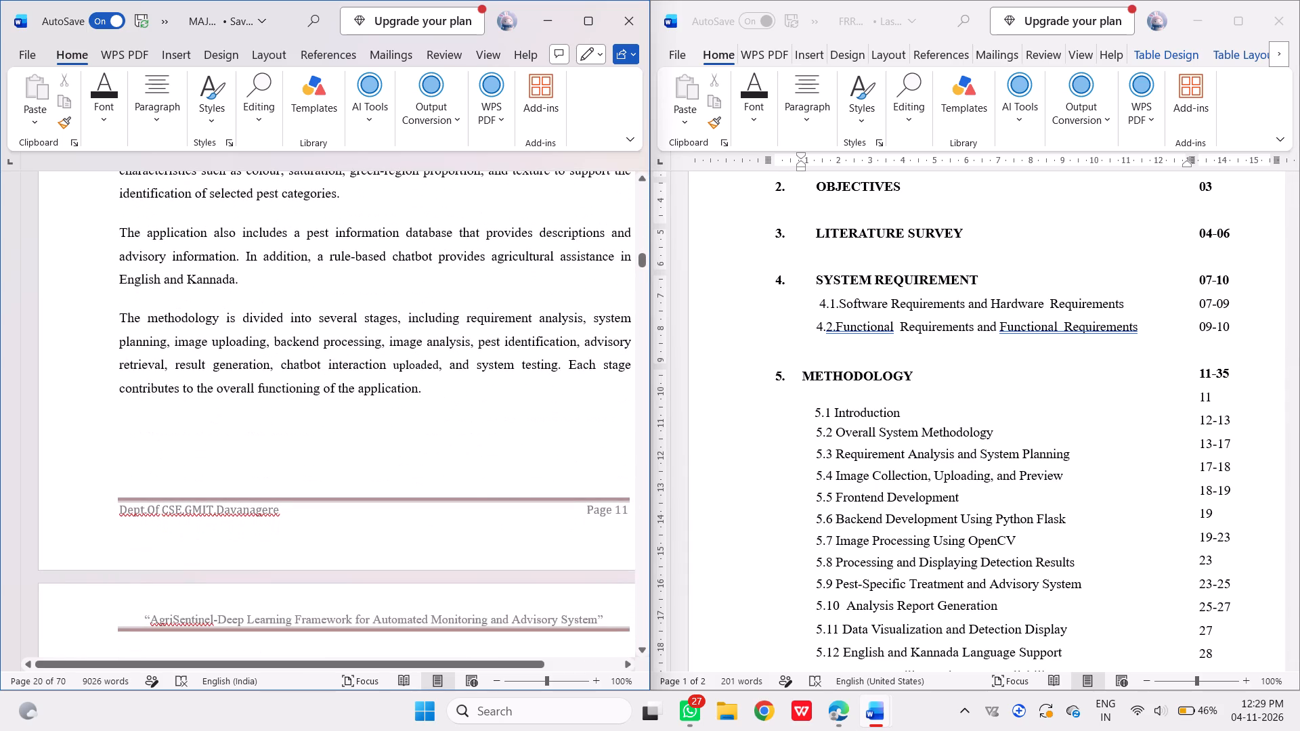
pyautogui.scroll(-5, 510, 382)
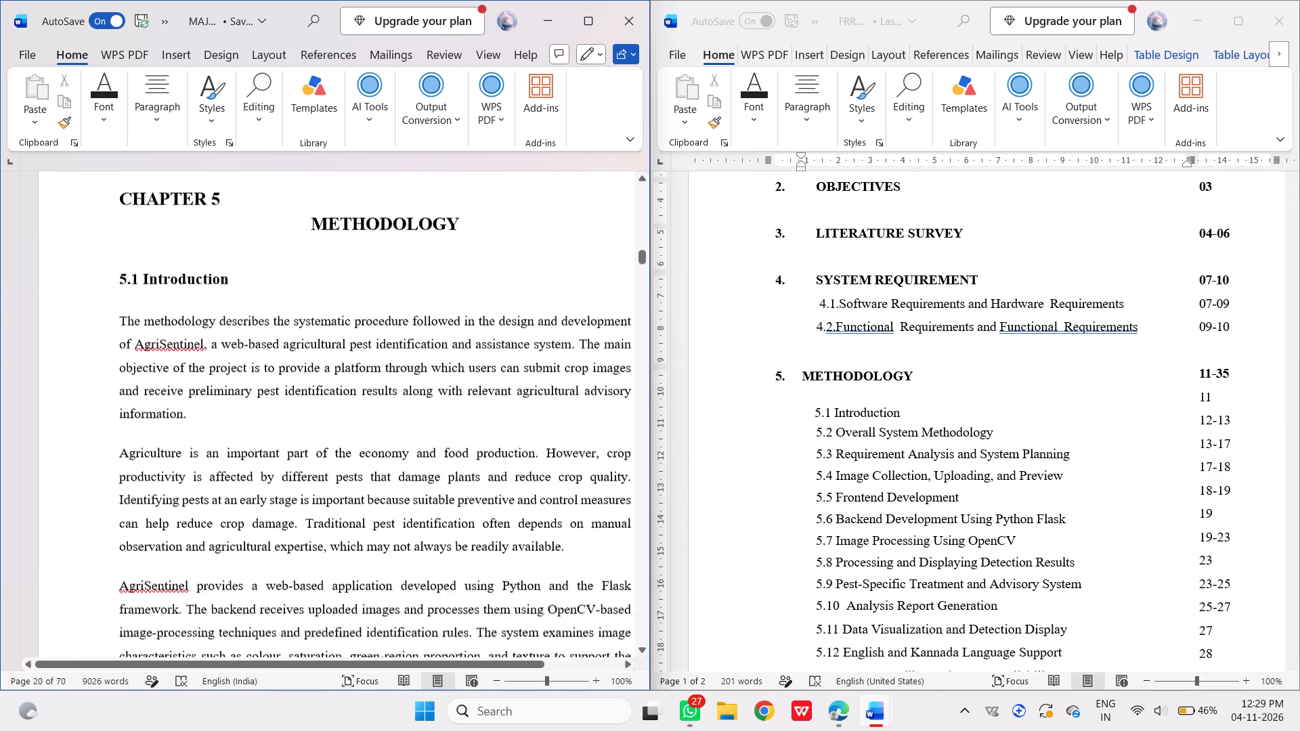
pyautogui.scroll(-2, 510, 382)
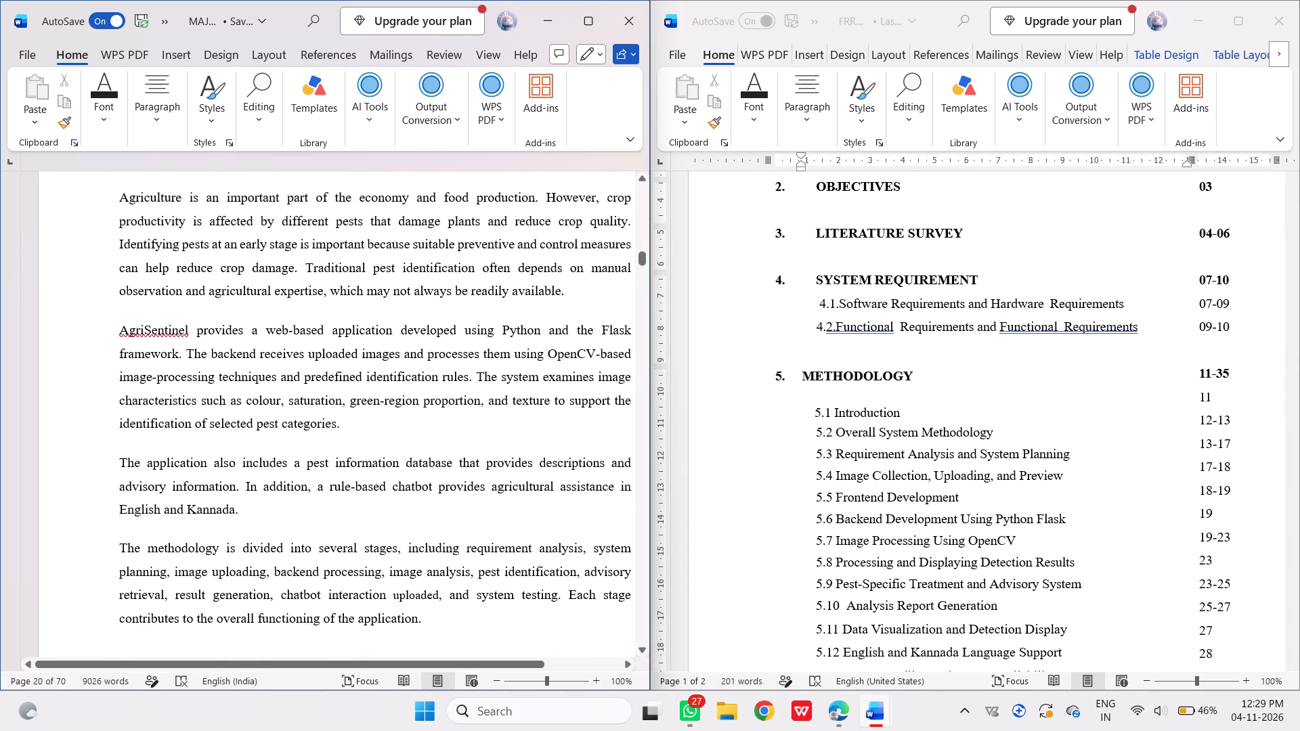
pyautogui.scroll(-3, 510, 382)
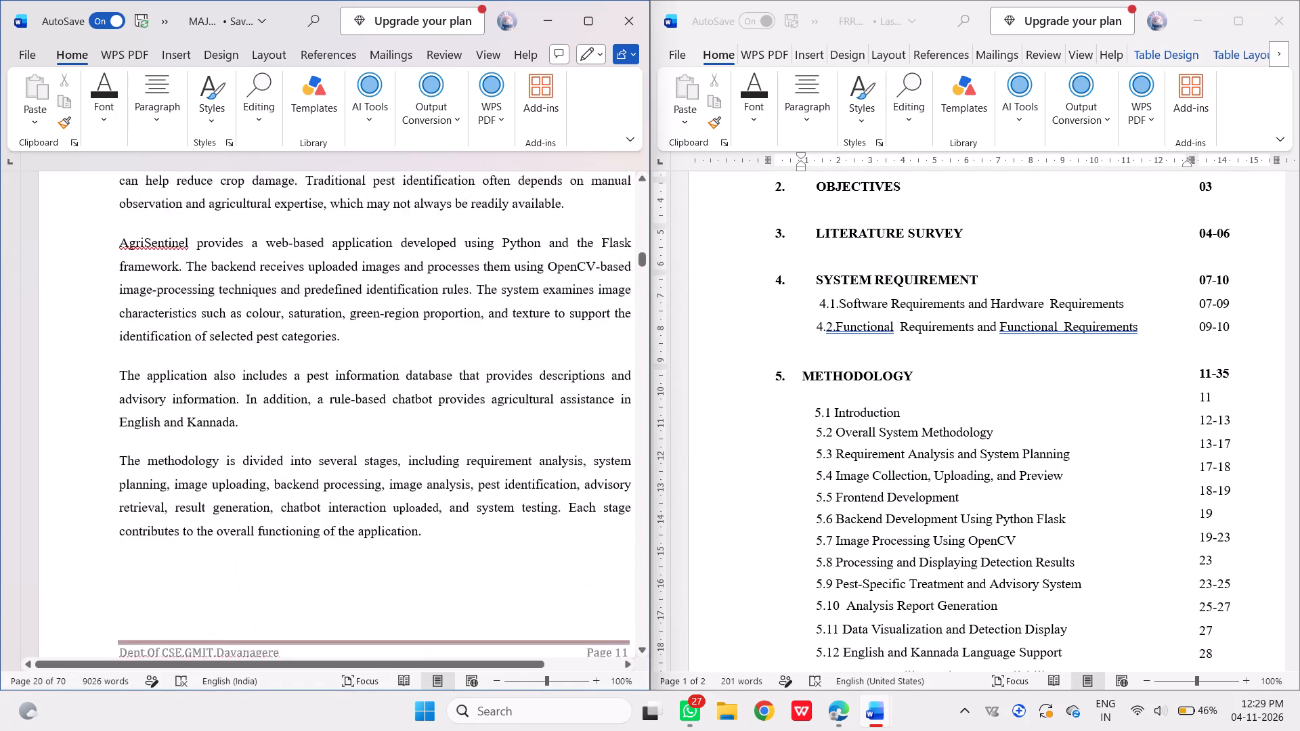
pyautogui.scroll(-2, 510, 382)
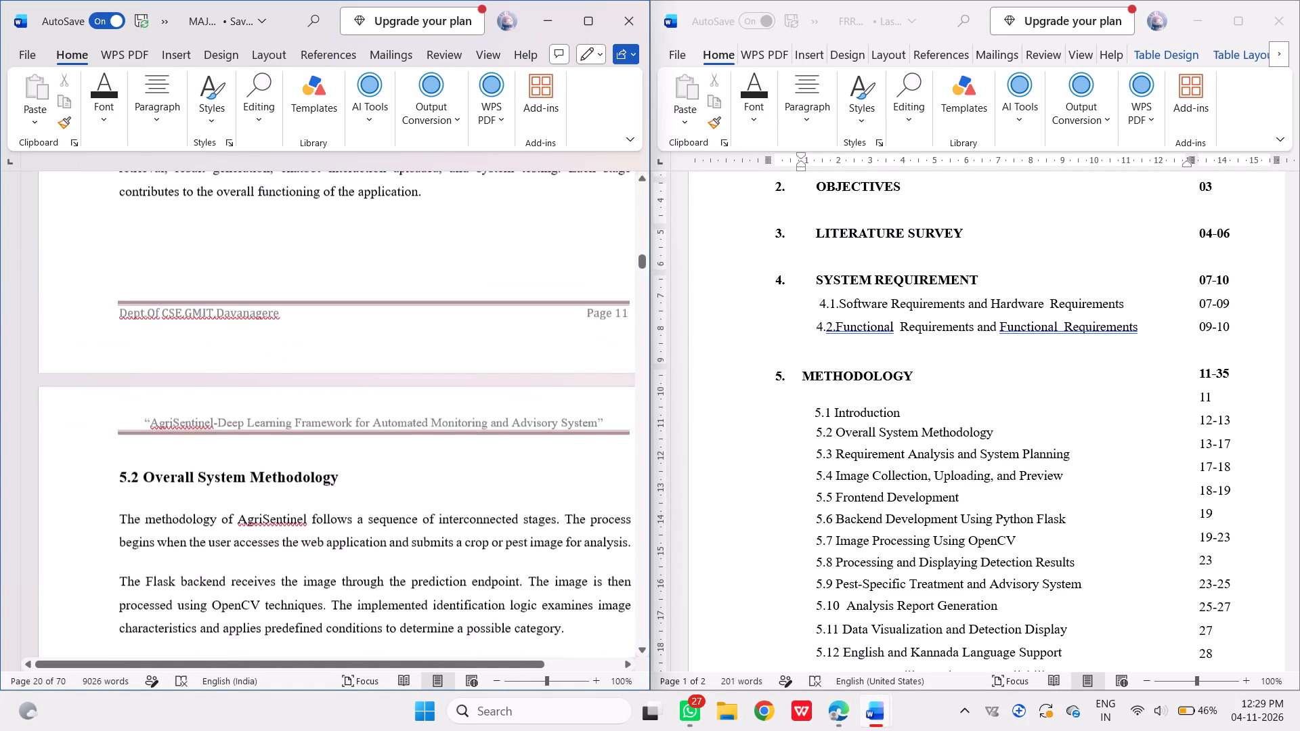
# Compare sections 5.2 Overall System Methodology and 5.3 Requirement Analysis and System Planning with their contents titles and page ranges.
pyautogui.scroll(-1, 510, 382)
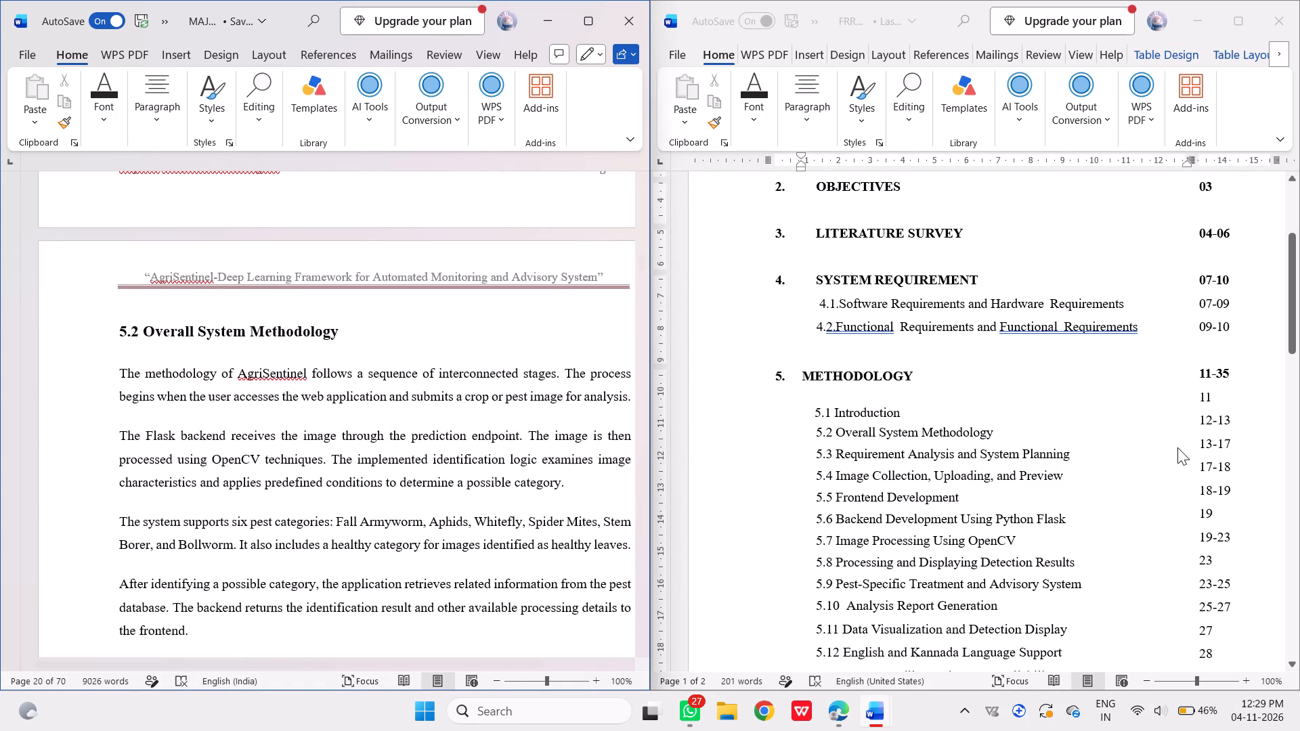
pyautogui.scroll(-1, 563, 537)
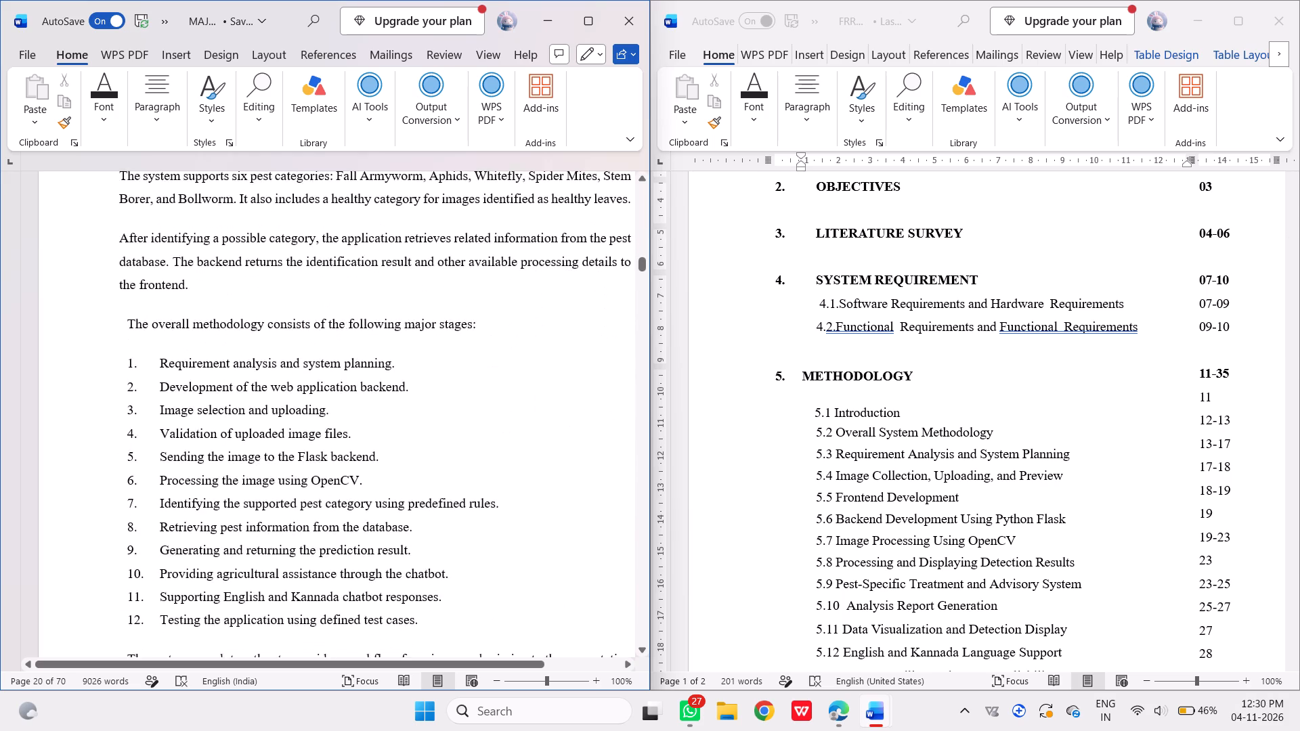
pyautogui.scroll(-1, 563, 537)
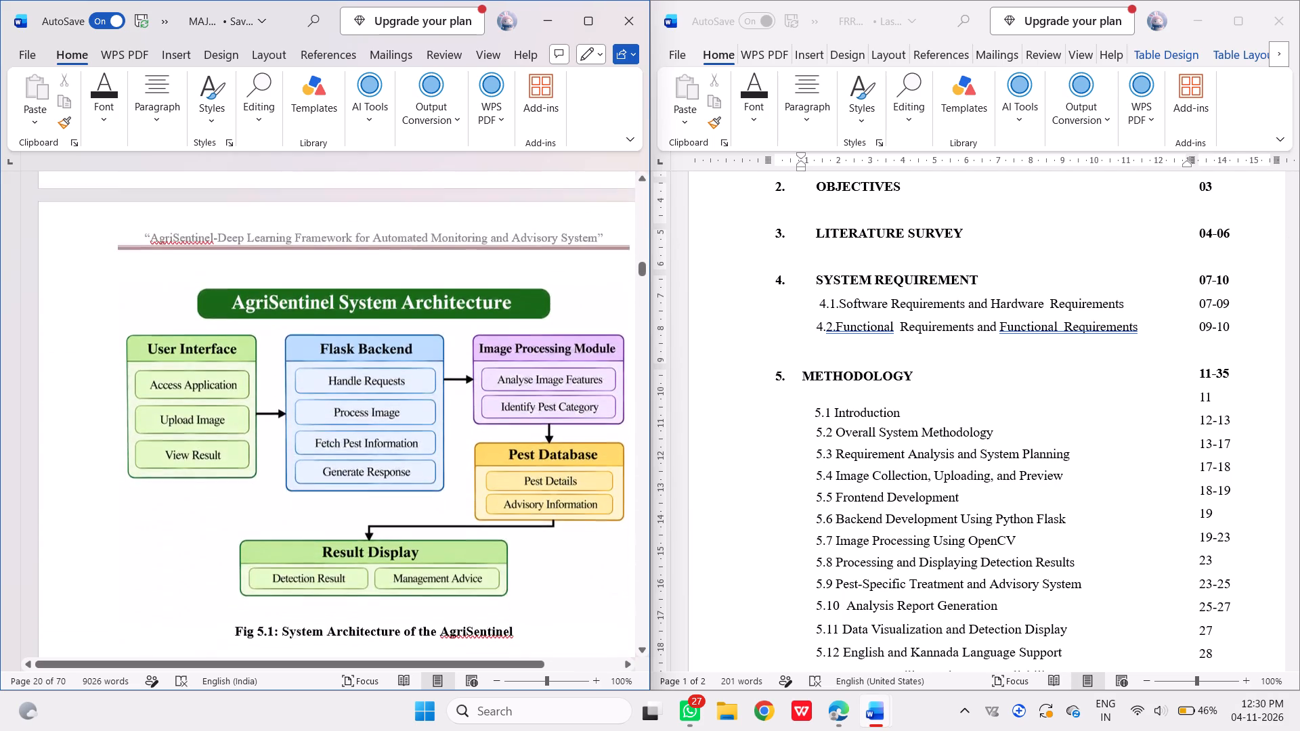
pyautogui.scroll(-1, 563, 537)
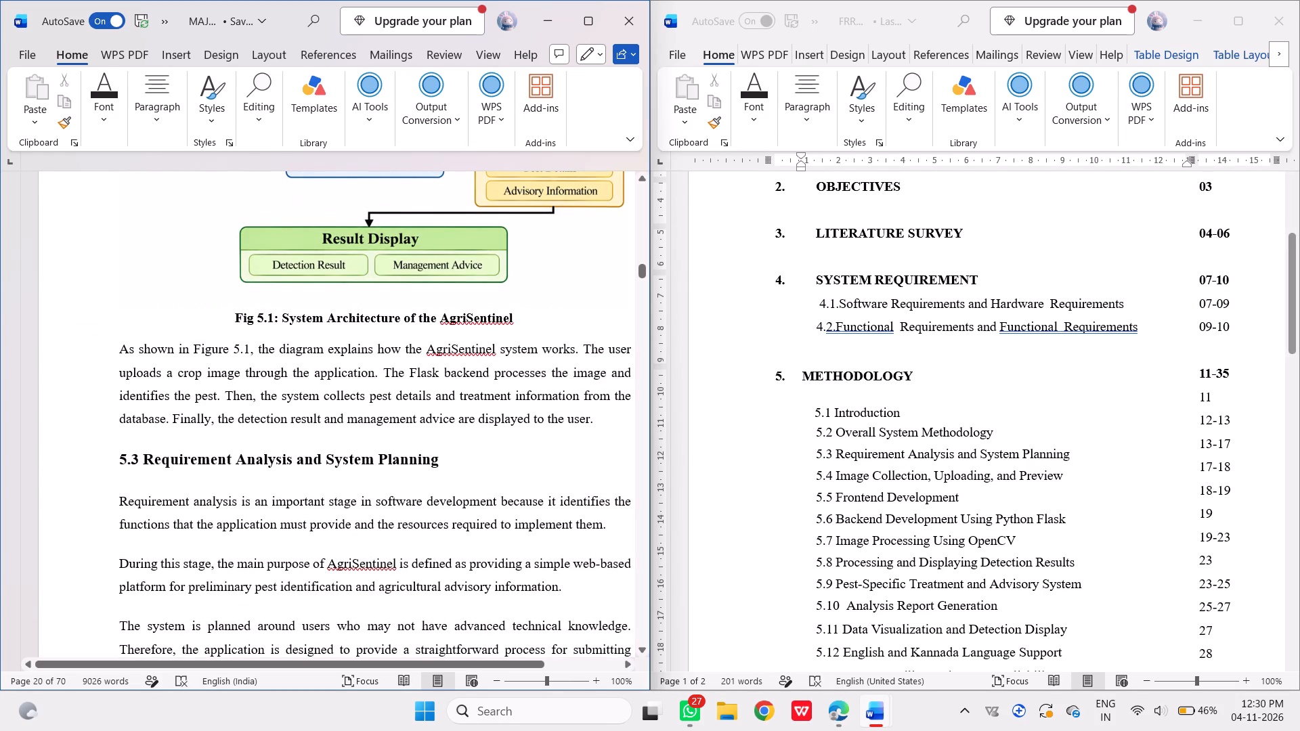
pyautogui.scroll(-1, 505, 512)
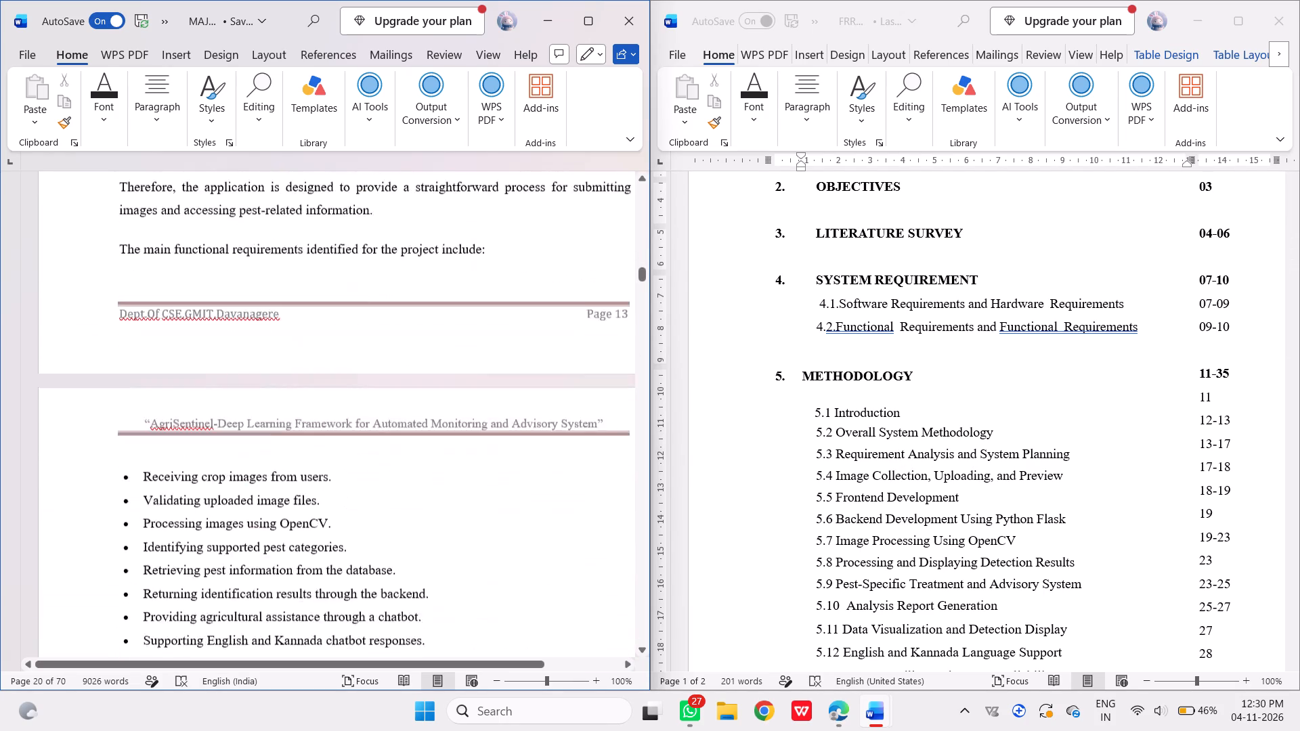
pyautogui.scroll(-1, 505, 512)
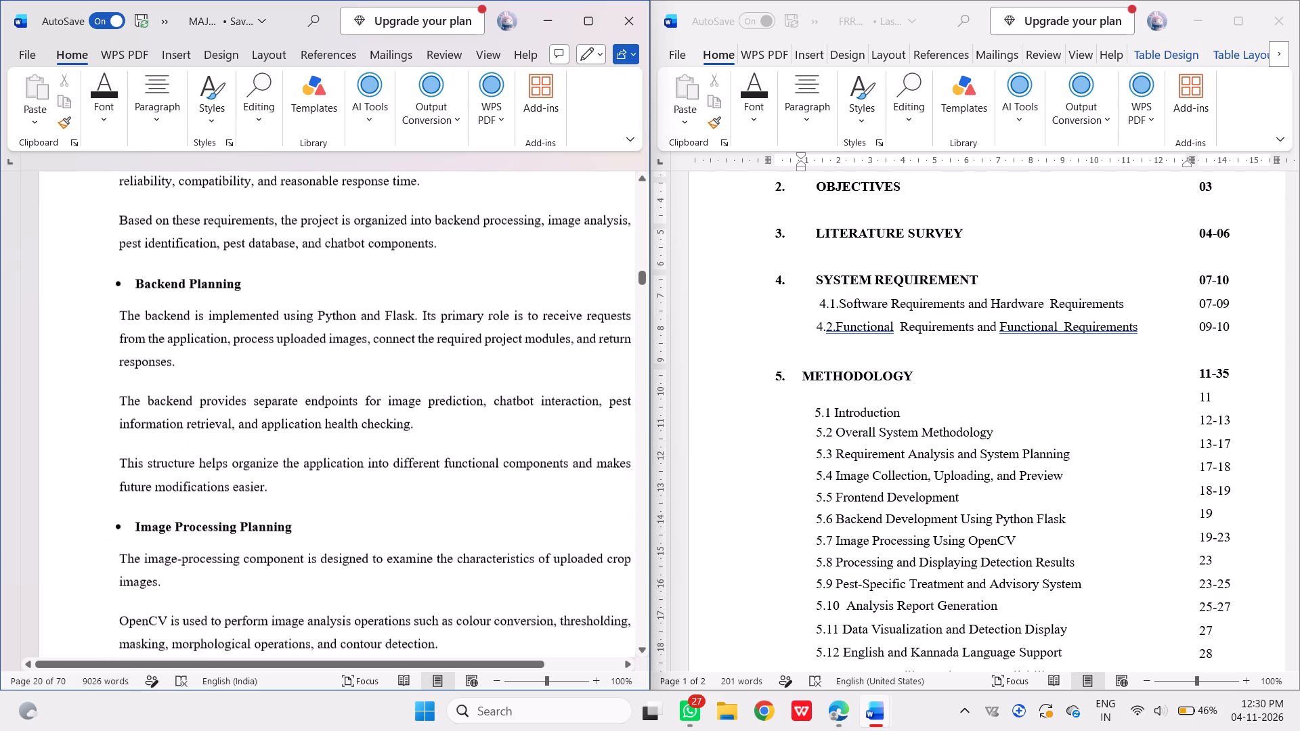
pyautogui.scroll(-2, 505, 512)
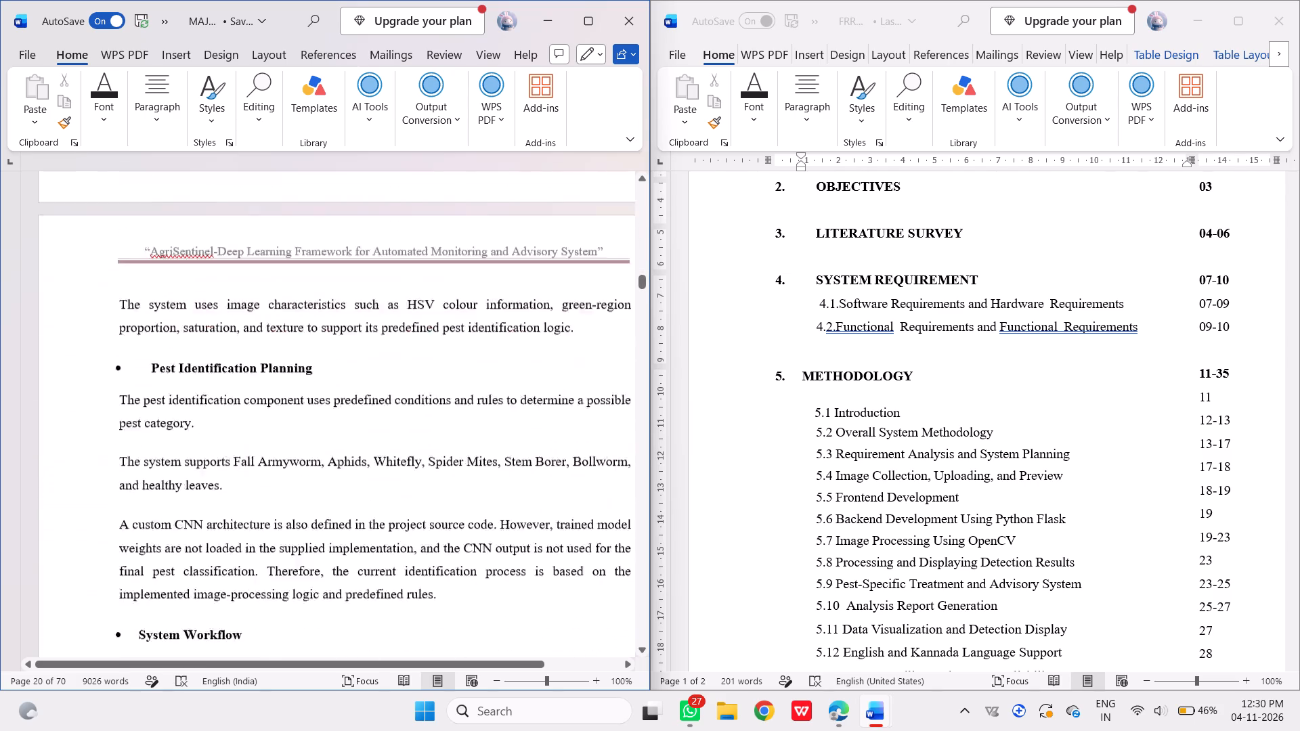
pyautogui.scroll(-2, 505, 512)
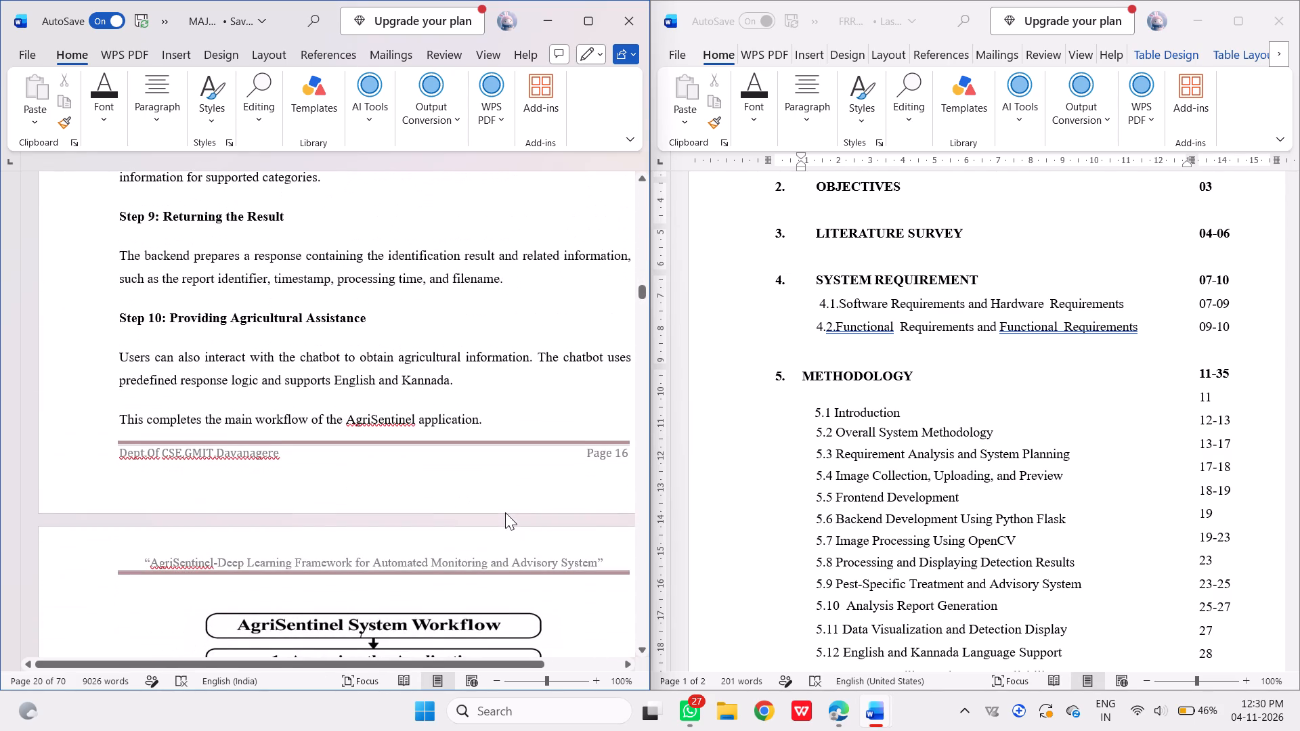
pyautogui.scroll(-1, 505, 512)
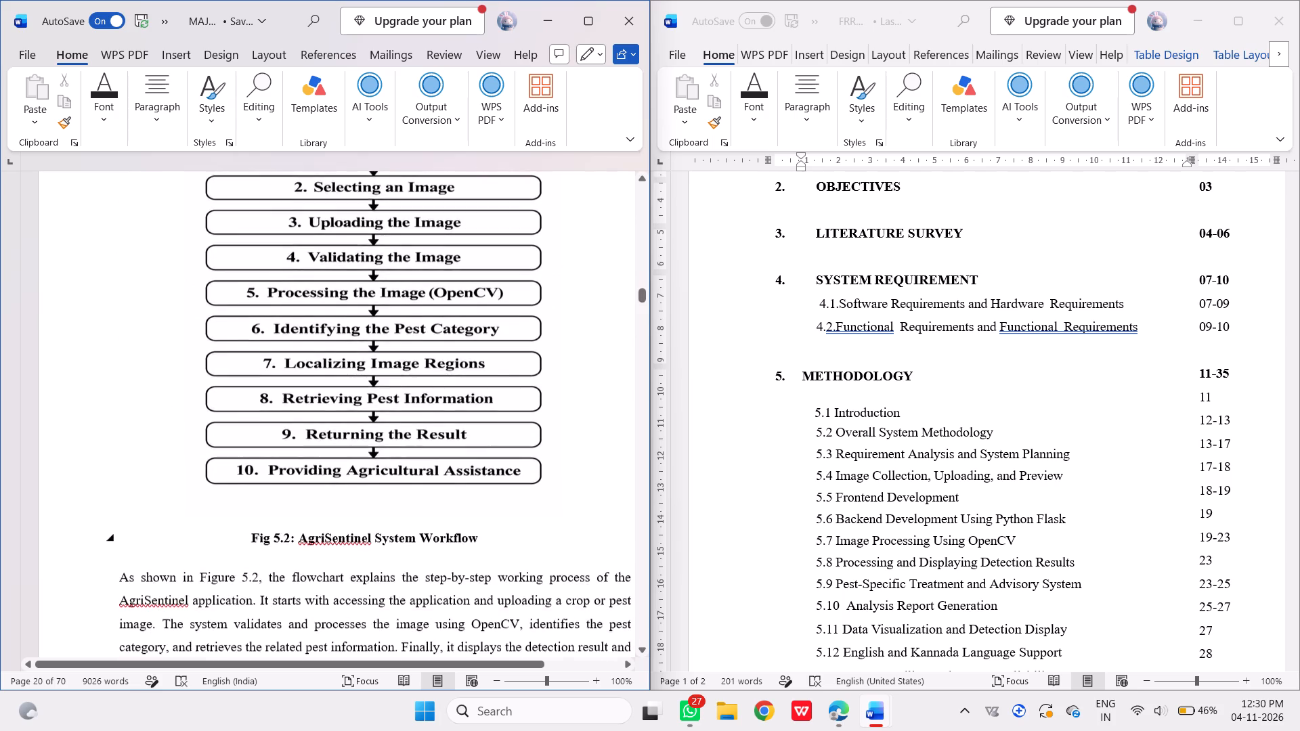
pyautogui.scroll(-1, 505, 512)
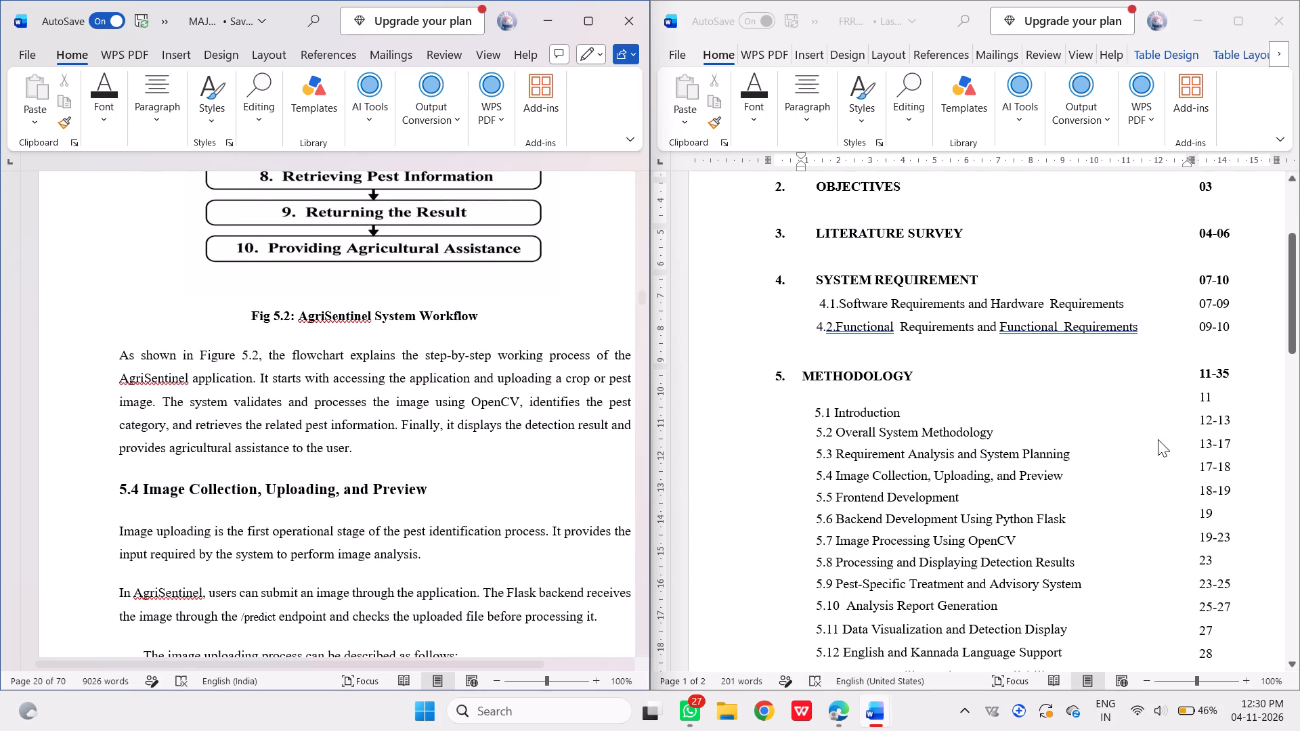
# Compare sections 5.4 Image Collection, Uploading, and Preview and 5.5 Frontend Development with their contents titles and page ranges.
pyautogui.scroll(-2, 508, 426)
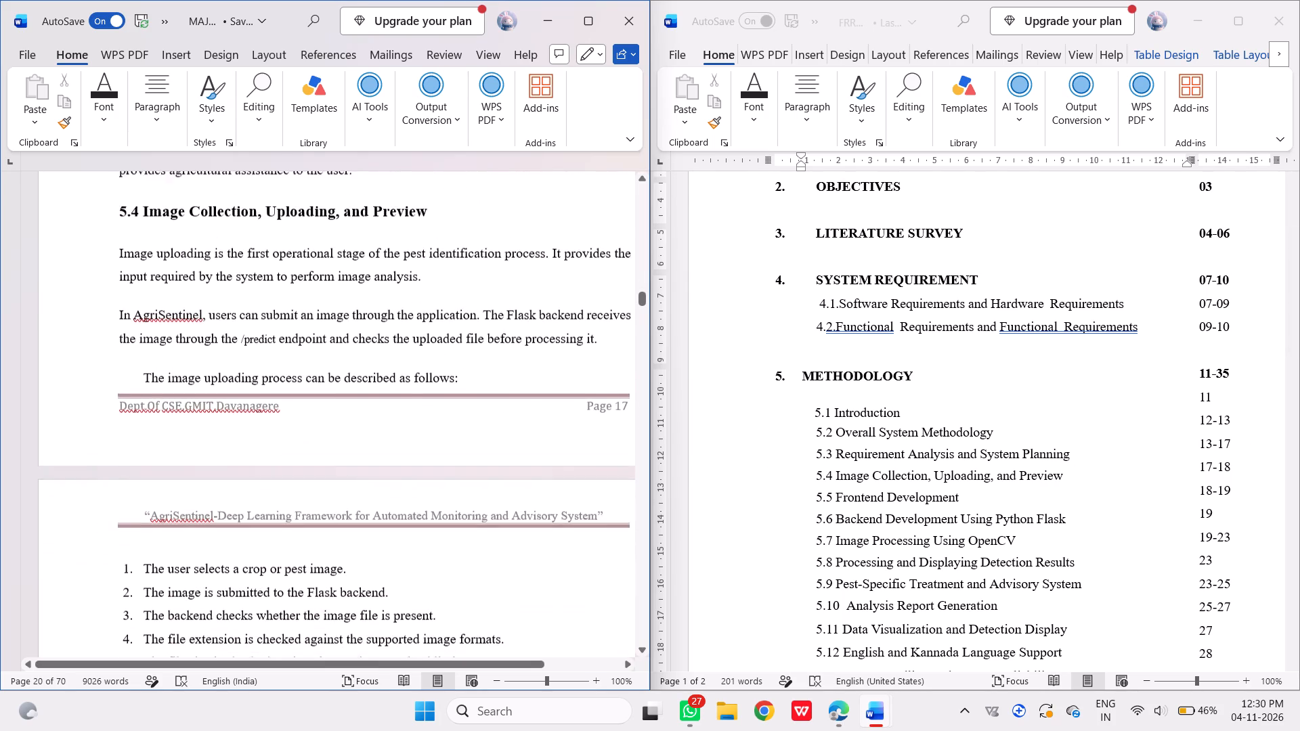
pyautogui.scroll(-2, 508, 426)
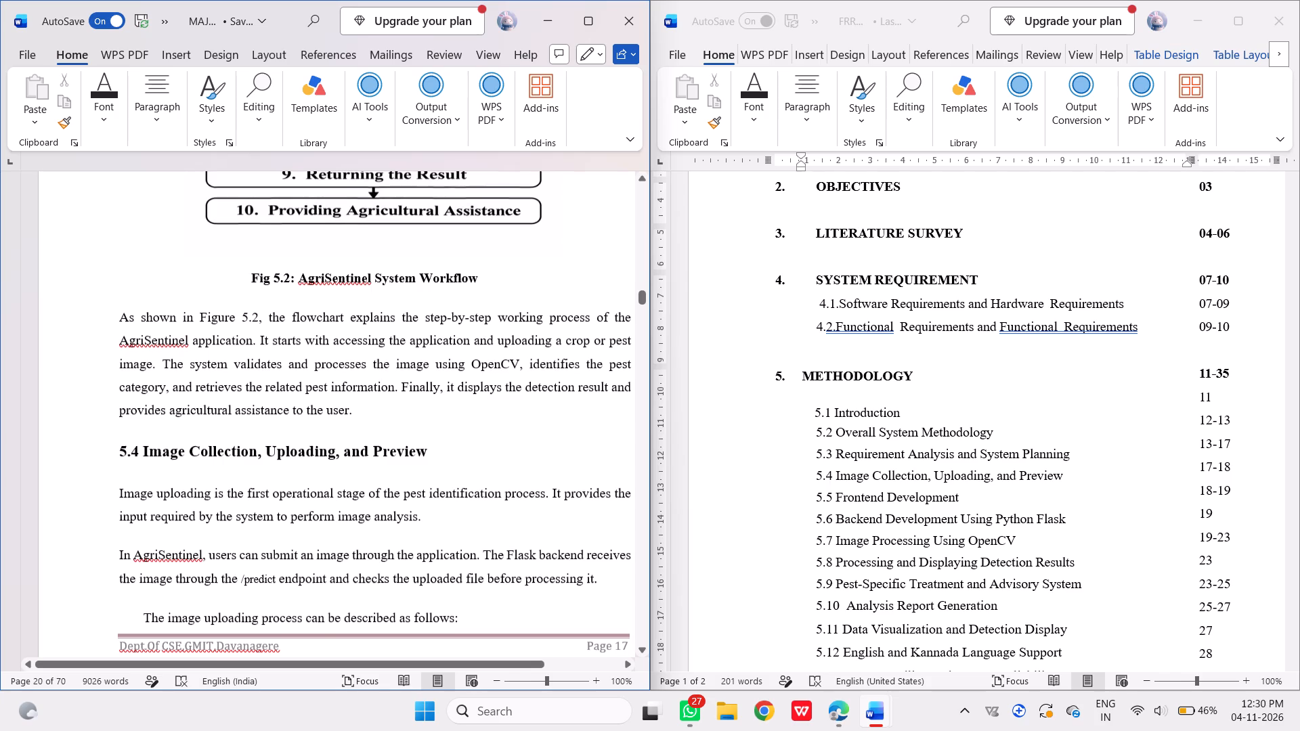
pyautogui.scroll(-1, 508, 426)
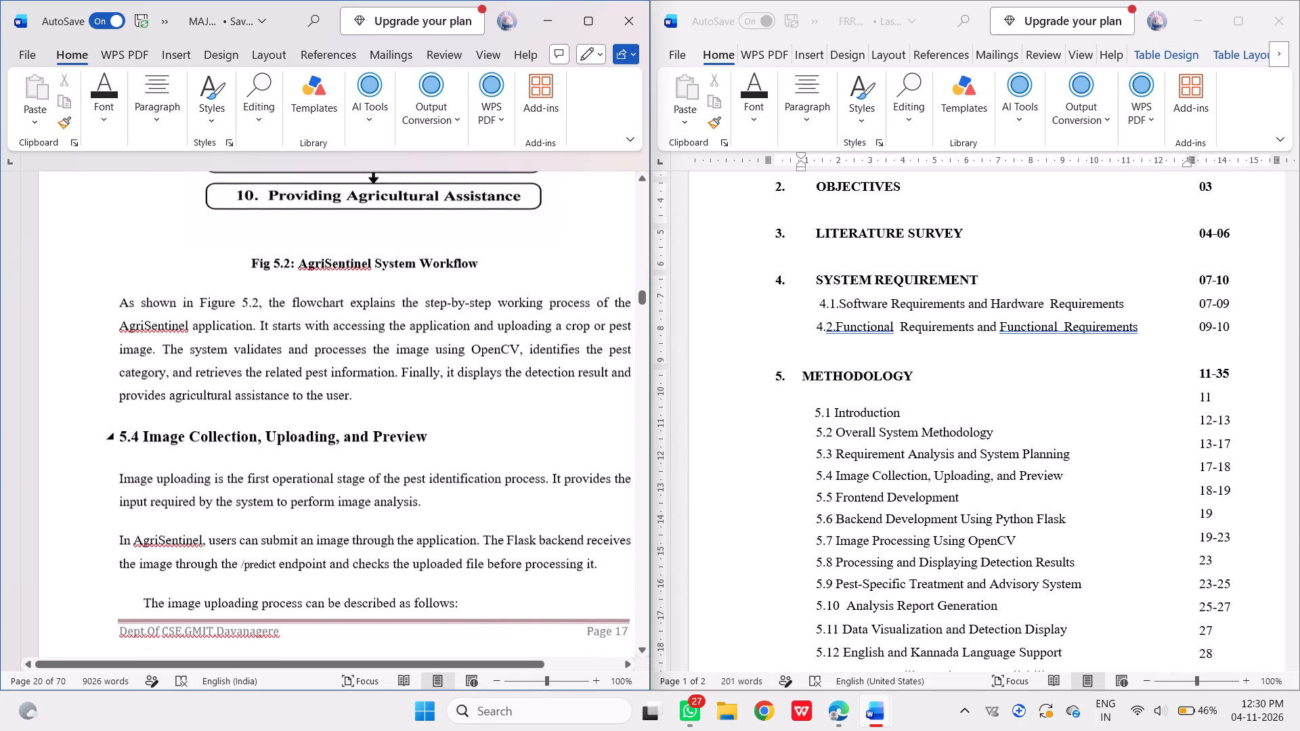
pyautogui.scroll(-3, 508, 426)
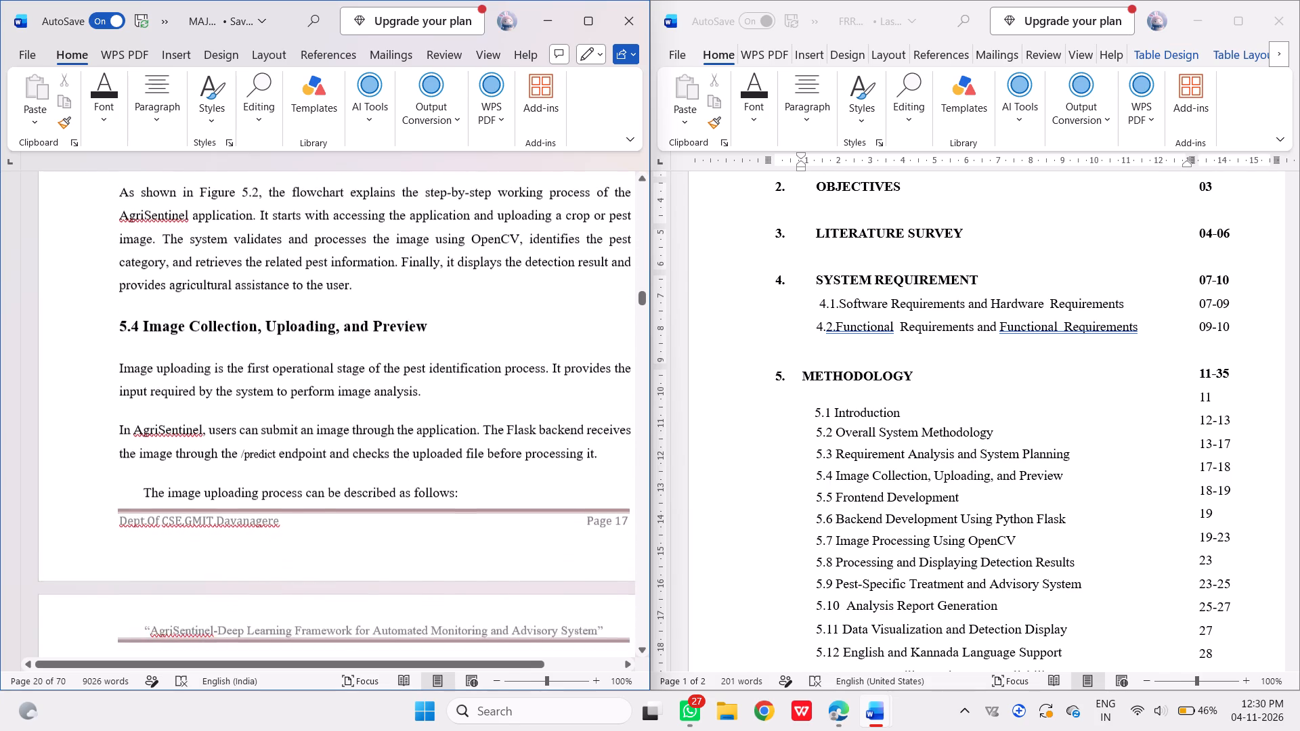
pyautogui.scroll(-1, 508, 426)
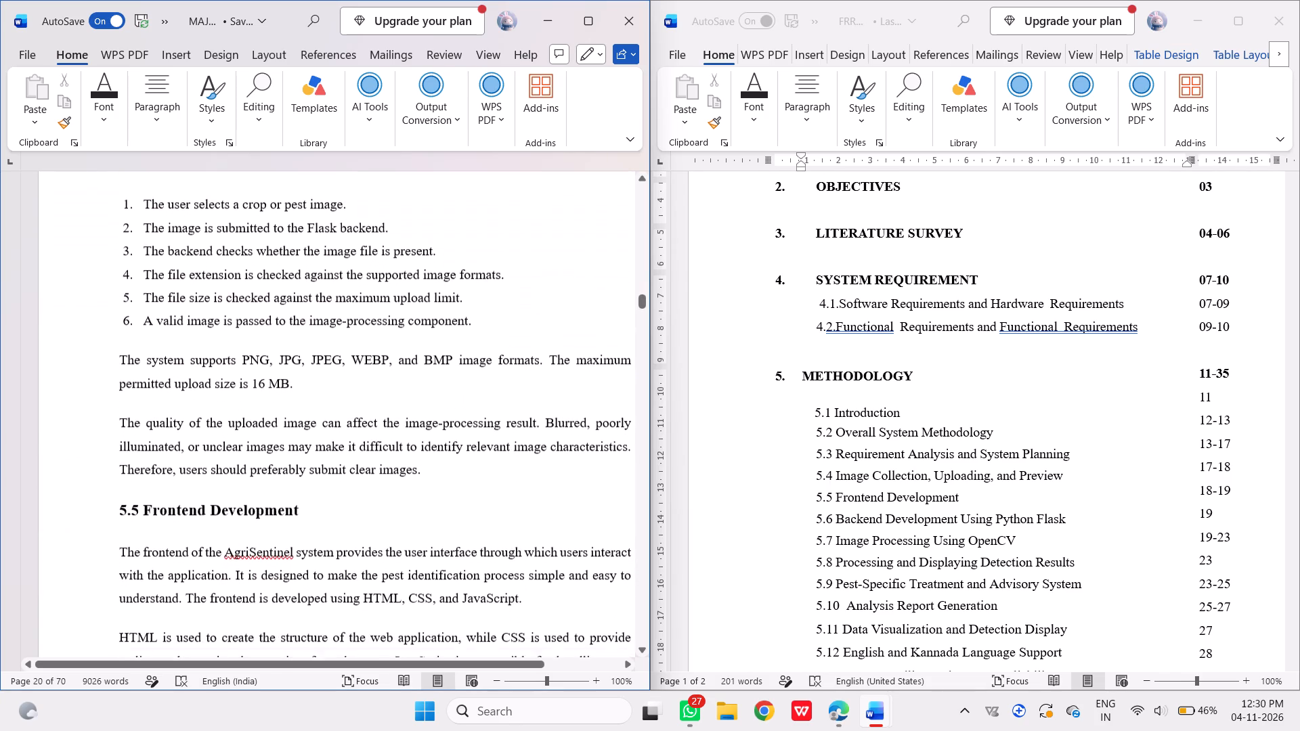
pyautogui.scroll(-2, 508, 426)
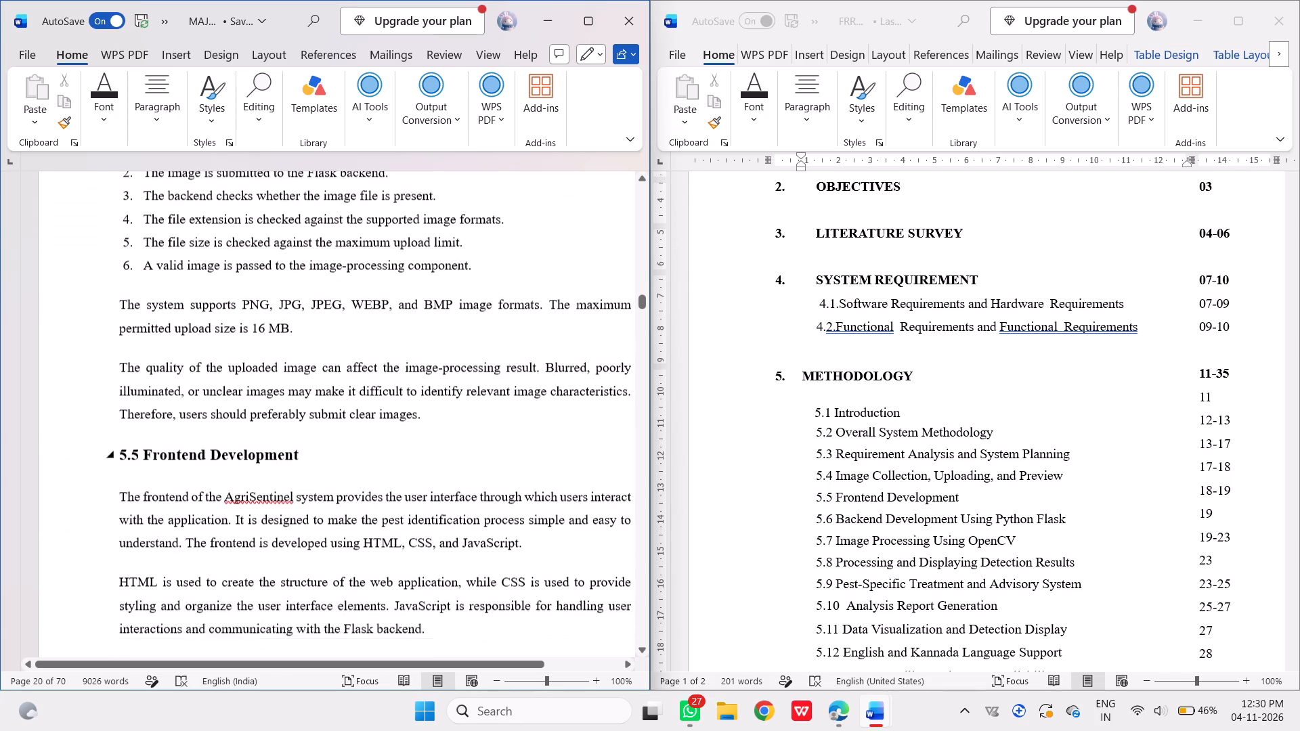
pyautogui.scroll(-1, 508, 426)
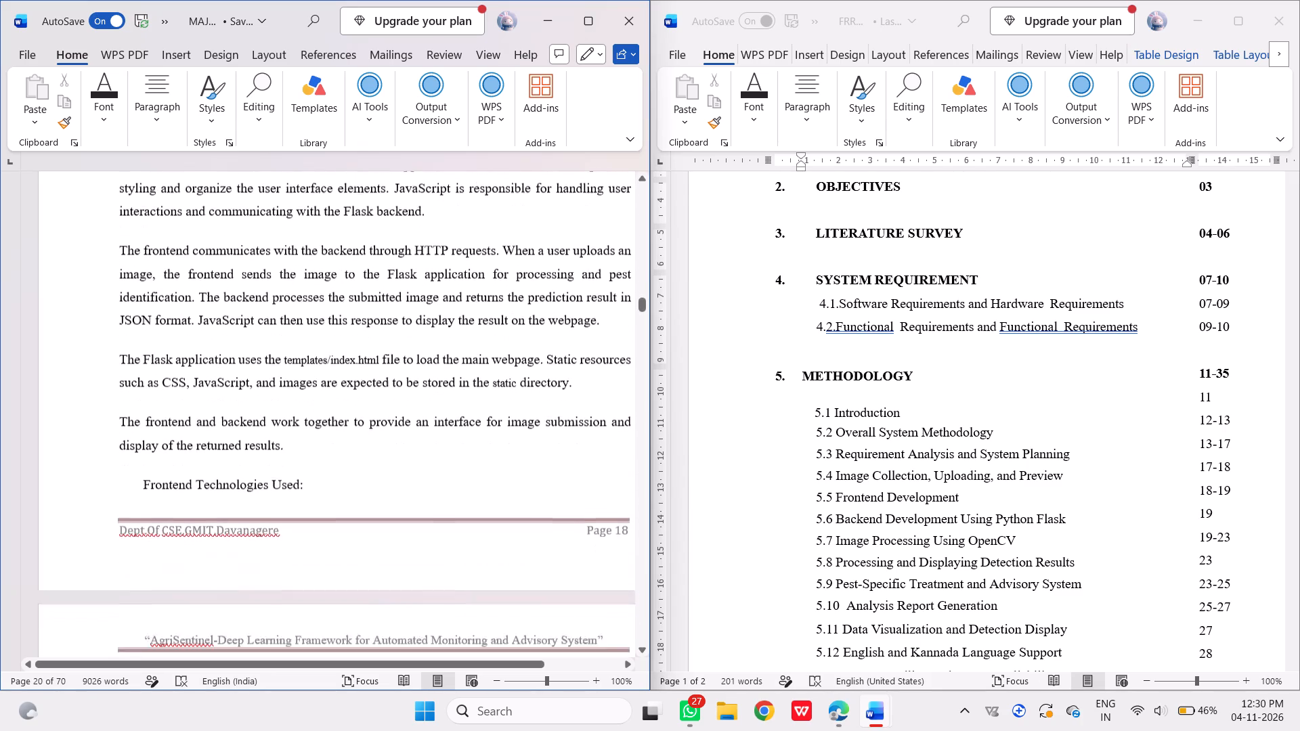
pyautogui.scroll(-1, 508, 426)
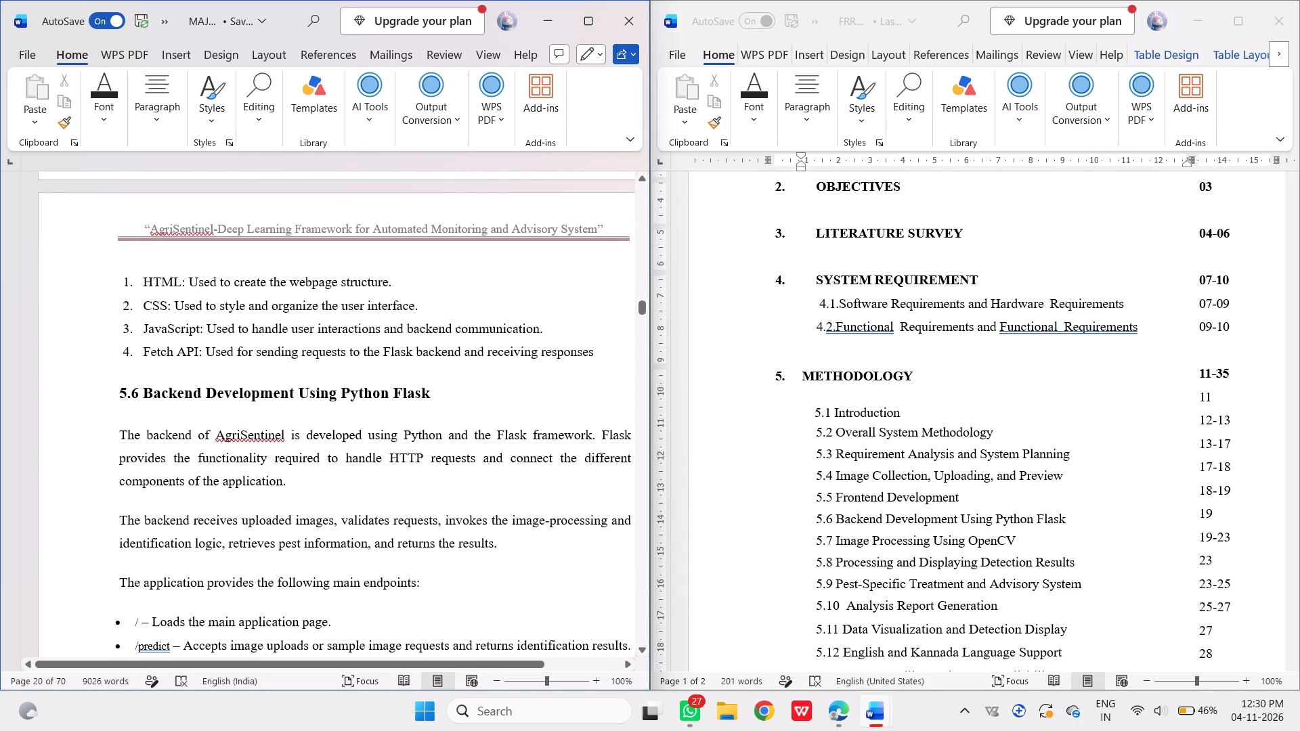
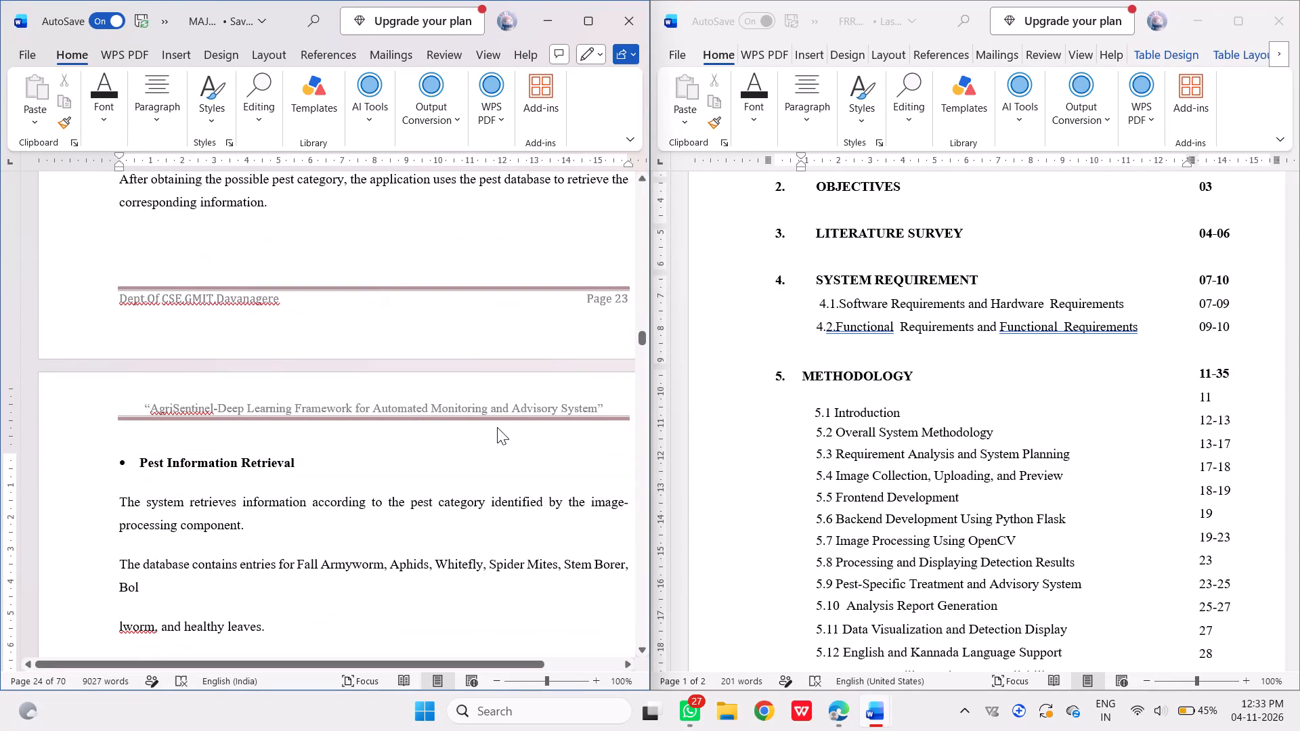
# Save the major project report document.
pyautogui.hotkey('ctrl', 's')
pyautogui.hotkey('ctrl', 's')
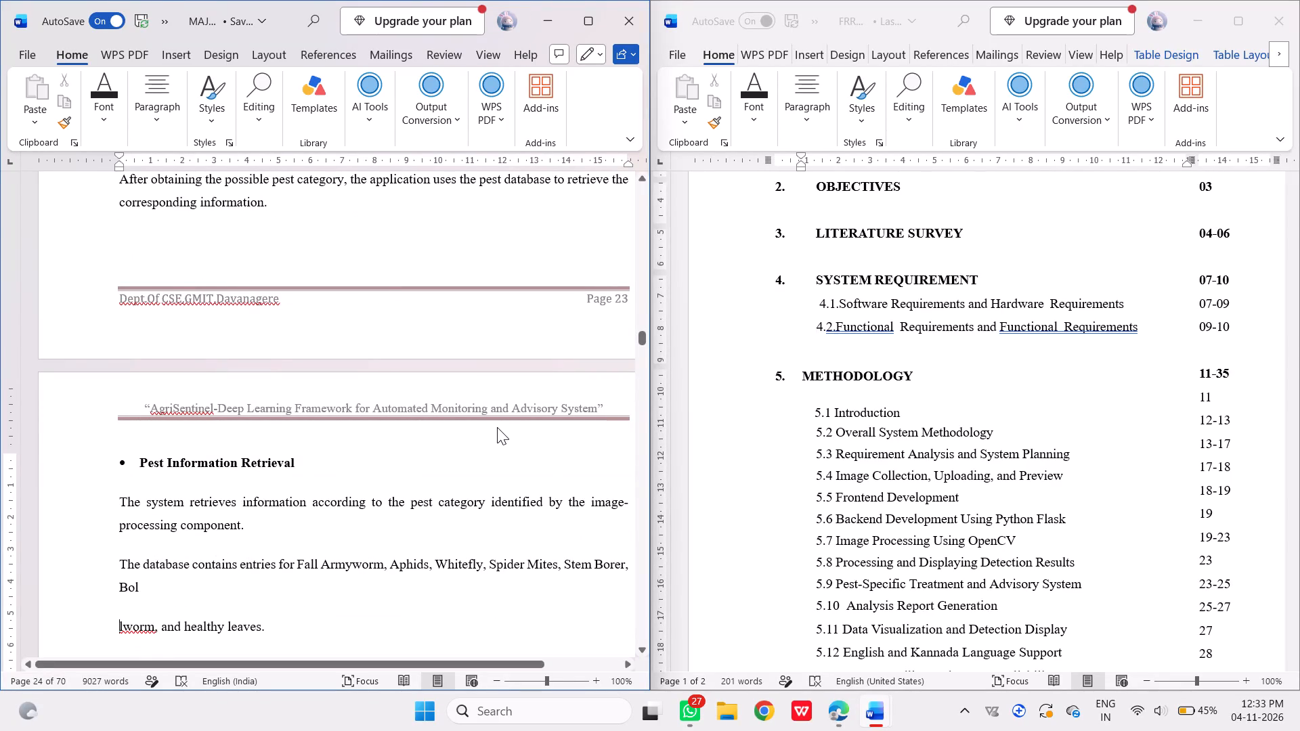
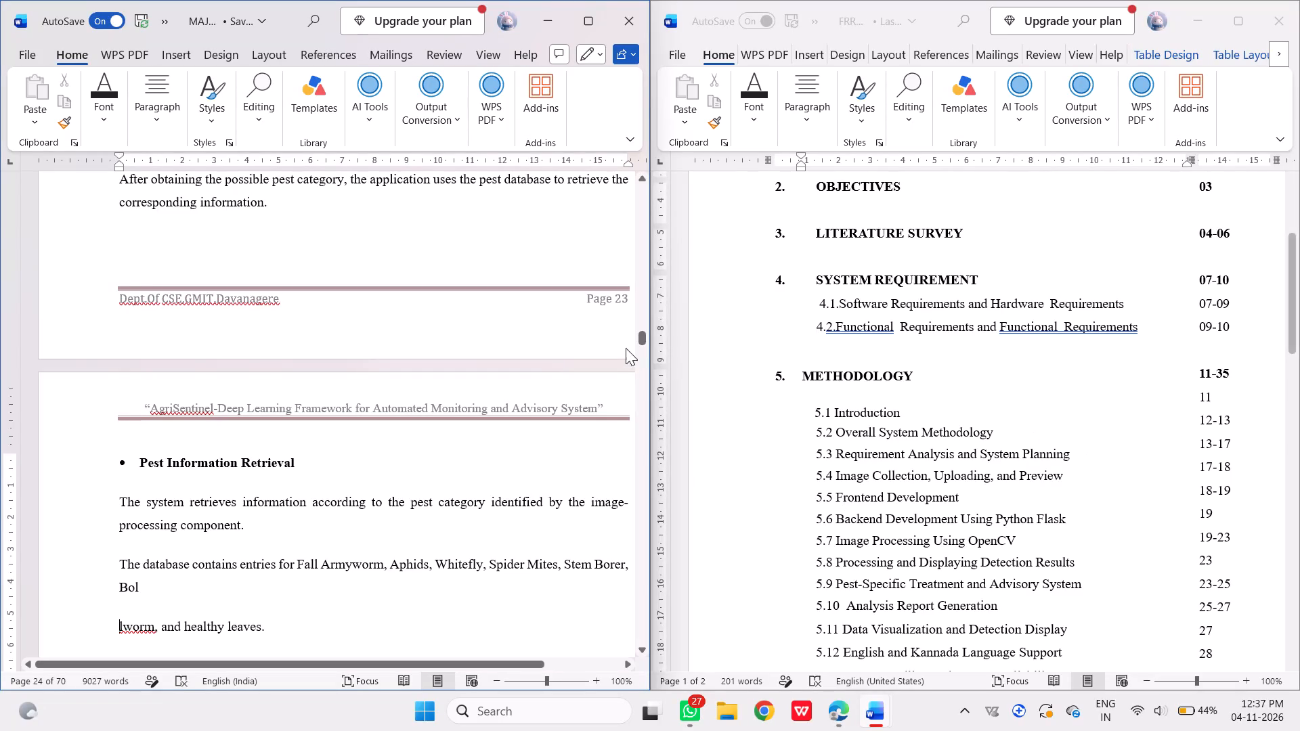
# Review the major project report's final pages, from the end of the document back towards the References section.
pyautogui.scroll(-20, 471, 323)
pyautogui.scroll(-20, 471, 323)
pyautogui.scroll(-20, 471, 323)
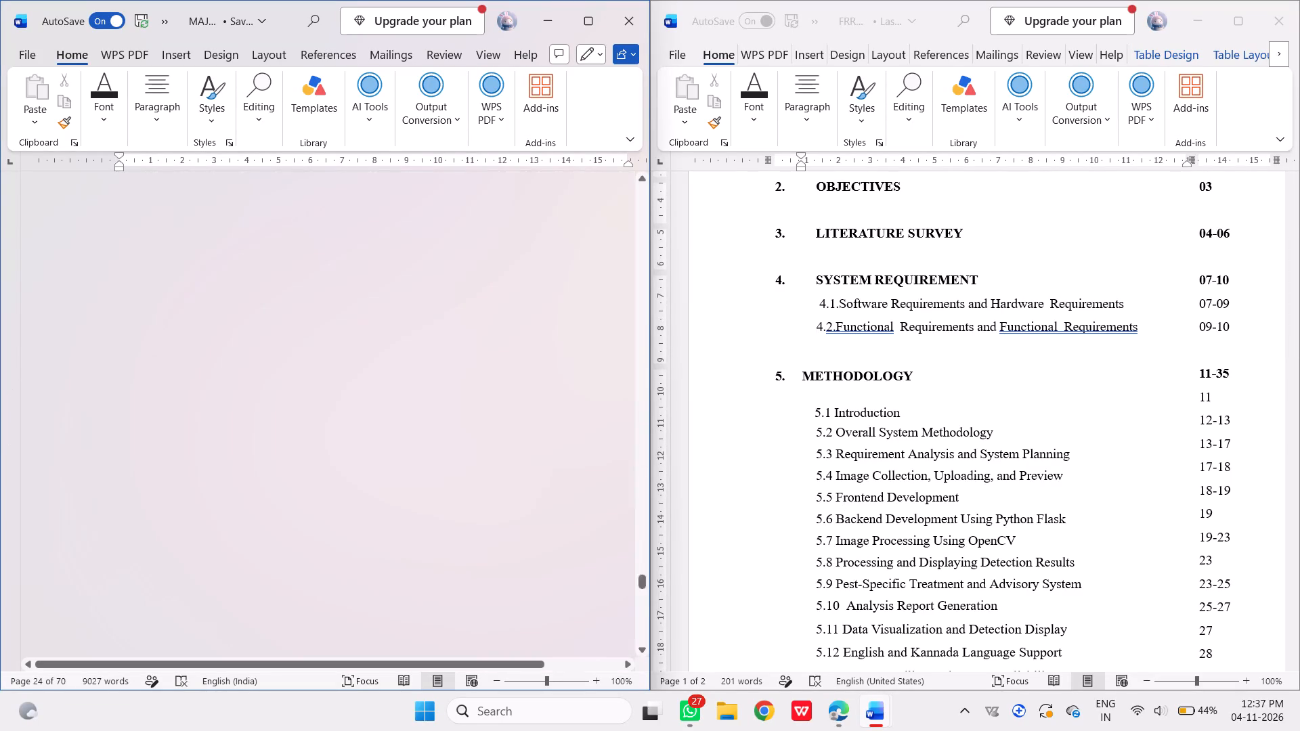
pyautogui.scroll(-20, 471, 323)
pyautogui.scroll(-20, 471, 323)
pyautogui.scroll(-19, 471, 323)
pyautogui.scroll(1, 471, 323)
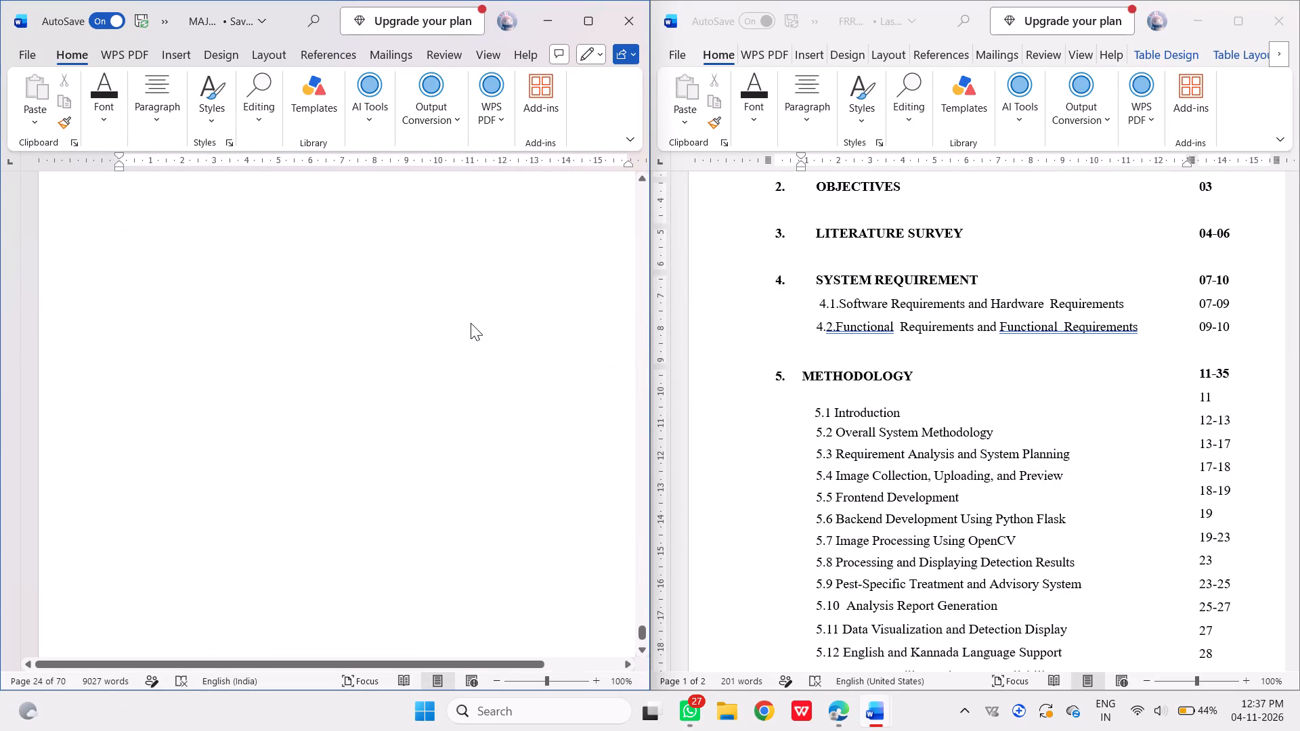
pyautogui.scroll(1, 471, 323)
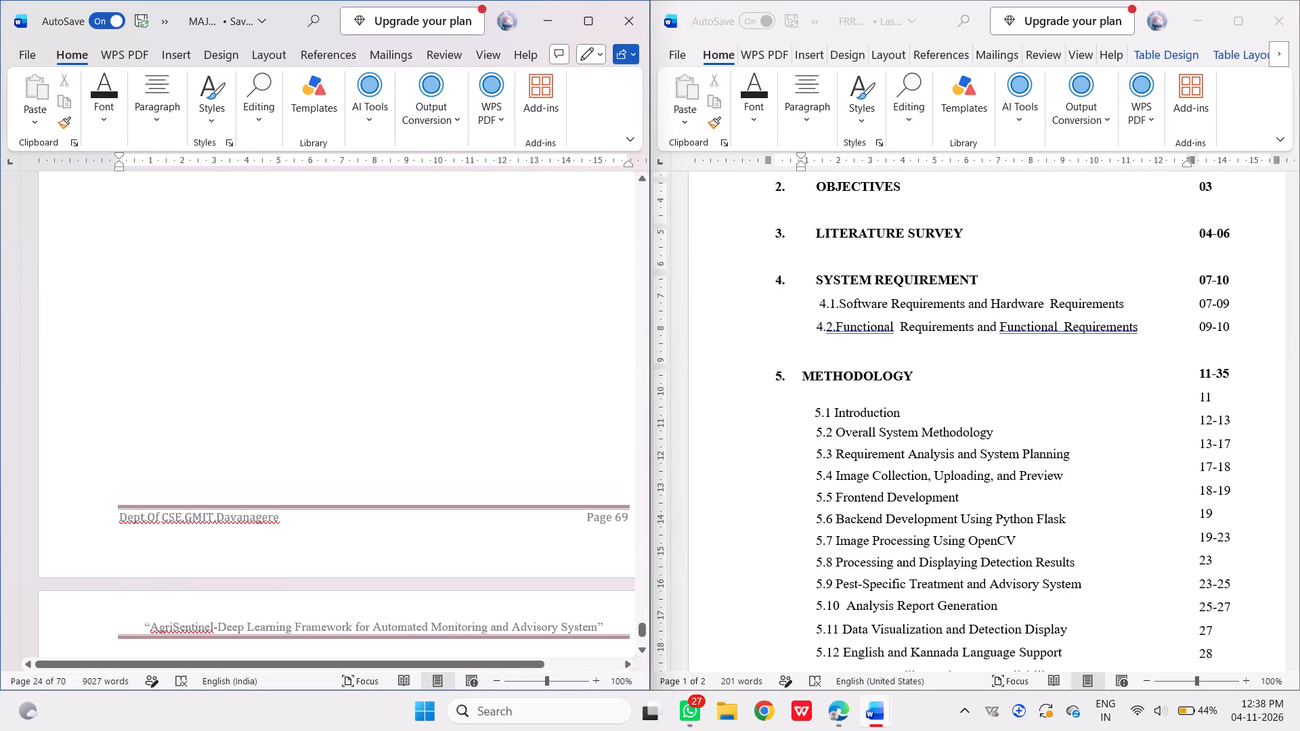
pyautogui.scroll(1, 471, 323)
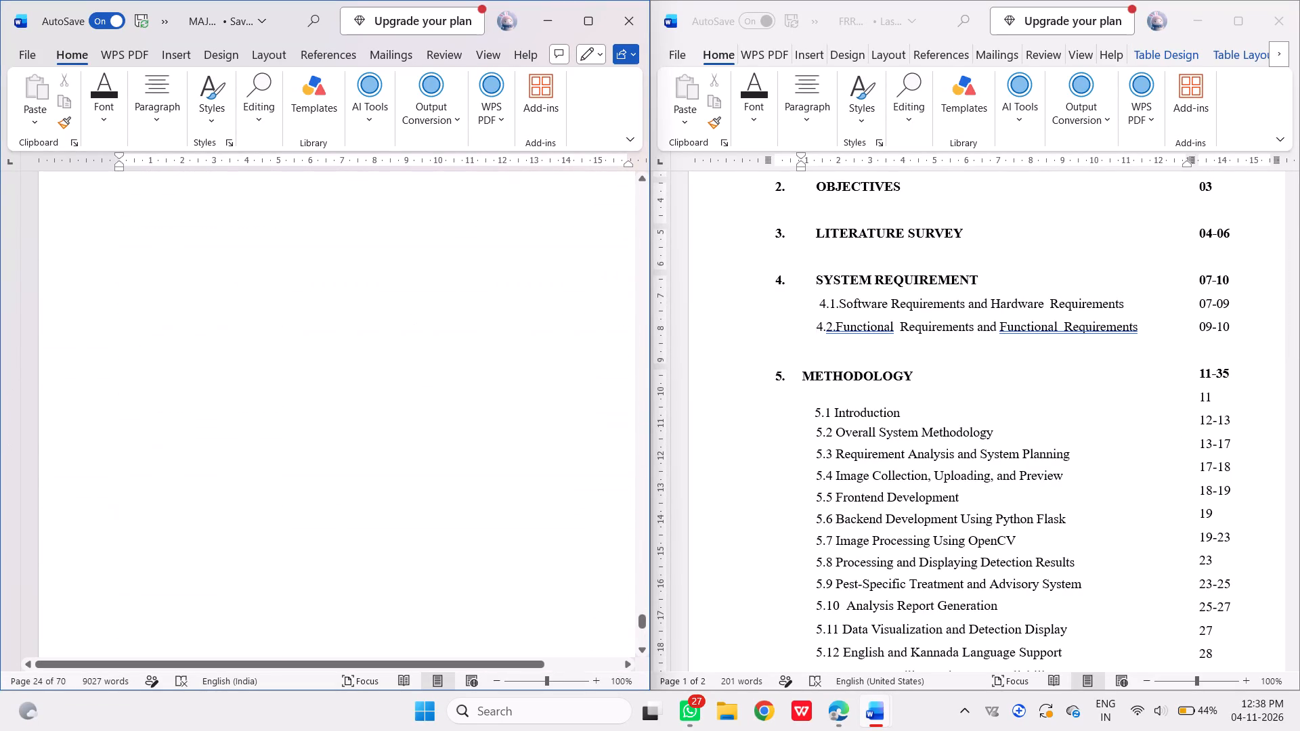
pyautogui.scroll(8, 471, 323)
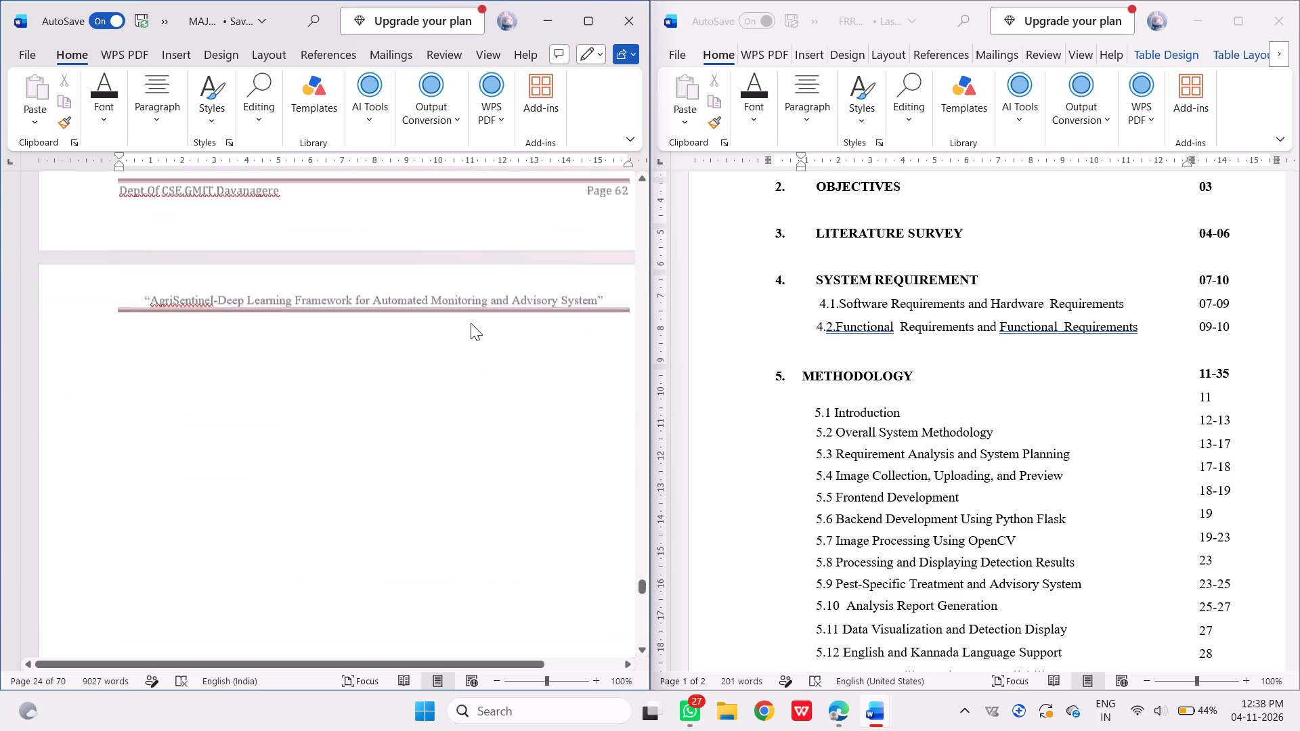
pyautogui.scroll(3, 471, 323)
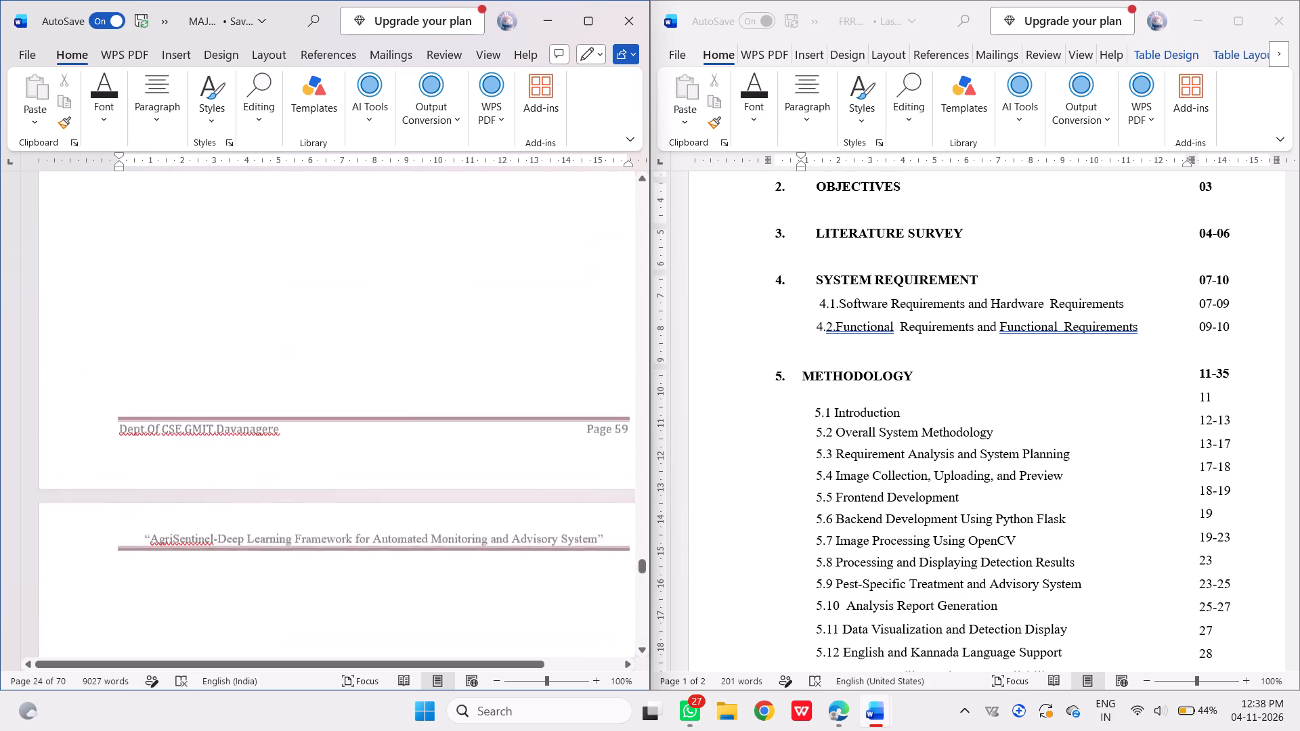
pyautogui.scroll(2, 471, 323)
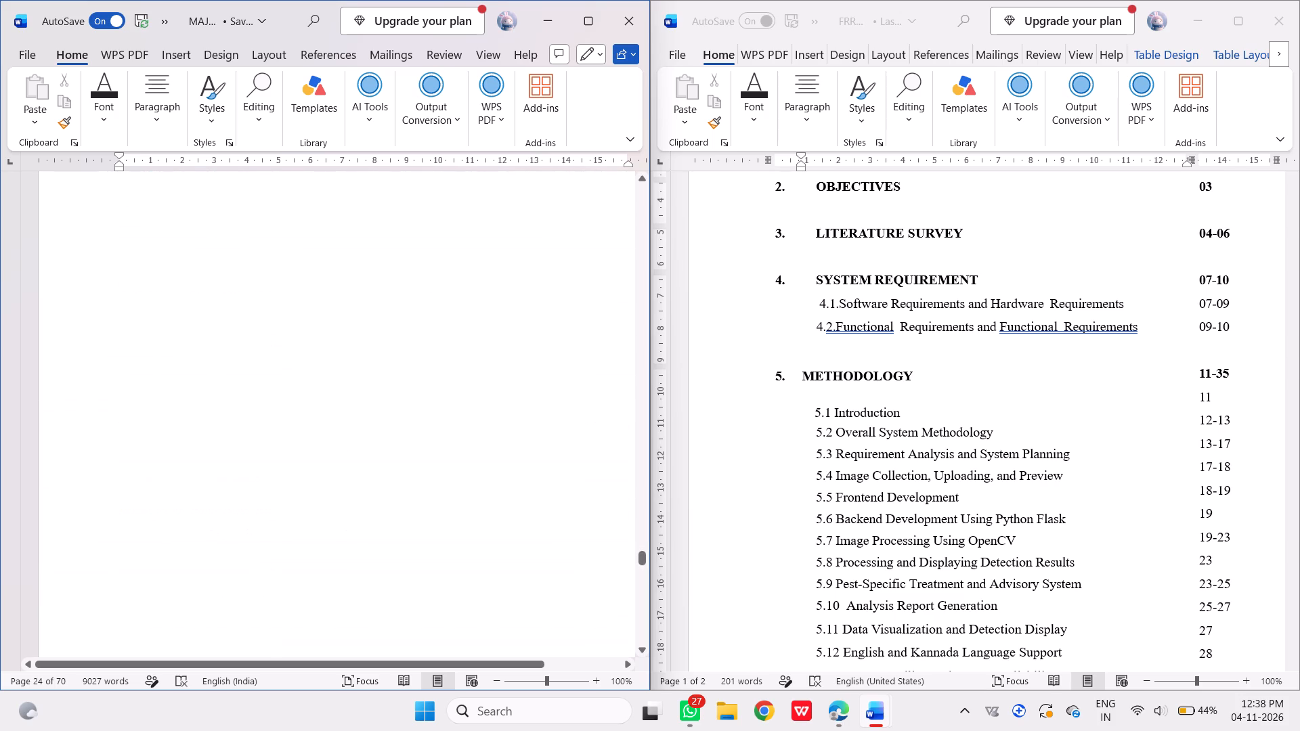
pyautogui.scroll(2, 471, 323)
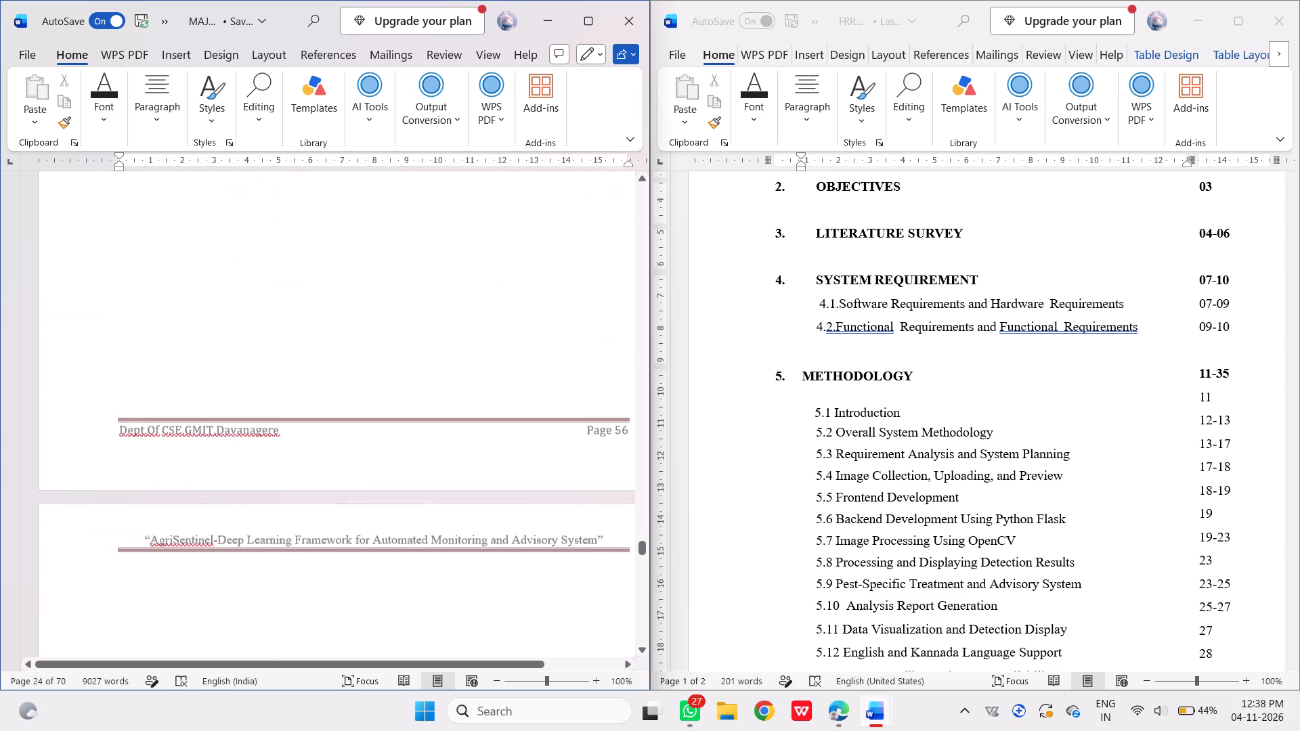
pyautogui.scroll(3, 471, 323)
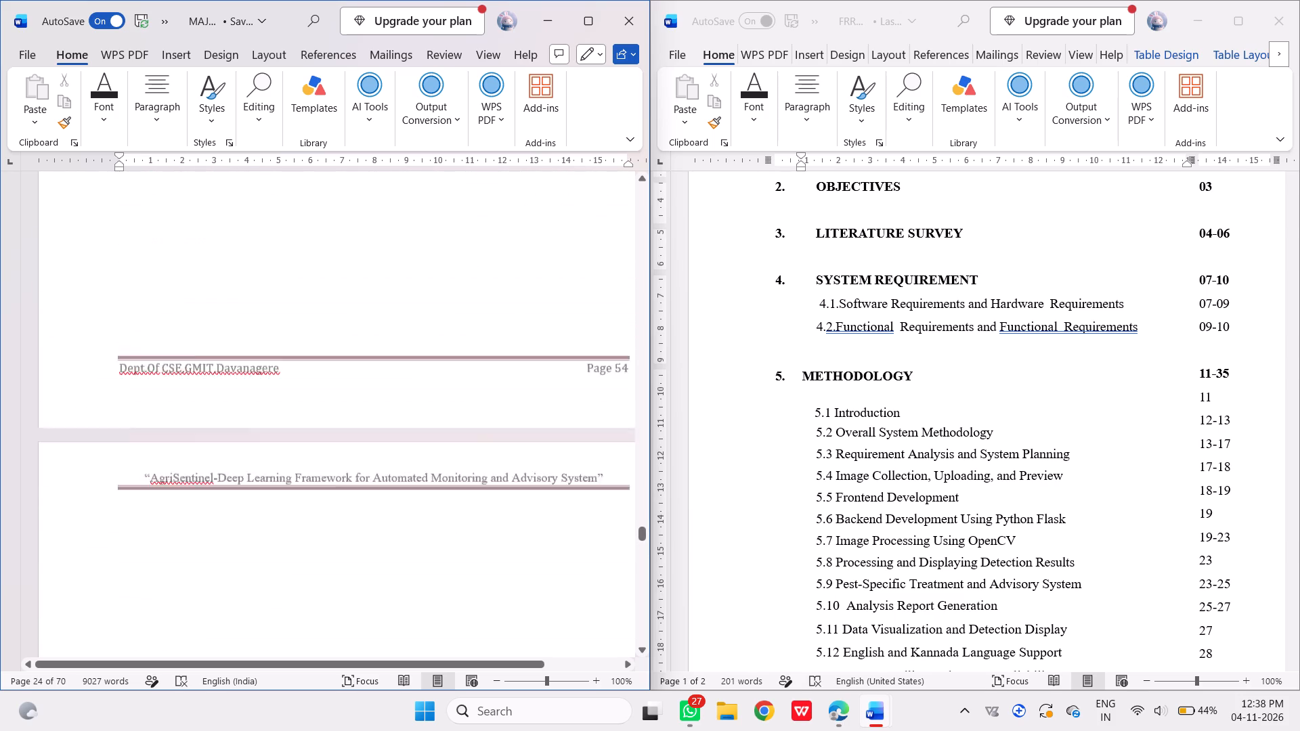
pyautogui.scroll(2, 471, 323)
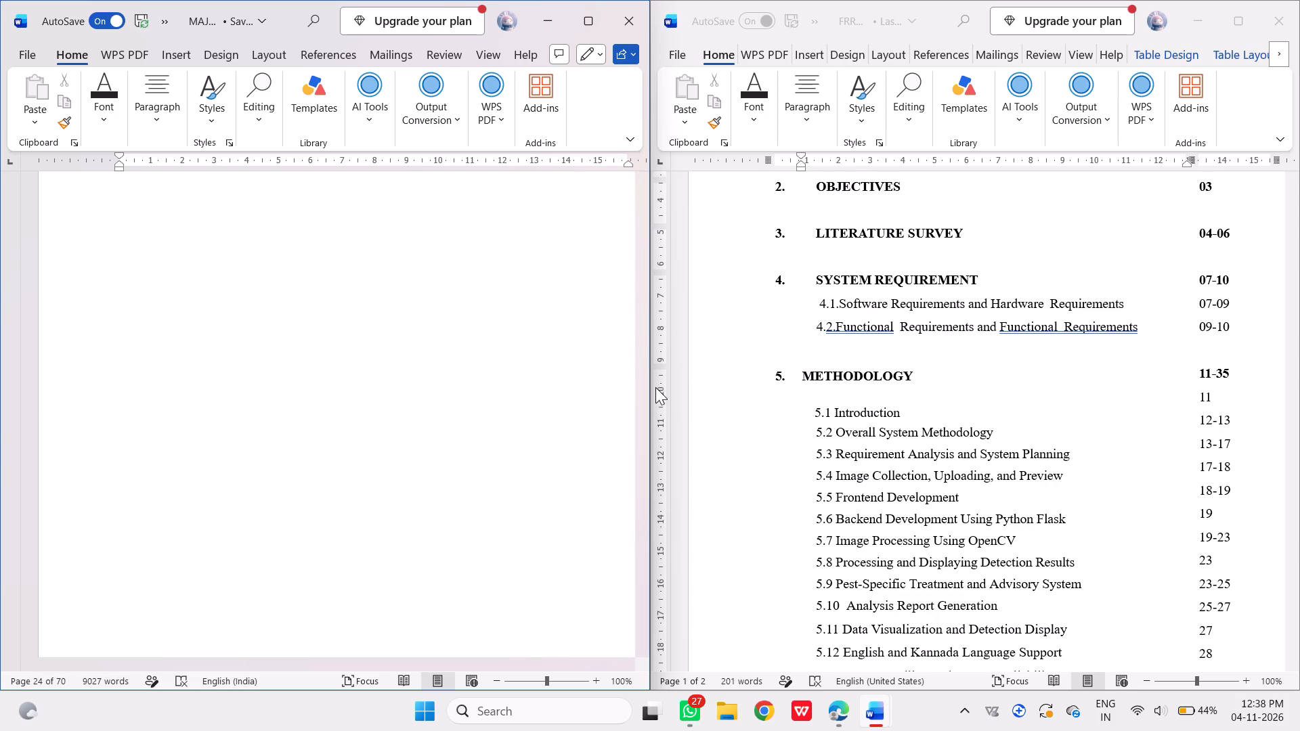
pyautogui.tripleClick(641, 180)
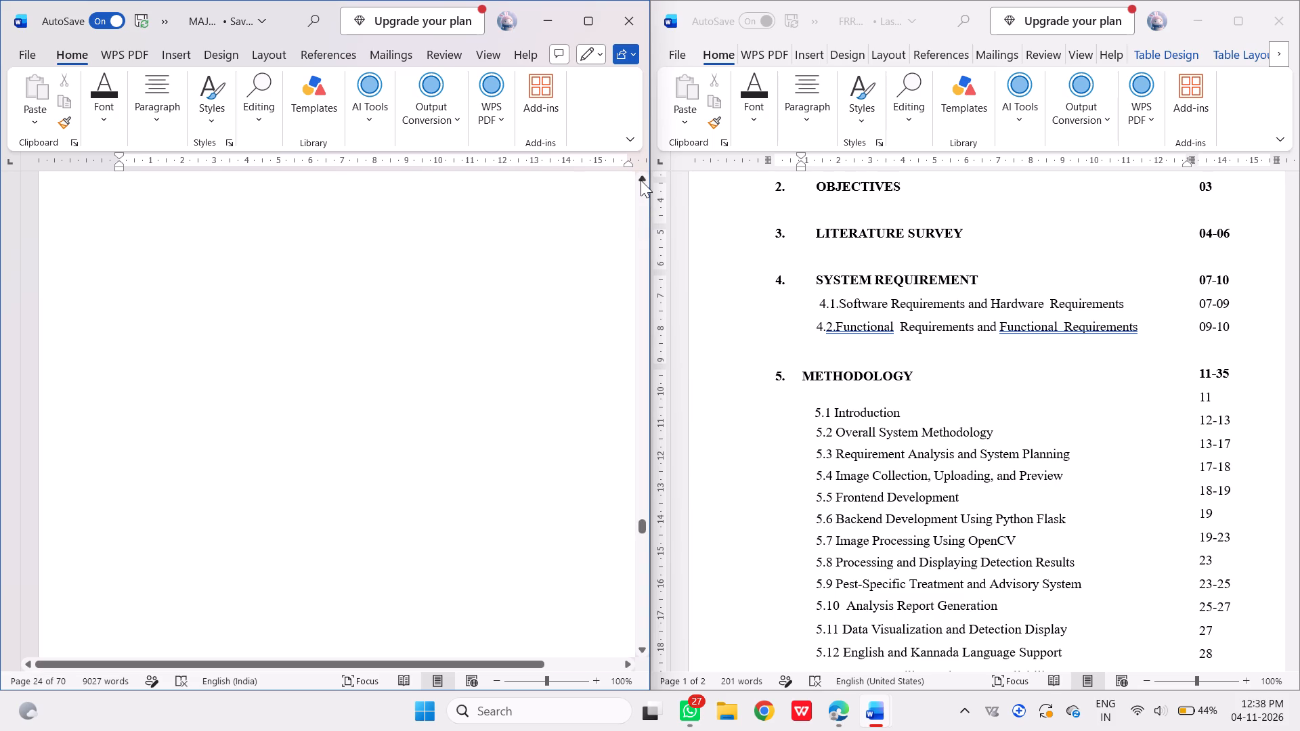
pyautogui.click(643, 175)
pyautogui.moveTo(643, 175); pyautogui.dragTo(643, 187)
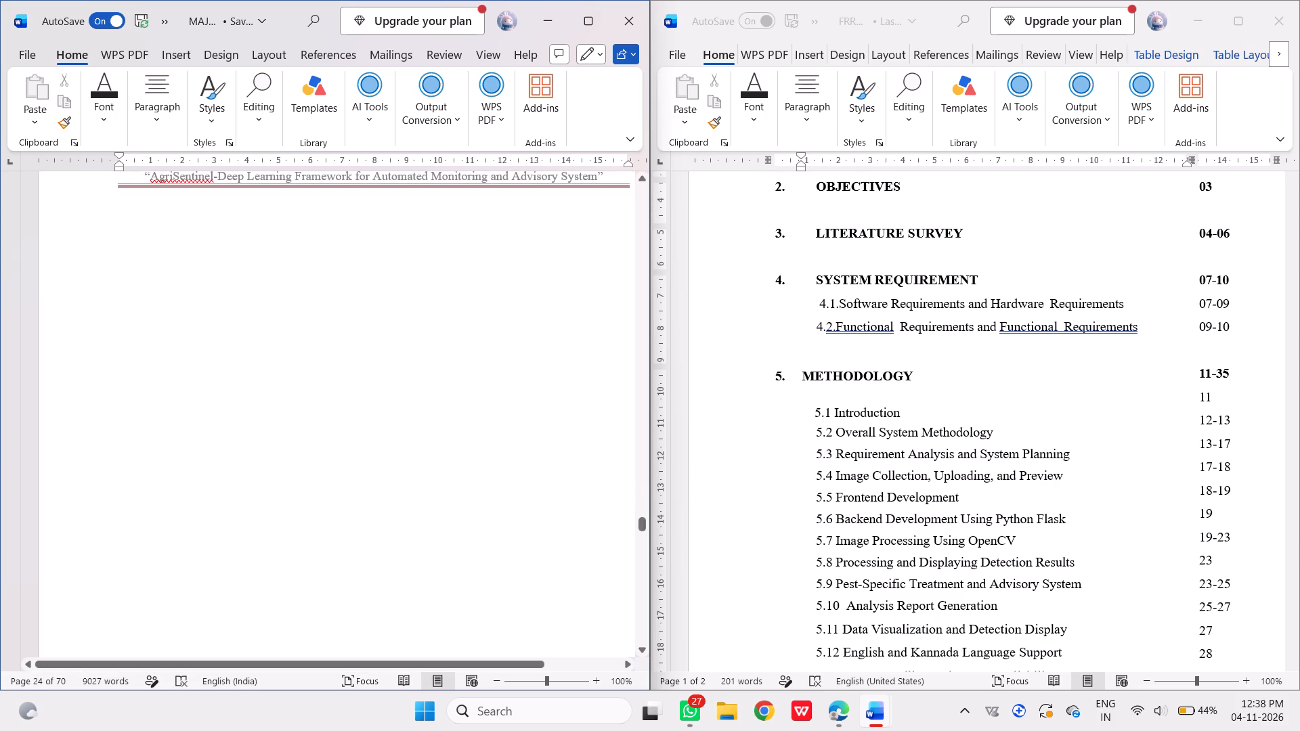
pyautogui.moveTo(645, 523); pyautogui.dragTo(645, 518)
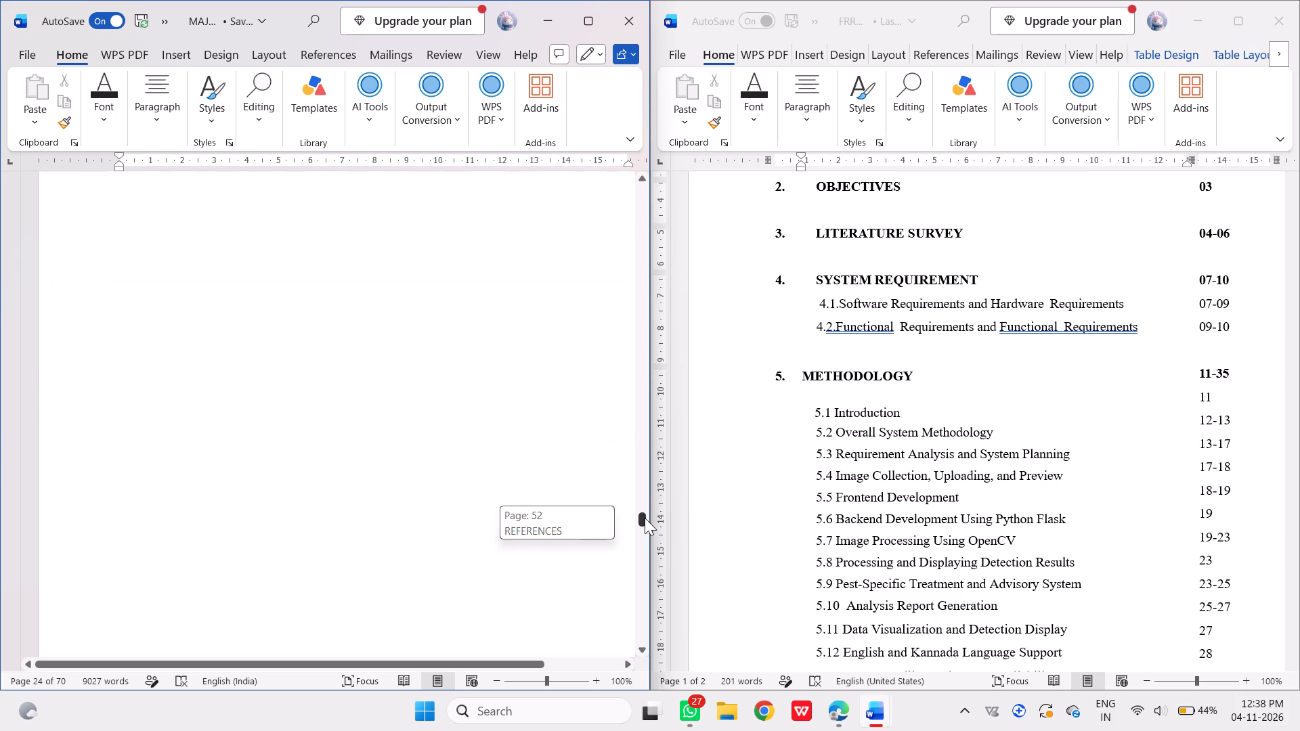
pyautogui.moveTo(645, 518); pyautogui.dragTo(644, 512)
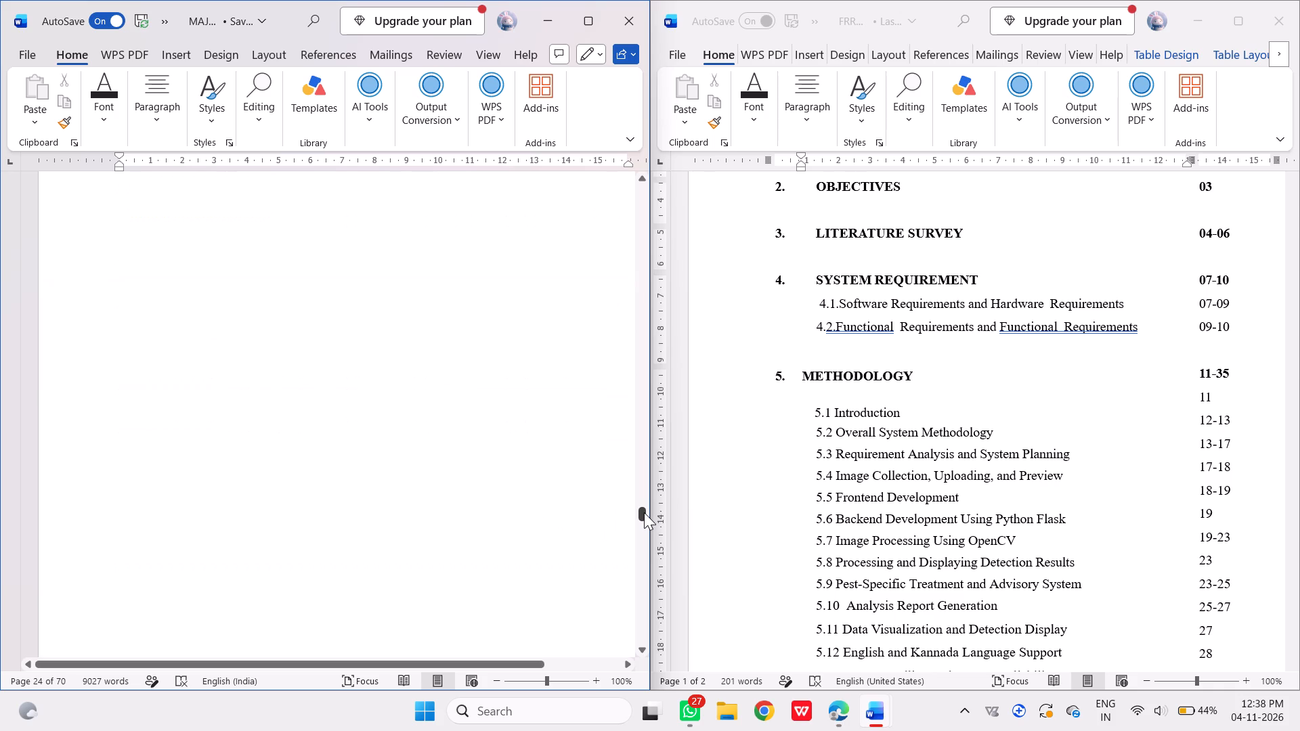
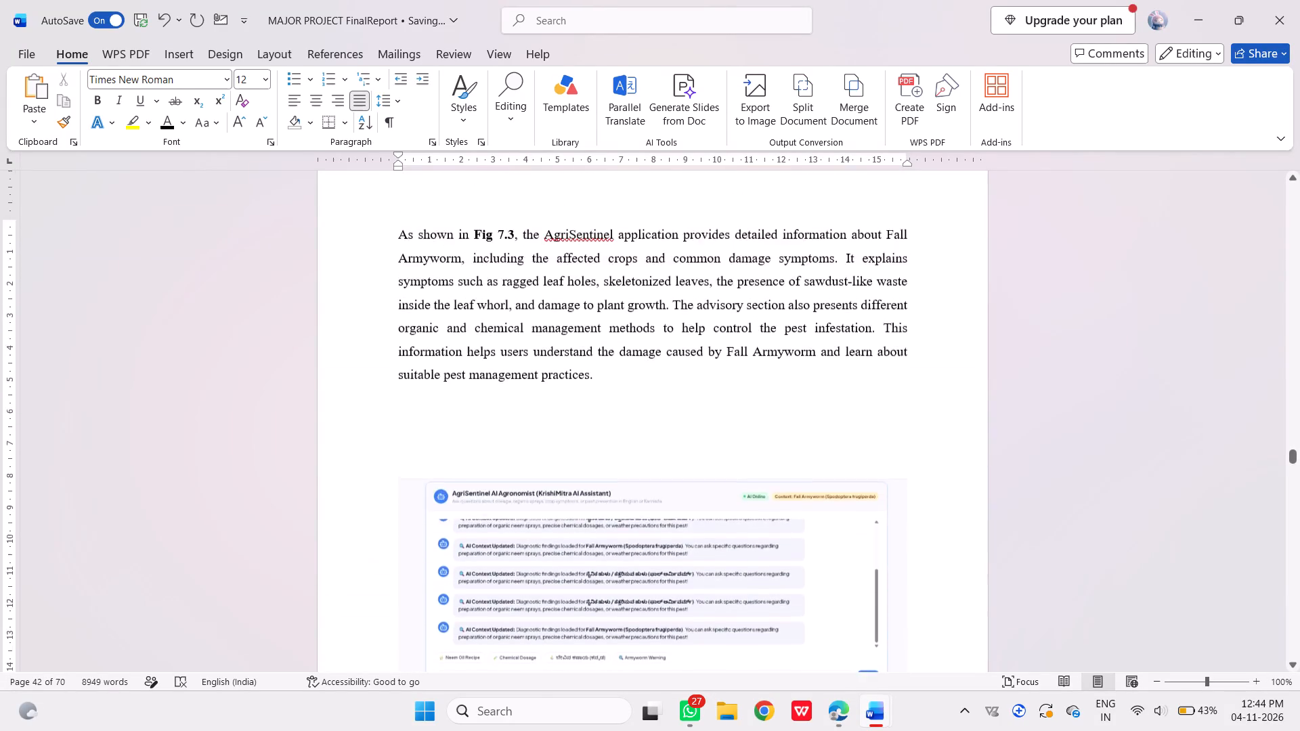
# Review the Chapter 7 result pages, checking the placement of Figures 7.1 to 7.5, their captions and descriptions.
pyautogui.scroll(1, 468, 301)
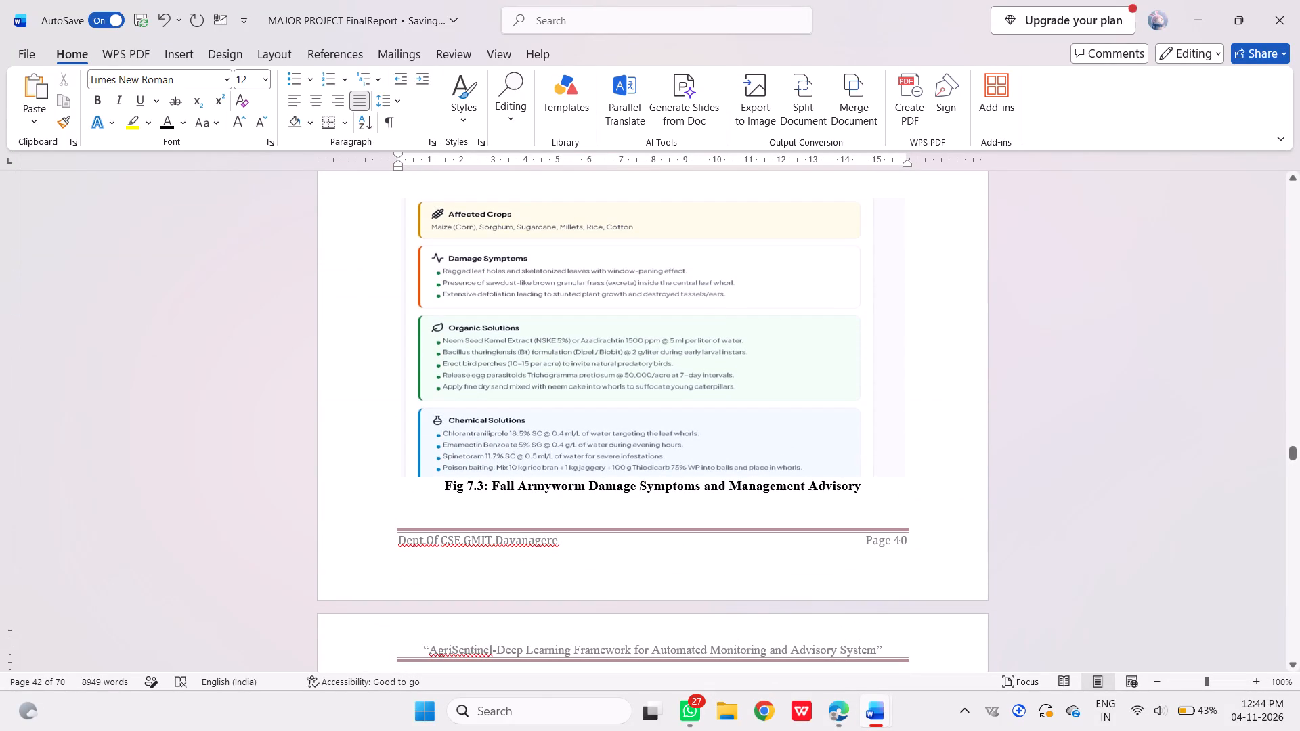
pyautogui.scroll(1, 468, 301)
pyautogui.hscroll(1, 468, 301)
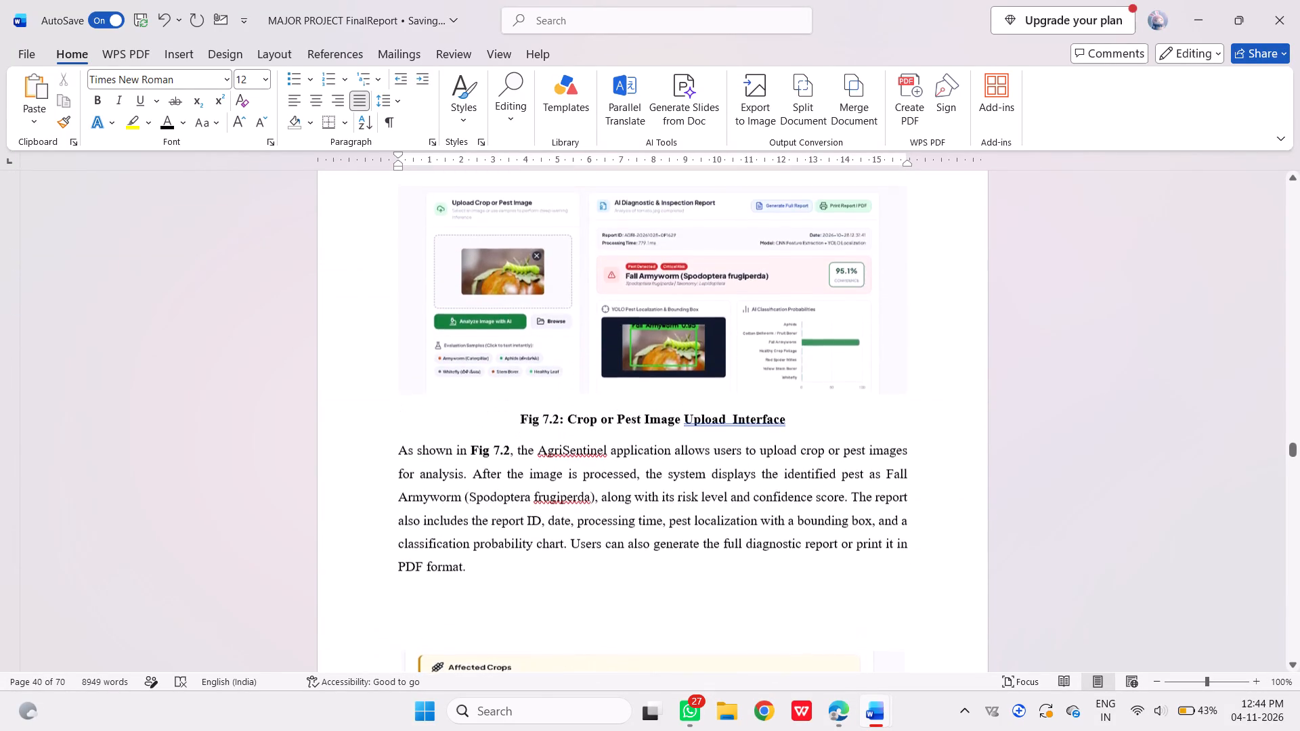
pyautogui.hscroll(1, 468, 301)
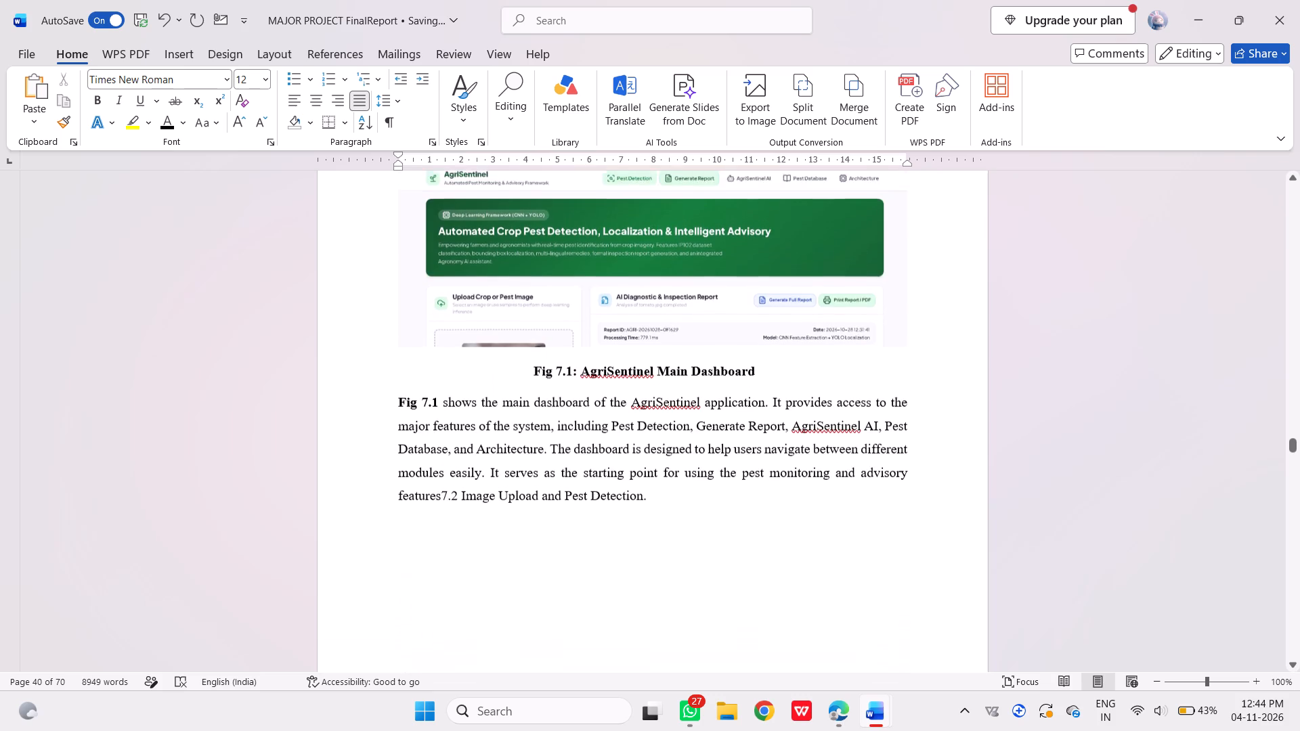
pyautogui.hscroll(3, 468, 301)
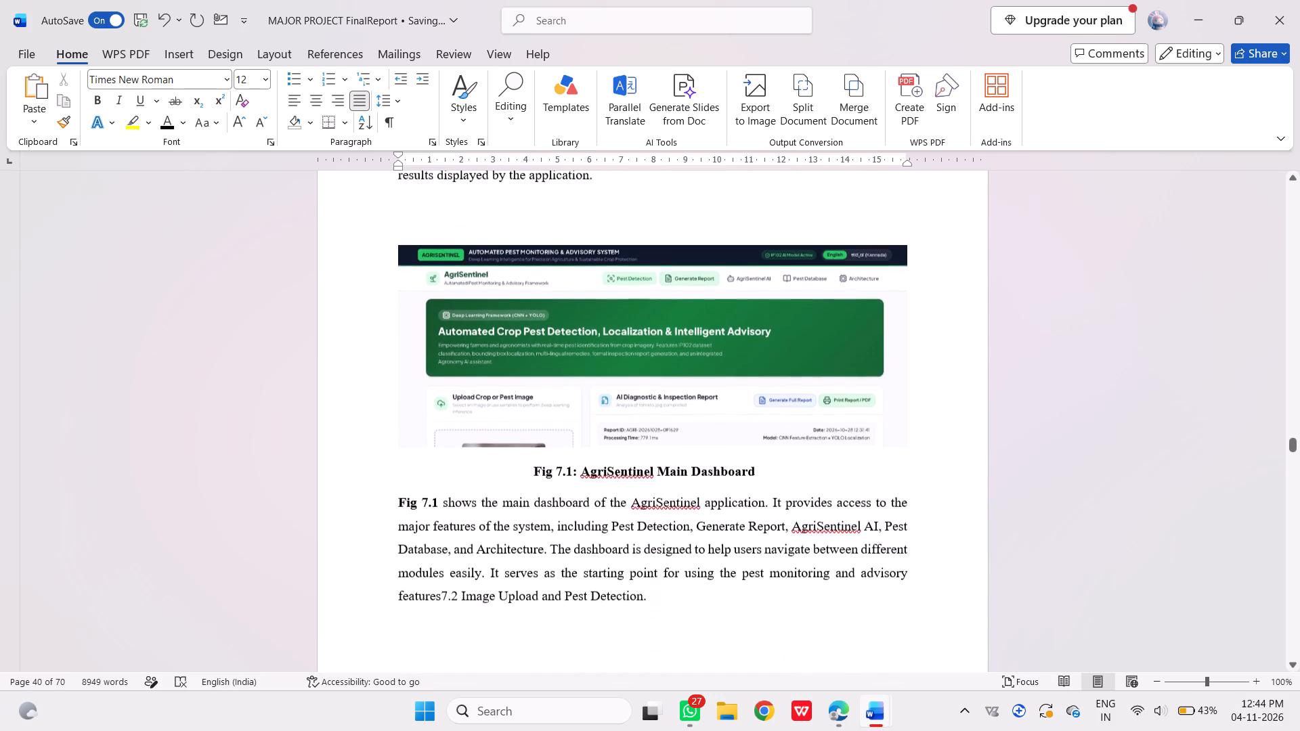
pyautogui.hscroll(1, 468, 301)
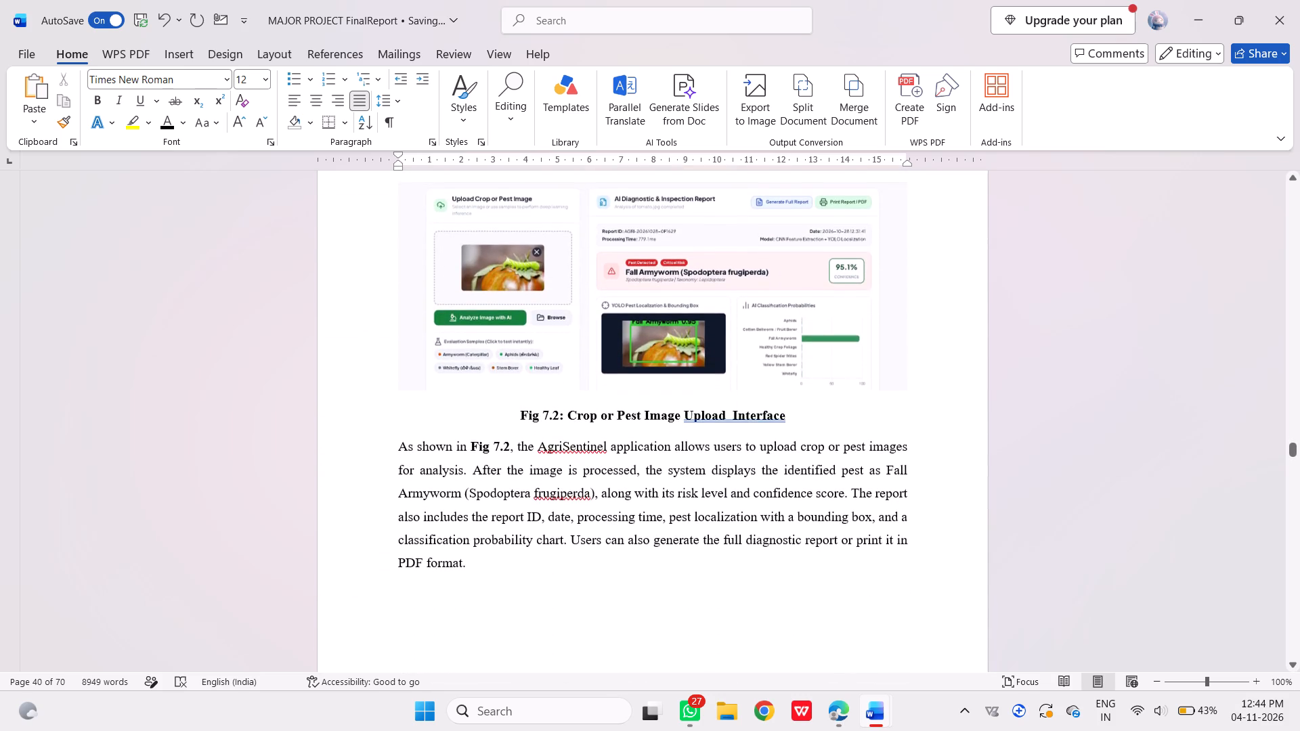
pyautogui.hscroll(1, 468, 301)
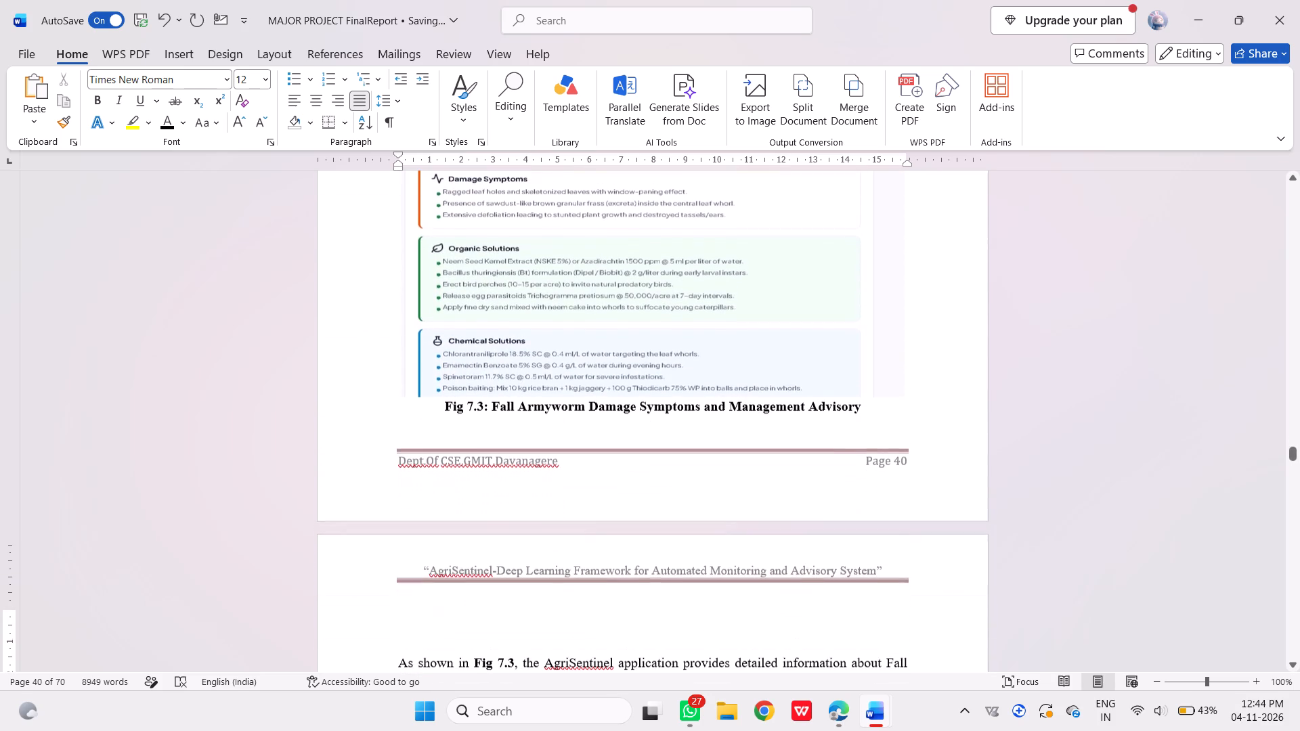
pyautogui.hscroll(3, 468, 301)
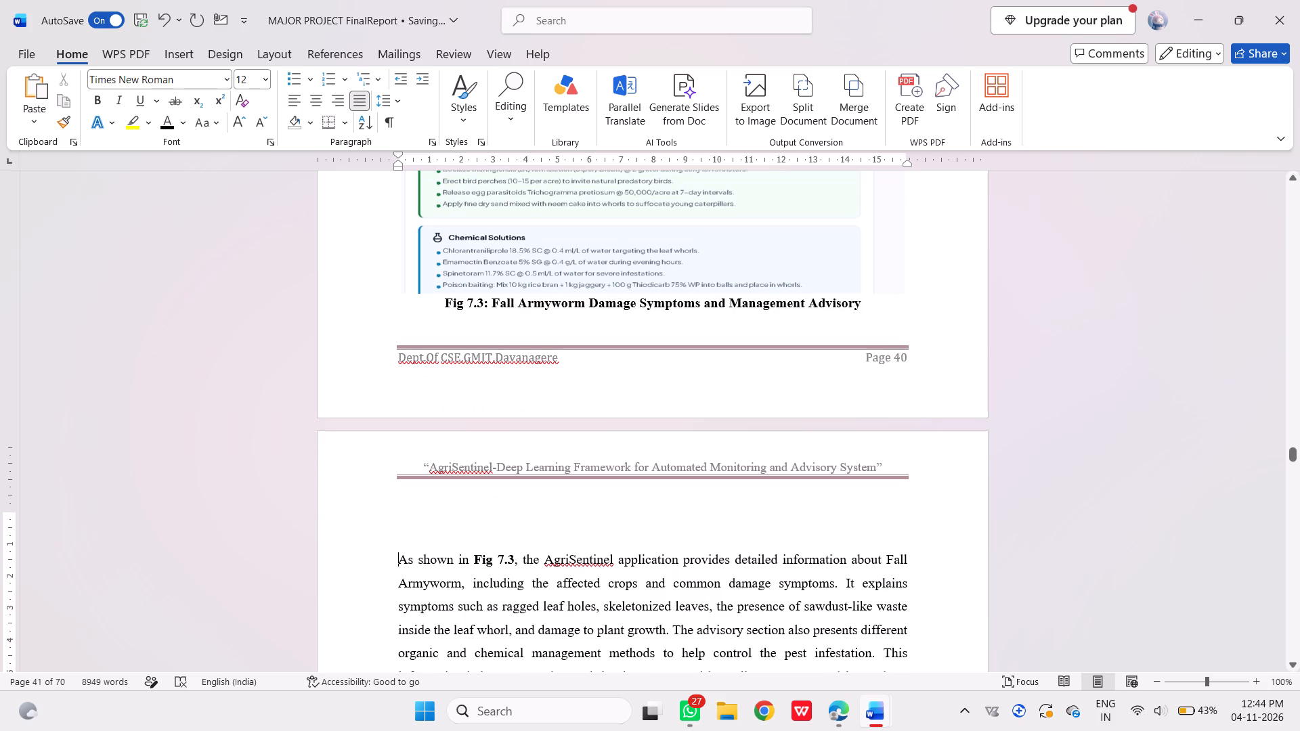
pyautogui.scroll(-1, 518, 548)
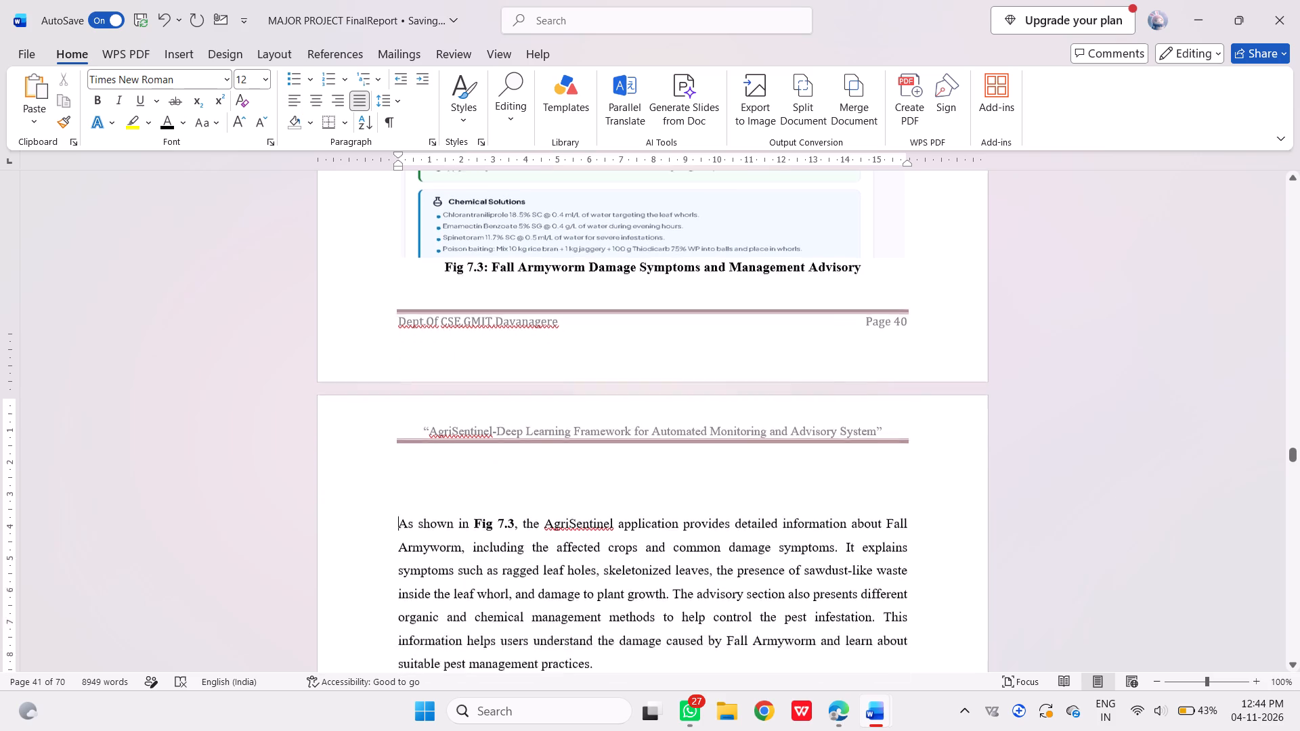
pyautogui.scroll(-1, 518, 548)
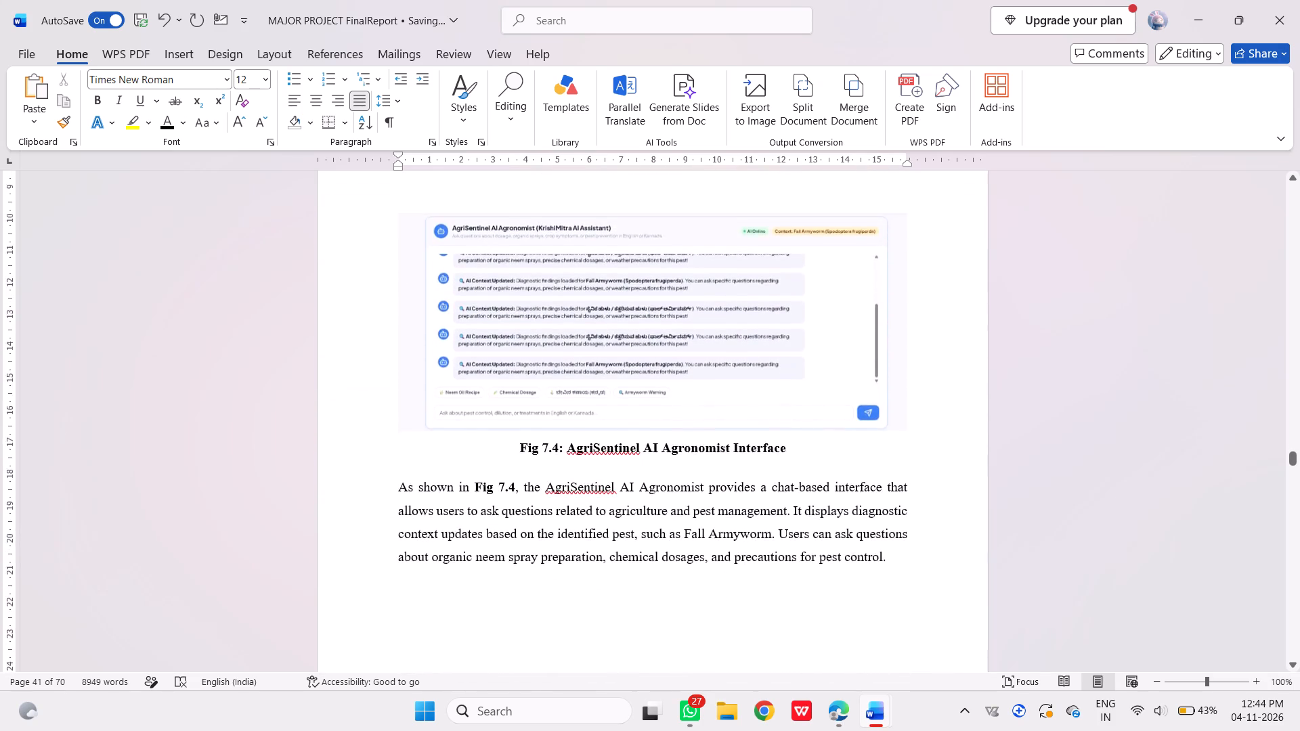
pyautogui.scroll(-1, 518, 548)
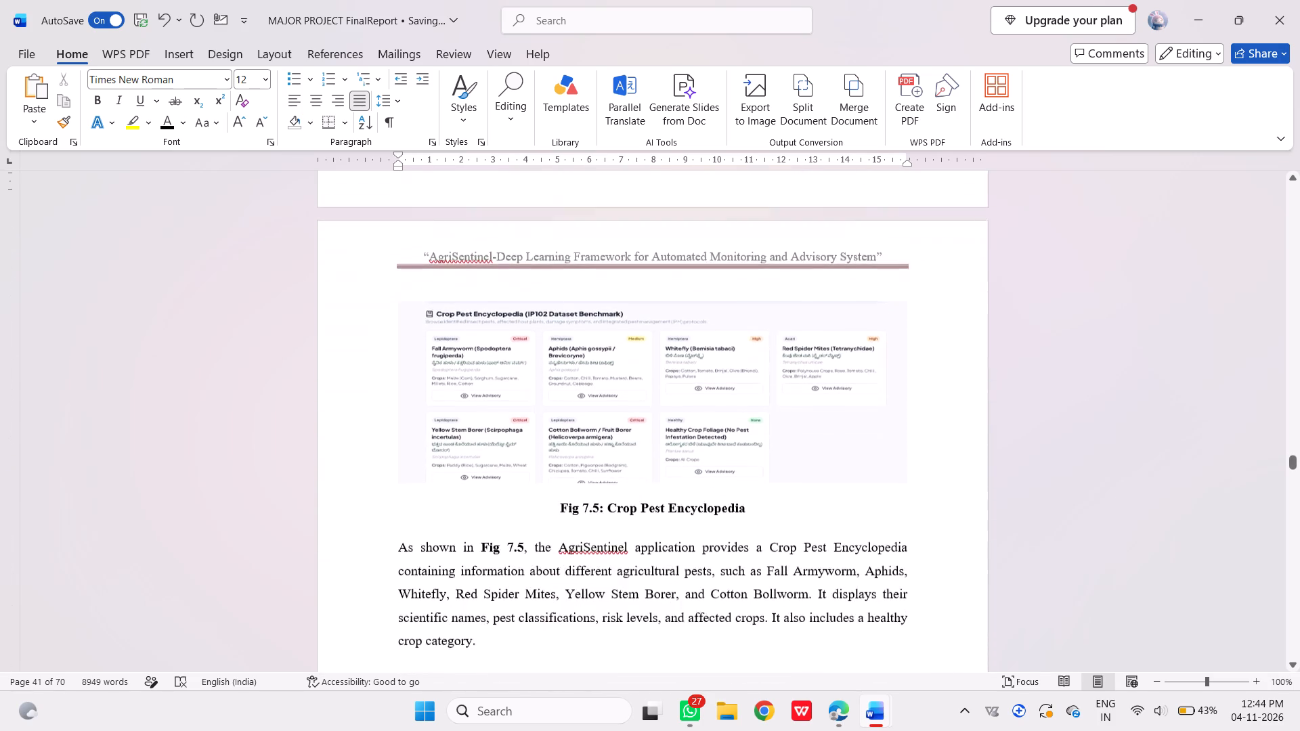
pyautogui.scroll(-1, 518, 548)
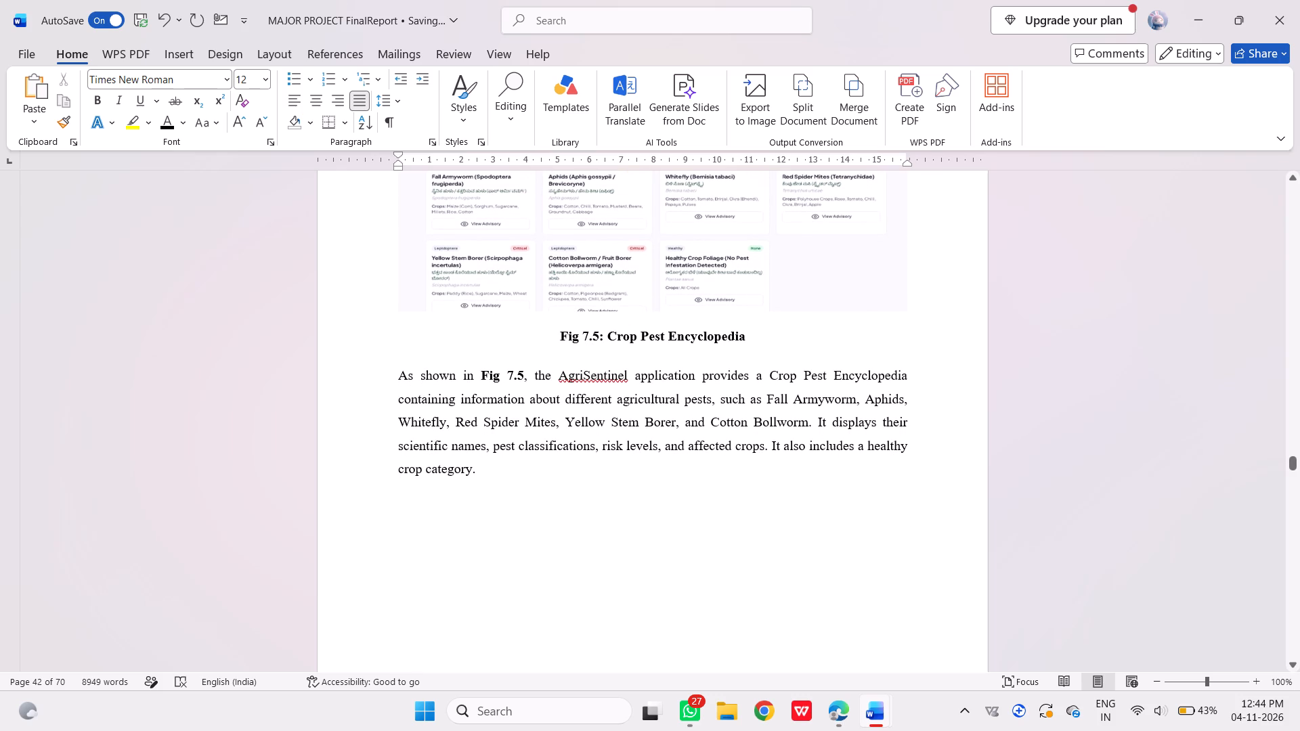
# Insert blank lines before the CHAPTER 8 heading so it starts at the top of a new page with its CONCLUSION title.
pyautogui.scroll(-1, 518, 548)
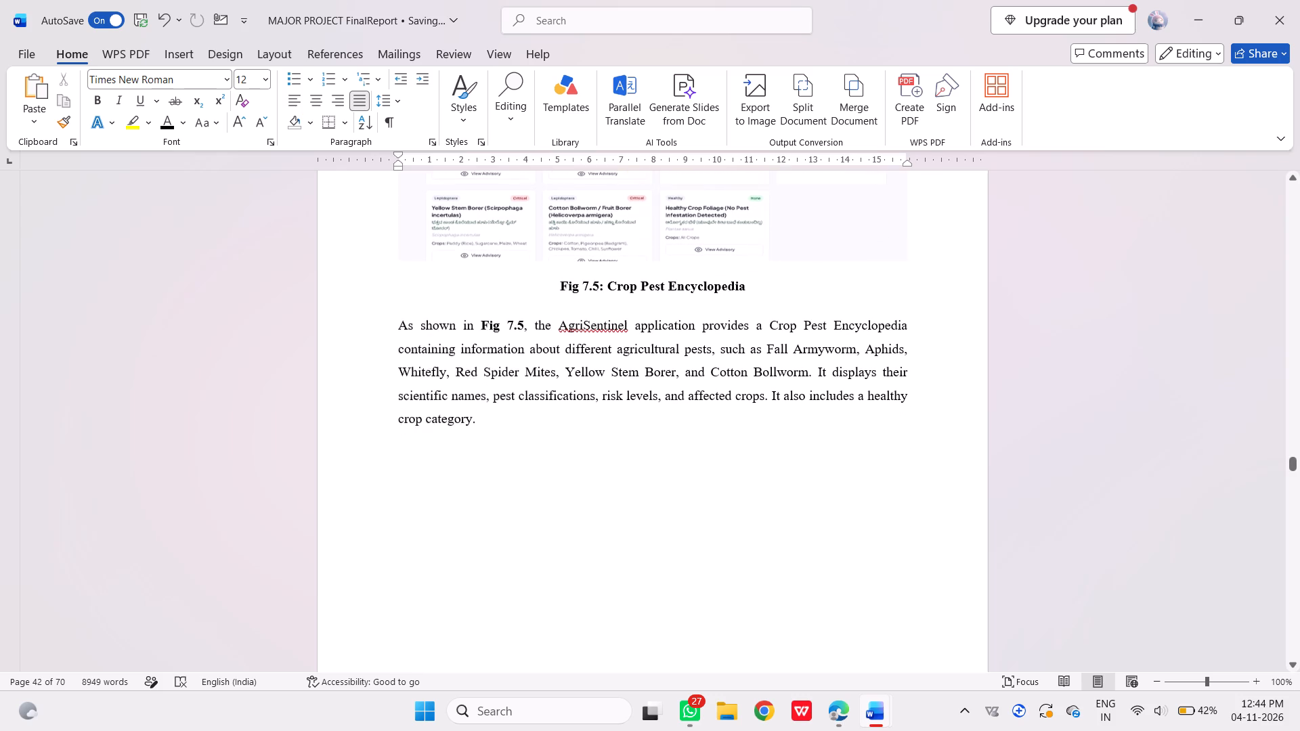
pyautogui.scroll(-2, 518, 548)
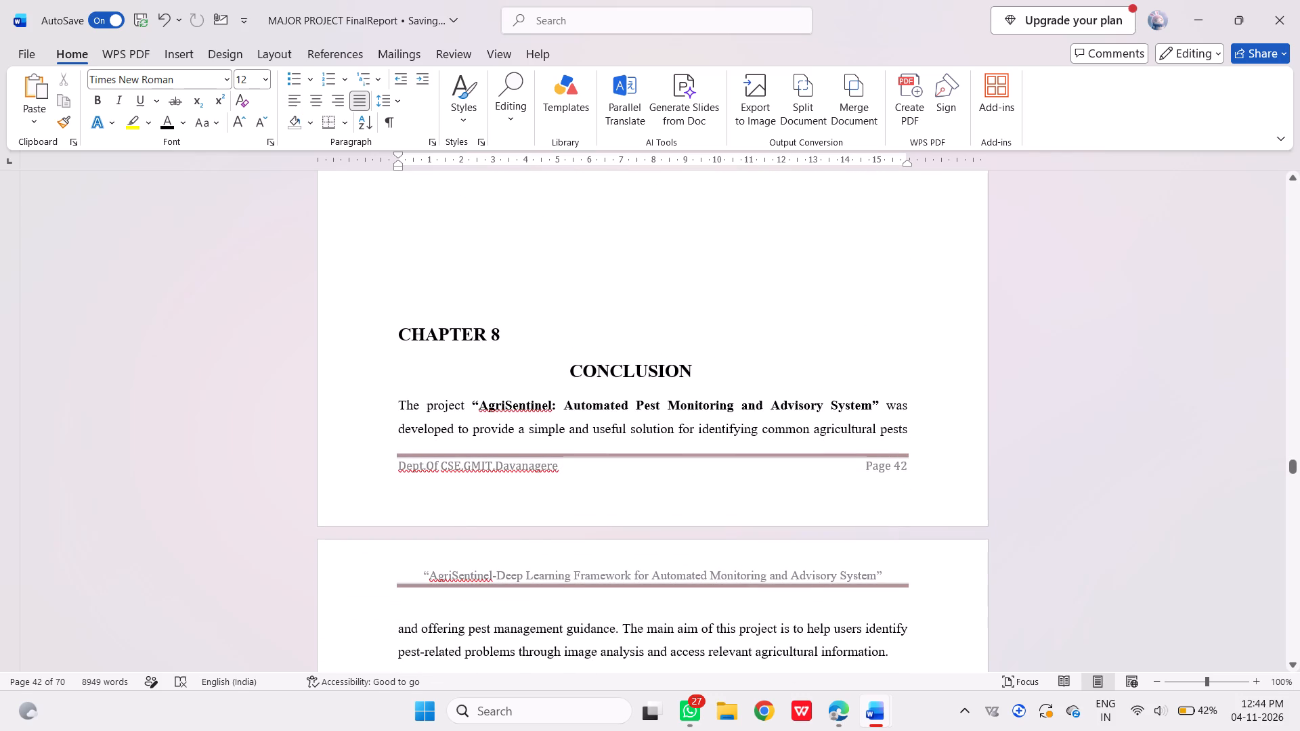
pyautogui.click(391, 334)
pyautogui.press('Return')
pyautogui.press('Return')
pyautogui.press('Return')
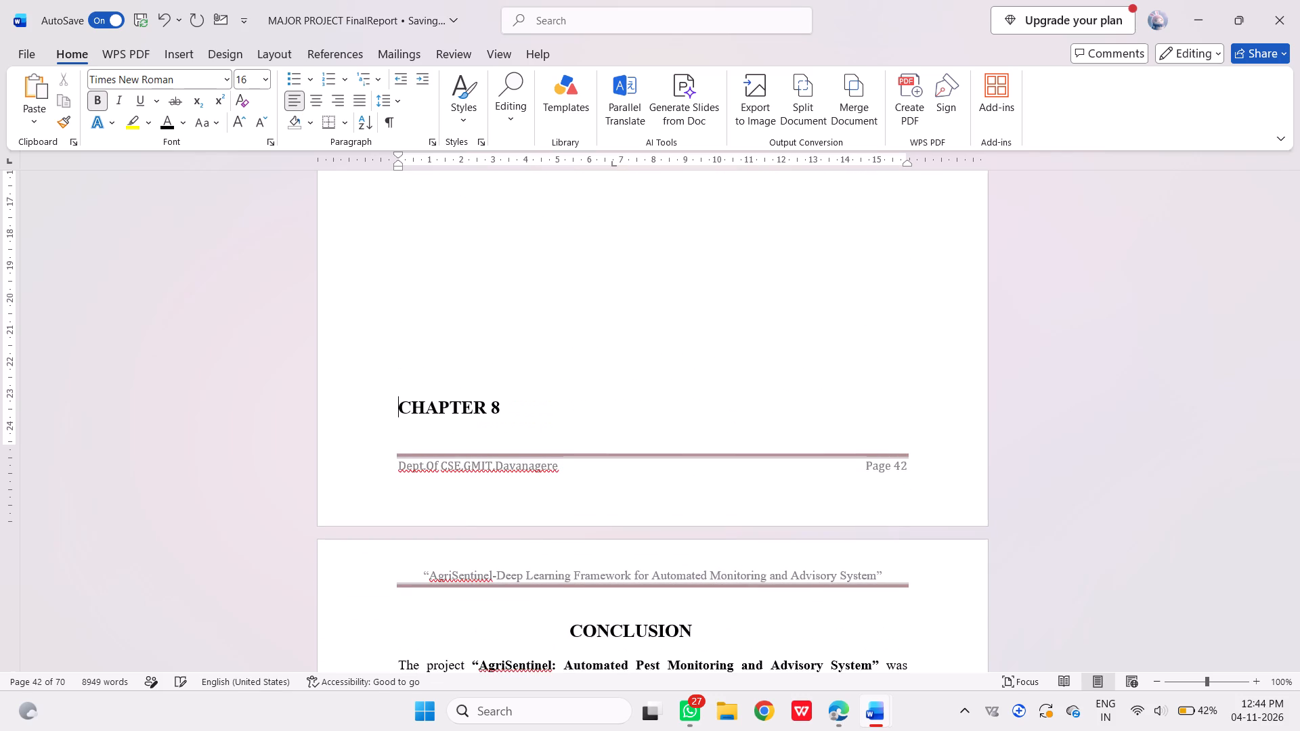
# Remove the empty lines above the CHAPTER 9 heading so it sits at the top of its page with the APPLICATIONS title.
pyautogui.scroll(-1, 527, 264)
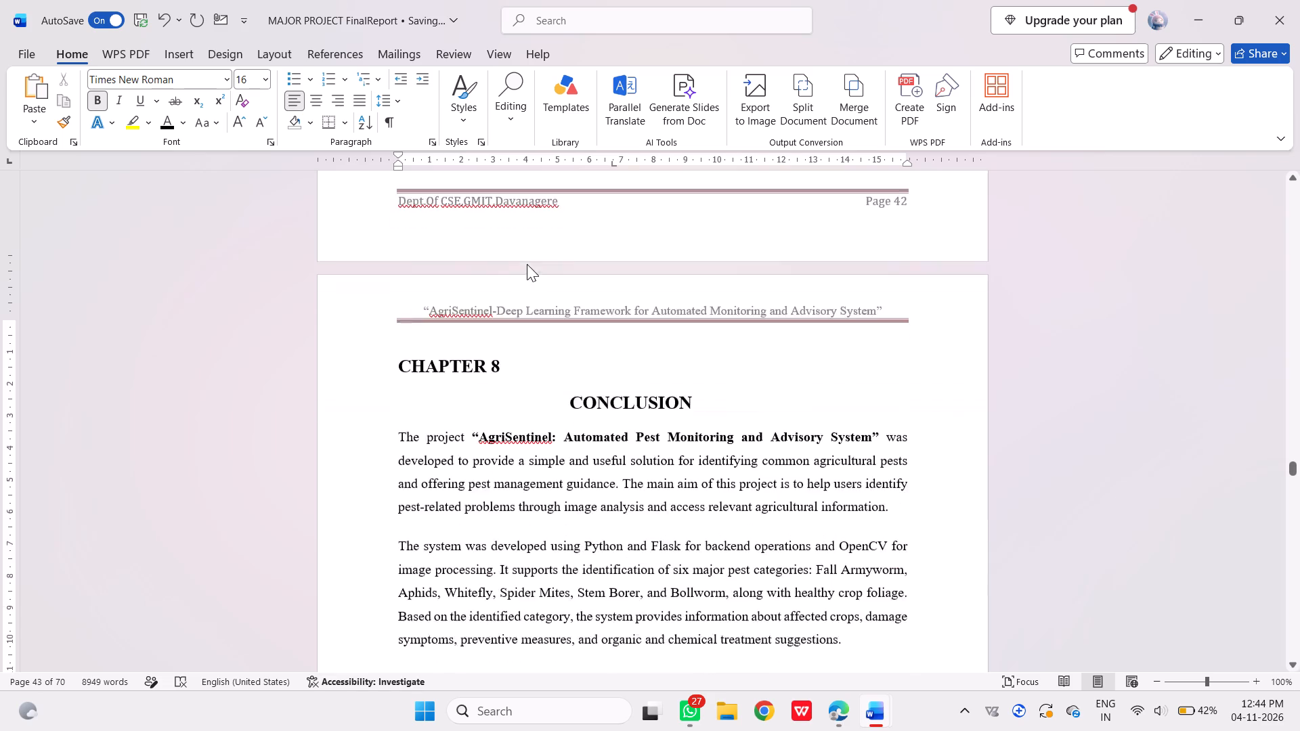
pyautogui.scroll(-1, 527, 264)
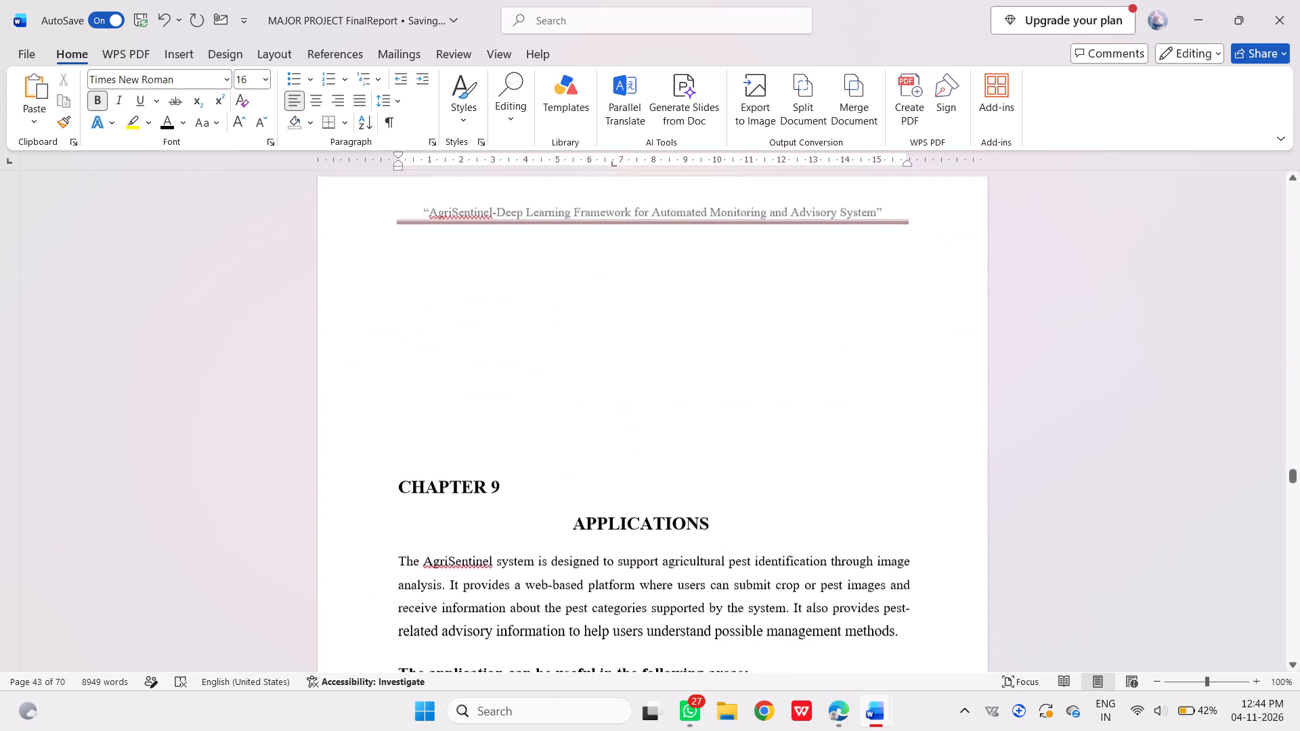
pyautogui.scroll(-1, 527, 264)
pyautogui.click(399, 468)
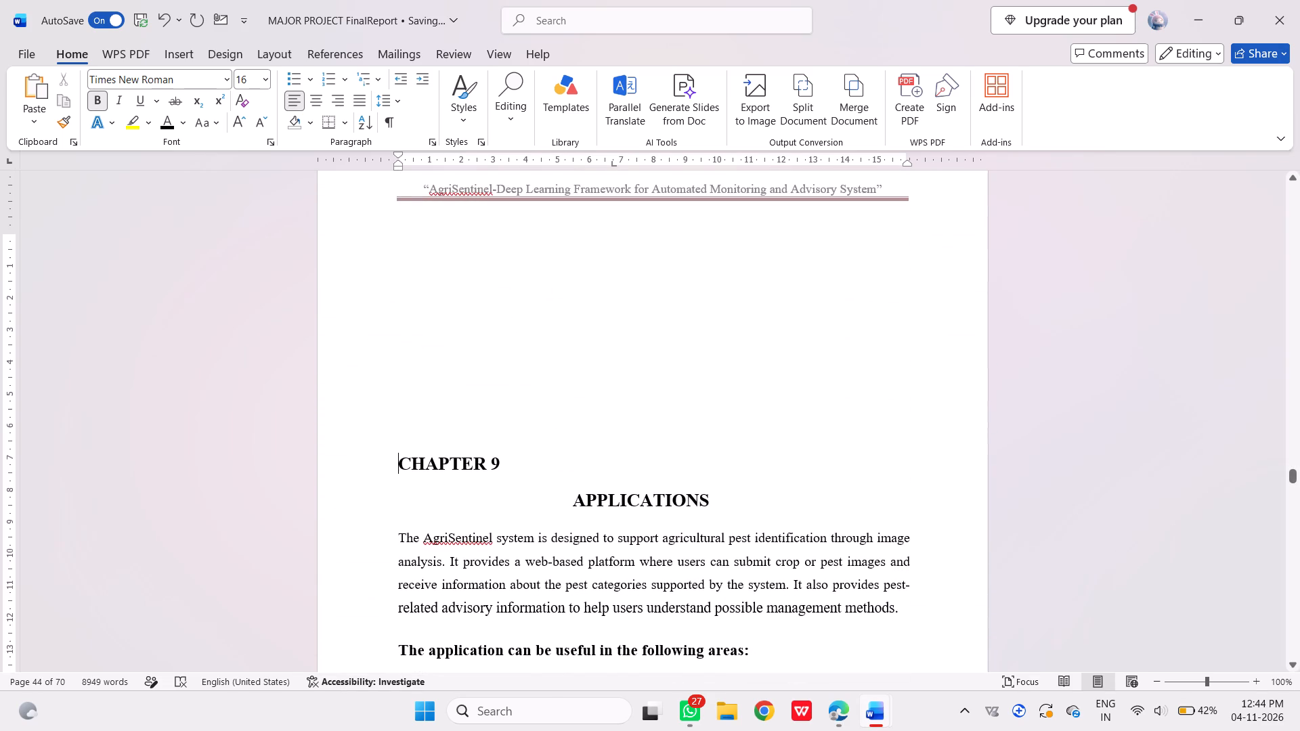
pyautogui.press('BackSpace')
pyautogui.press('BackSpace')
pyautogui.press('BackSpace')
pyautogui.press('BackSpace')
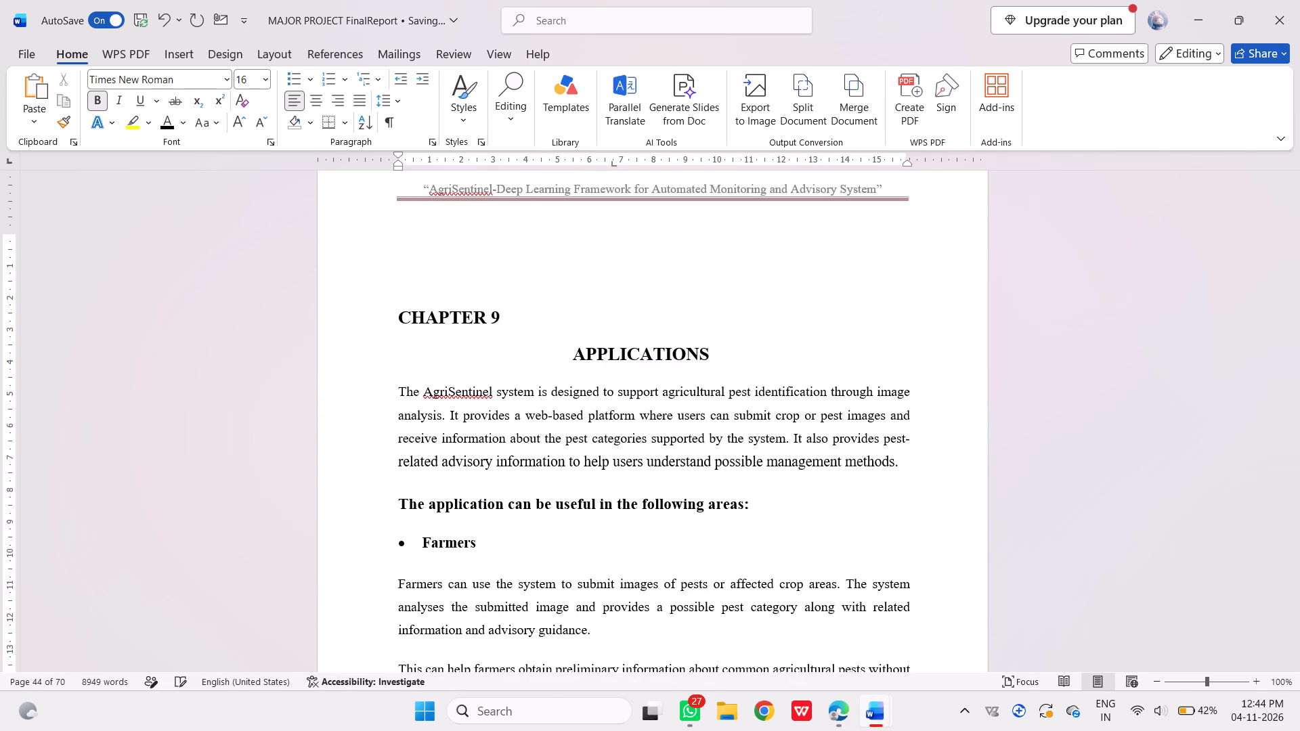
pyautogui.press('BackSpace')
pyautogui.press('BackSpace')
pyautogui.press('BackSpace')
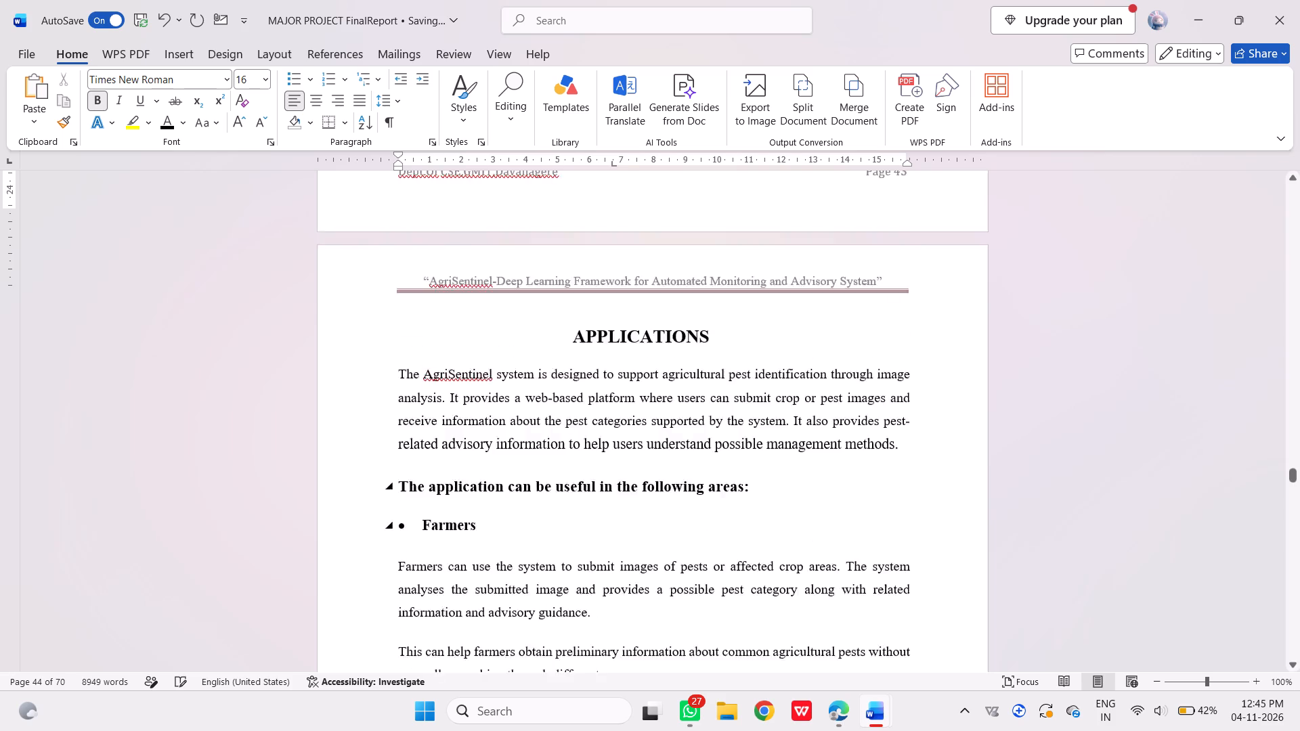
pyautogui.press('Return')
# Remove the empty lines above the CHAPTER 10 heading so it sits at the top of its page with the FUTURE ENCHANCEMENT title.
pyautogui.scroll(-1, 450, 548)
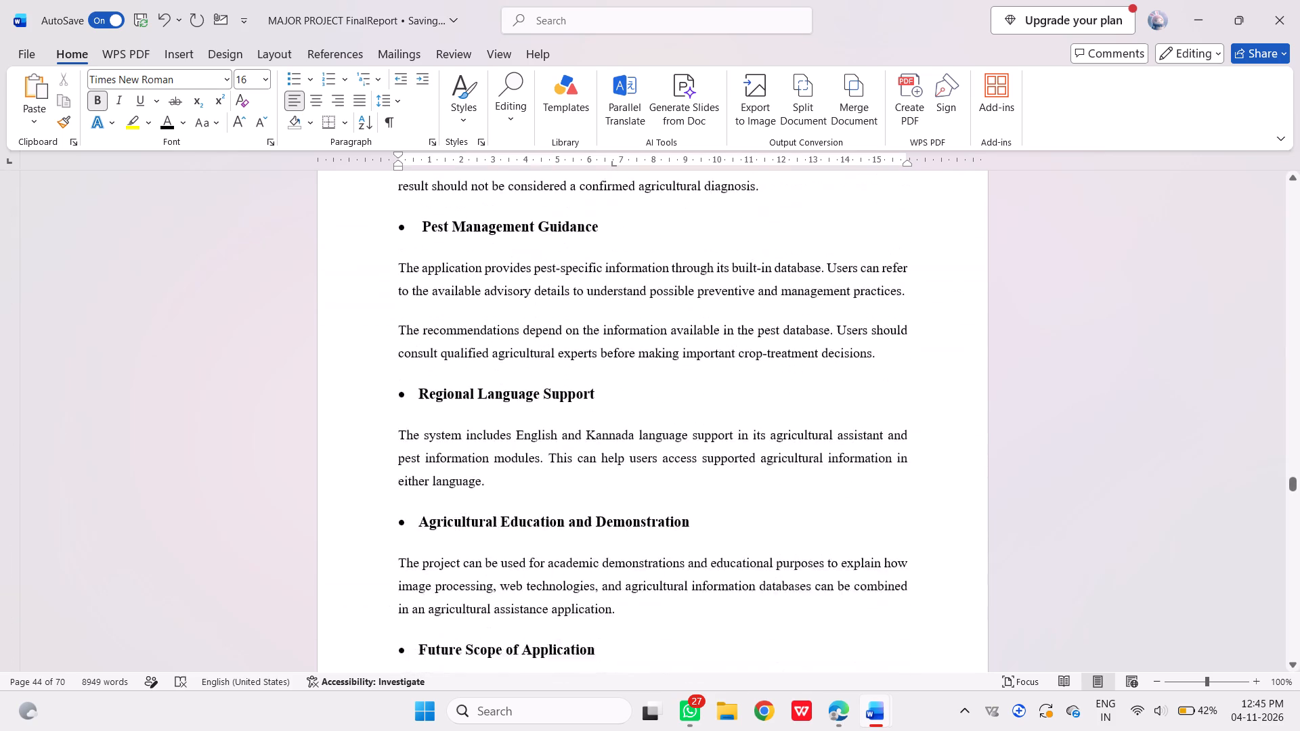
pyautogui.scroll(-2, 450, 548)
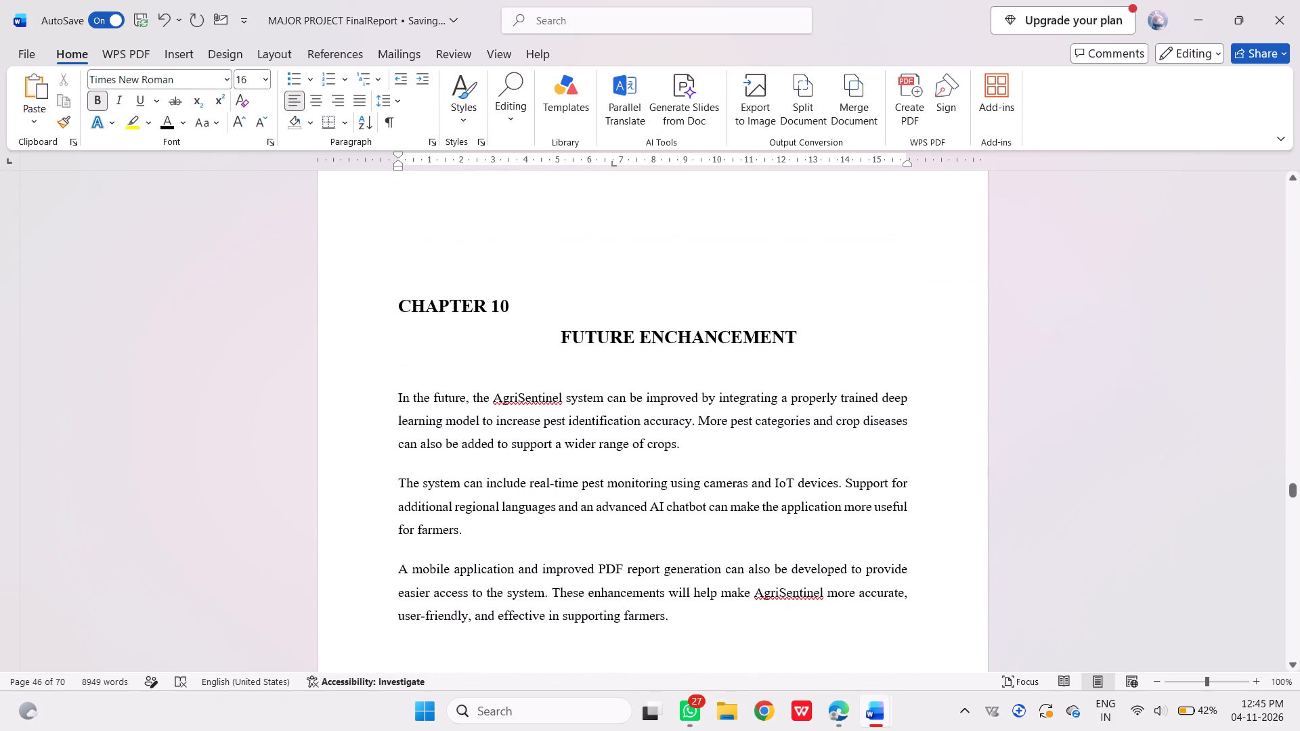
pyautogui.click(391, 311)
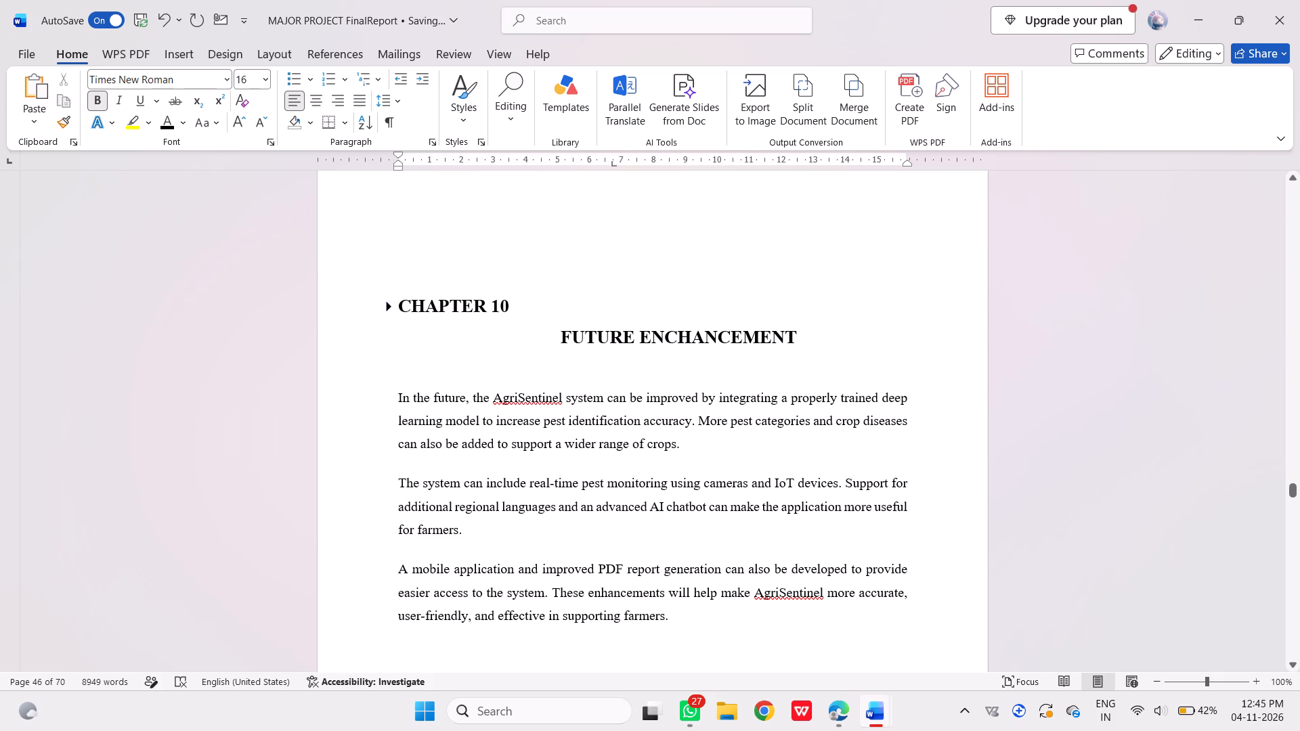
pyautogui.click(397, 308)
pyautogui.press('BackSpace')
pyautogui.press('BackSpace')
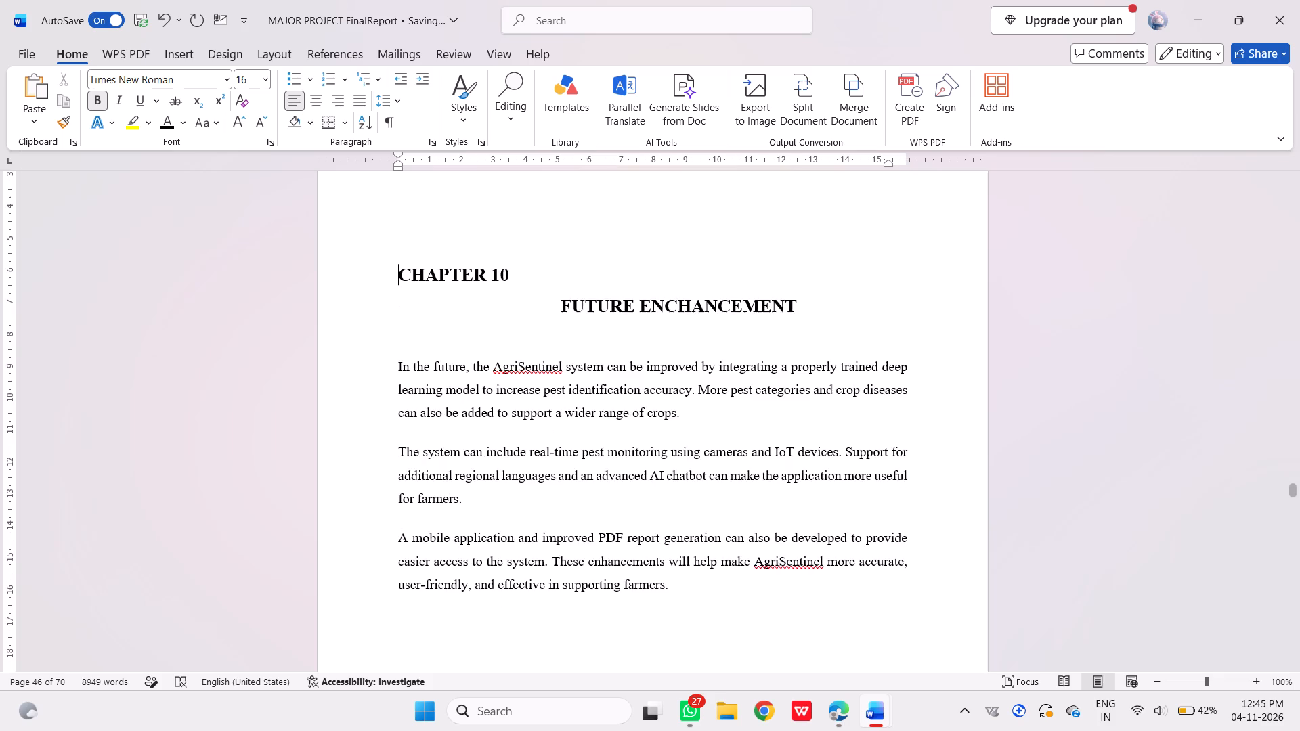
pyautogui.press('BackSpace')
pyautogui.press('BackSpace')
pyautogui.press('BackSpace')
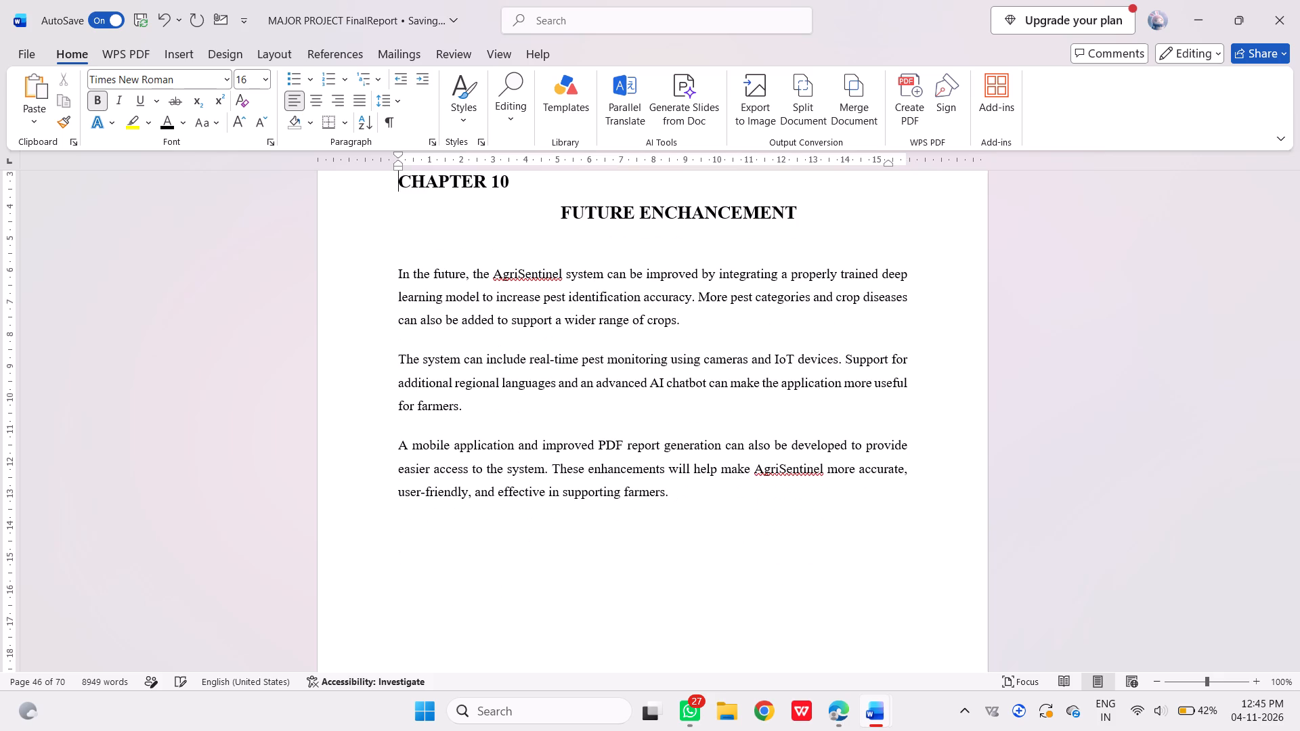
pyautogui.press('BackSpace')
pyautogui.press('BackSpace')
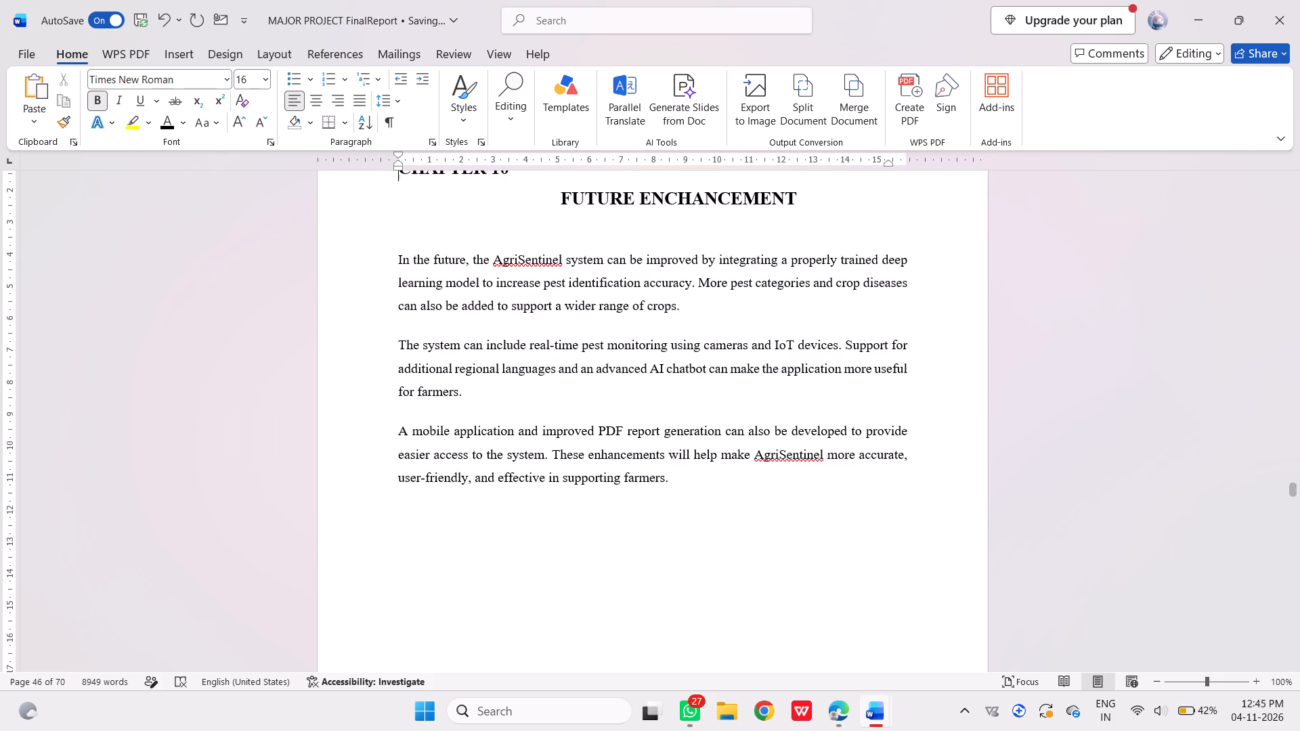
pyautogui.press('BackSpace')
pyautogui.press('BackSpace')
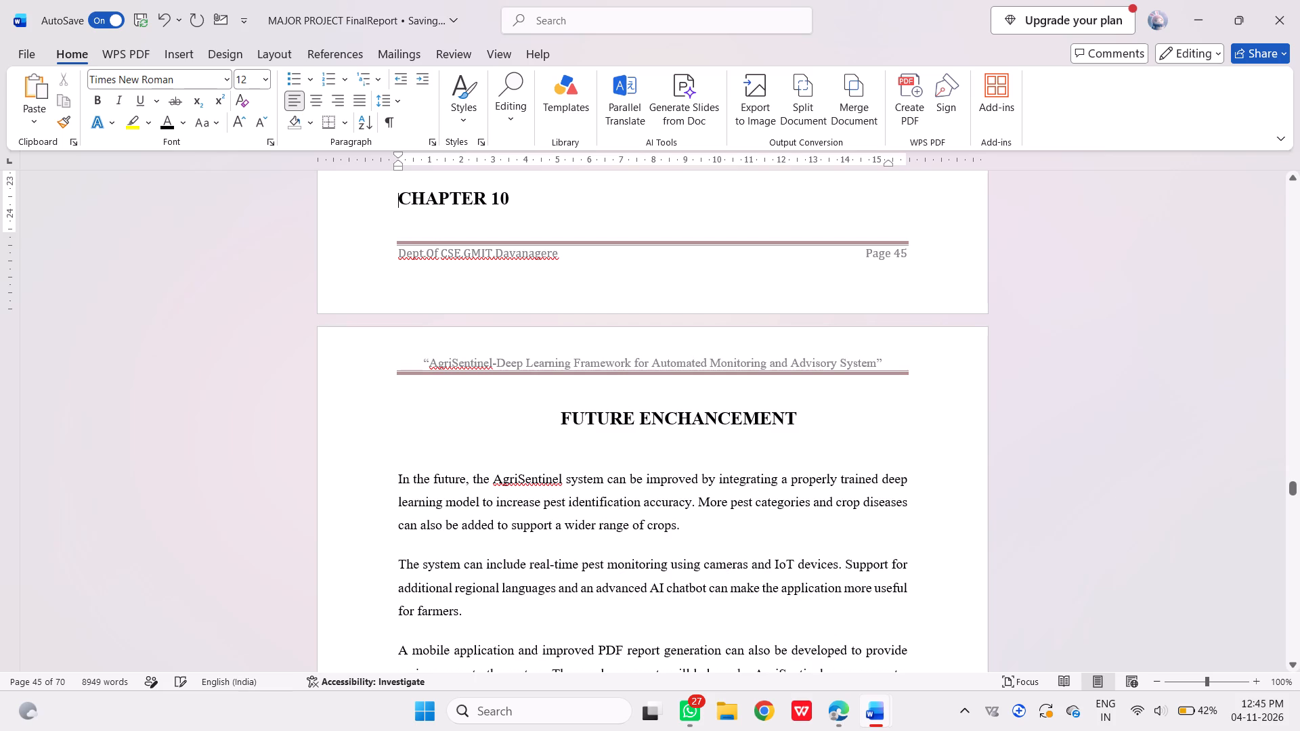
pyautogui.press('Return')
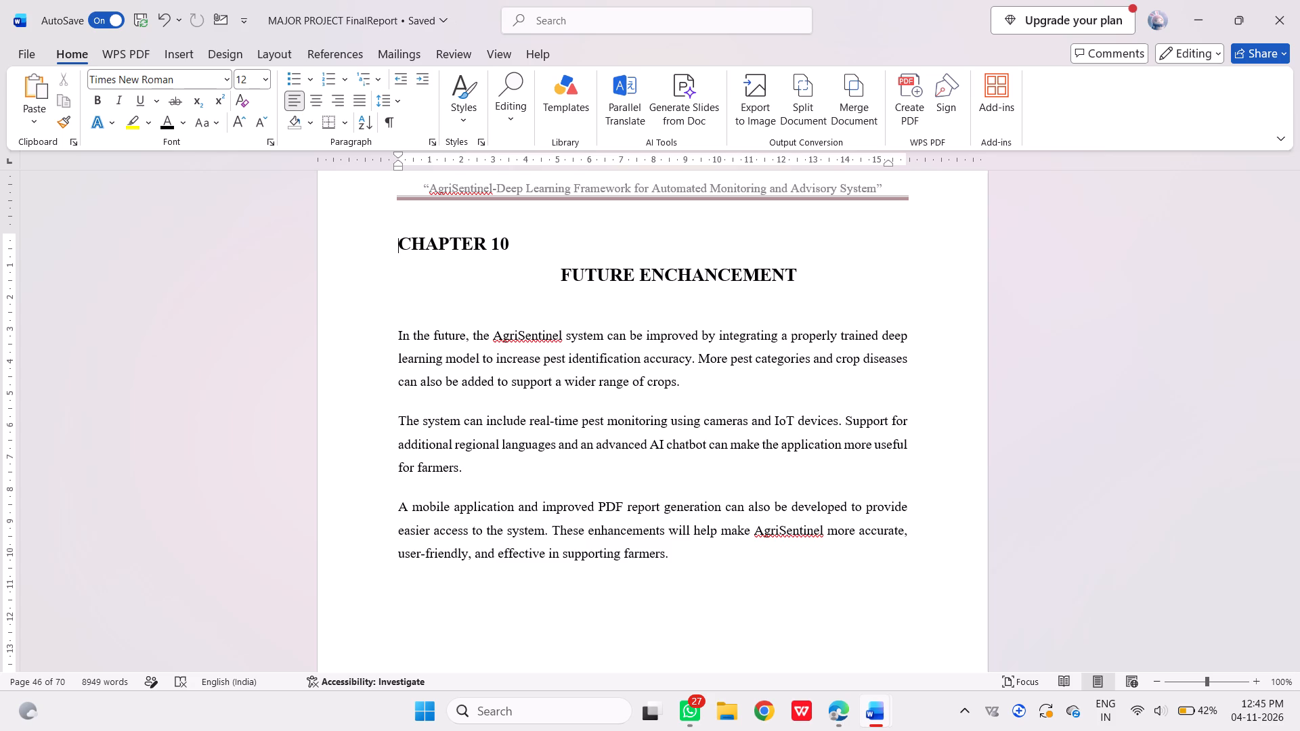
pyautogui.scroll(1, 538, 322)
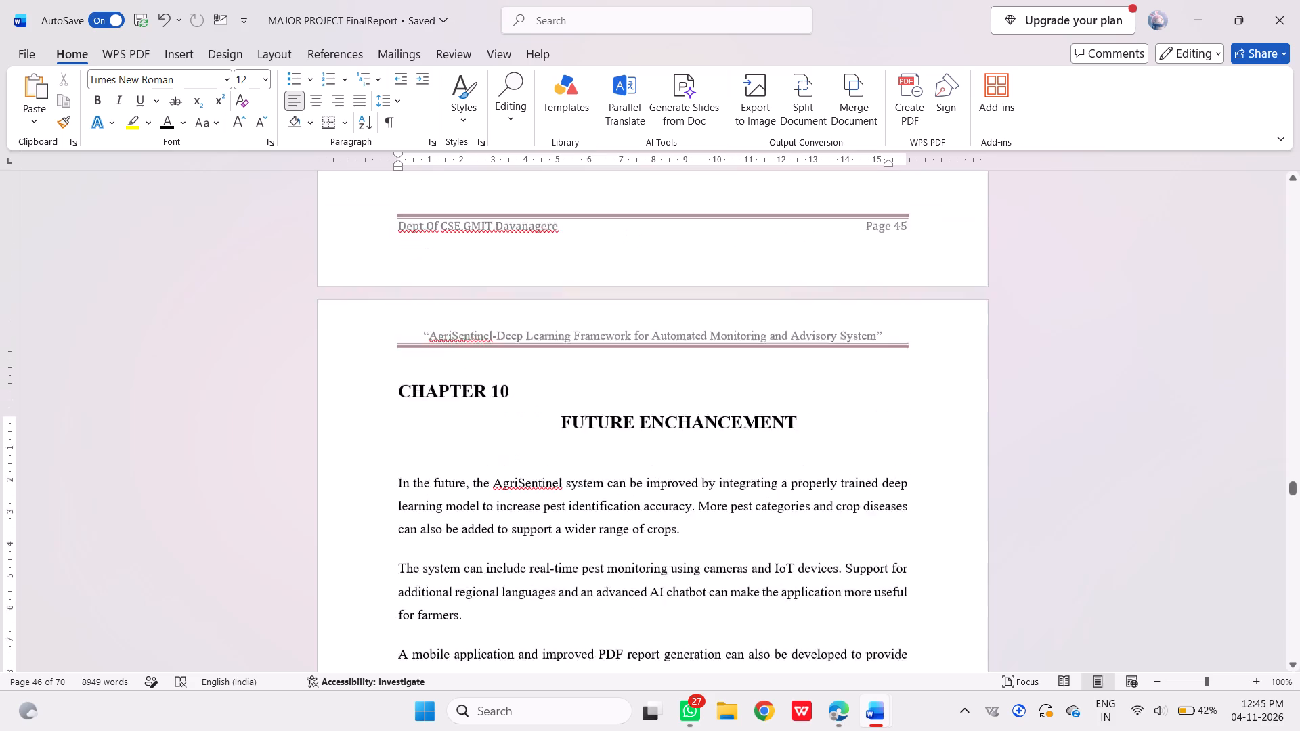
pyautogui.scroll(2, 538, 322)
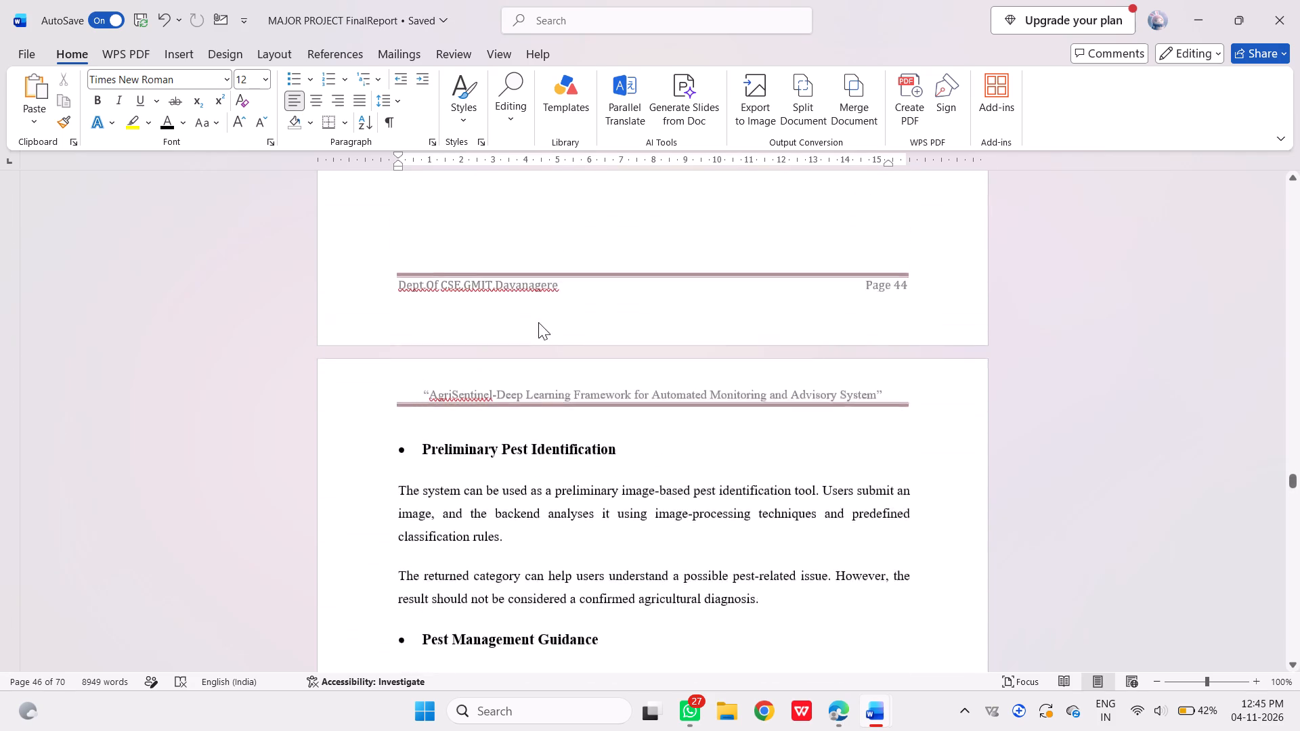
pyautogui.scroll(2, 538, 322)
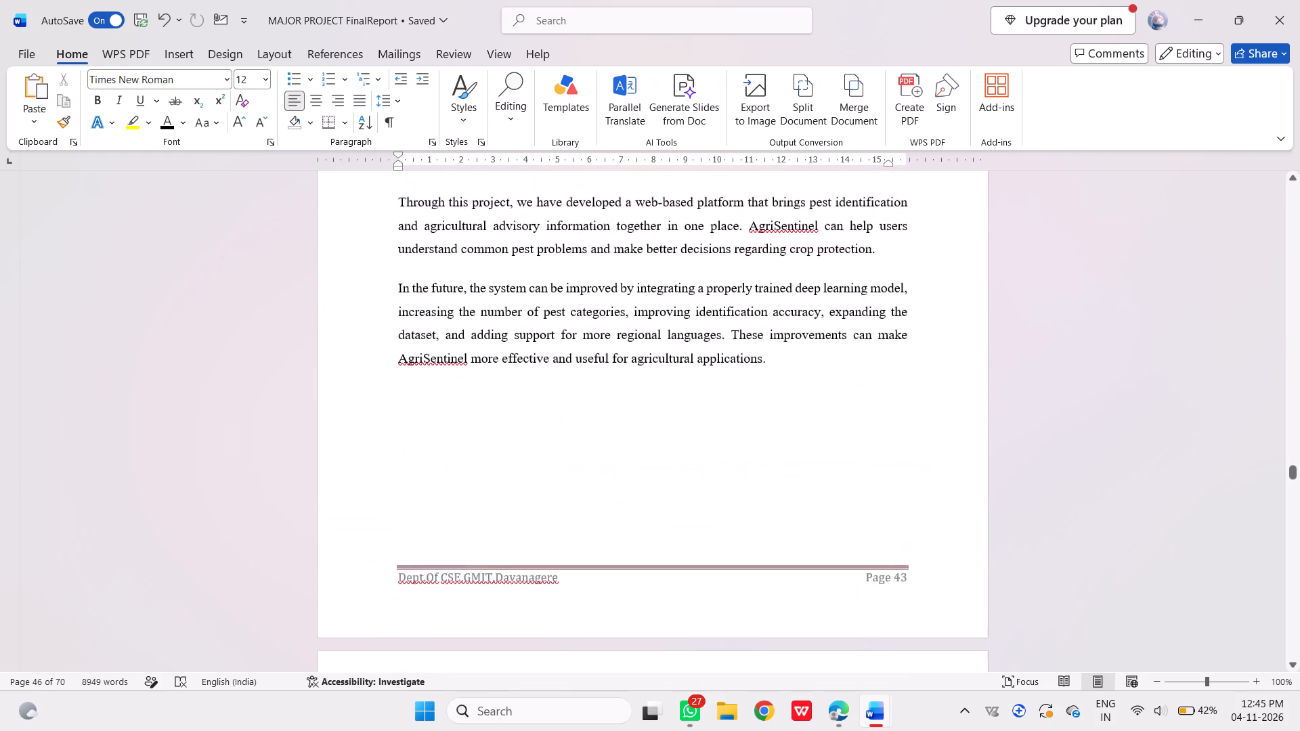
pyautogui.scroll(1, 538, 322)
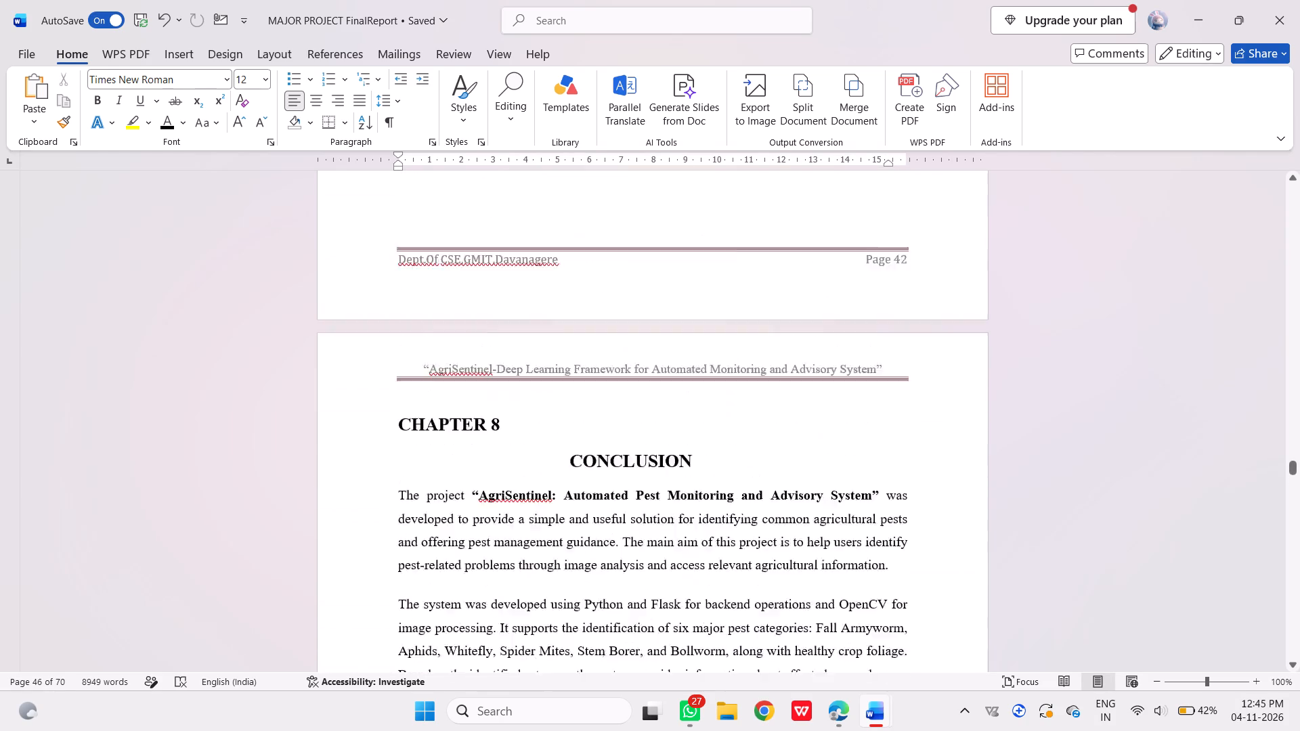
pyautogui.scroll(2, 538, 322)
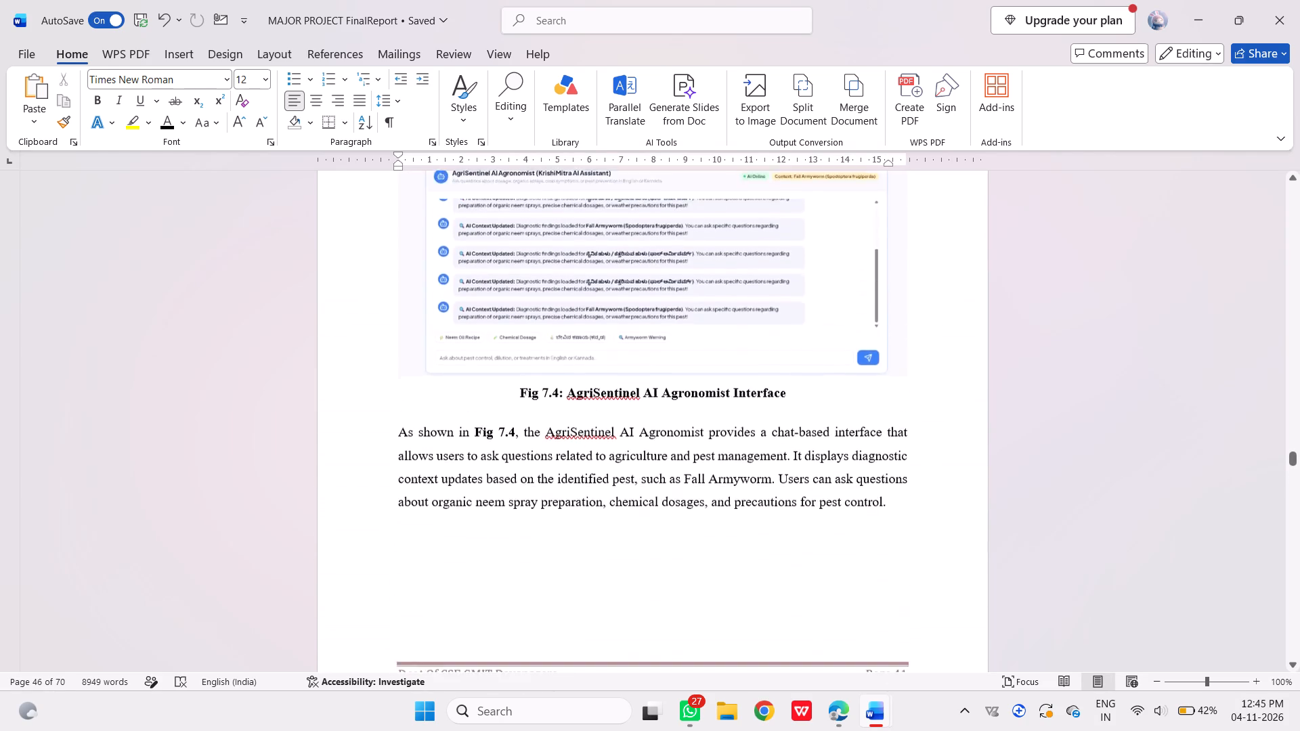
pyautogui.scroll(2, 538, 322)
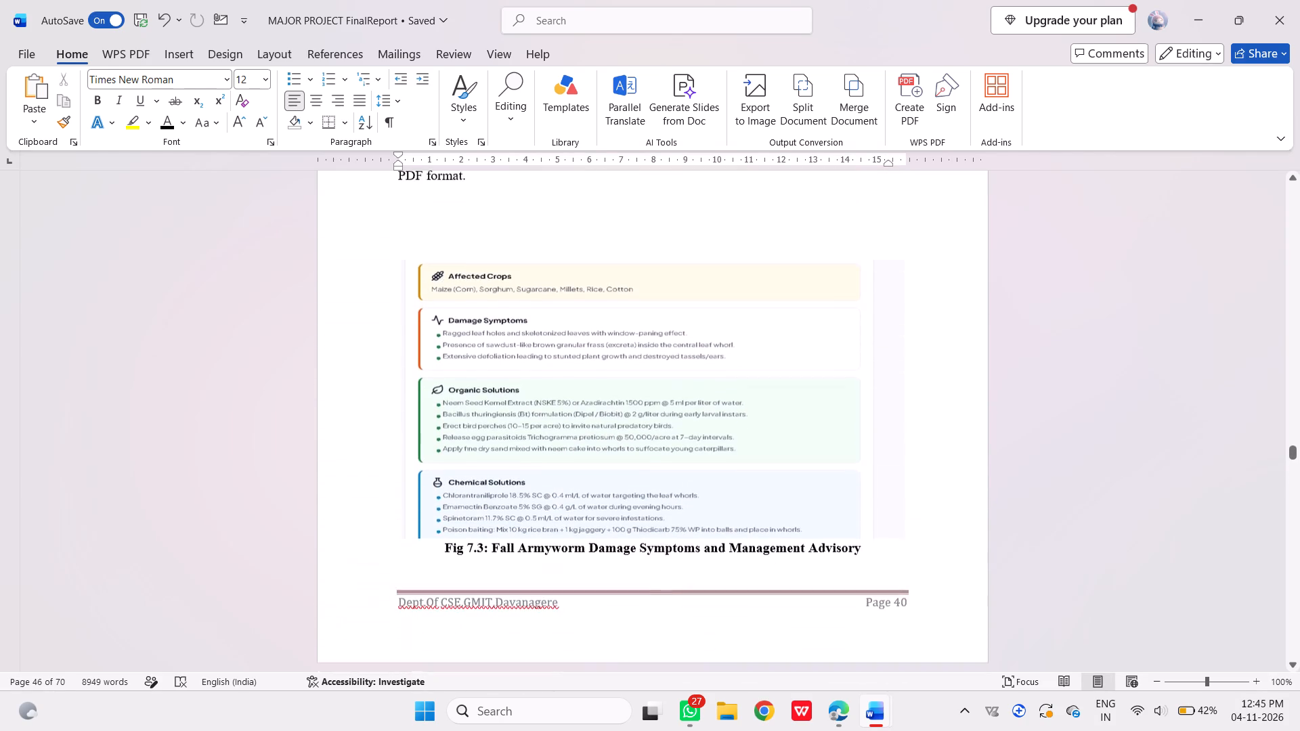
pyautogui.scroll(2, 538, 322)
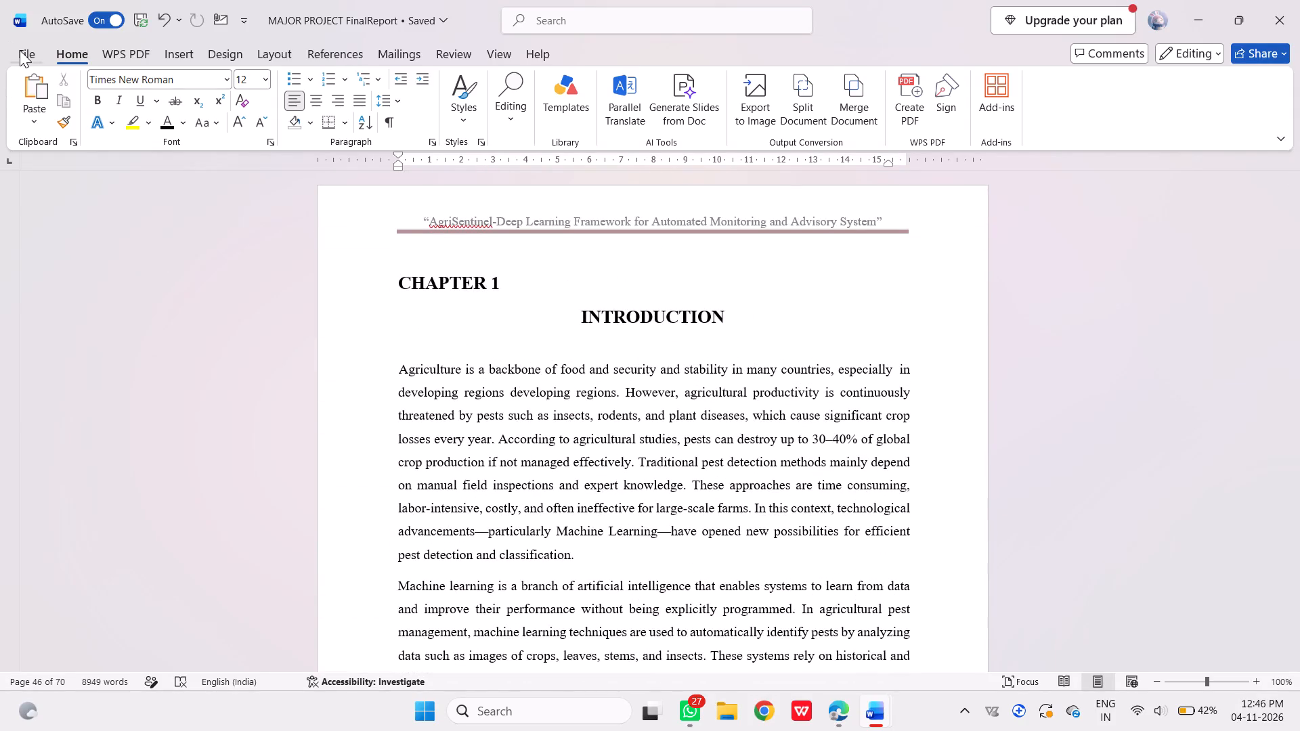
# Save a copy of the report to the OneDrive Desktop folder as a PDF named MAJOR PROJECT FinalReport.
pyautogui.click(20, 50)
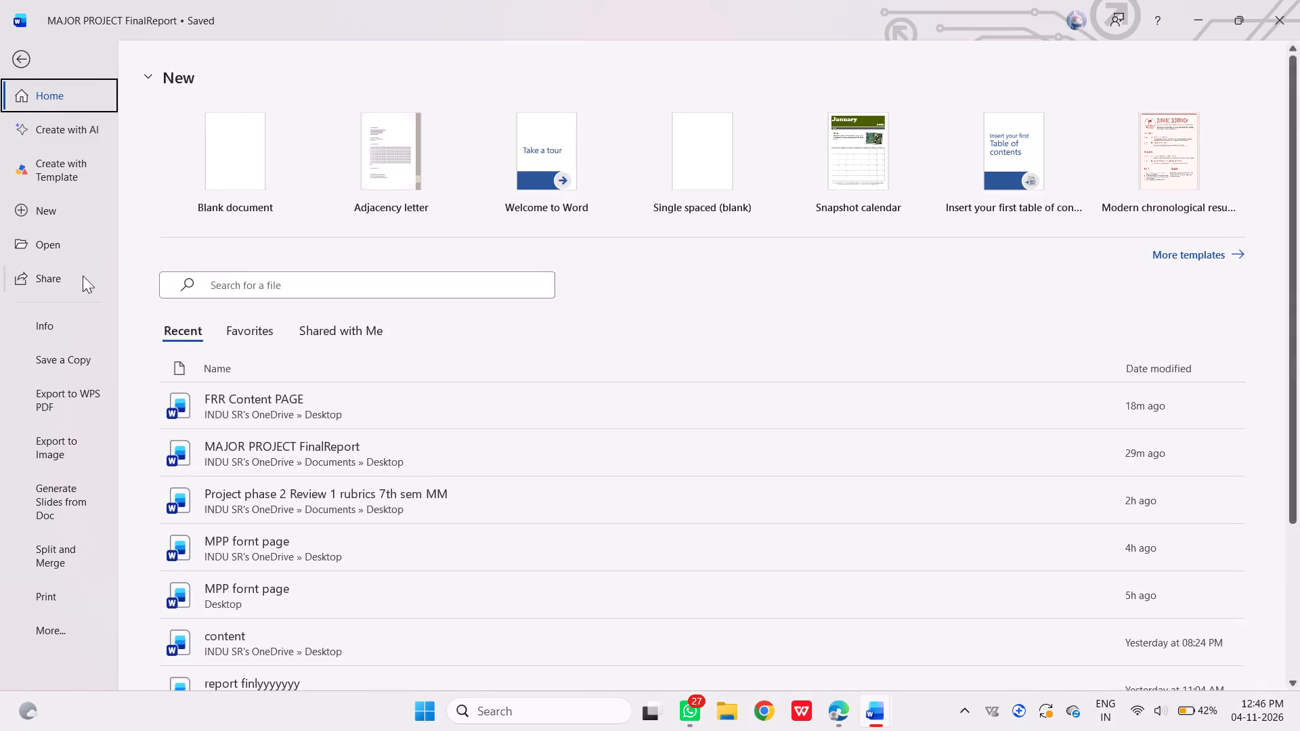
pyautogui.click(78, 360)
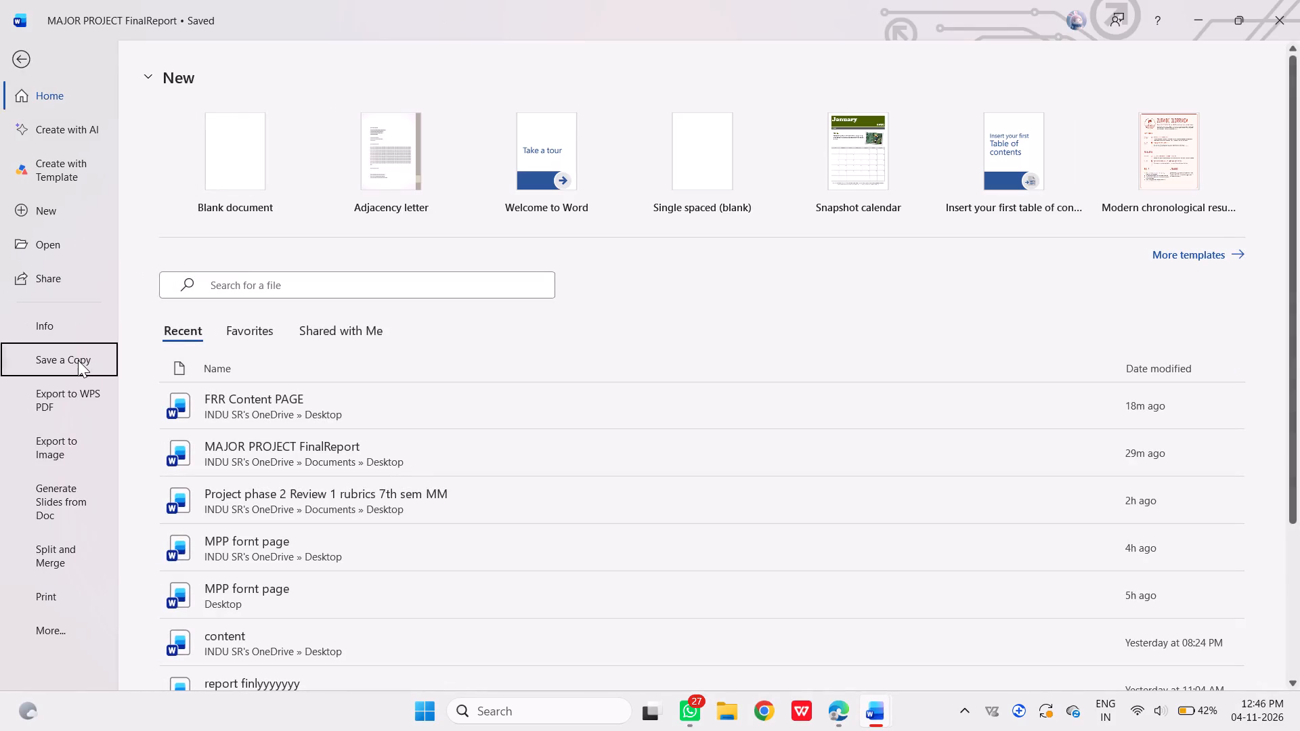
pyautogui.click(224, 365)
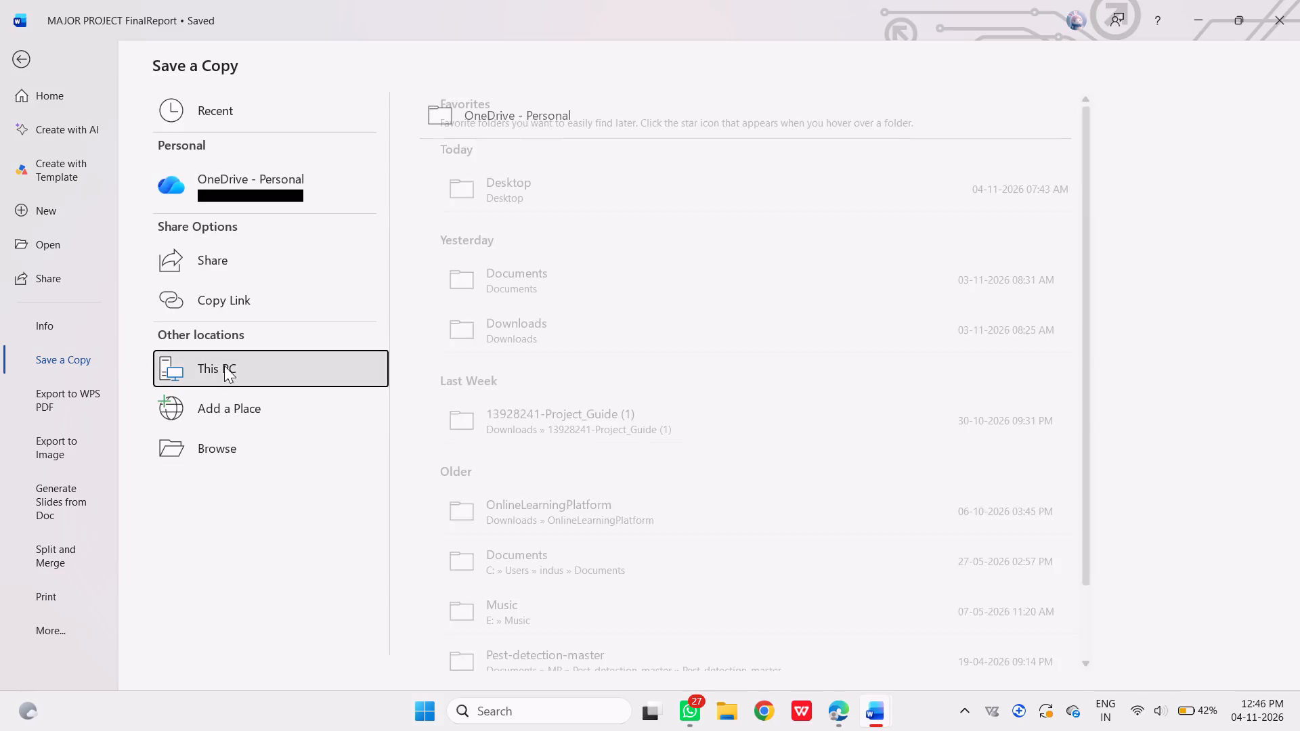
pyautogui.click(605, 179)
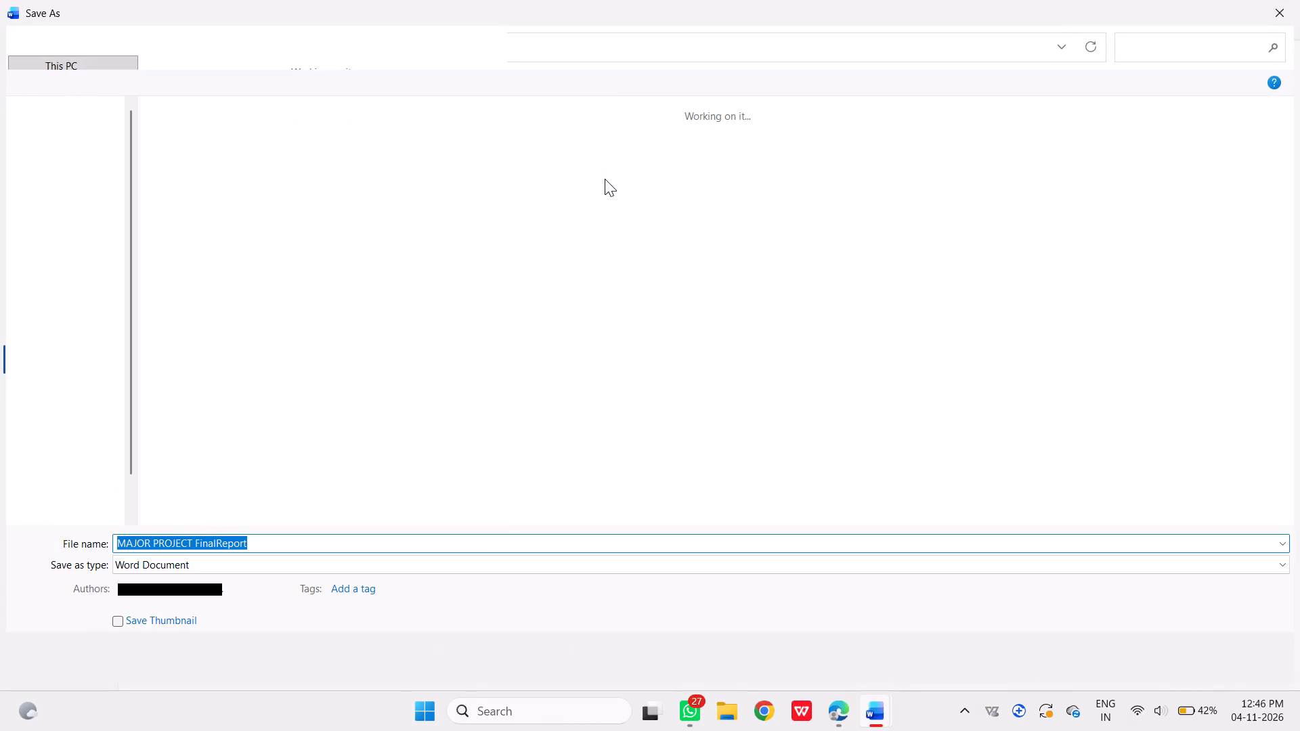
pyautogui.click(290, 557)
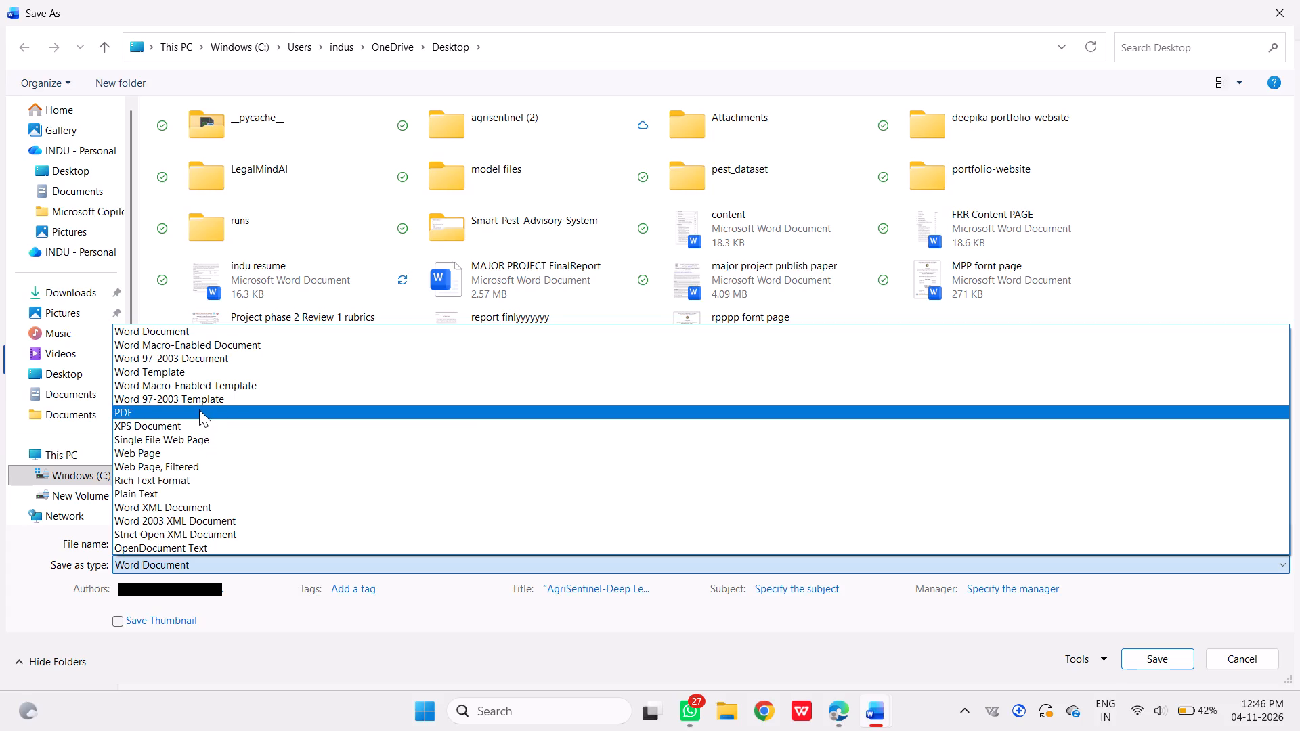
pyautogui.click(199, 409)
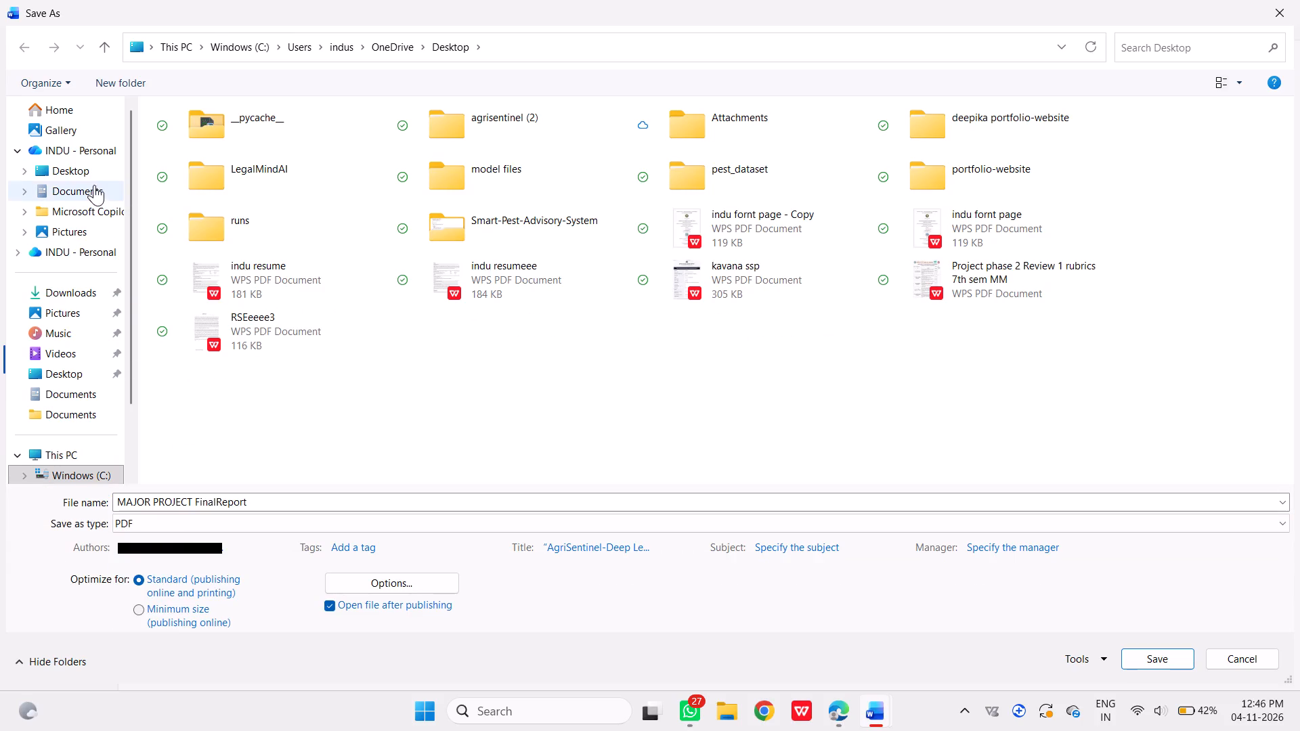
pyautogui.click(91, 172)
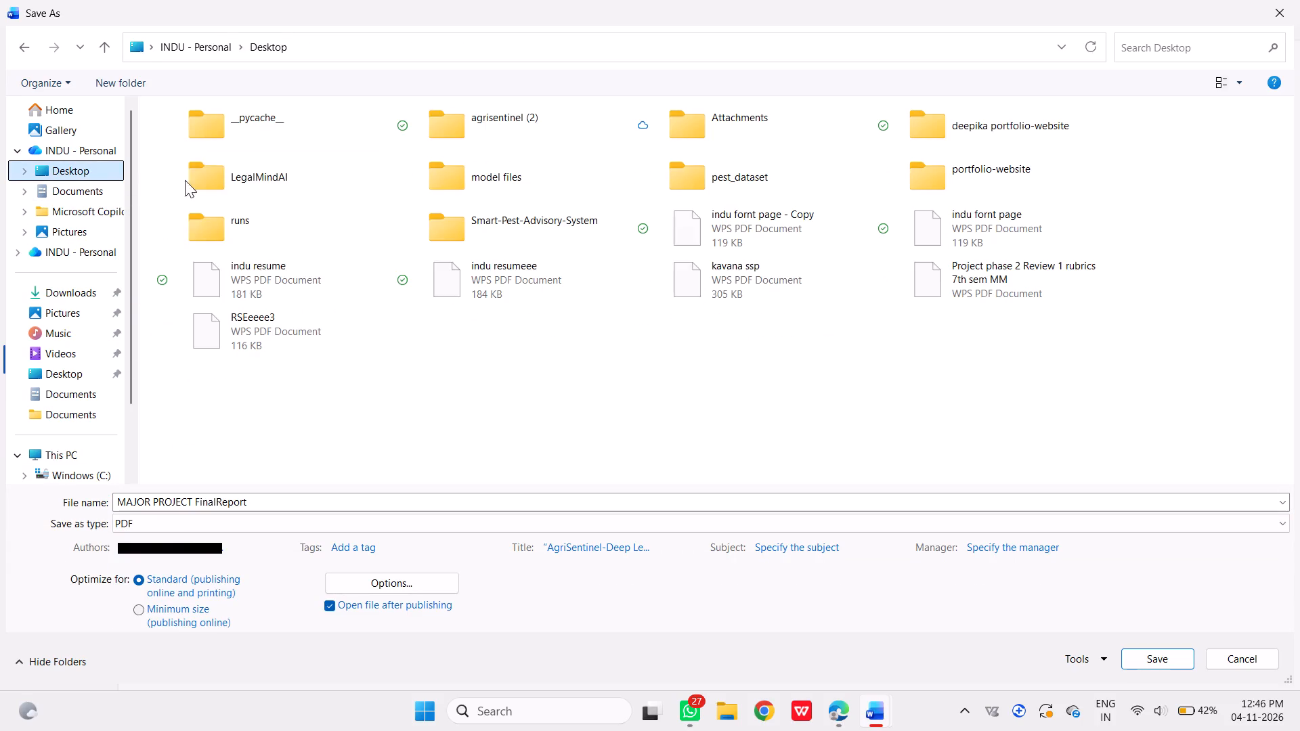
pyautogui.click(1156, 657)
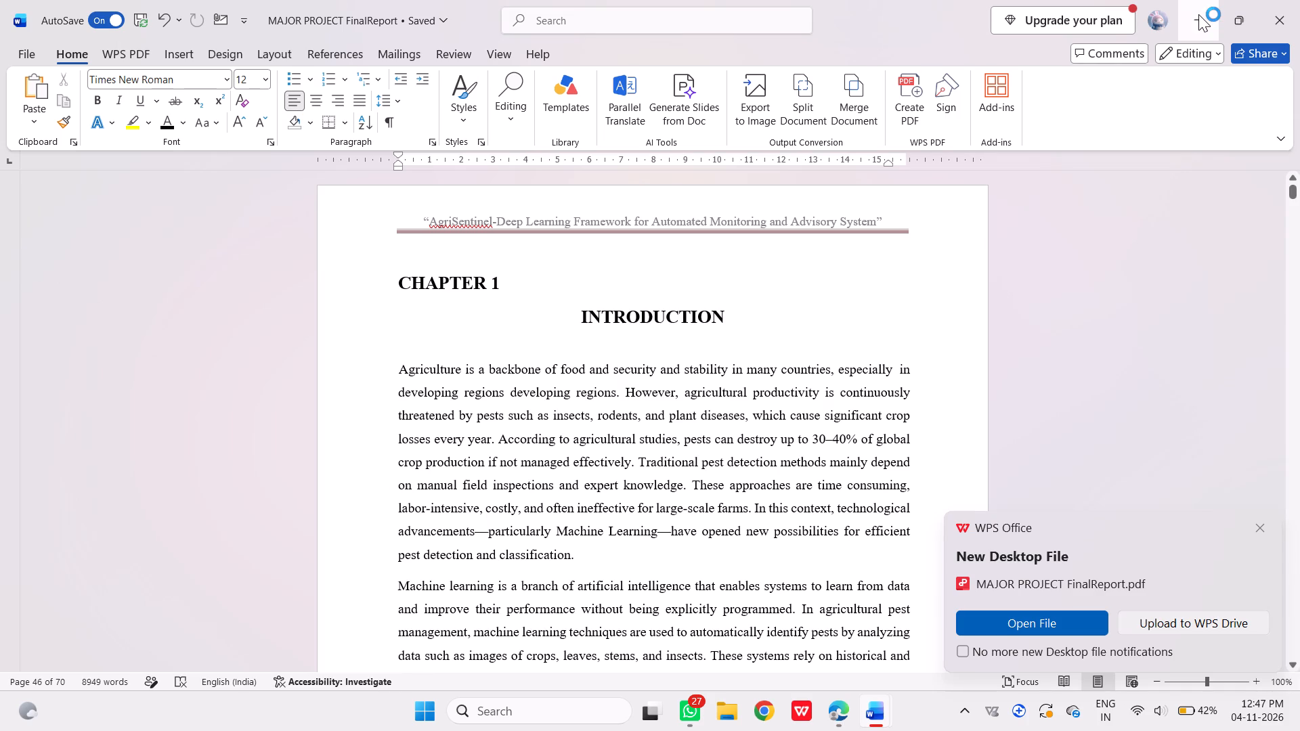
# Switch to the exported report PDF in WPS Office and examine the Chapter 1 INTRODUCTION page.
pyautogui.click(1198, 14)
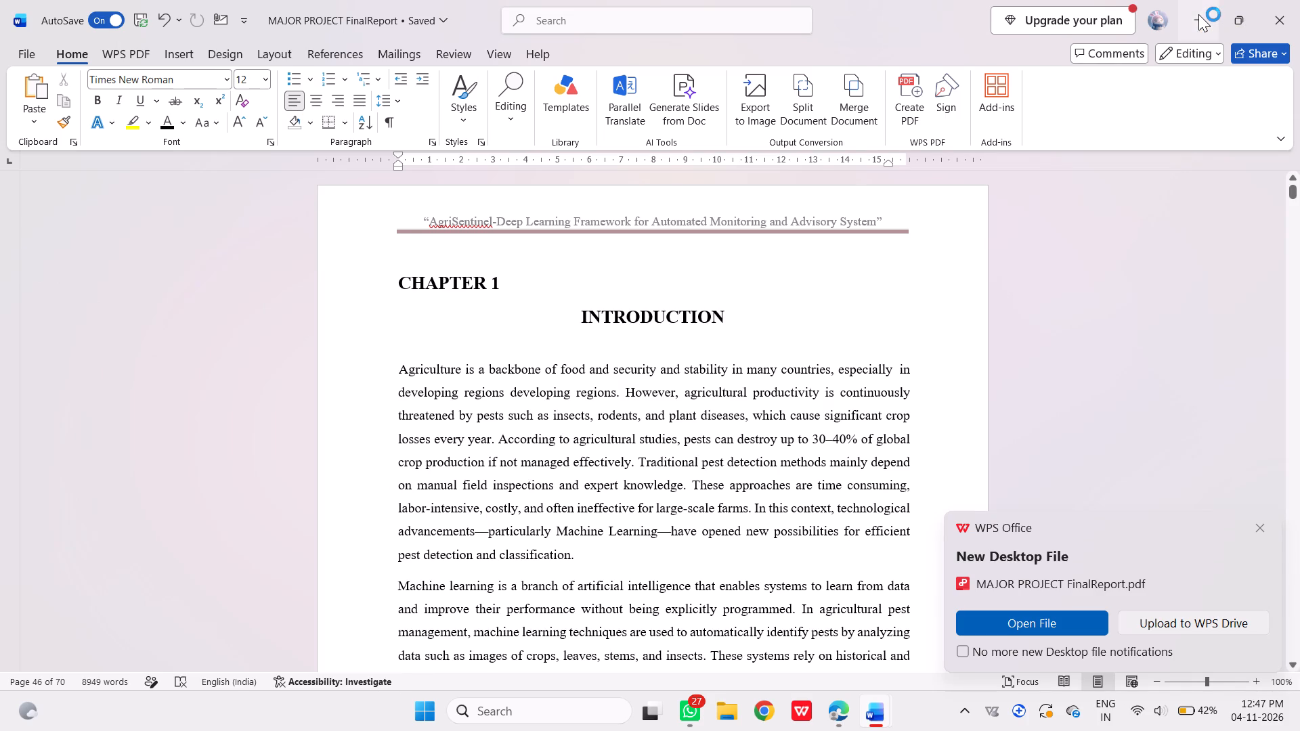
pyautogui.click(1198, 14)
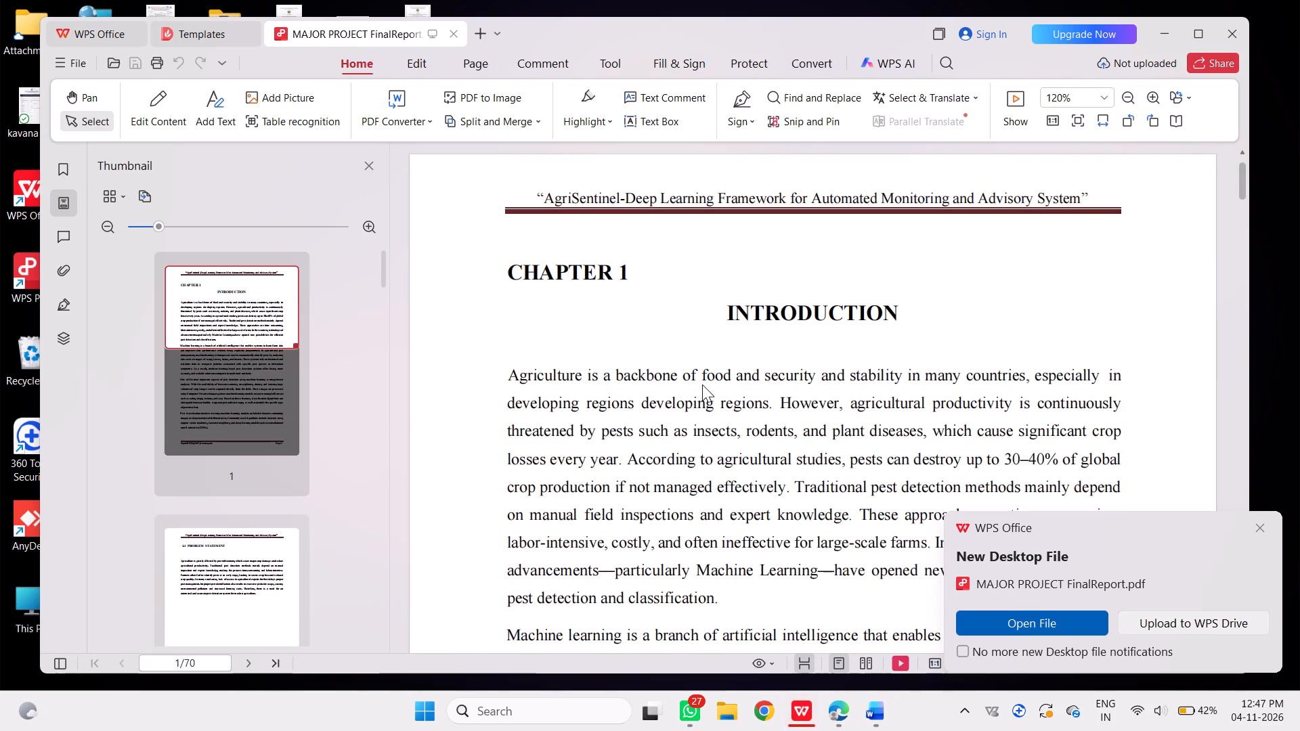
pyautogui.click(787, 451)
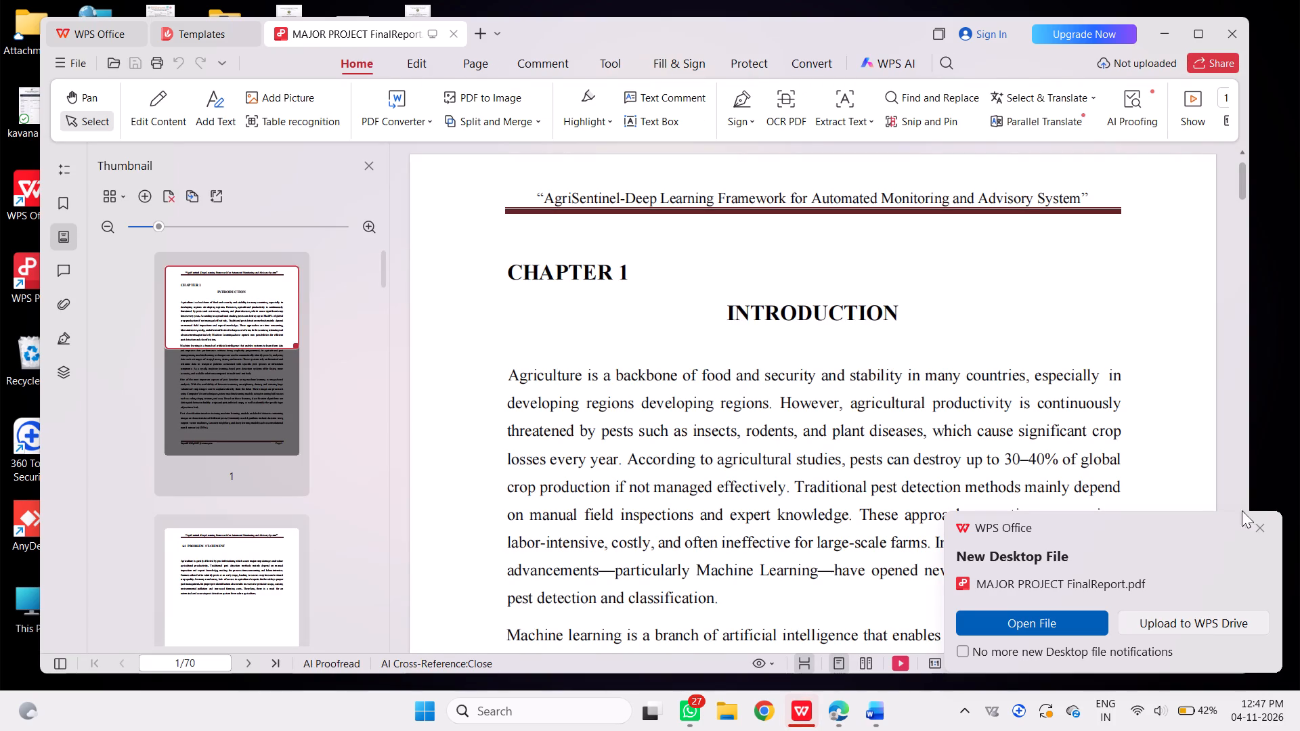
pyautogui.click(1265, 525)
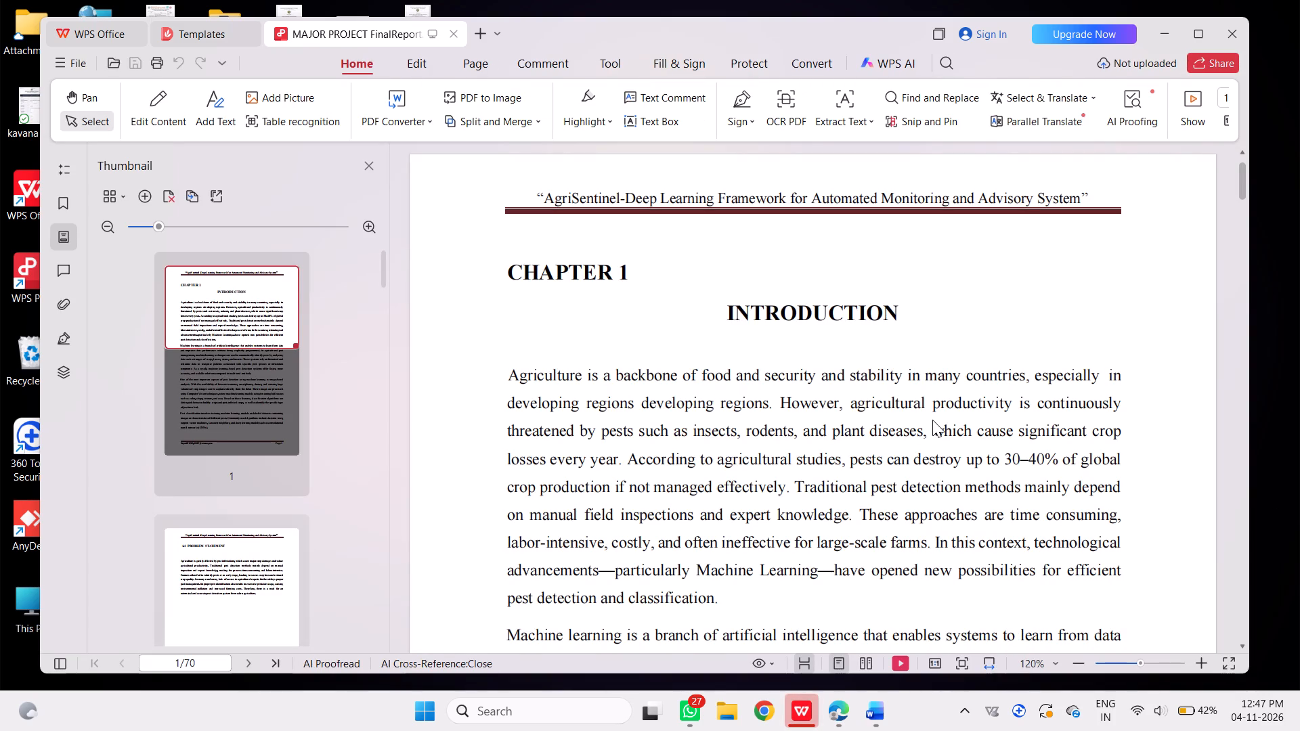
pyautogui.scroll(-1, 932, 419)
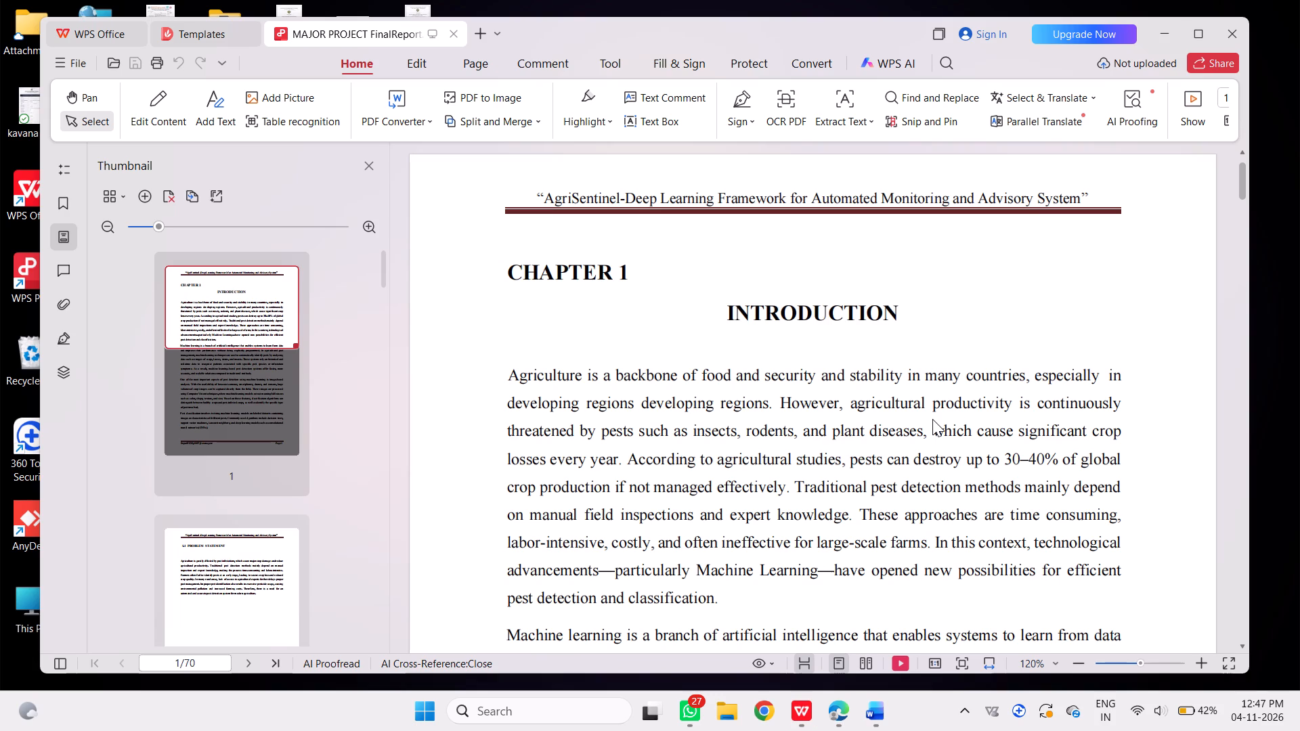
pyautogui.scroll(-1, 932, 419)
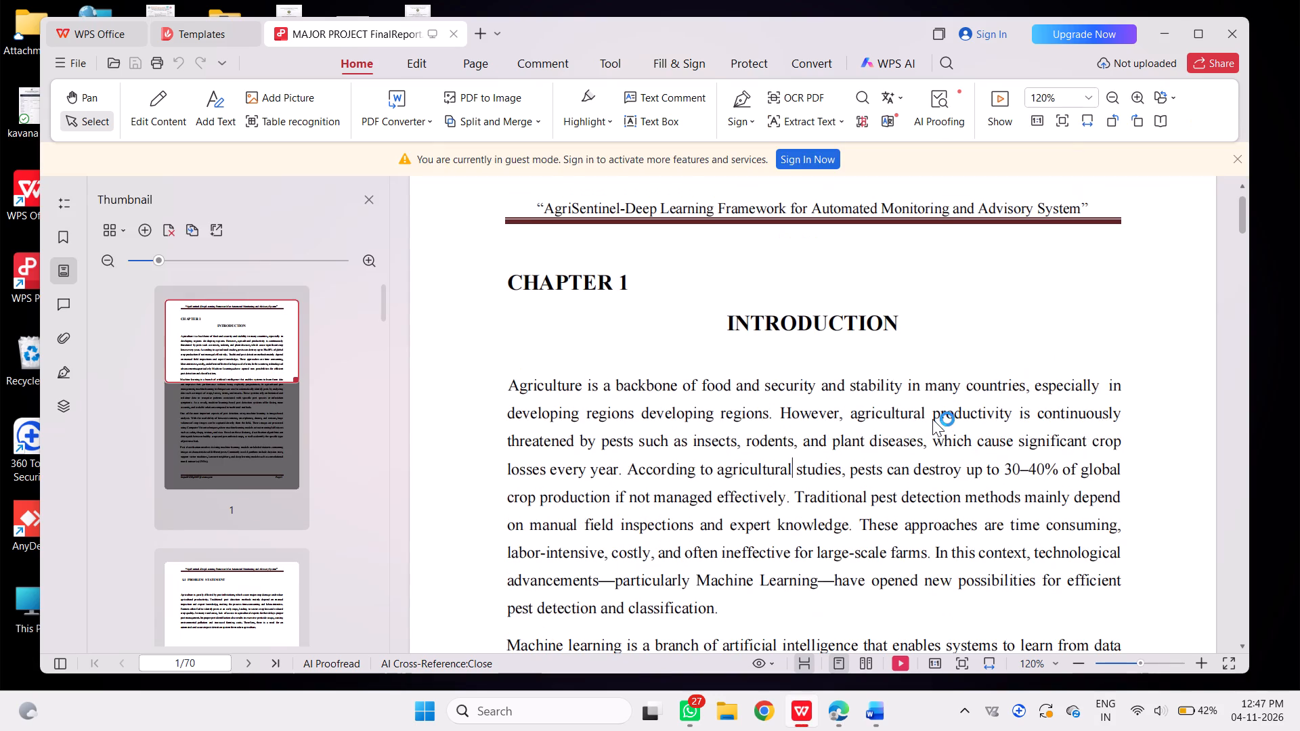
pyautogui.scroll(-1, 932, 419)
pyautogui.scroll(2, 932, 419)
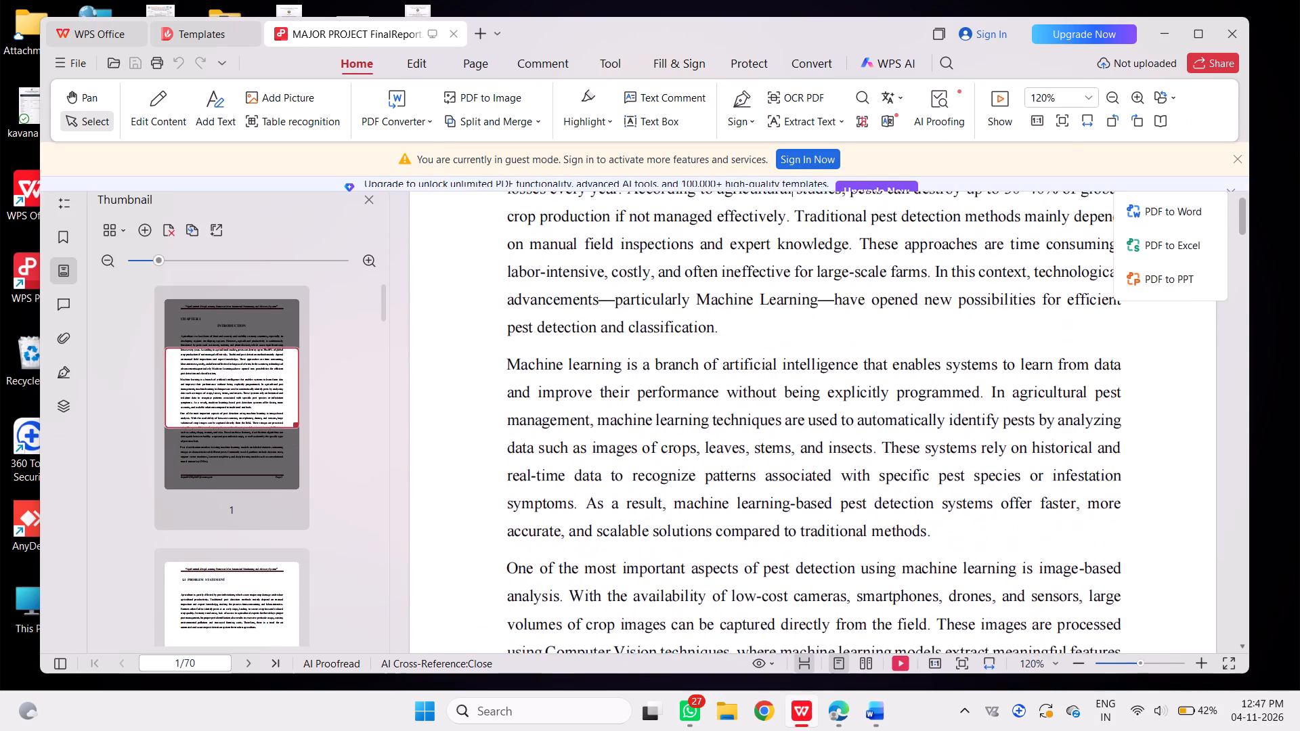
pyautogui.scroll(1, 932, 419)
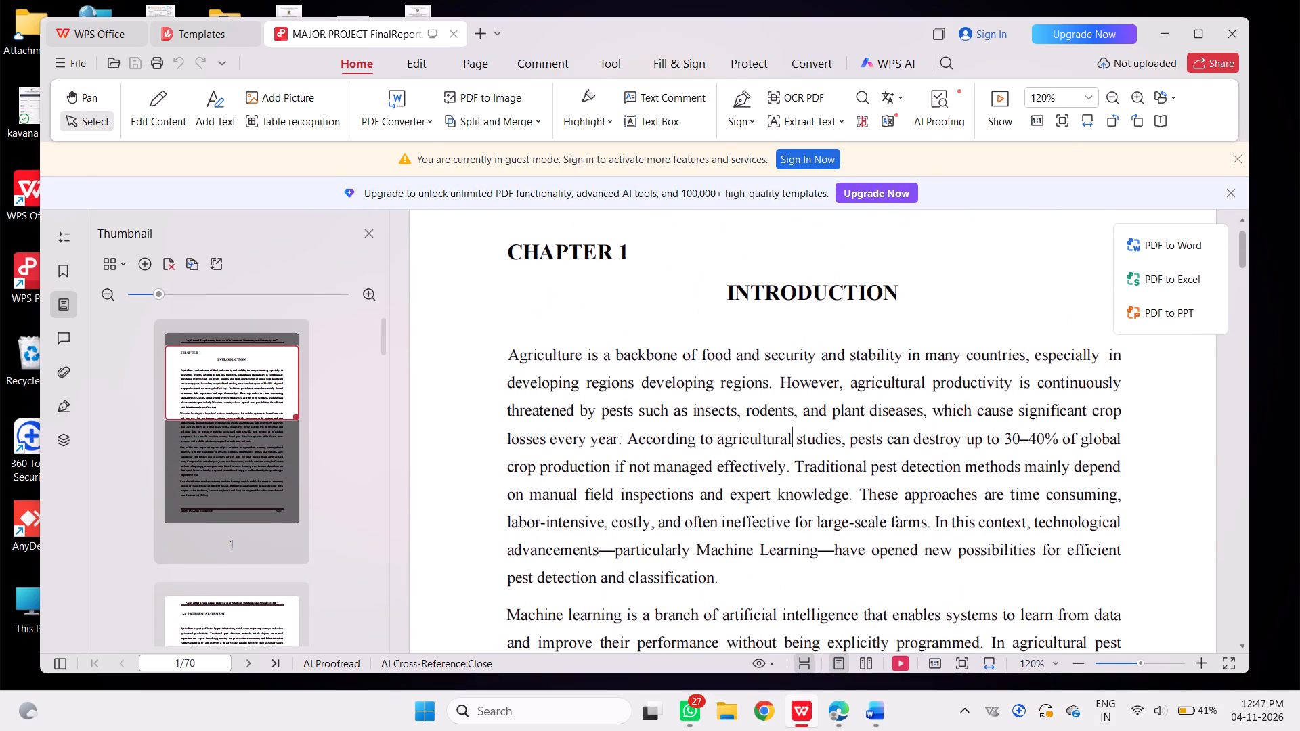
# Review the exported PDF from the Chapter 1 INTRODUCTION through the Chapter 3 LITERATURE SURVEY, checking headings, reference entries and page breaks.
pyautogui.scroll(1, 932, 419)
pyautogui.scroll(-2, 949, 401)
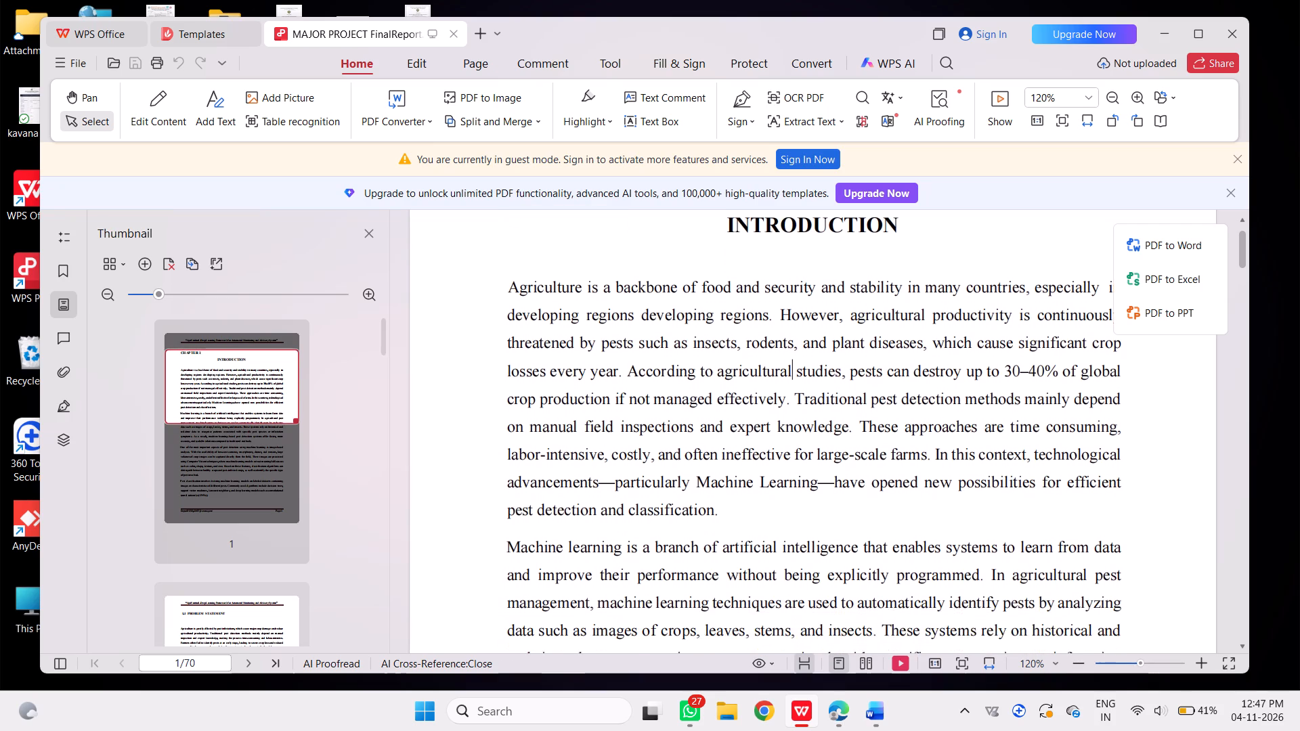
pyautogui.scroll(-2, 949, 401)
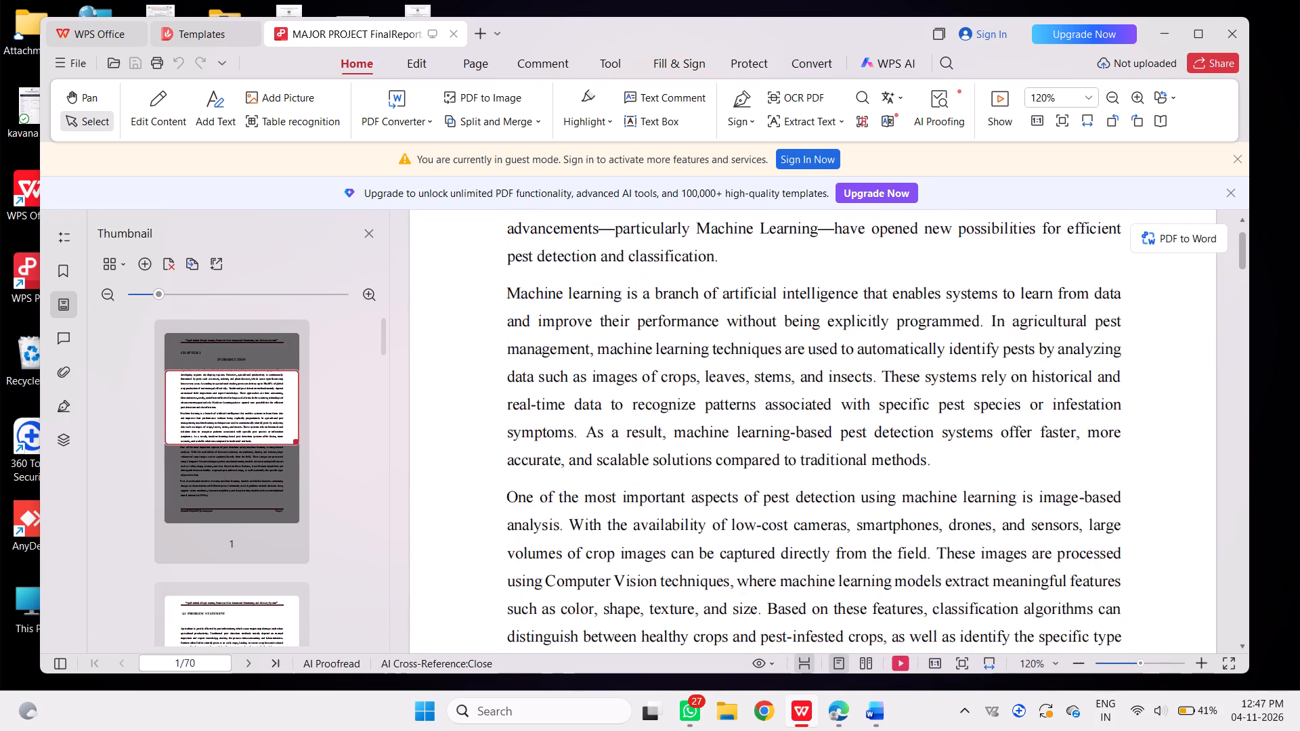
pyautogui.scroll(-5, 949, 401)
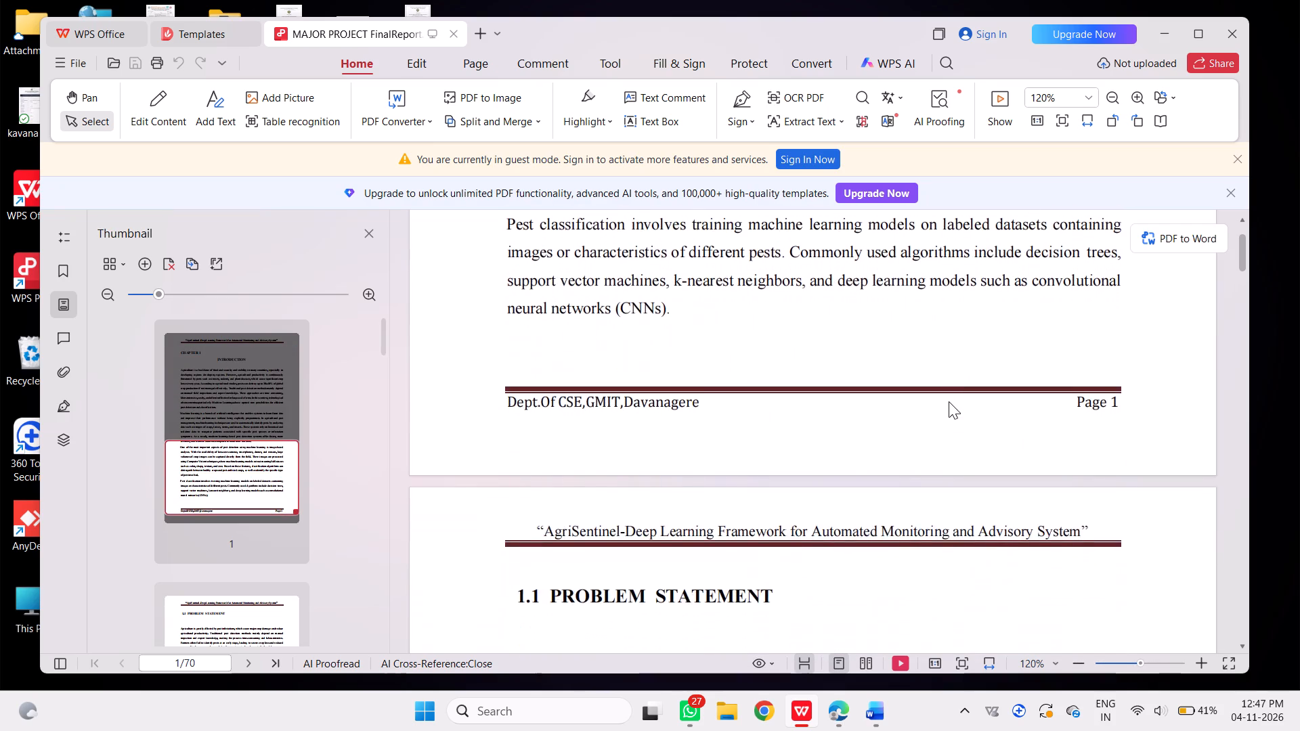
pyautogui.scroll(-4, 949, 401)
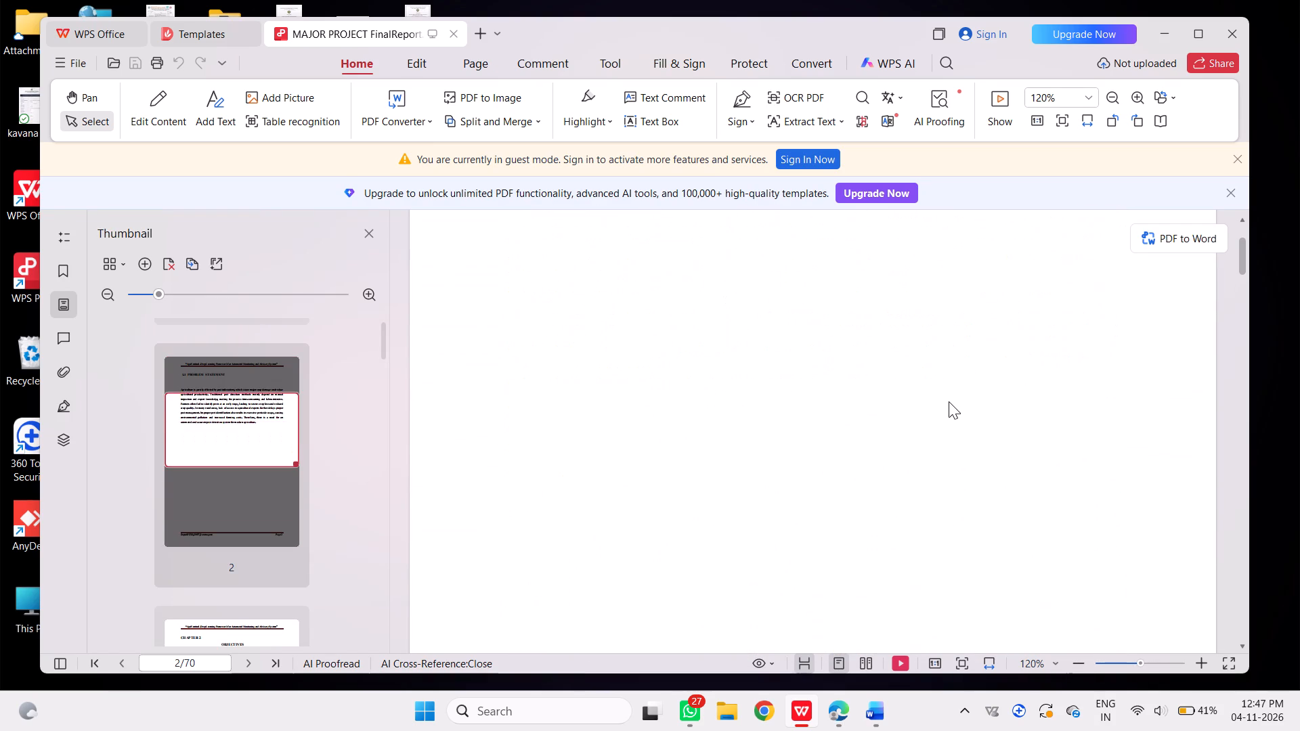
pyautogui.scroll(-5, 949, 401)
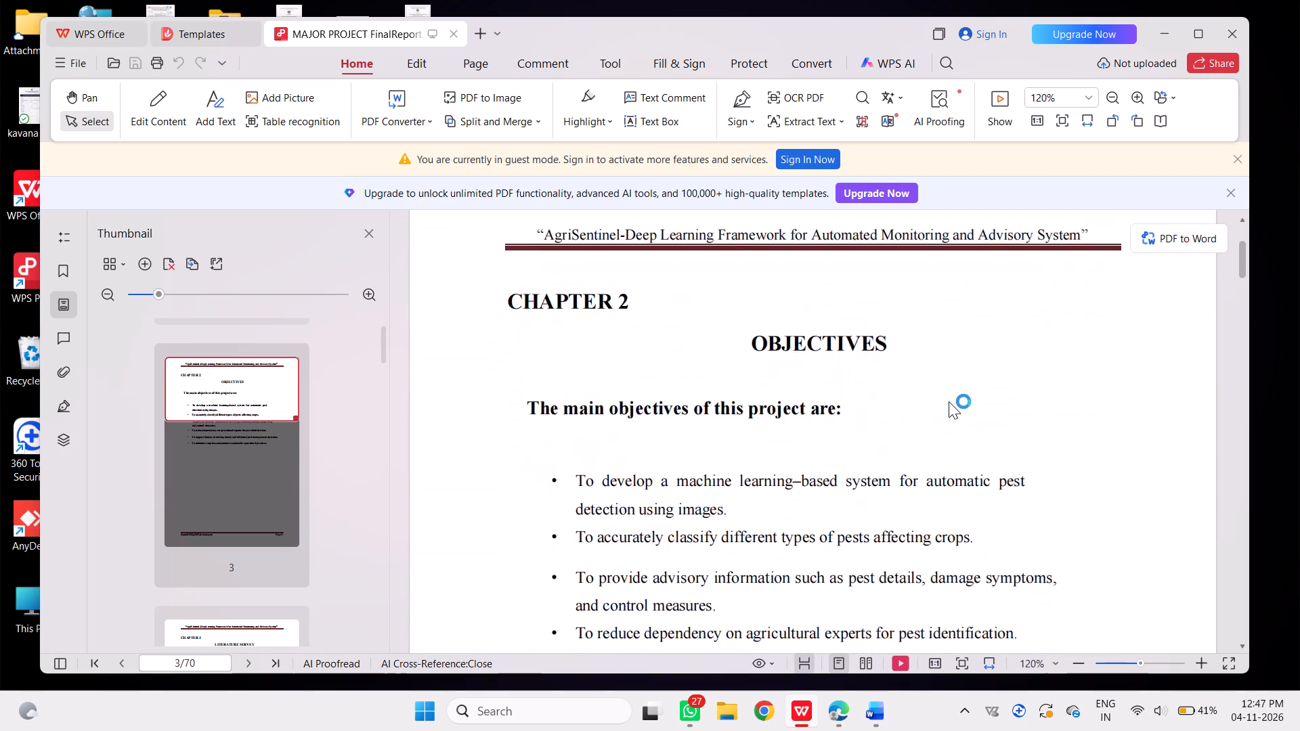
pyautogui.scroll(-4, 949, 401)
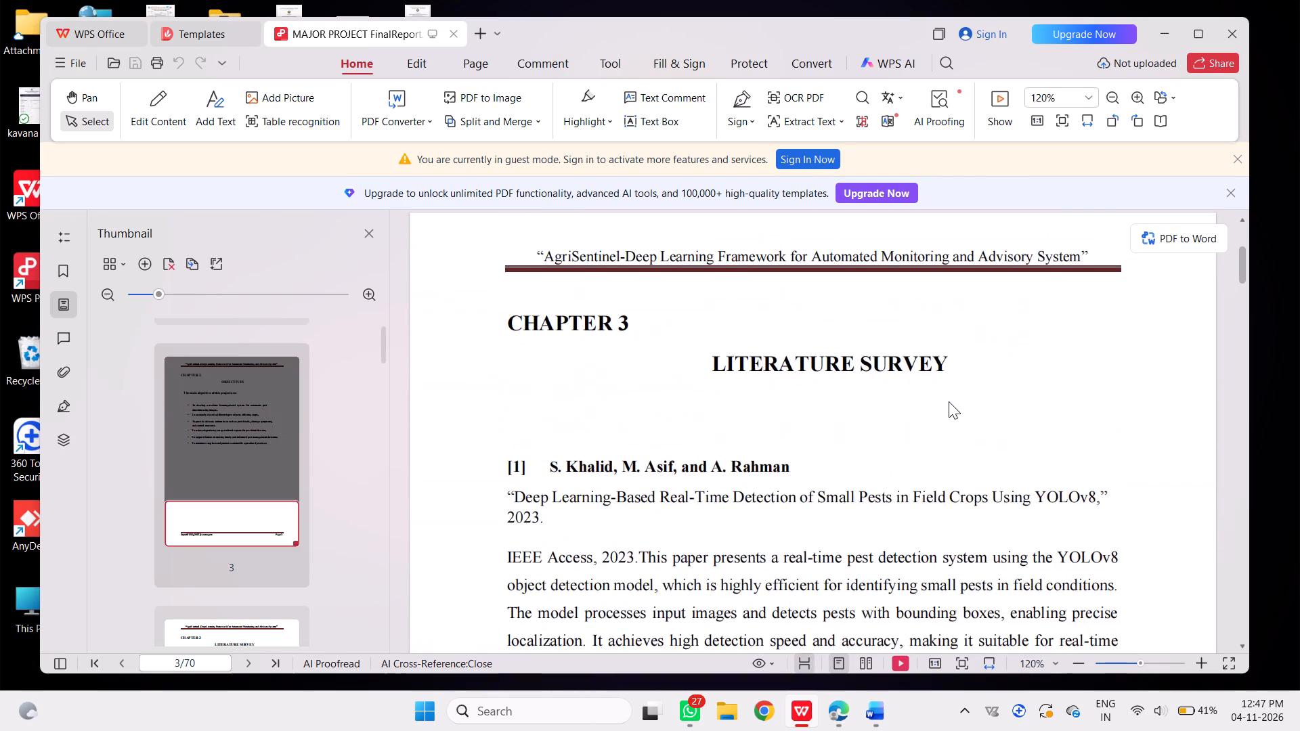
pyautogui.scroll(-5, 949, 401)
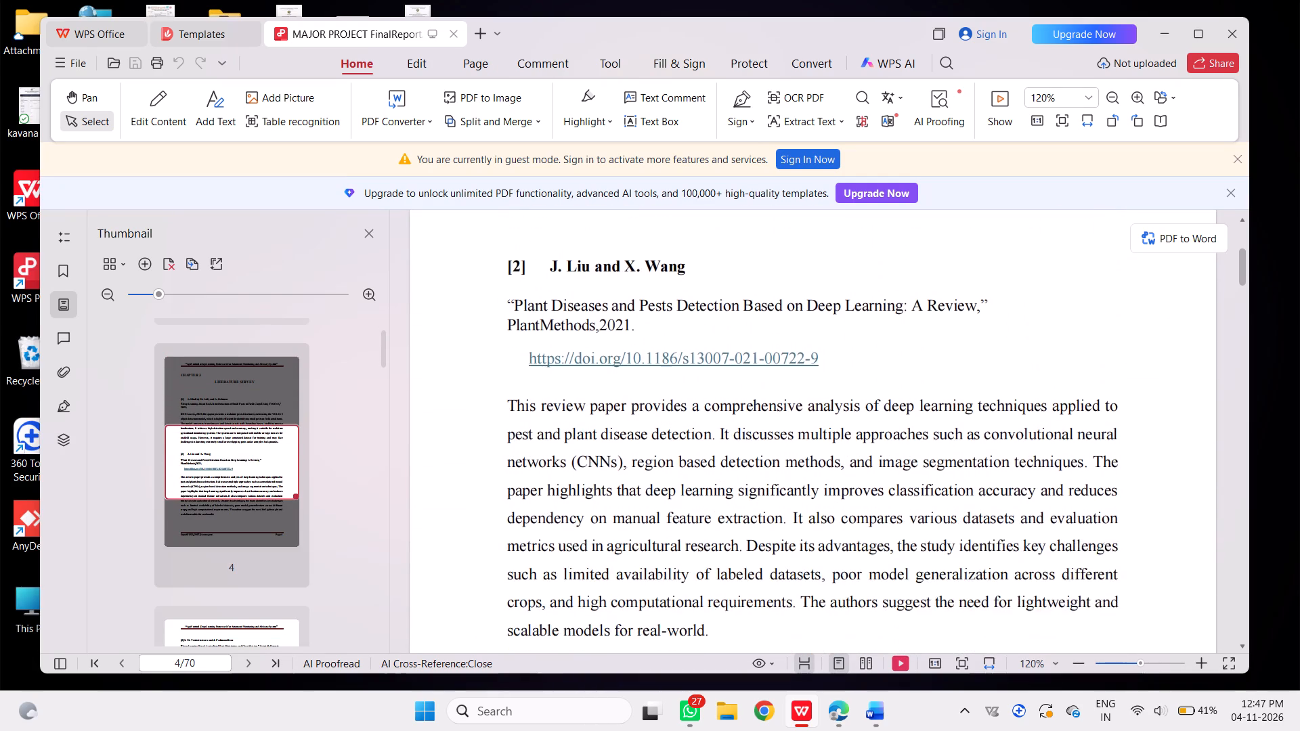
pyautogui.scroll(-4, 949, 401)
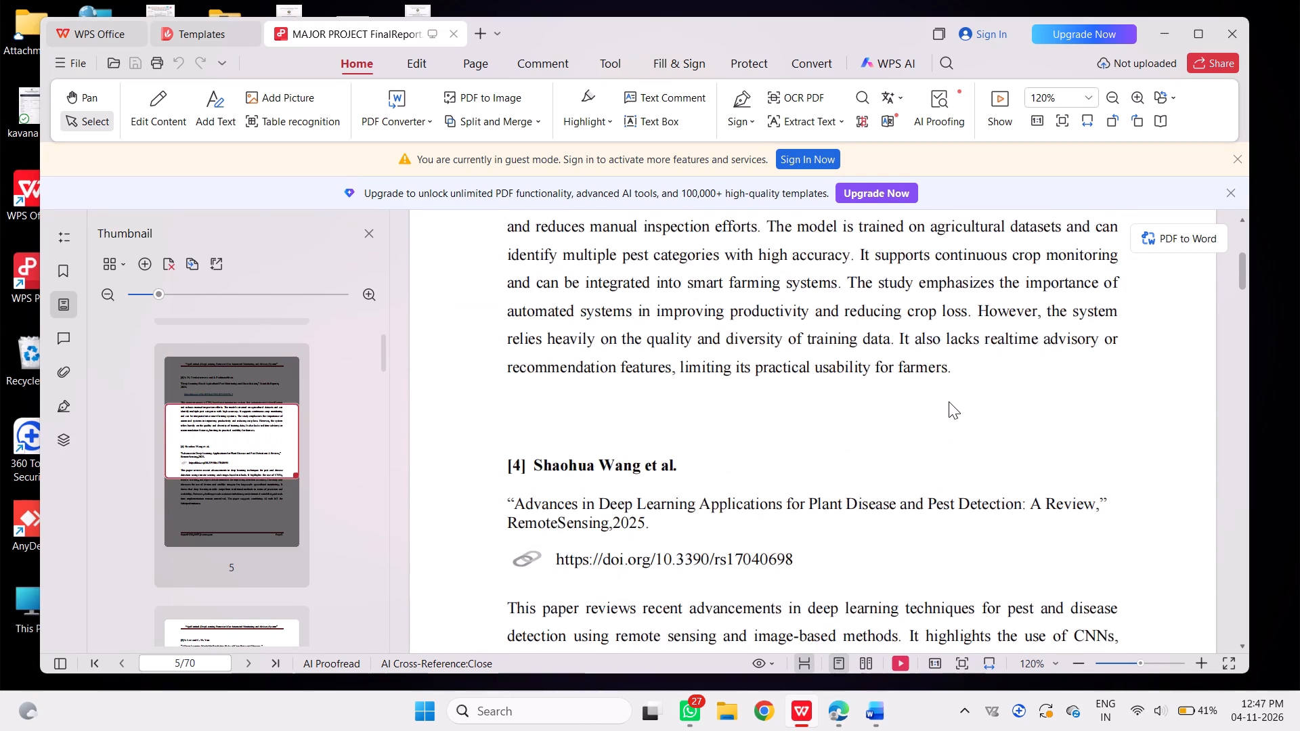
pyautogui.scroll(-3, 949, 401)
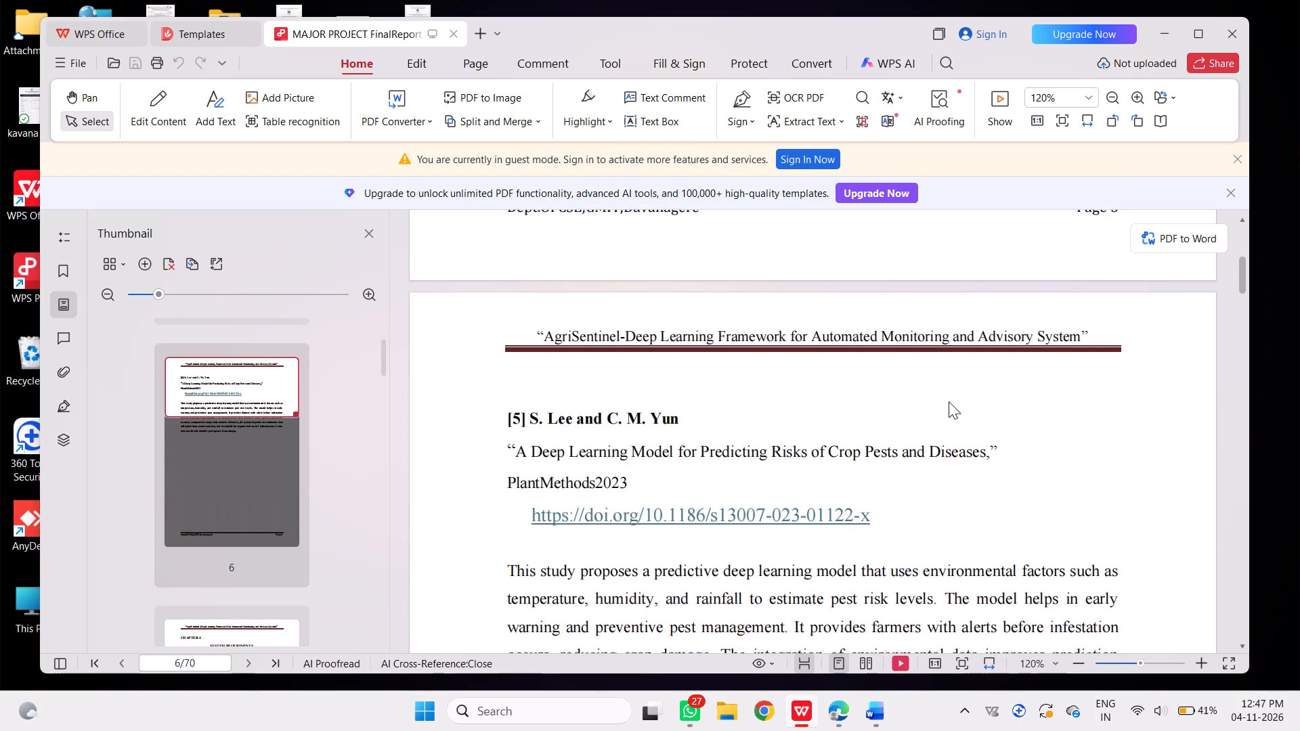
# Examine Chapter 4 of the PDF, checking the software, hardware, functional and non-functional requirements lists and their page layout.
pyautogui.scroll(-3, 949, 401)
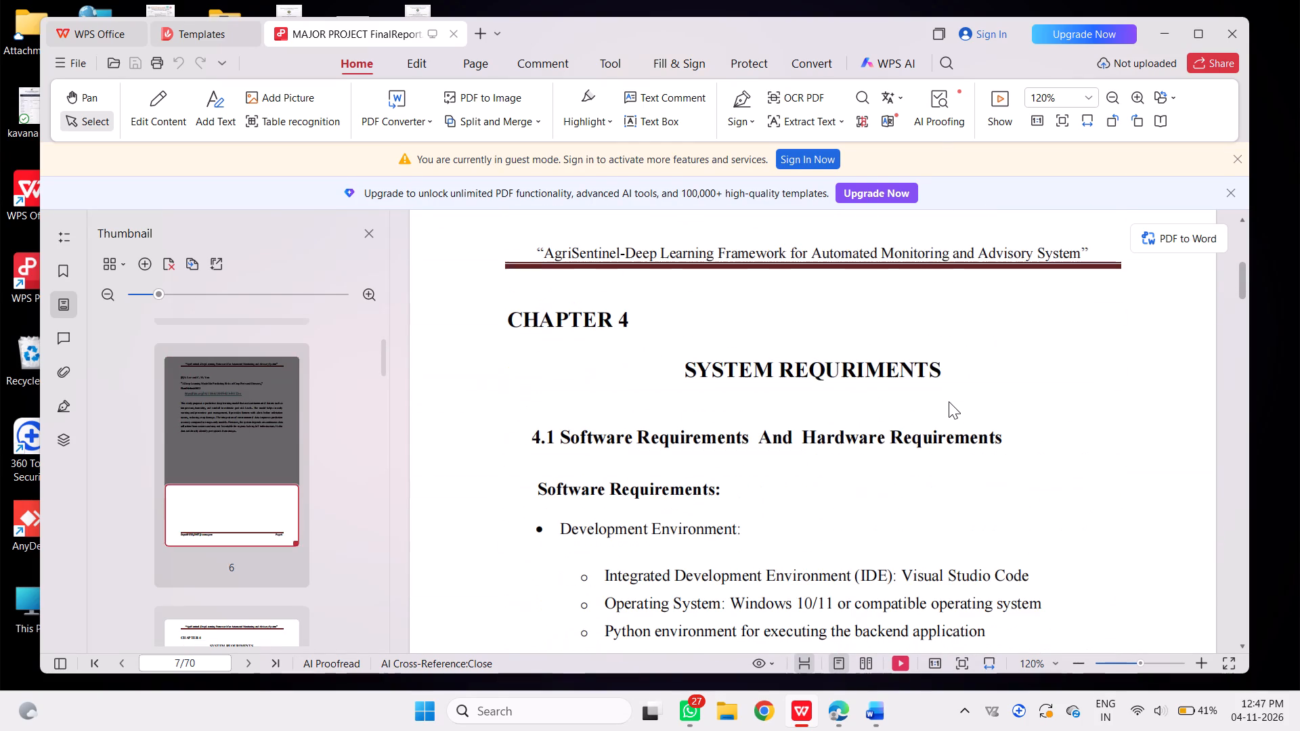
pyautogui.scroll(-5, 949, 401)
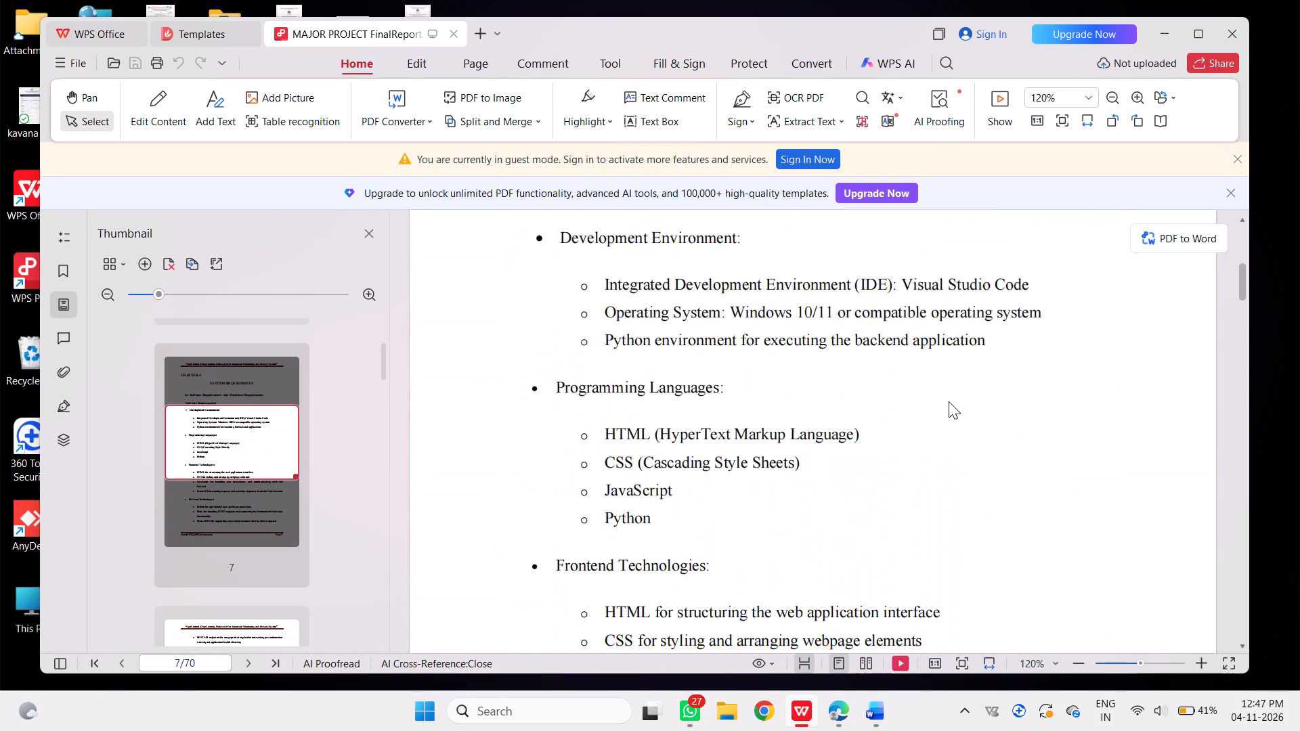
pyautogui.scroll(-3, 949, 401)
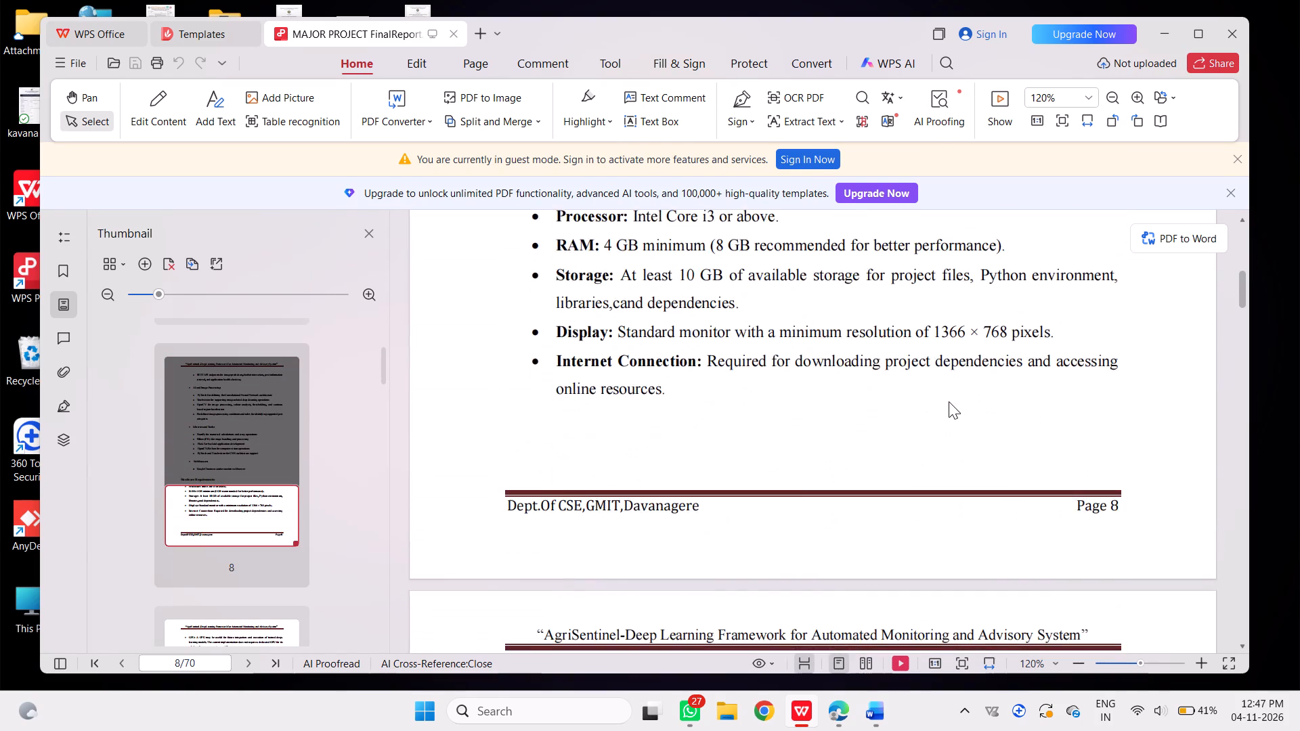
pyautogui.scroll(-5, 949, 401)
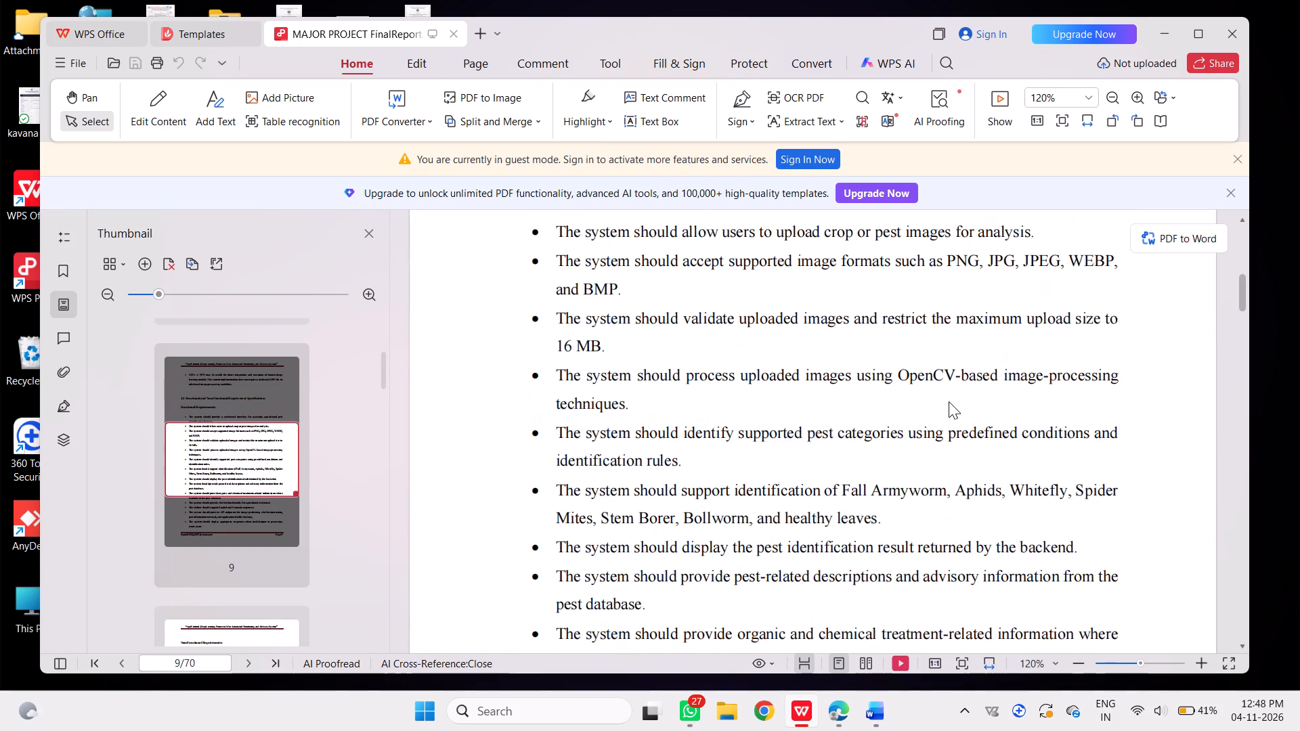
pyautogui.scroll(-4, 949, 401)
pyautogui.scroll(1, 949, 401)
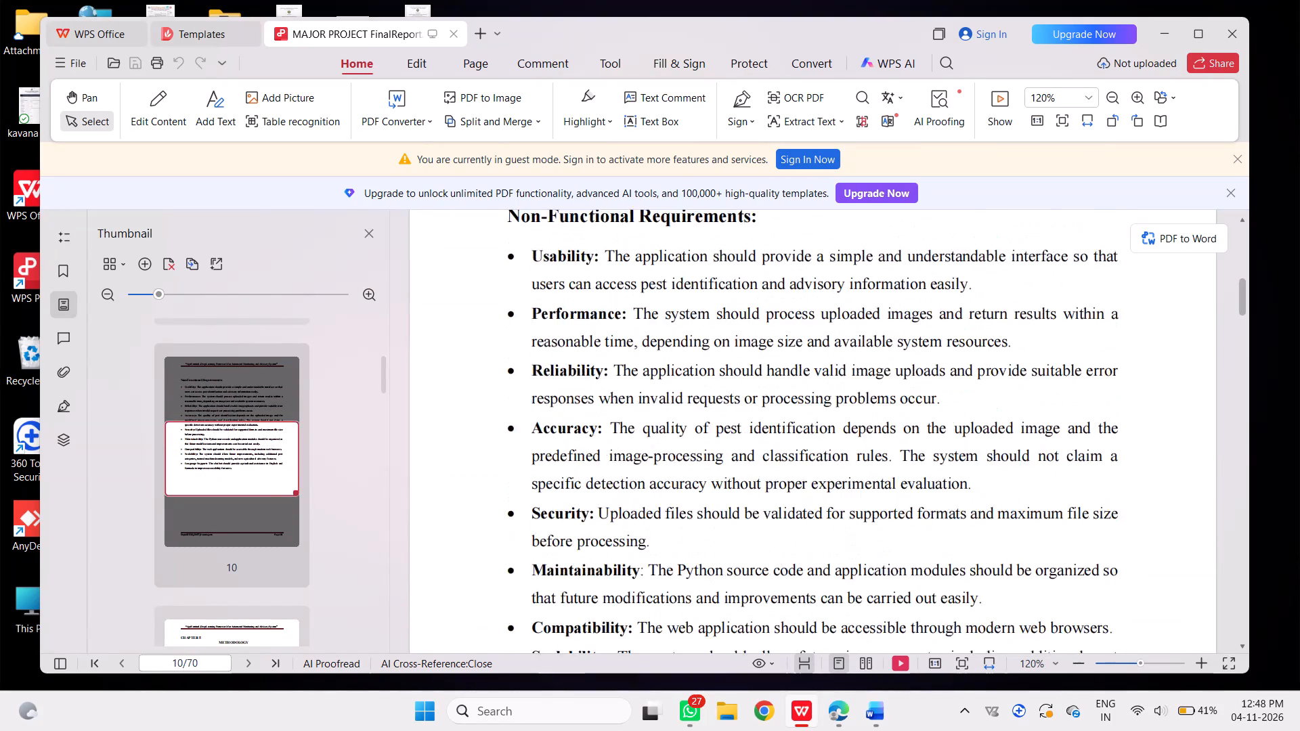
pyautogui.scroll(2, 949, 401)
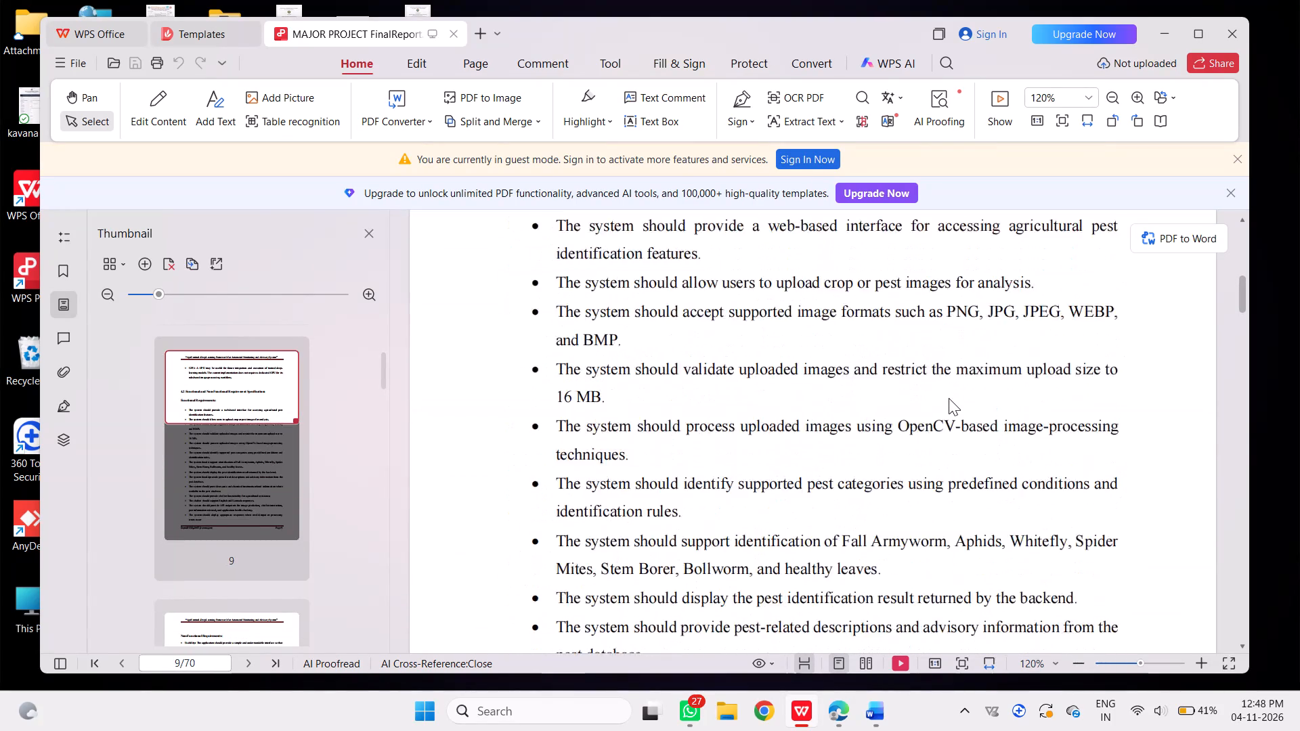
pyautogui.scroll(2, 949, 398)
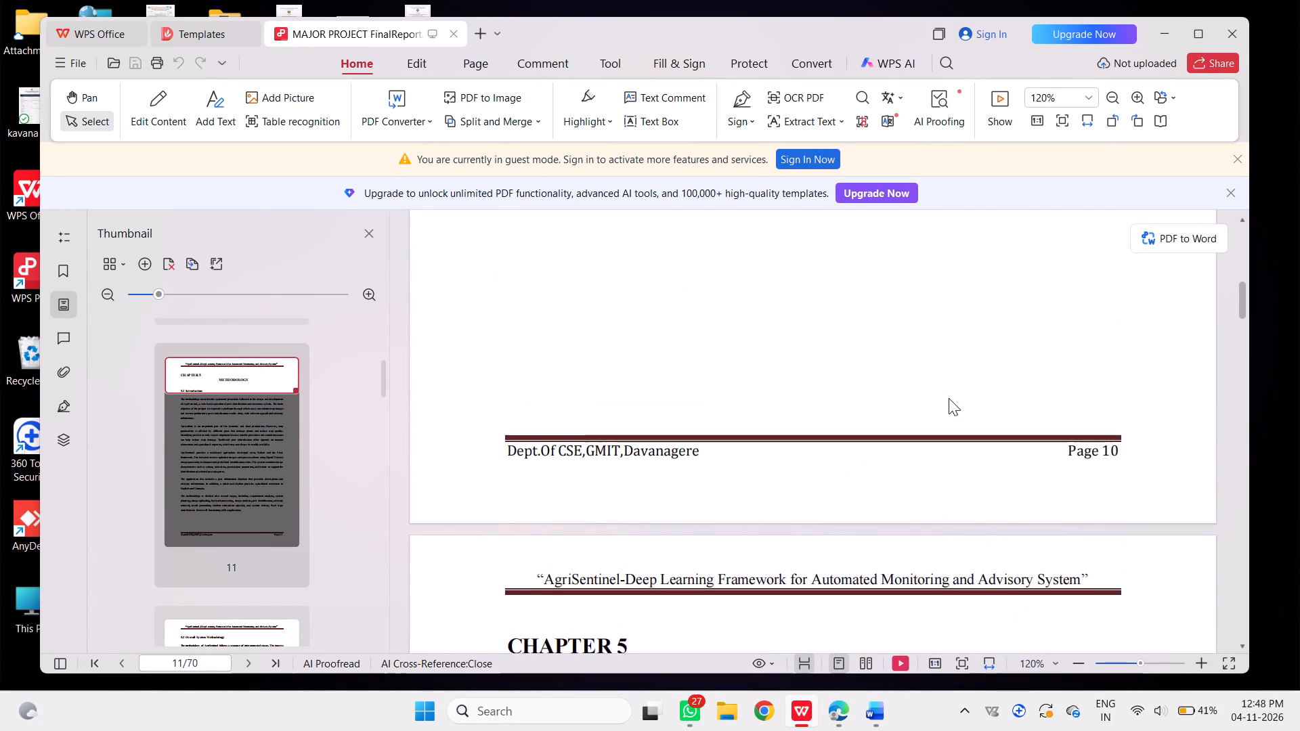
pyautogui.scroll(2, 949, 398)
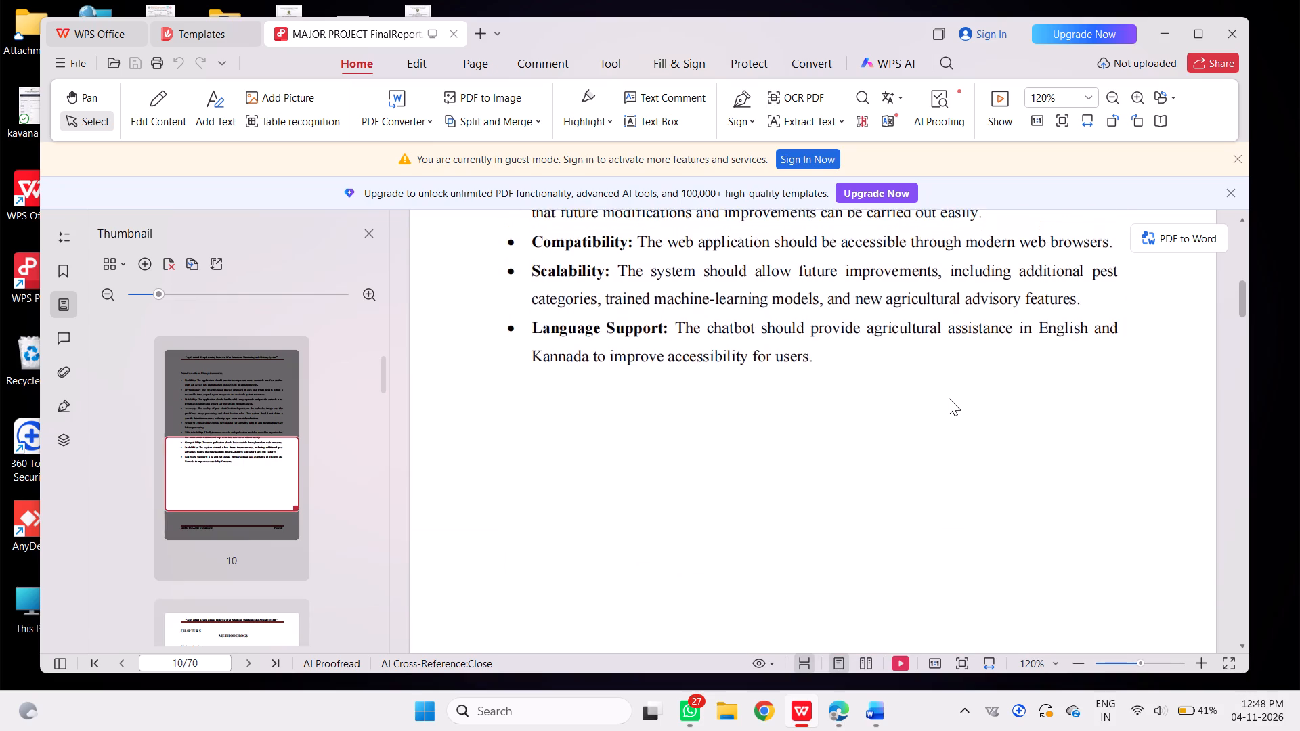
pyautogui.scroll(2, 949, 398)
pyautogui.scroll(-1, 949, 398)
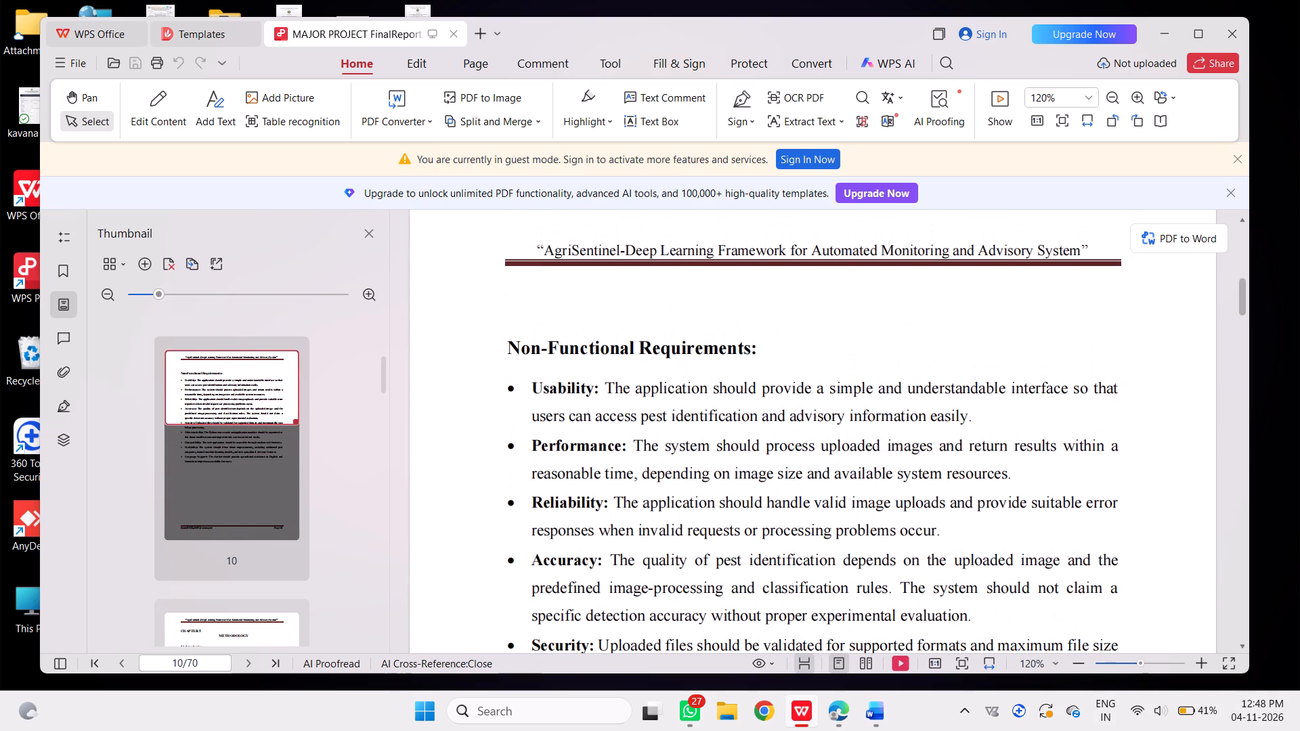
pyautogui.scroll(-3, 949, 398)
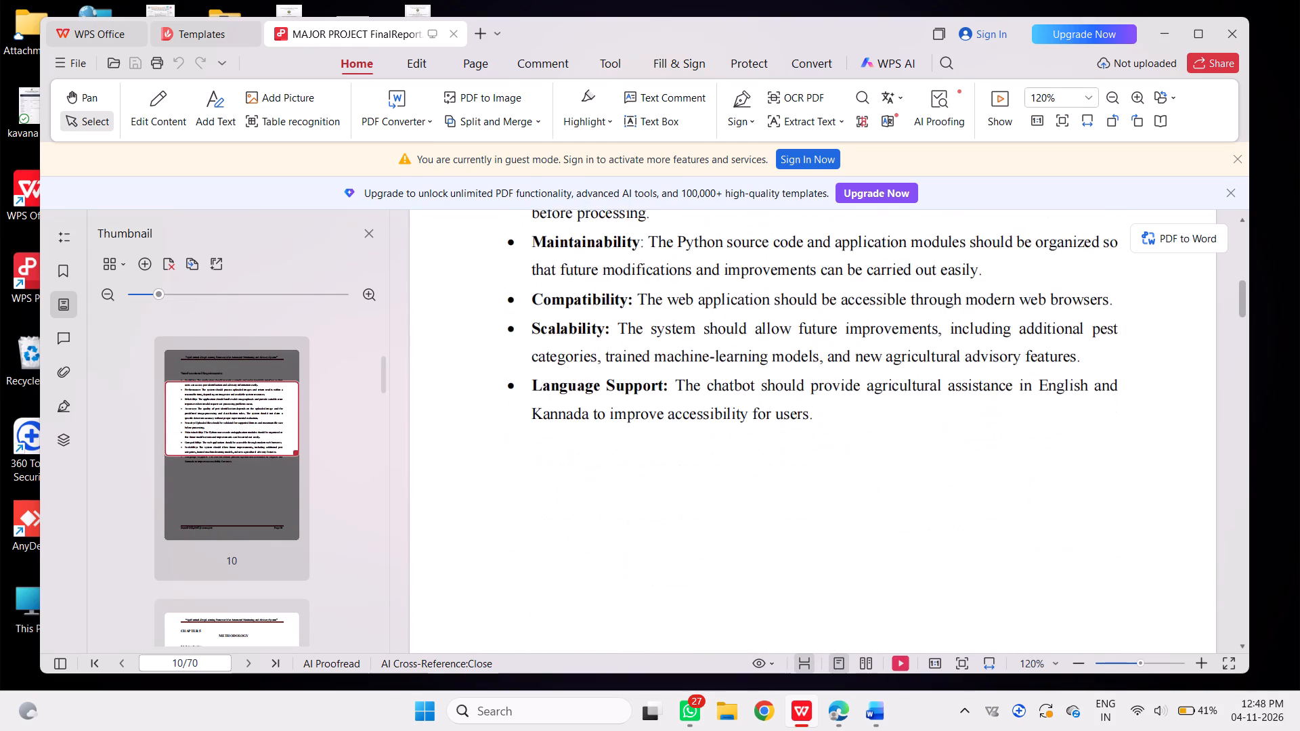
# Review Chapter 5 METHODOLOGY from its heading through the system architecture figure and planning sections to the end of page 15.
pyautogui.scroll(-4, 949, 398)
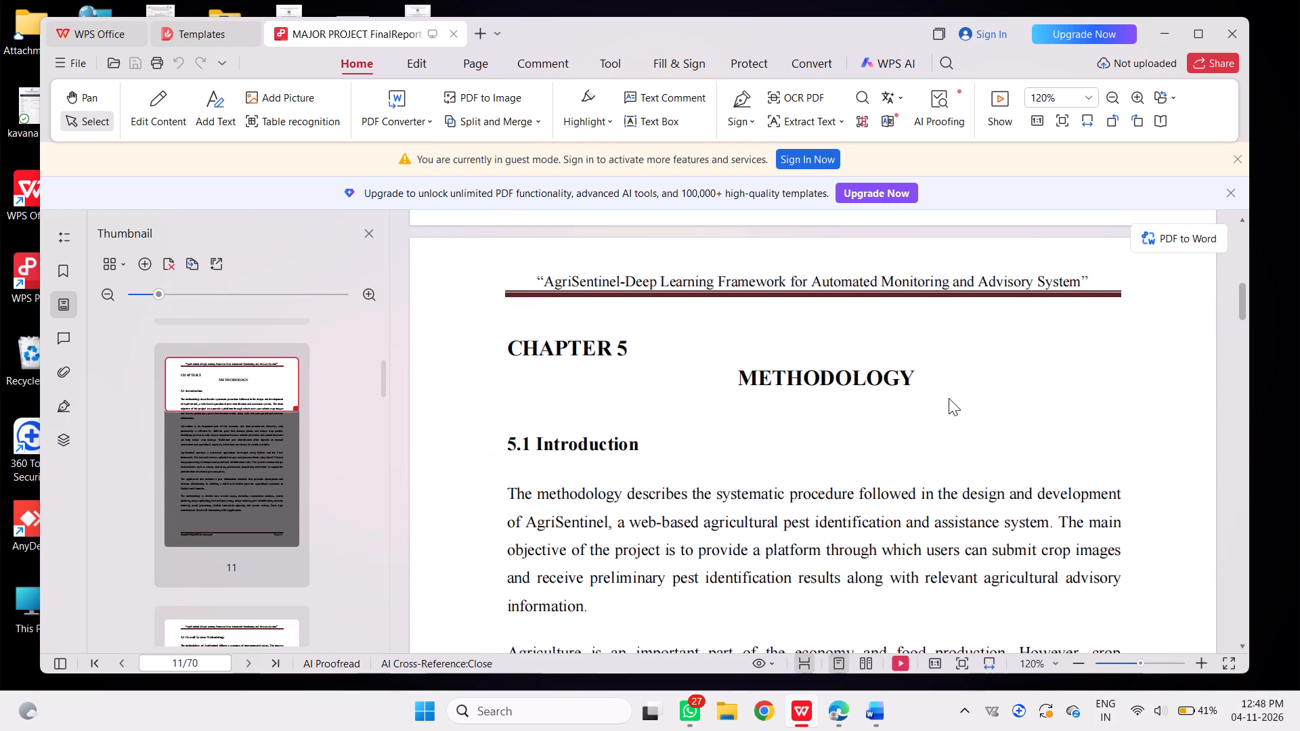
pyautogui.scroll(-4, 949, 398)
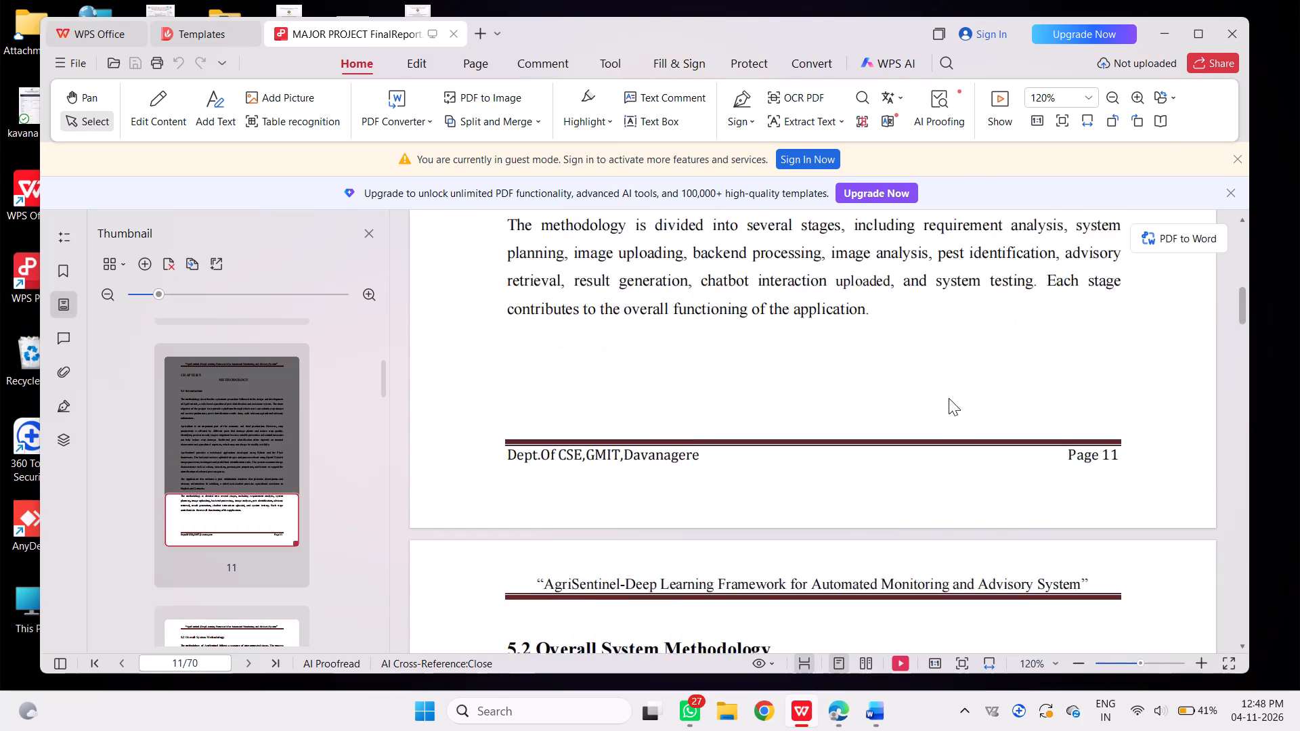
pyautogui.scroll(-5, 949, 398)
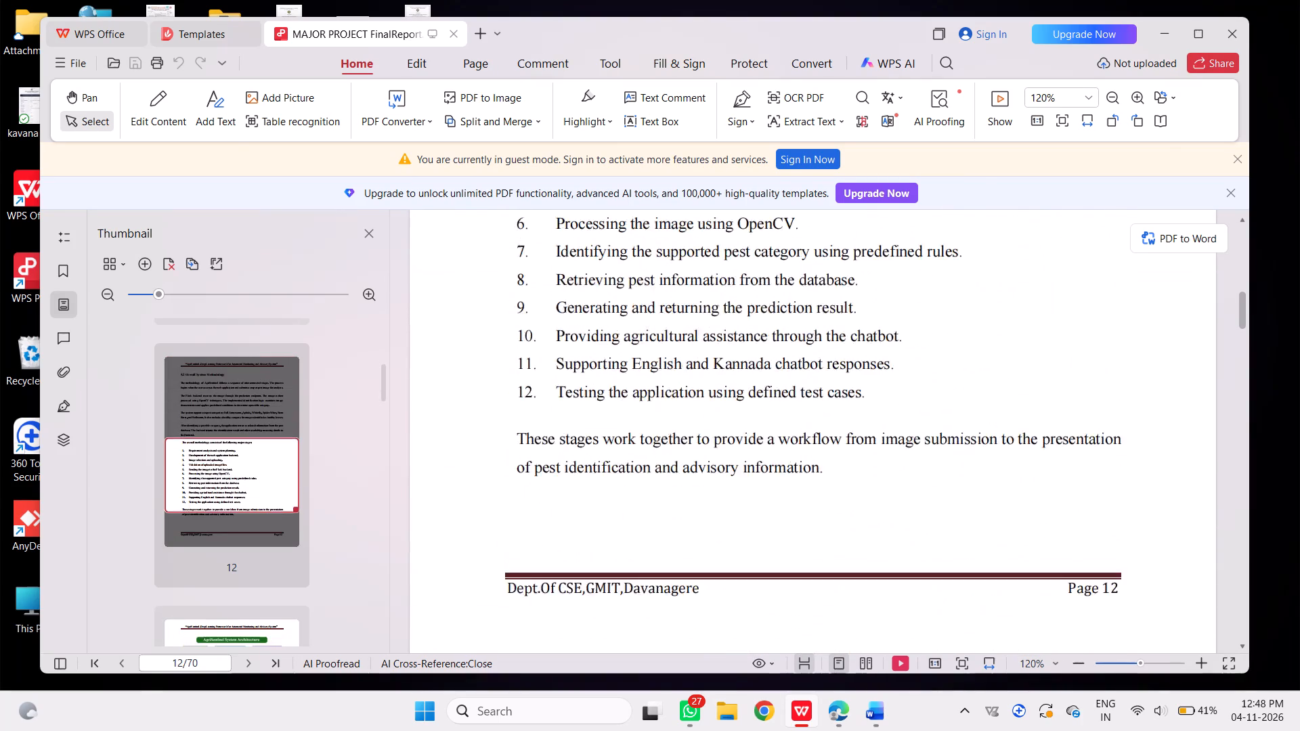
pyautogui.scroll(-4, 949, 398)
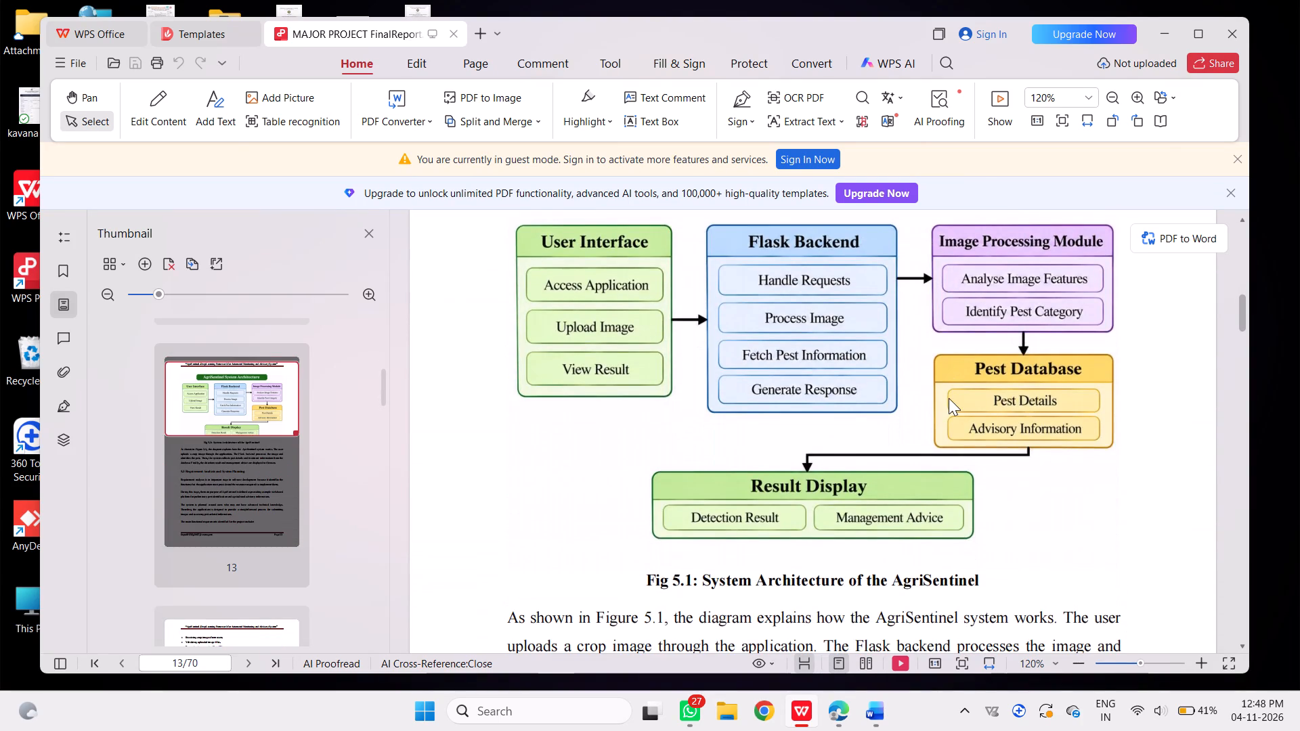
pyautogui.scroll(-1, 949, 398)
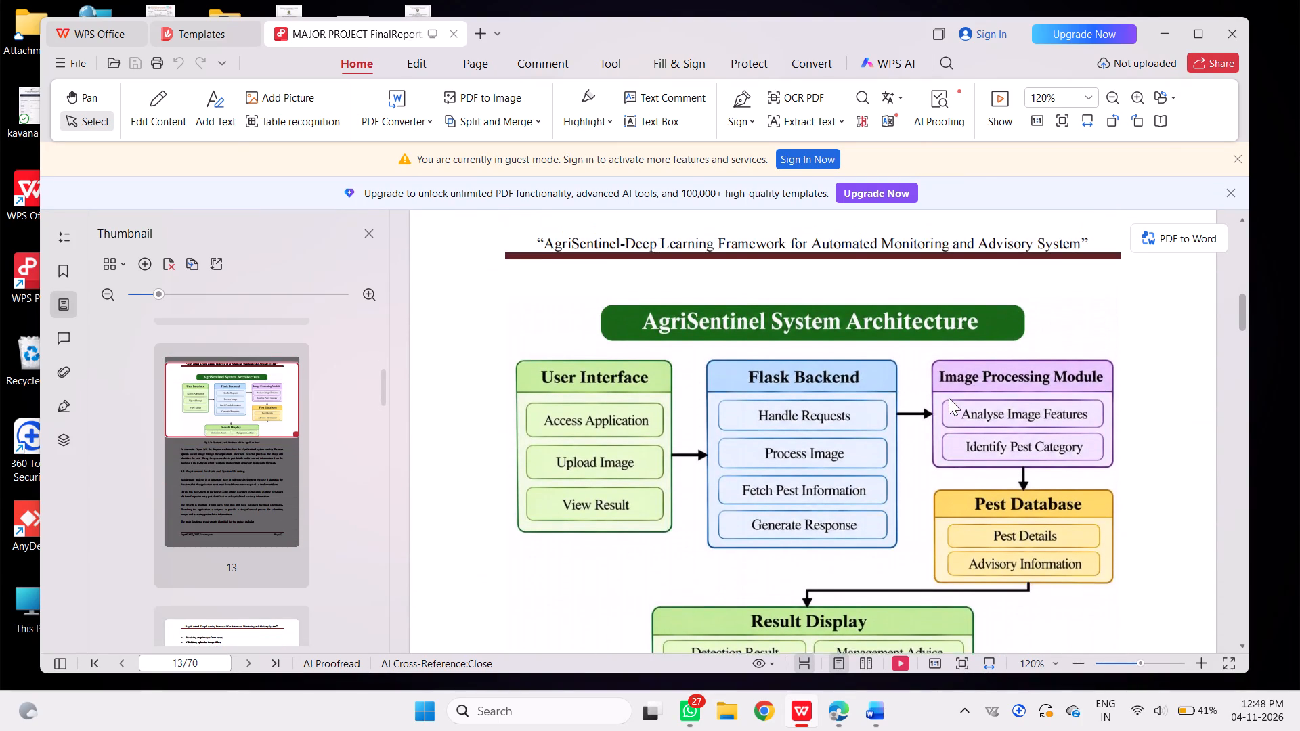
pyautogui.scroll(-3, 949, 398)
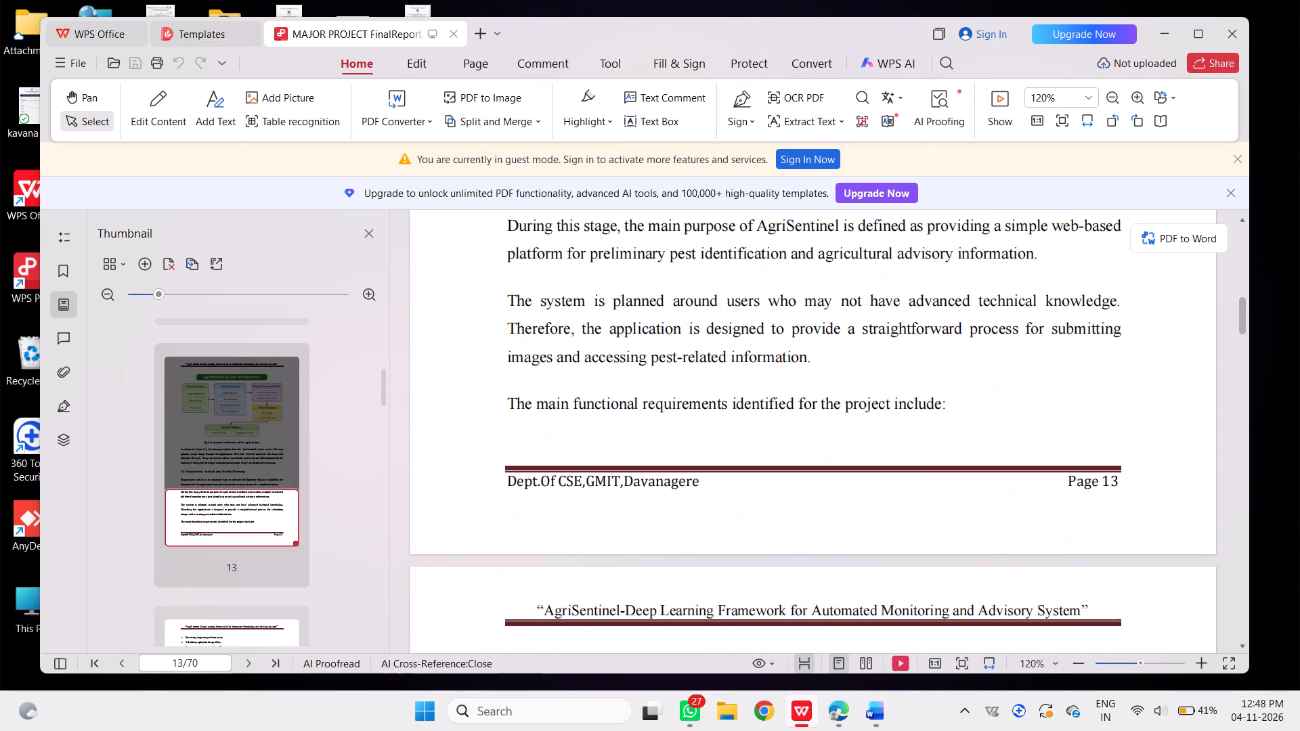
pyautogui.scroll(-5, 949, 398)
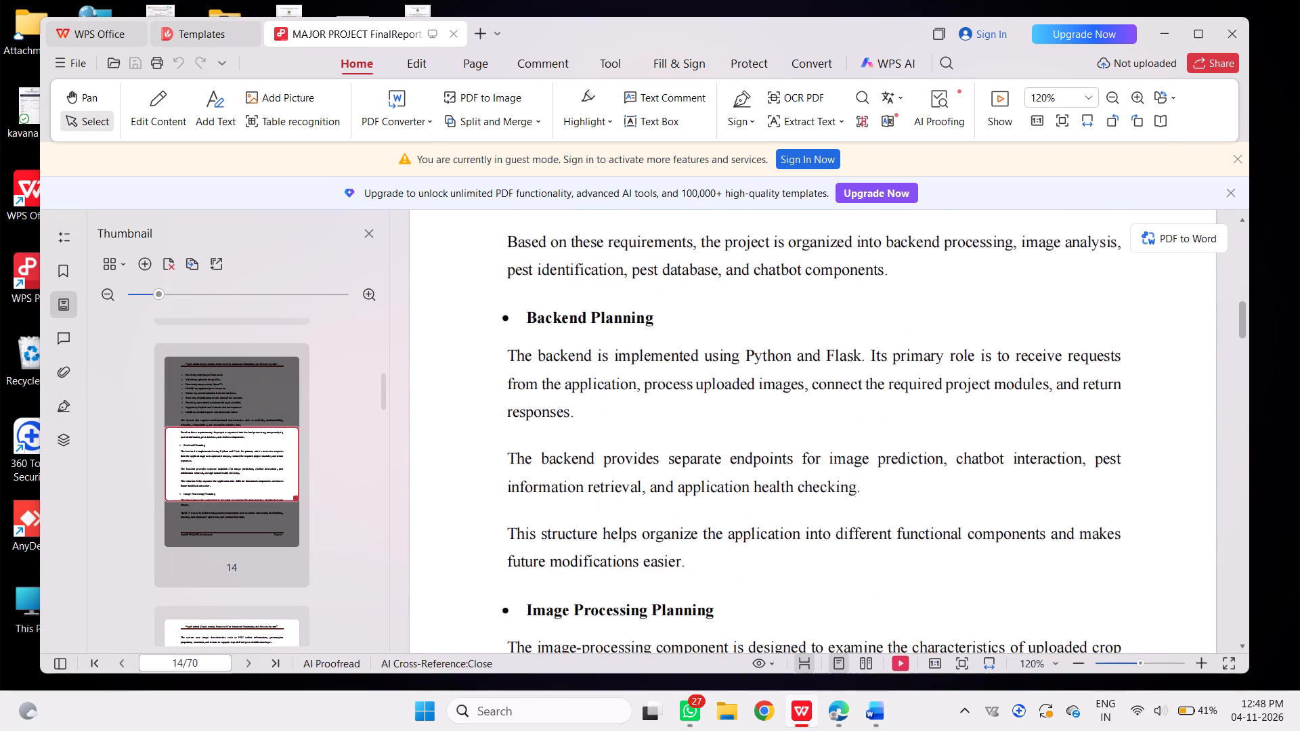
pyautogui.scroll(-5, 949, 398)
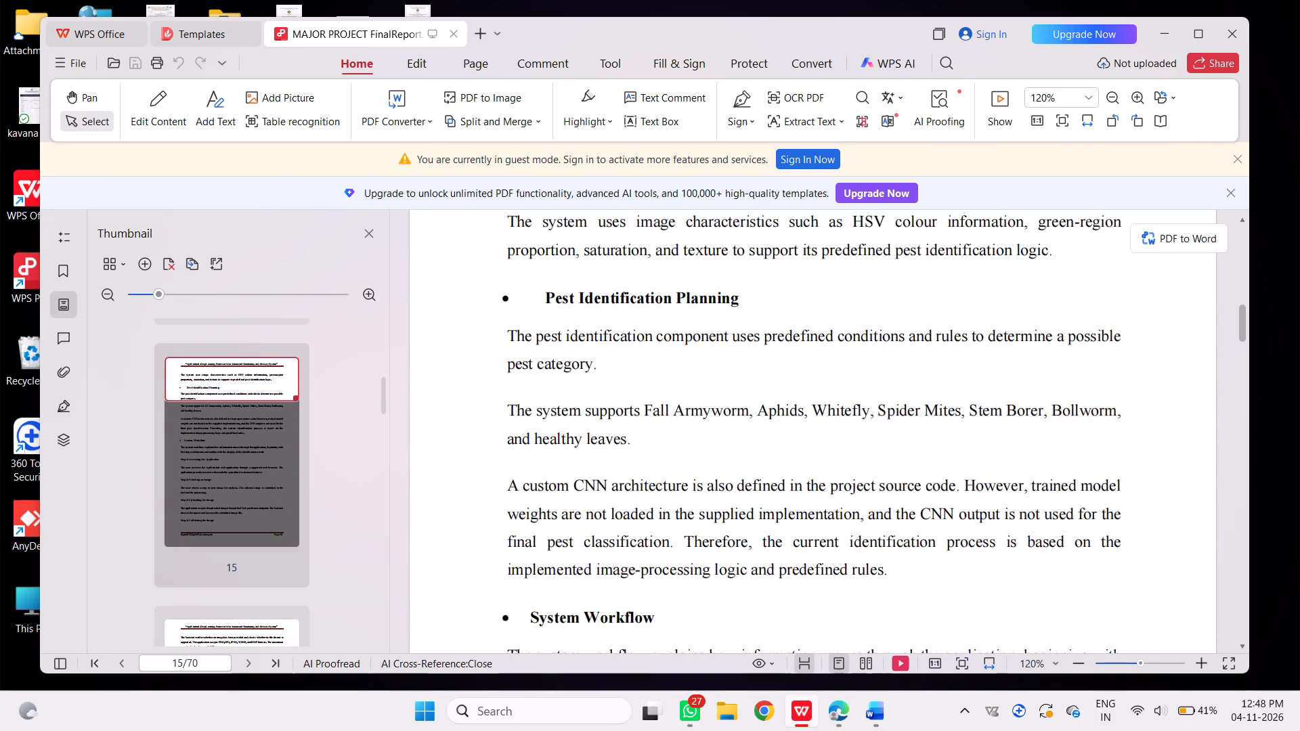
pyautogui.scroll(-5, 949, 398)
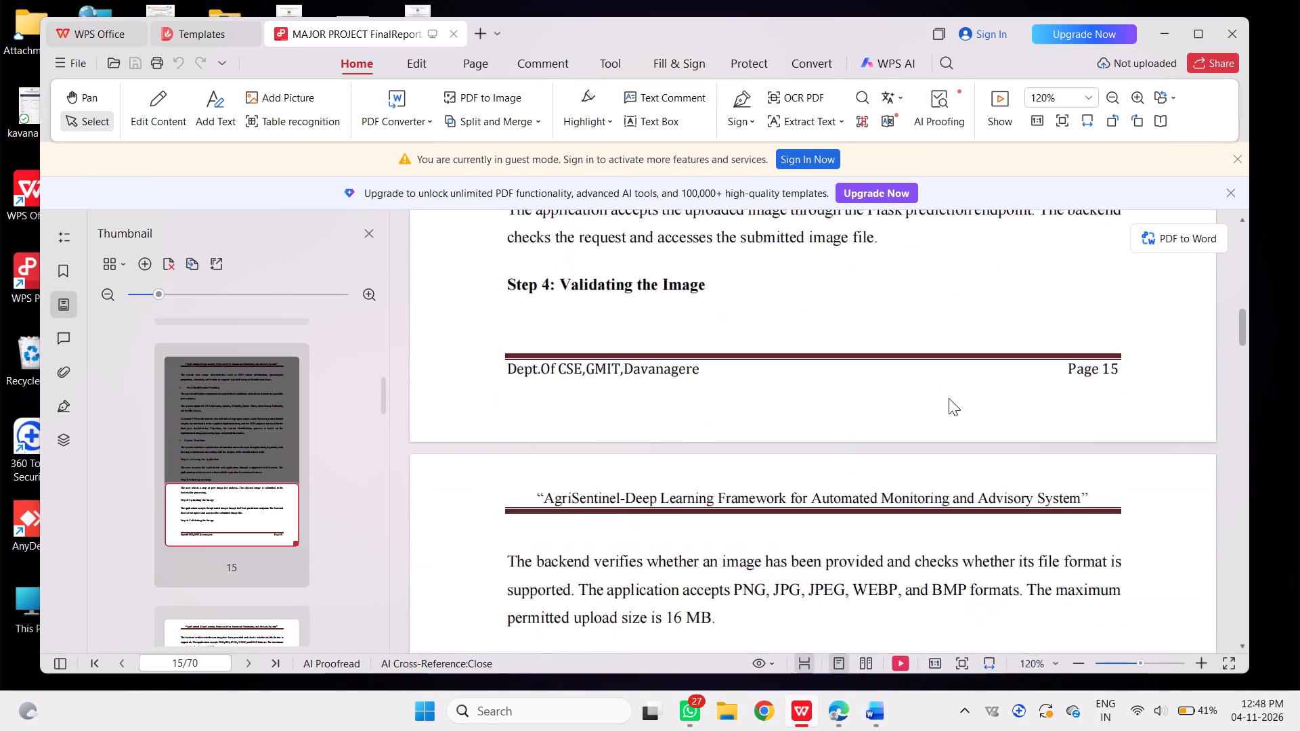
# Check the page break after the Step 4: Validating the Image heading and the remaining workflow steps through Step 10.
pyautogui.scroll(-2, 949, 398)
pyautogui.scroll(2, 949, 398)
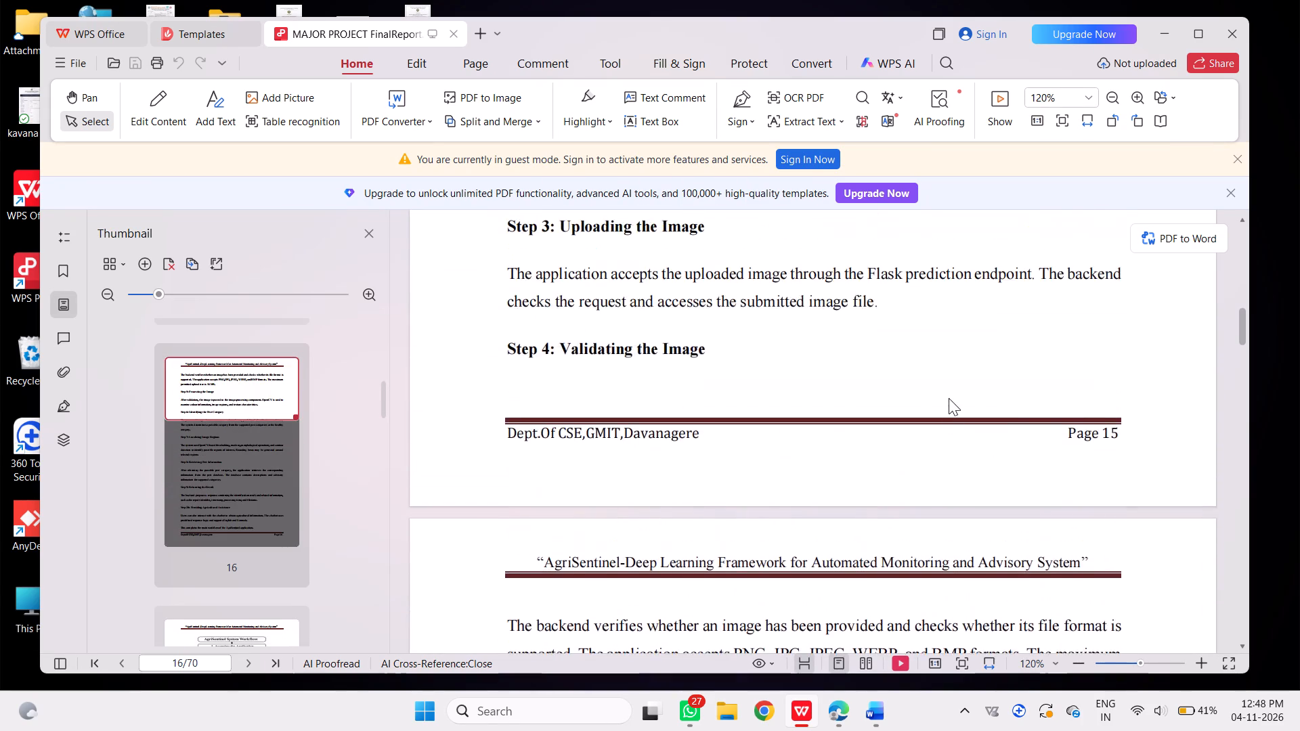
pyautogui.scroll(-2, 949, 398)
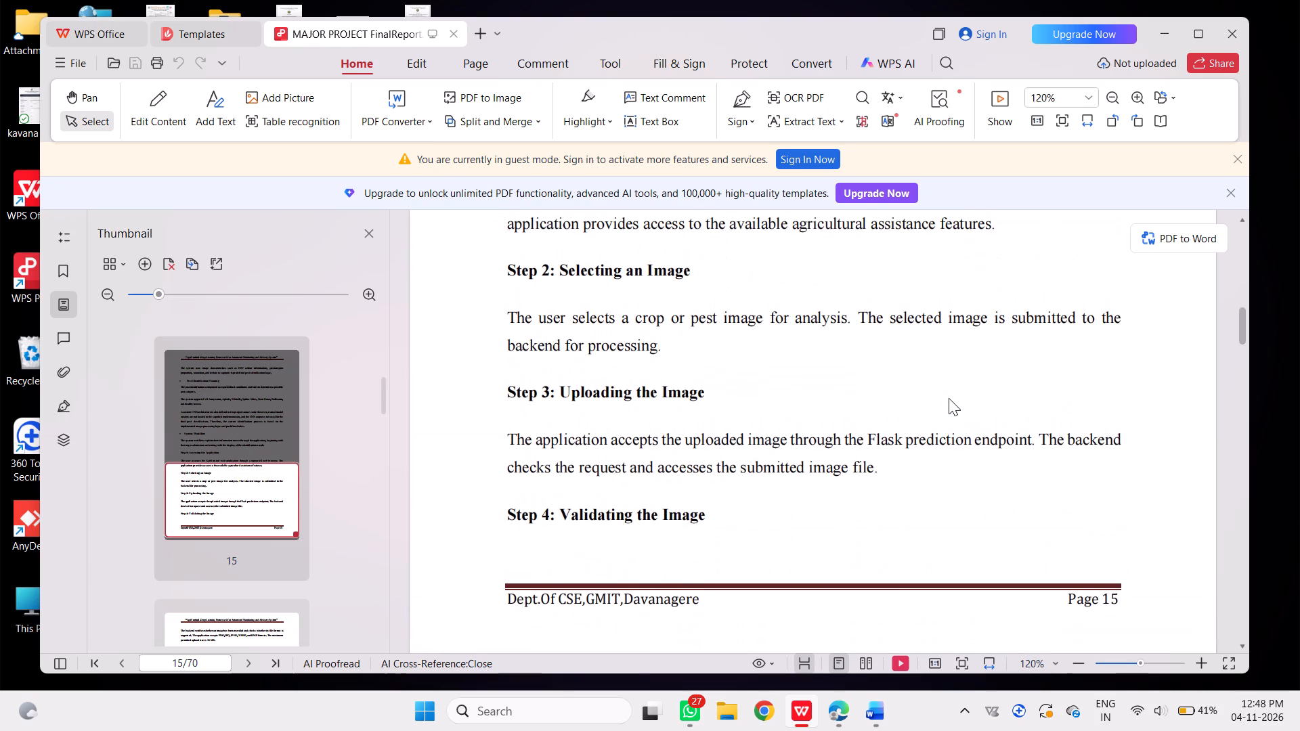
pyautogui.scroll(-1, 949, 398)
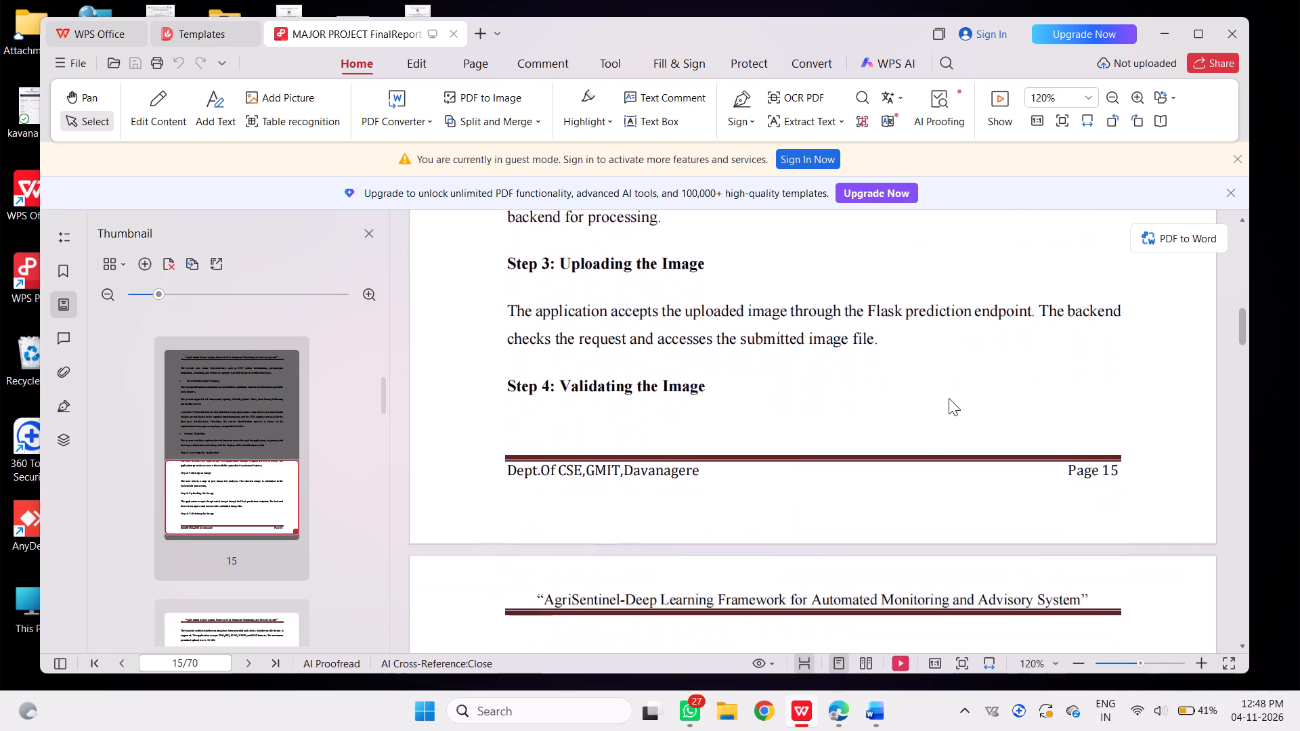
pyautogui.scroll(-2, 949, 398)
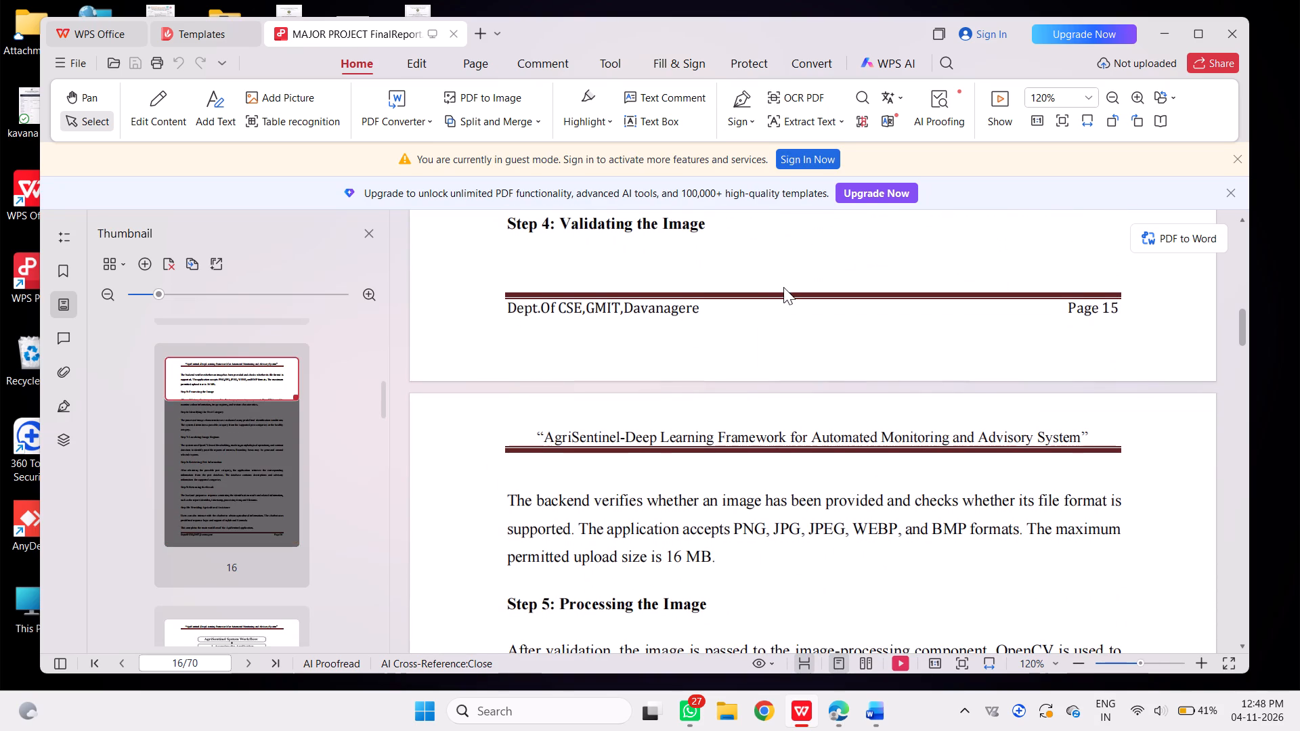
pyautogui.scroll(-4, 783, 287)
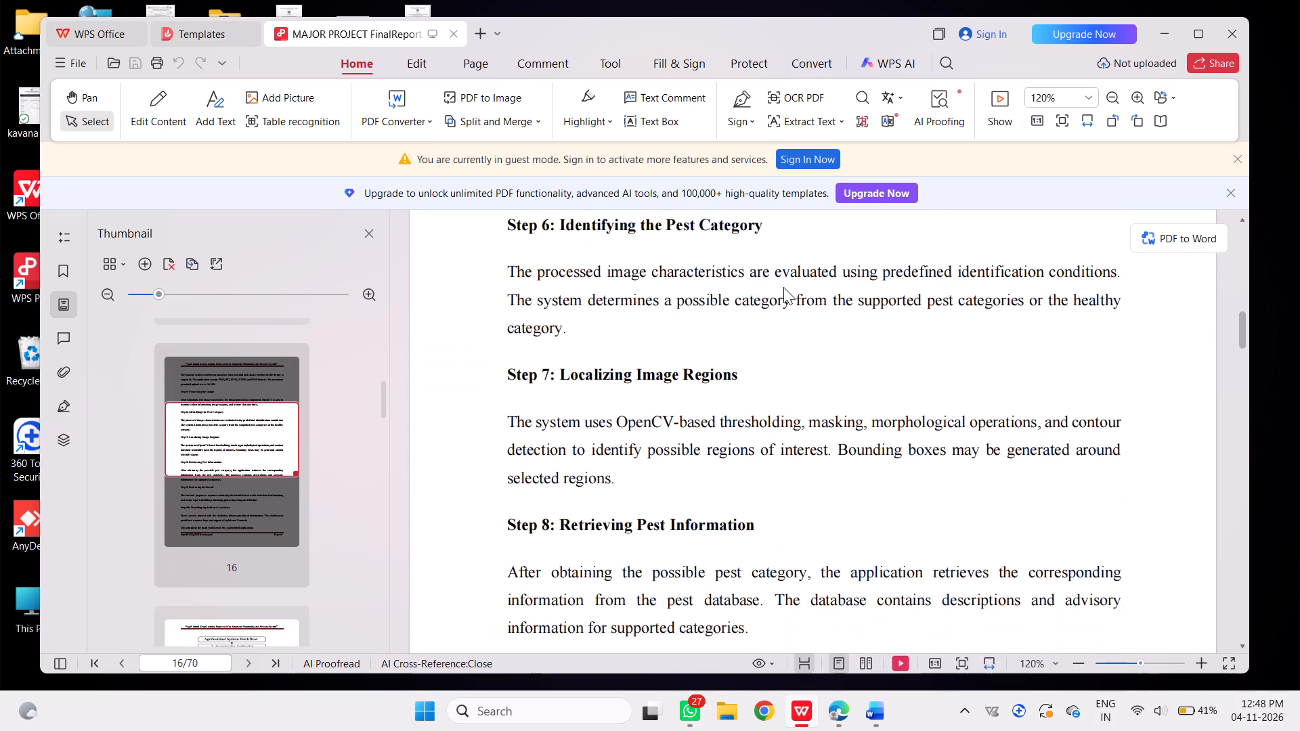
pyautogui.scroll(-2, 783, 287)
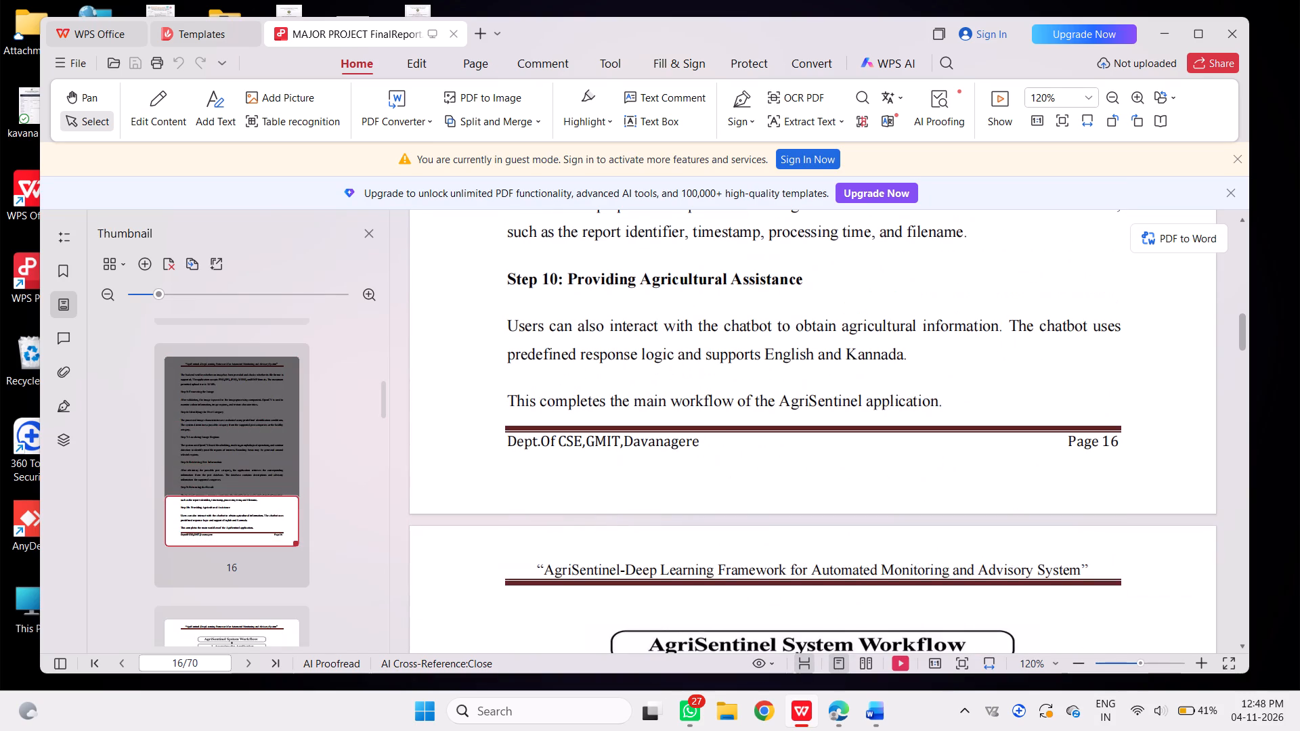
# Review the AgriSentinel System Workflow figure (Fig 5.2) and section 5.4 on image collection and uploading, through the page 17–18 break.
pyautogui.scroll(-2, 783, 287)
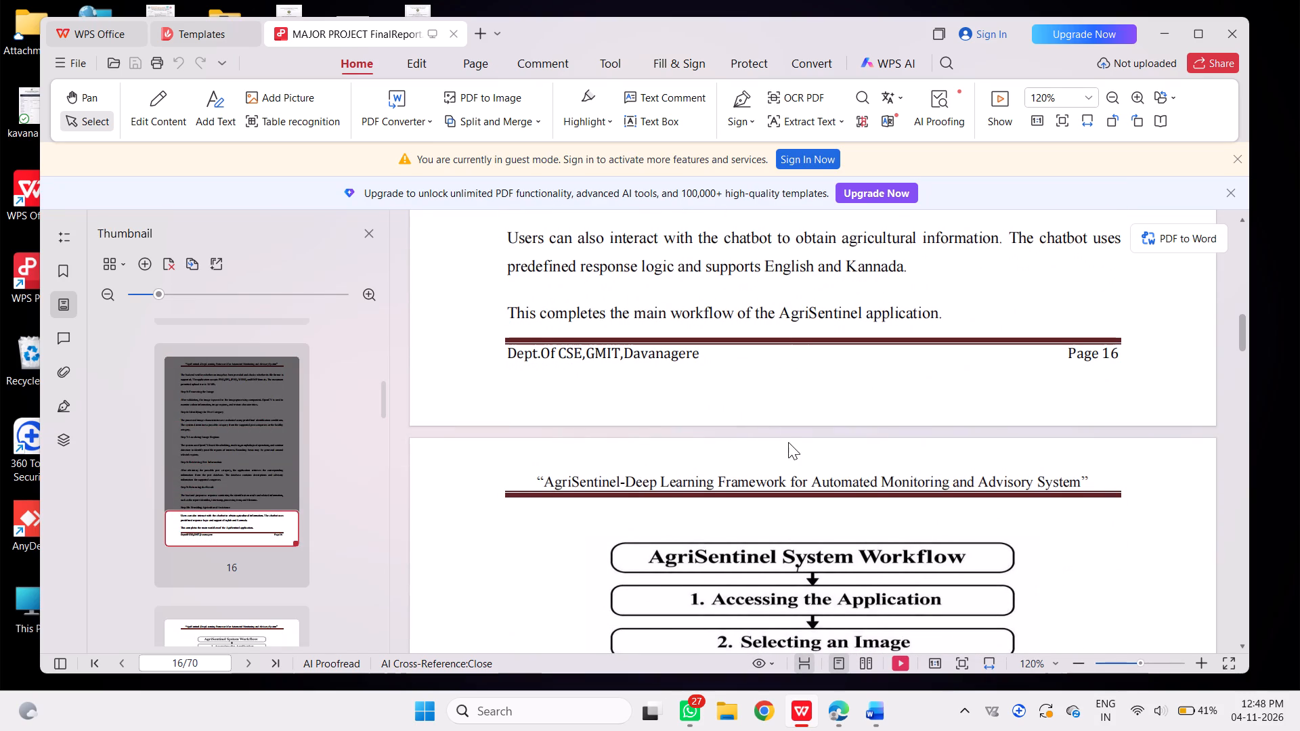
pyautogui.scroll(-1, 788, 442)
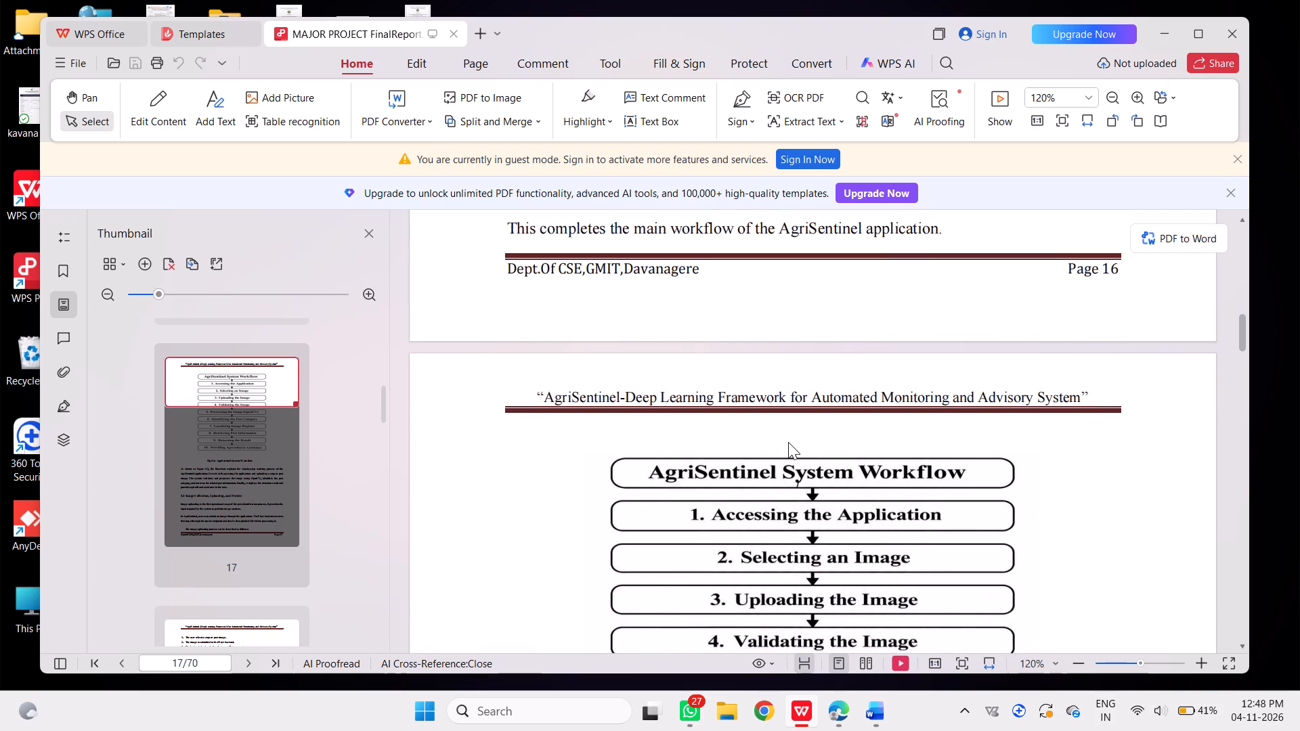
pyautogui.scroll(-2, 788, 442)
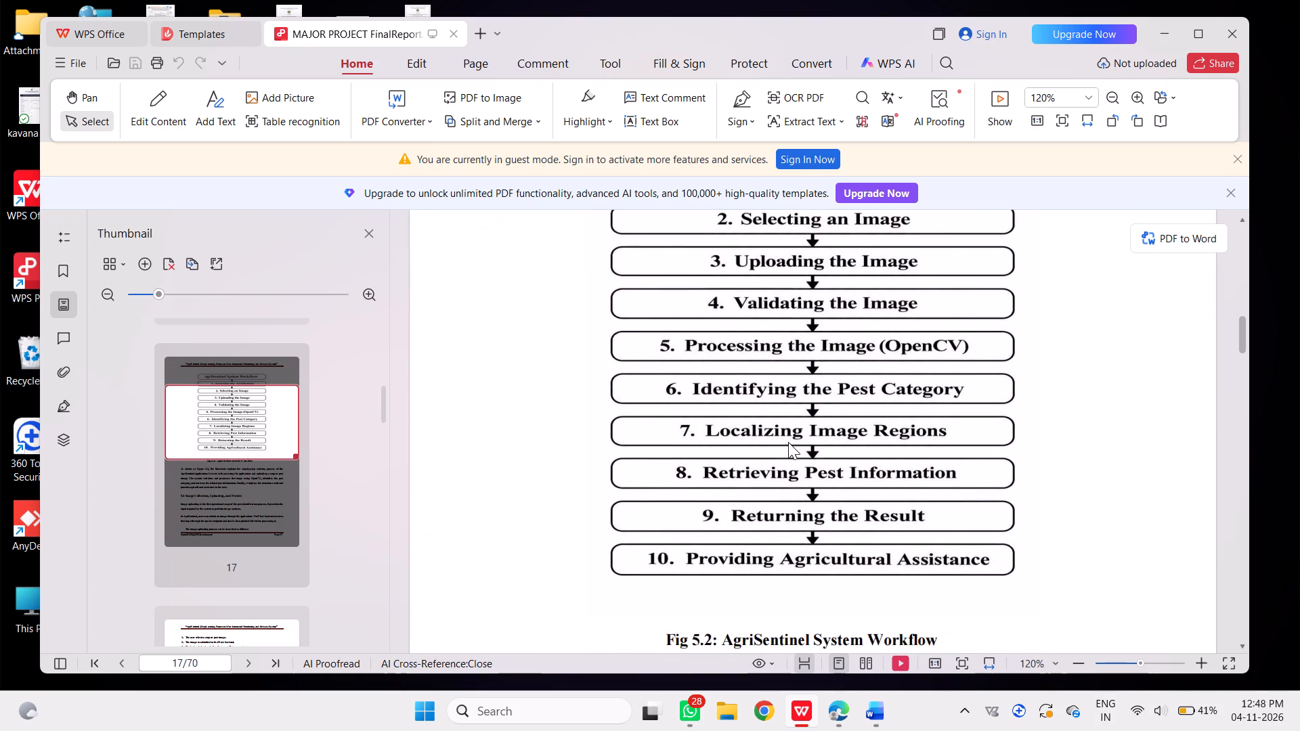
pyautogui.scroll(-3, 788, 442)
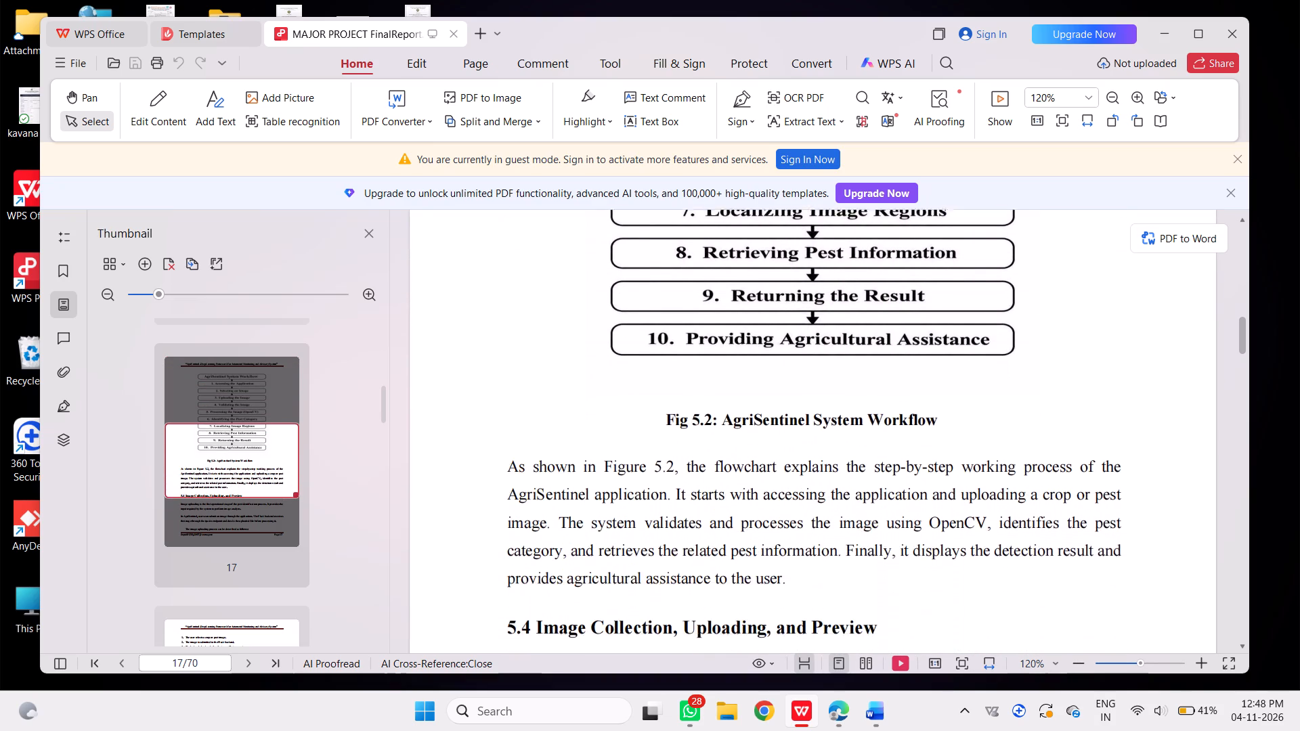
pyautogui.scroll(-3, 788, 442)
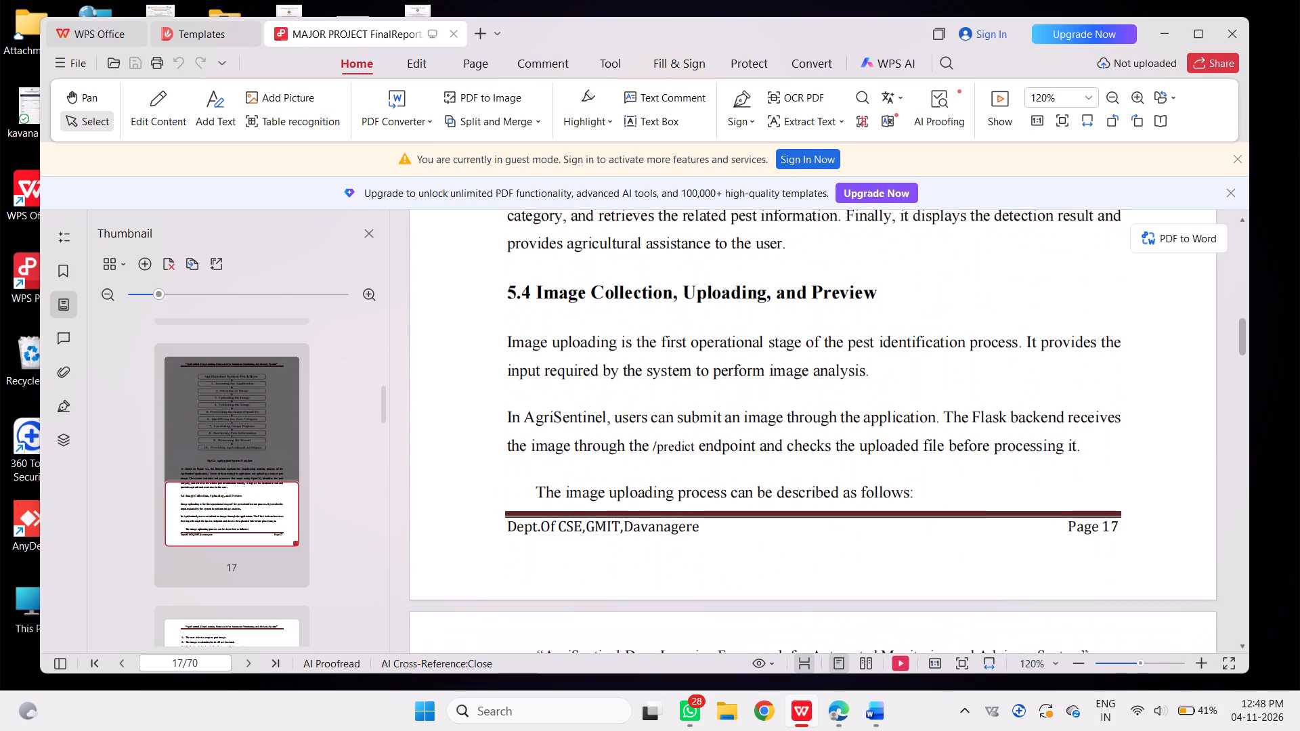
pyautogui.scroll(-4, 788, 442)
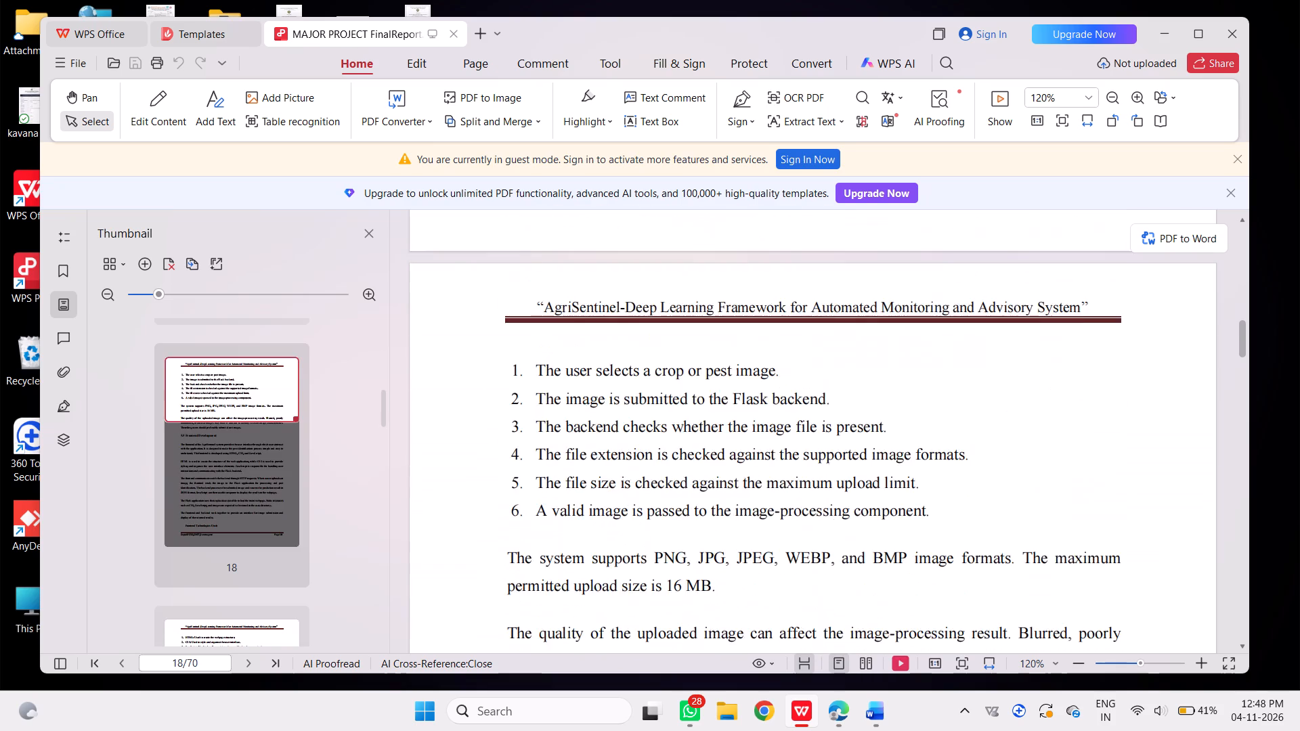
# Check pages 18 to 21, covering section 5.6 on the Flask backend, the image analysis subsections, the supported pest categories and Custom CNN Architecture.
pyautogui.scroll(-4, 788, 442)
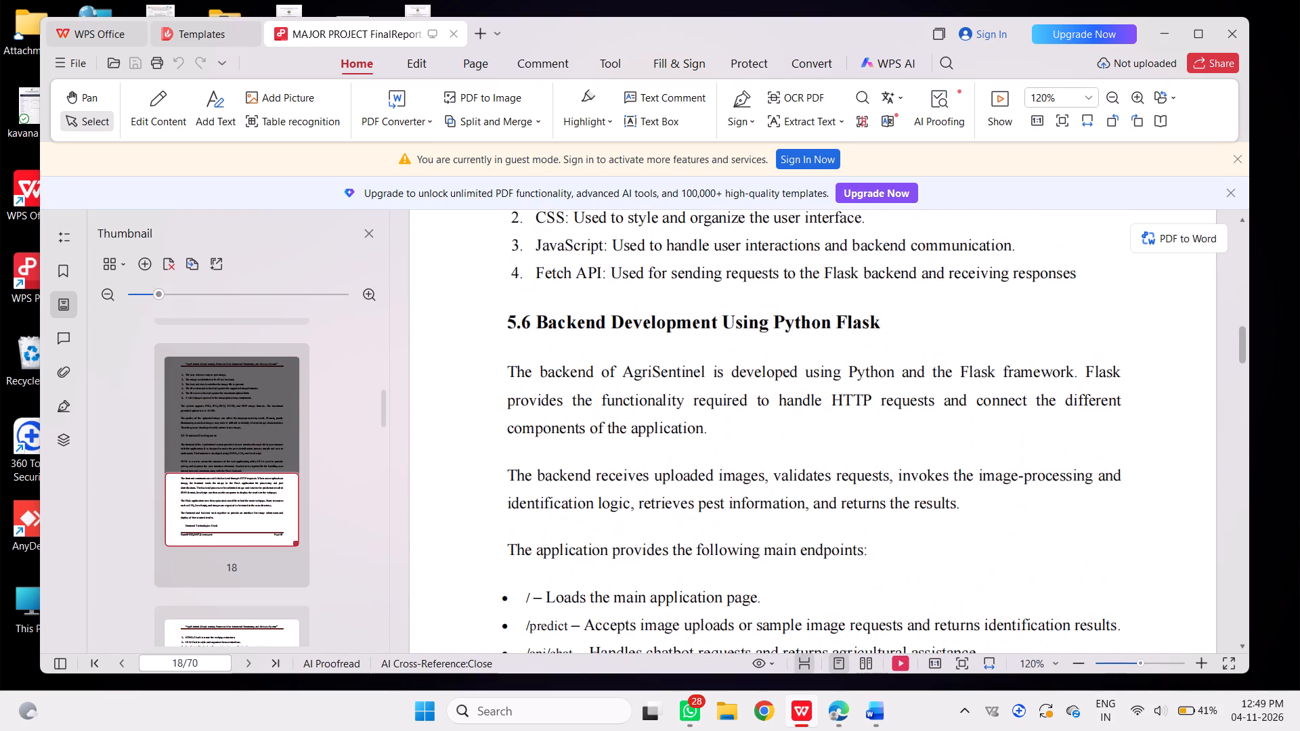
pyautogui.scroll(-3, 788, 442)
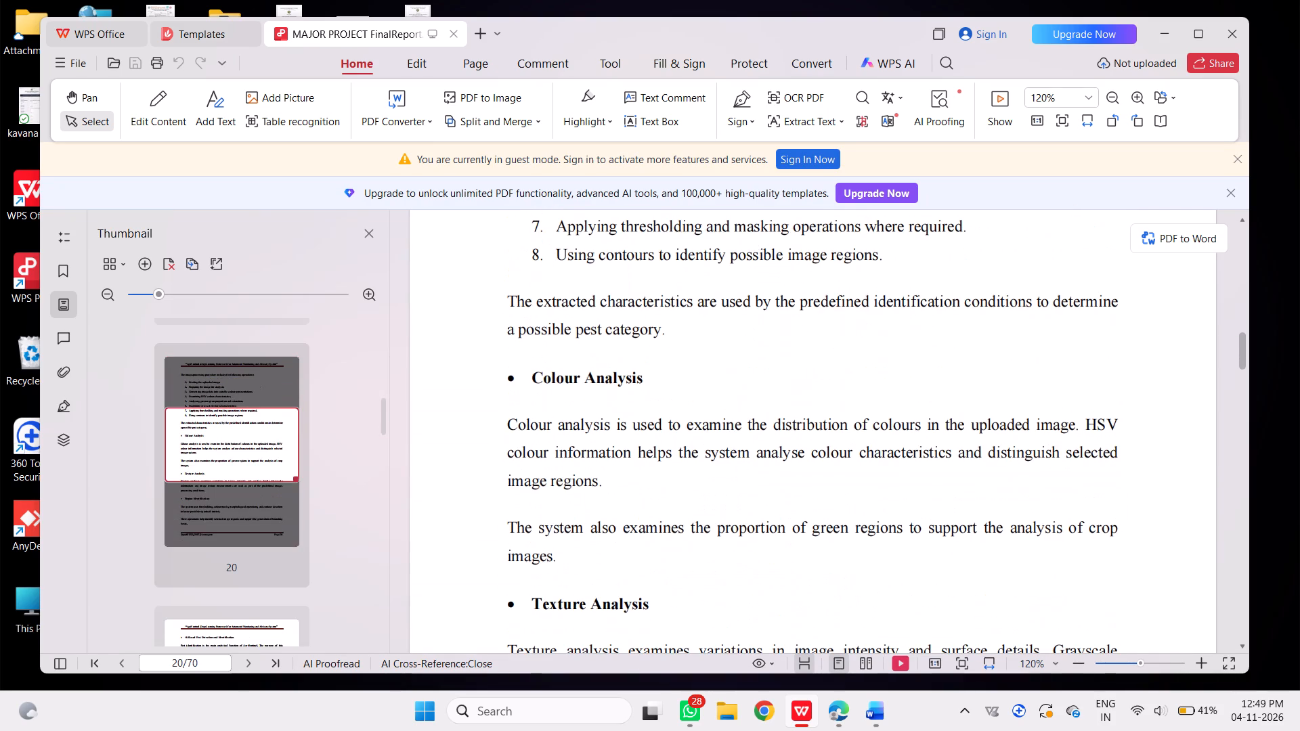
pyautogui.scroll(-3, 788, 442)
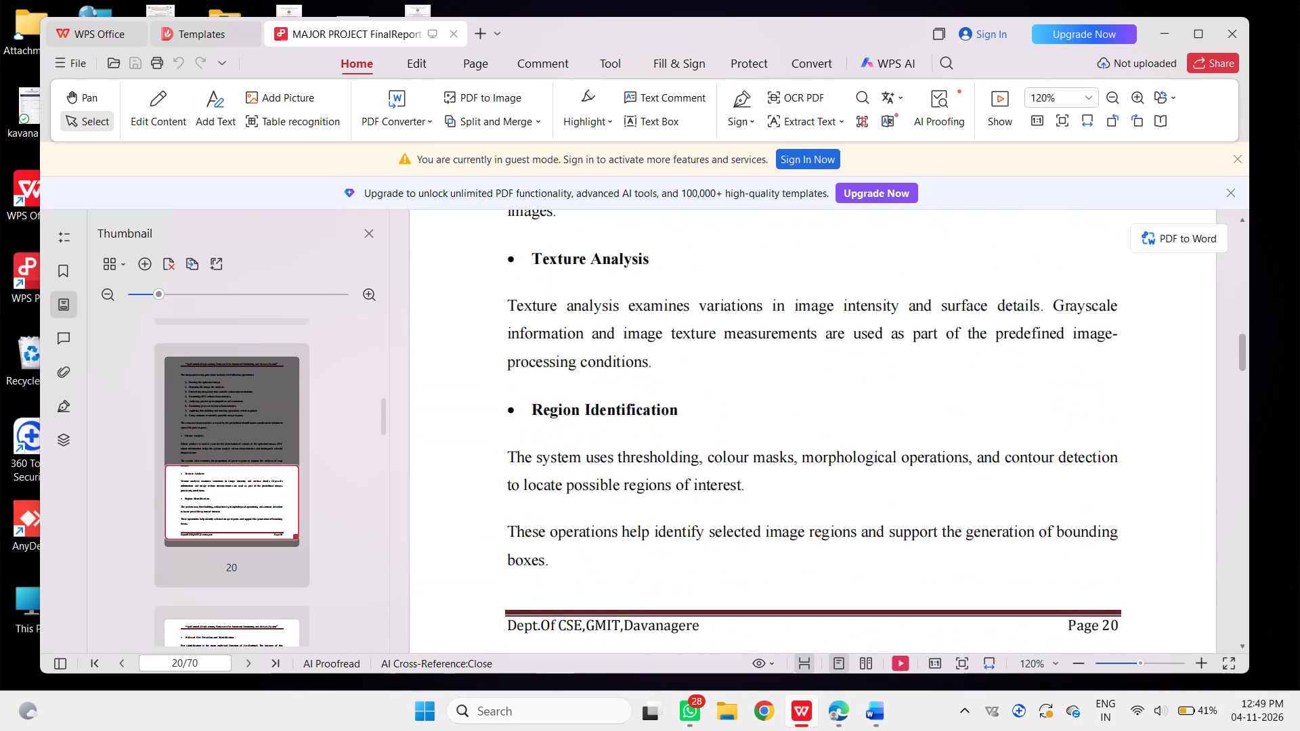
pyautogui.scroll(-4, 788, 442)
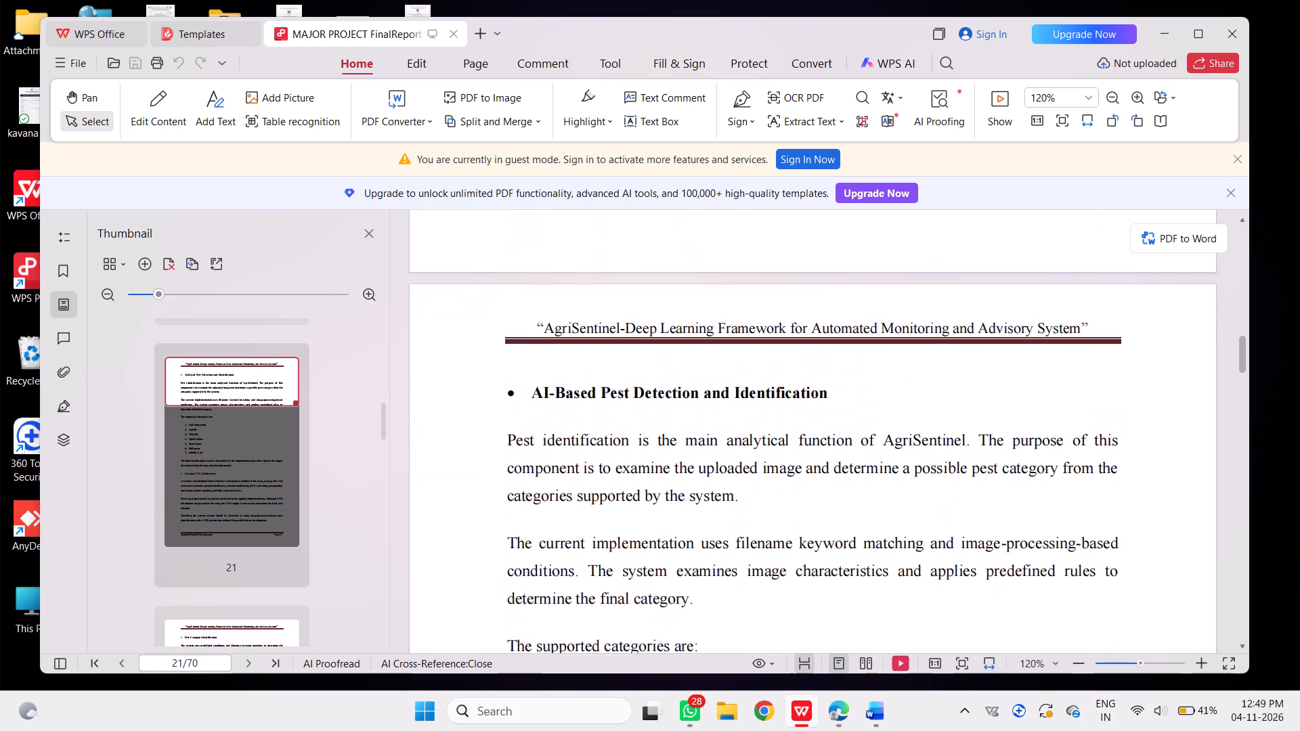
pyautogui.scroll(-4, 788, 442)
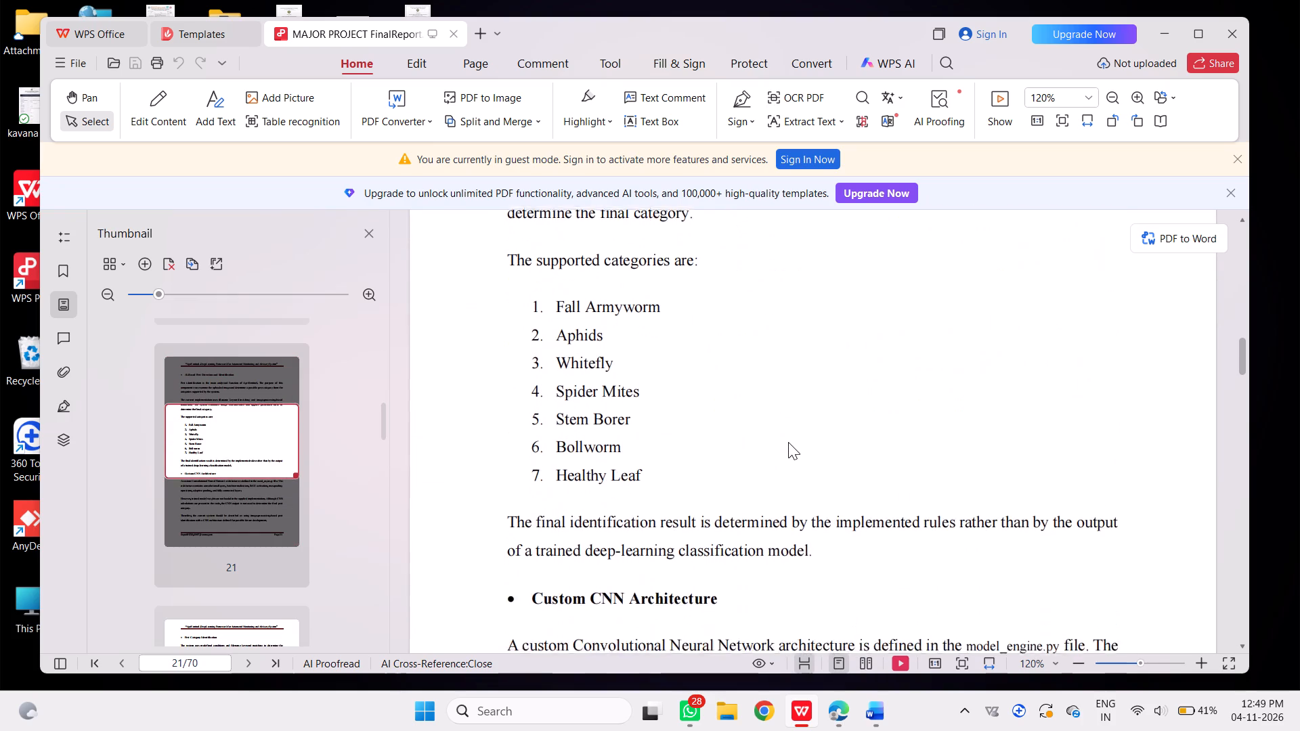
pyautogui.scroll(-3, 788, 442)
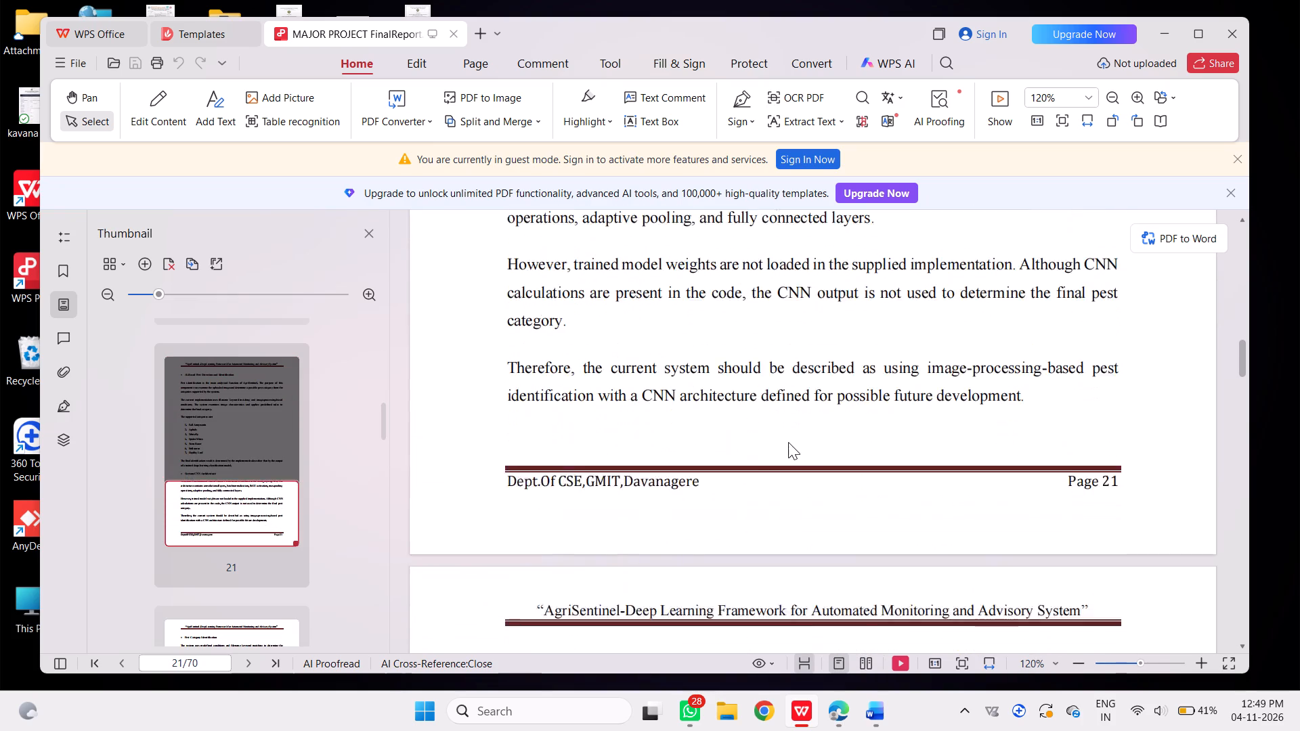
# Examine pages 22 and 23, from the Confidence-Like Score subsection through sections 5.8 and 5.9, checking headings, bullet lists and page breaks.
pyautogui.scroll(-4, 788, 442)
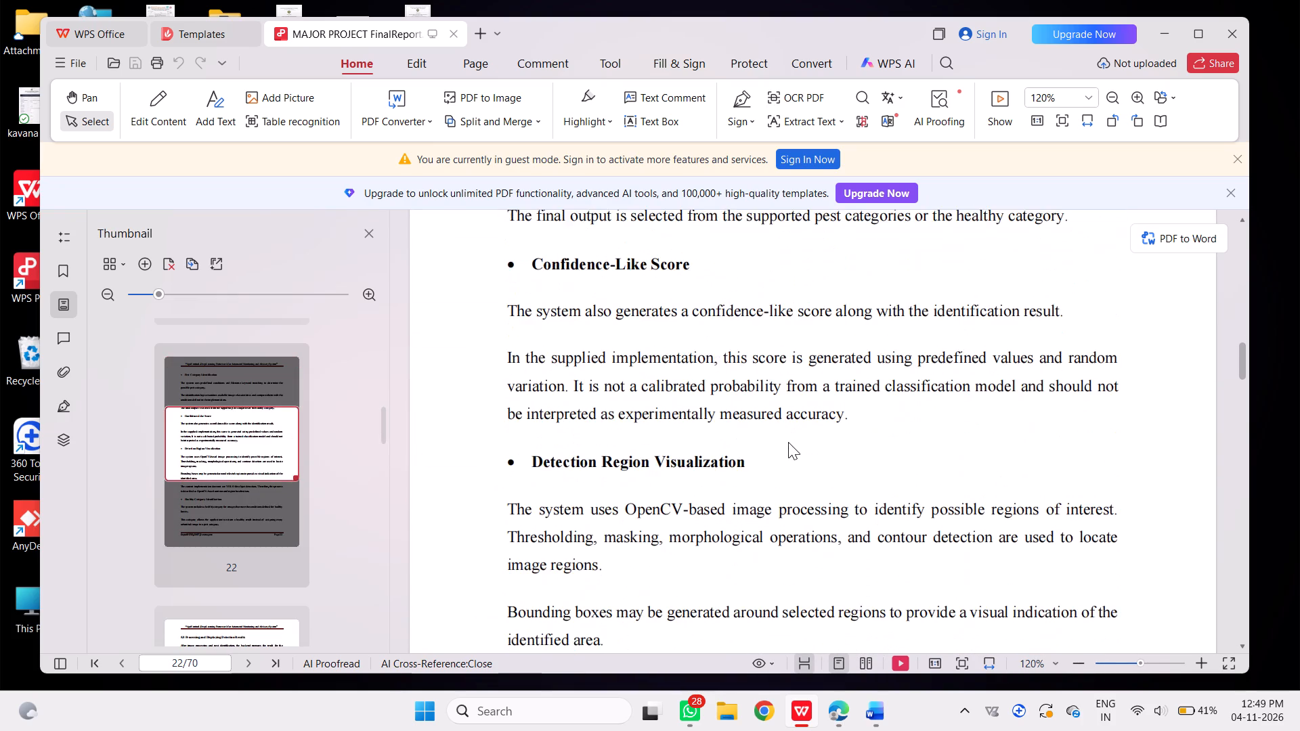
pyautogui.scroll(-3, 788, 442)
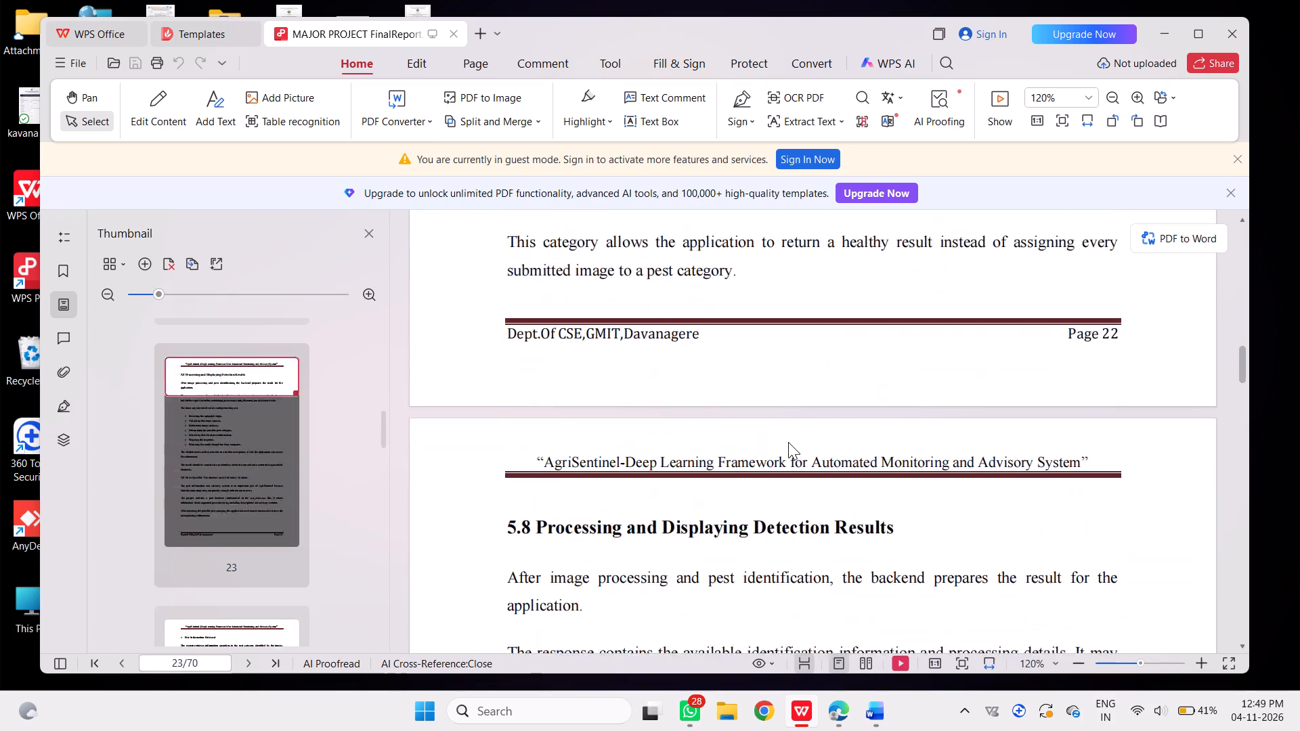
pyautogui.scroll(-4, 788, 442)
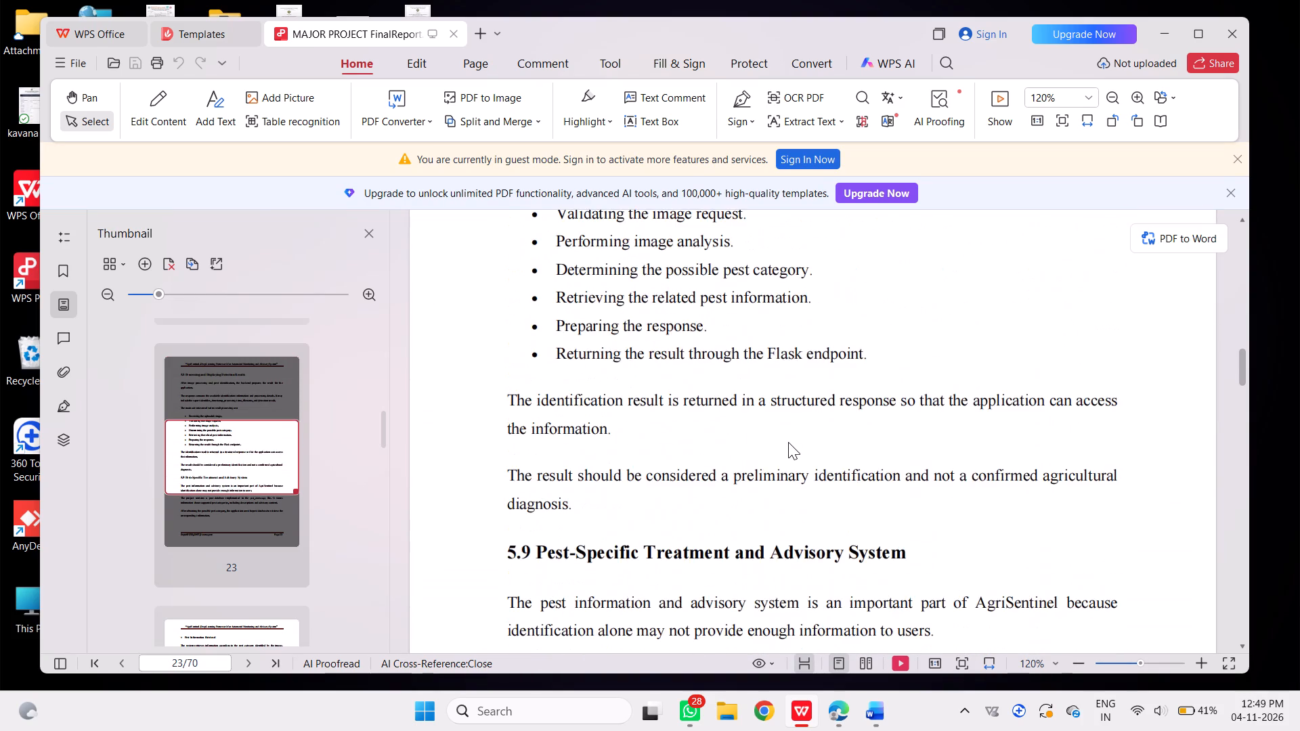
pyautogui.scroll(-1, 788, 442)
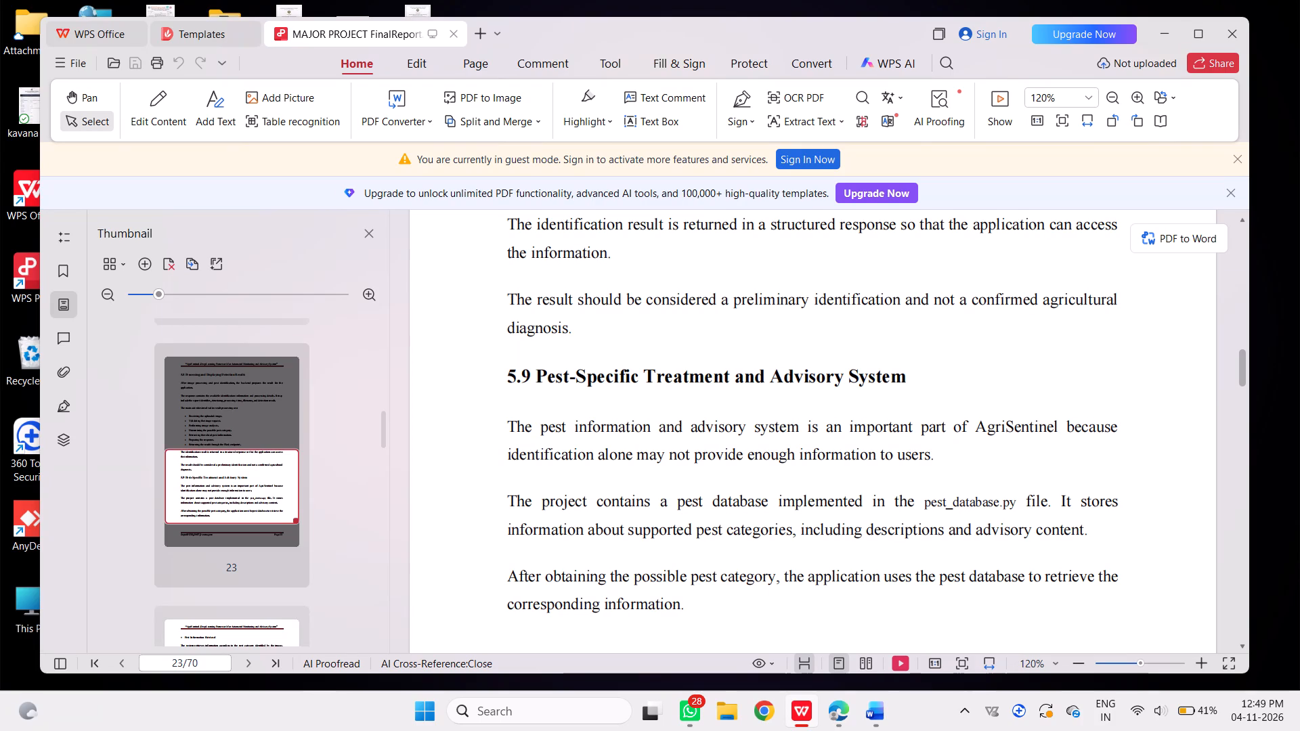
pyautogui.scroll(-2, 788, 442)
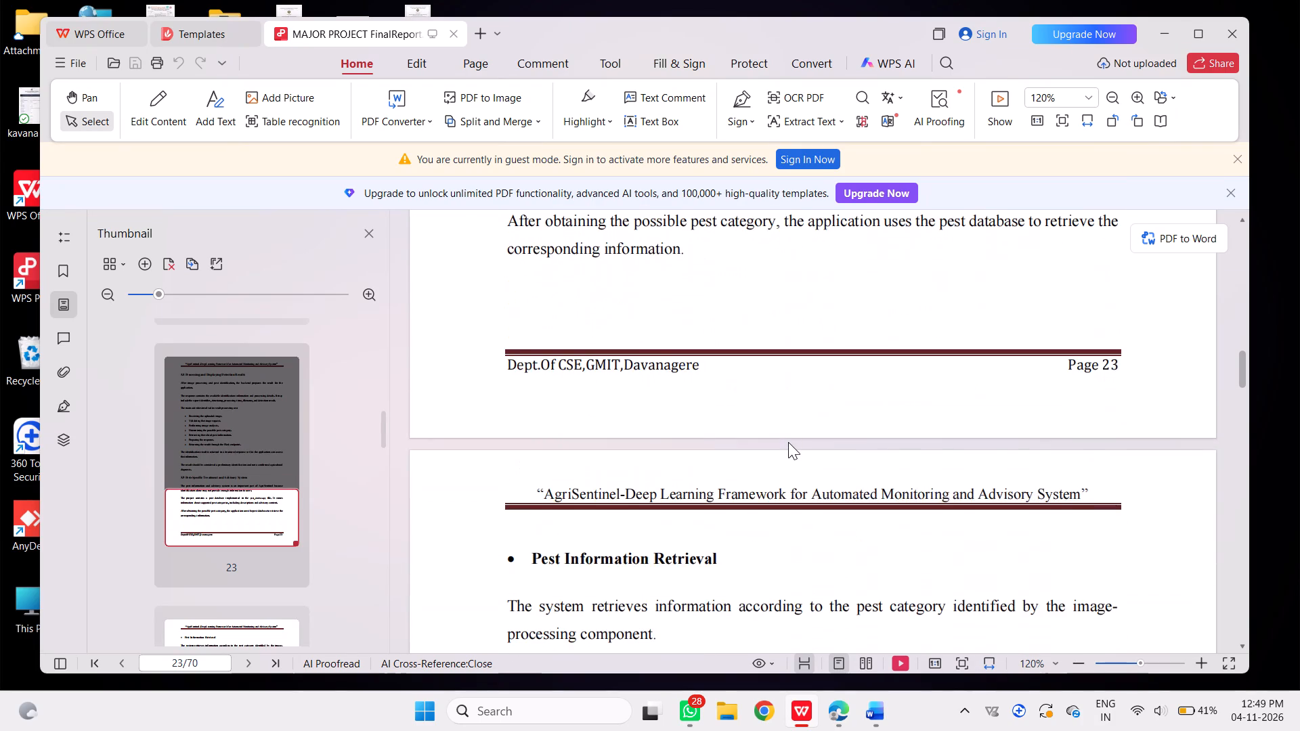
# Inspect the Pest Information Retrieval text on page 24, rechecking the line break in the database entries sentence.
pyautogui.scroll(-1, 788, 442)
pyautogui.scroll(-1, 773, 357)
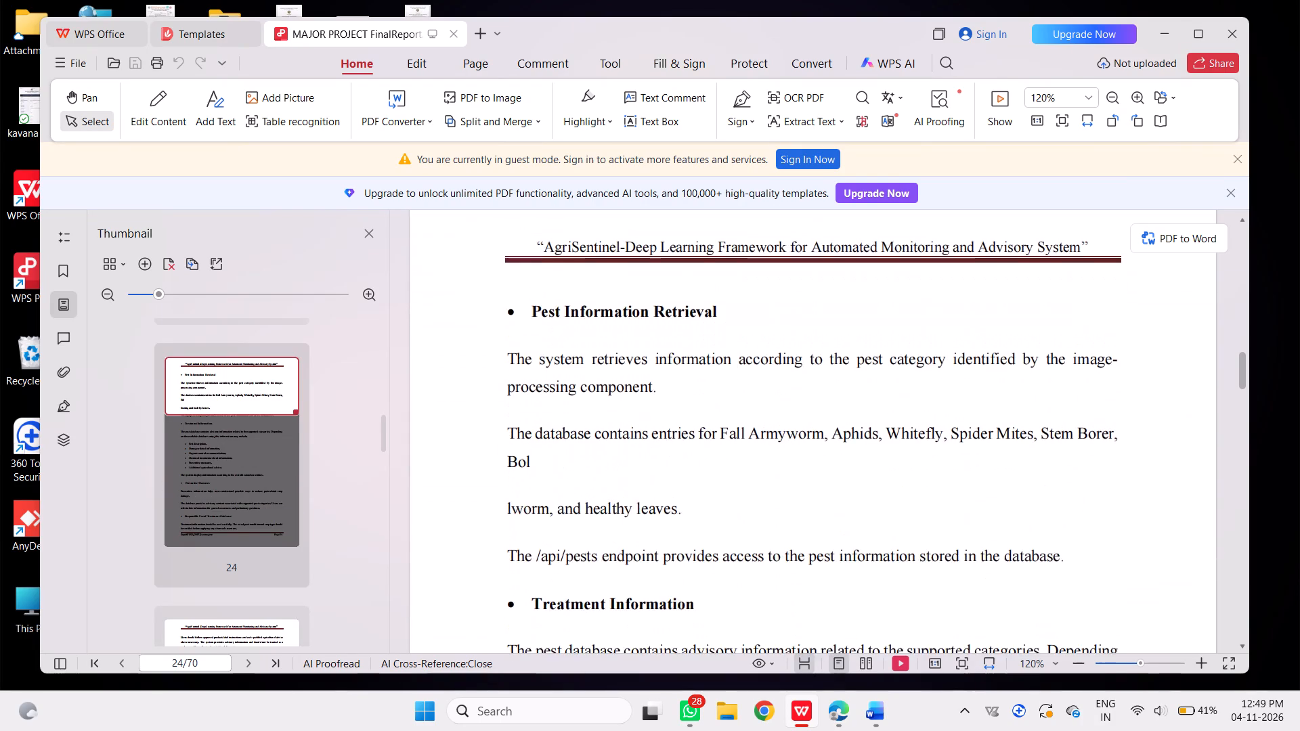
pyautogui.scroll(-1, 773, 357)
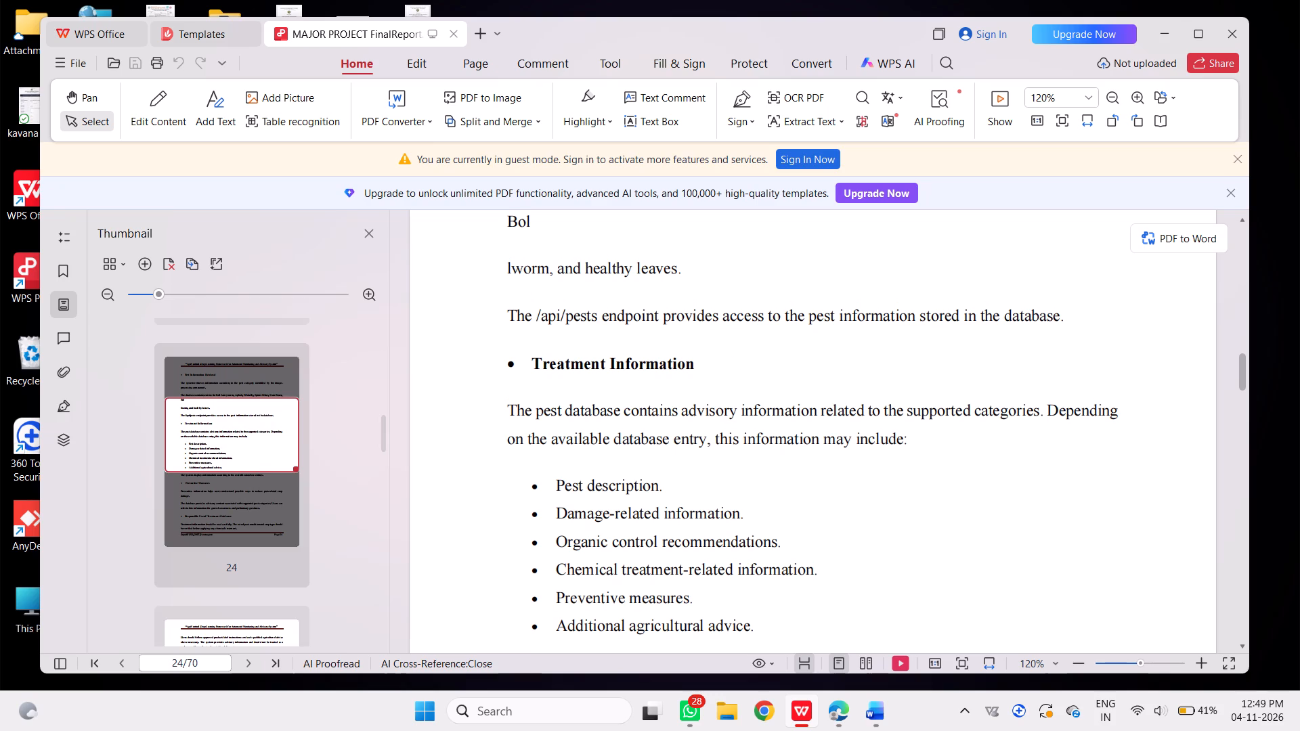
pyautogui.scroll(1, 636, 326)
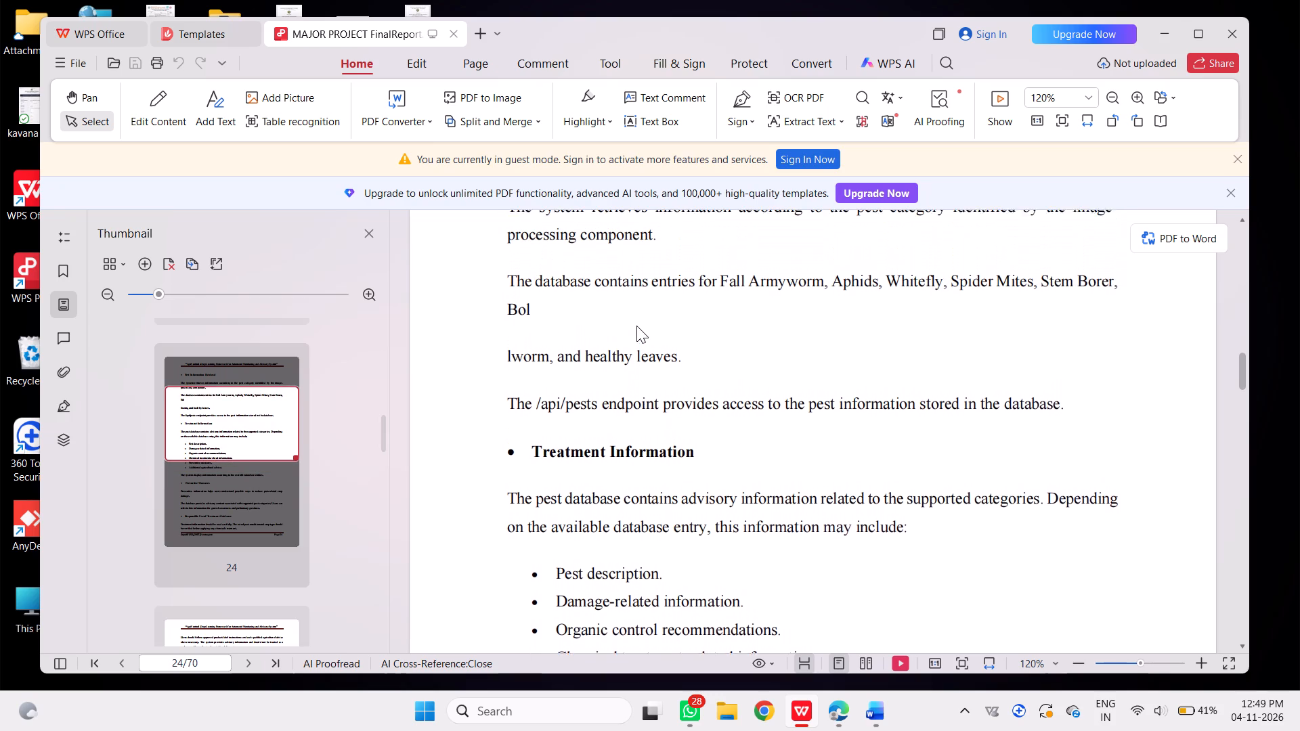
pyautogui.scroll(1, 636, 326)
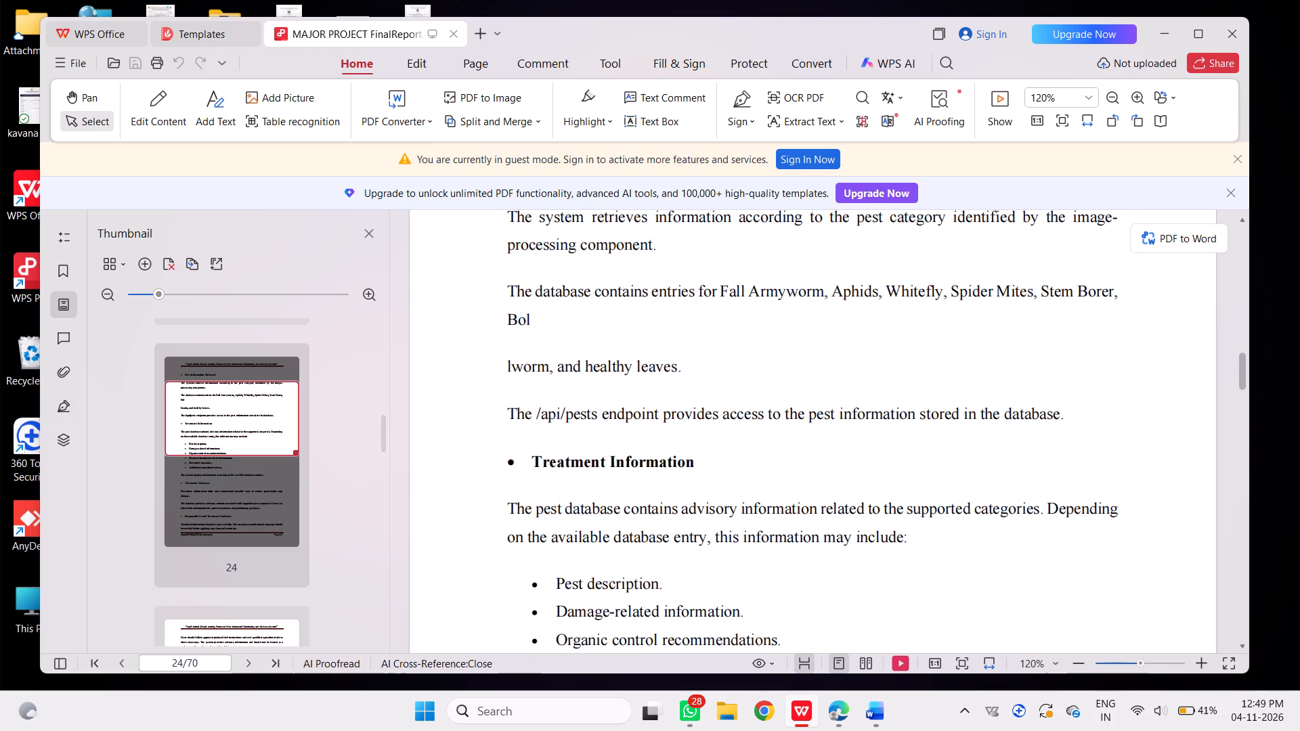
pyautogui.scroll(-2, 584, 426)
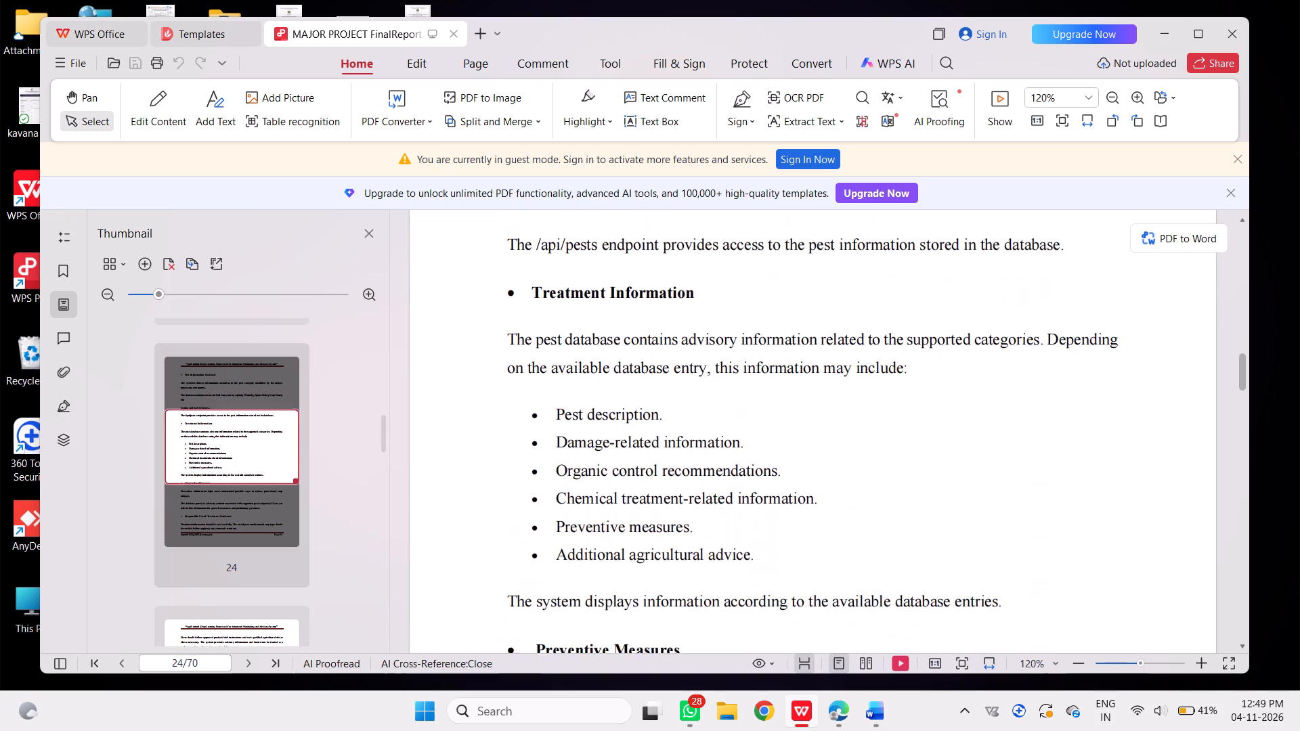
pyautogui.scroll(-3, 584, 426)
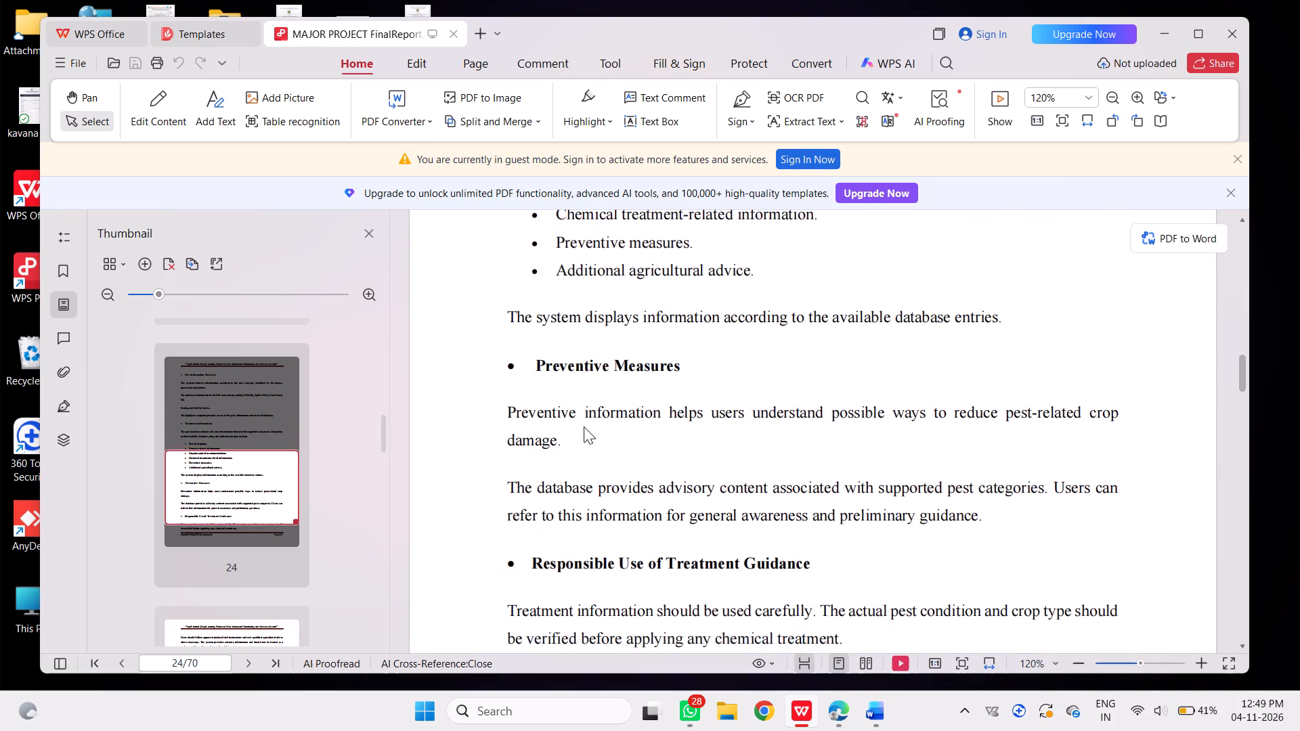
pyautogui.scroll(-2, 584, 426)
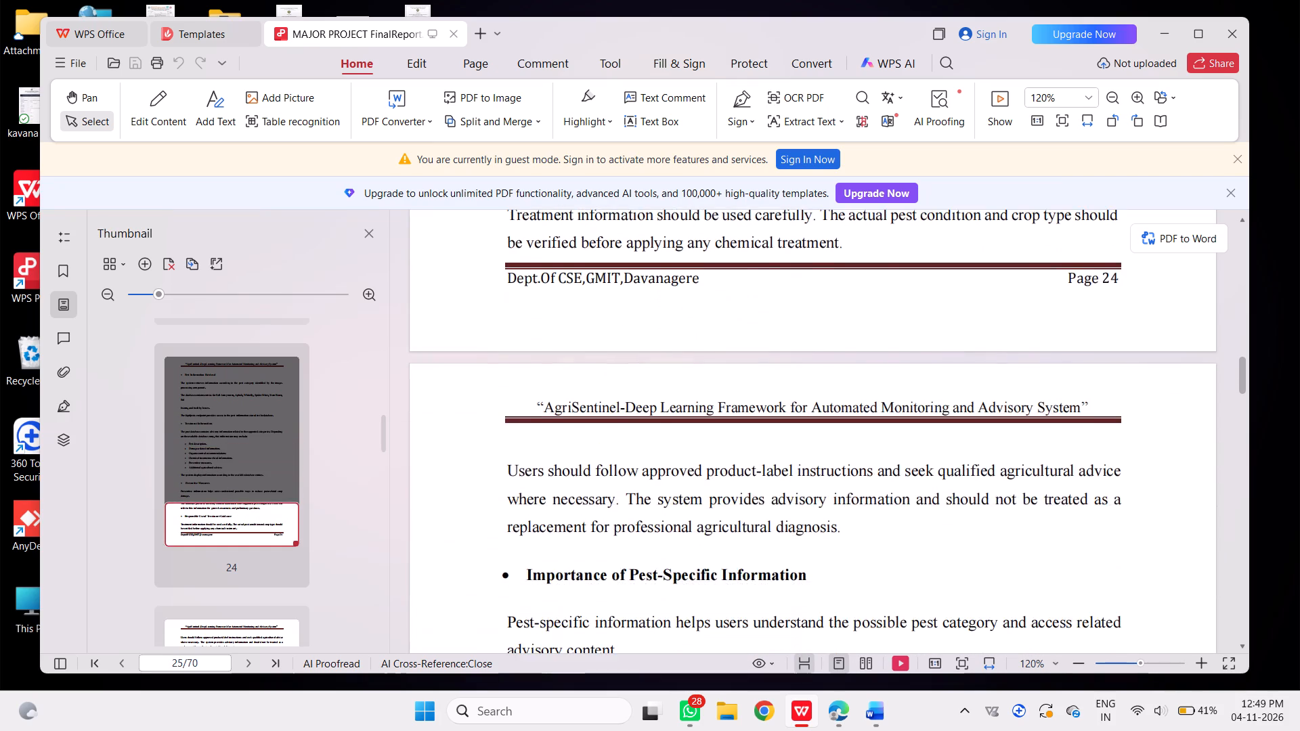
pyautogui.scroll(-2, 584, 426)
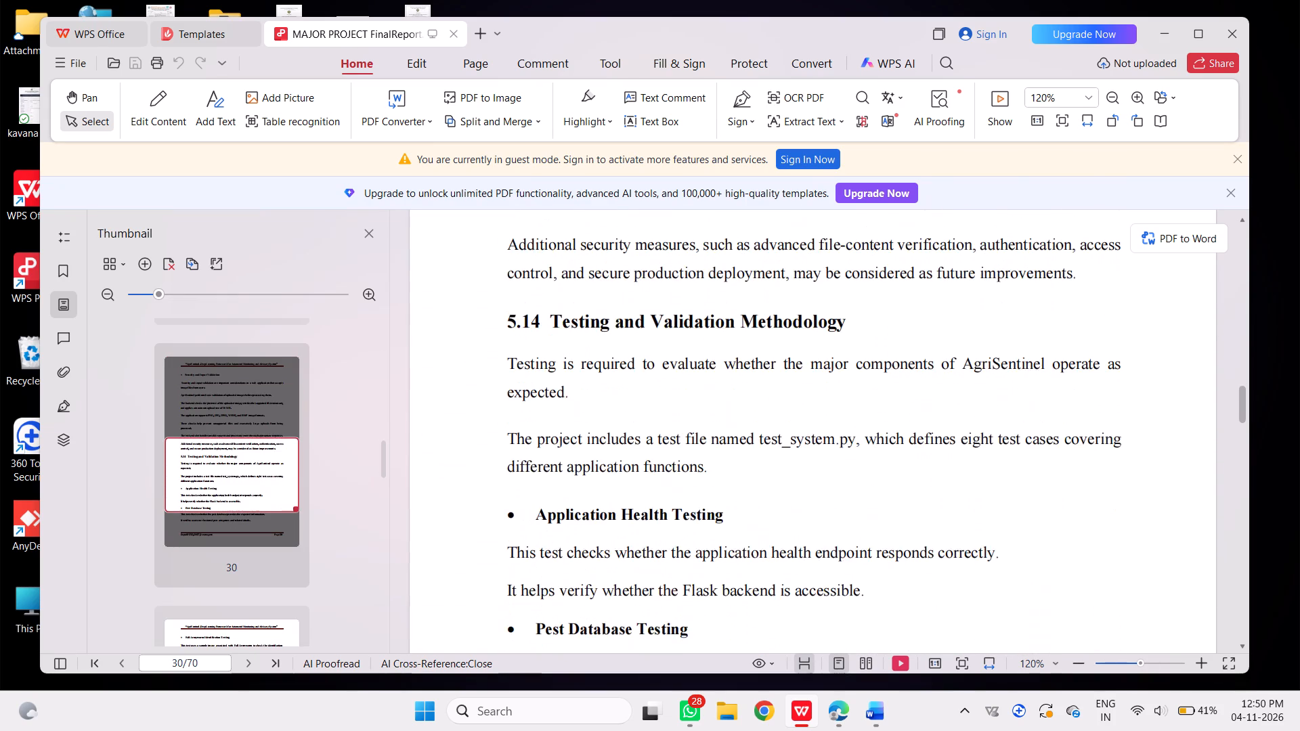
pyautogui.scroll(-4, 584, 426)
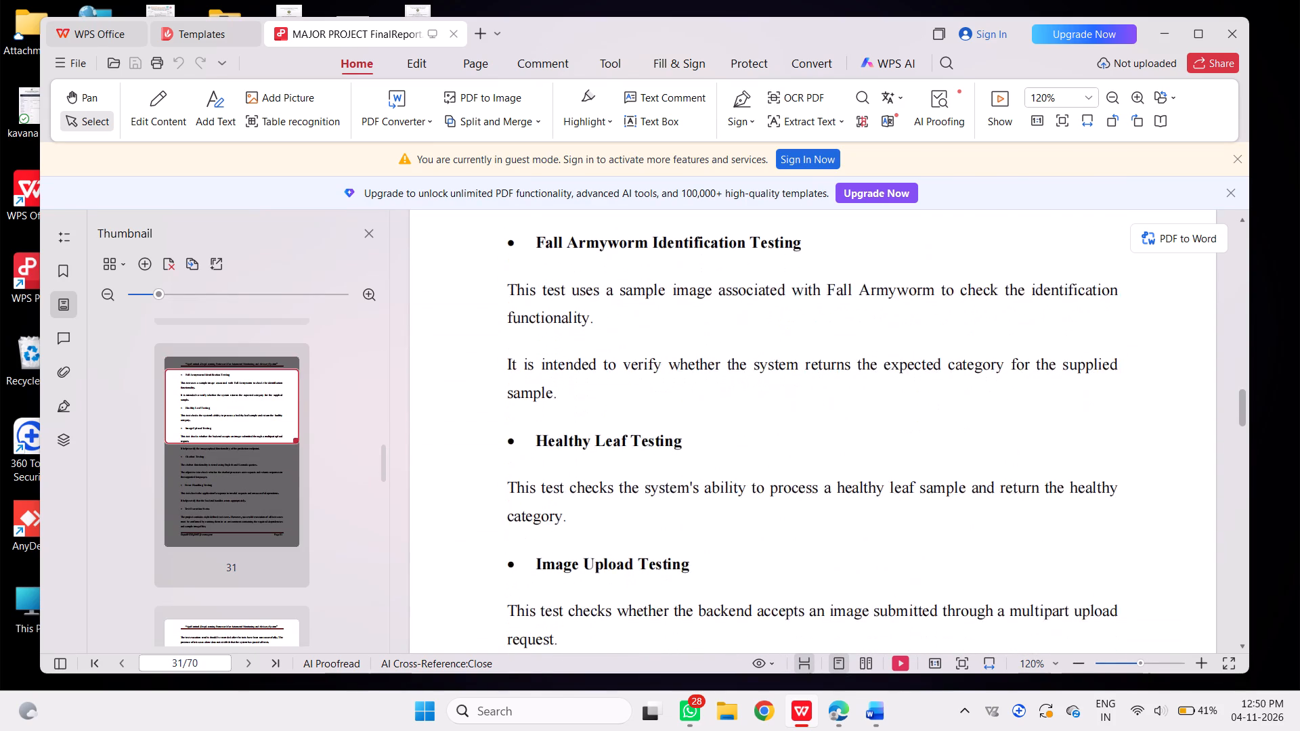
pyautogui.scroll(-4, 584, 426)
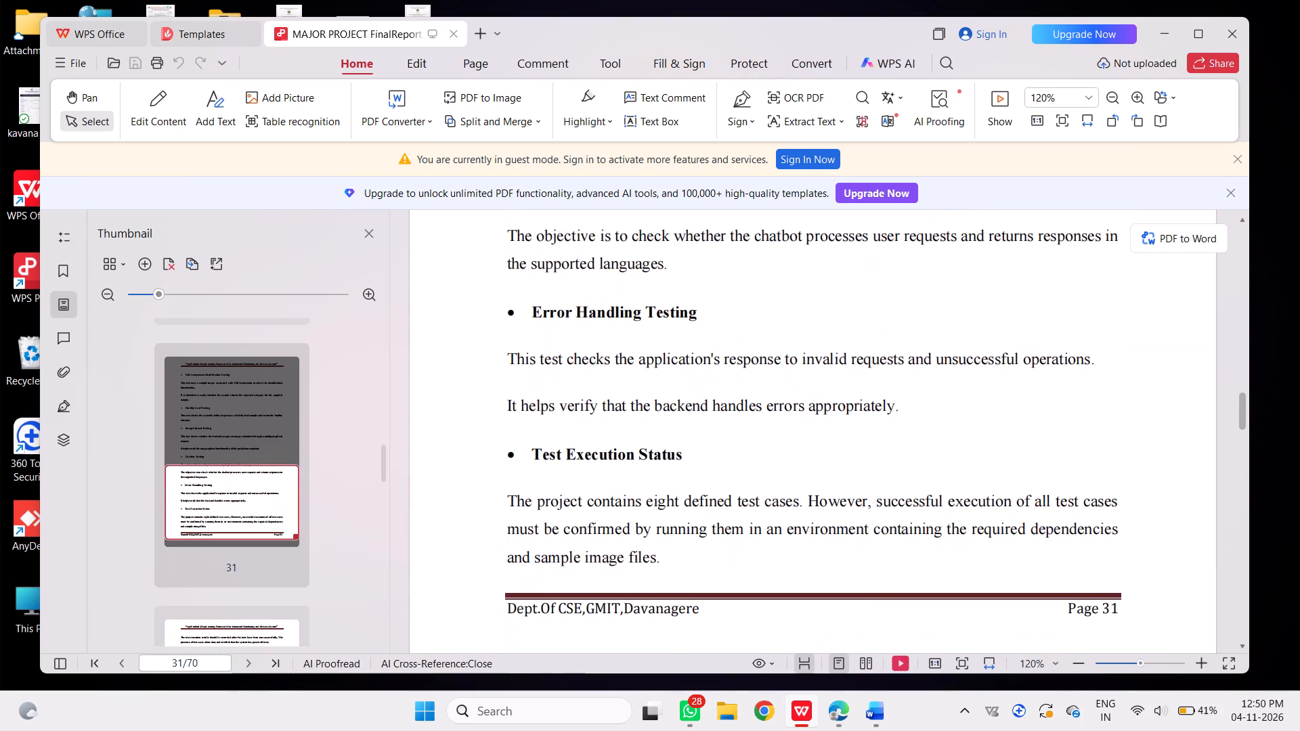
pyautogui.scroll(-4, 584, 426)
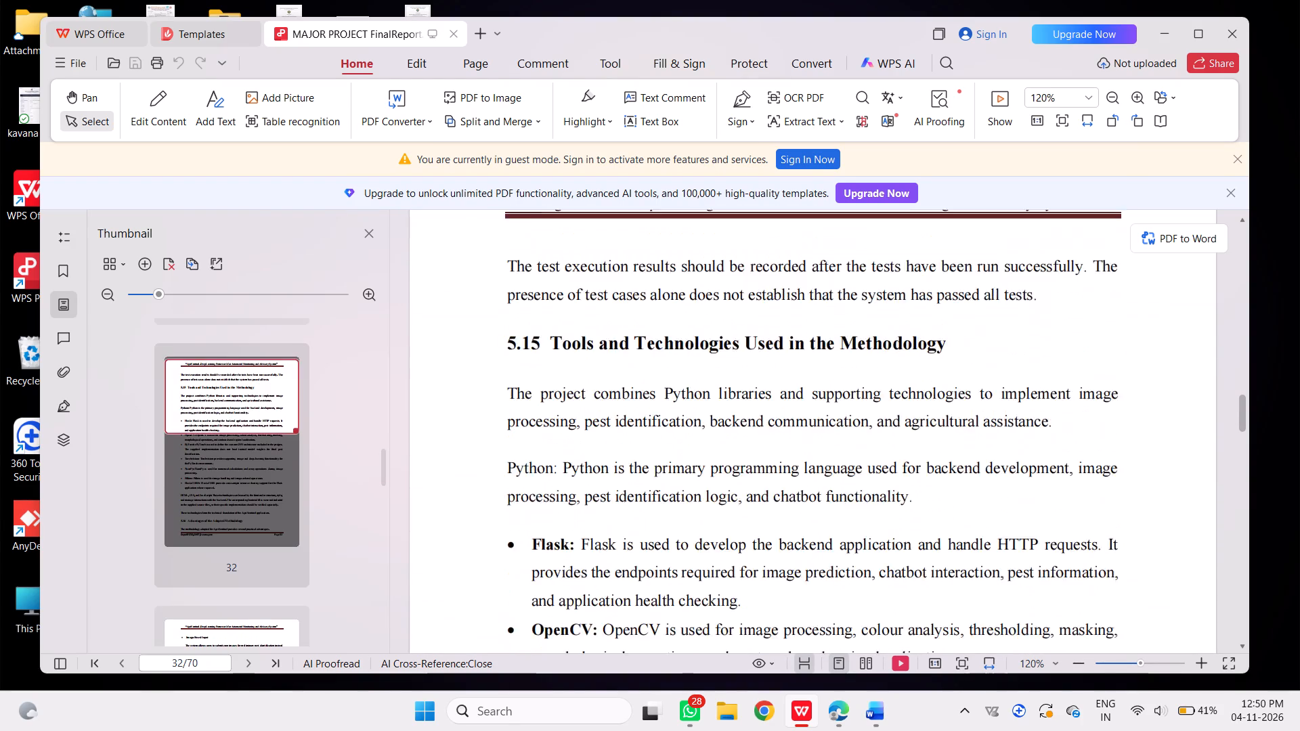
# Review pages 32 to 34, from the section 5.15 tools list through 5.16 Advantages and 5.17 Limitations of the Methodology.
pyautogui.scroll(-3, 584, 426)
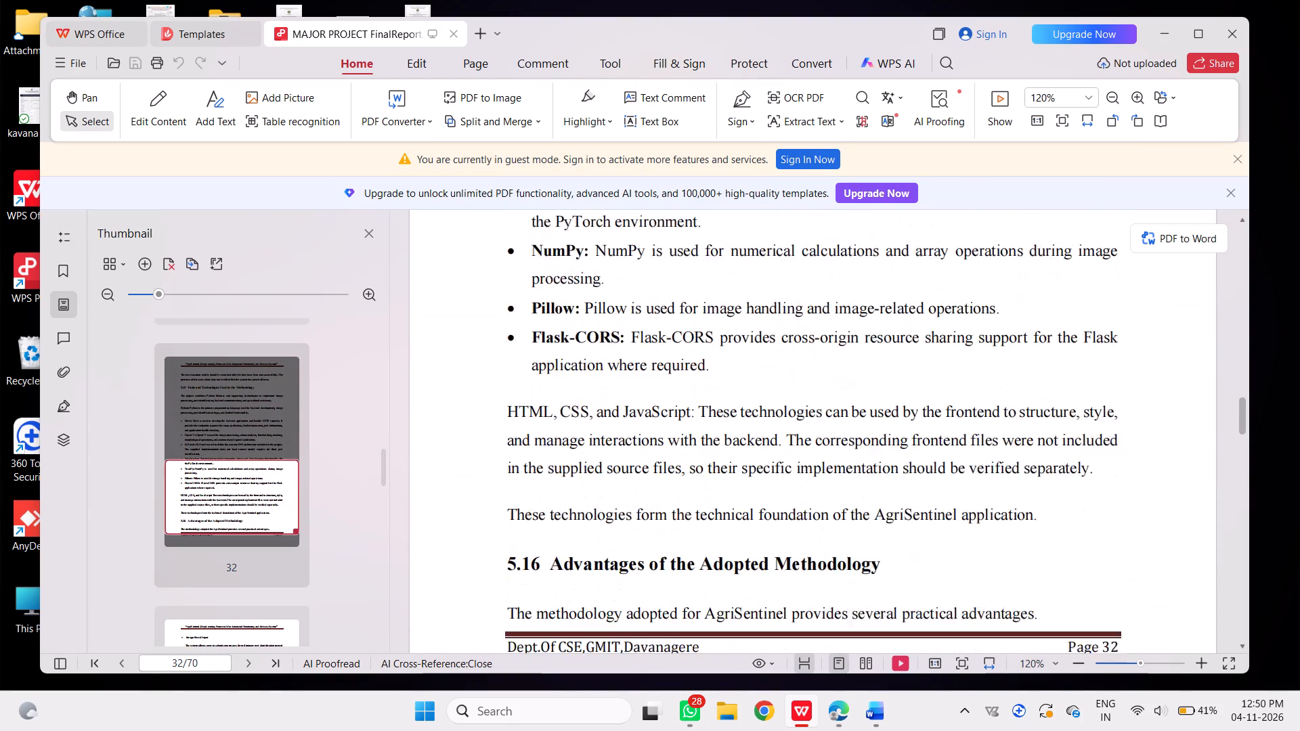
pyautogui.scroll(-4, 584, 426)
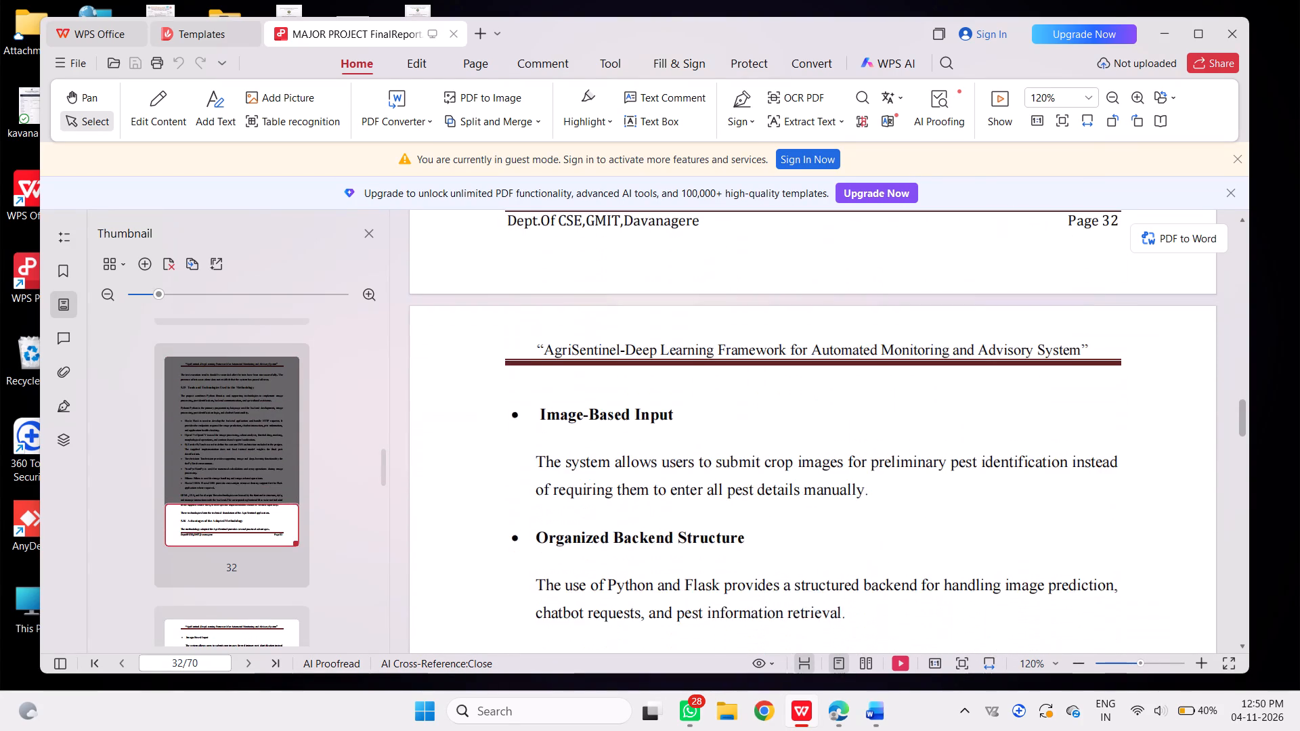
pyautogui.scroll(-3, 584, 426)
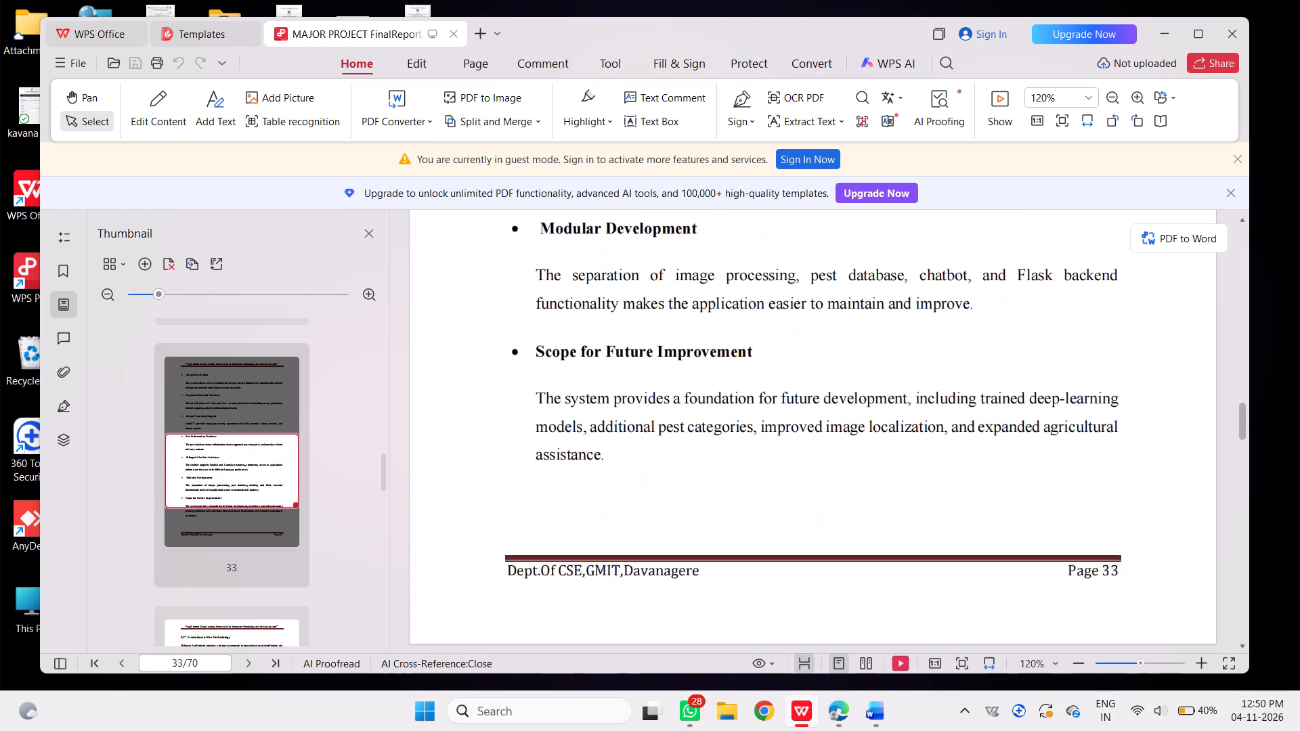
pyautogui.scroll(-3, 584, 426)
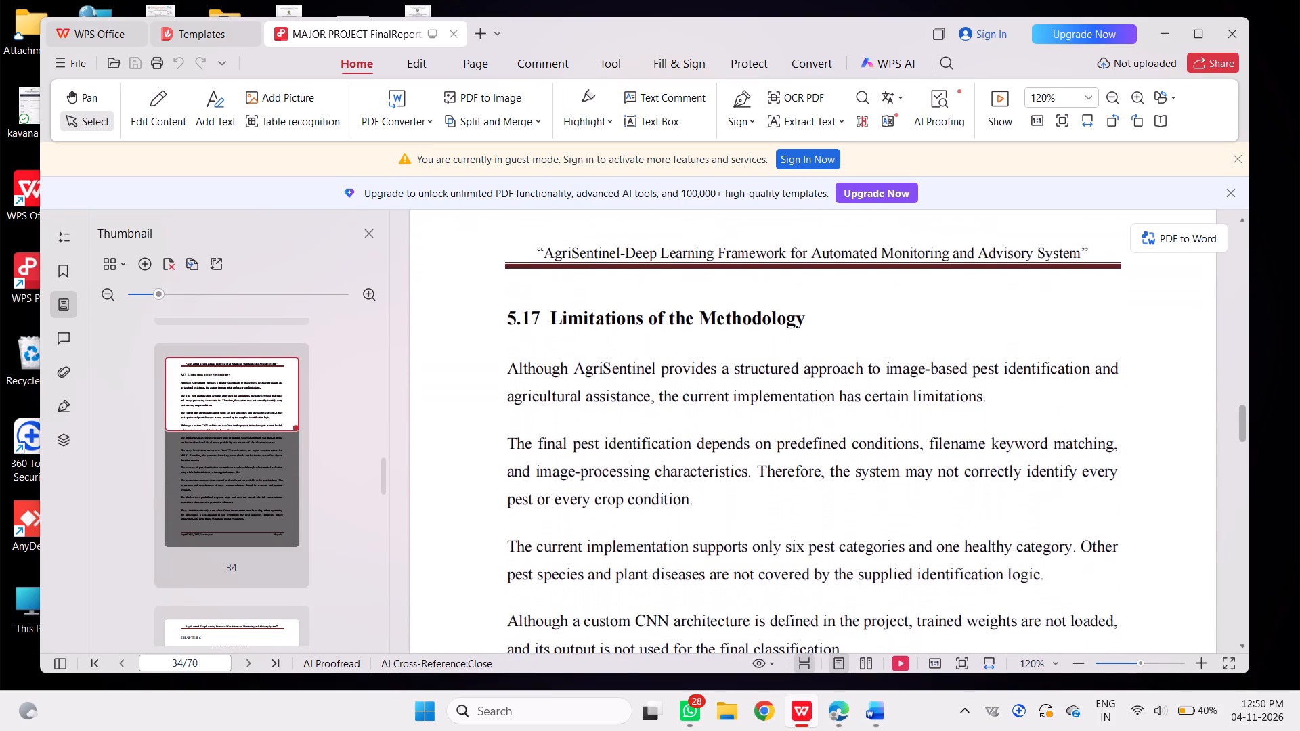
pyautogui.scroll(-4, 584, 426)
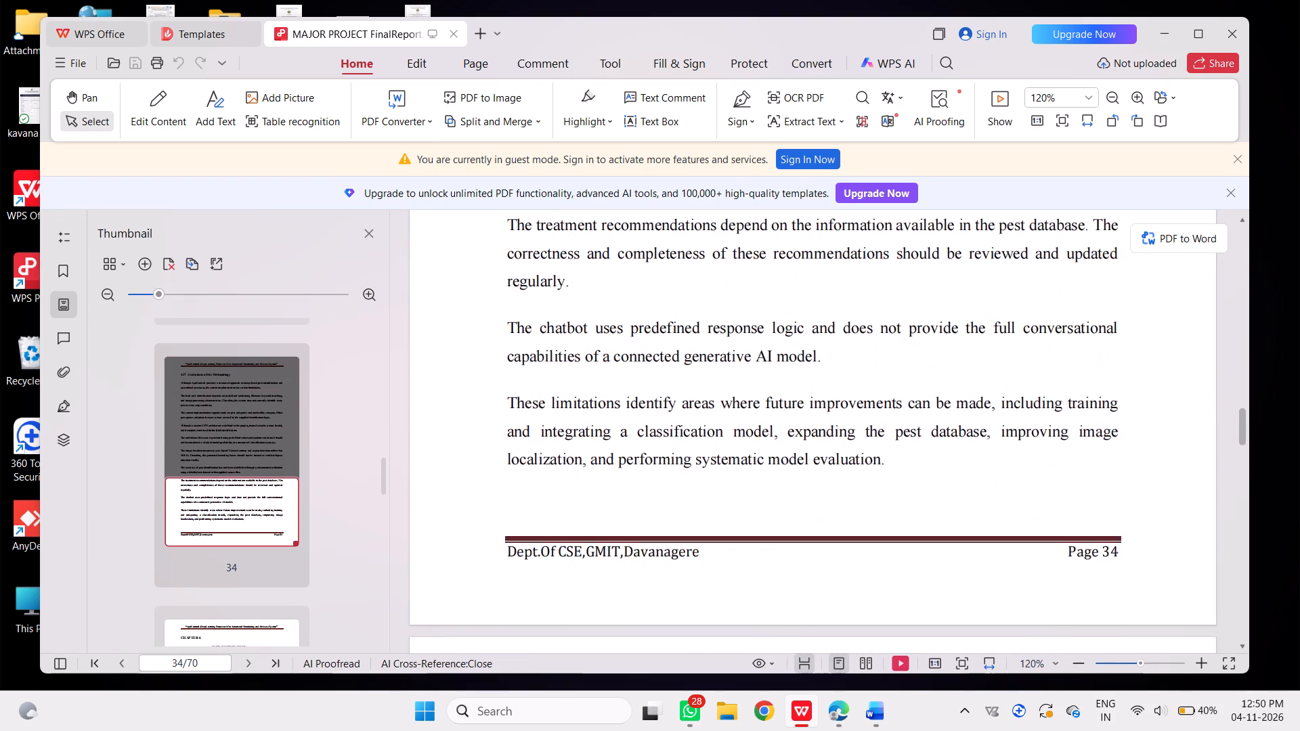
# Check the implementation chapter on pages 35 to 38, from section 6.1 to the closing error-handling lists, up to the Chapter 7 heading.
pyautogui.scroll(-4, 584, 426)
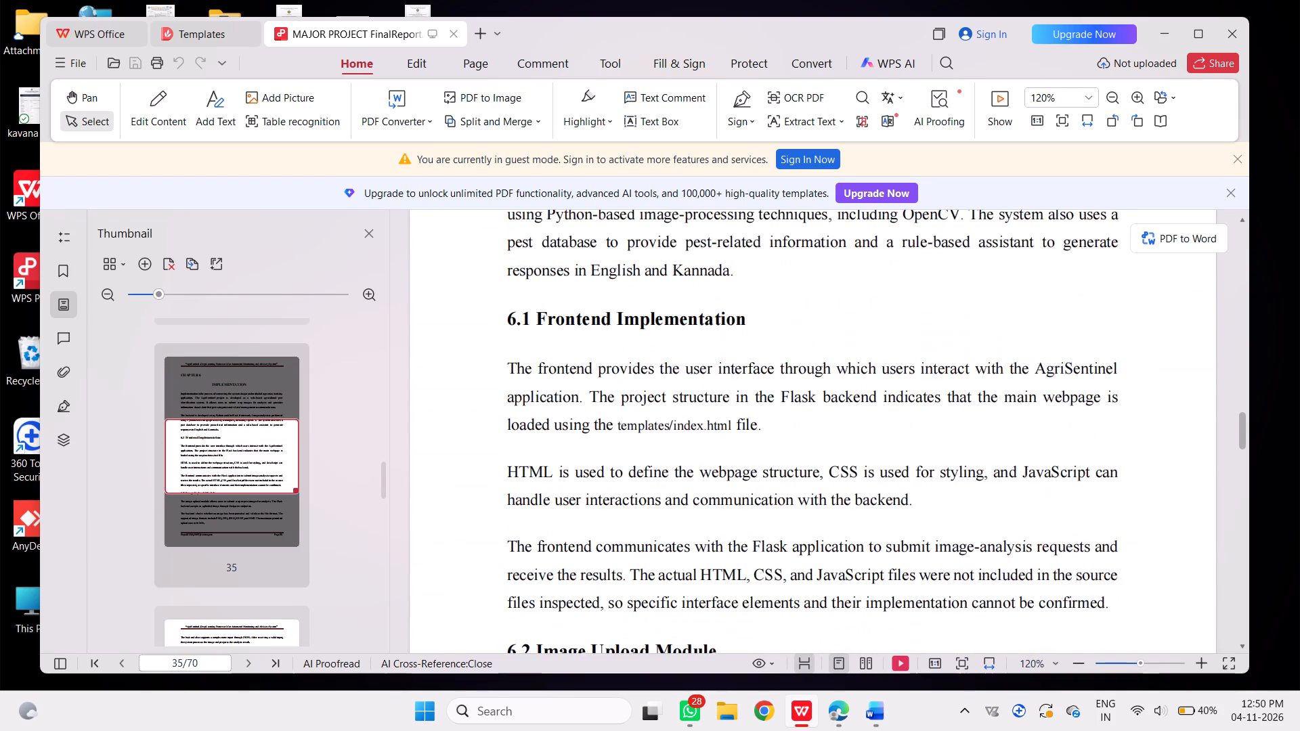
pyautogui.scroll(-4, 584, 426)
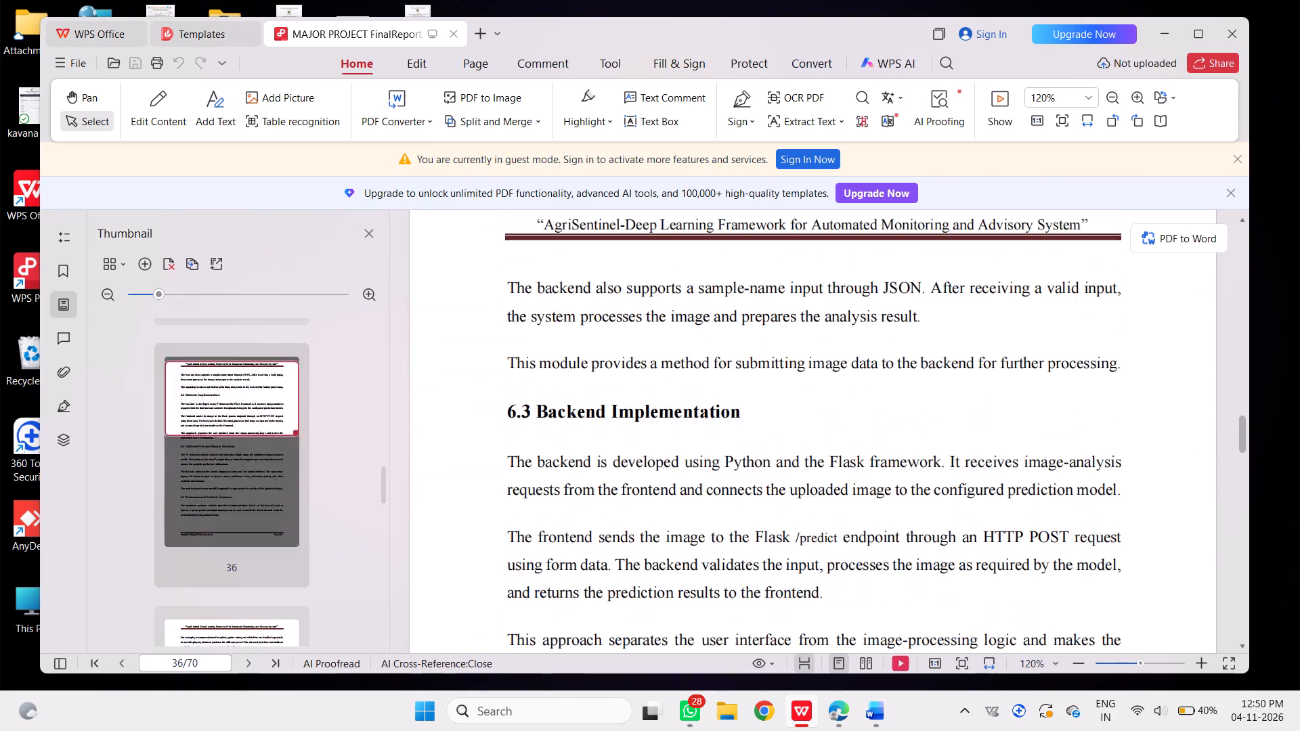
pyautogui.scroll(-4, 584, 426)
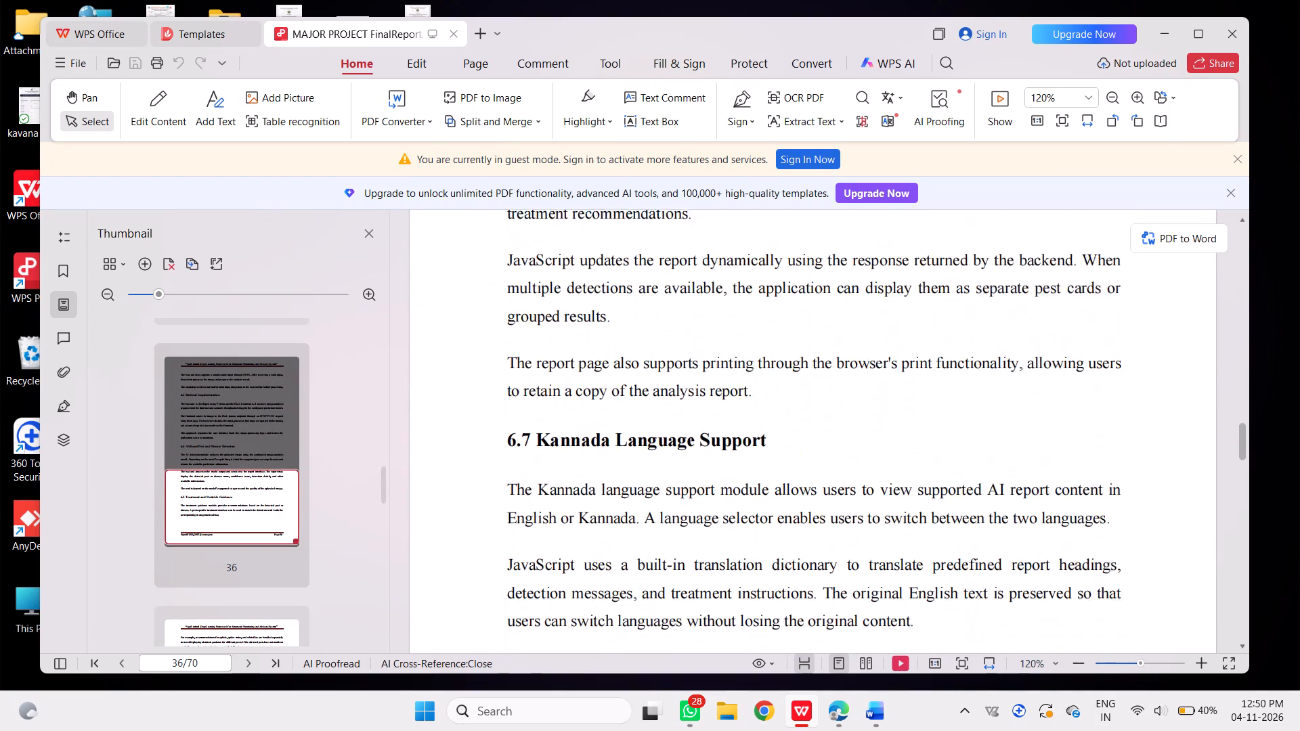
pyautogui.scroll(-5, 584, 426)
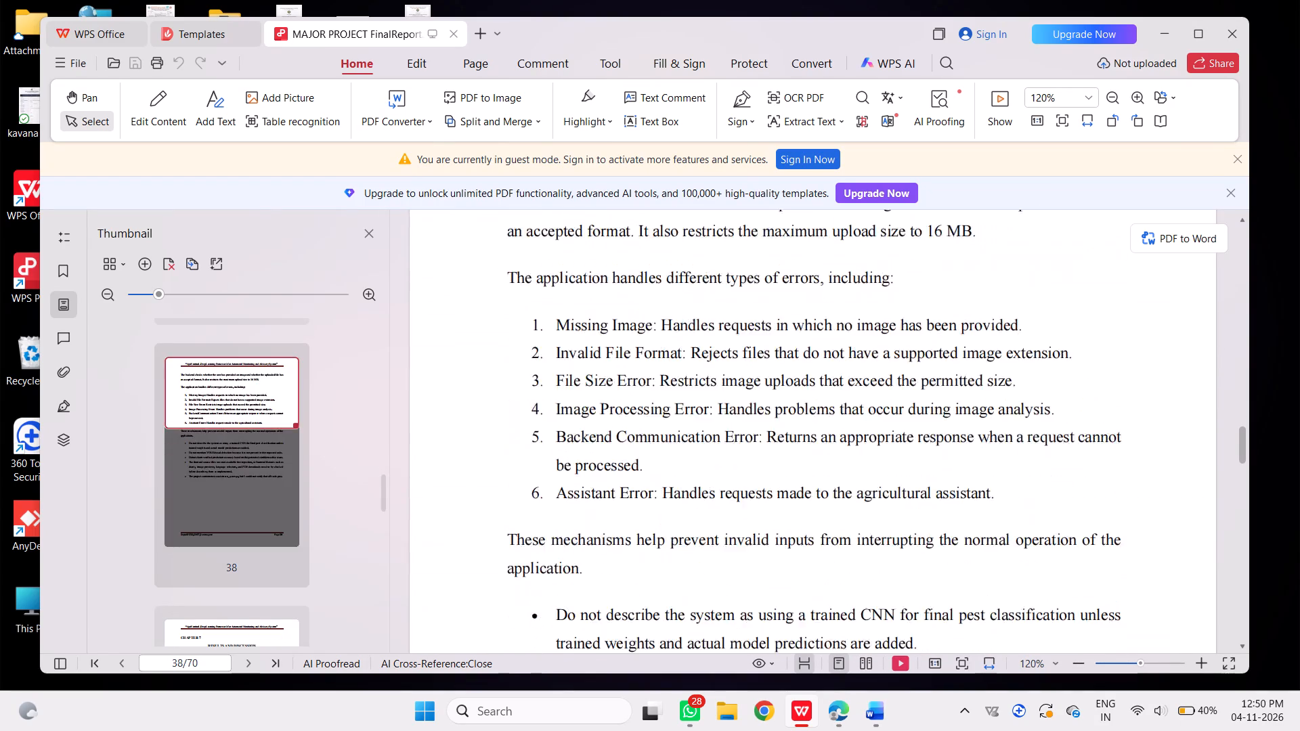
pyautogui.scroll(-4, 584, 426)
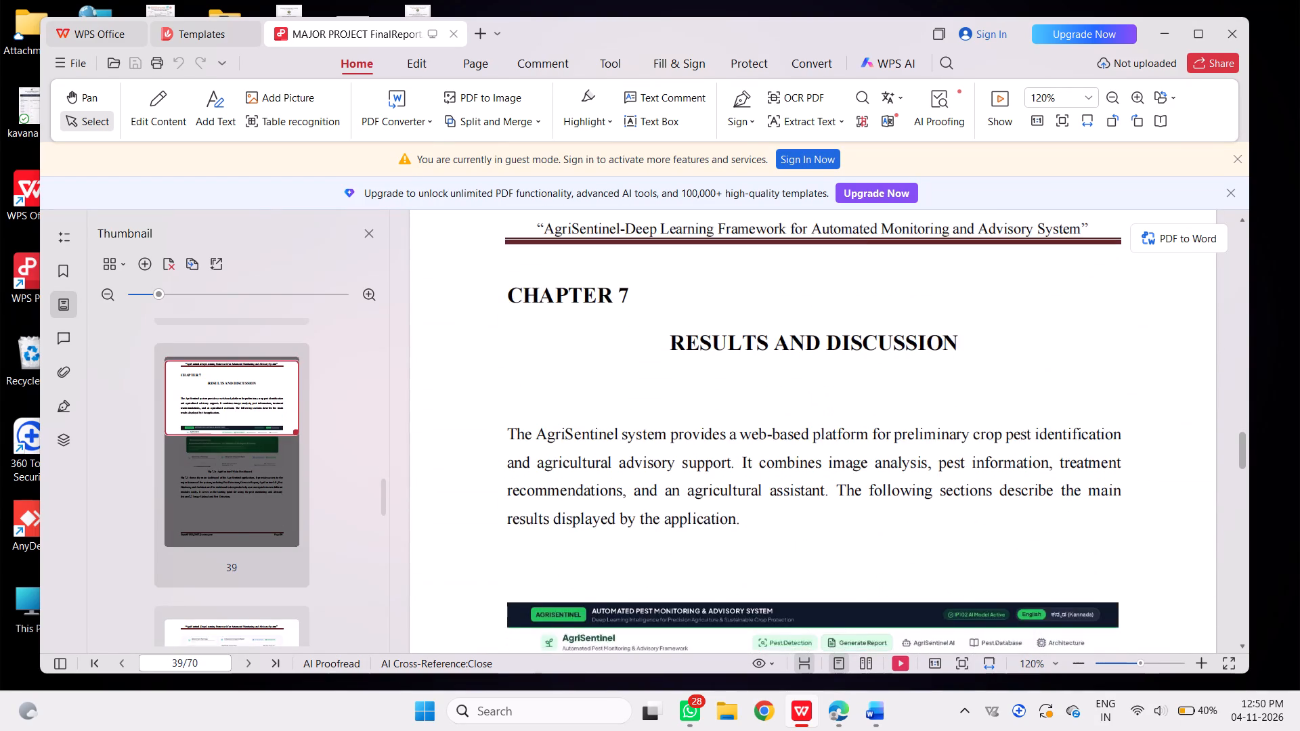
# Examine the Chapter 7 Results and Discussion pages 39 to 42, checking Figures 7.1 to 7.5, their captions, descriptions and spacing.
pyautogui.scroll(-3, 584, 426)
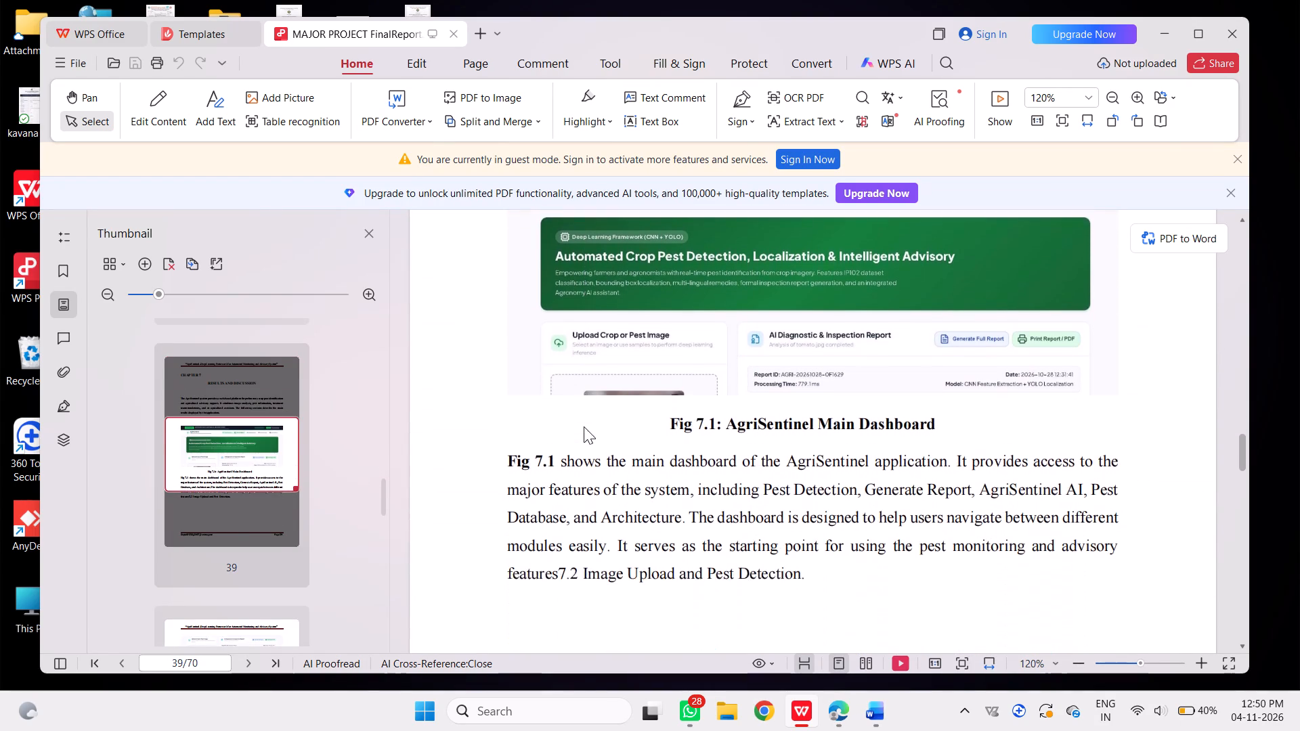
pyautogui.scroll(-2, 584, 426)
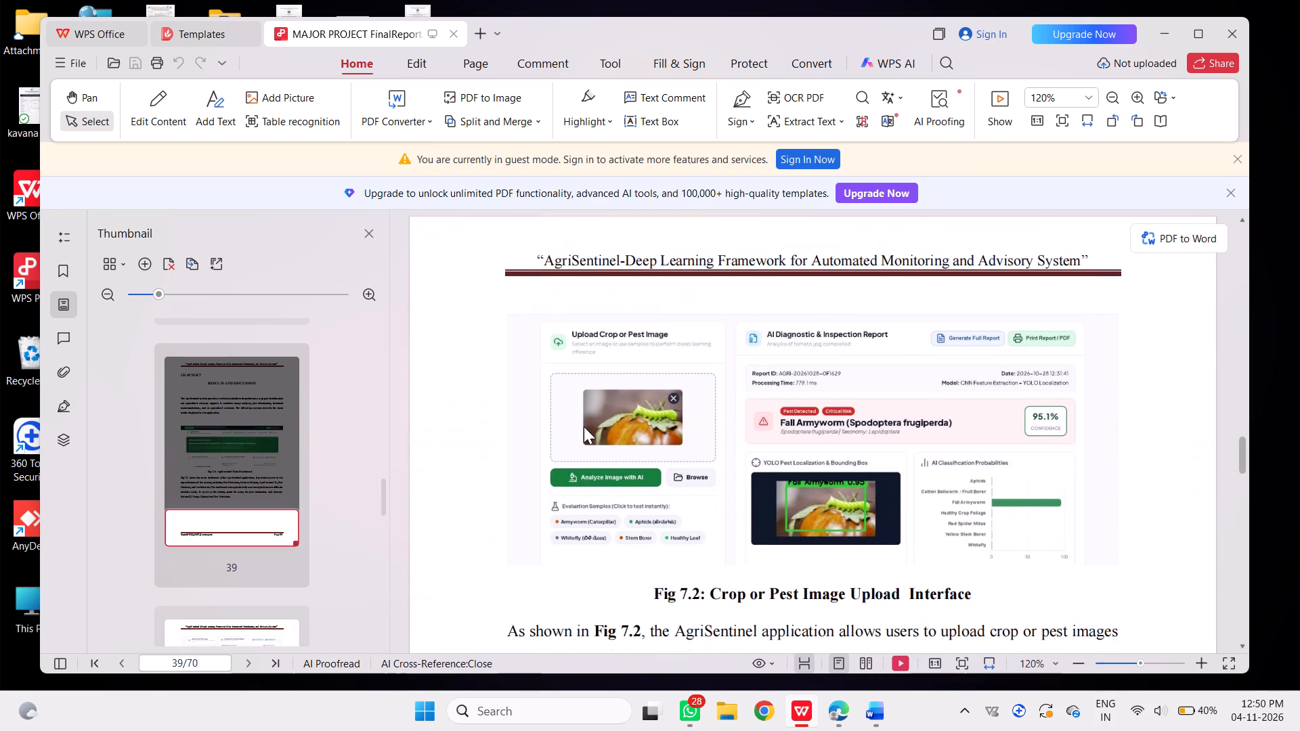
pyautogui.scroll(-2, 584, 426)
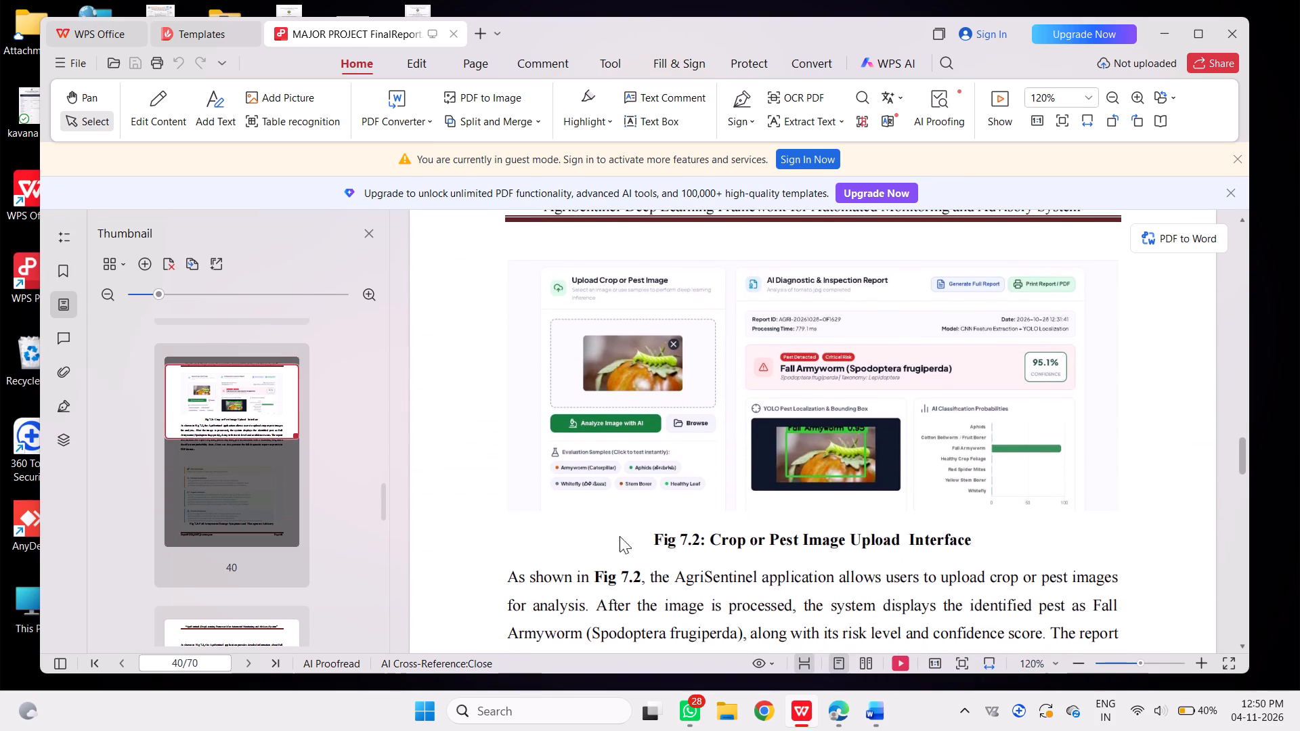
pyautogui.scroll(-2, 646, 543)
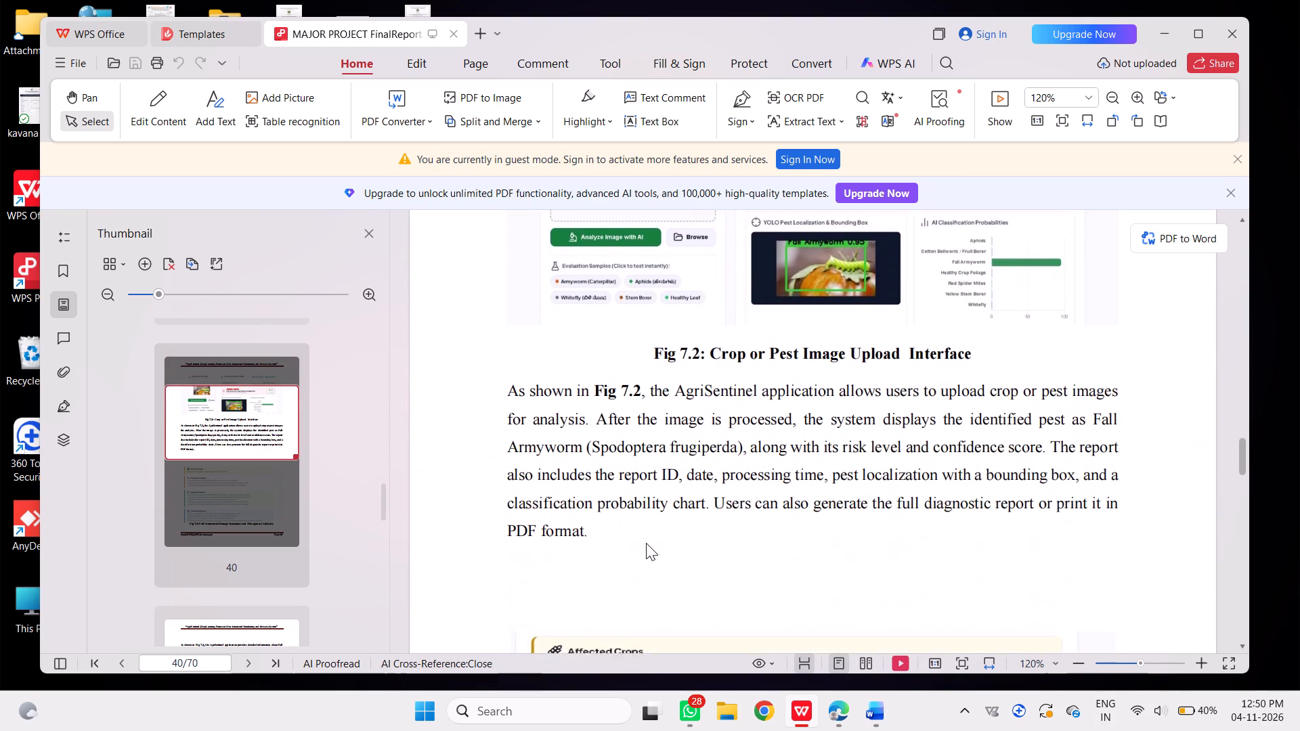
pyautogui.scroll(-3, 646, 543)
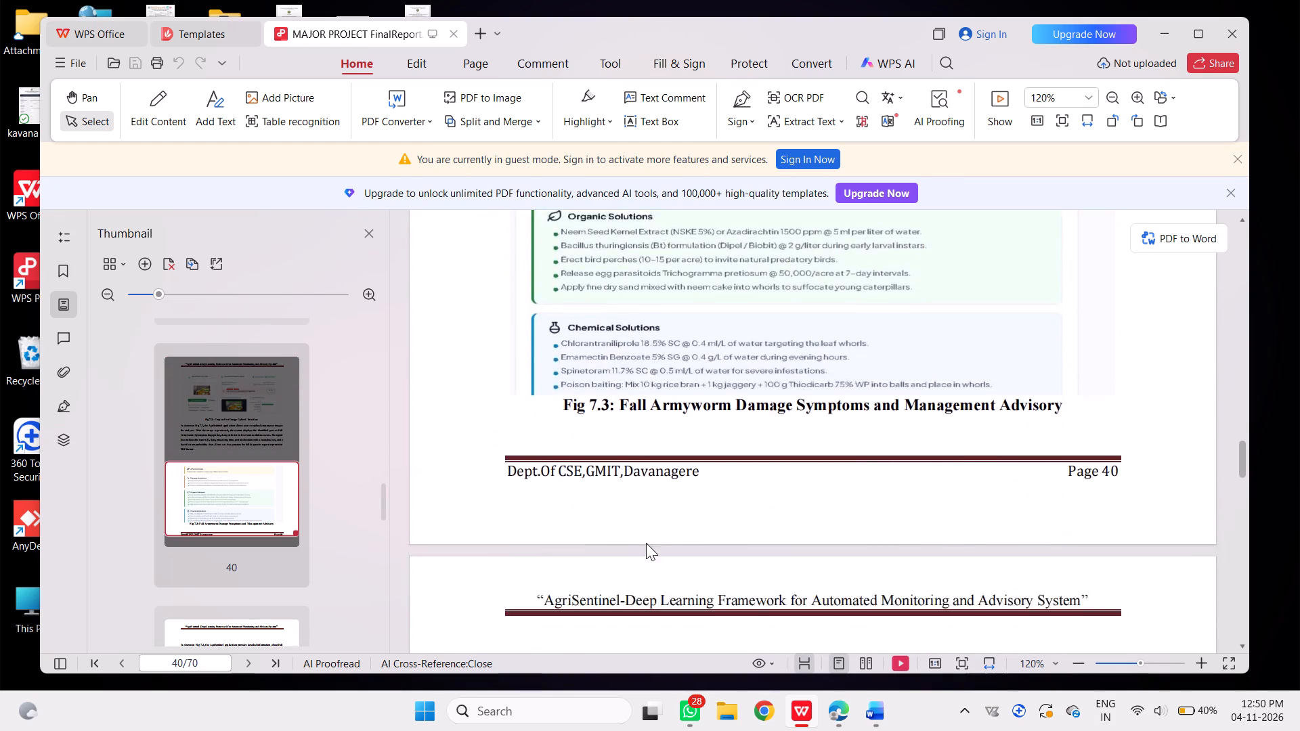
pyautogui.scroll(-3, 646, 543)
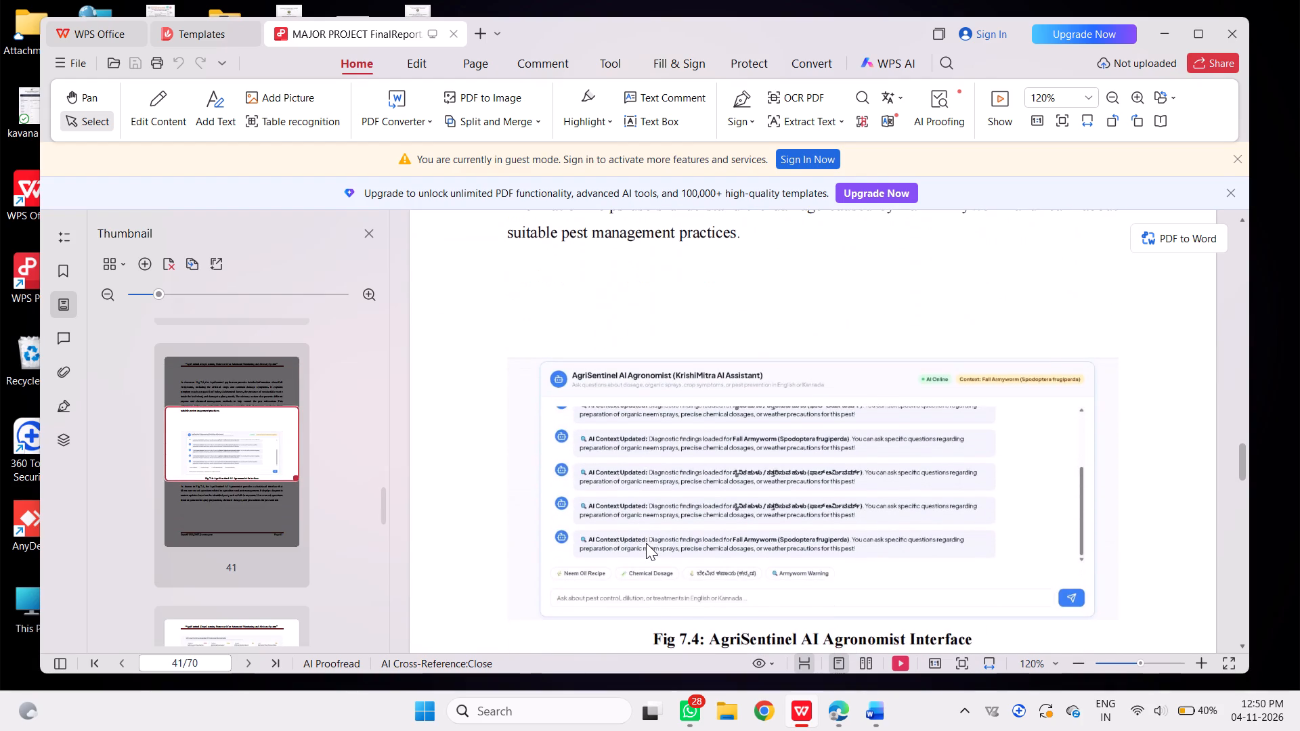
pyautogui.scroll(-3, 646, 543)
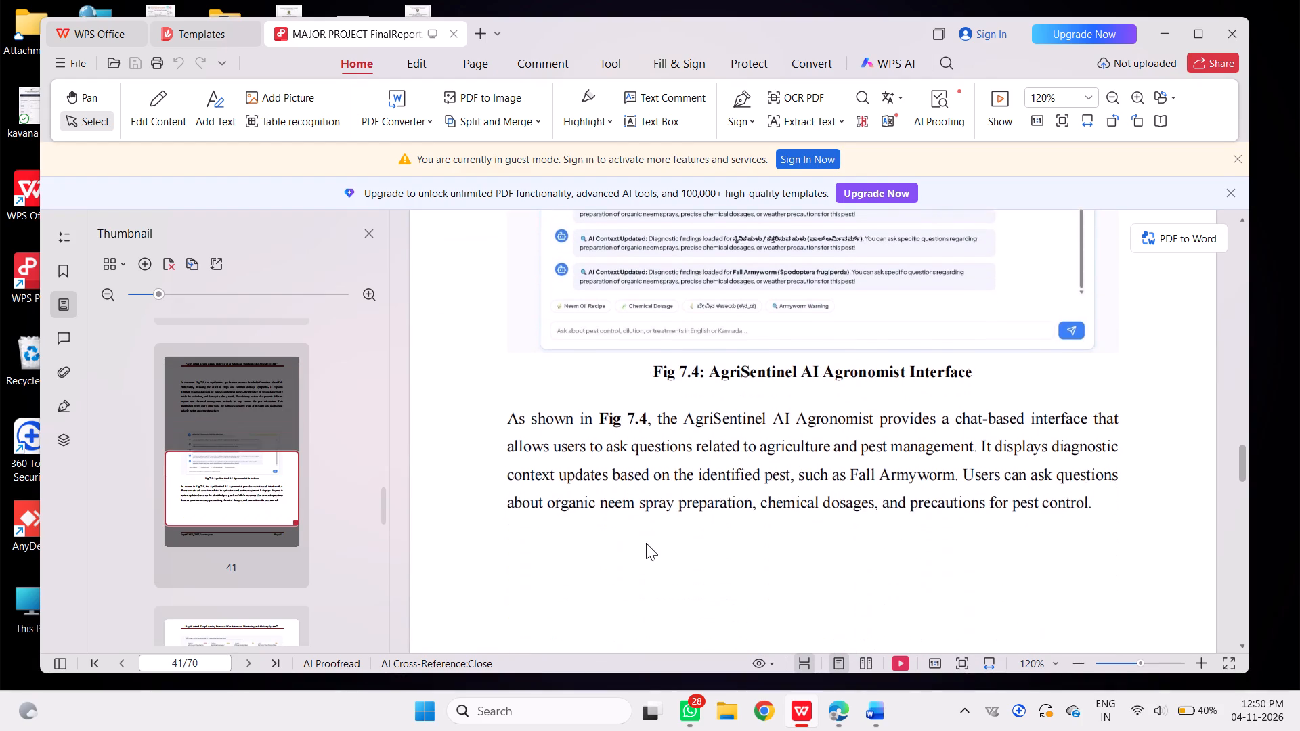
pyautogui.scroll(-2, 646, 543)
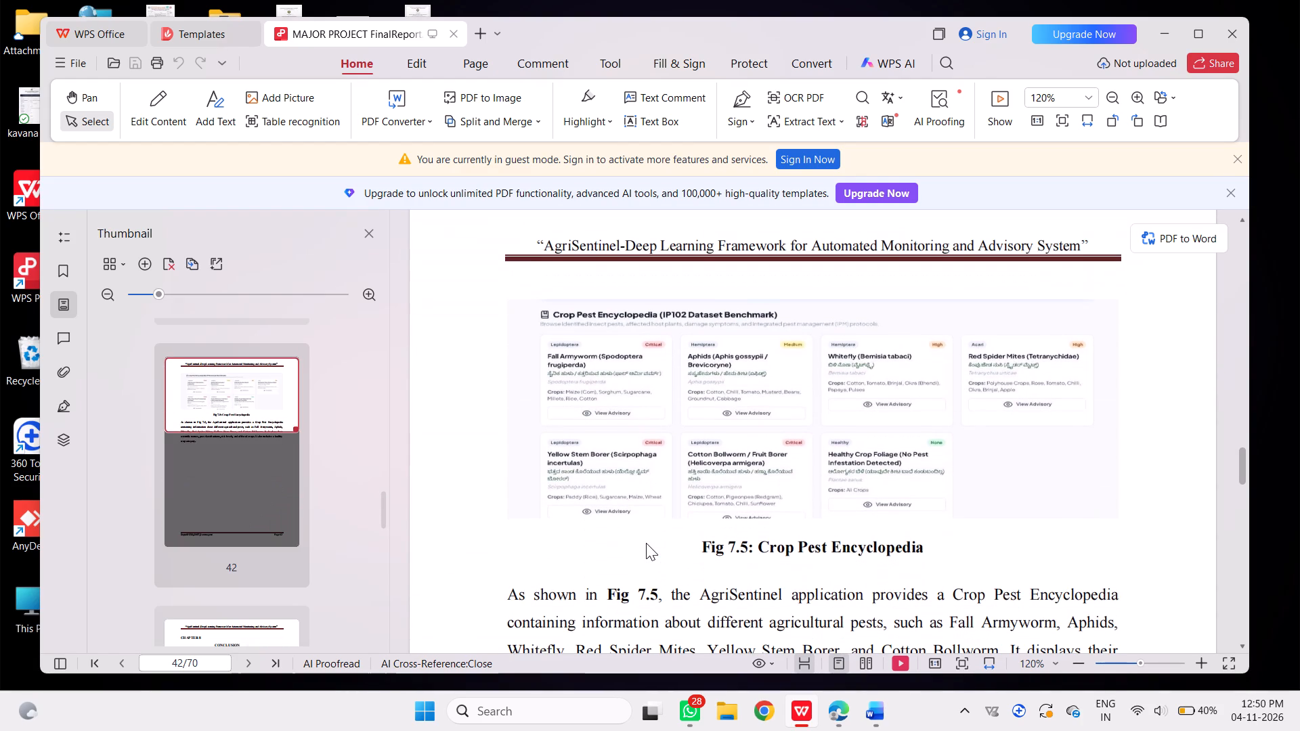
pyautogui.scroll(-3, 646, 543)
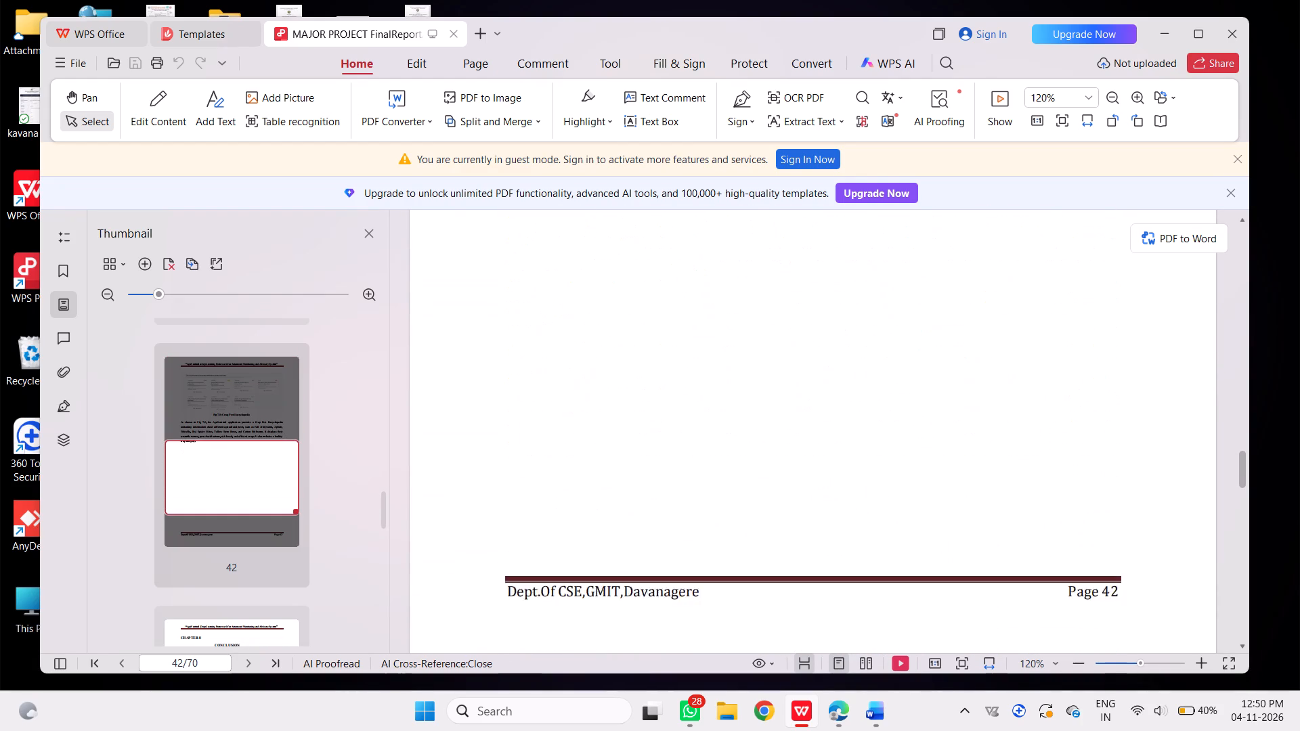
# Review Chapter 8 Conclusion and Chapter 9 Applications on pages 43 to 45, checking headings, paragraphs, bullet items and page breaks.
pyautogui.scroll(-3, 646, 543)
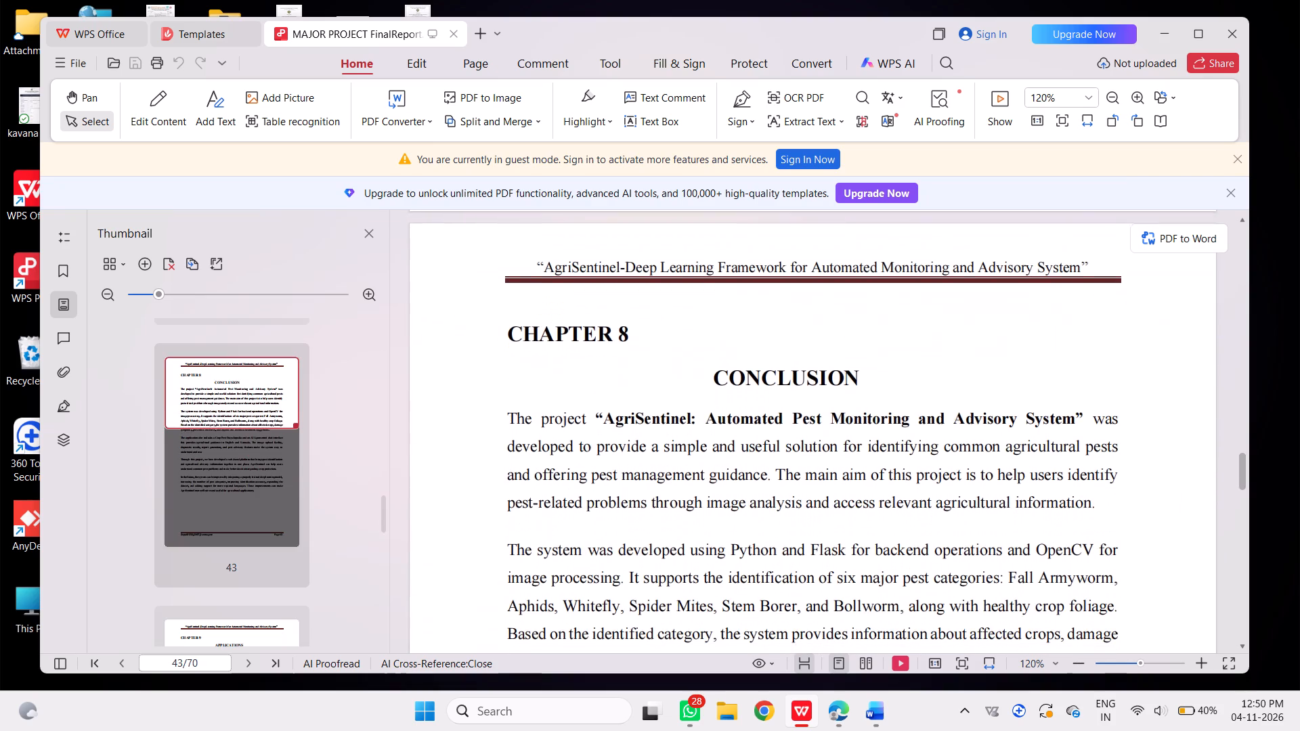
pyautogui.scroll(-5, 646, 543)
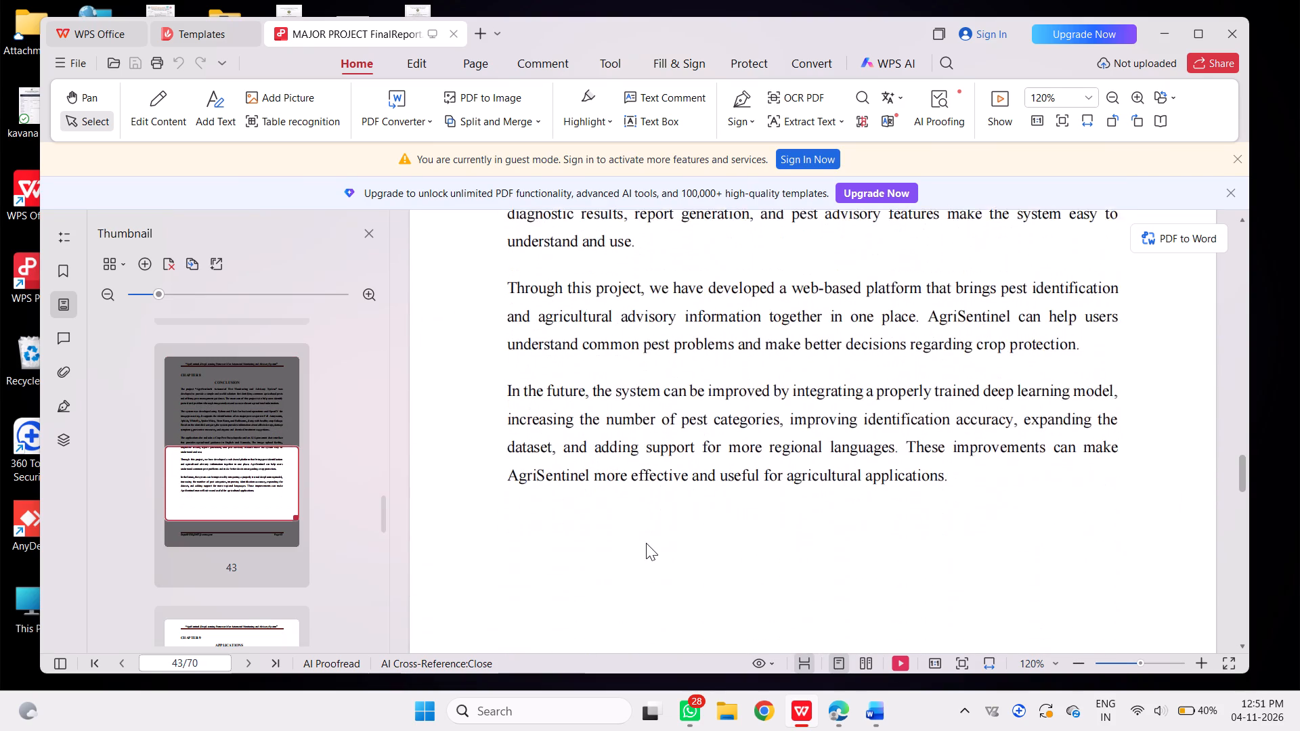
pyautogui.scroll(-5, 646, 543)
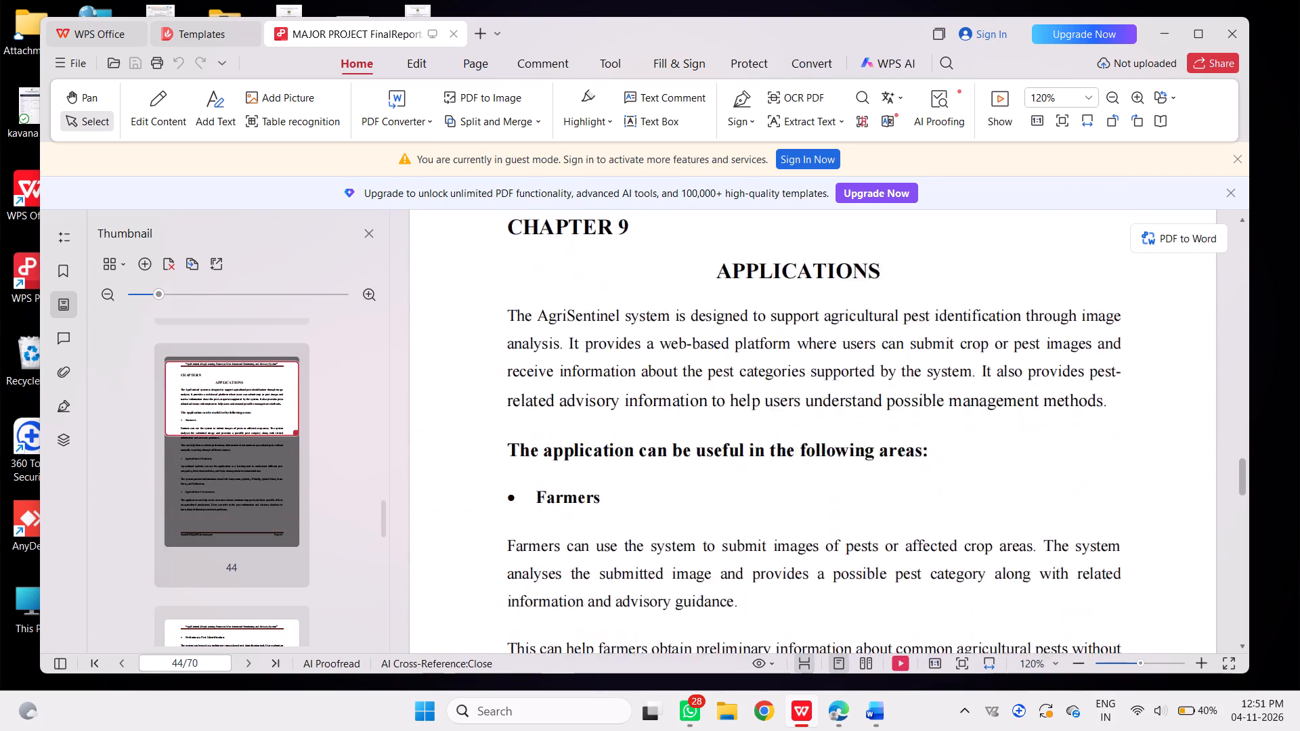
pyautogui.scroll(-3, 646, 543)
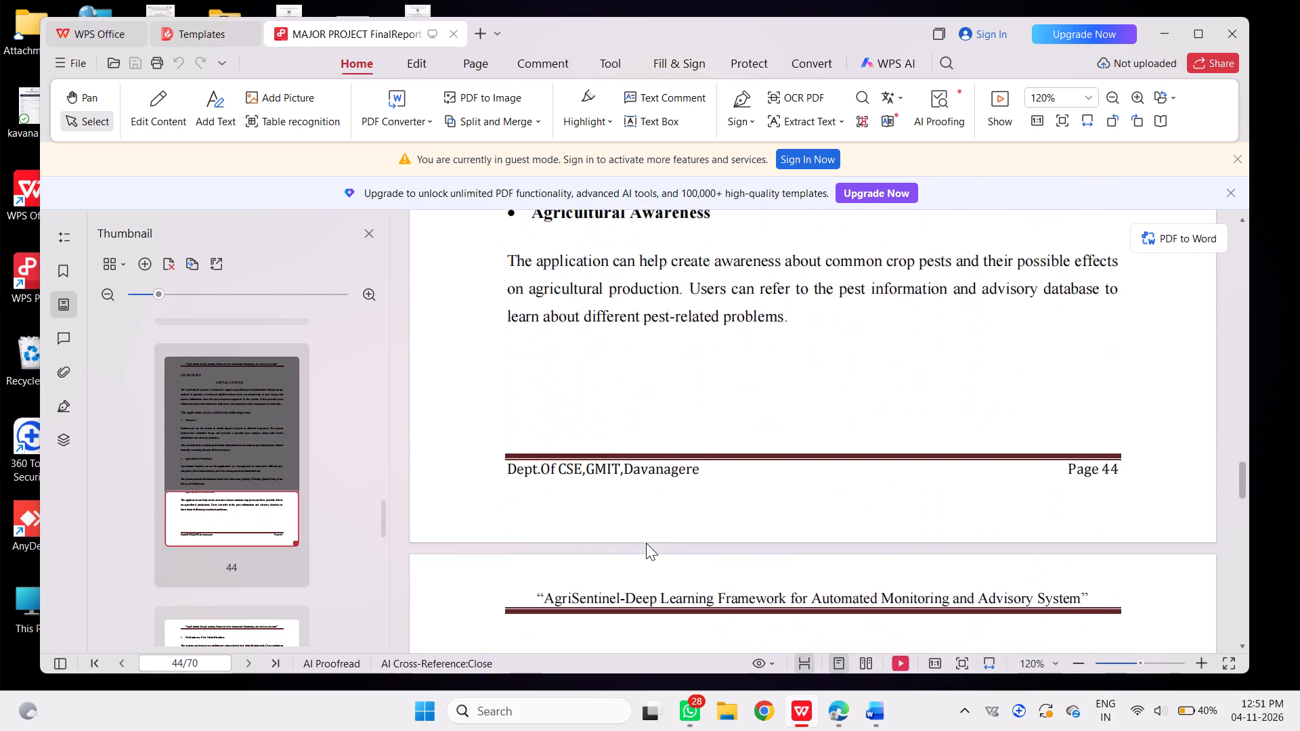
pyautogui.scroll(-3, 646, 543)
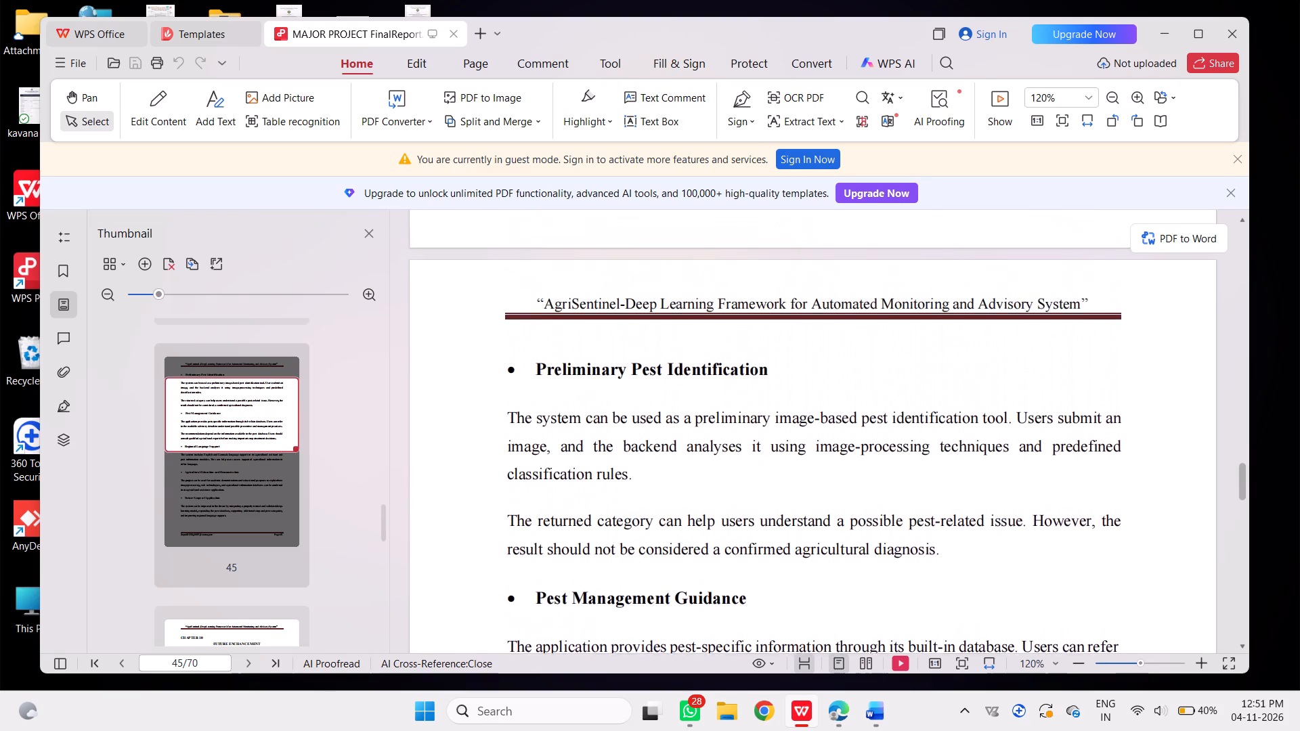
pyautogui.scroll(-4, 646, 543)
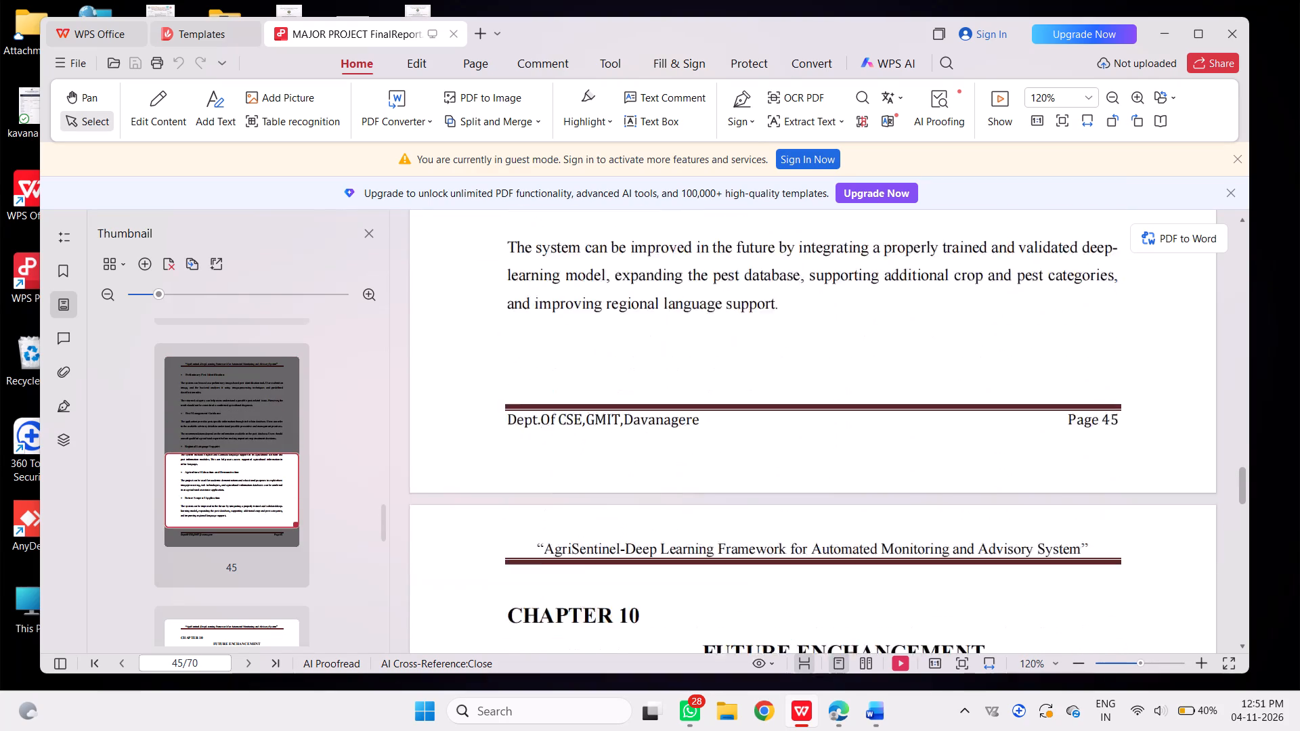
# Check the Chapter 10 future enhancement text on page 46 and skim past the references into the pages after page 48.
pyautogui.scroll(-6, 646, 543)
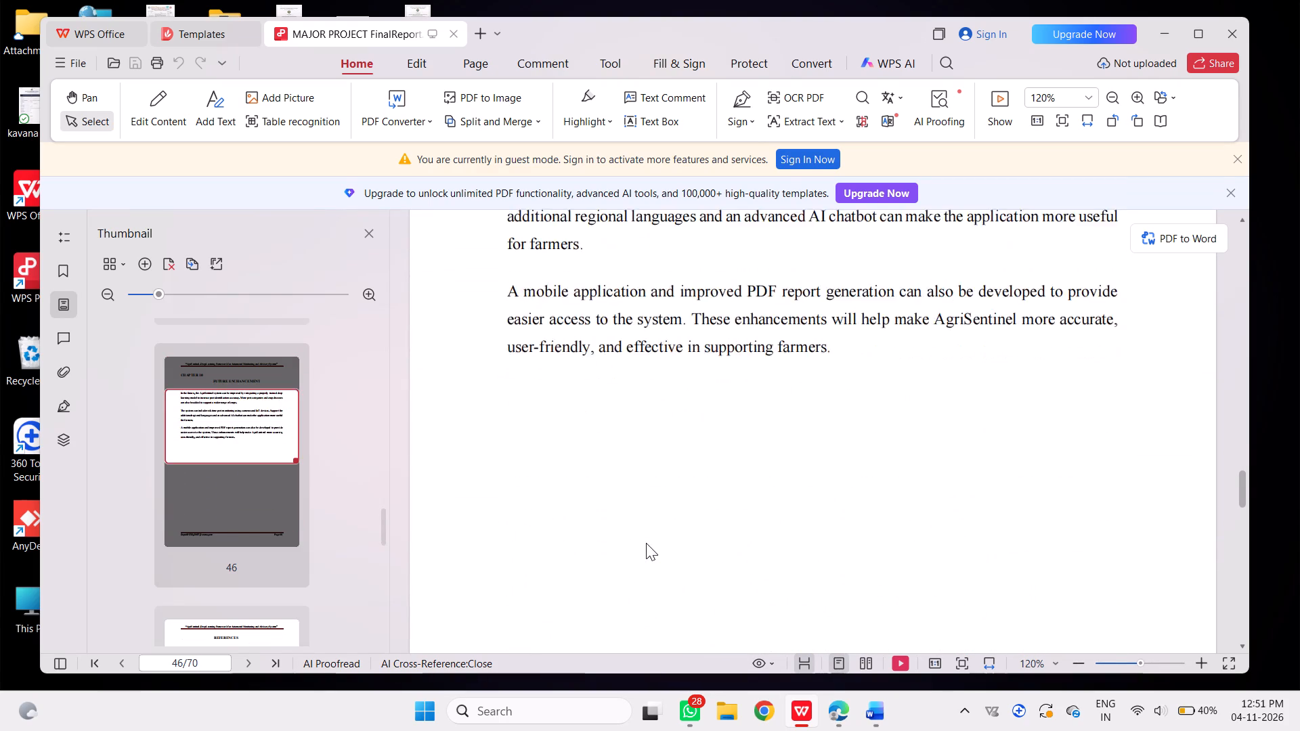
pyautogui.scroll(-7, 646, 543)
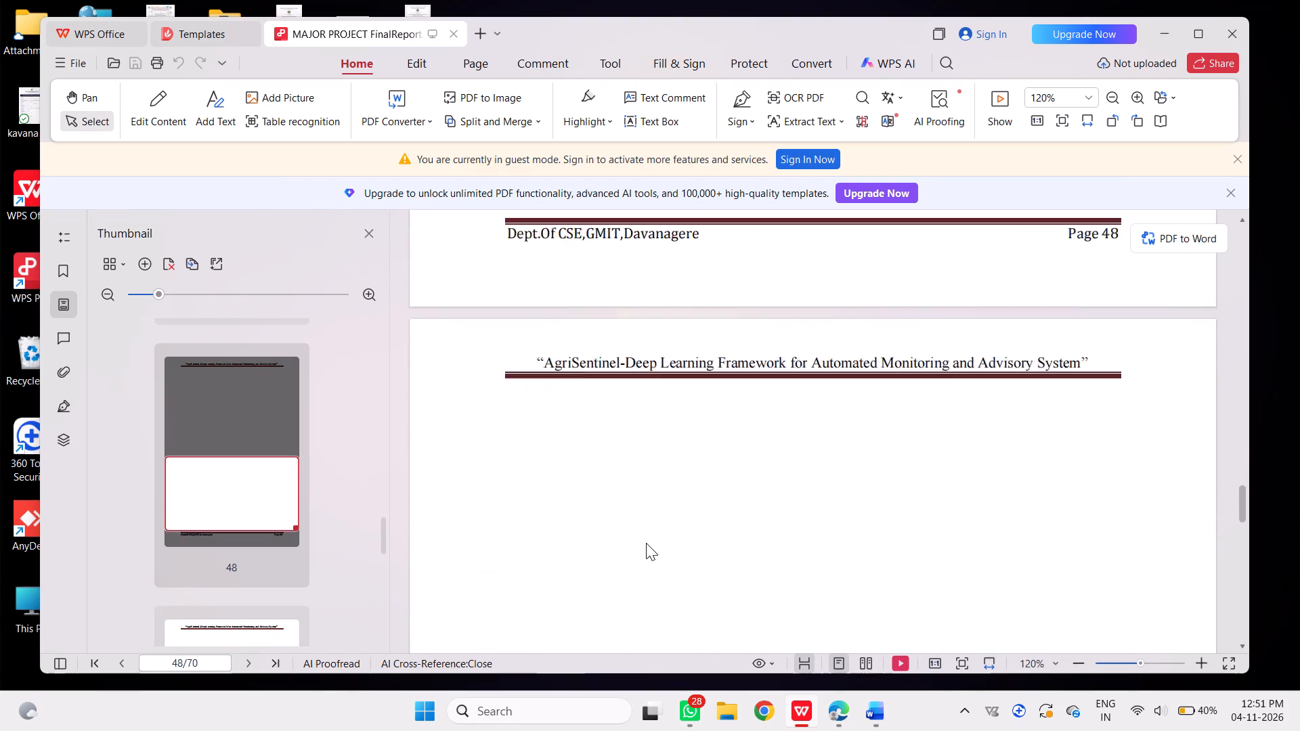
pyautogui.scroll(-1, 646, 543)
# Close the exported PDF report.
pyautogui.click(1221, 43)
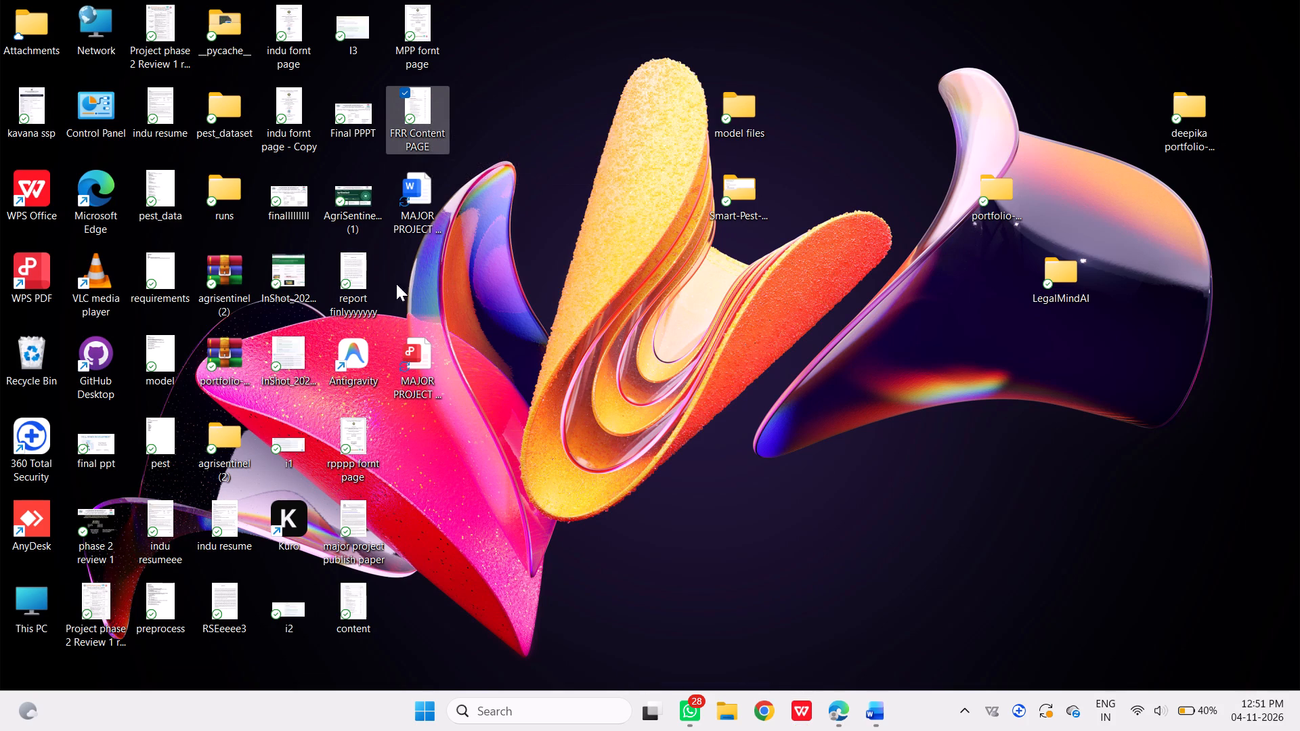
# Open the FRR Content PAGE document from the desktop and arrange it side by side with the MAJOR PROJECT FinalReport document.
pyautogui.doubleClick(422, 125)
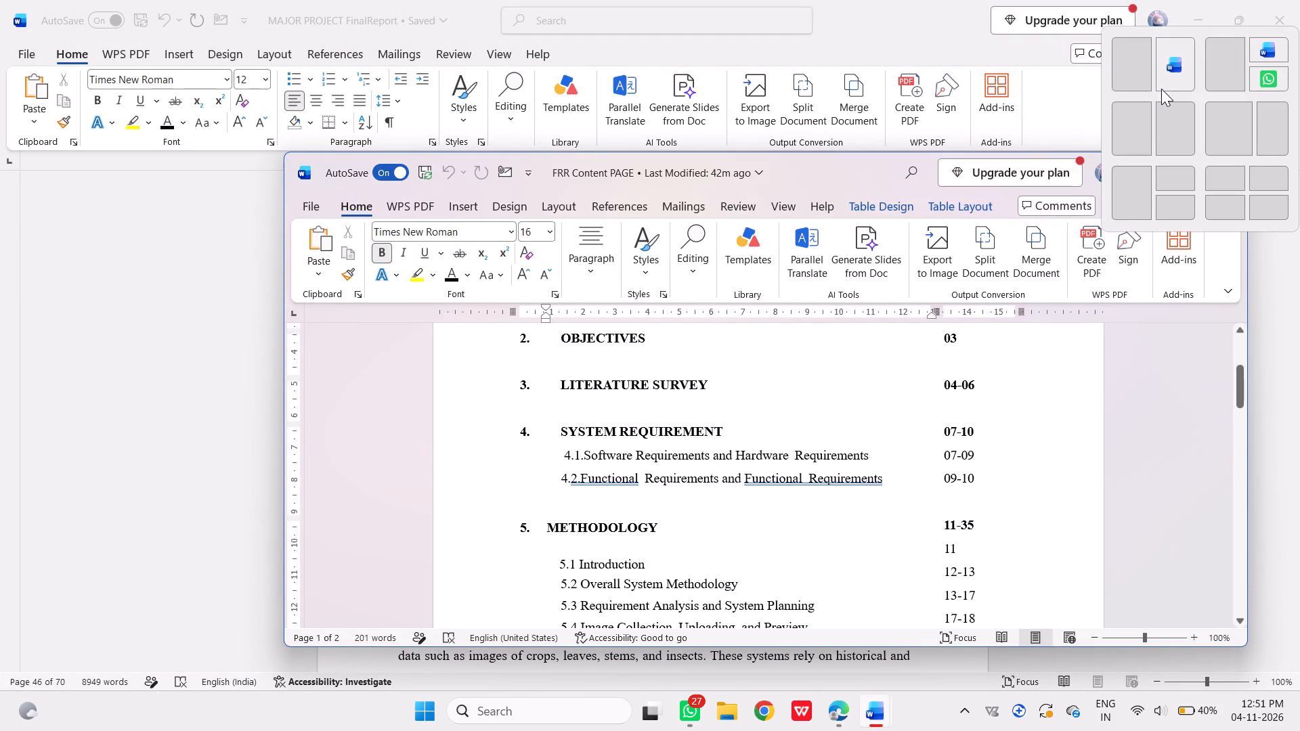
pyautogui.click(1167, 83)
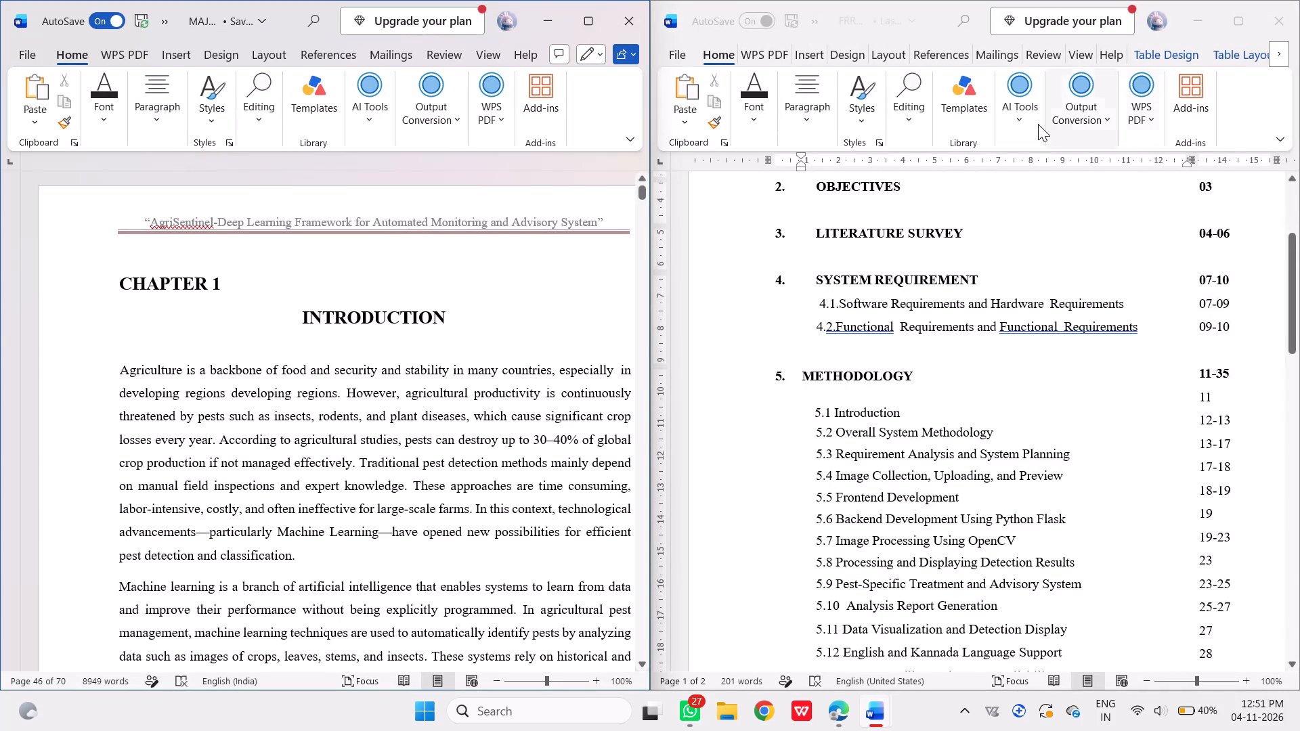
# Close the Word version of the report and open the MAJOR PROJECT FinalReport PDF from the desktop beside the contents document.
pyautogui.click(630, 22)
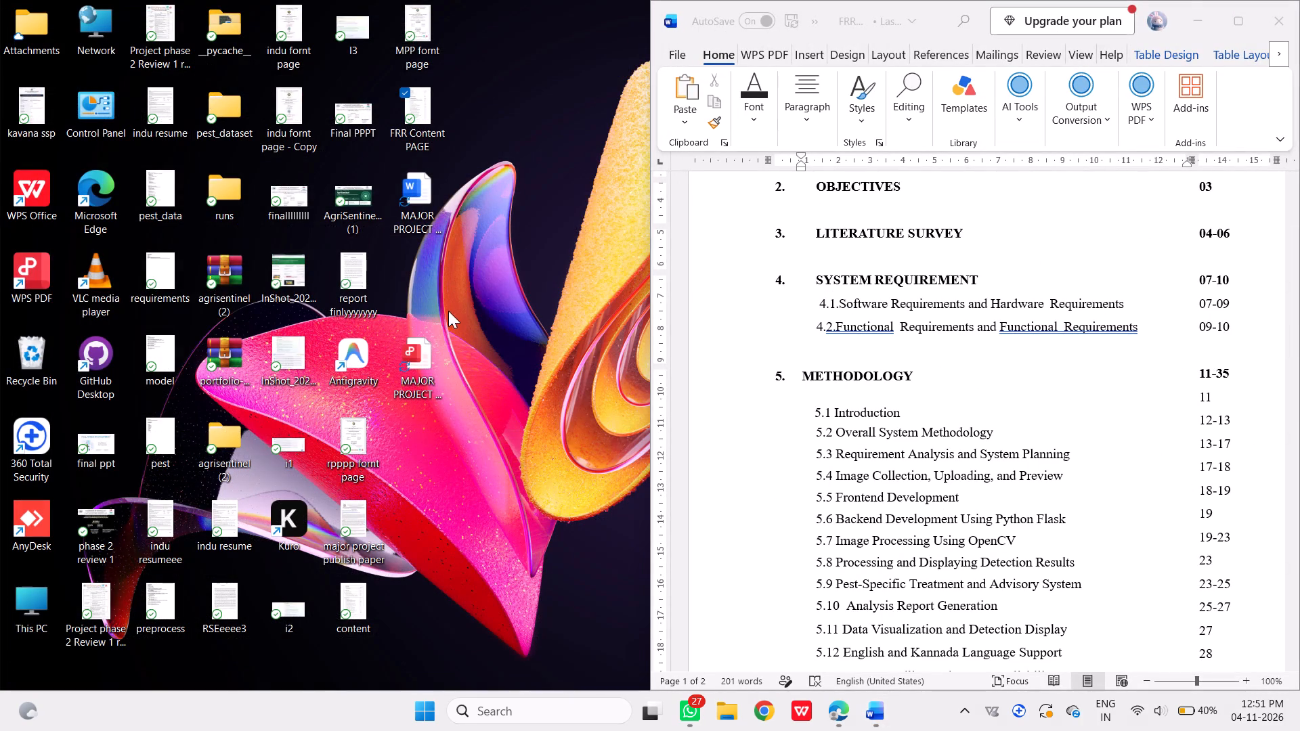
pyautogui.doubleClick(415, 344)
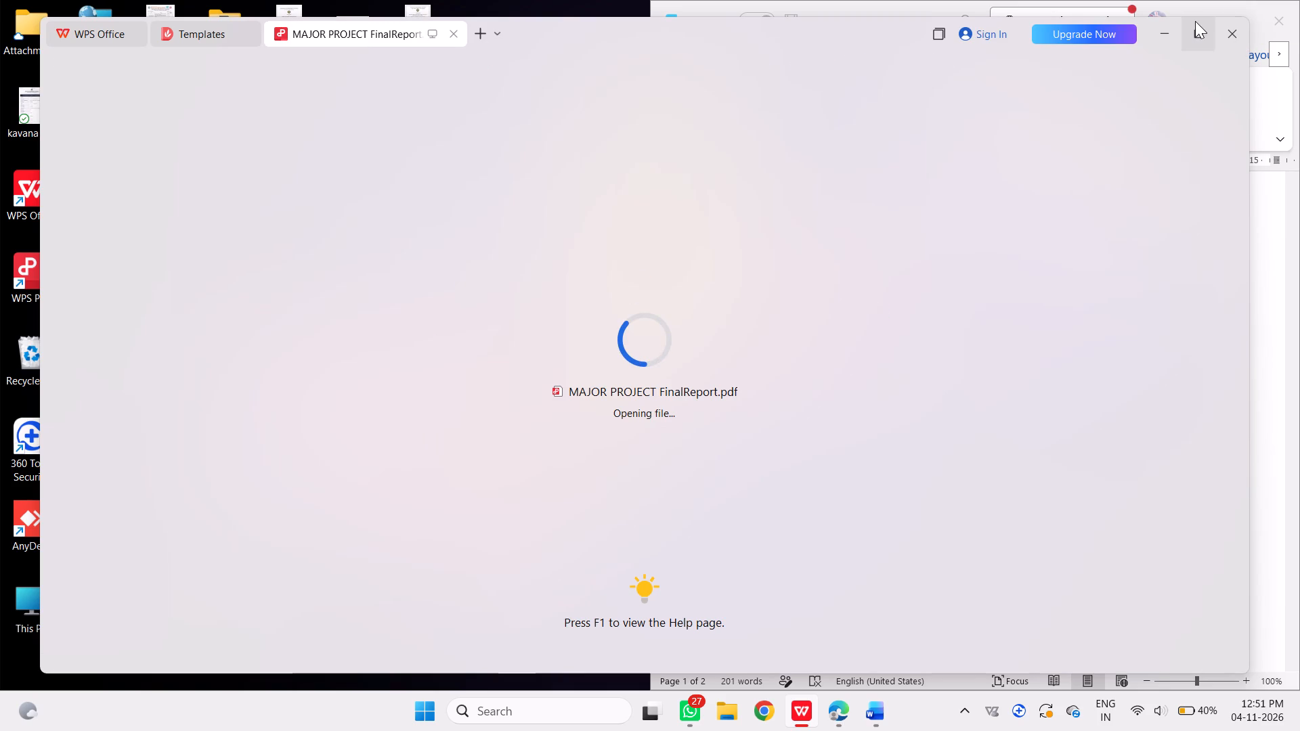
pyautogui.click(1123, 91)
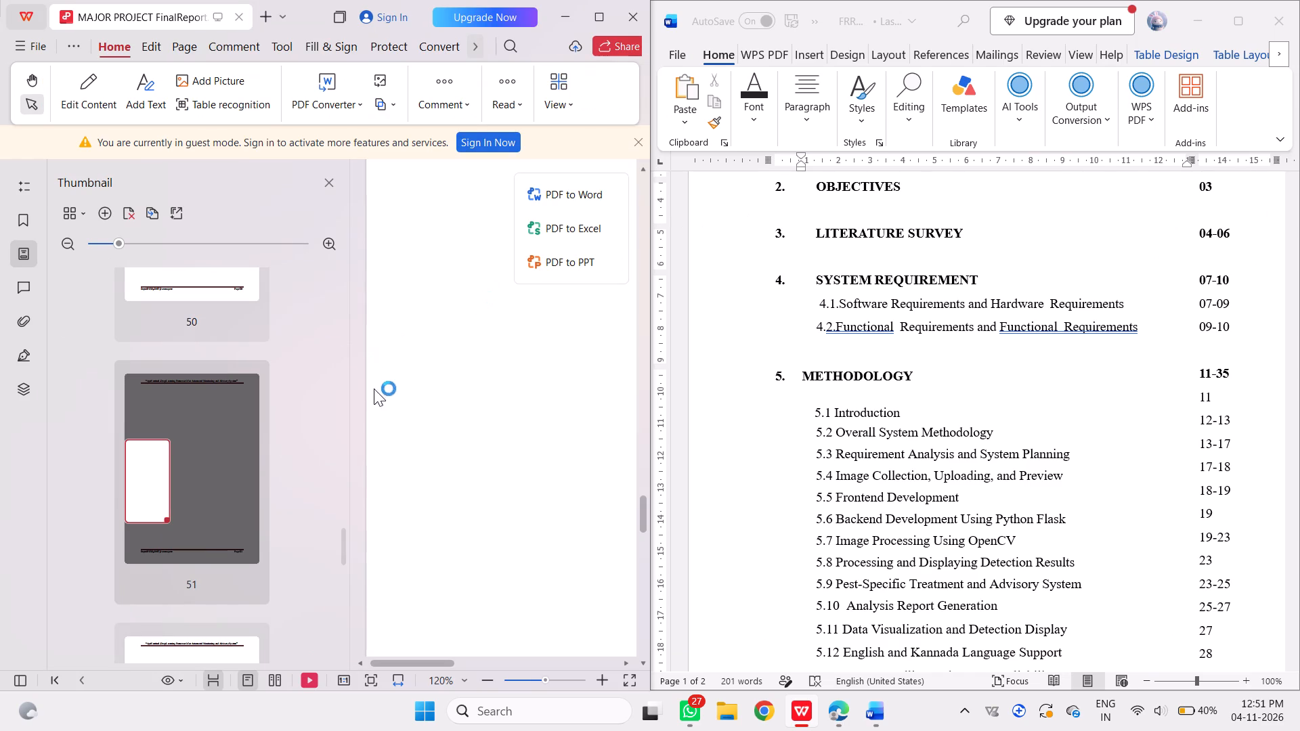
# Maximise the PDF report, hide its page thumbnails and return to the Chapter 1 Introduction on page 1.
pyautogui.hscroll(-2, 407, 418)
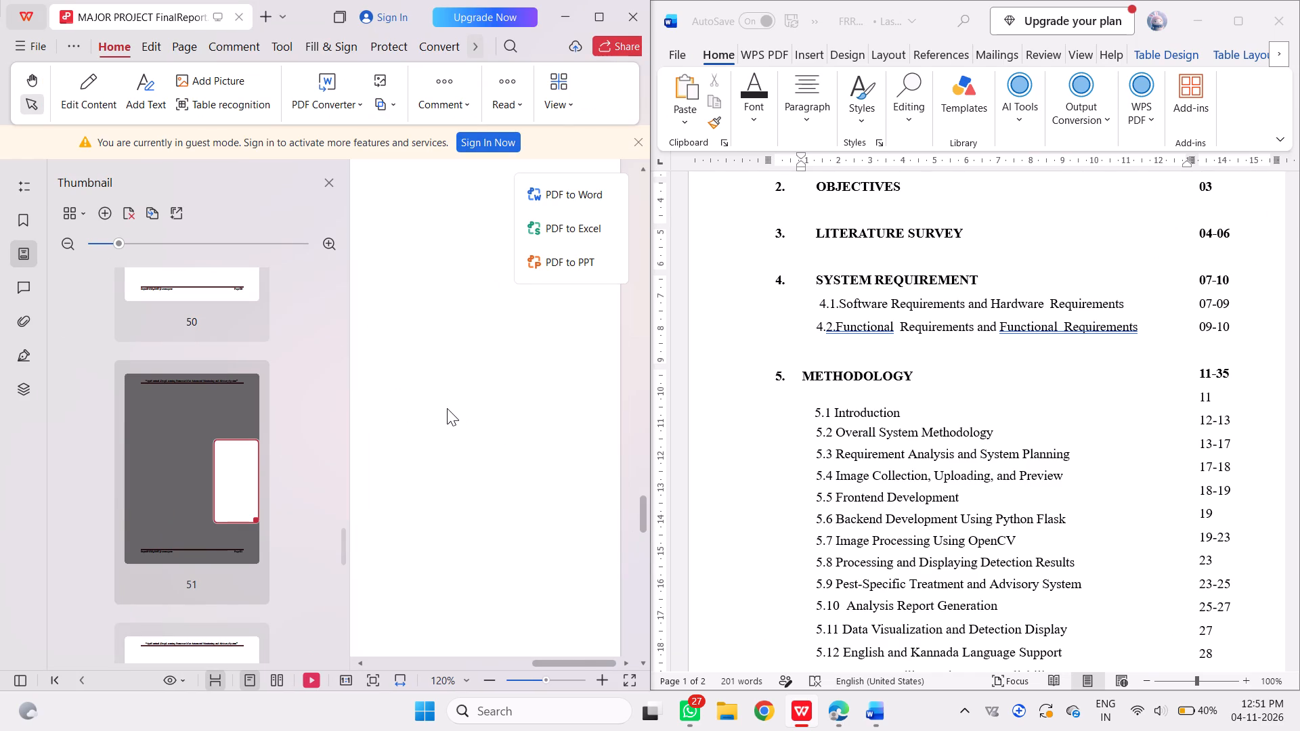
pyautogui.hscroll(2, 447, 408)
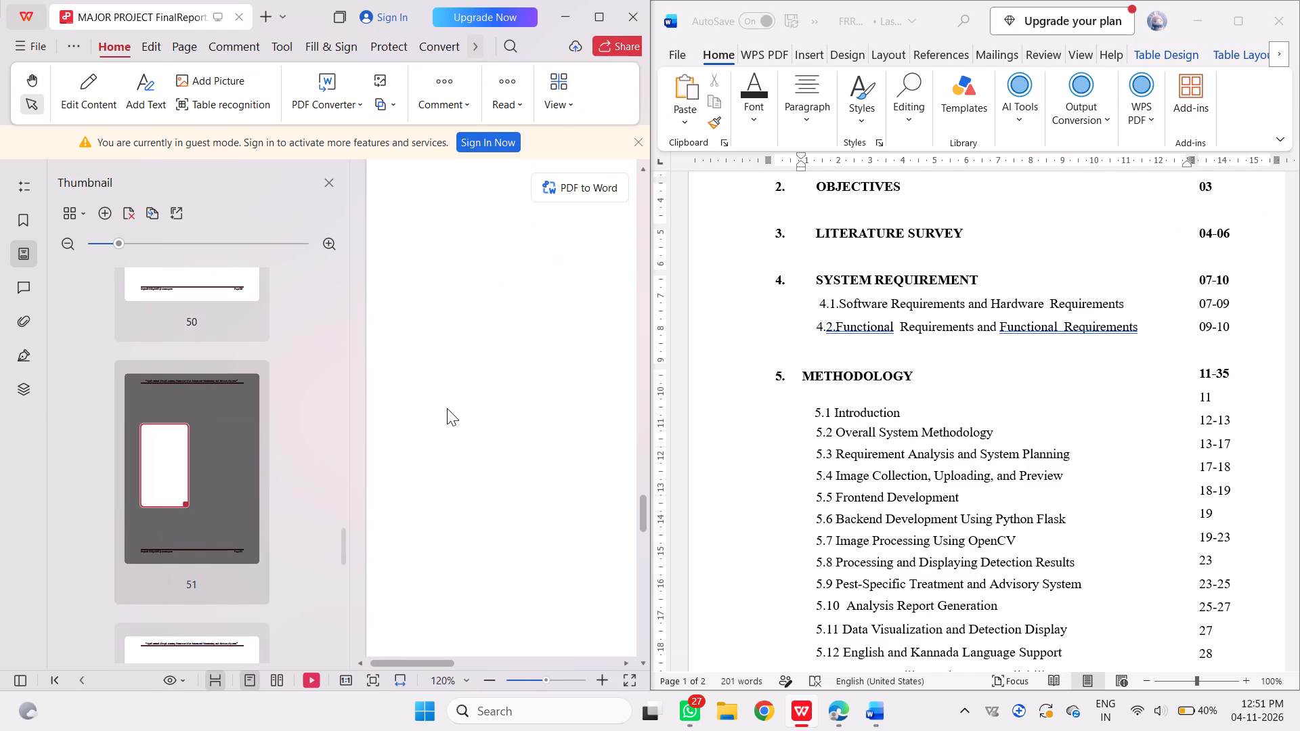
pyautogui.hscroll(1, 447, 408)
pyautogui.click(590, 10)
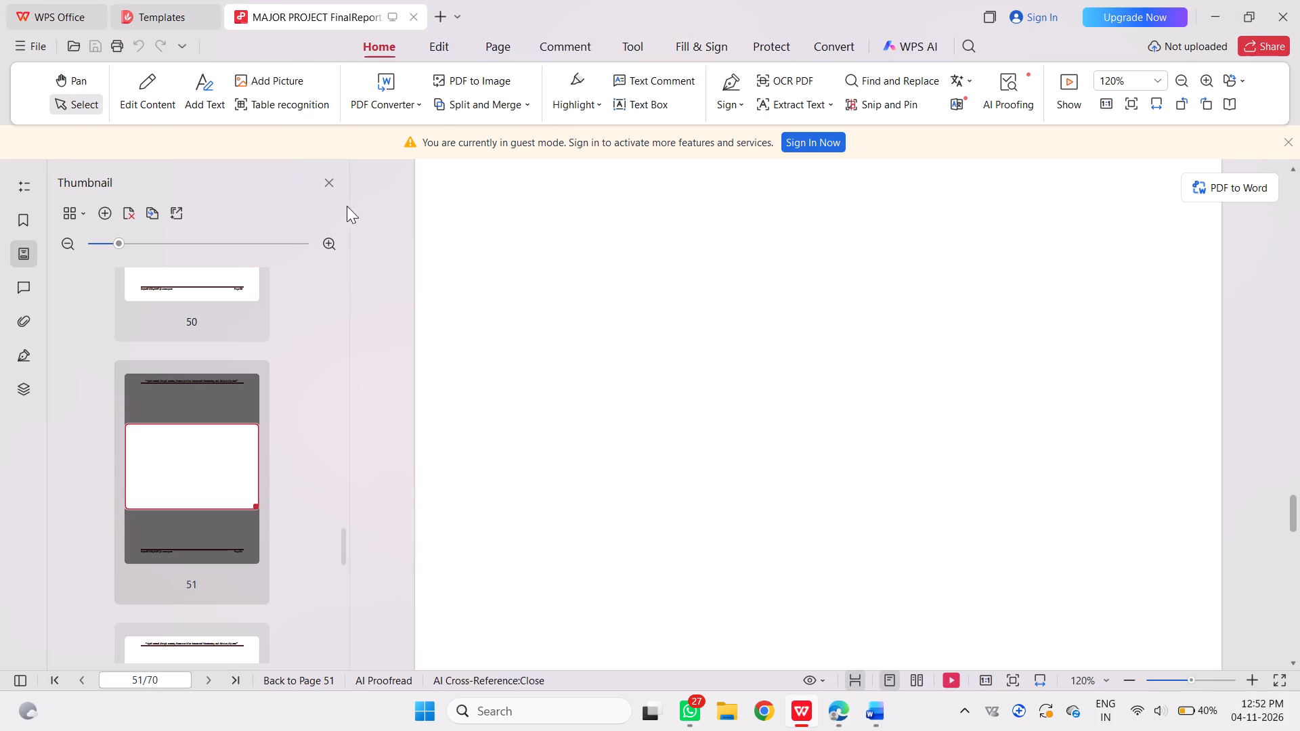
pyautogui.click(329, 186)
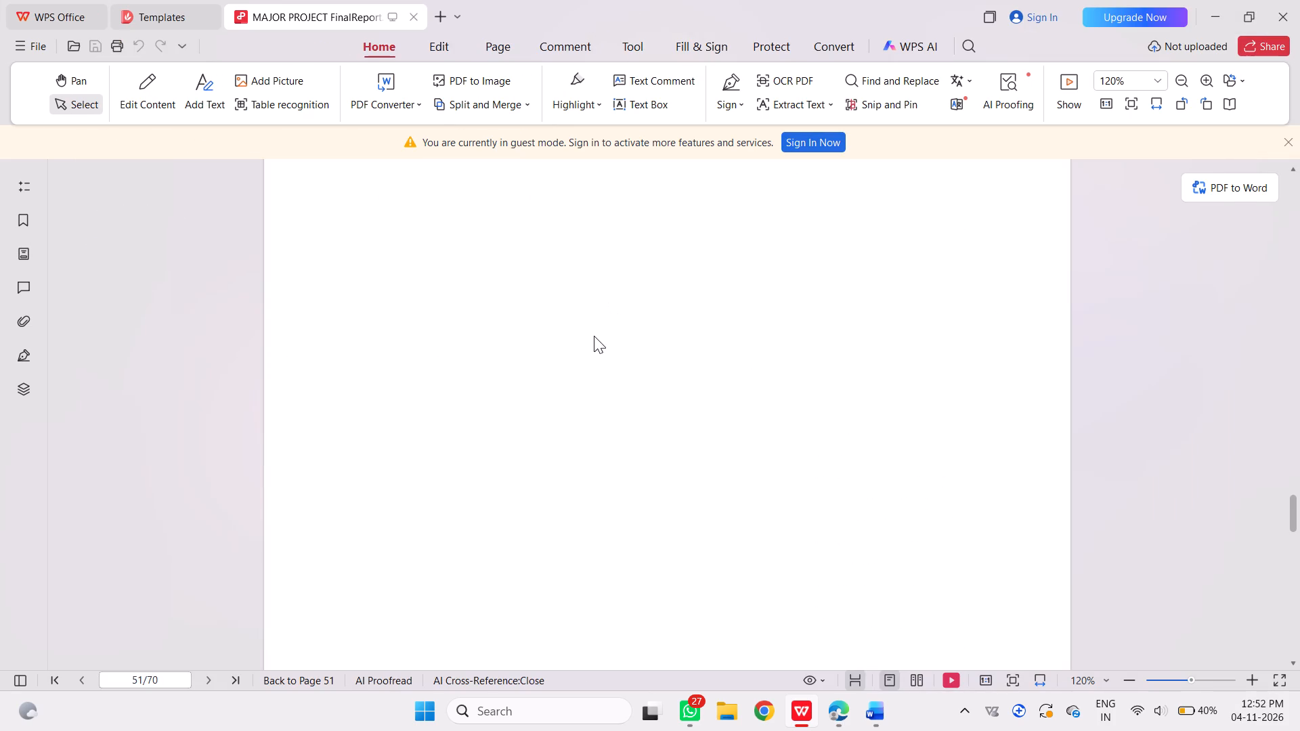
pyautogui.scroll(20, 594, 336)
pyautogui.scroll(13, 594, 336)
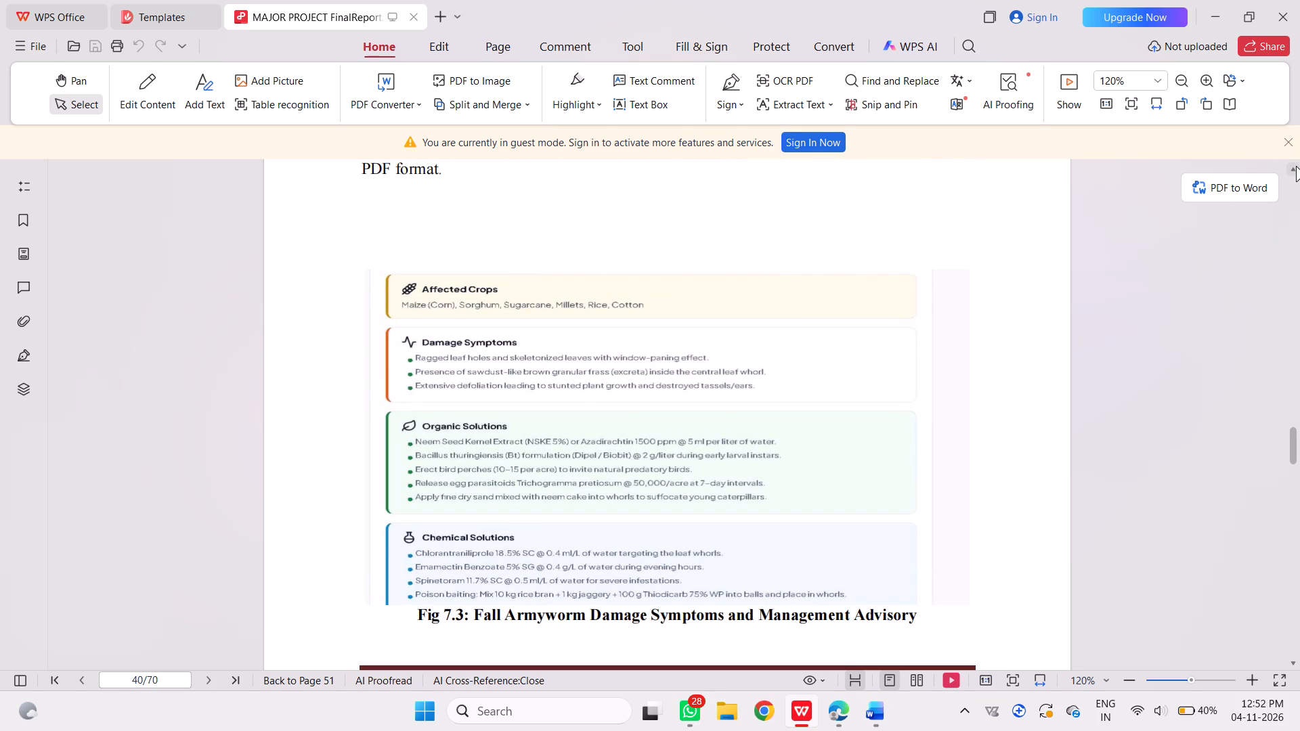
pyautogui.moveTo(1299, 282); pyautogui.dragTo(1292, 259)
pyautogui.moveTo(1292, 259); pyautogui.dragTo(1295, 181)
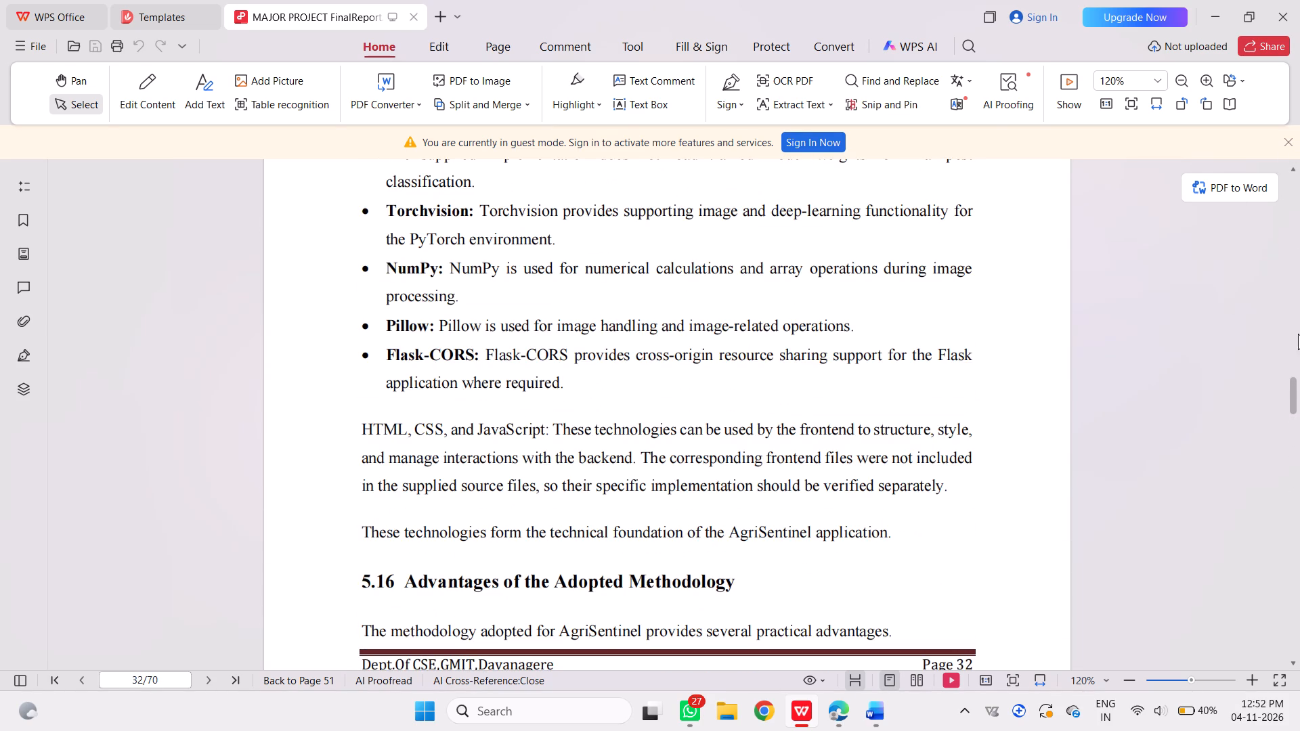
pyautogui.moveTo(1295, 384); pyautogui.dragTo(1285, 325)
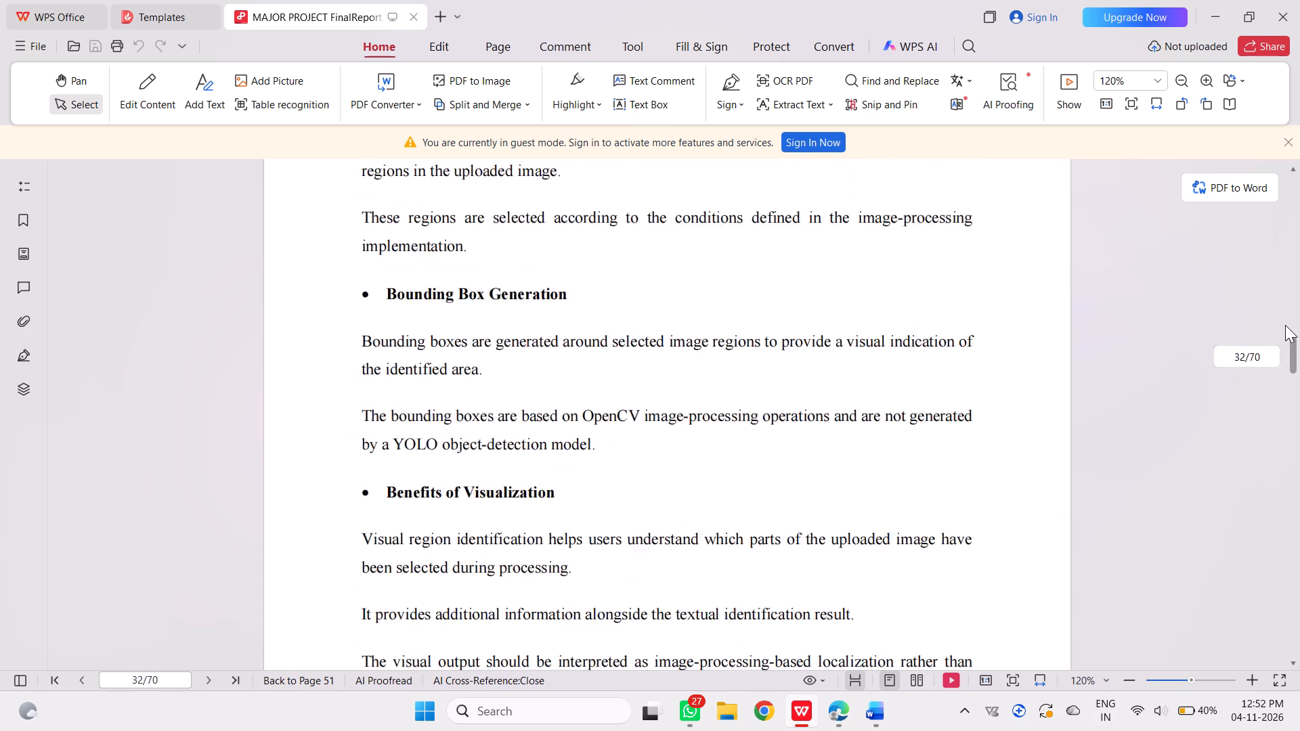
pyautogui.moveTo(1285, 325); pyautogui.dragTo(1299, 135)
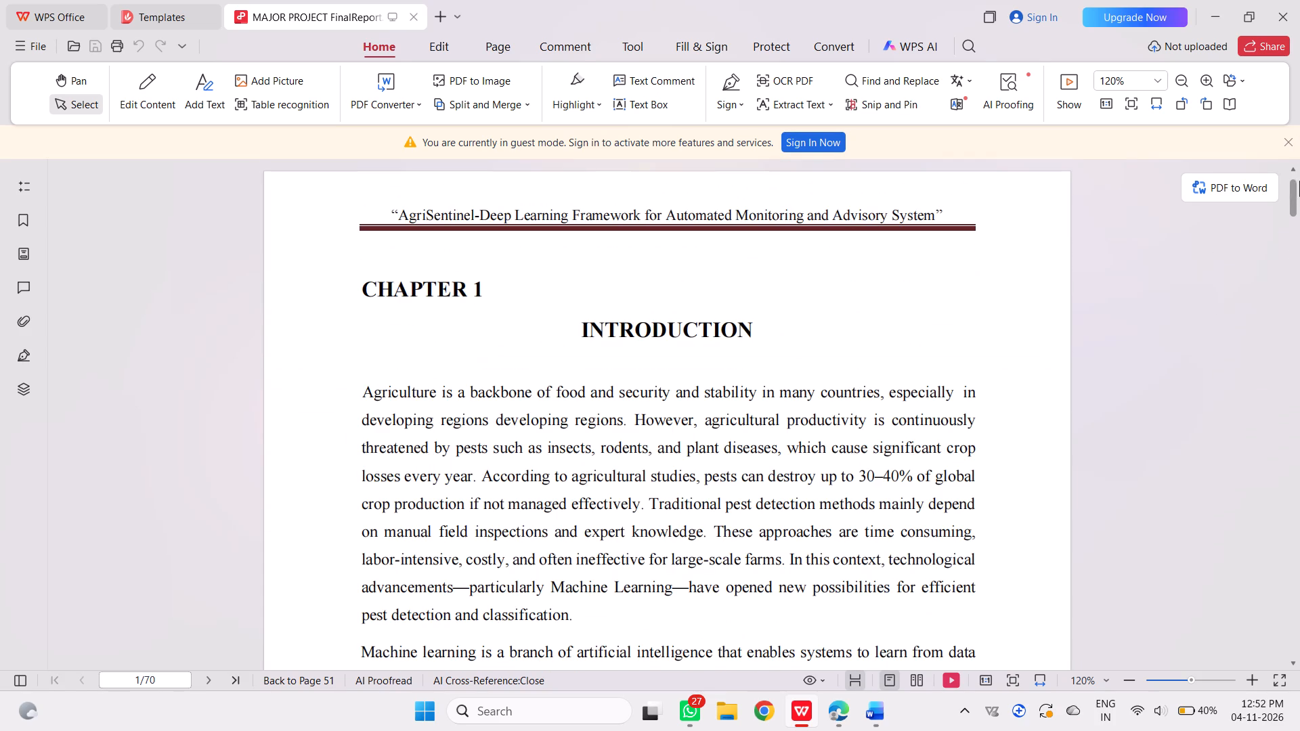
pyautogui.moveTo(1297, 188); pyautogui.dragTo(1296, 173)
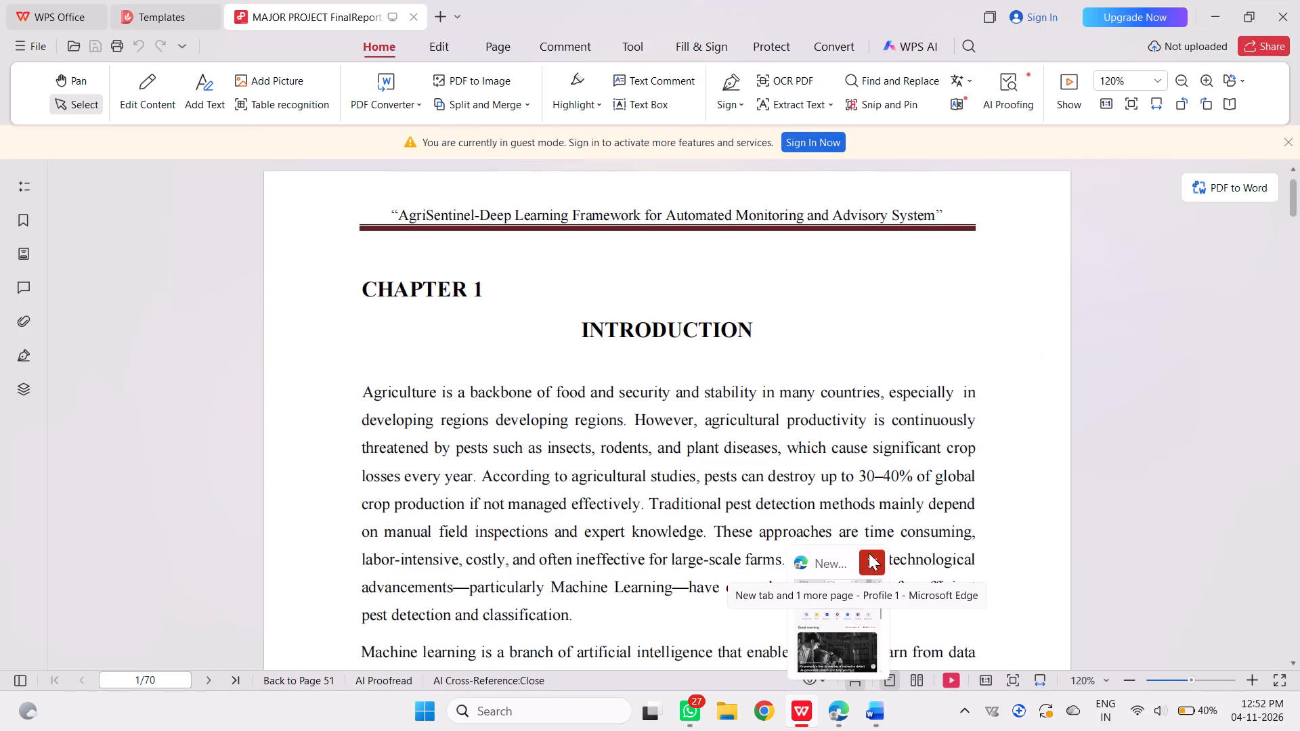
# Close the open Microsoft Edge window.
pyautogui.click(869, 553)
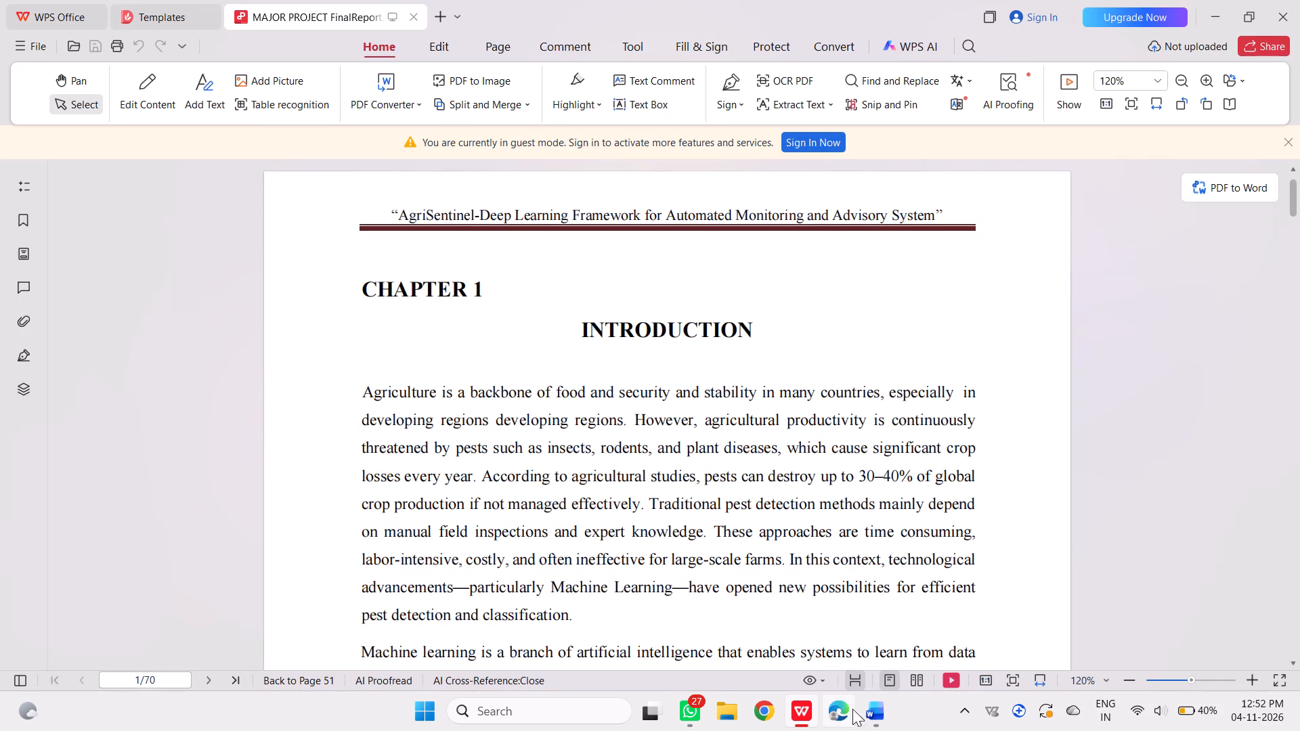
# Arrange the PDF report side by side with the FRR Content PAGE document again.
pyautogui.click(1213, 13)
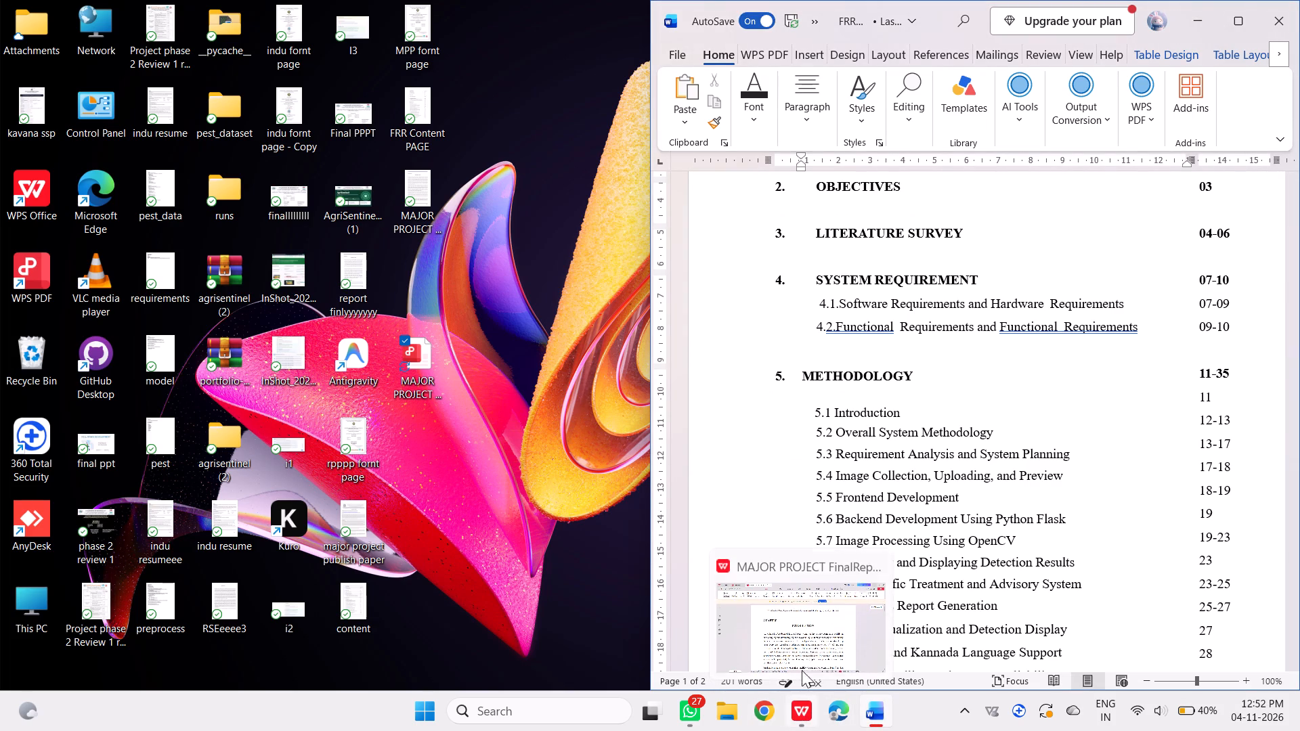
pyautogui.click(819, 631)
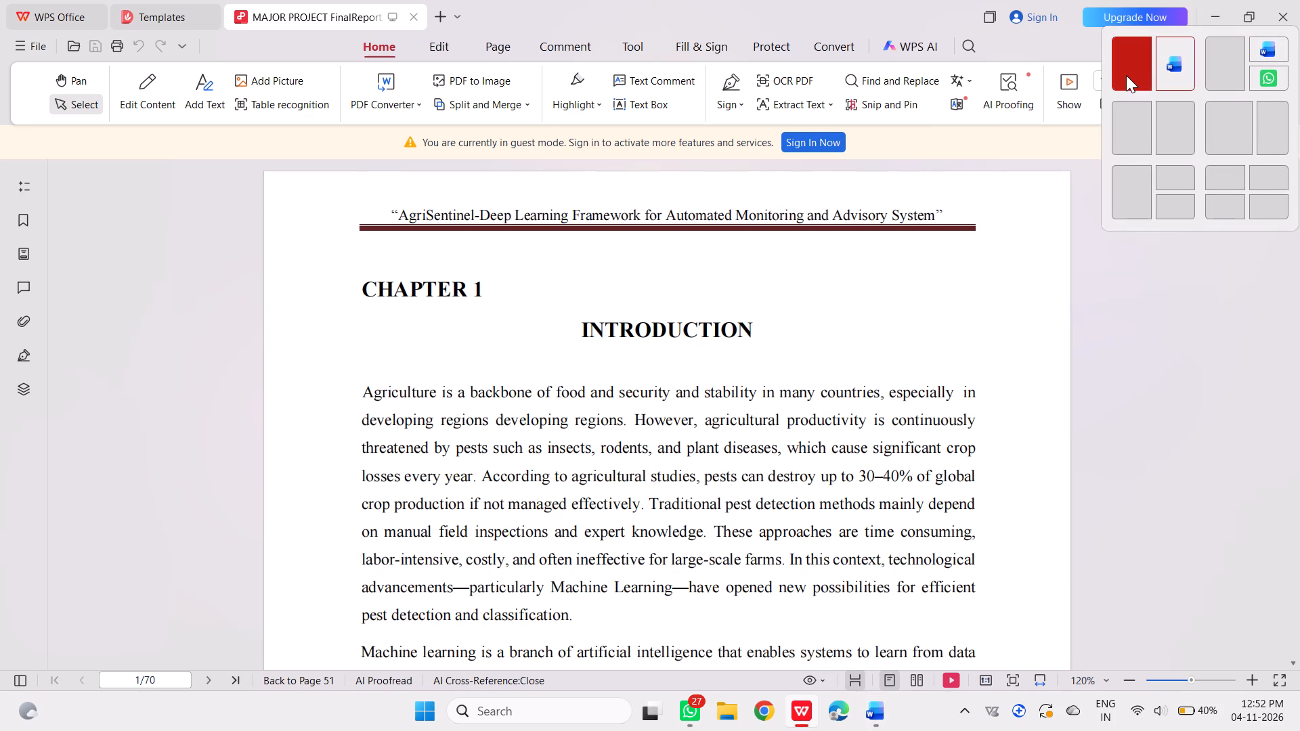
pyautogui.click(1130, 67)
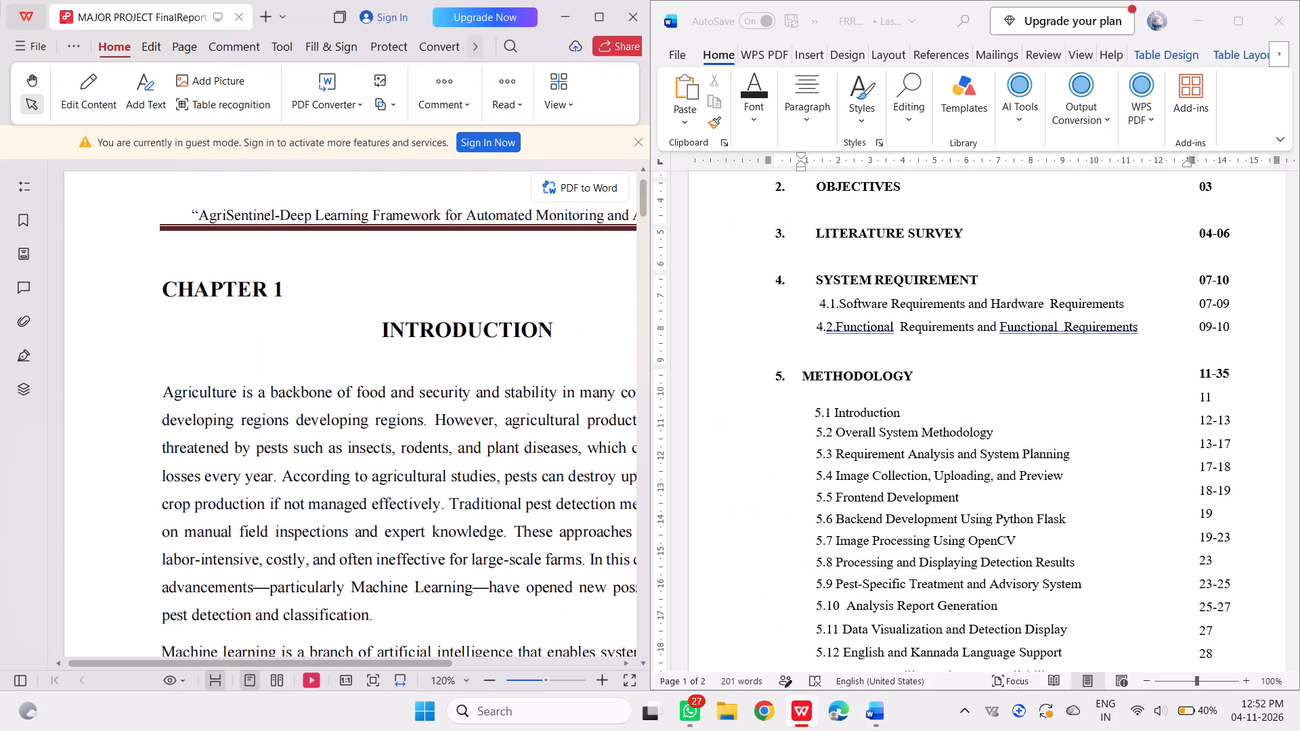
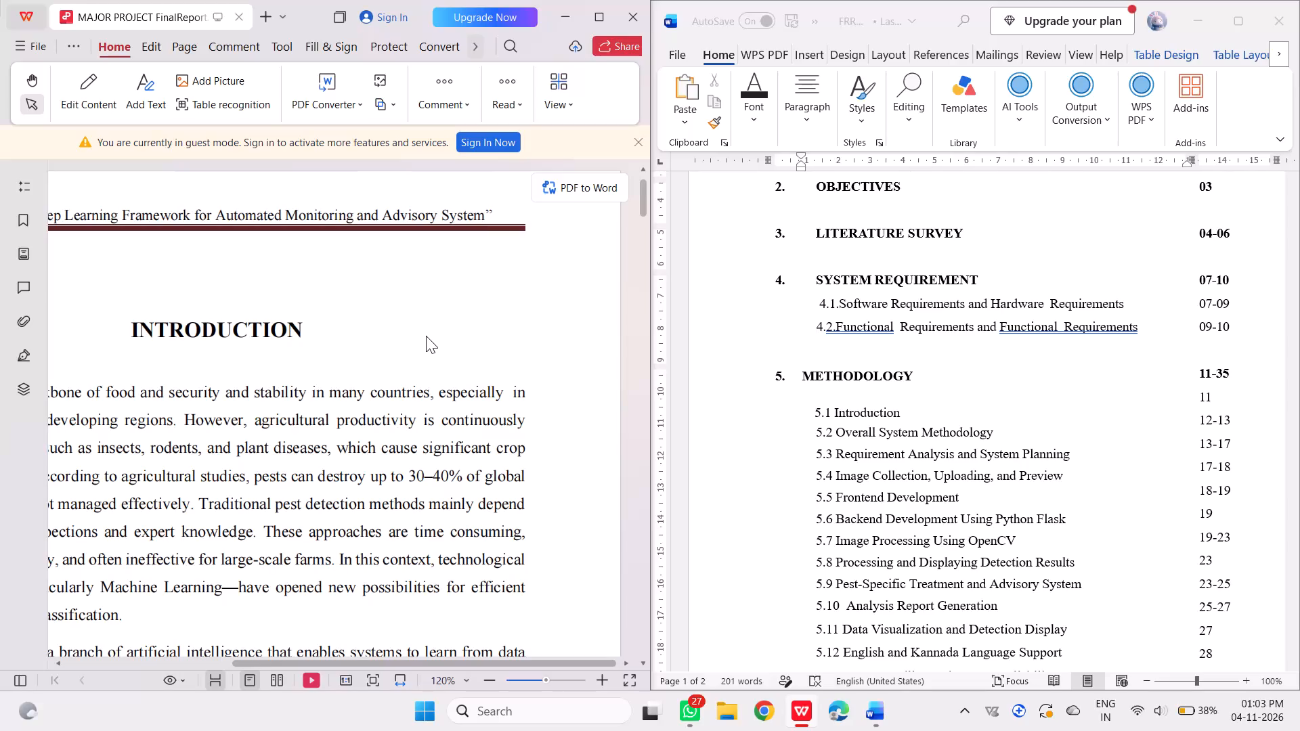
# Bring the start of the chapter list and the report's Chapter 1 into view, with the PDF zoomed to 75%.
pyautogui.scroll(2, 913, 309)
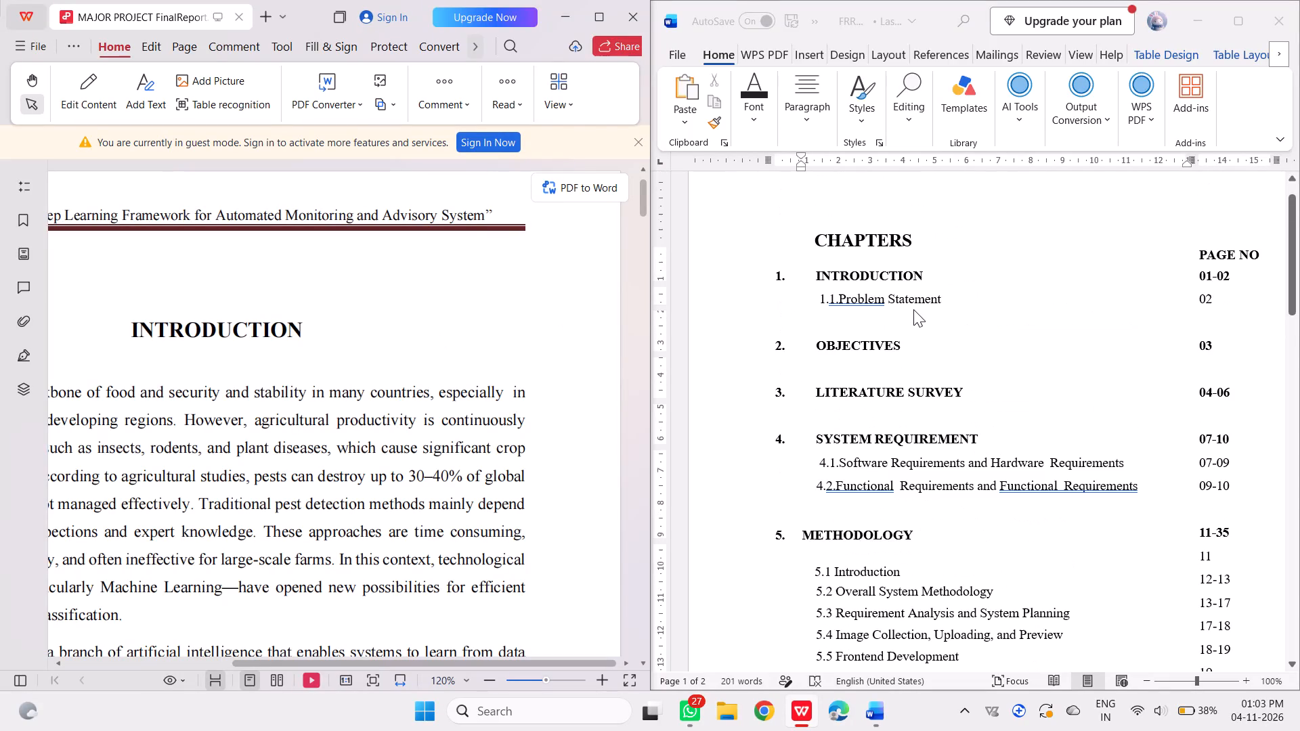
pyautogui.scroll(1, 913, 309)
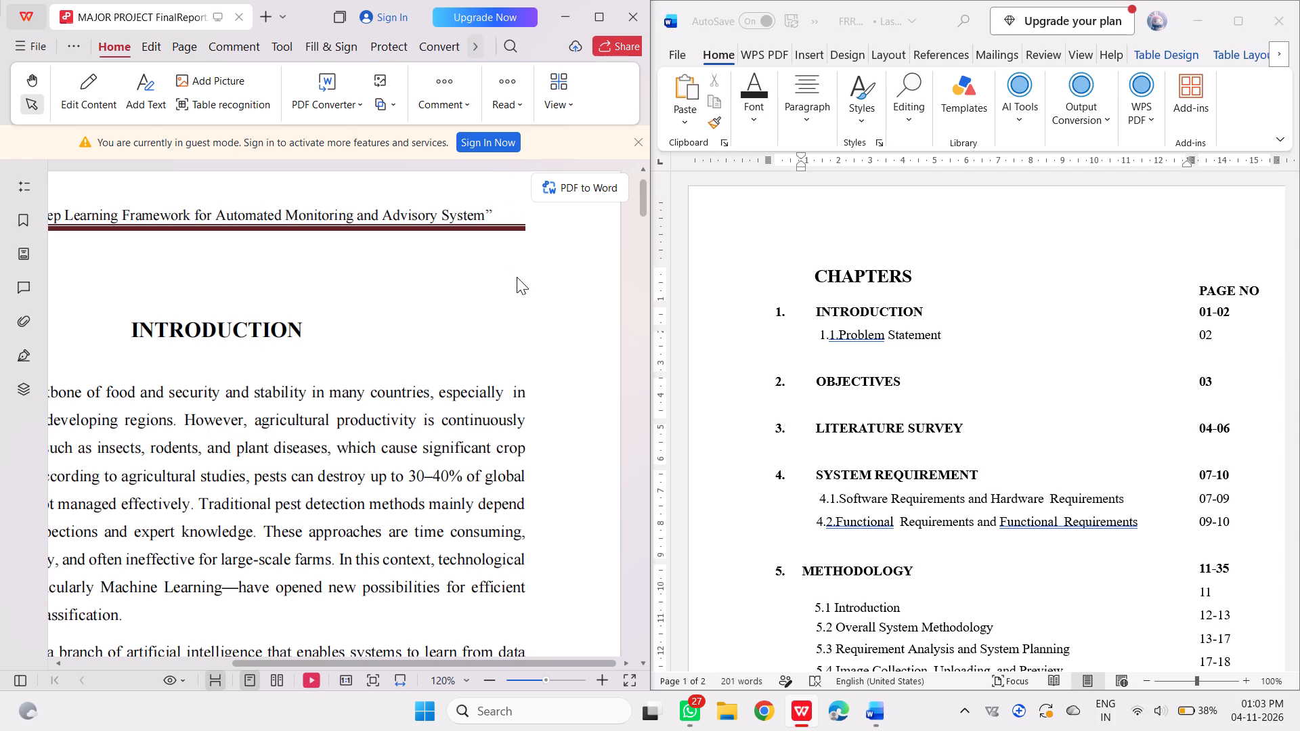
pyautogui.scroll(-5, 517, 277)
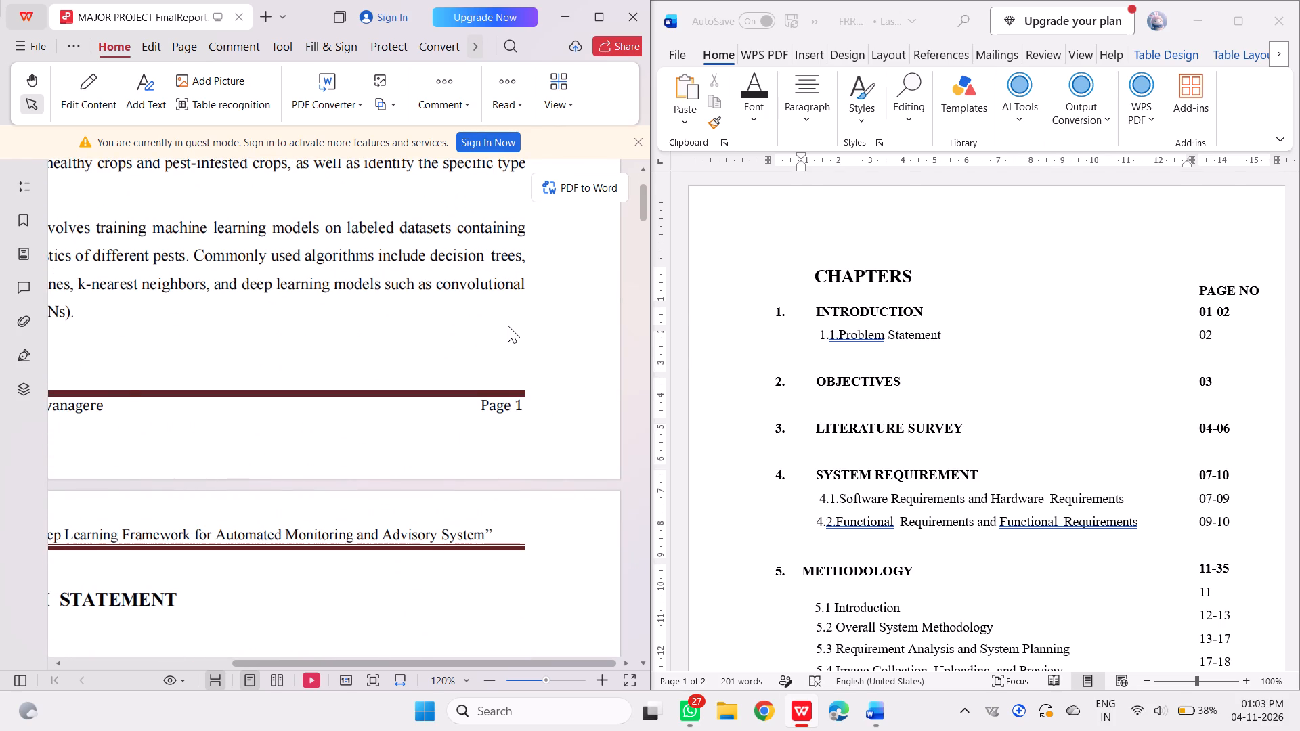
pyautogui.keyDown('ctrl'); pyautogui.scroll(-4, 508, 326); pyautogui.keyUp('ctrl')
pyautogui.scroll(2, 508, 326)
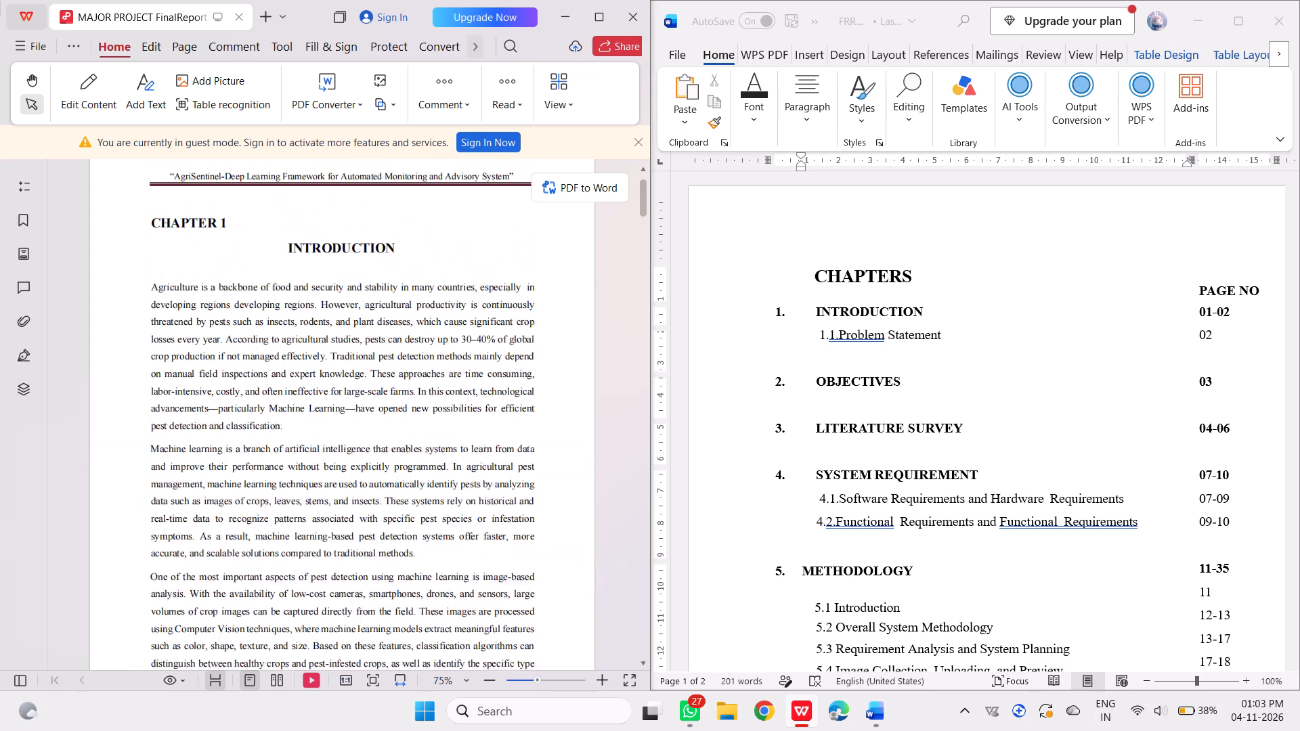
pyautogui.scroll(1, 508, 326)
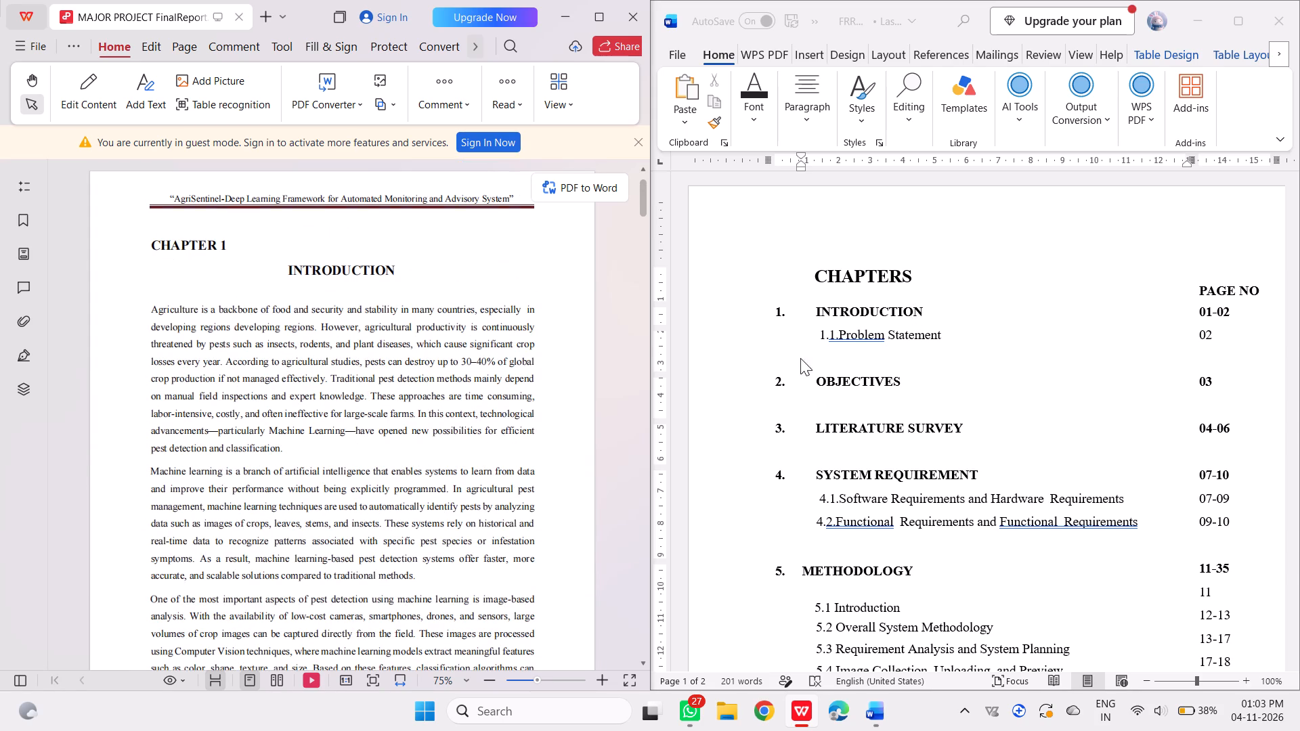
# Dismiss the guest-mode sign-in notice above the report PDF.
pyautogui.moveTo(634, 133); pyautogui.dragTo(636, 136)
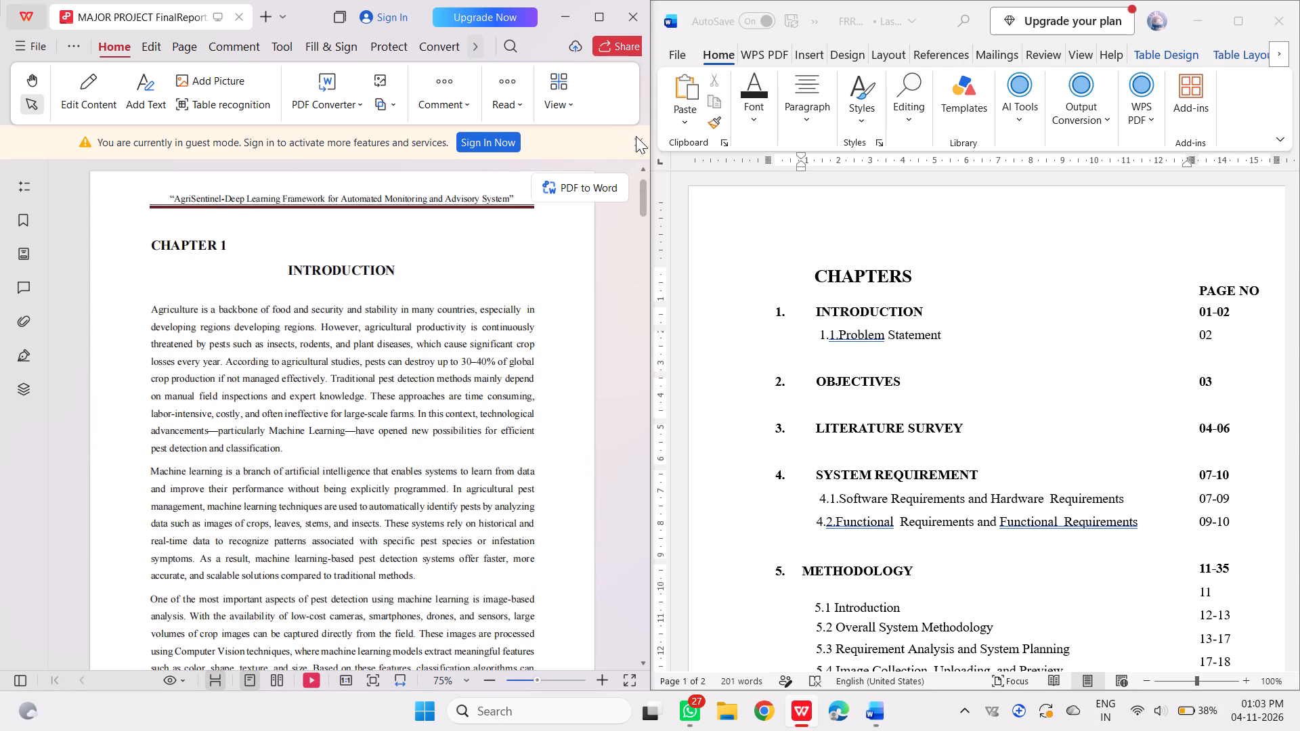
pyautogui.moveTo(636, 136); pyautogui.dragTo(636, 141)
pyautogui.click(636, 141)
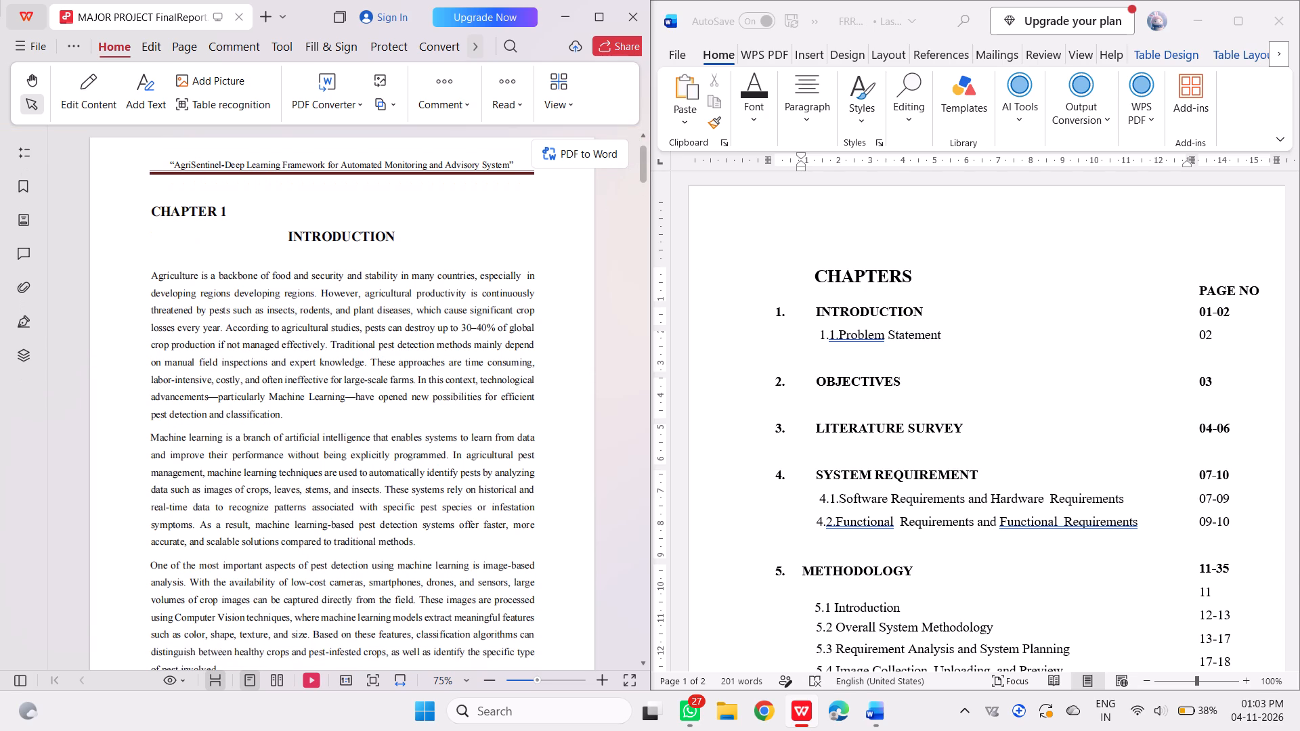
# Check the report's page numbers for Chapter 1 Introduction and 1.1 Problem Statement against the chapter list.
pyautogui.scroll(-1, 409, 311)
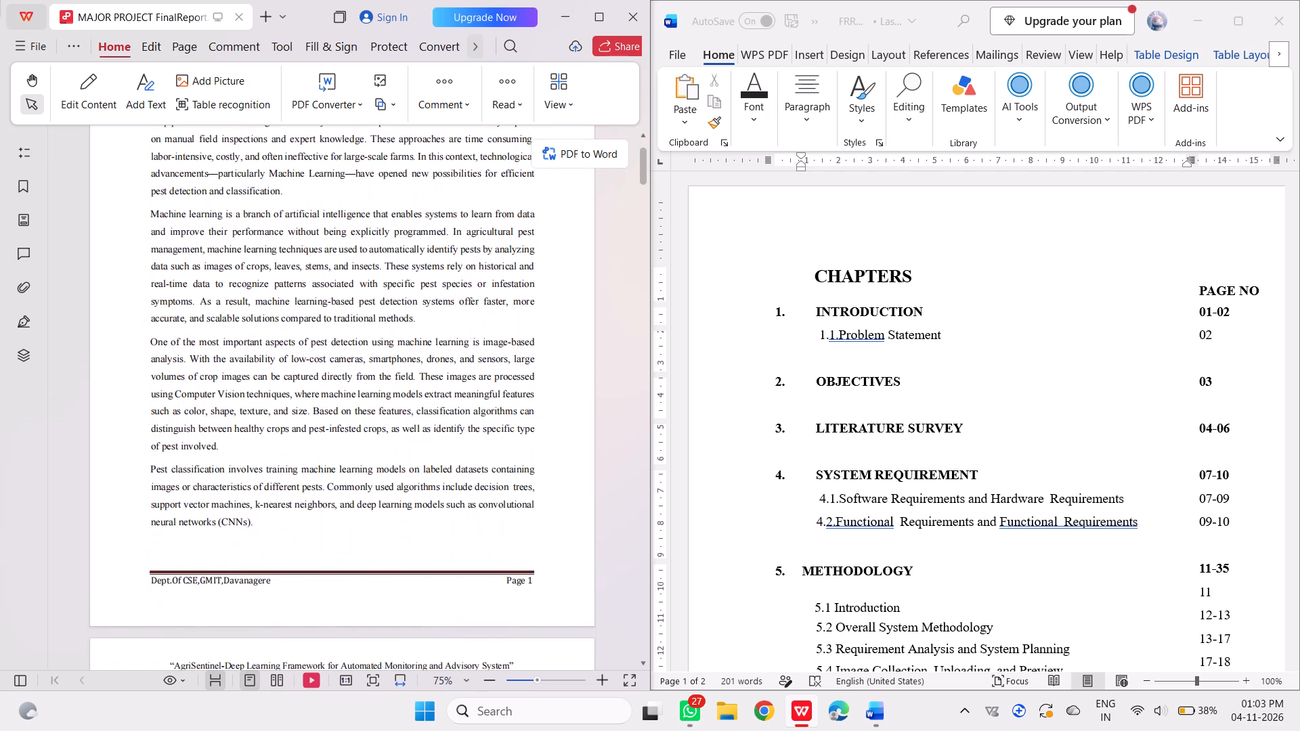
pyautogui.scroll(-1, 409, 311)
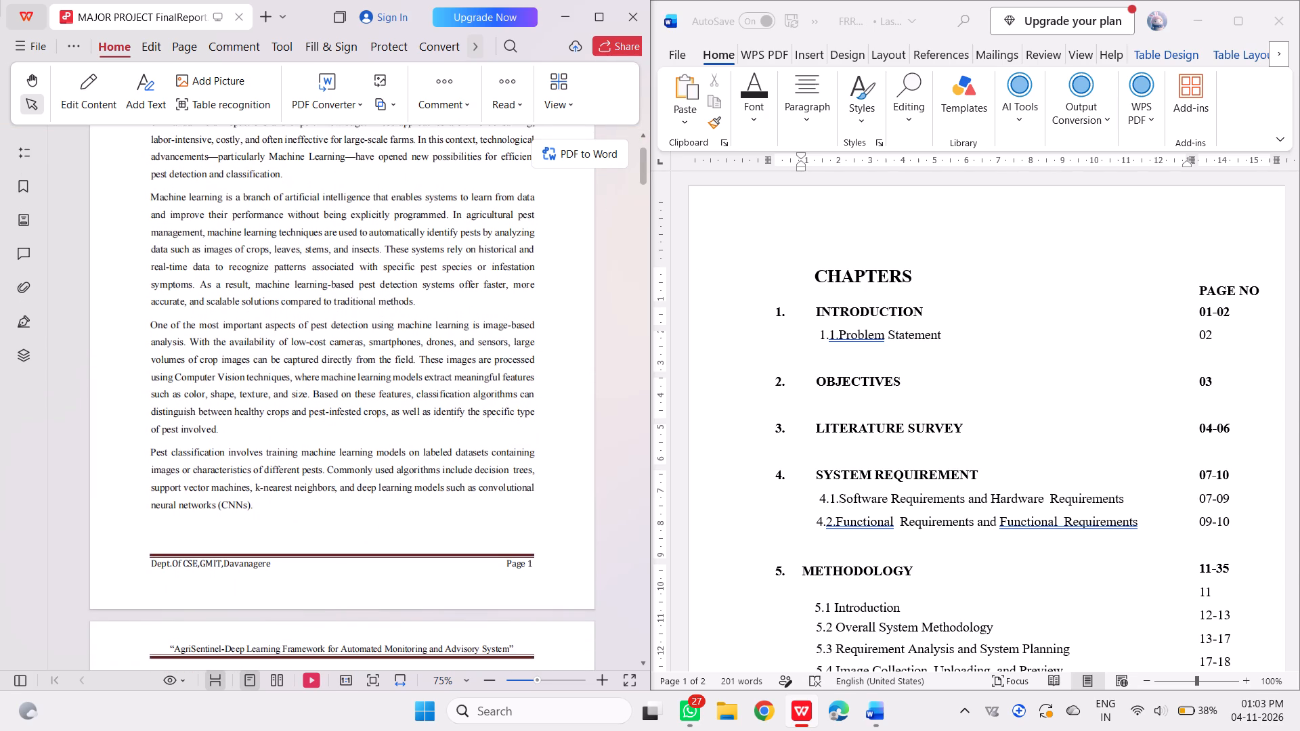
pyautogui.scroll(-1, 409, 311)
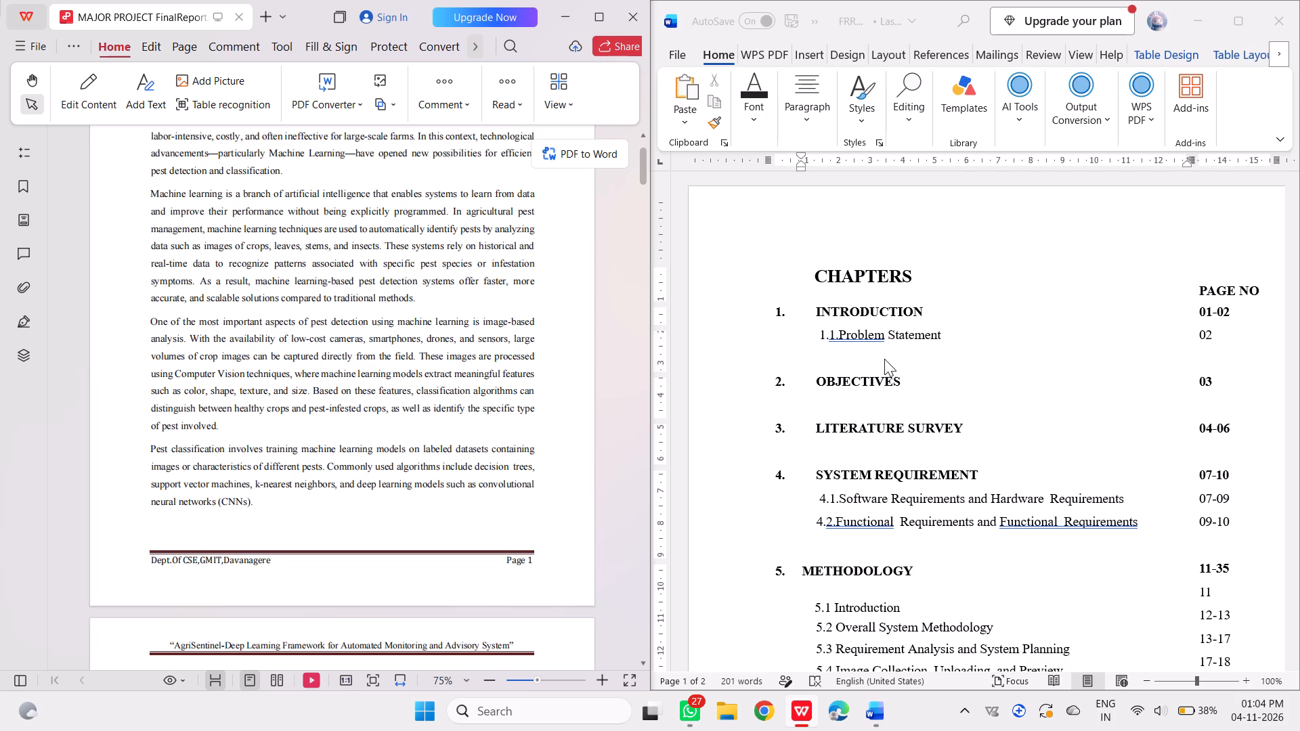
pyautogui.scroll(-1, 477, 456)
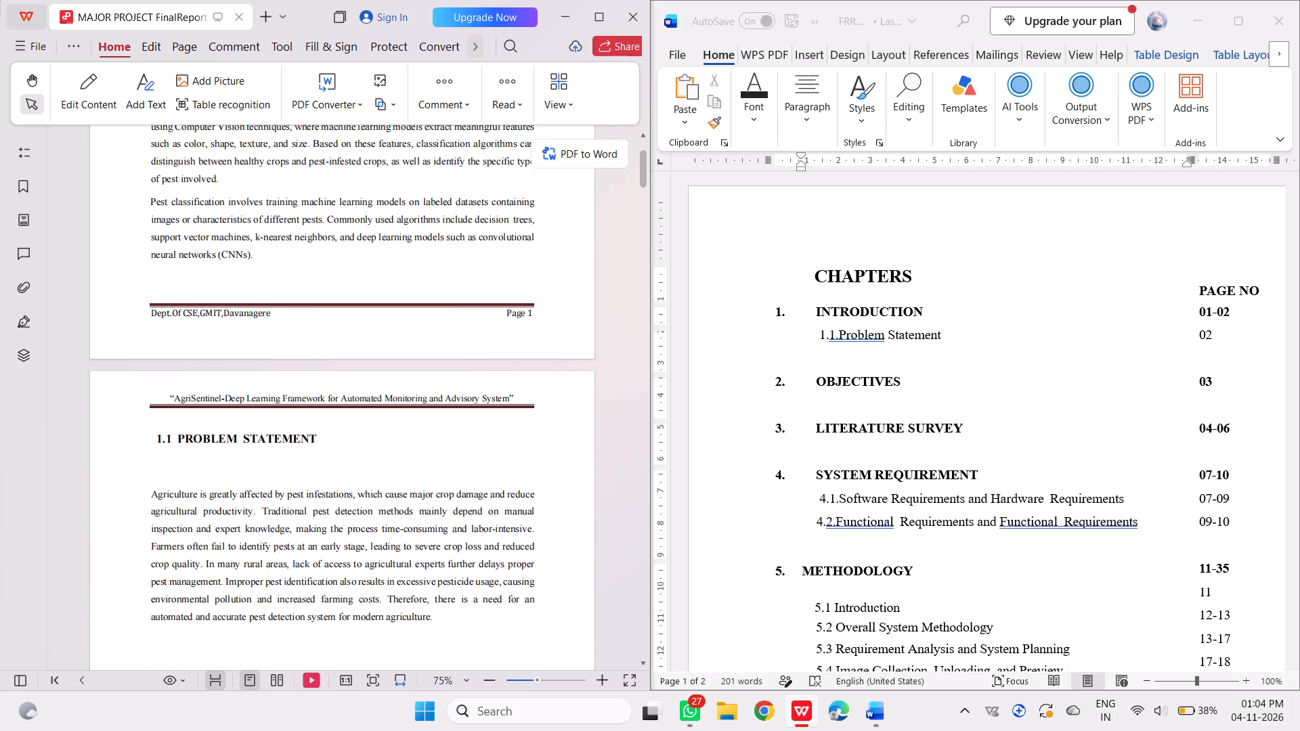
# Find Chapter 2 Objectives in the report and check its page number against the chapter list.
pyautogui.scroll(-4, 517, 527)
pyautogui.scroll(1, 517, 527)
pyautogui.scroll(-9, 517, 527)
pyautogui.scroll(1, 517, 527)
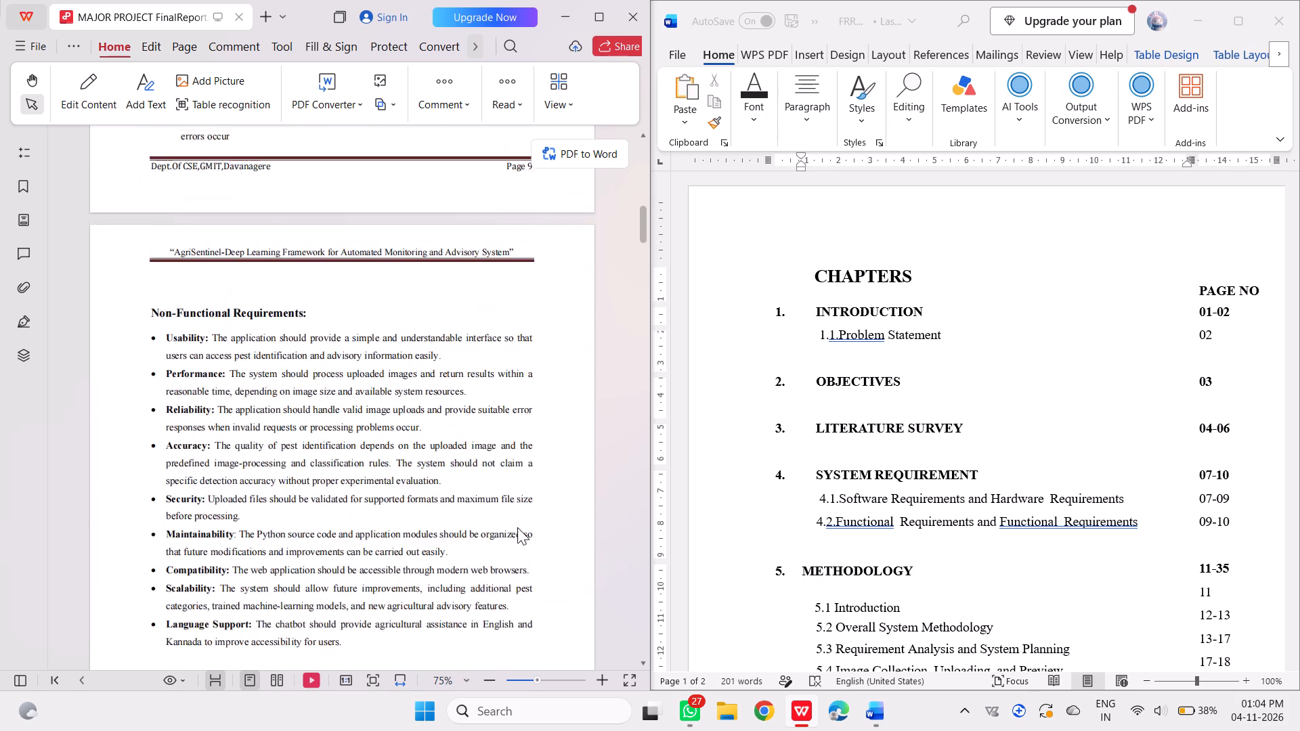
pyautogui.scroll(3, 517, 527)
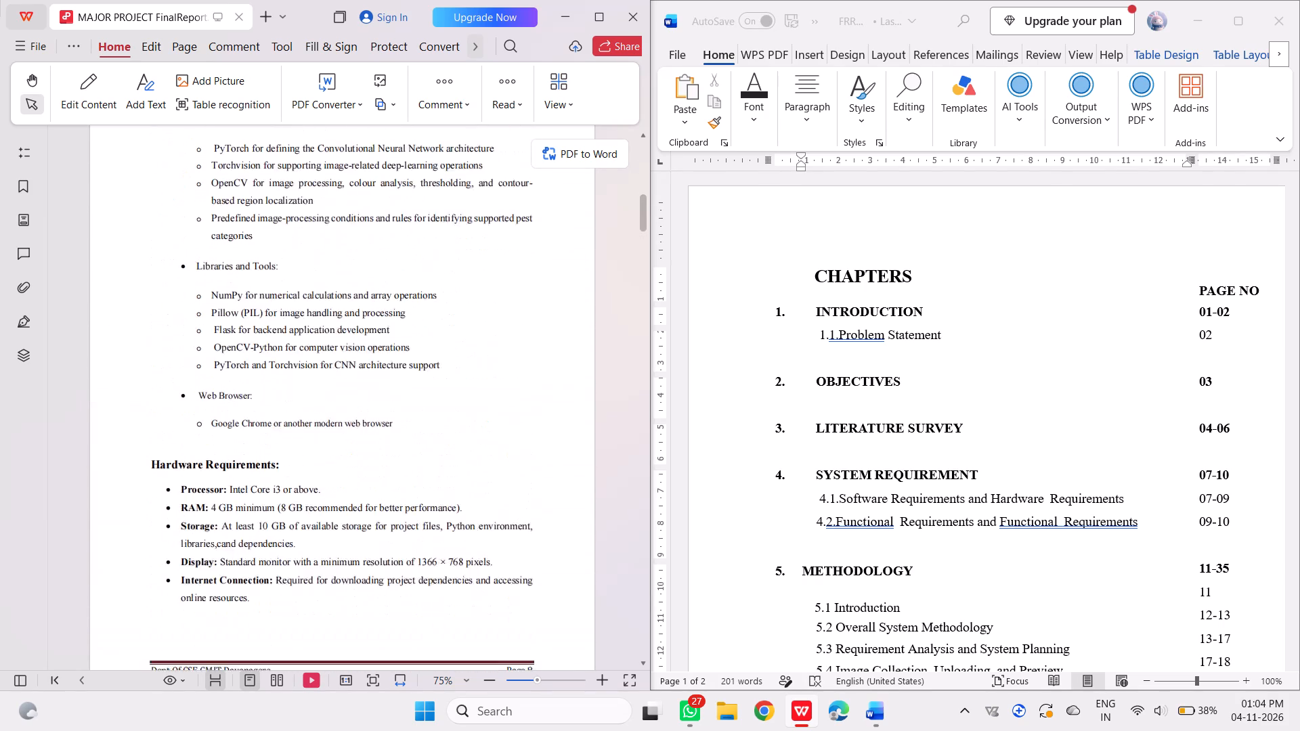
pyautogui.scroll(8, 517, 527)
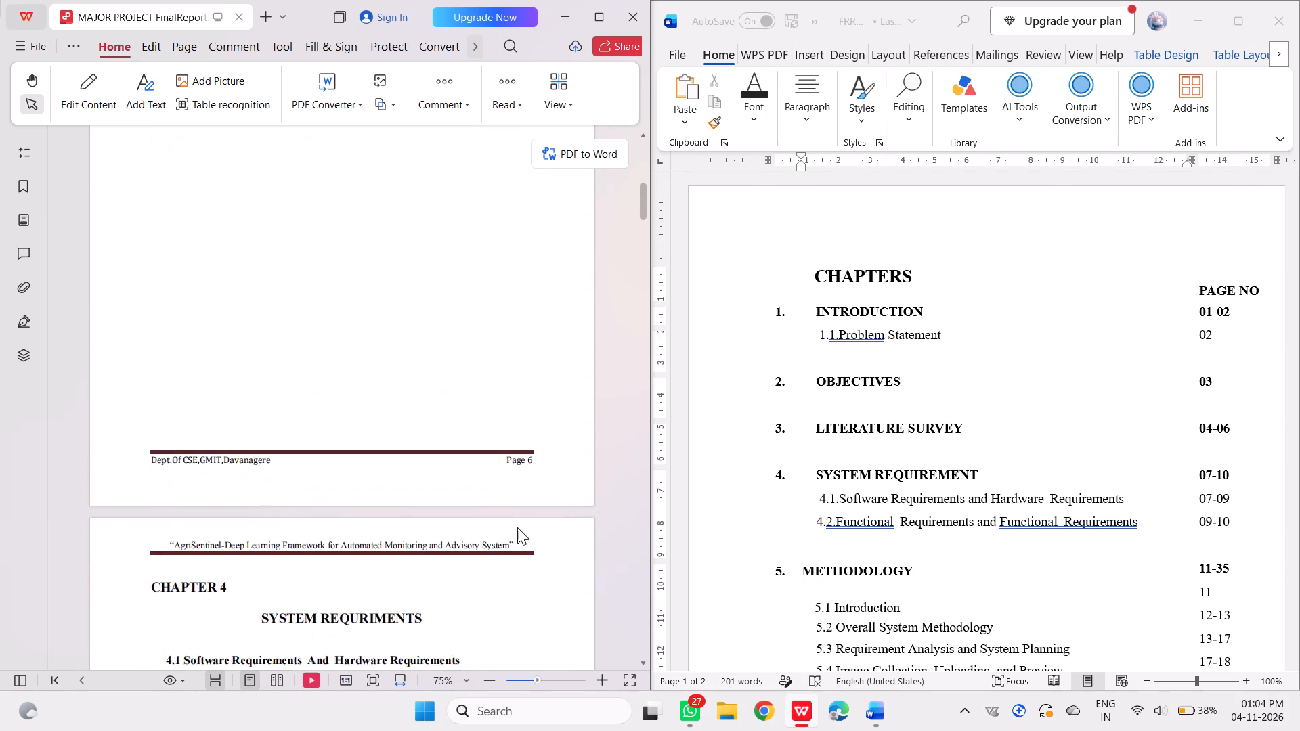
pyautogui.scroll(5, 517, 527)
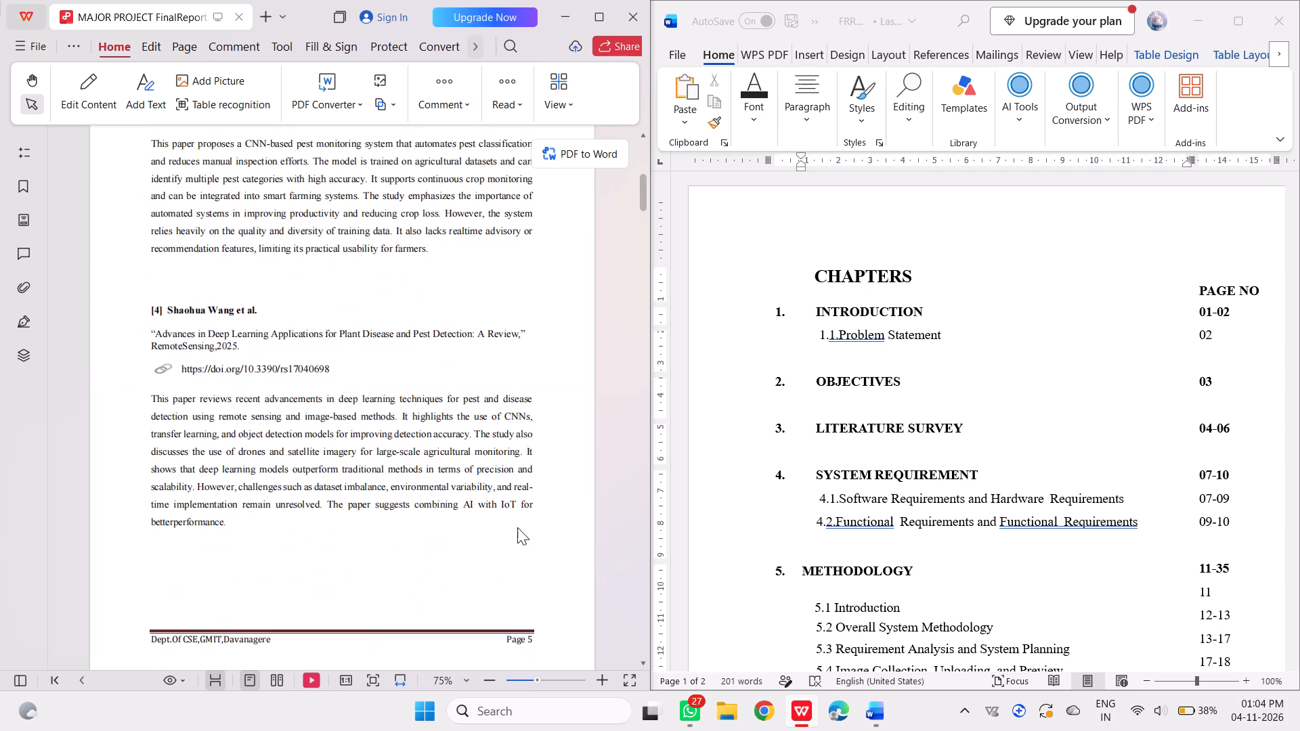
pyautogui.scroll(3, 517, 527)
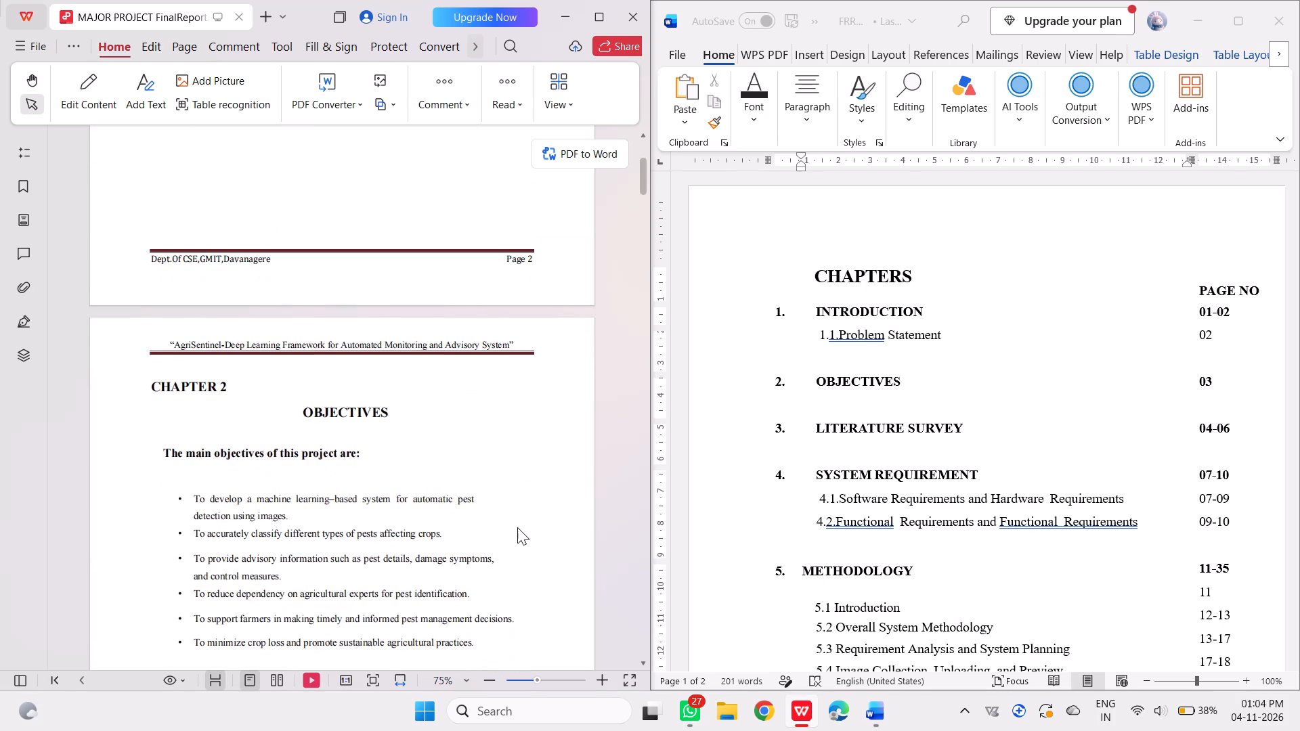
pyautogui.scroll(-3, 517, 527)
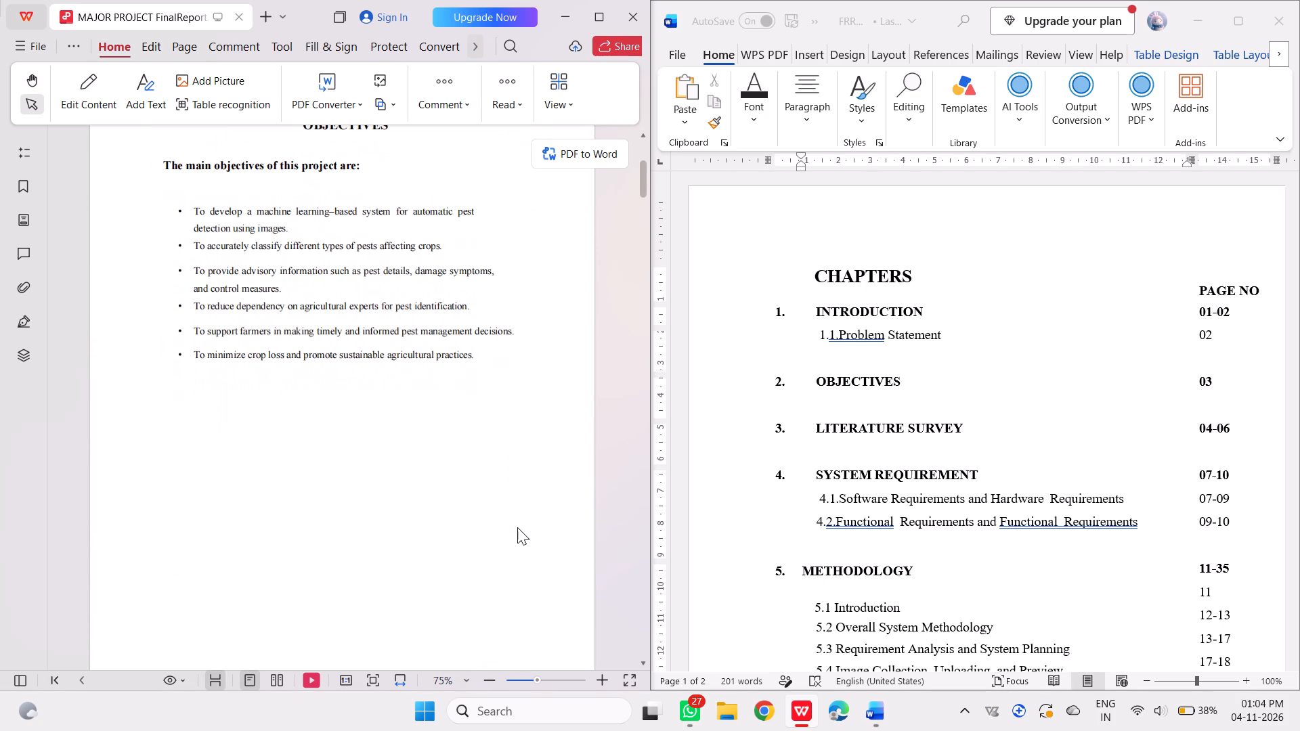
pyautogui.scroll(-1, 517, 527)
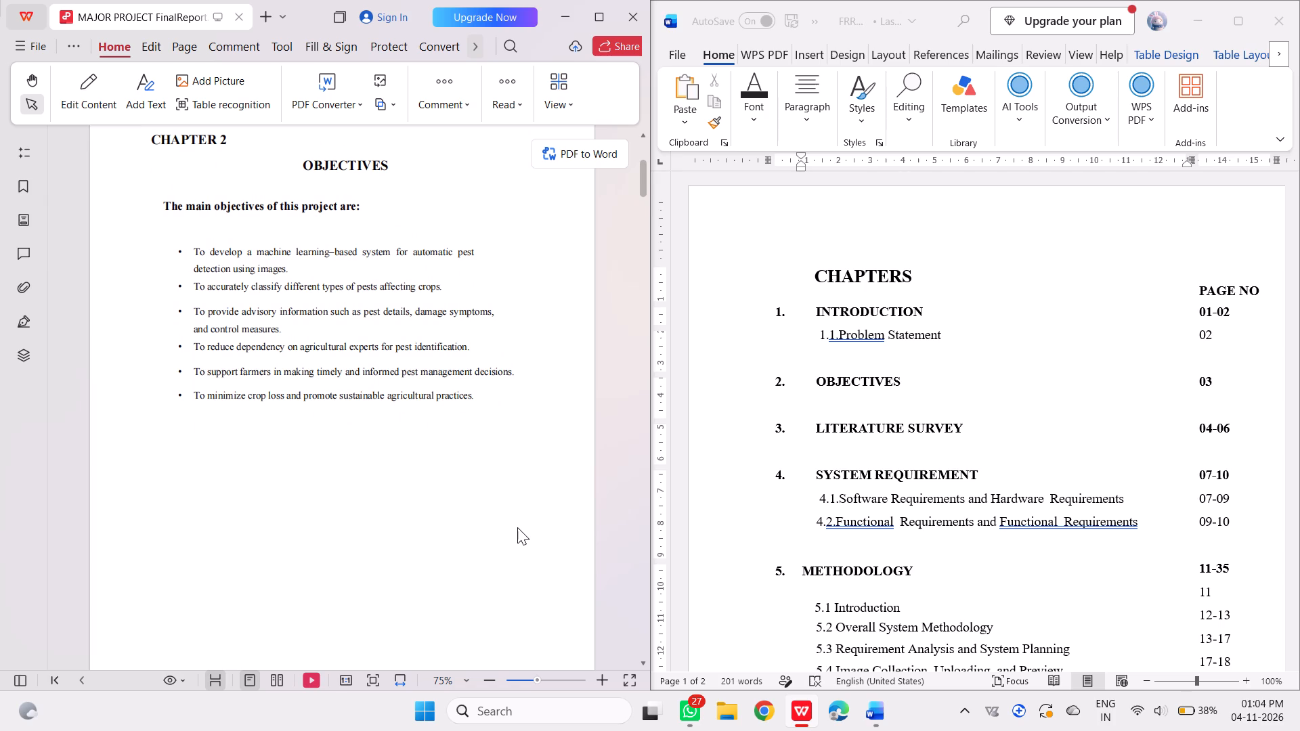
pyautogui.scroll(-2, 517, 527)
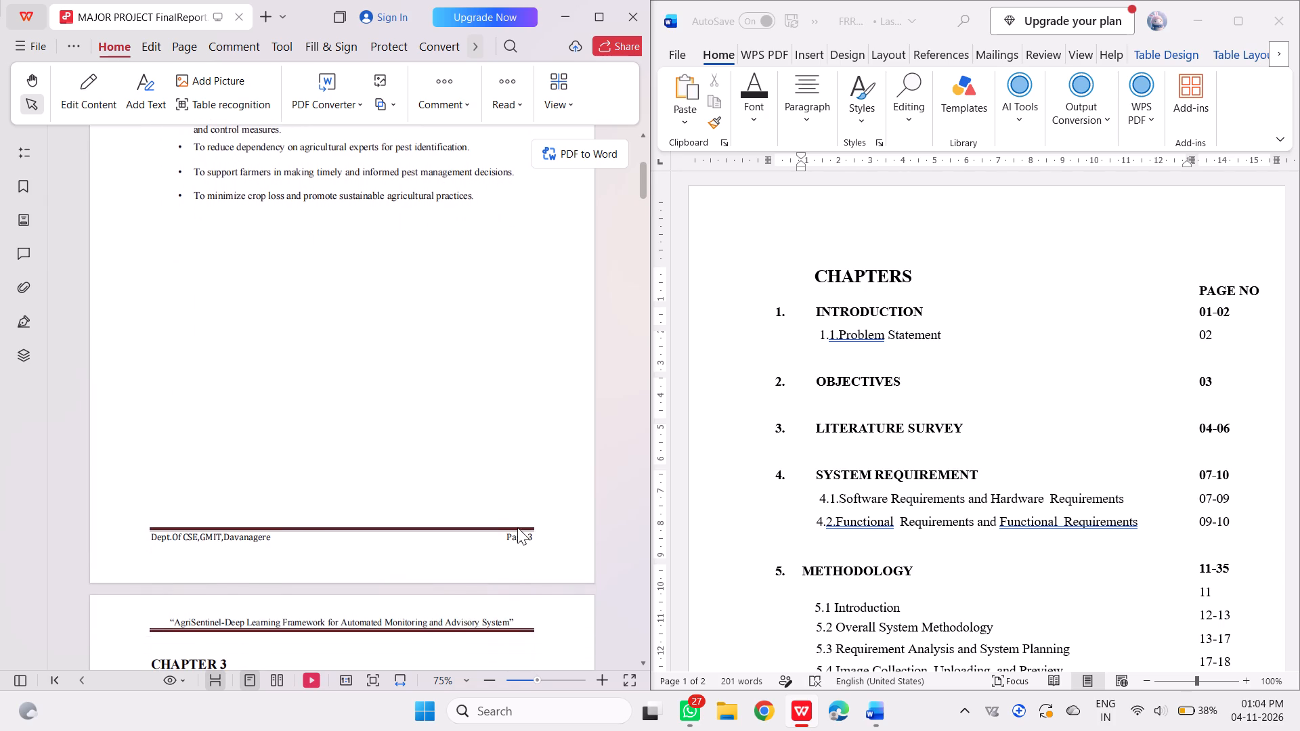
# Check the first and last page numbers of Chapter 3 Literature Survey against the chapter list.
pyautogui.scroll(-3, 517, 527)
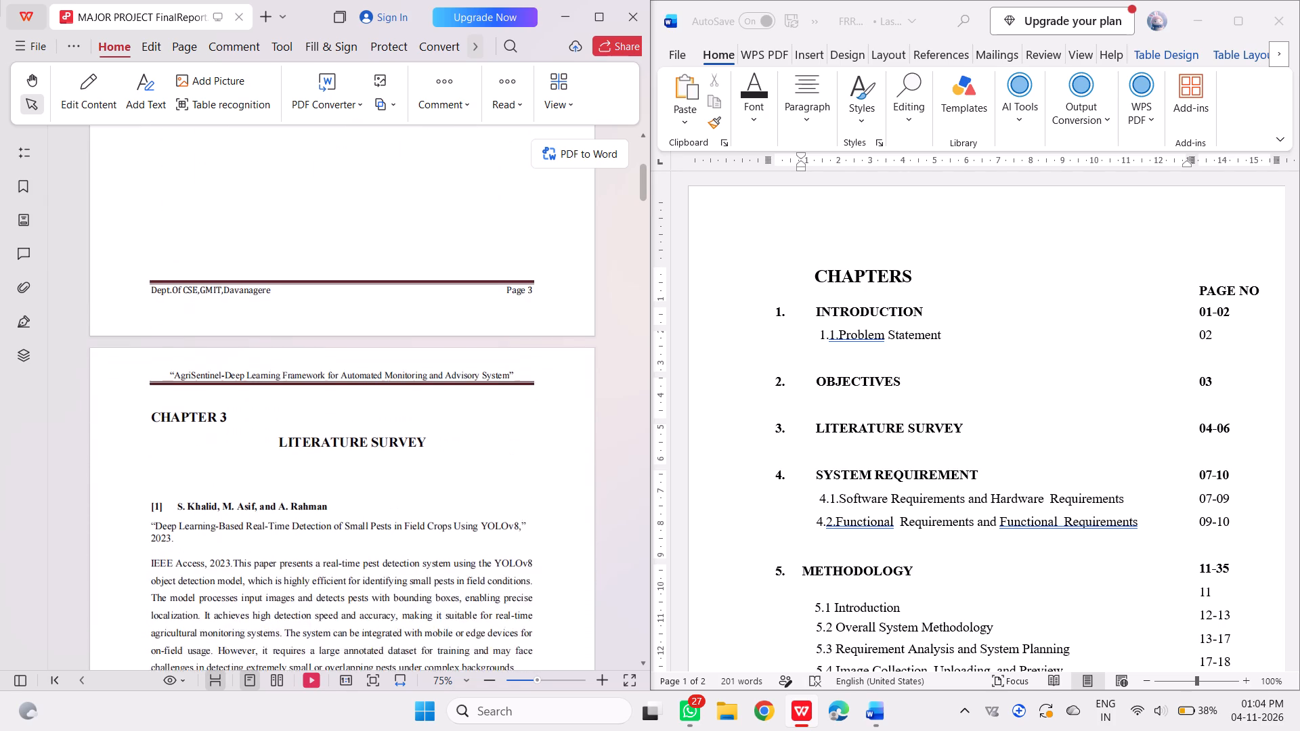
pyautogui.scroll(-3, 517, 527)
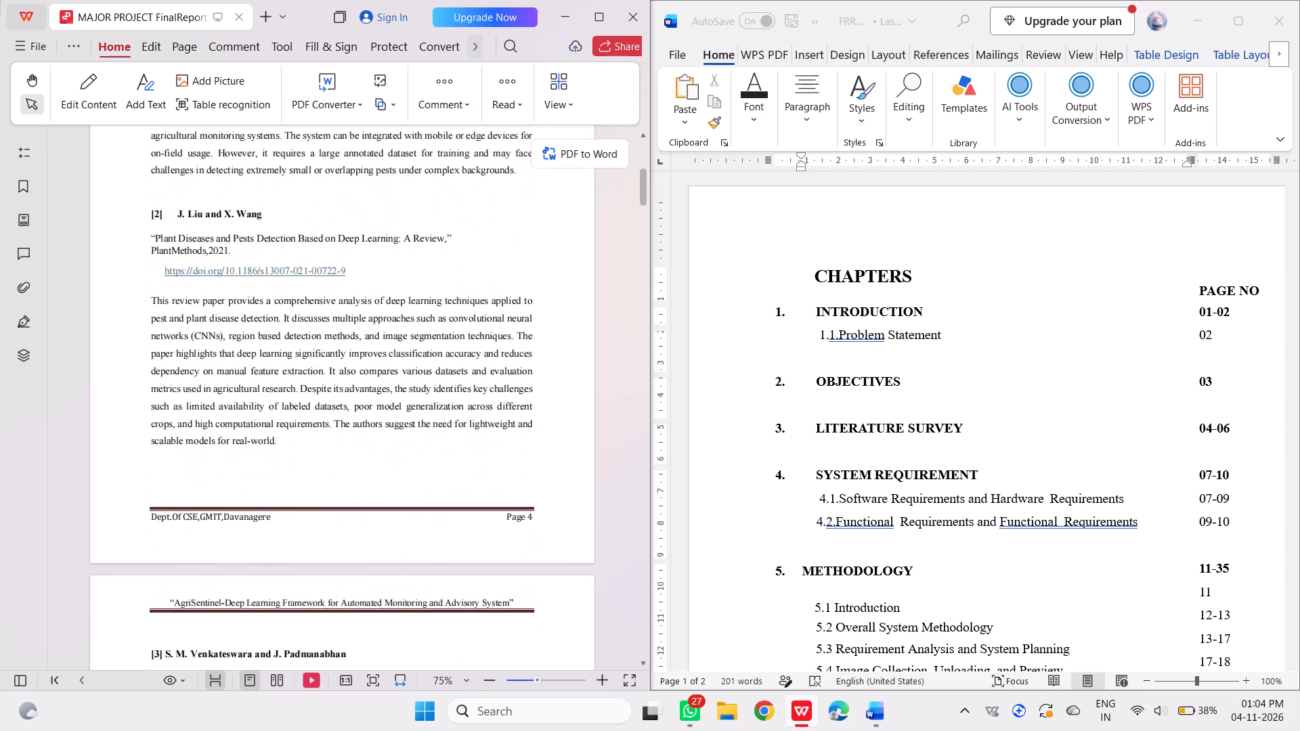
pyautogui.scroll(-5, 517, 527)
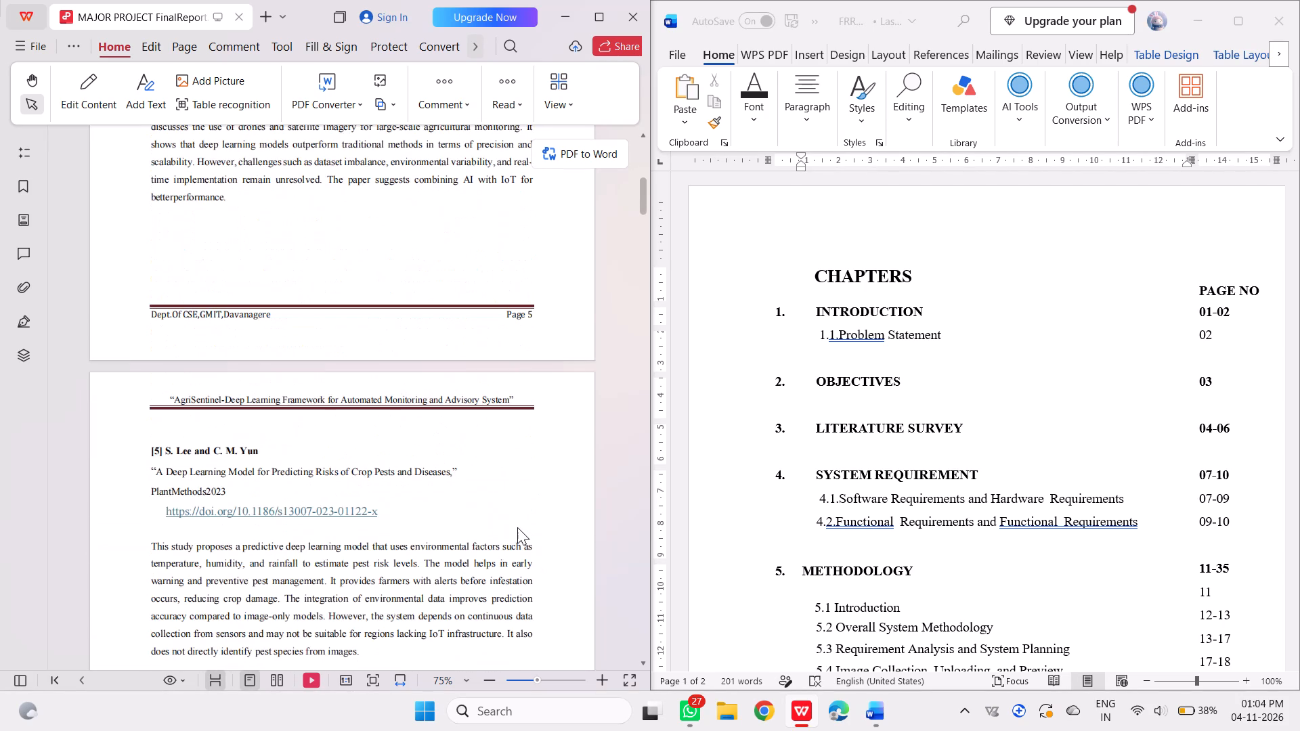
pyautogui.scroll(-3, 517, 527)
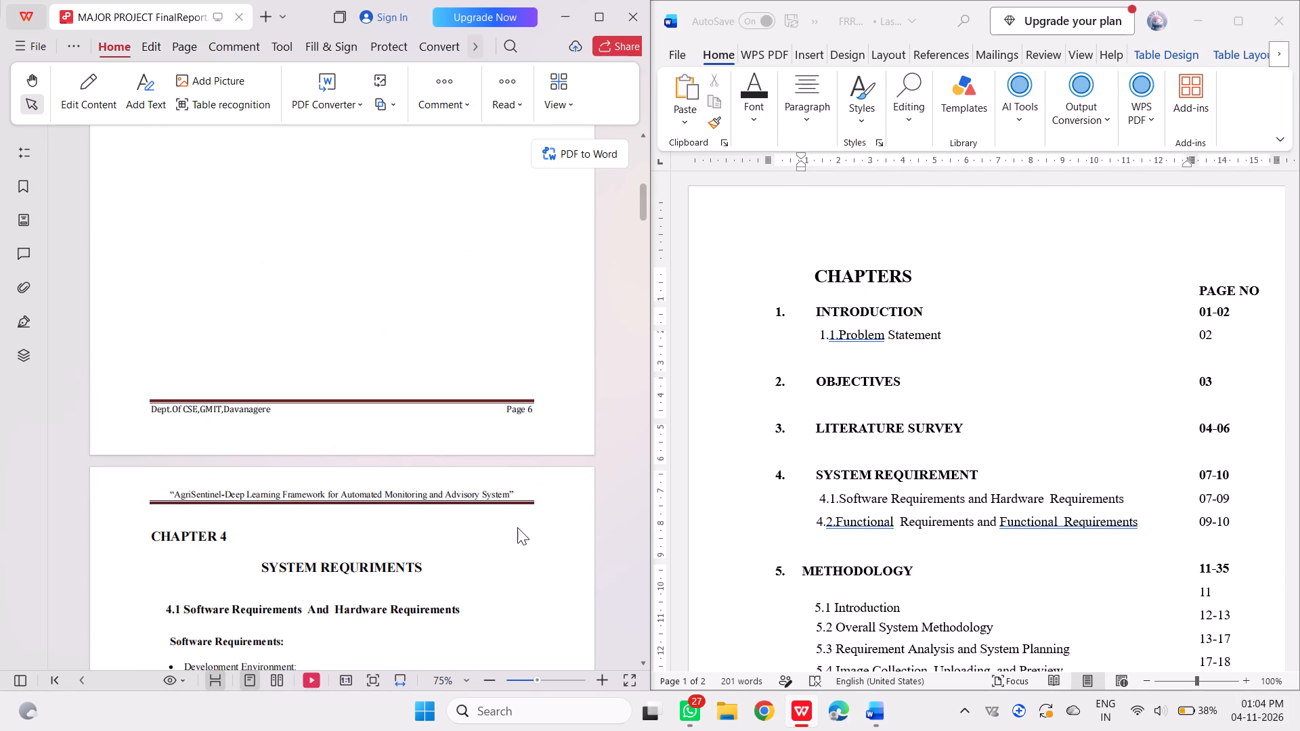
# Check the page range of section 4.1 Software and Hardware Requirements against its chapter list entry.
pyautogui.scroll(-1, 517, 527)
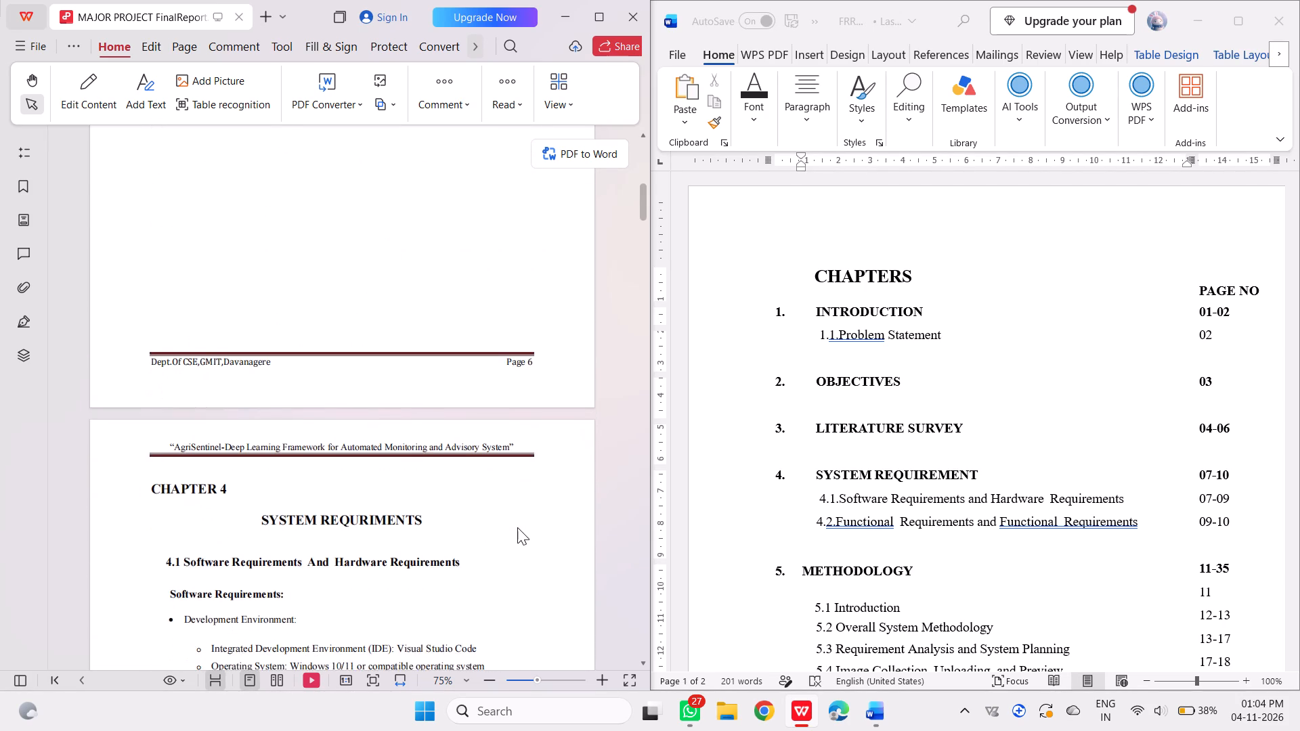
pyautogui.scroll(-2, 517, 527)
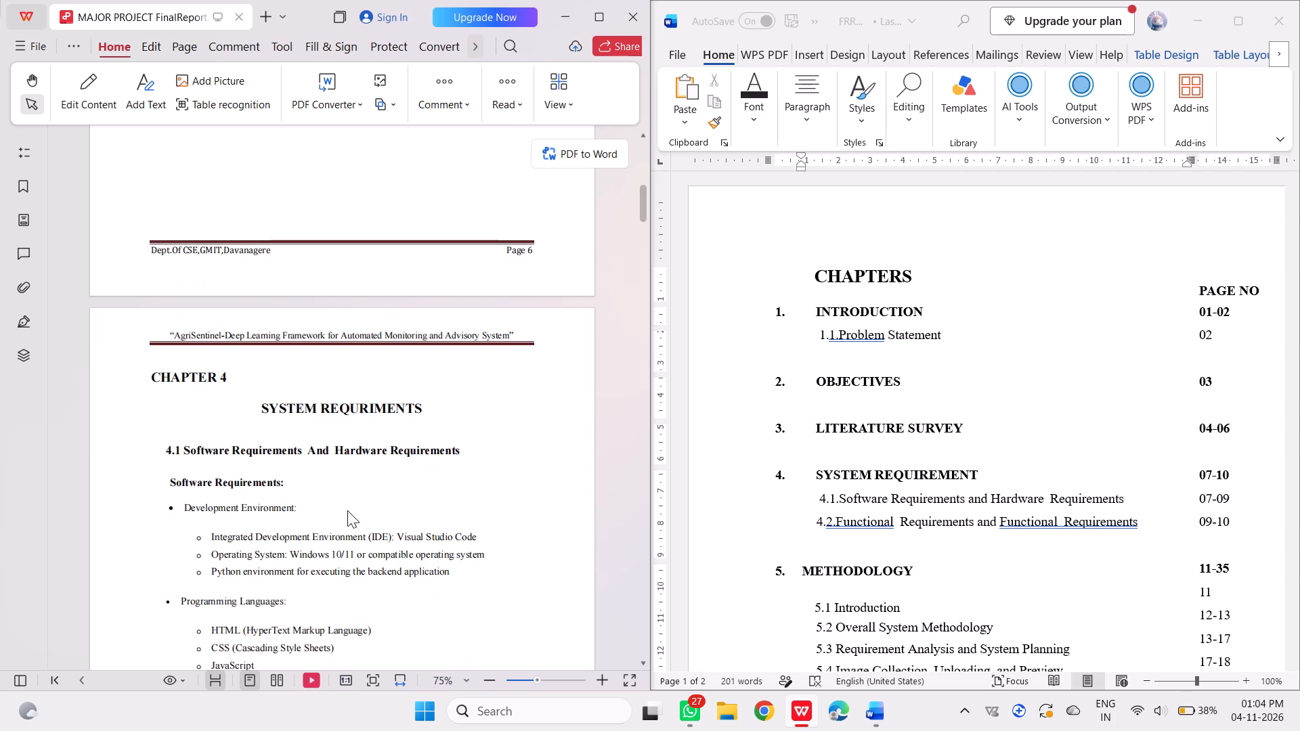
pyautogui.scroll(-4, 347, 510)
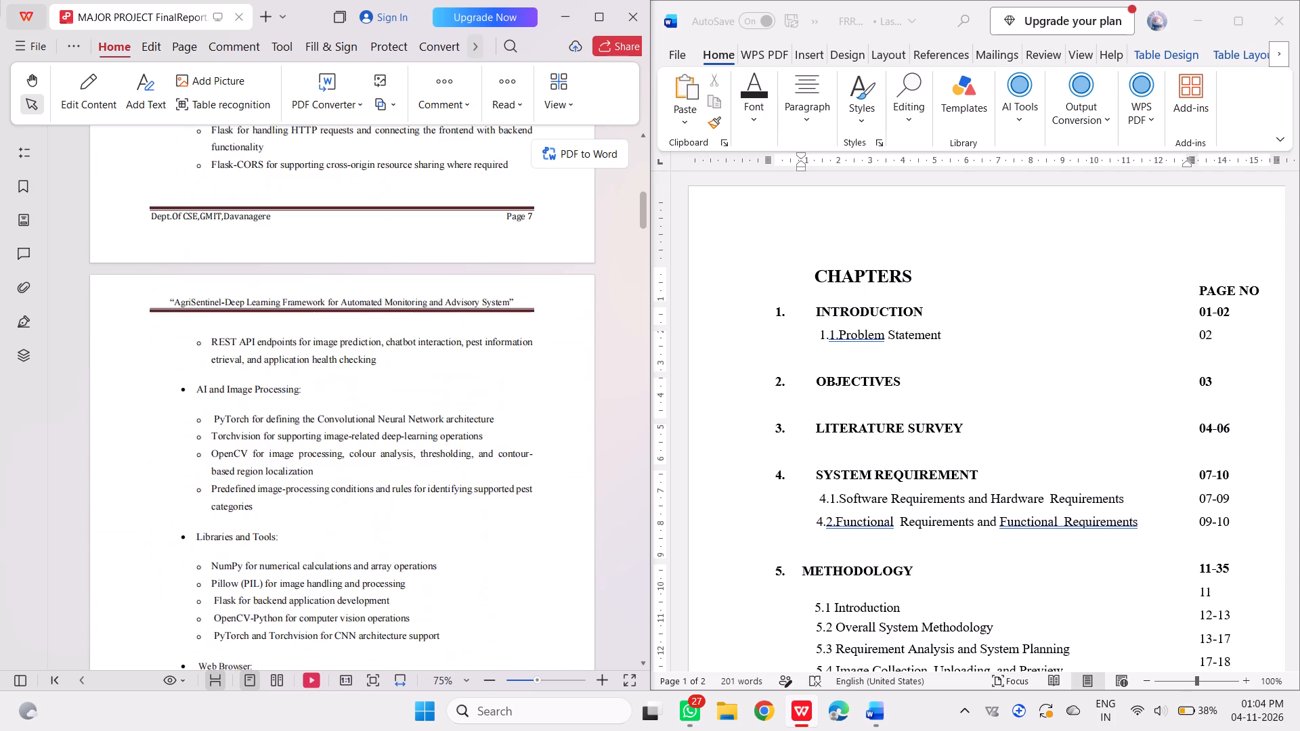
pyautogui.scroll(-4, 347, 510)
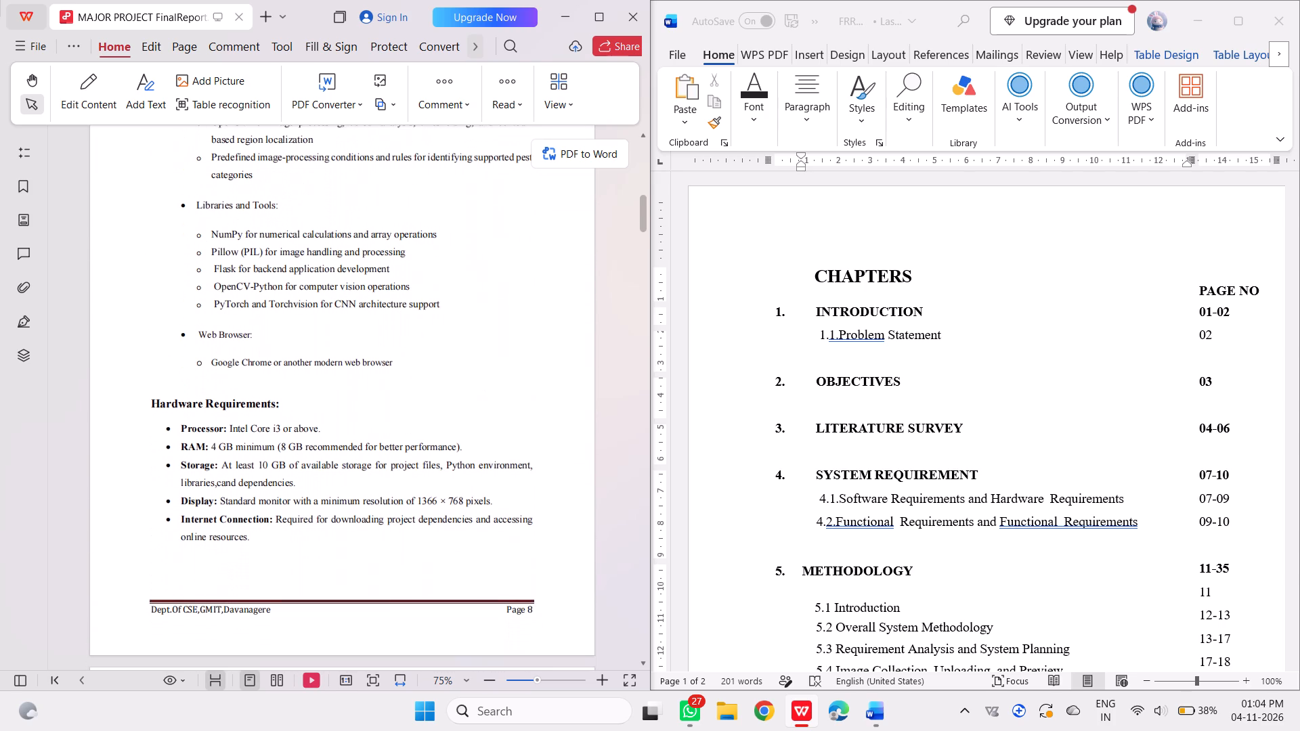
pyautogui.scroll(-1, 347, 510)
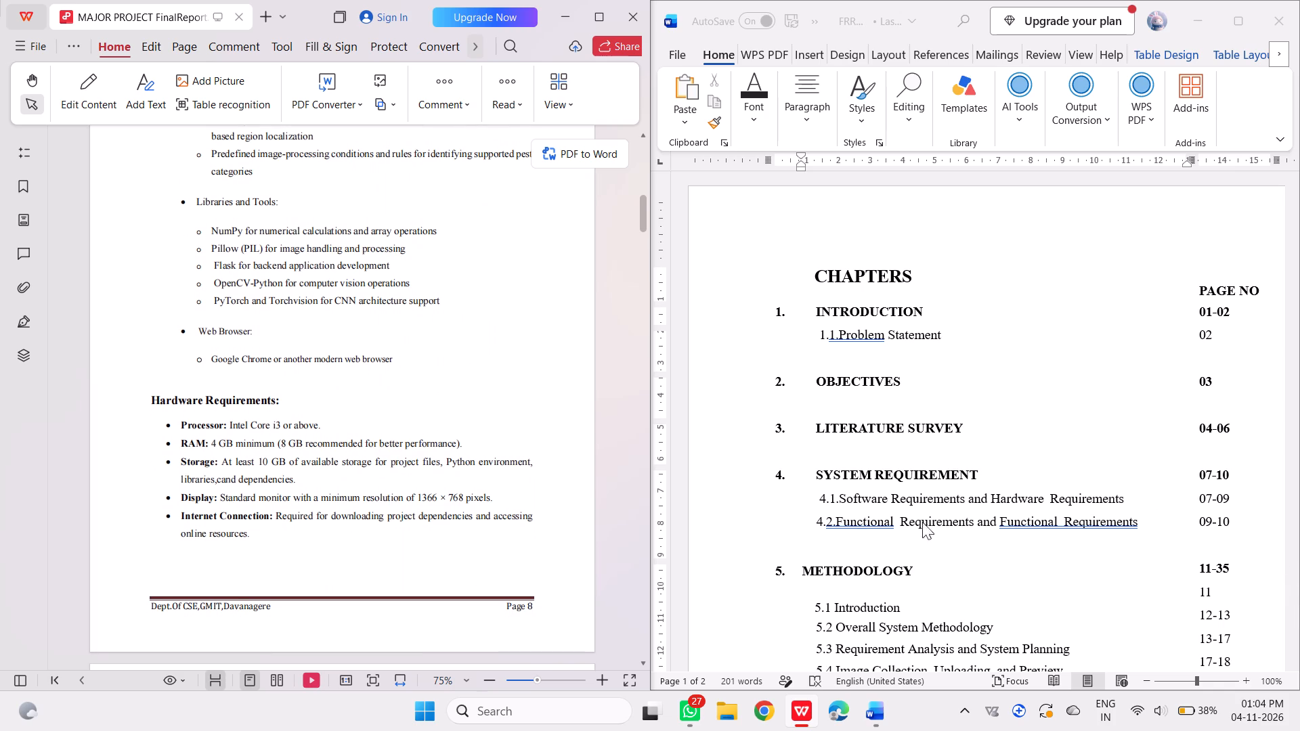
pyautogui.scroll(-1, 399, 404)
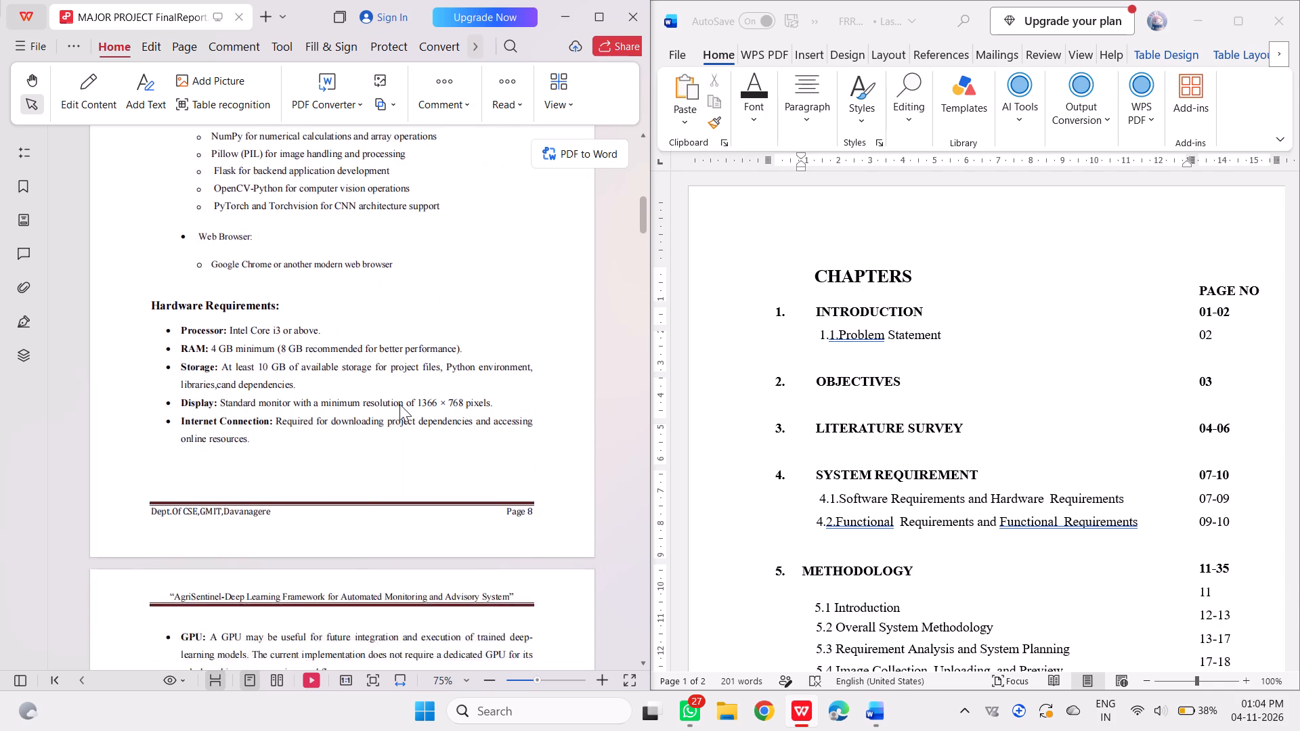
pyautogui.scroll(-1, 399, 404)
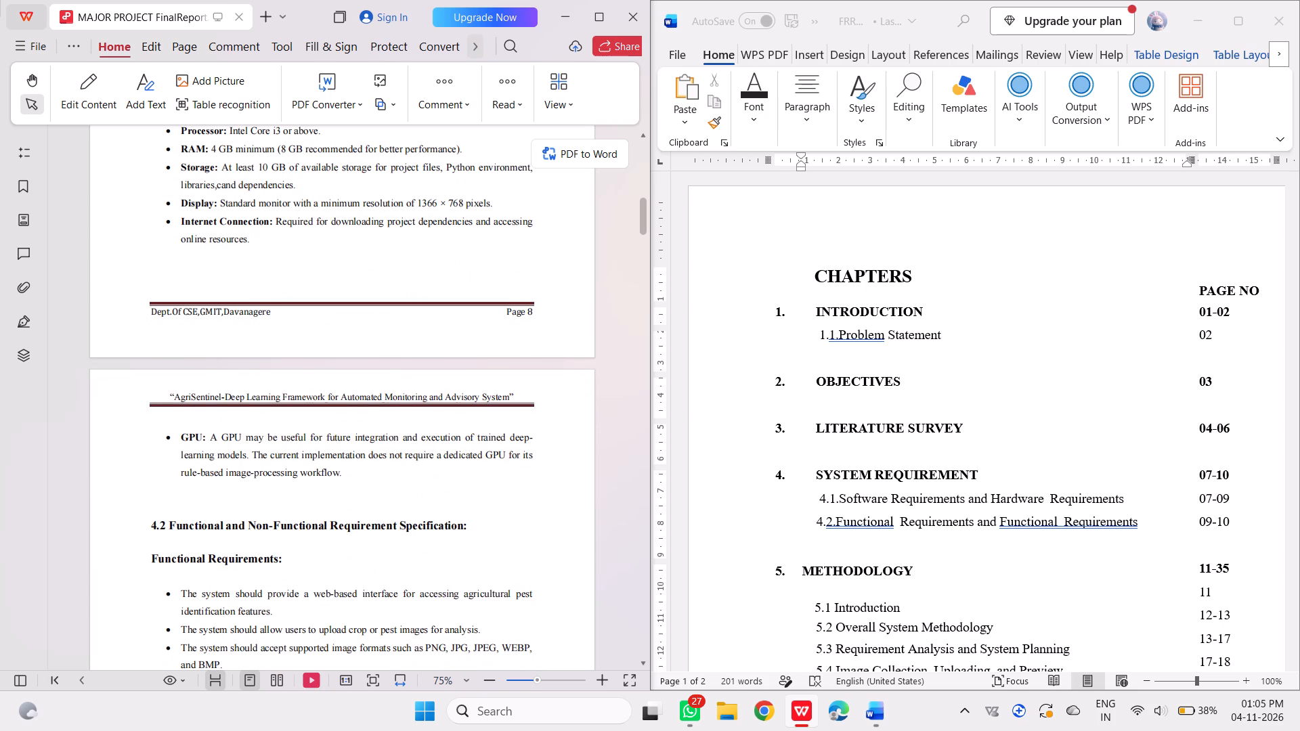
# Check the page range of section 4.2 Functional and Non-Functional Requirement Specification against its chapter list entry.
pyautogui.scroll(-2, 351, 481)
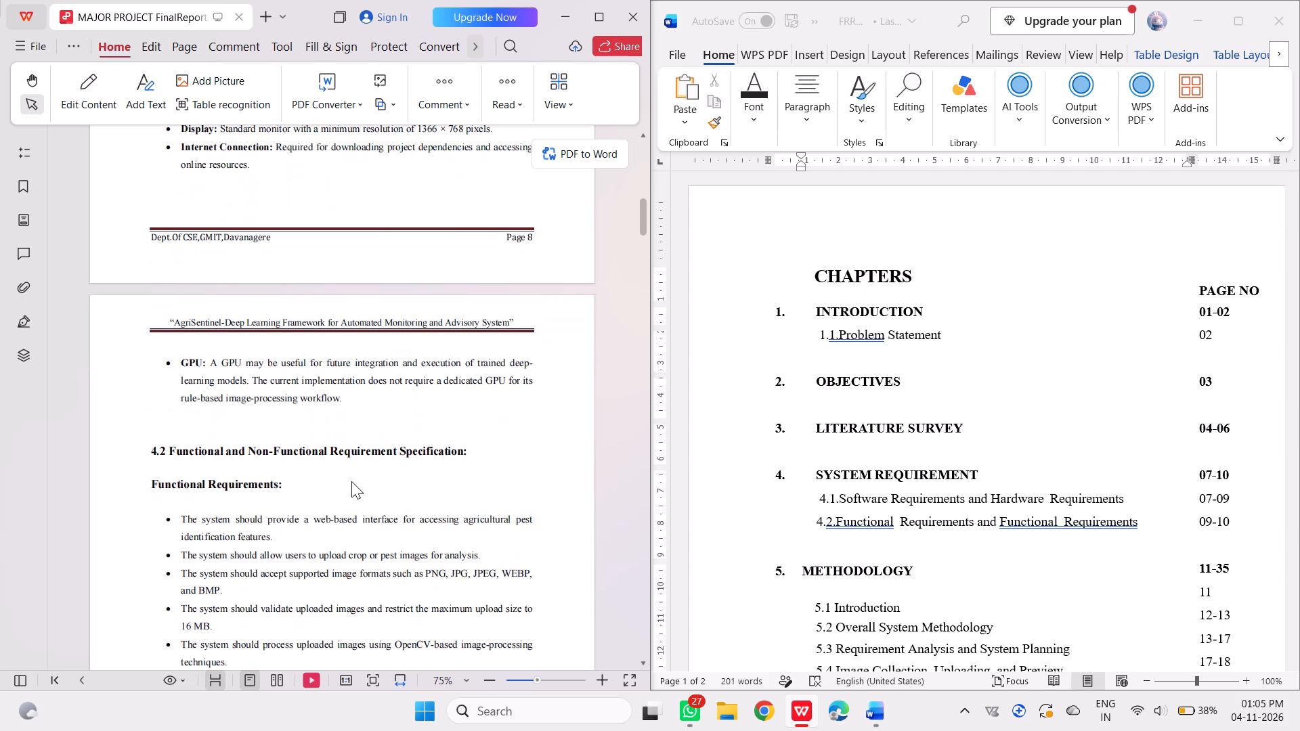
pyautogui.scroll(-2, 351, 481)
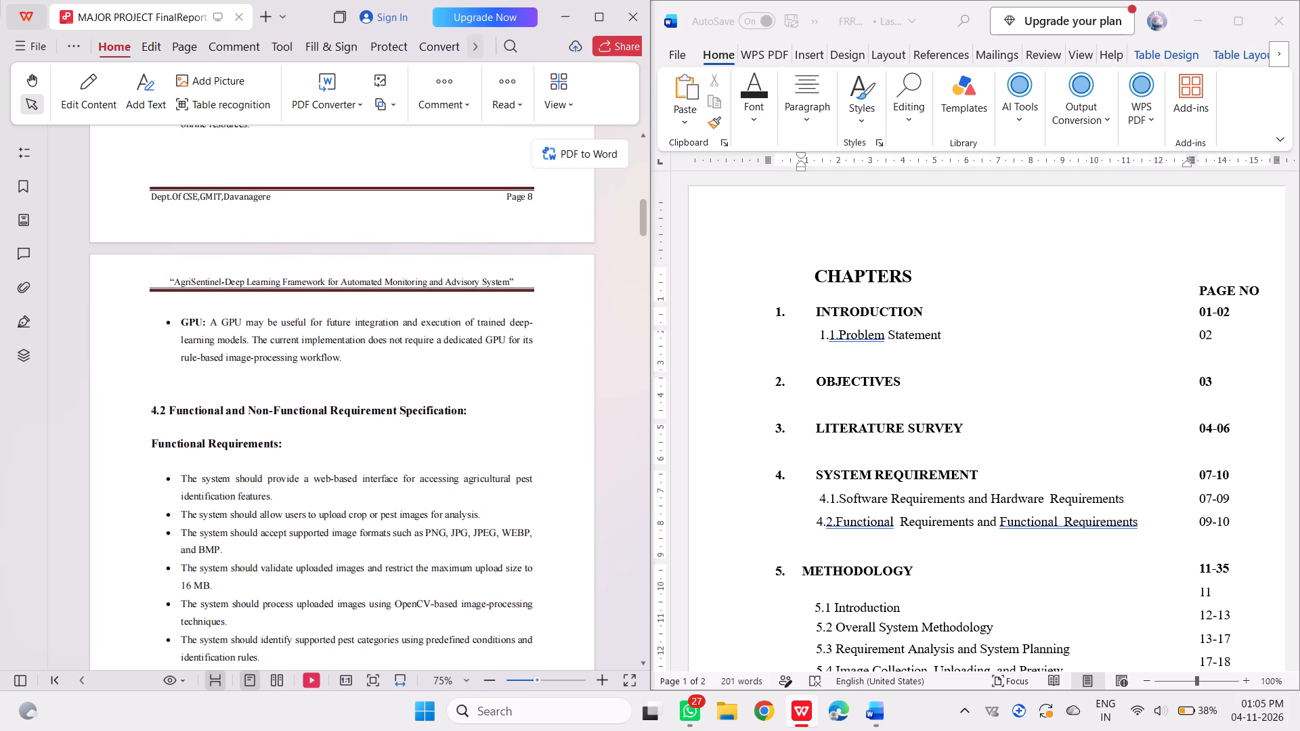
pyautogui.scroll(-2, 351, 481)
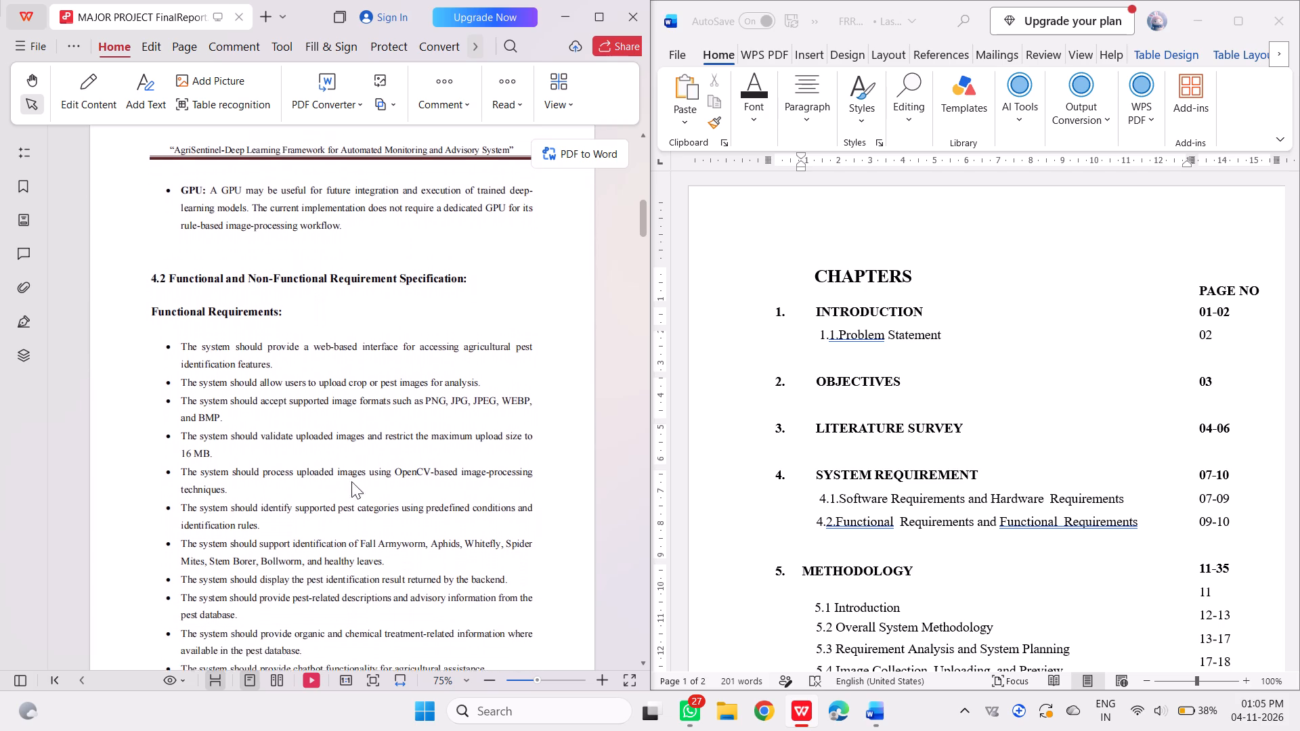
pyautogui.scroll(-3, 351, 481)
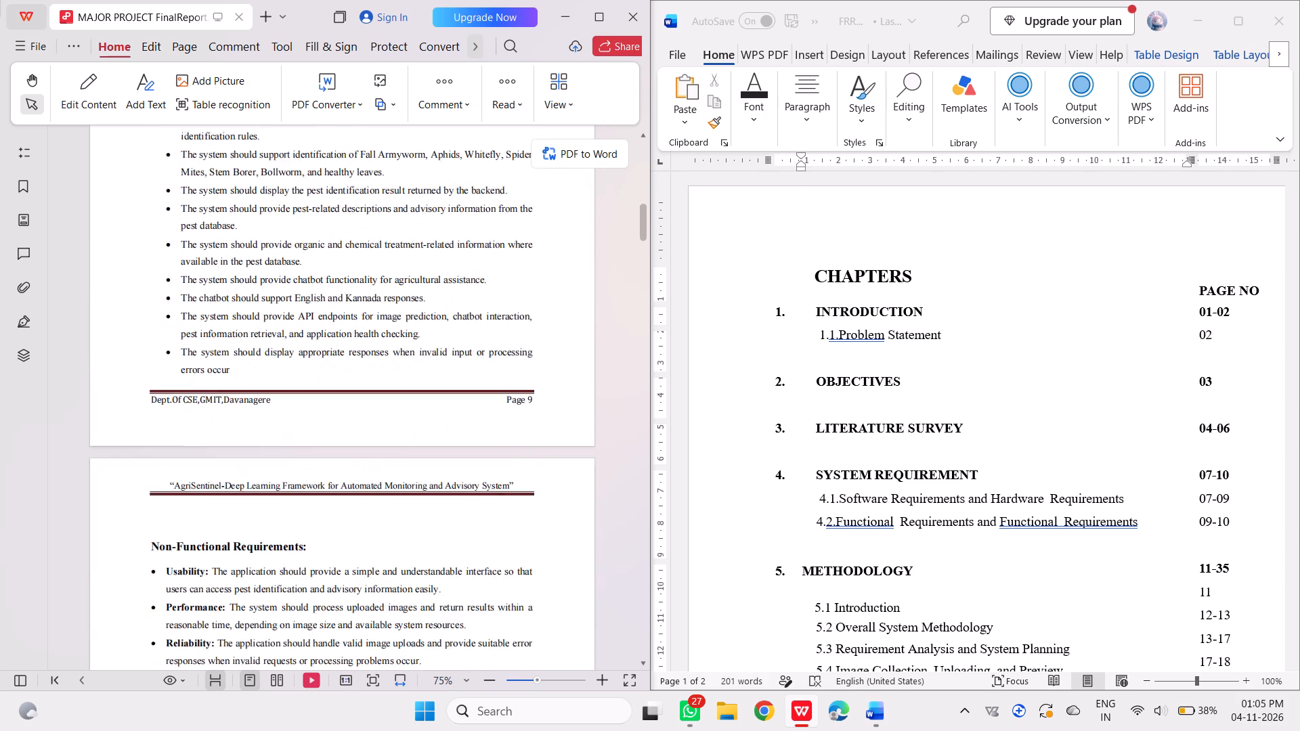
pyautogui.scroll(-3, 351, 481)
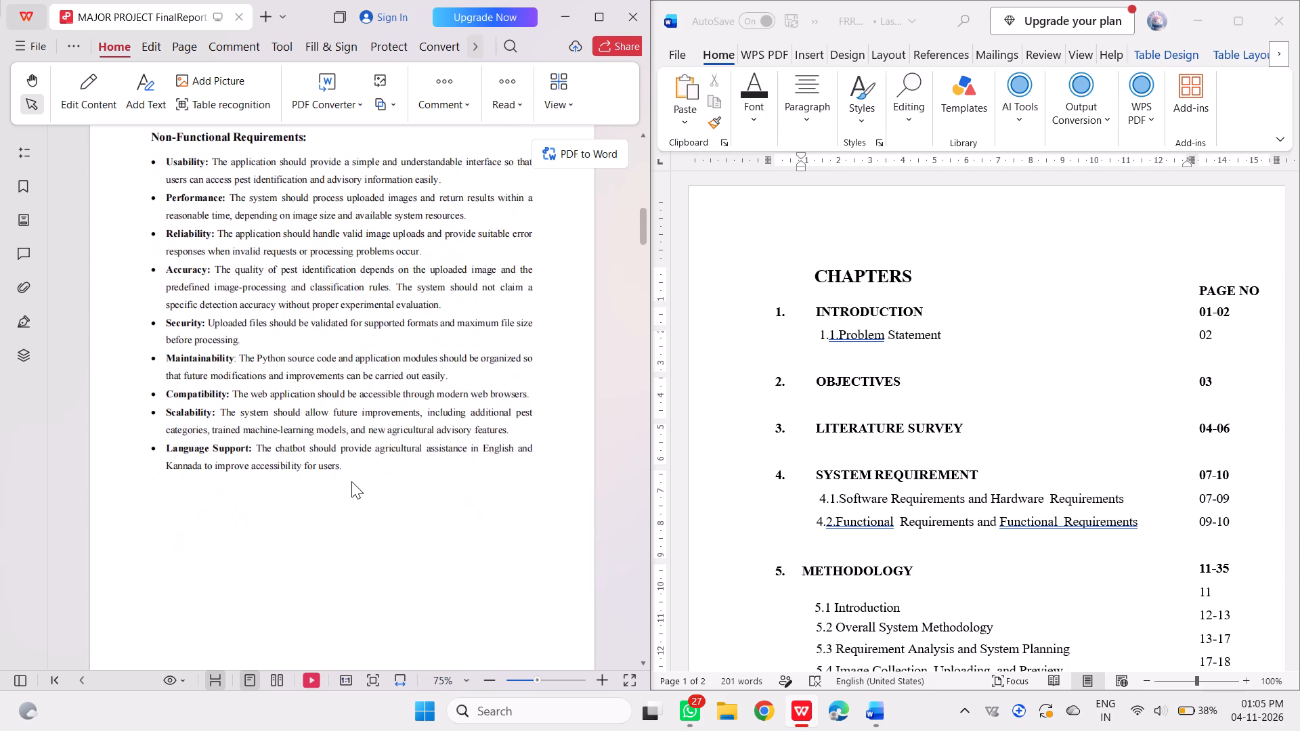
pyautogui.scroll(-2, 351, 481)
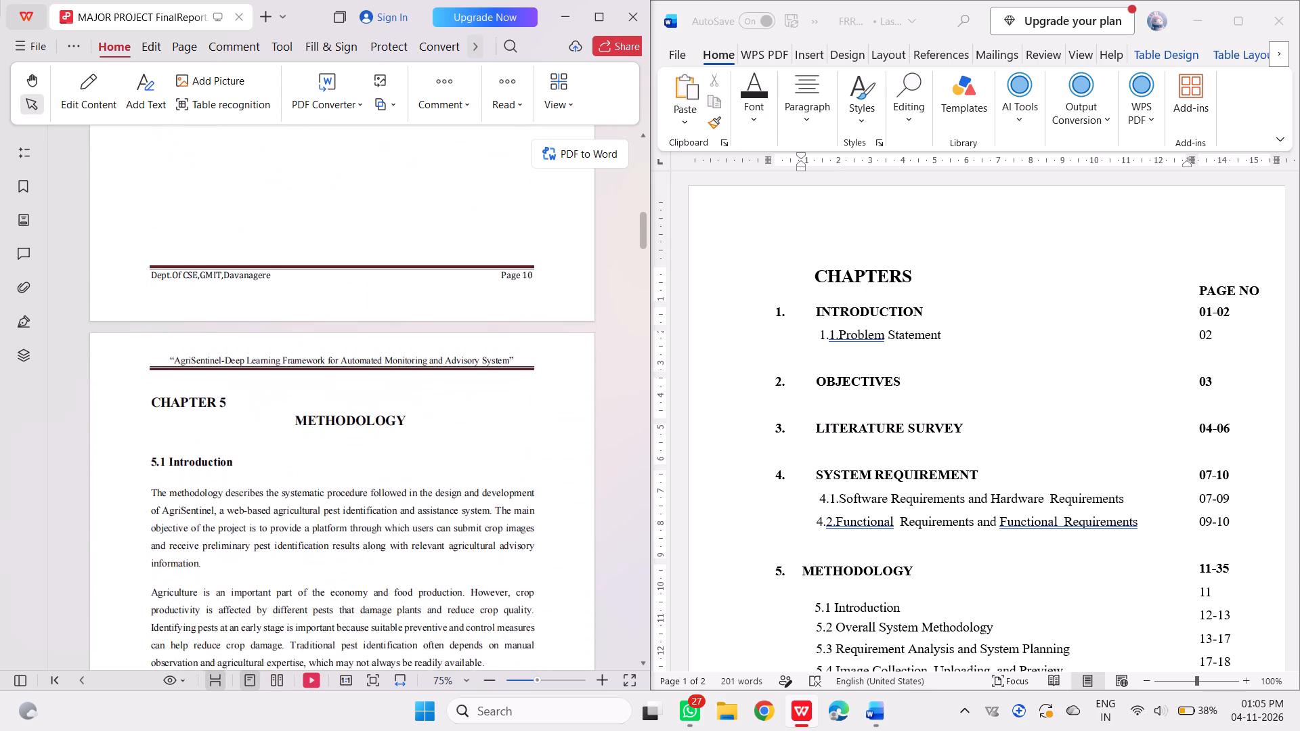
# Check the page number of section 5.1 Introduction in Chapter 5 Methodology against its chapter list entry.
pyautogui.scroll(-2, 351, 481)
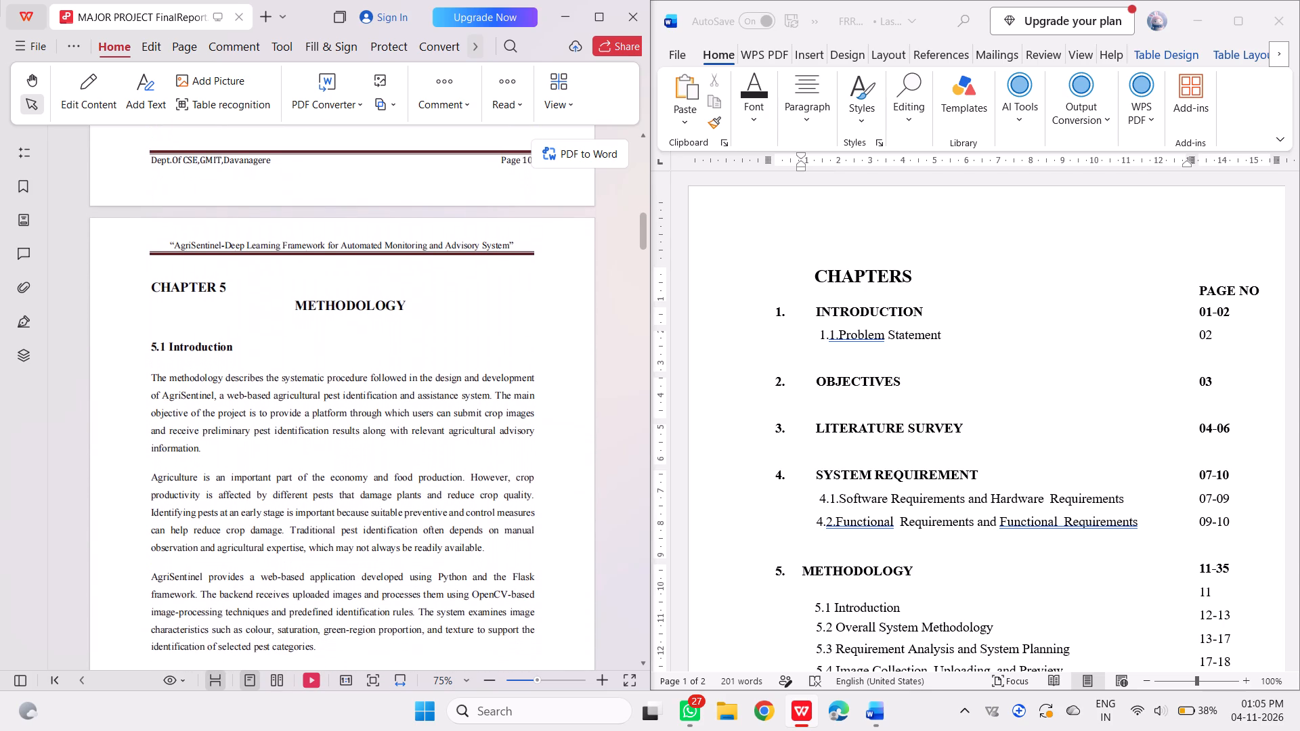
pyautogui.scroll(-2, 351, 481)
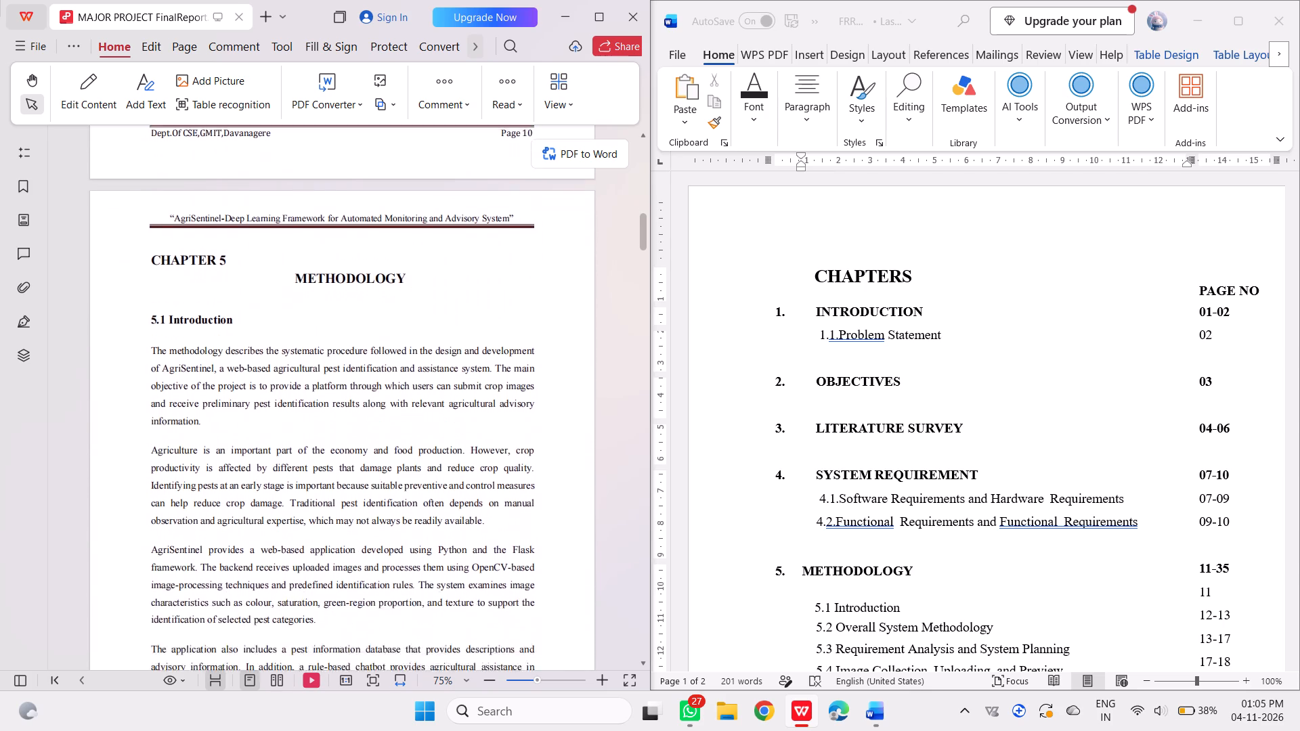
pyautogui.scroll(-3, 351, 481)
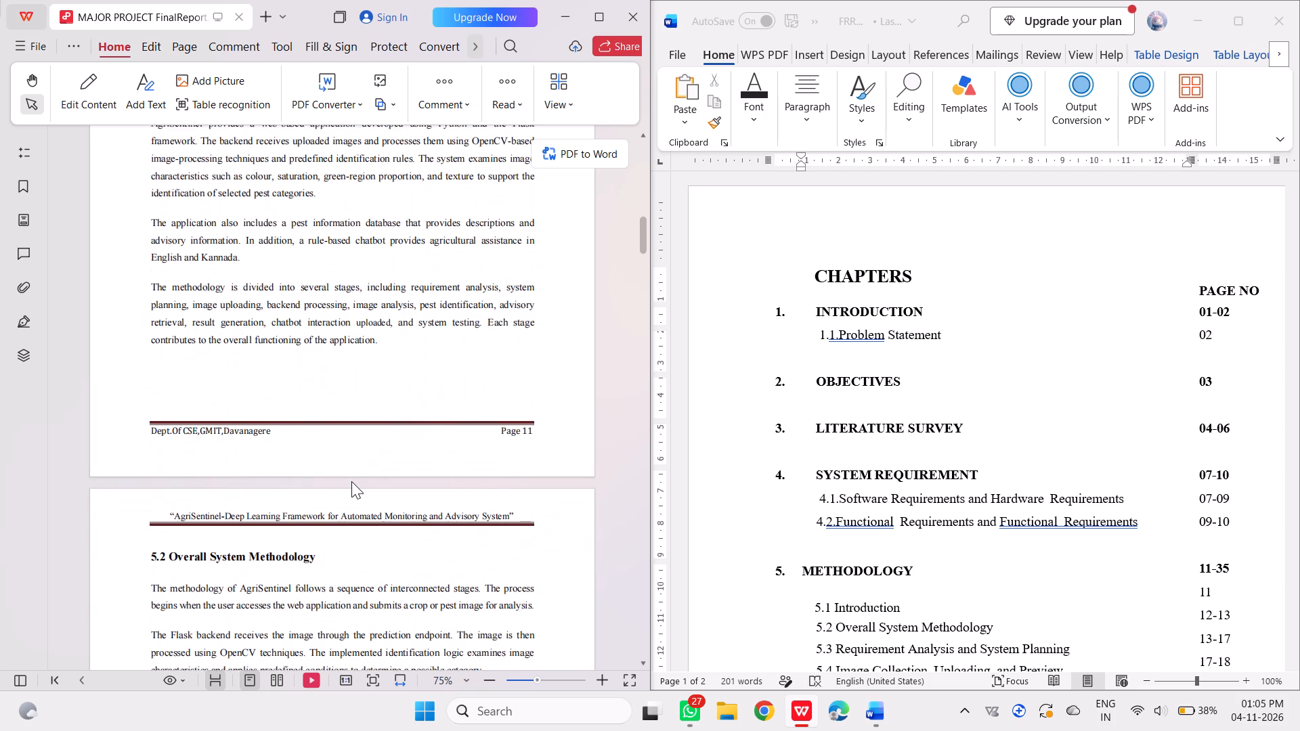
# Check the first and last page numbers of section 5.2 Overall System Methodology against the chapter list.
pyautogui.scroll(-2, 351, 481)
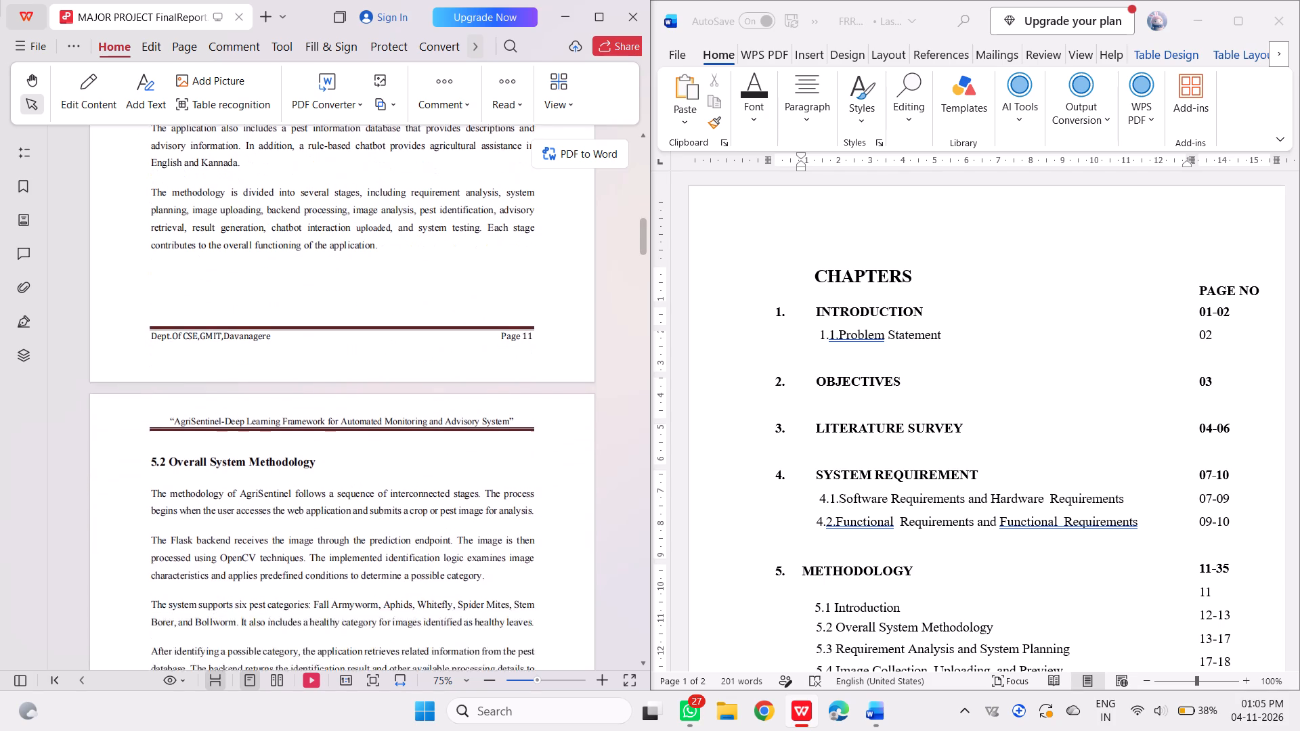
pyautogui.scroll(-2, 351, 481)
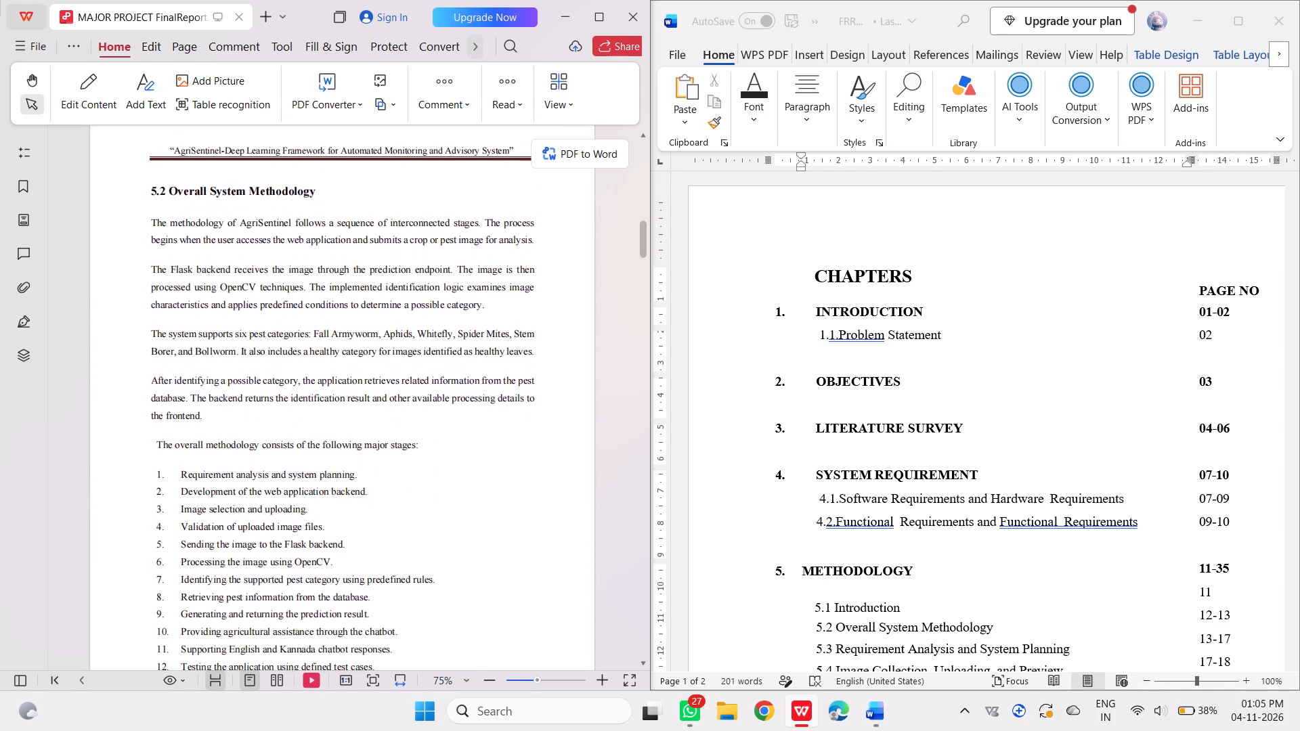
pyautogui.scroll(-2, 351, 481)
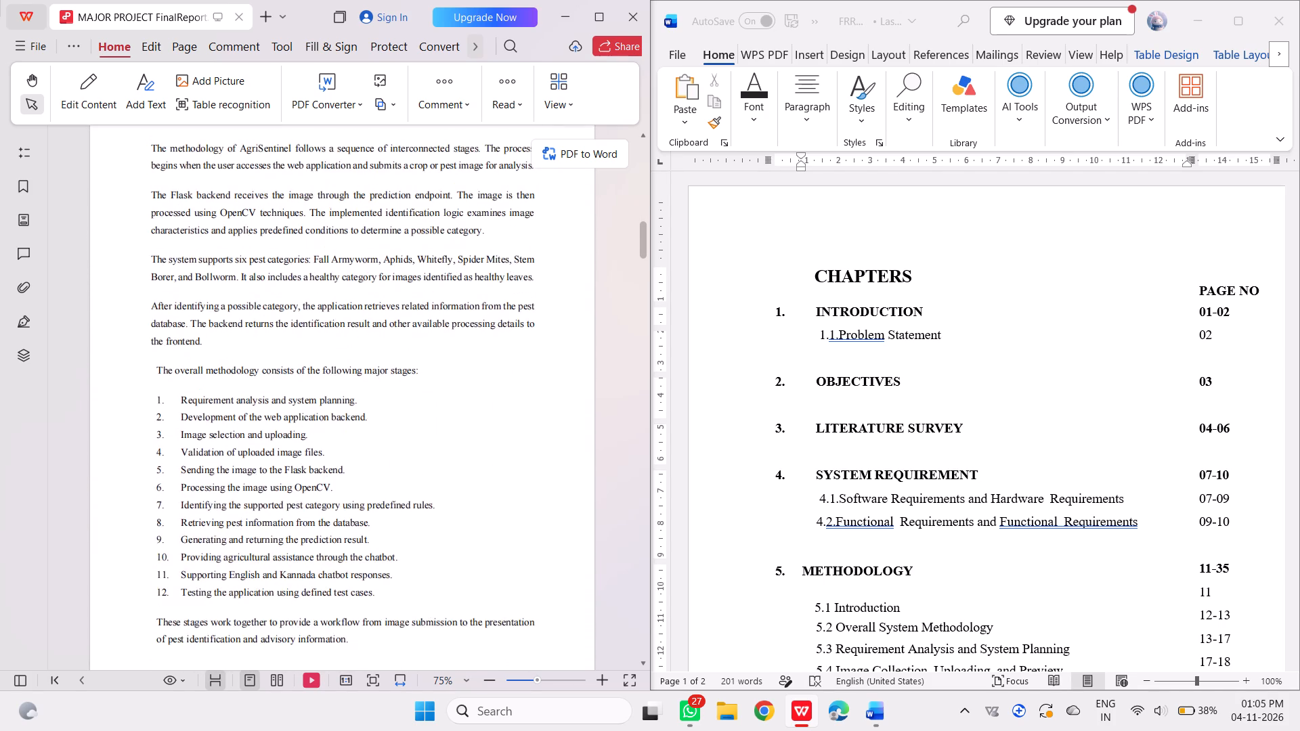
pyautogui.scroll(-1, 351, 481)
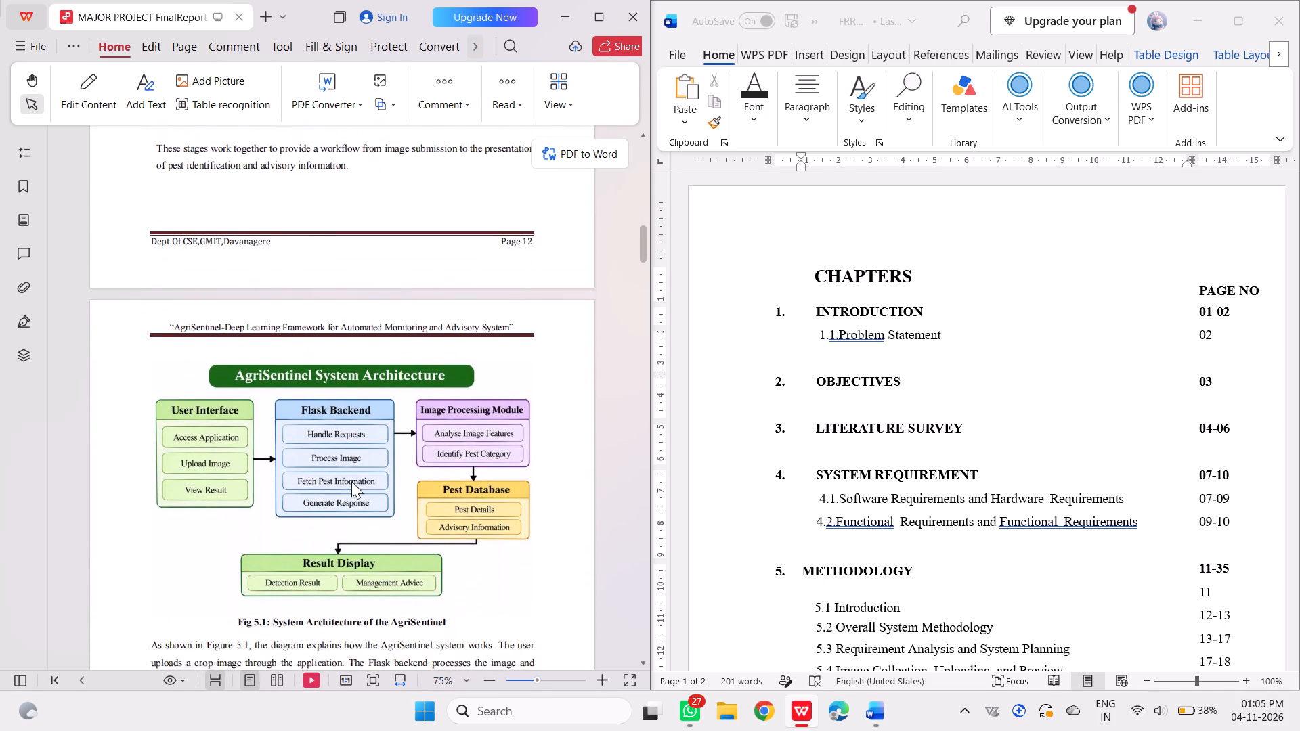
pyautogui.scroll(-1, 351, 481)
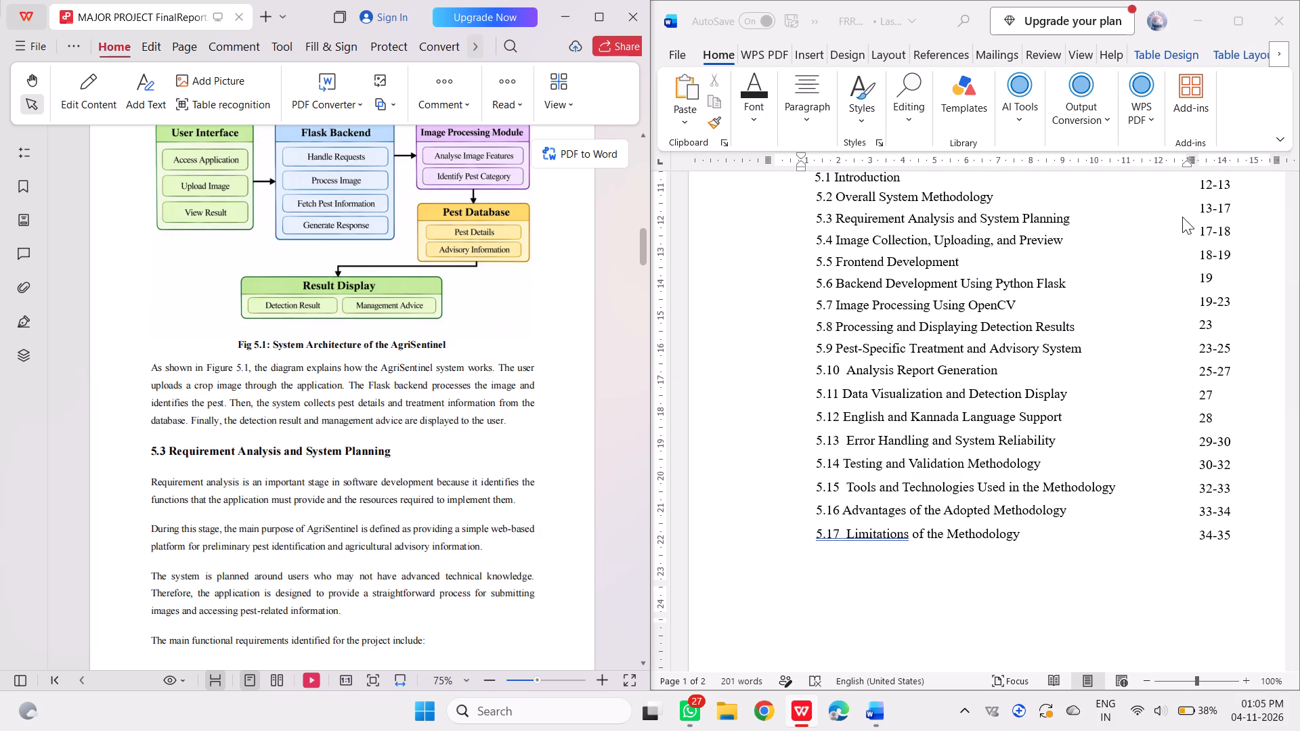
pyautogui.scroll(-1, 479, 350)
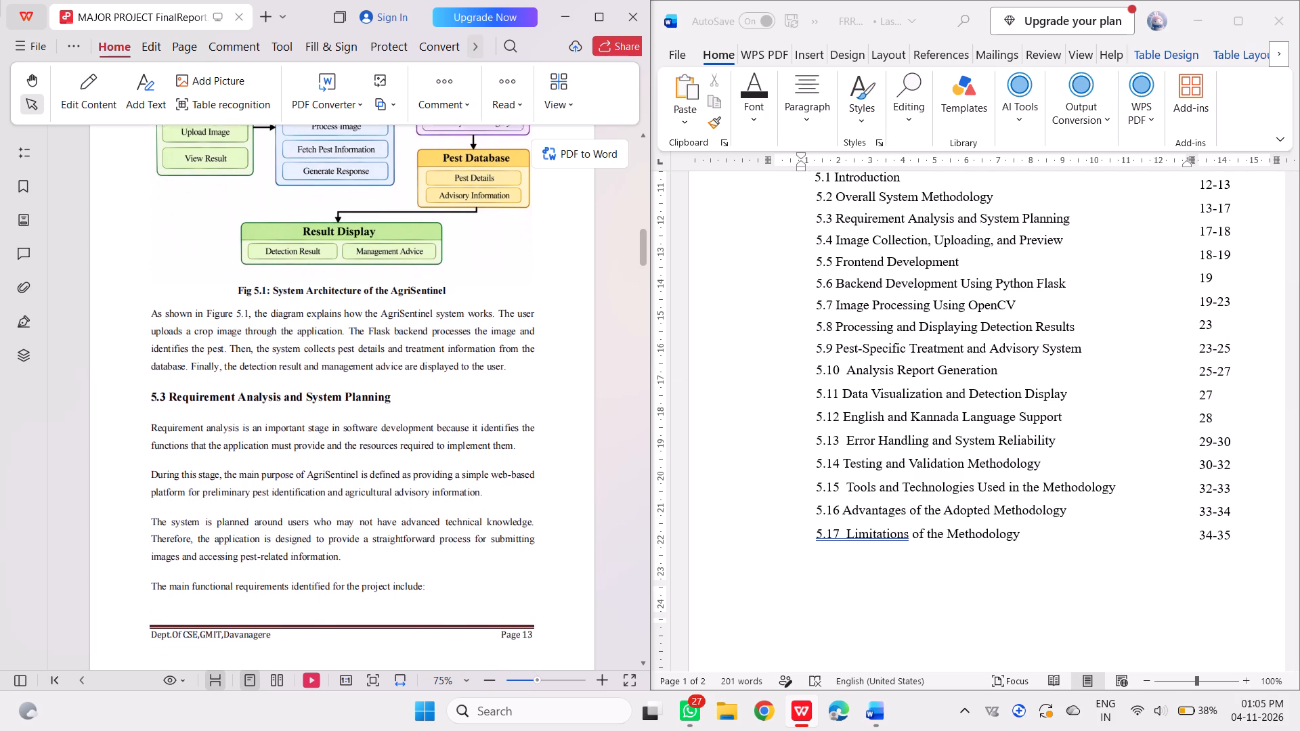
# Follow section 5.3 Requirement Analysis and System Planning to the start of section 5.4 and check its page range against the chapter list.
pyautogui.scroll(-3, 479, 350)
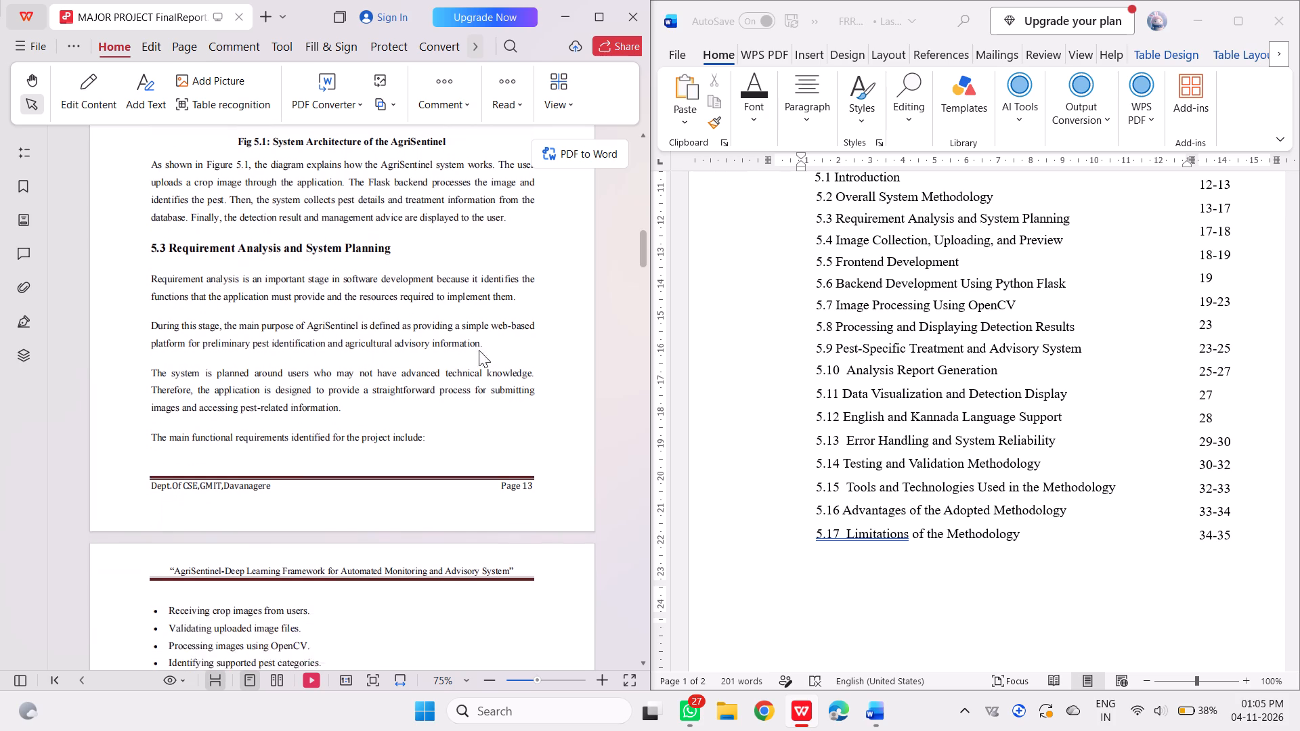
pyautogui.scroll(-5, 479, 350)
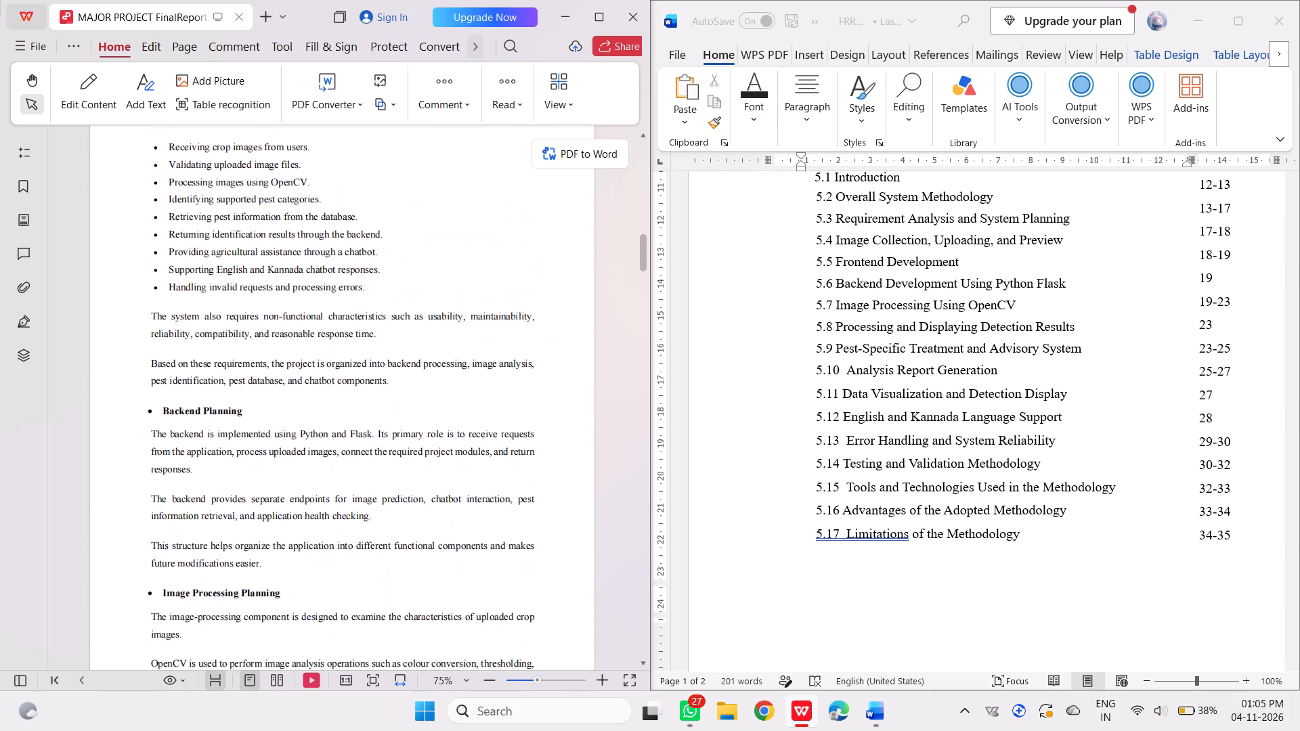
pyautogui.scroll(-4, 479, 350)
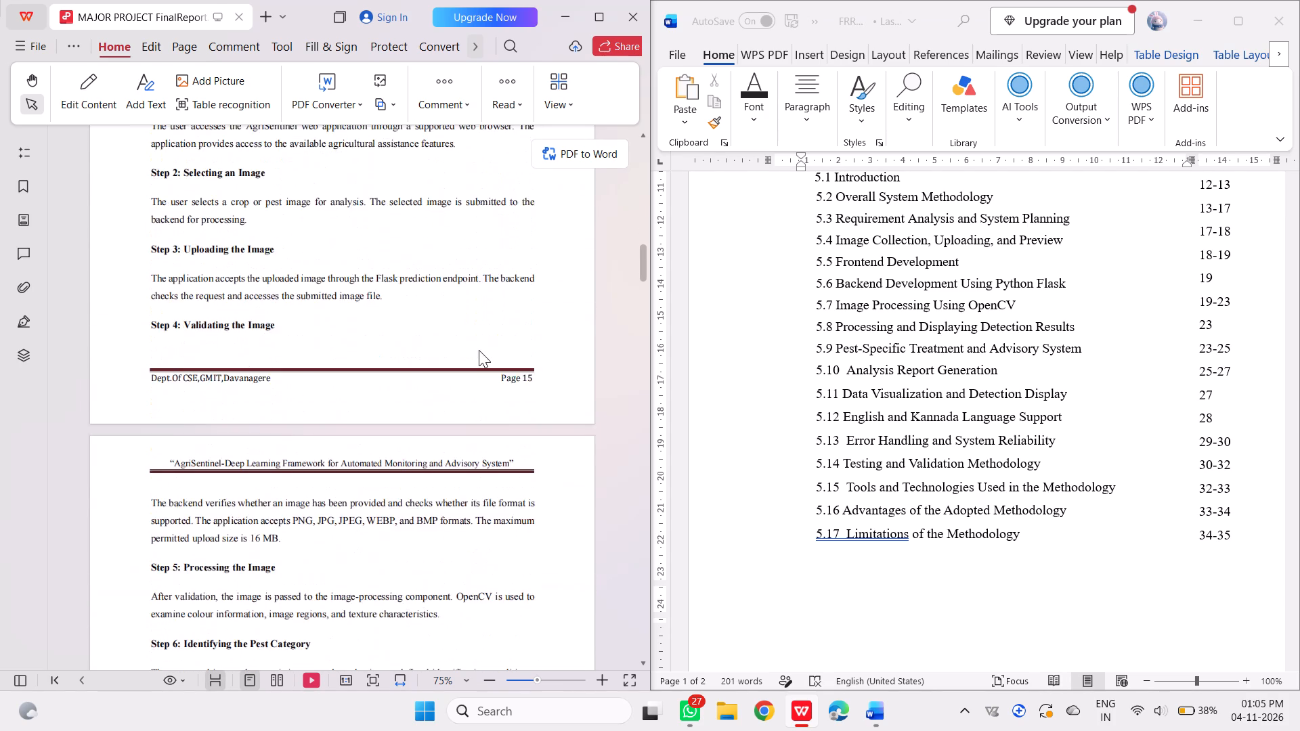
pyautogui.scroll(-5, 479, 350)
pyautogui.scroll(1, 479, 350)
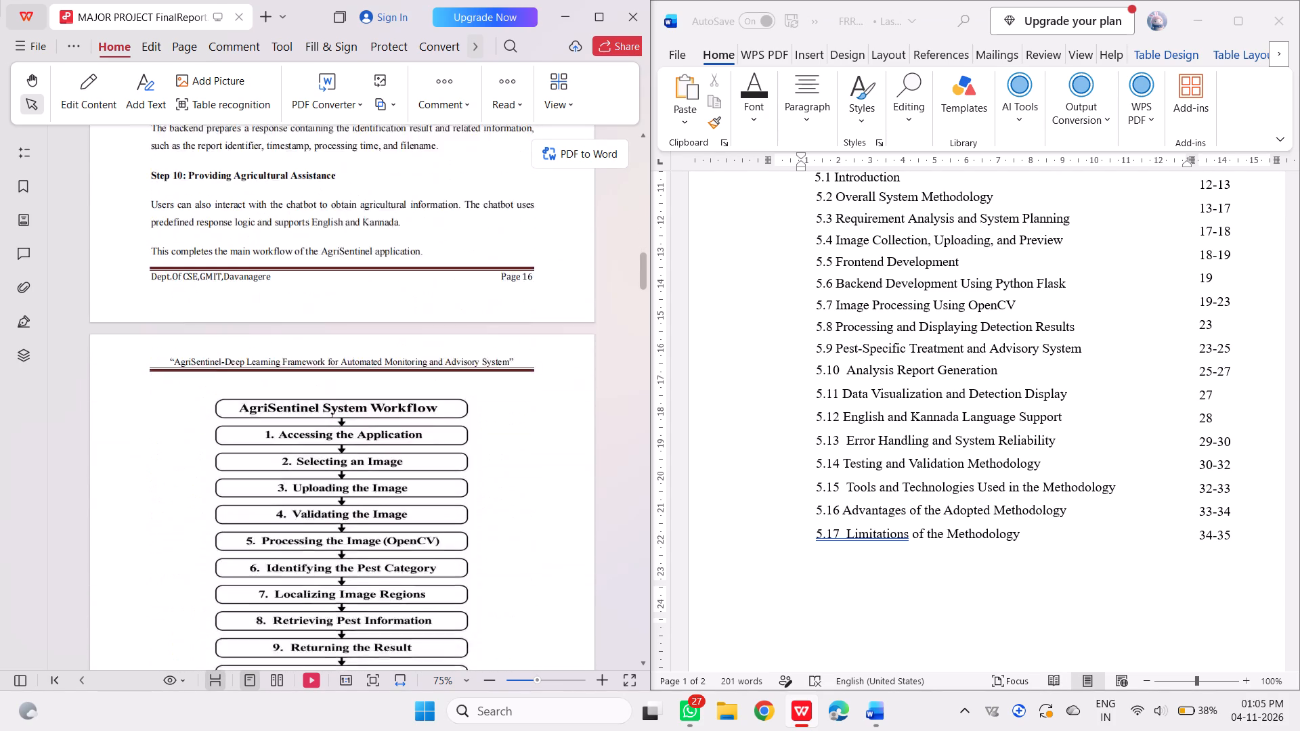
pyautogui.scroll(1, 479, 350)
pyautogui.scroll(-1, 479, 350)
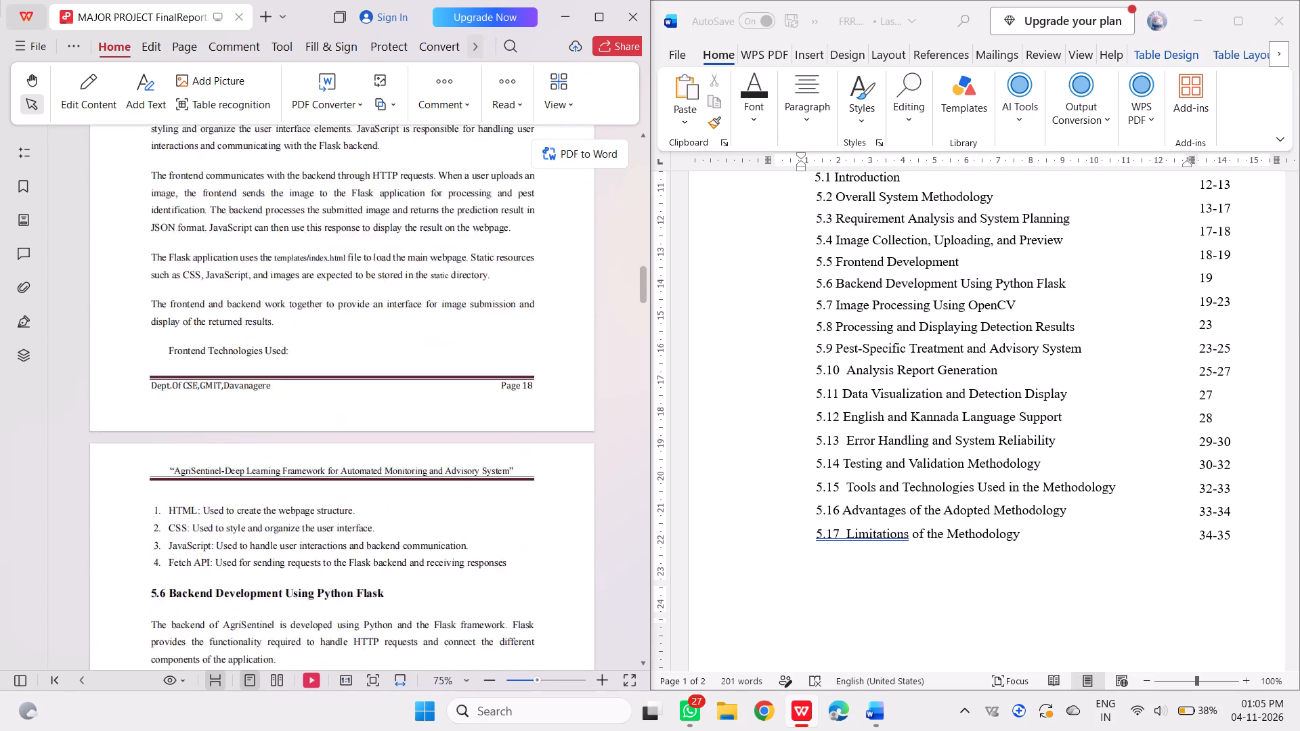
pyautogui.scroll(-1, 479, 350)
pyautogui.scroll(2, 479, 350)
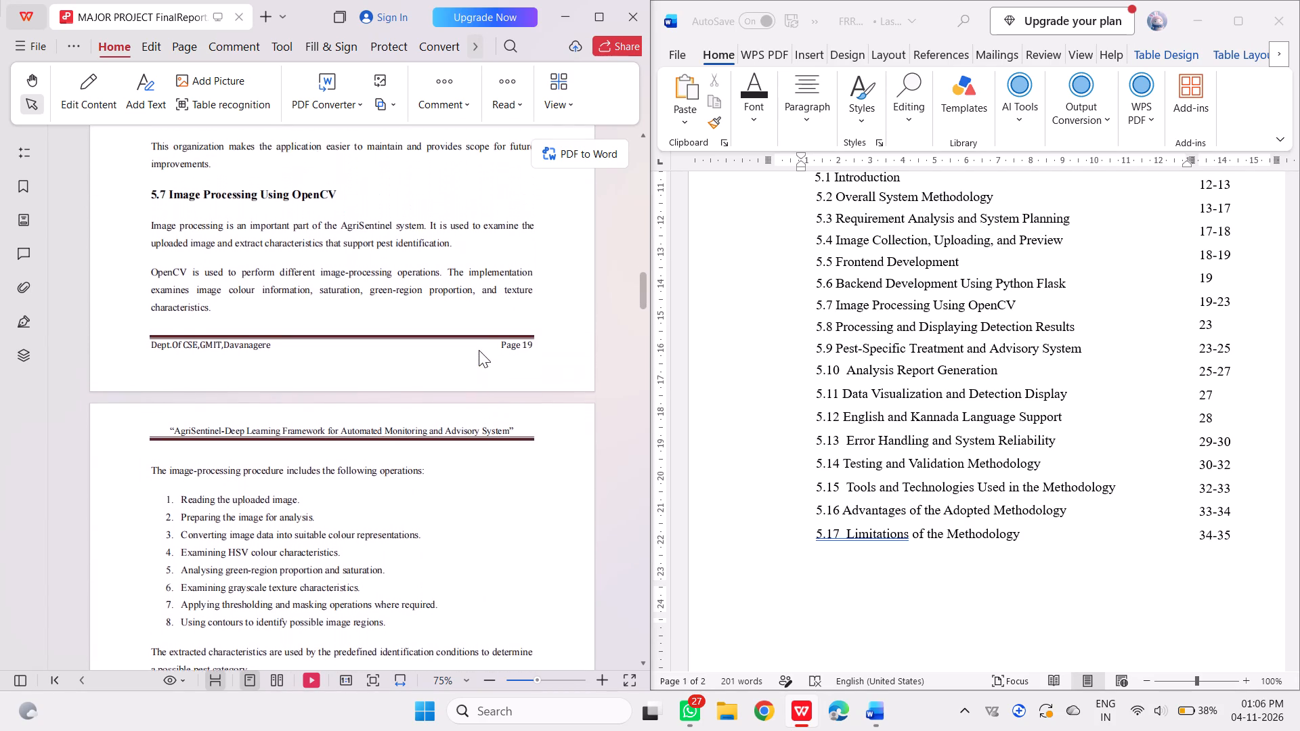
pyautogui.scroll(3, 479, 350)
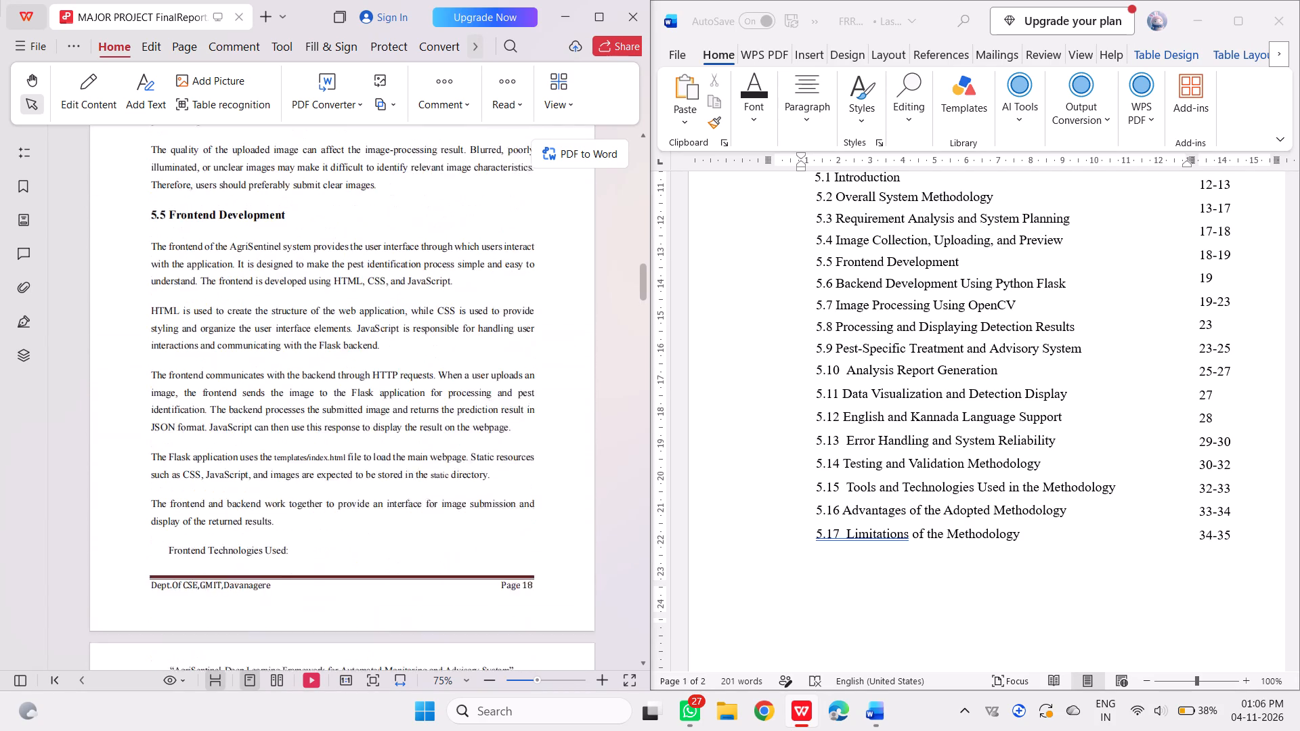
pyautogui.scroll(3, 479, 350)
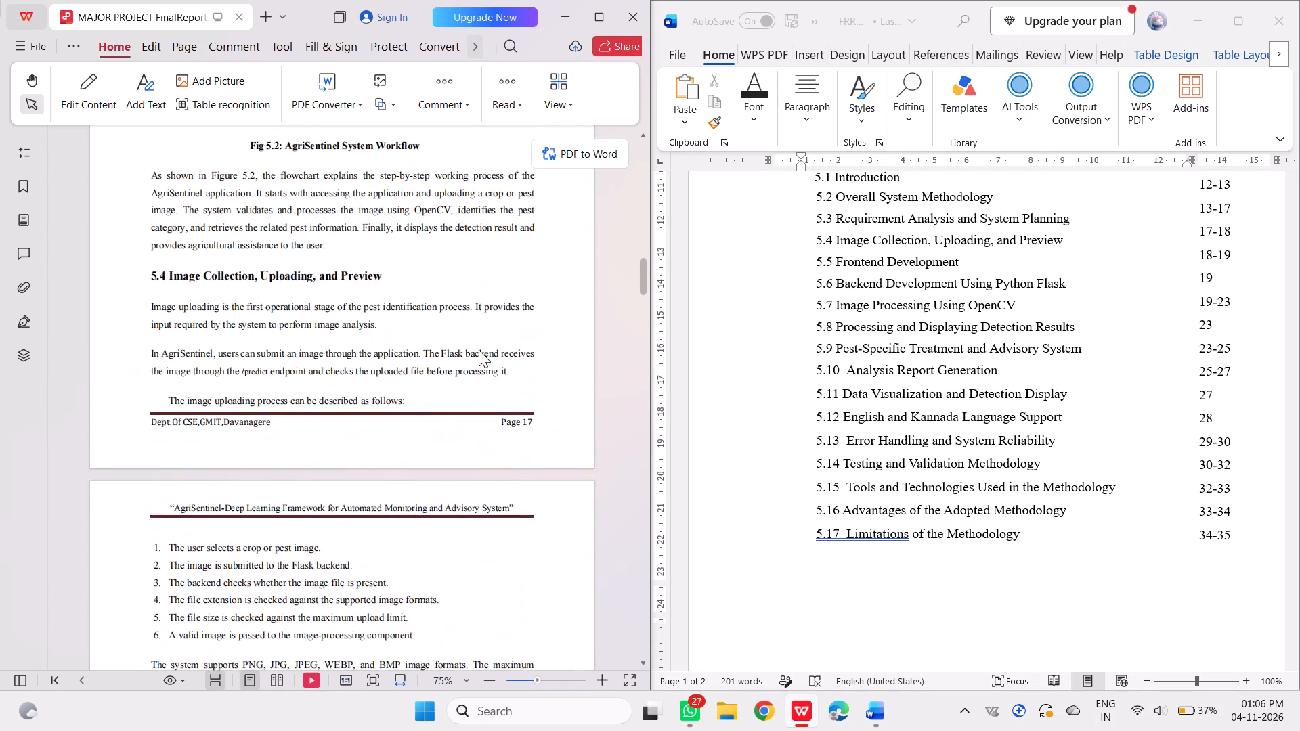
pyautogui.scroll(1, 479, 350)
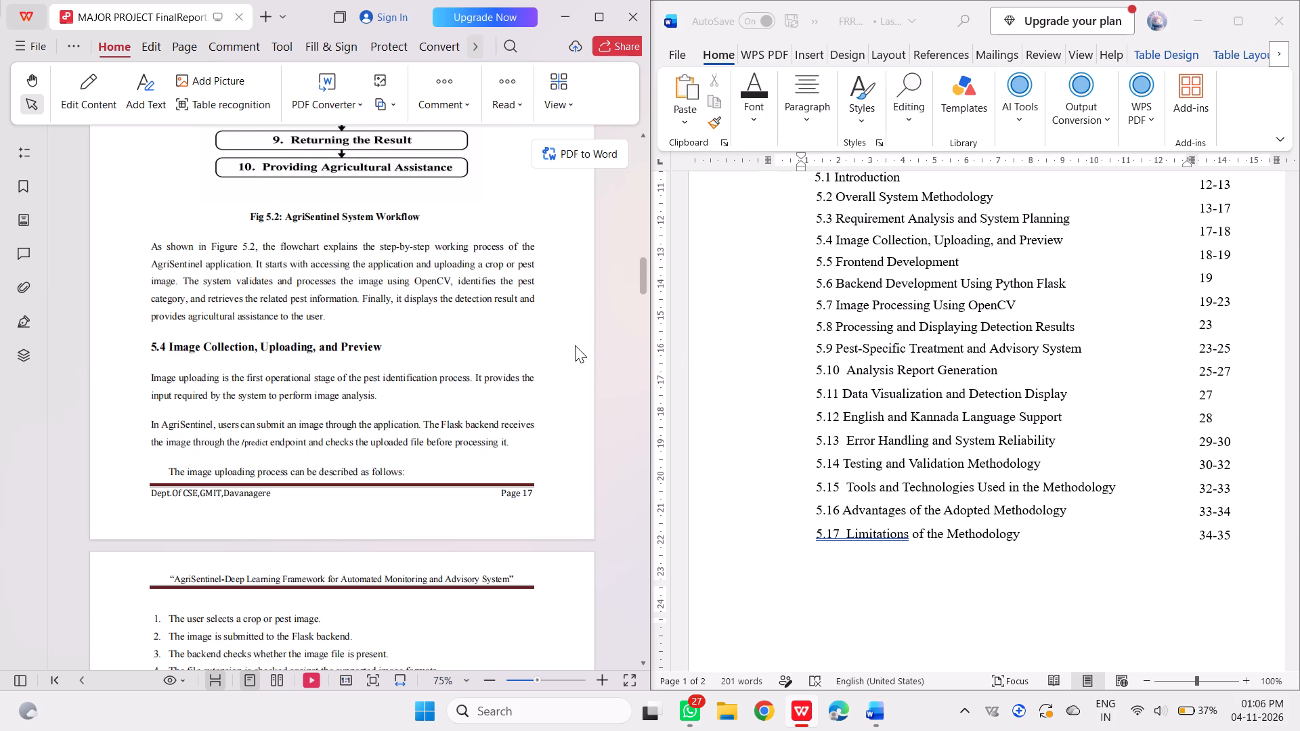
# Check the page ranges of sections 5.4 Image Collection, Uploading, and Preview and 5.5 Frontend Development against the chapter list.
pyautogui.scroll(-3, 575, 345)
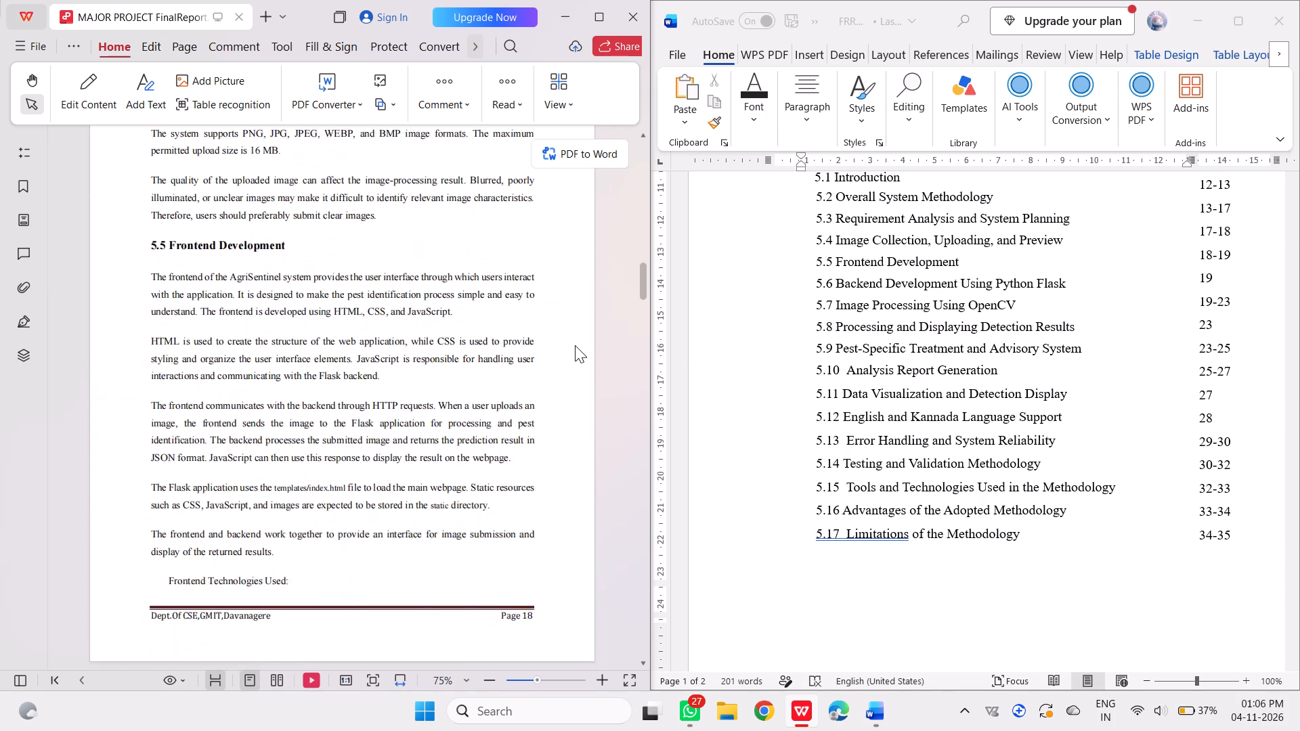
pyautogui.scroll(-1, 575, 345)
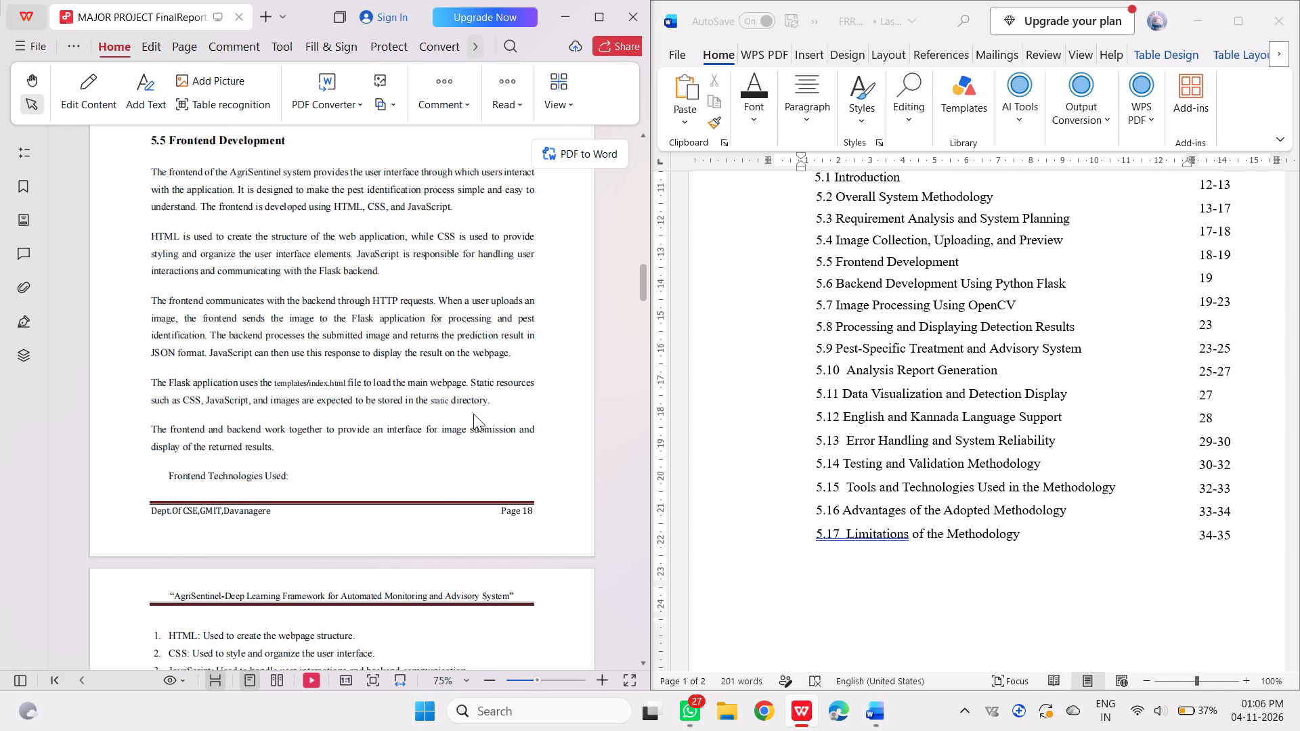
pyautogui.scroll(-2, 473, 414)
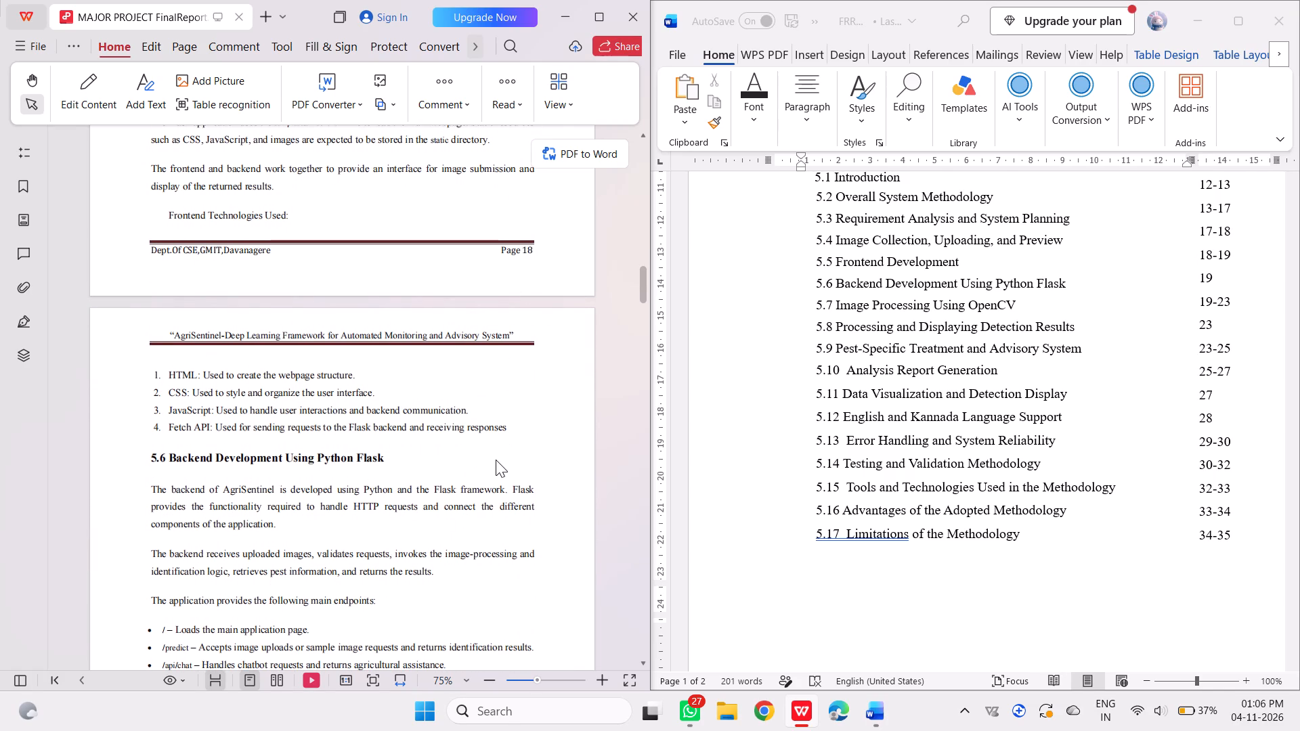
# Check the page number of section 5.6 Backend Development Using Python Flask against its chapter list entry.
pyautogui.scroll(-2, 496, 460)
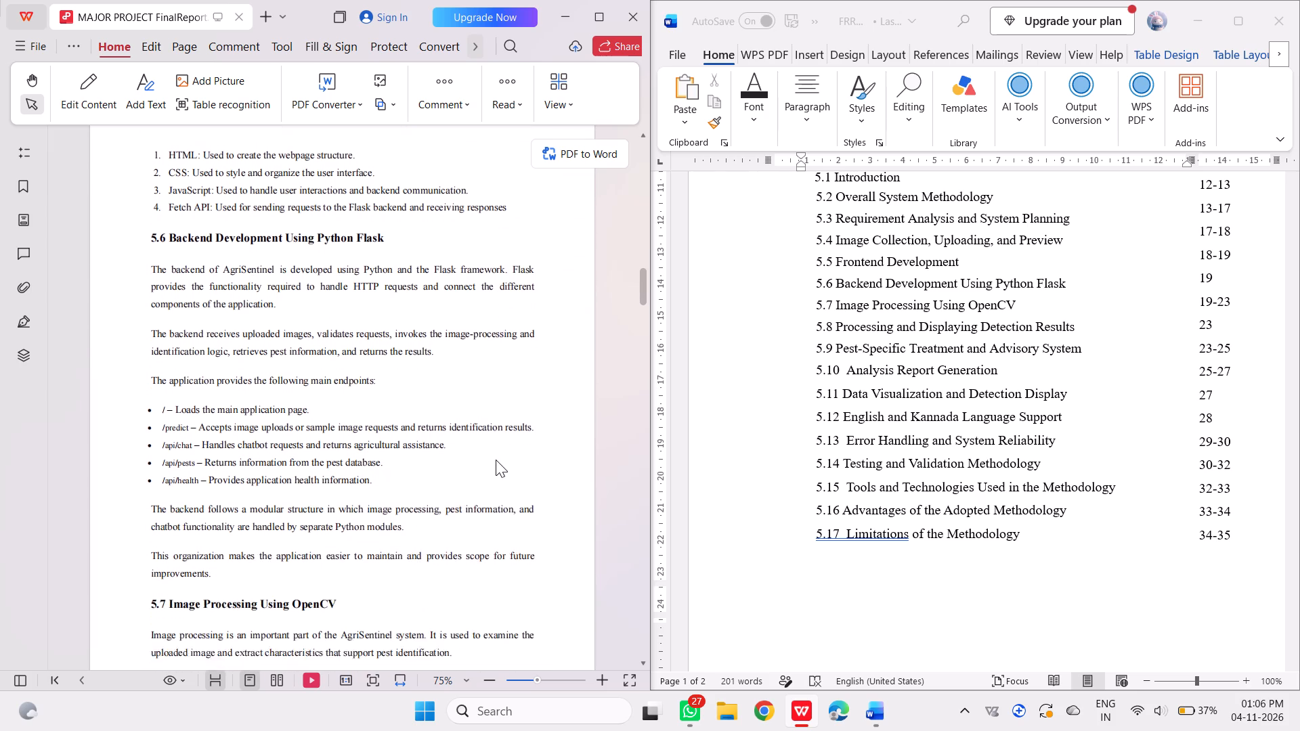
pyautogui.scroll(-1, 496, 460)
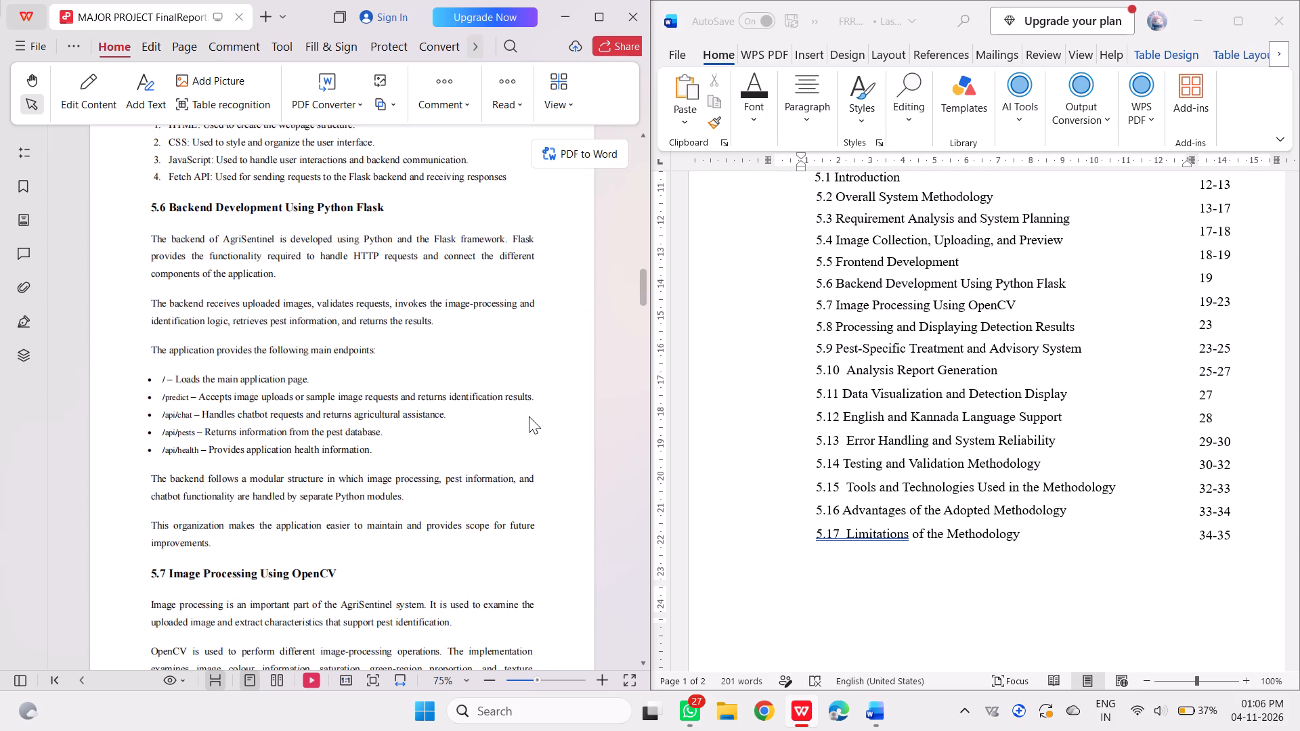
pyautogui.scroll(-1, 529, 416)
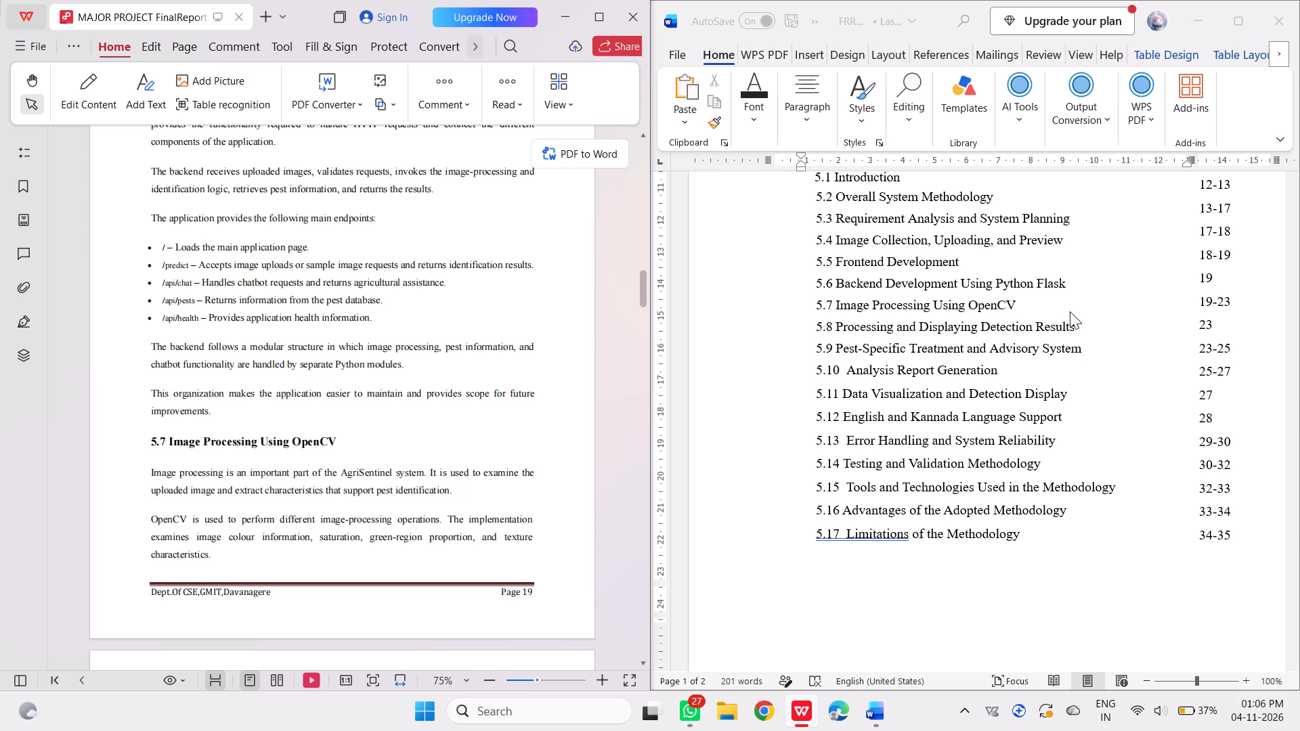
# Follow section 5.7 Image Processing Using OpenCV to the start of section 5.8 and check its page range against the chapter list.
pyautogui.click(1217, 300)
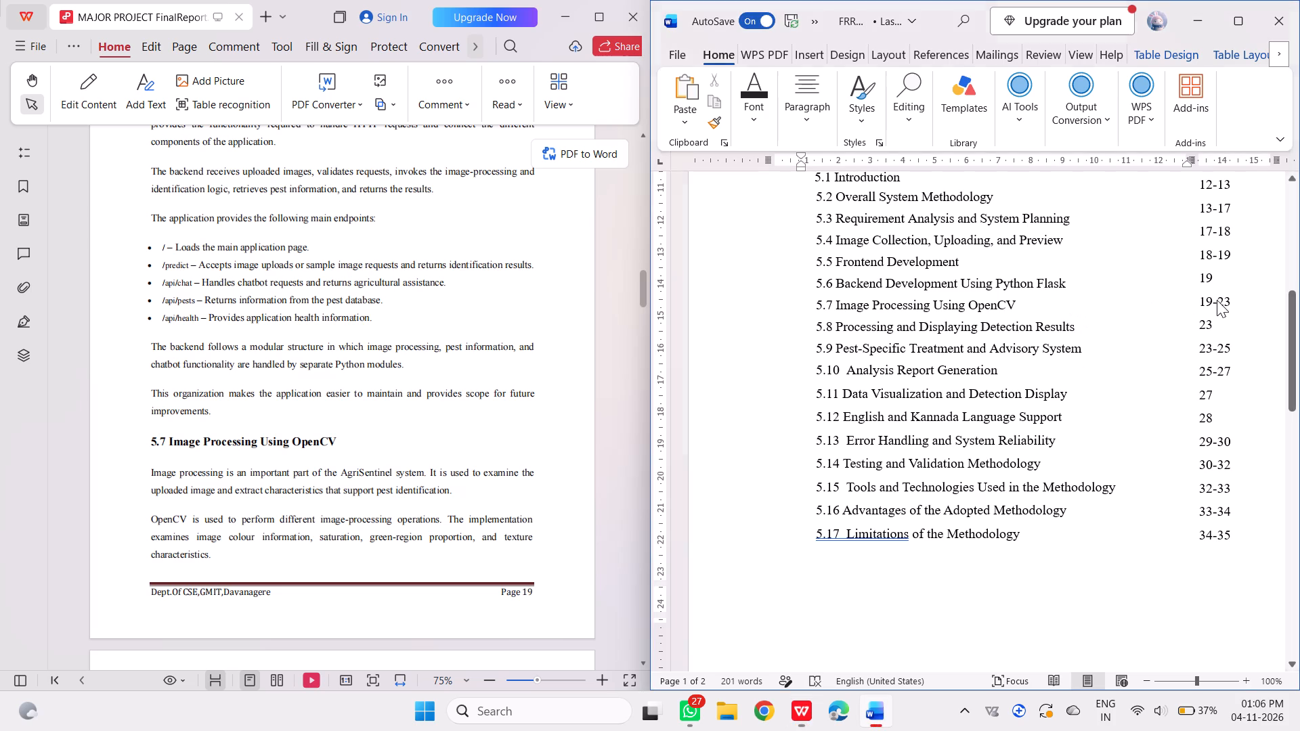
pyautogui.scroll(-1, 433, 382)
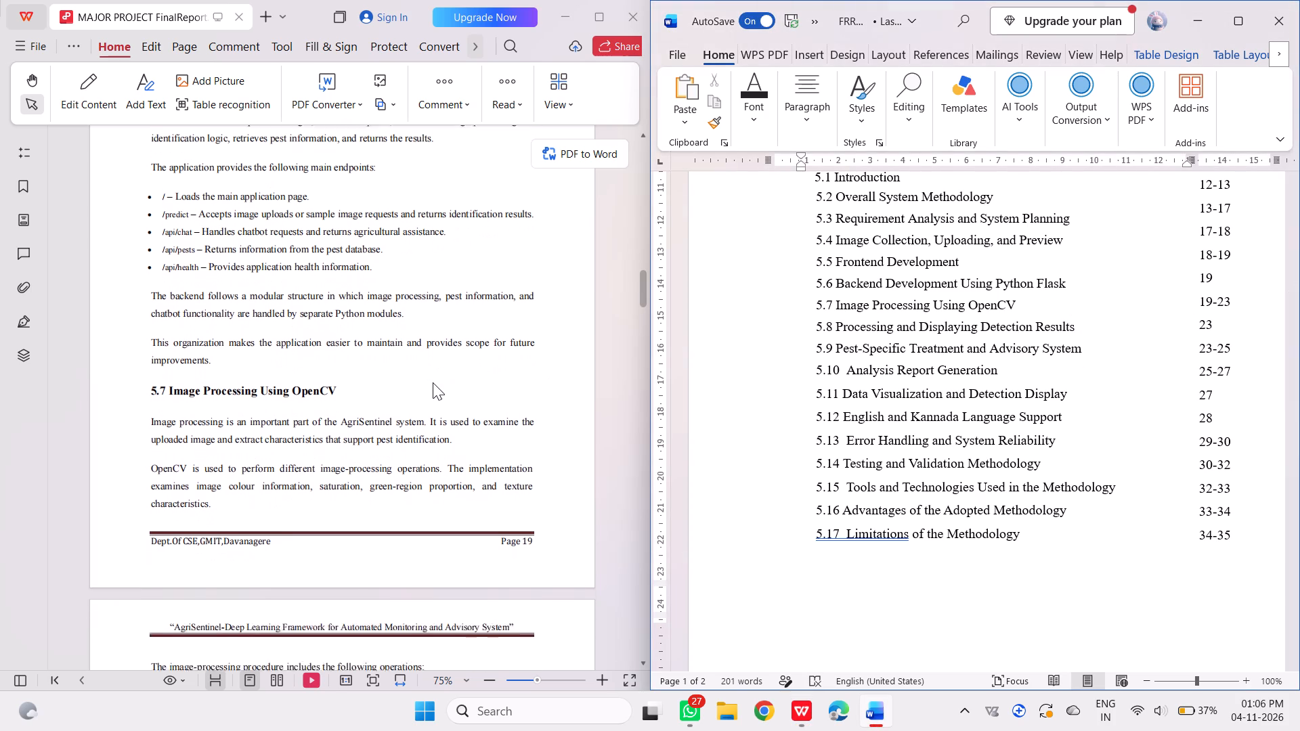
pyautogui.scroll(-3, 433, 382)
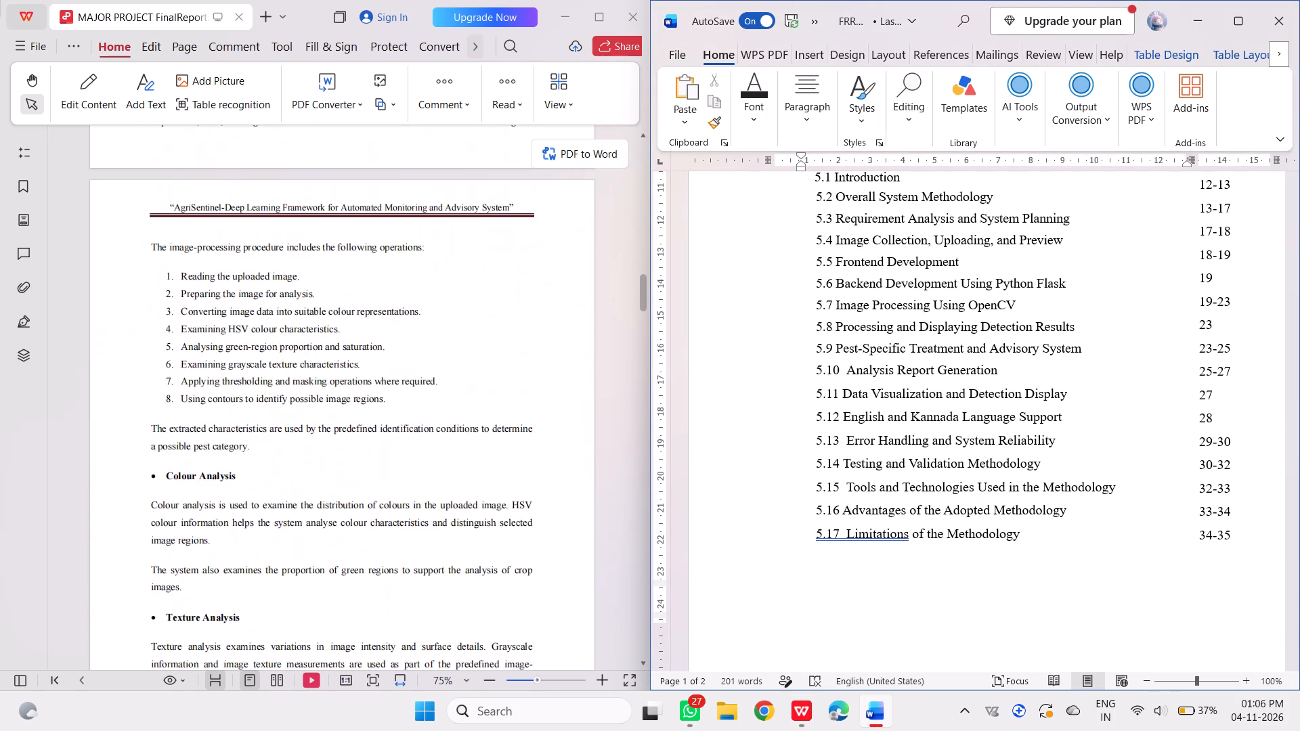
pyautogui.scroll(-3, 433, 382)
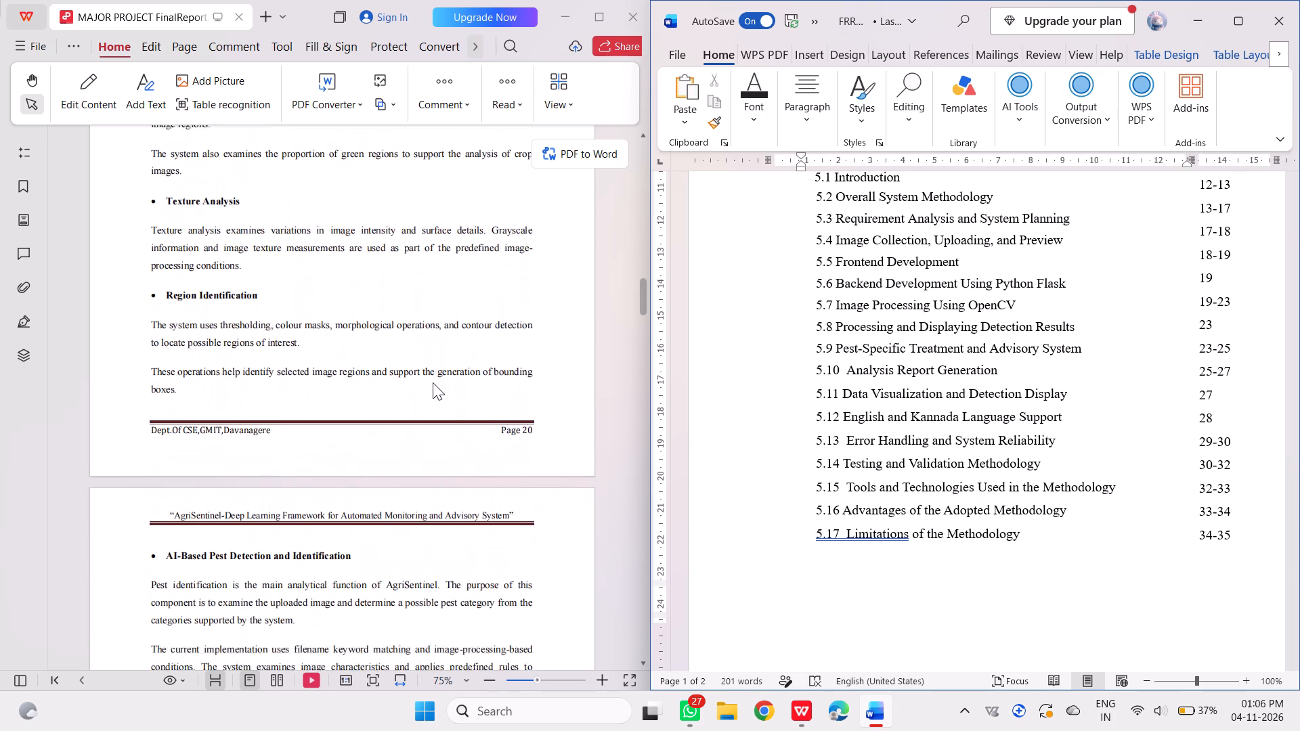
pyautogui.scroll(-4, 433, 382)
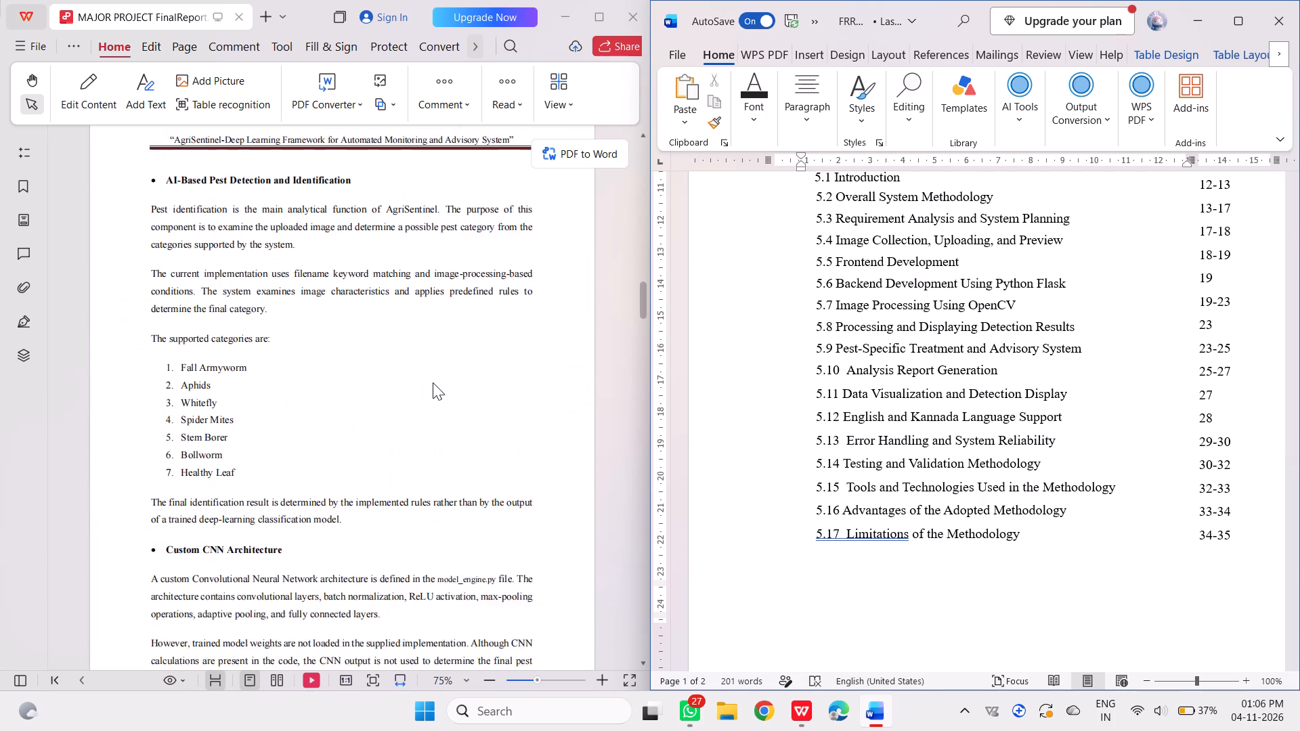
pyautogui.scroll(-3, 433, 382)
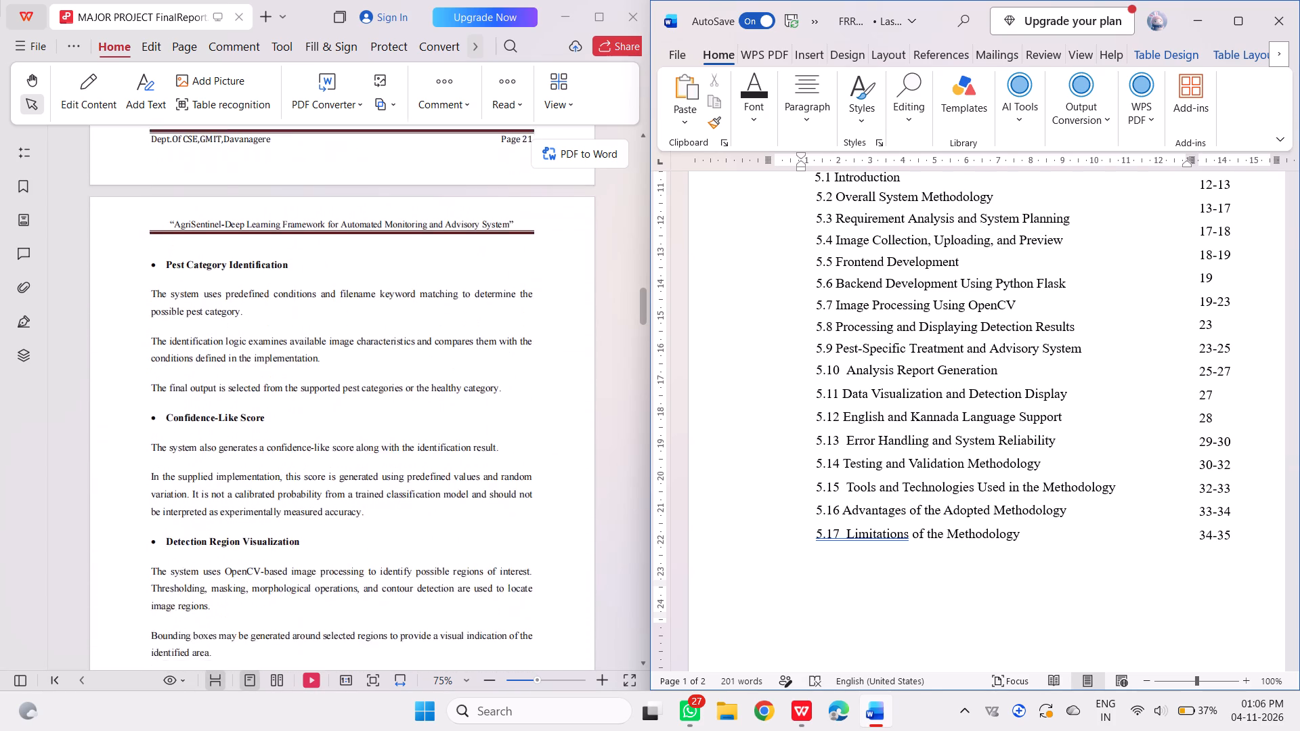
pyautogui.scroll(-3, 433, 382)
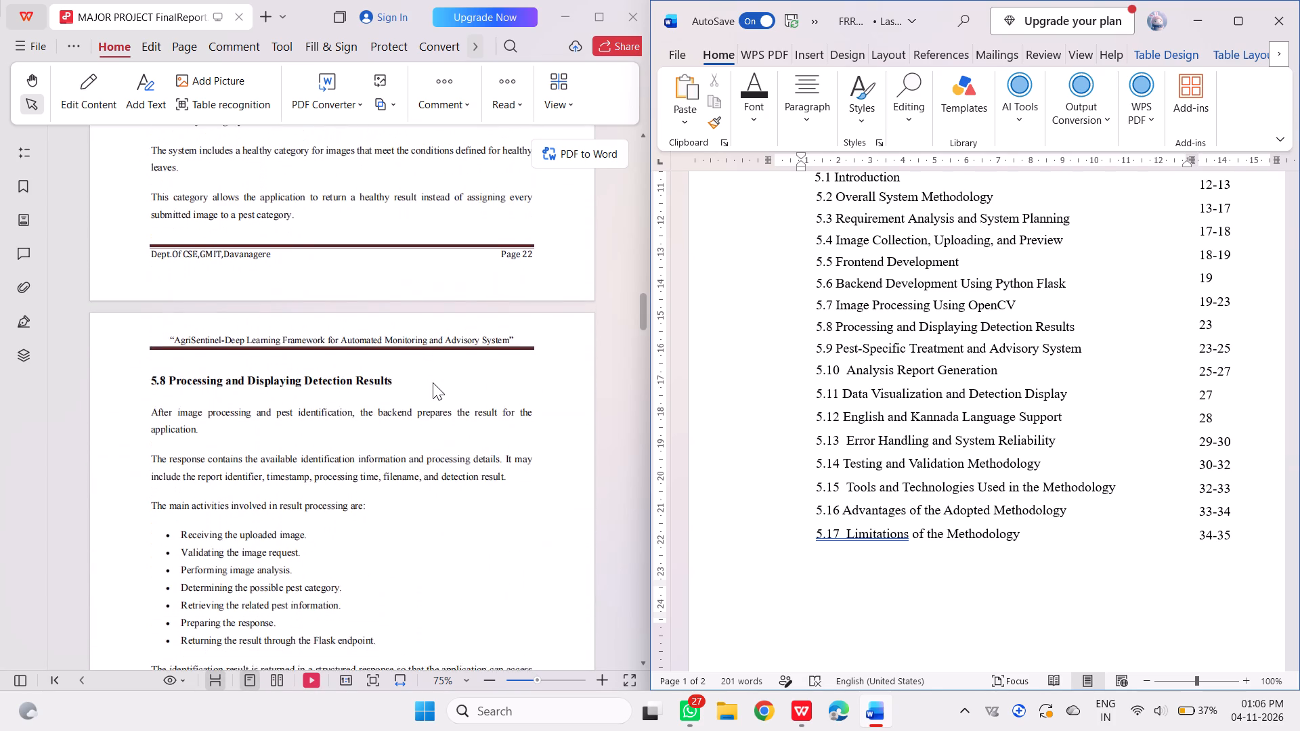
pyautogui.scroll(-1, 433, 382)
pyautogui.scroll(1, 433, 382)
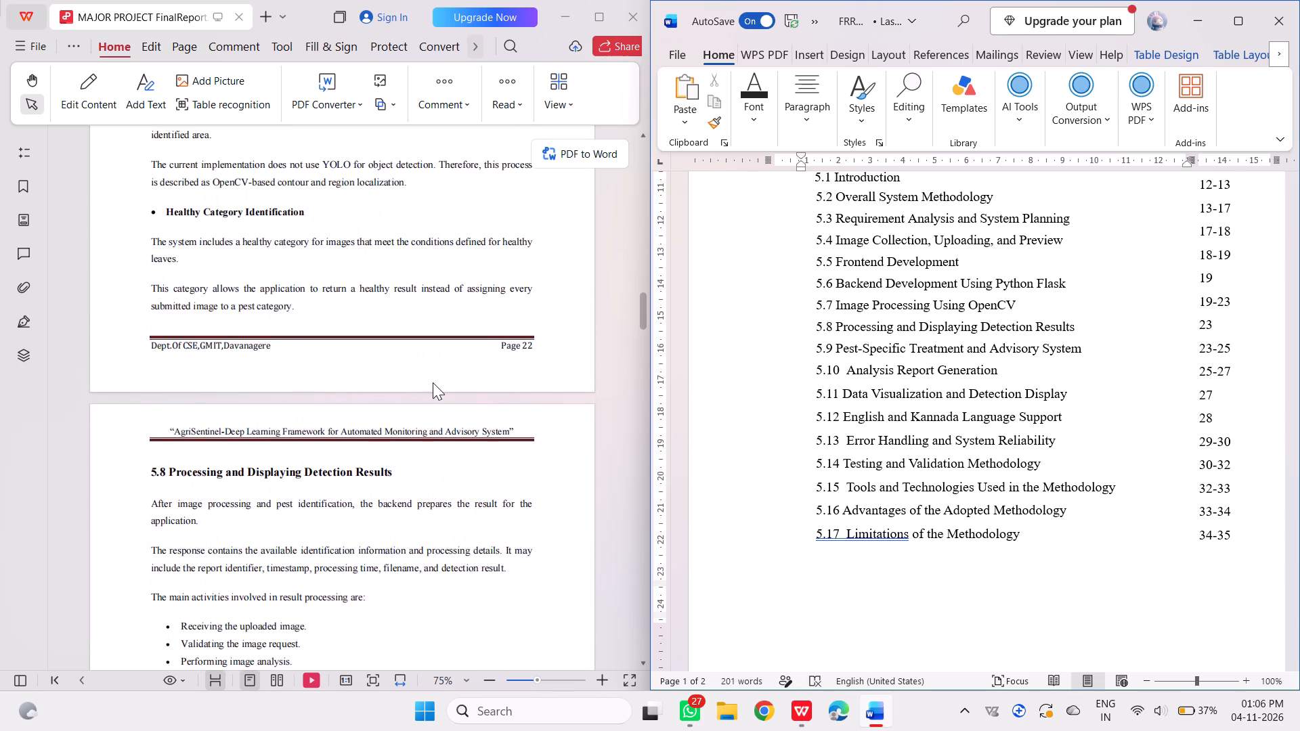
# Trace section 5.7 back from its last page to its heading to recheck its first and last page numbers.
pyautogui.scroll(1, 433, 382)
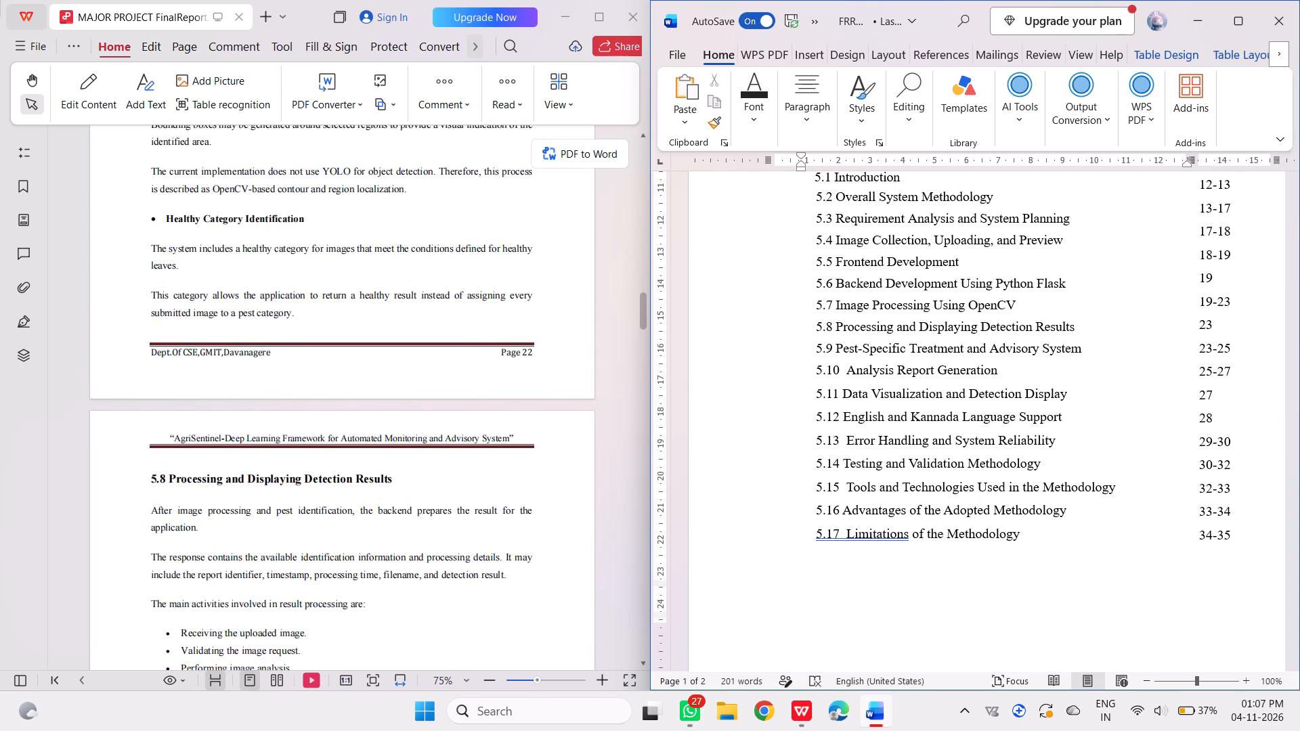
pyautogui.scroll(3, 474, 239)
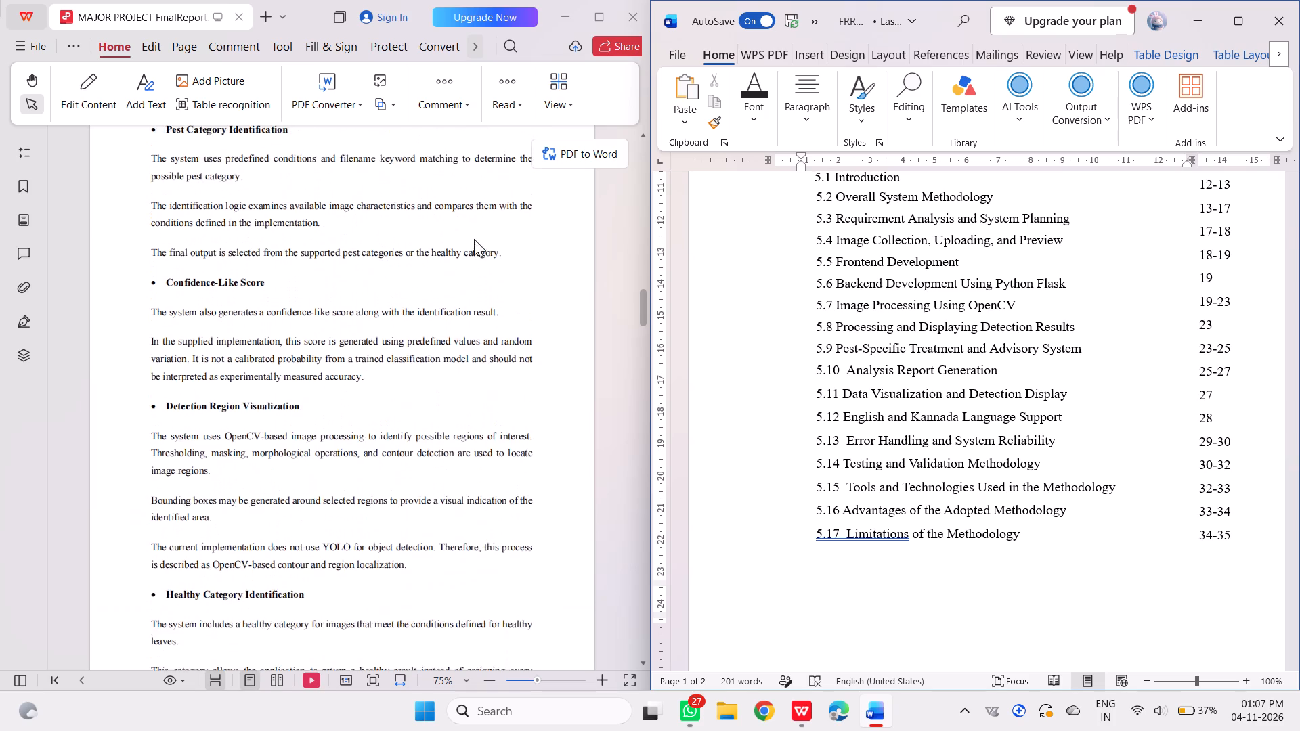
pyautogui.scroll(5, 474, 239)
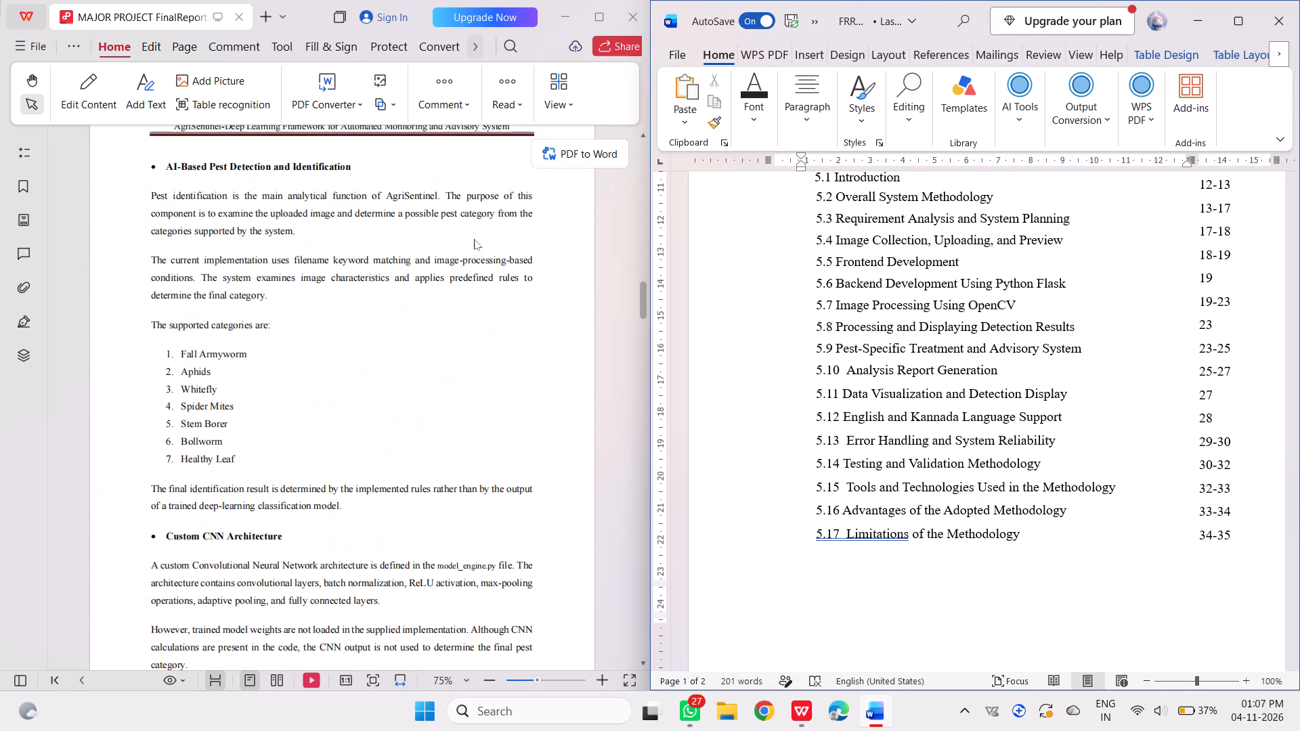
pyautogui.scroll(4, 474, 239)
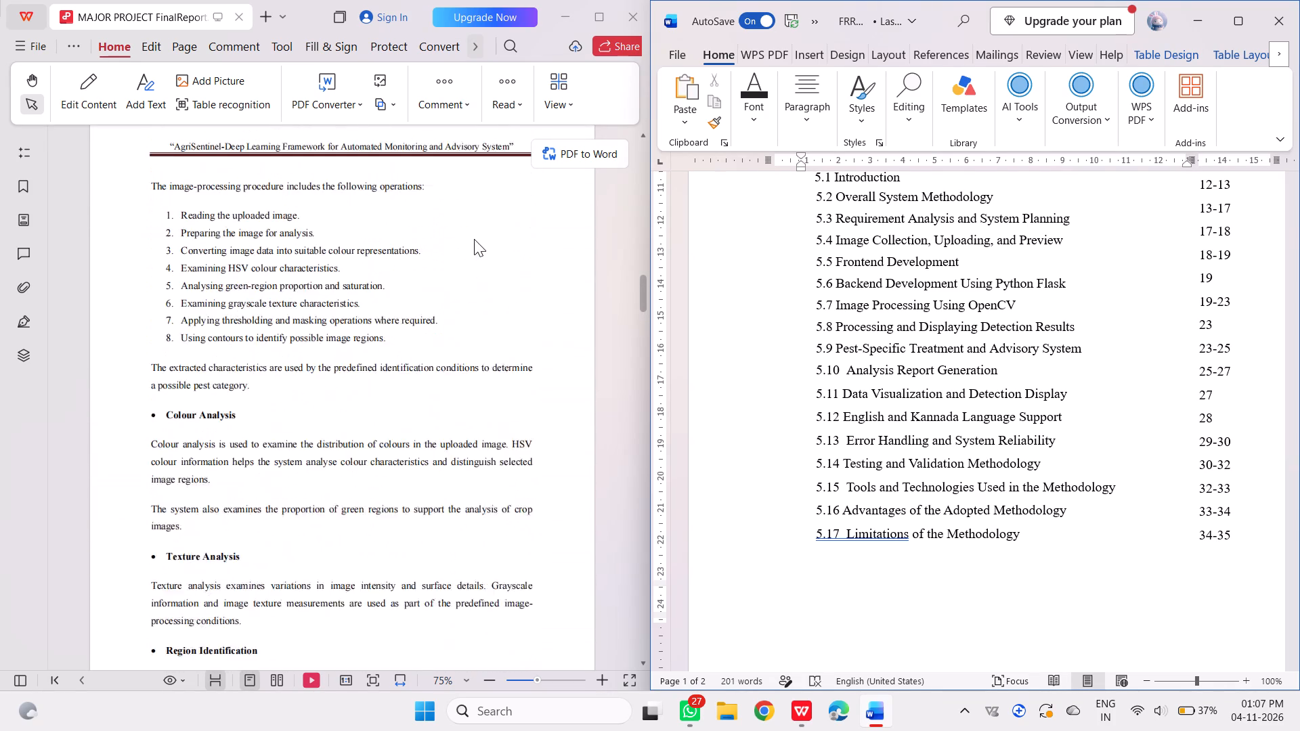
pyautogui.scroll(4, 474, 239)
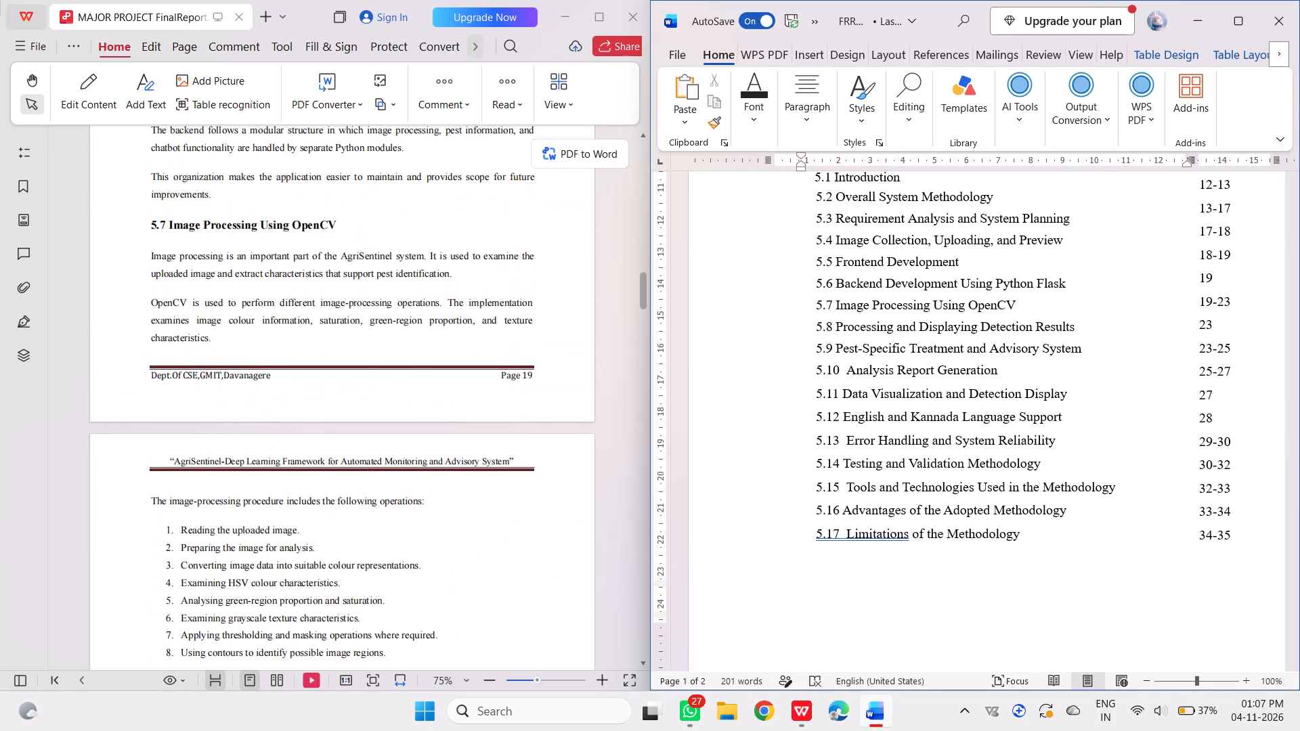
# Confirm where section 5.7 Image Processing Using OpenCV ends and set its page range in the chapter list to 19-22.
pyautogui.tripleClick(816, 309)
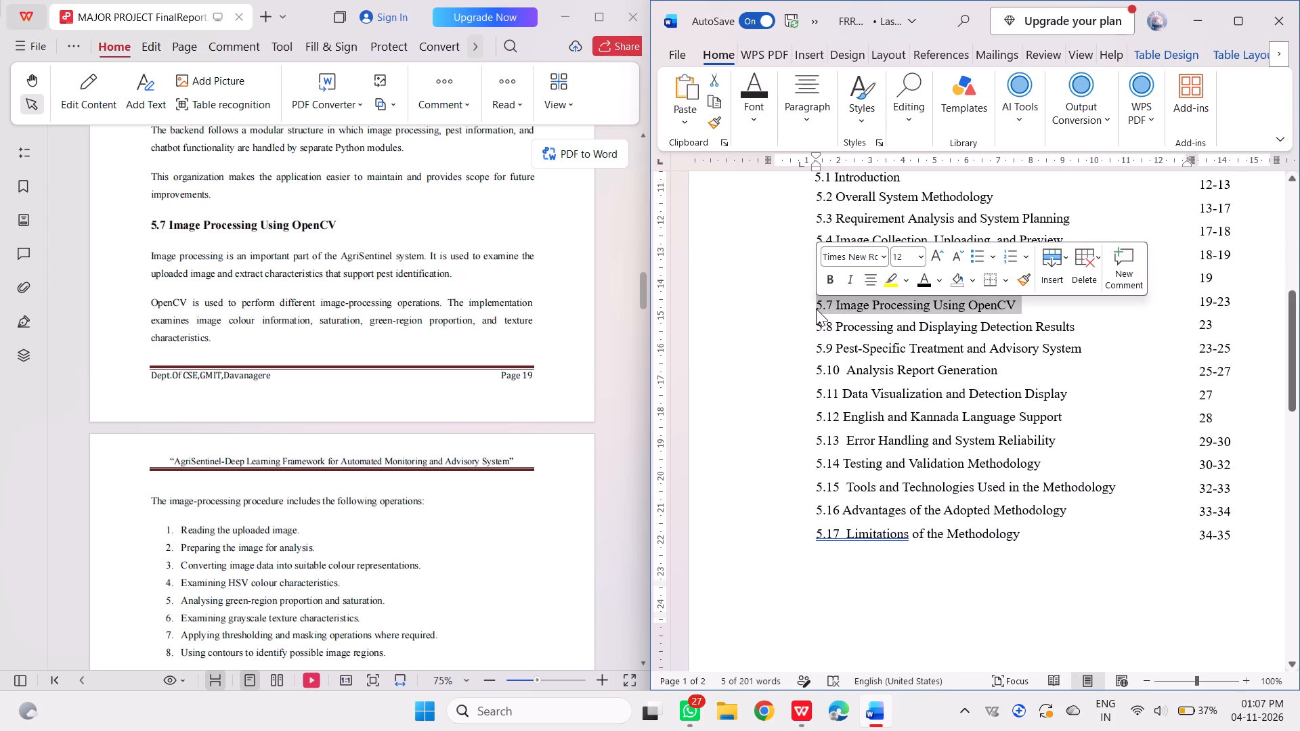
pyautogui.scroll(-2, 477, 379)
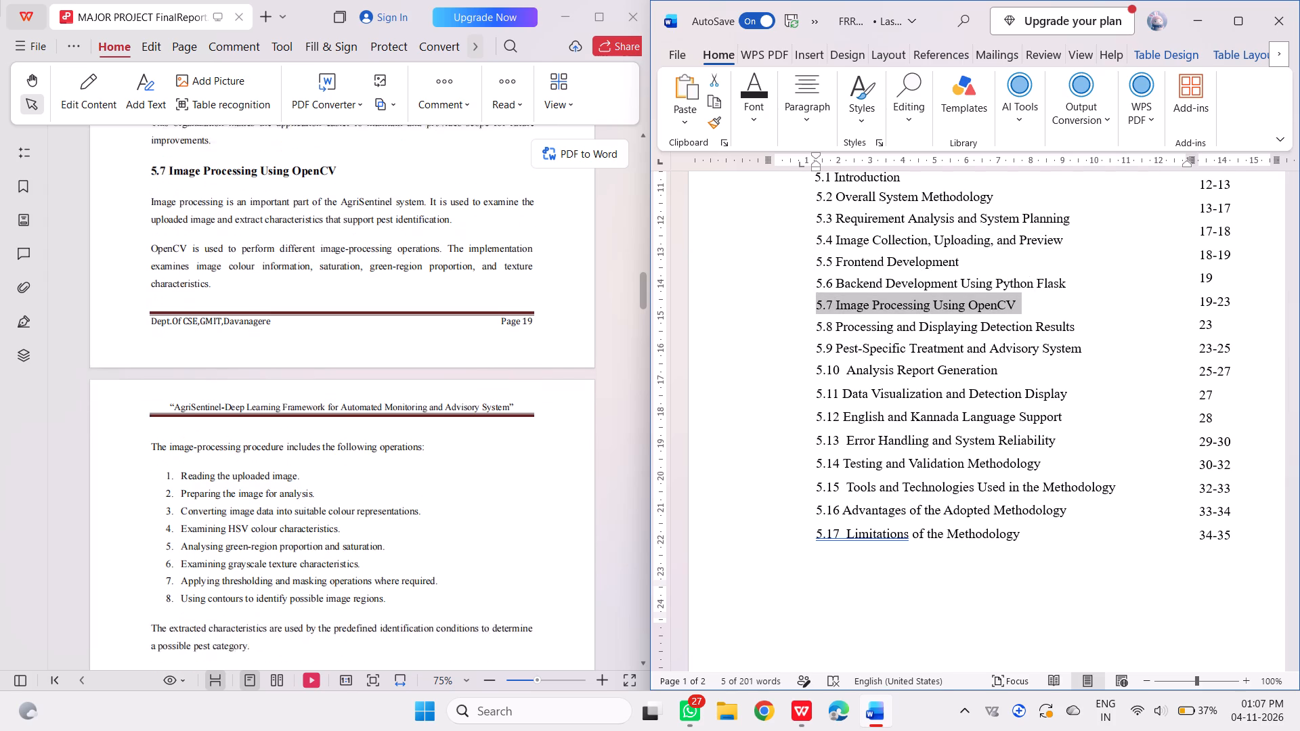
pyautogui.scroll(-5, 477, 379)
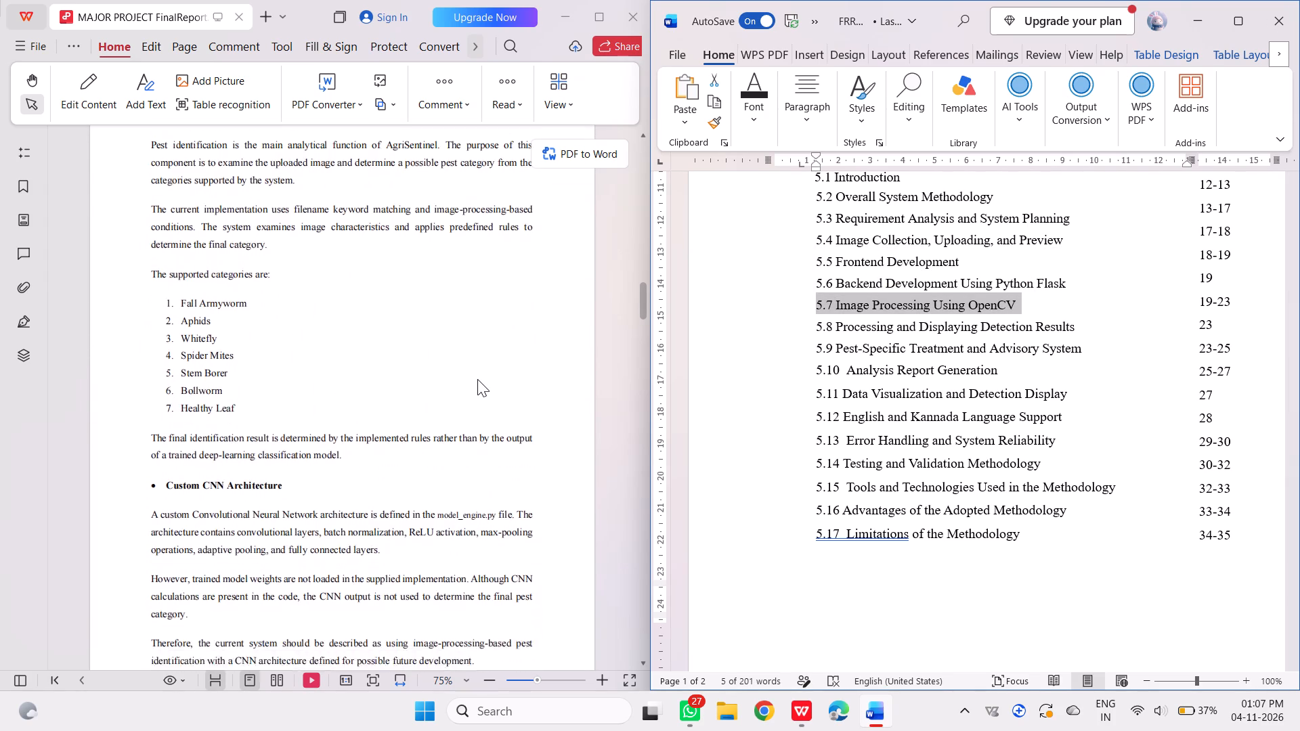
pyautogui.scroll(-3, 477, 379)
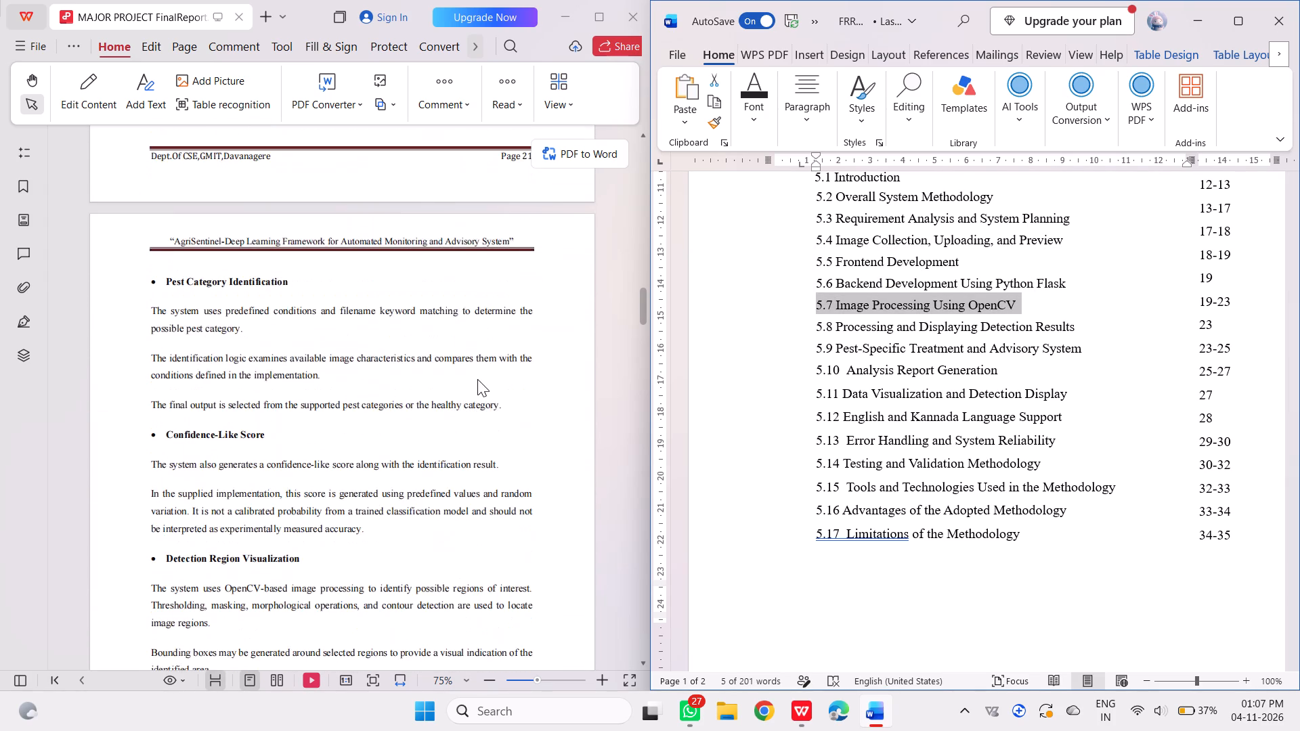
pyautogui.scroll(-2, 477, 379)
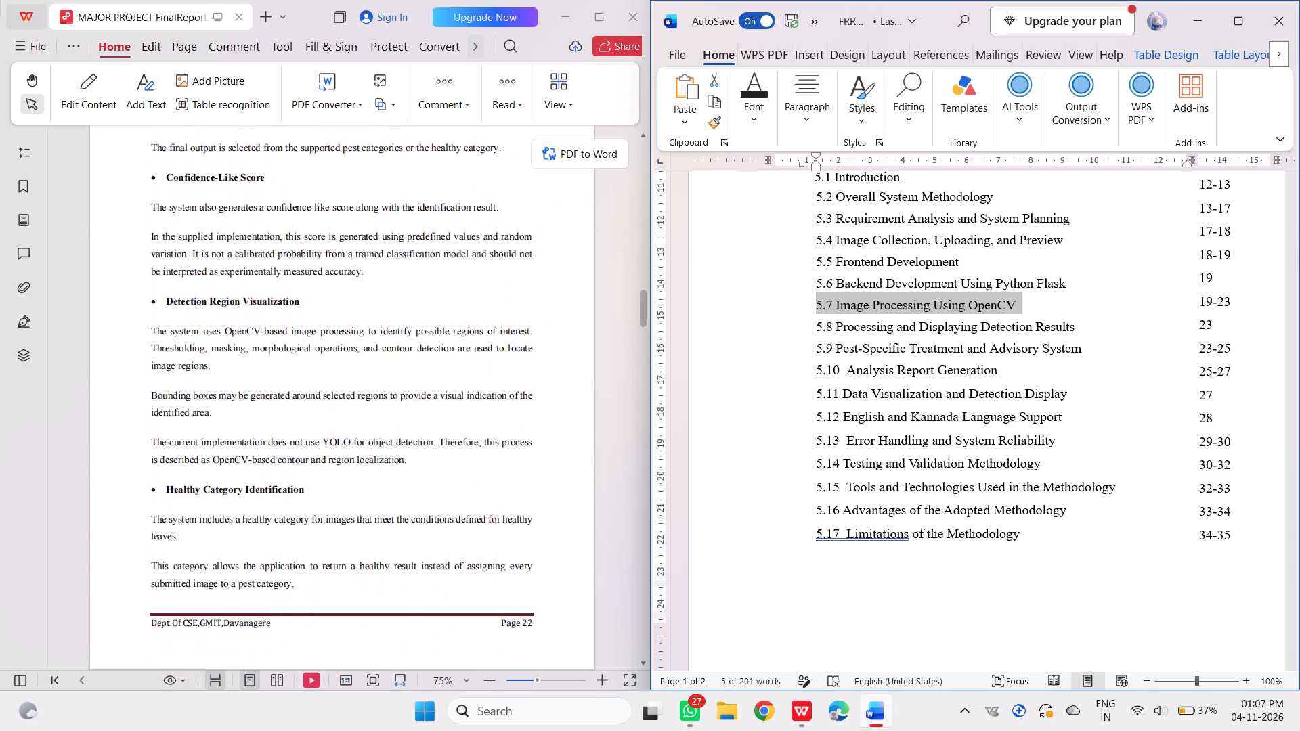
pyautogui.scroll(-2, 477, 379)
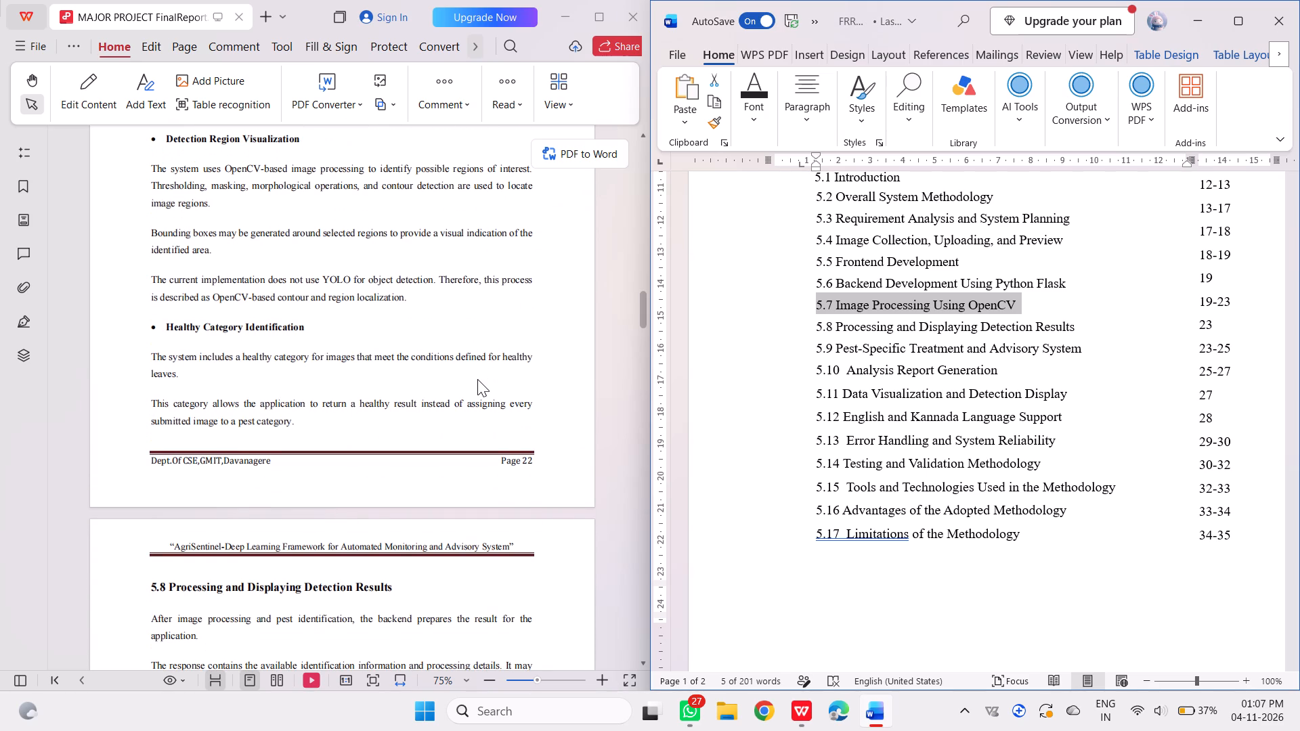
pyautogui.click(1232, 301)
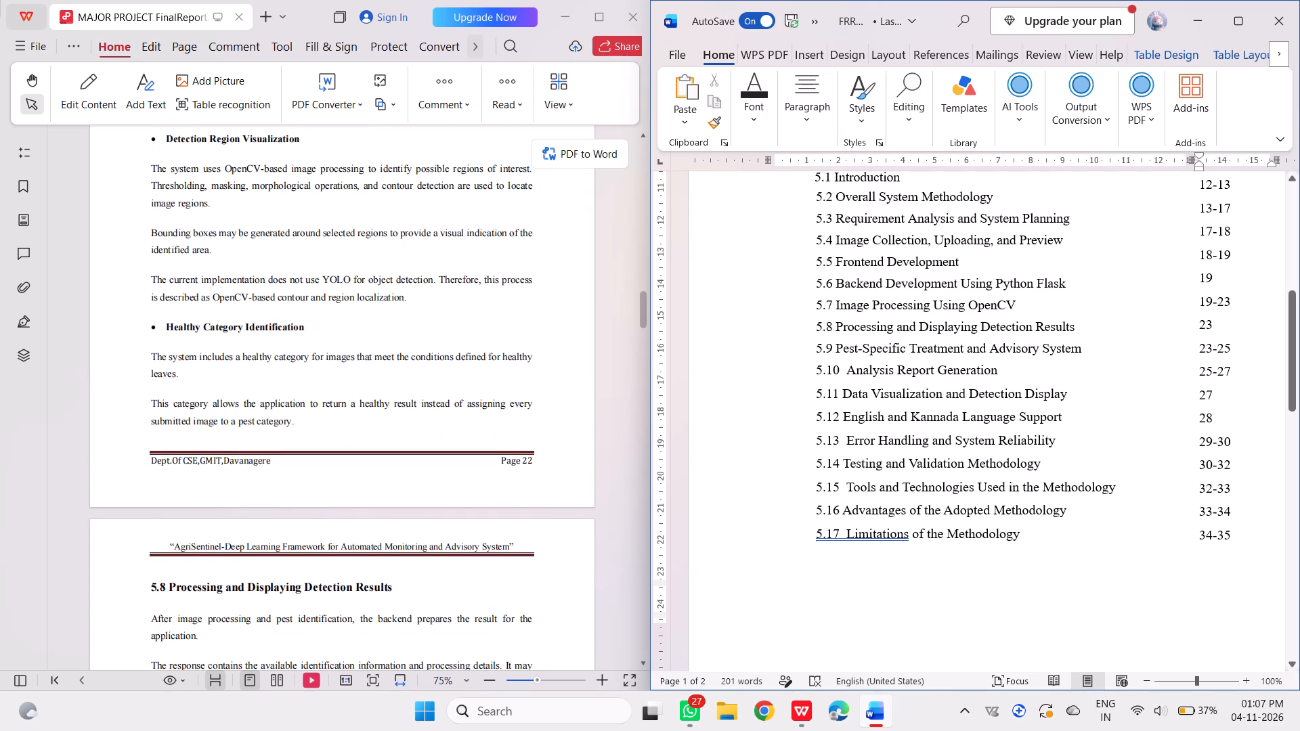
pyautogui.press('BackSpace')
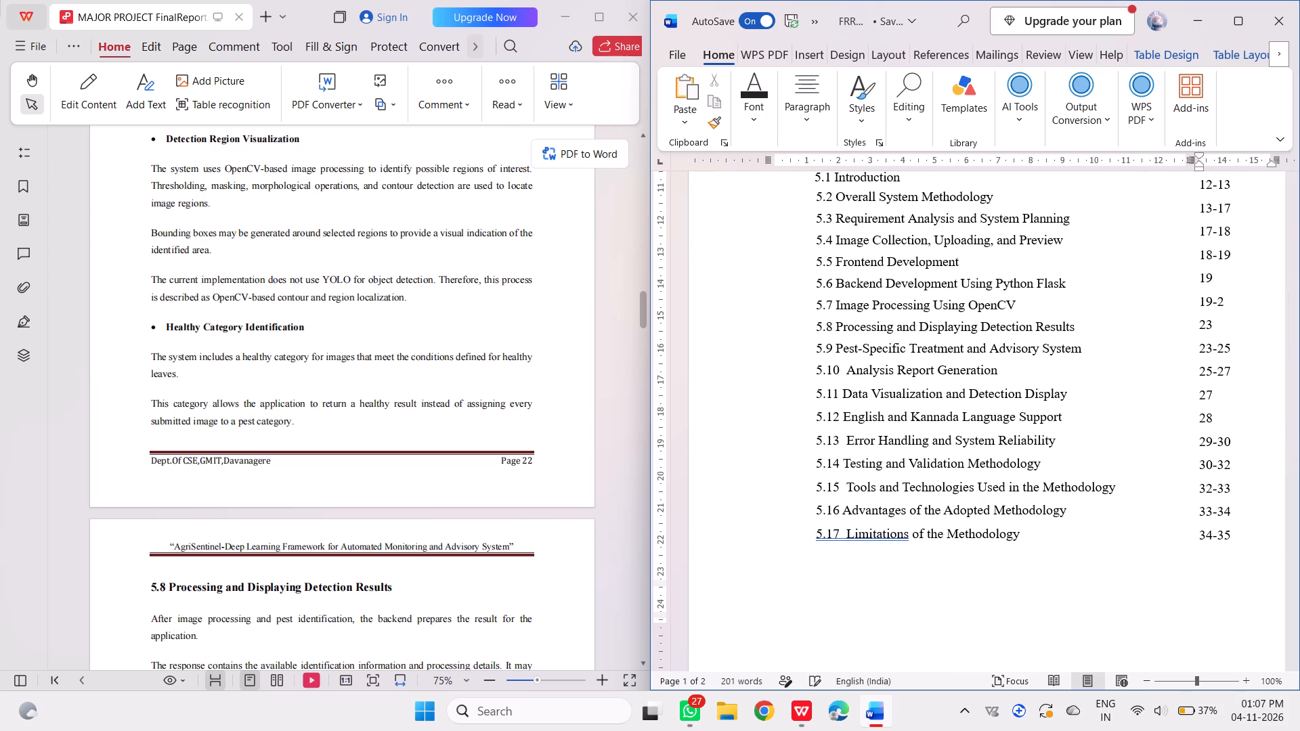
pyautogui.press('2')
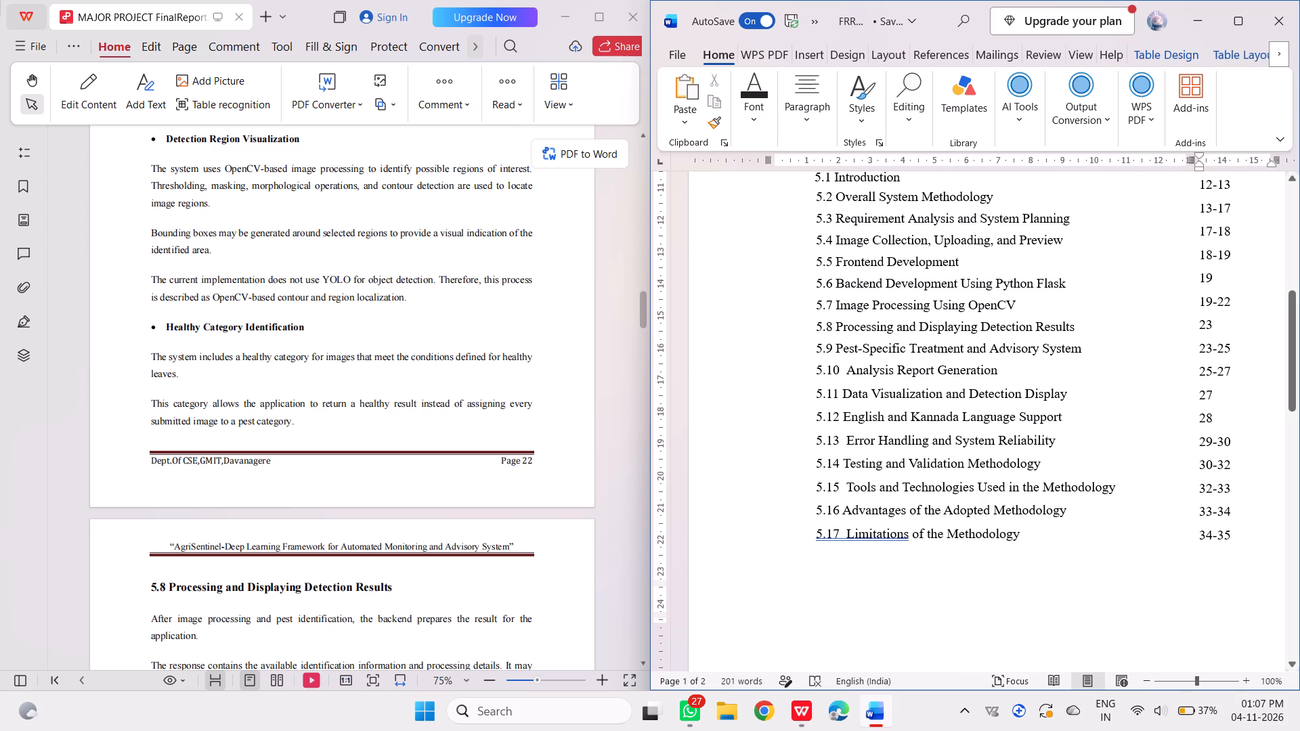
# Check the title and page number of section 5.8 Processing and Displaying Detection Results against its chapter list entry.
pyautogui.scroll(-1, 504, 468)
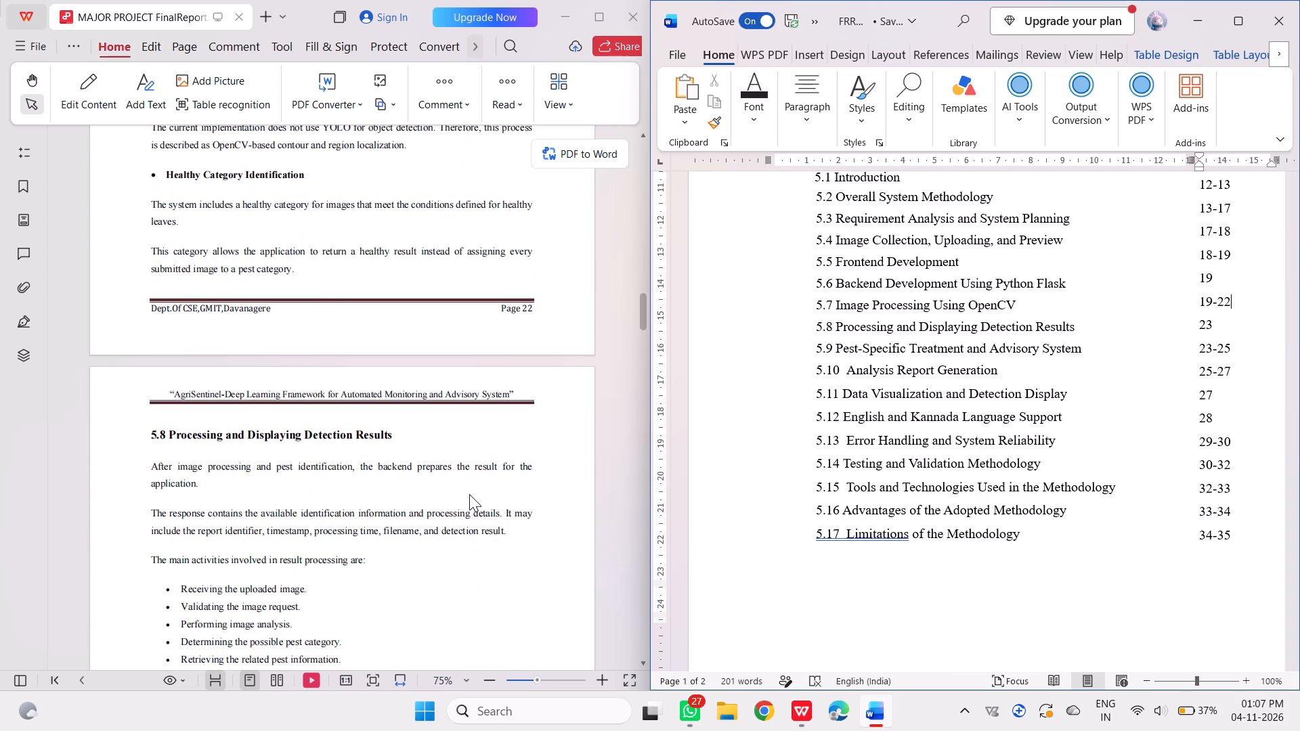
pyautogui.doubleClick(815, 322)
pyautogui.tripleClick(815, 322)
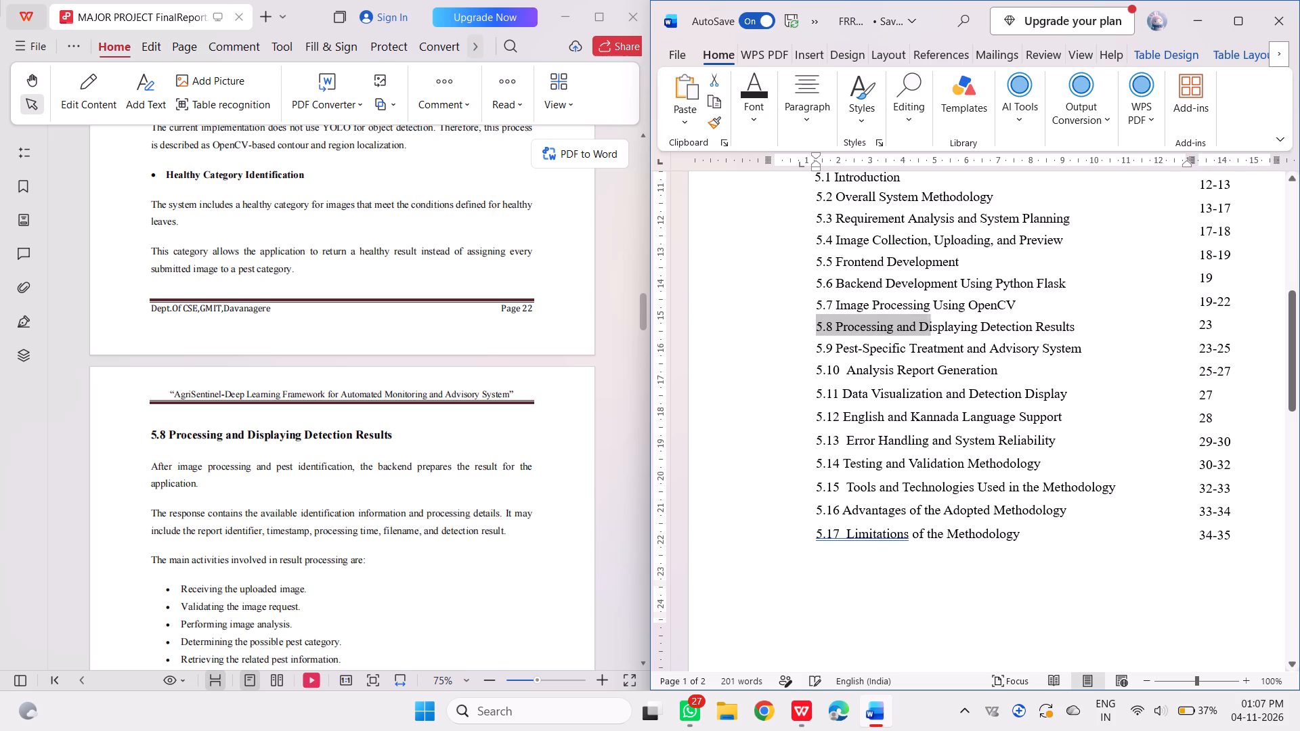
pyautogui.click(815, 322)
pyautogui.click(815, 322)
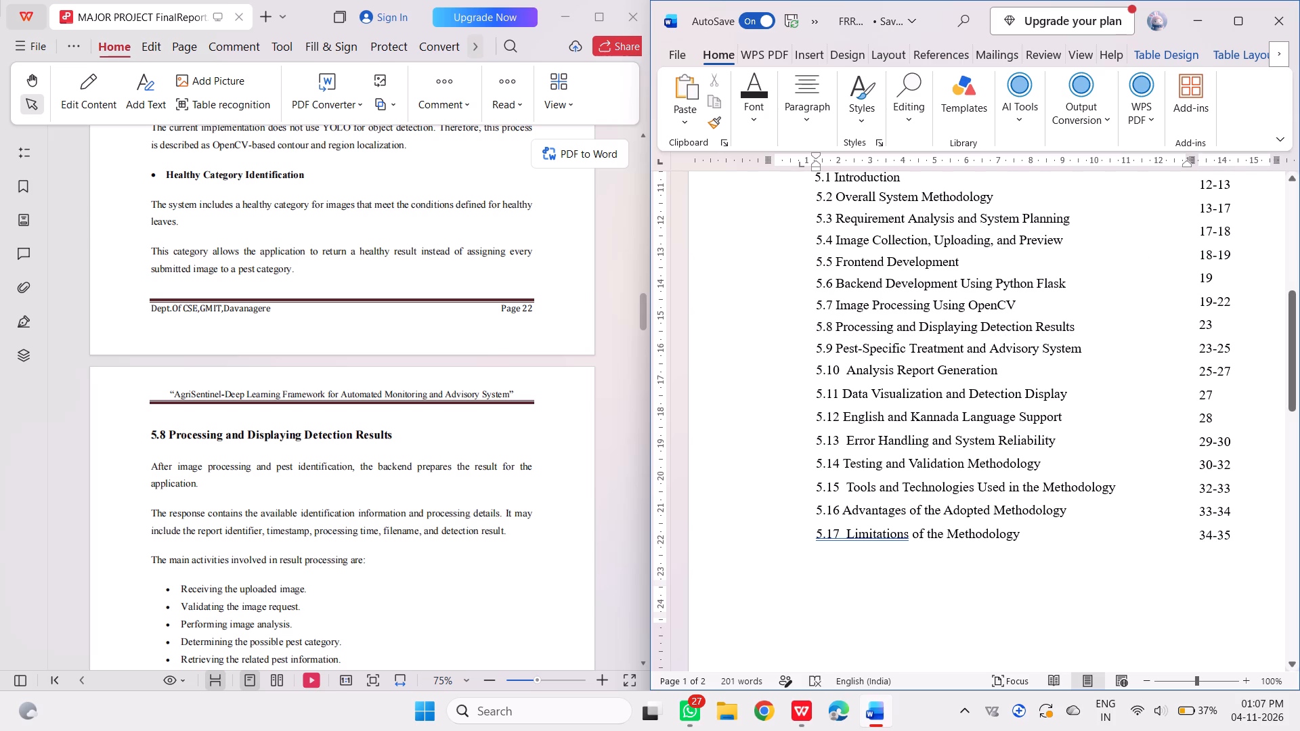
pyautogui.scroll(-2, 307, 389)
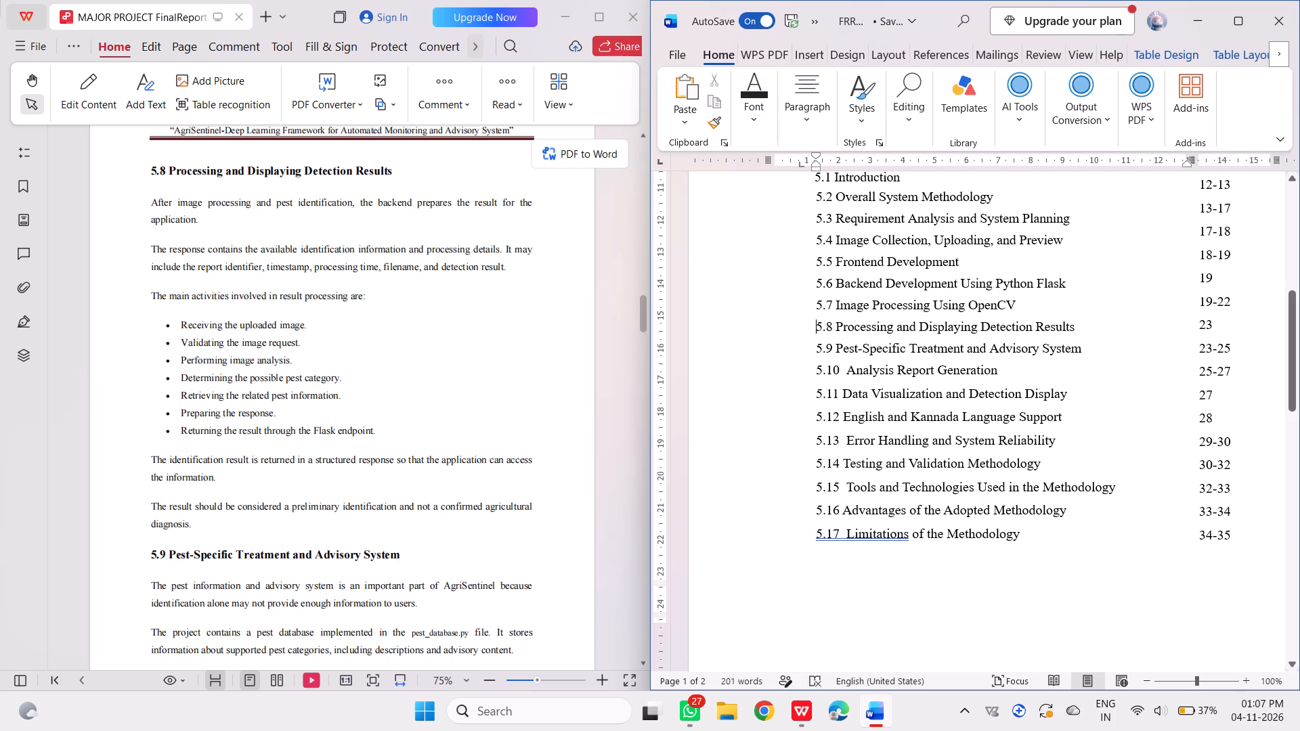
# Follow section 5.9 Pest-Specific Treatment and Advisory System to the start of section 5.10 and check its page range against the chapter list.
pyautogui.doubleClick(812, 355)
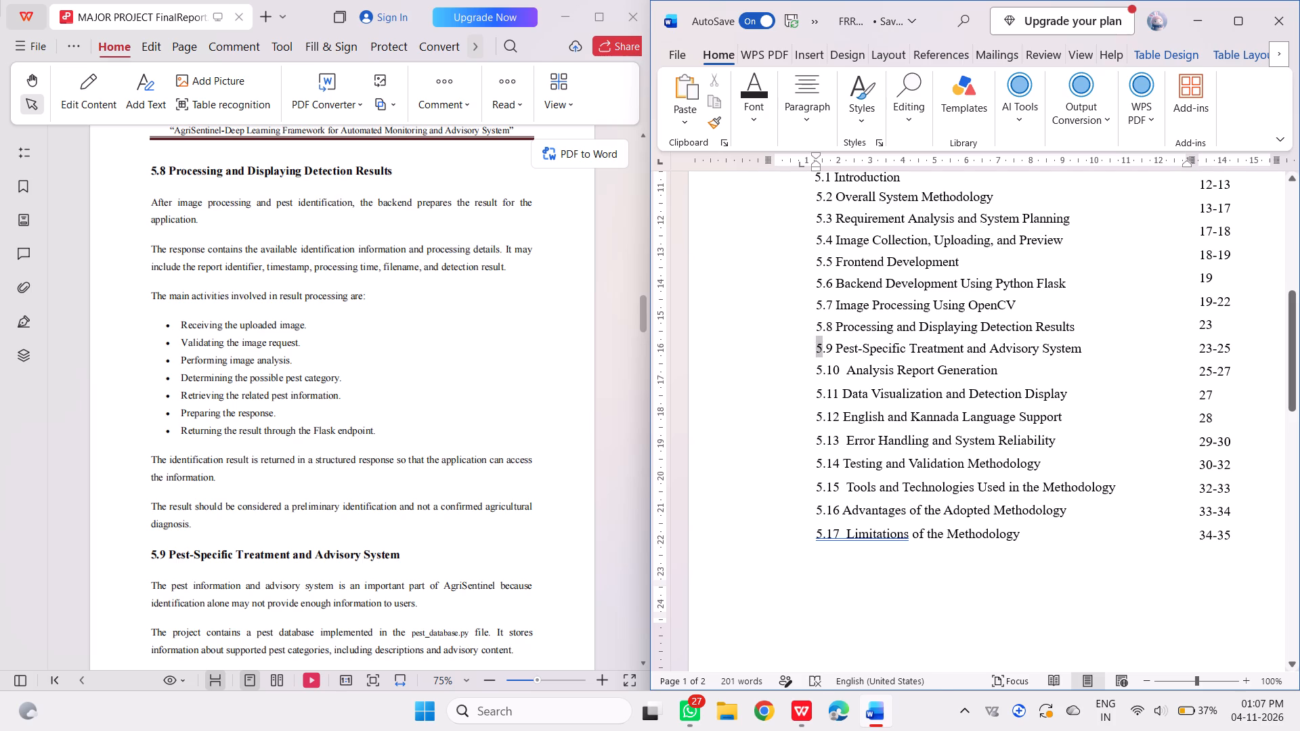
pyautogui.doubleClick(812, 355)
pyautogui.tripleClick(812, 355)
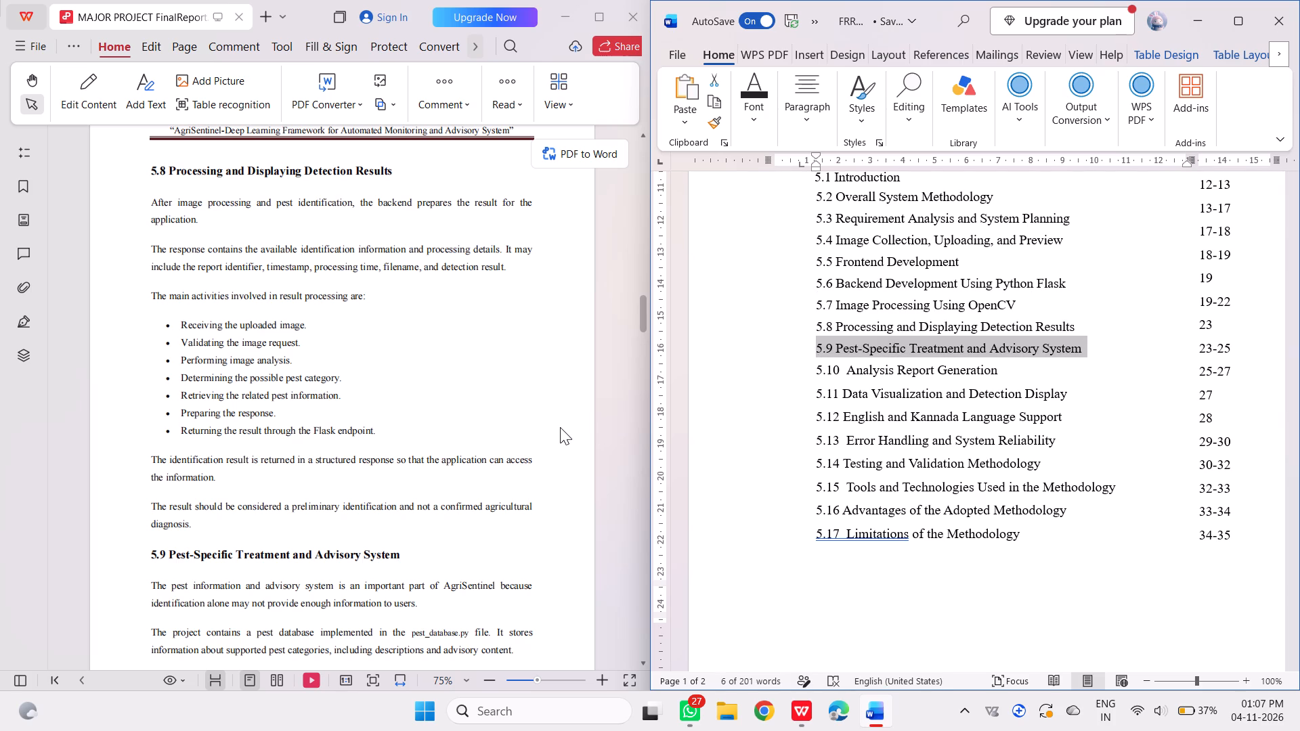
pyautogui.scroll(-2, 560, 427)
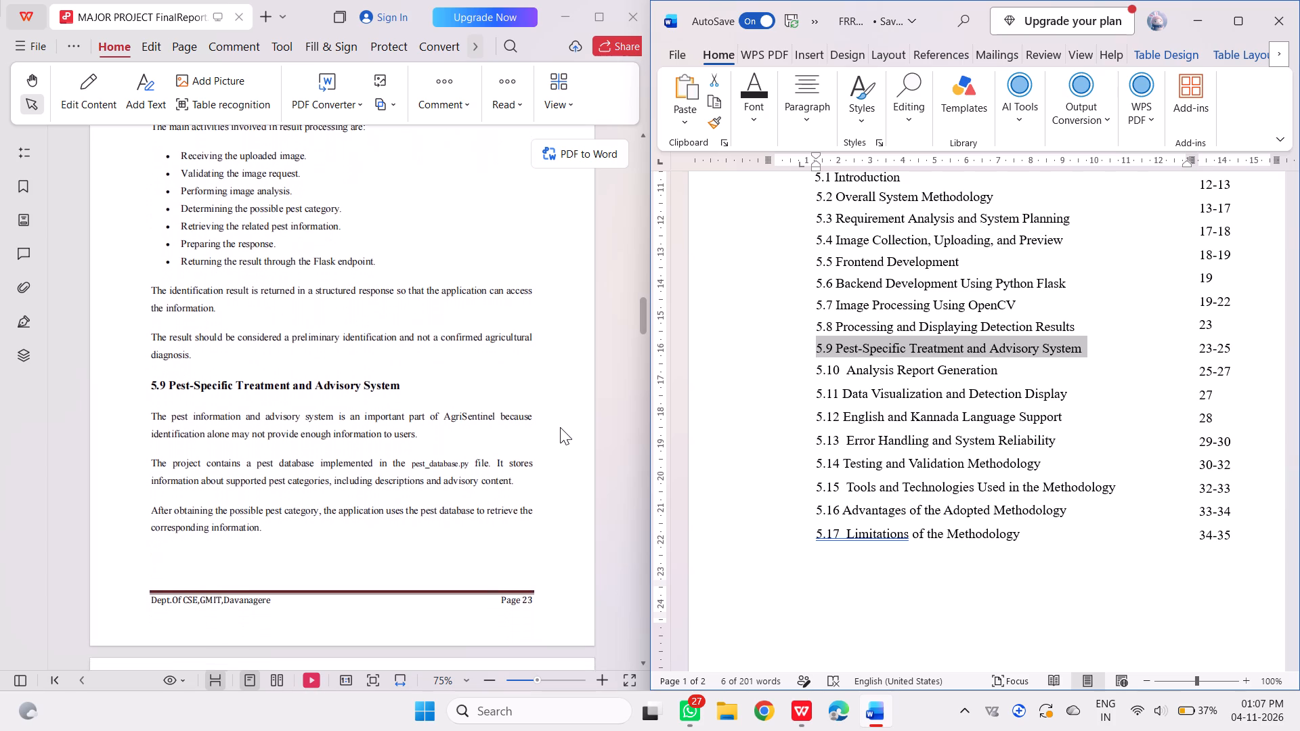
pyautogui.scroll(-3, 560, 427)
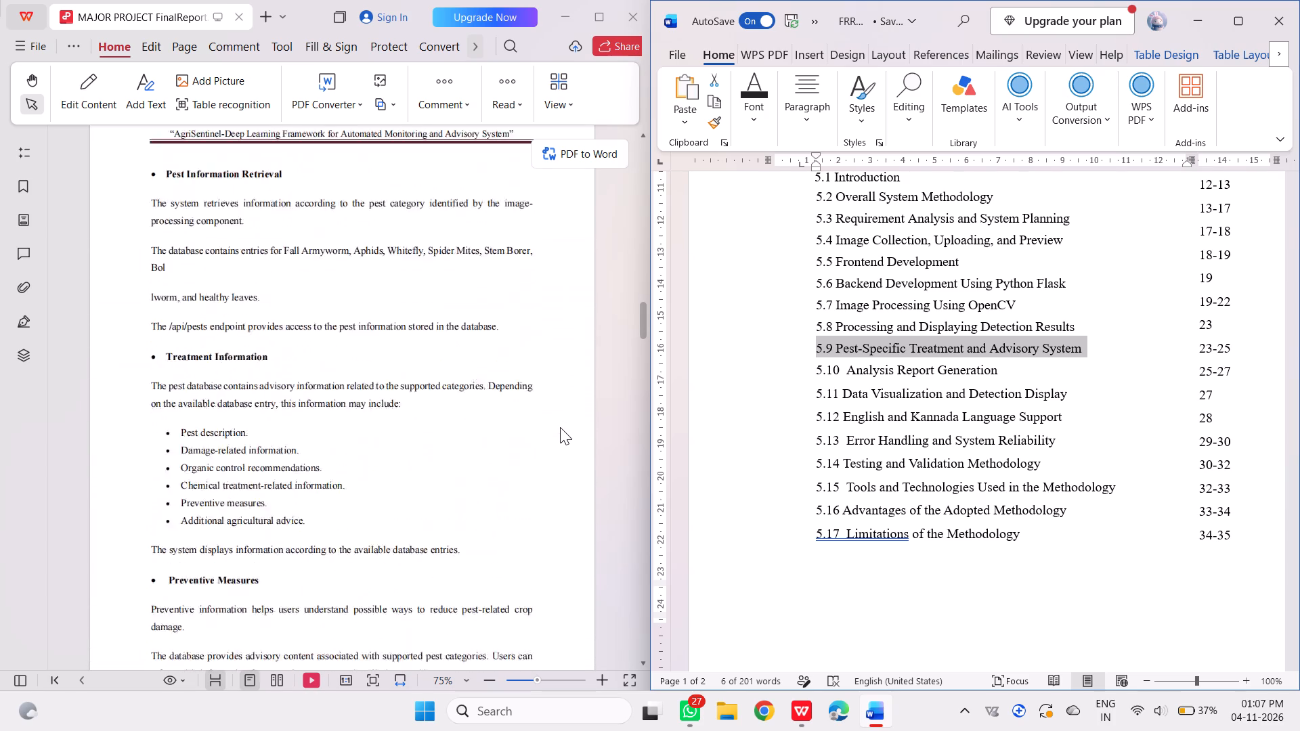
pyautogui.scroll(-4, 560, 427)
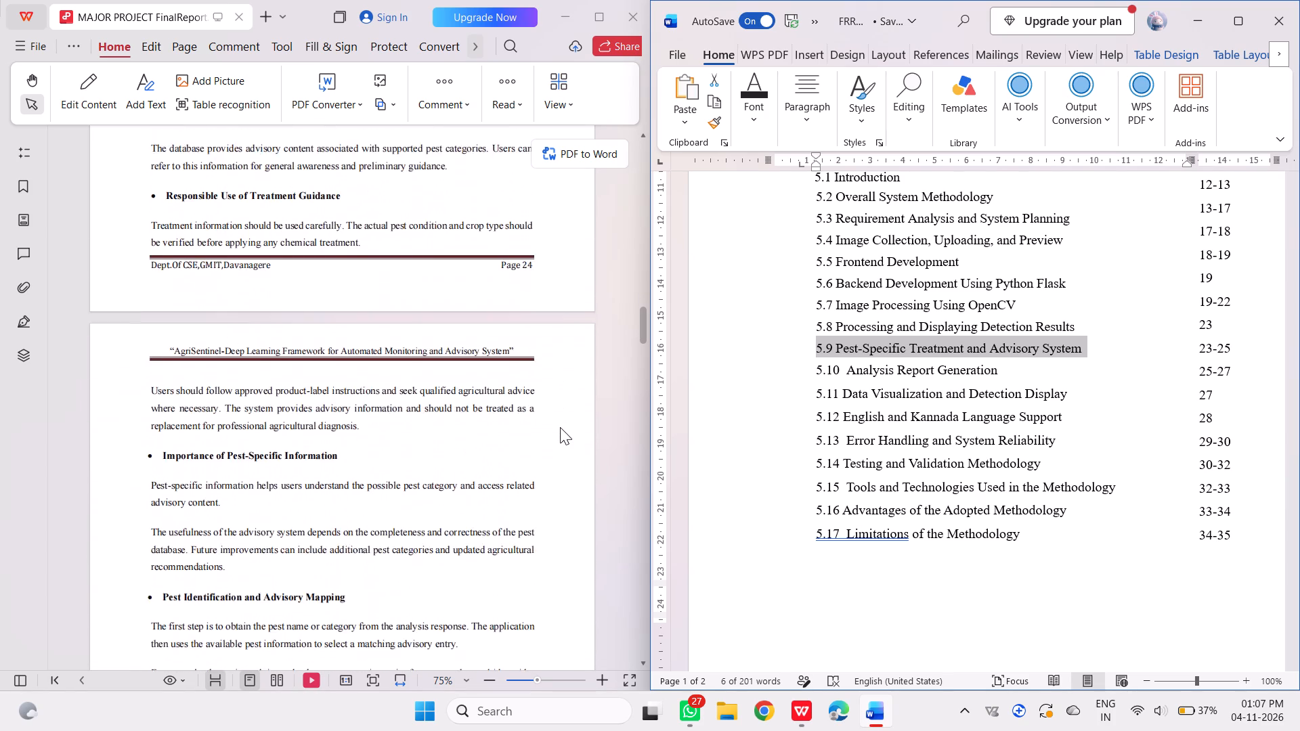
pyautogui.scroll(-2, 560, 427)
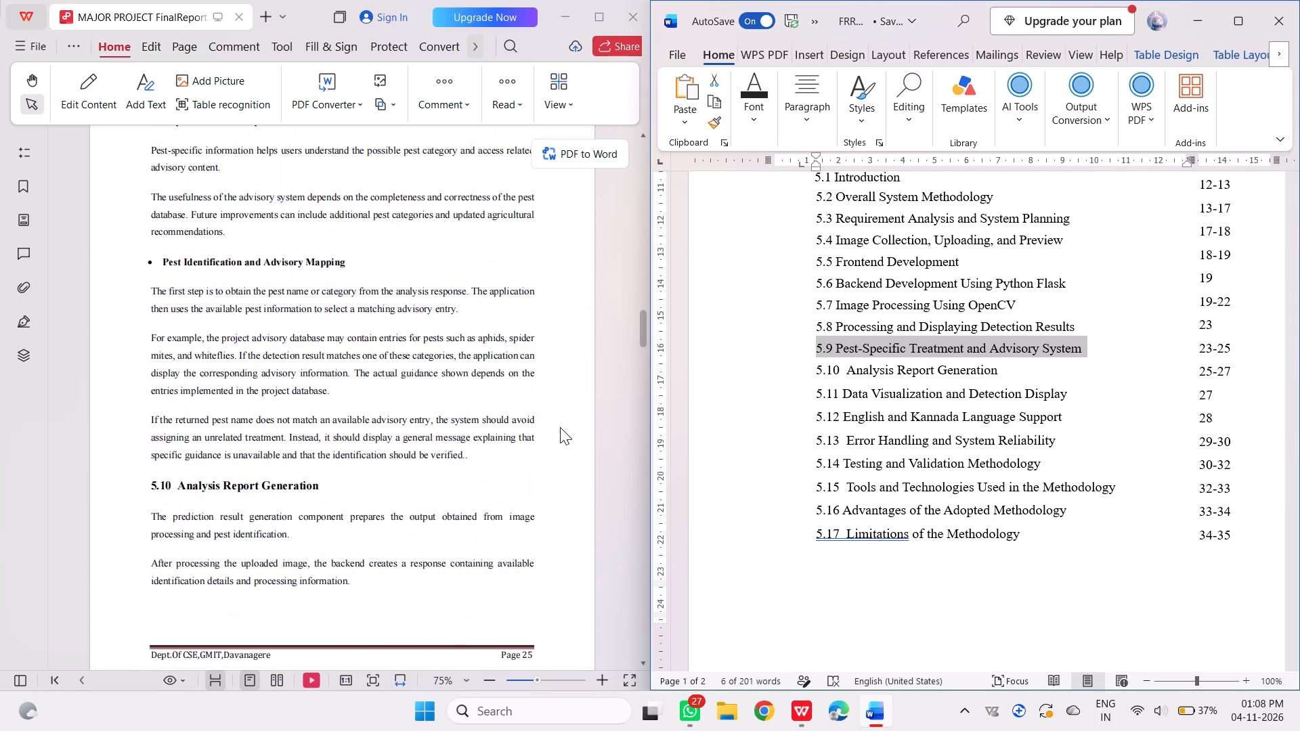
pyautogui.scroll(-2, 560, 427)
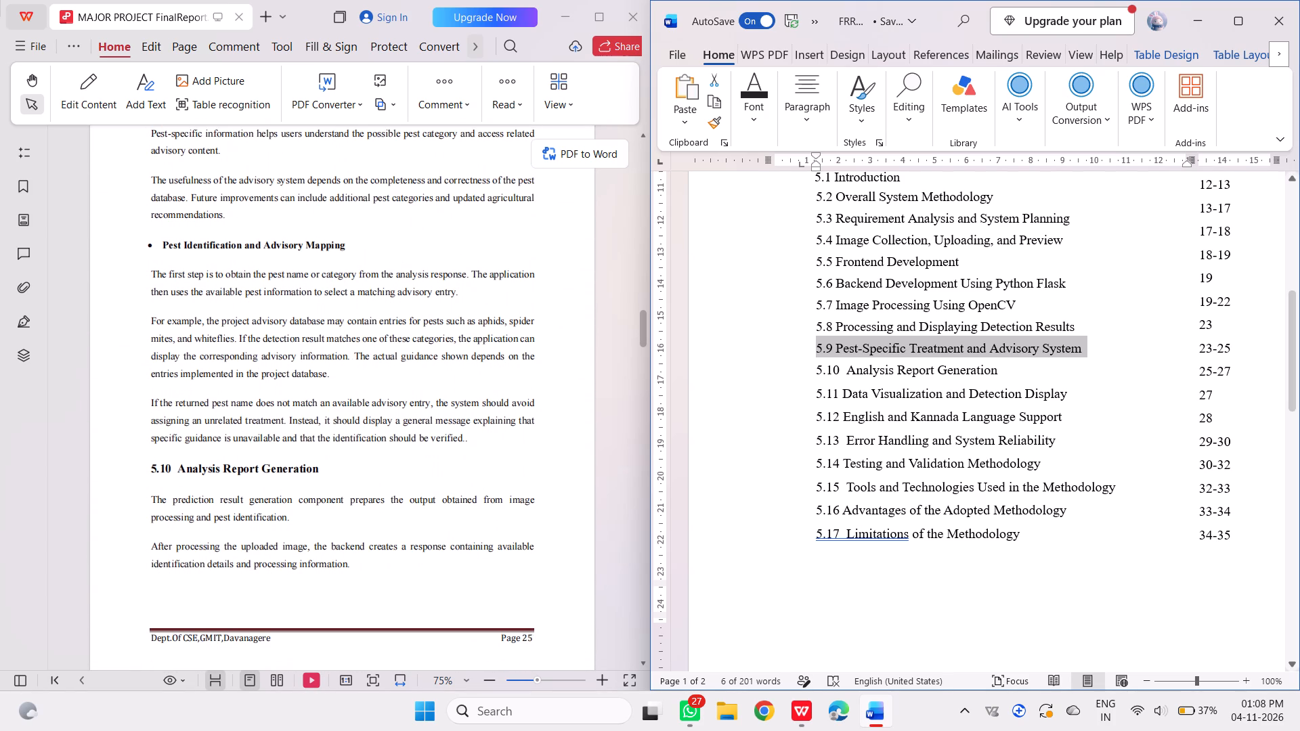
# Follow section 5.10 Analysis Report Generation to the start of section 5.11 and check its title and page range against the chapter list.
pyautogui.tripleClick(815, 375)
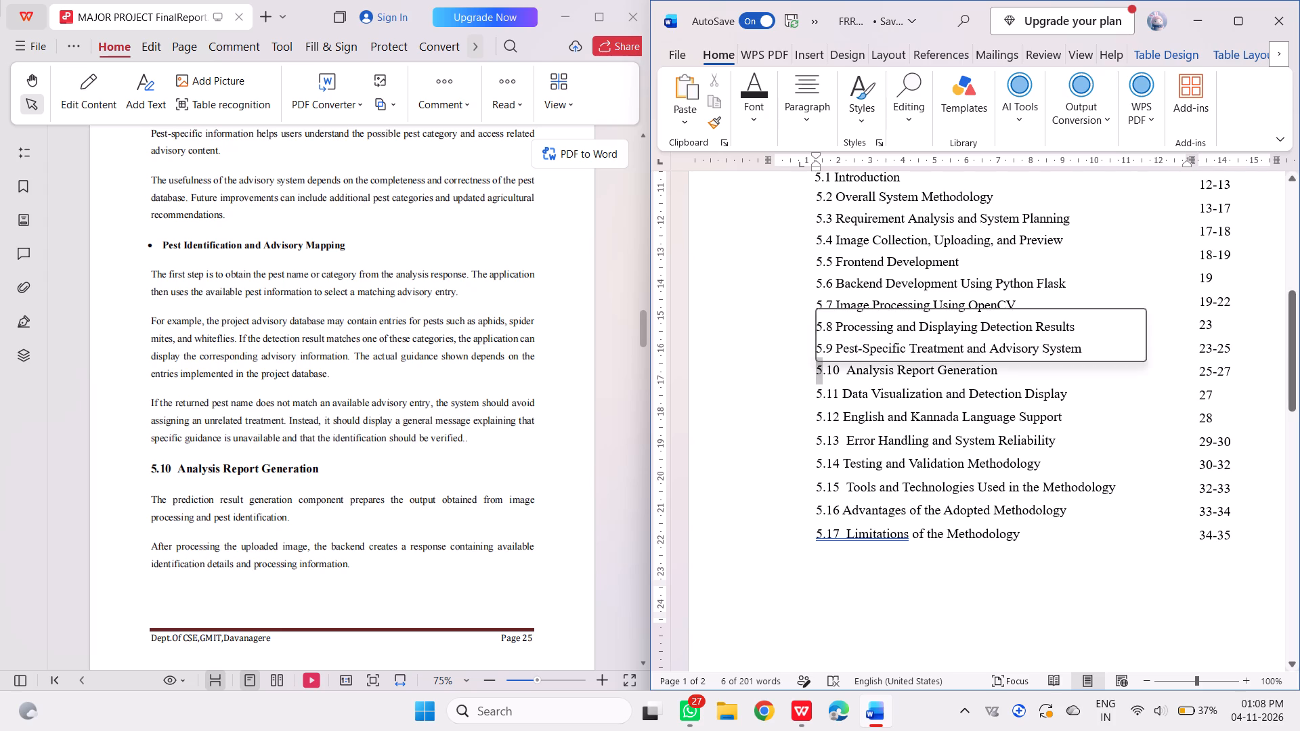
pyautogui.click(815, 375)
pyautogui.doubleClick(815, 375)
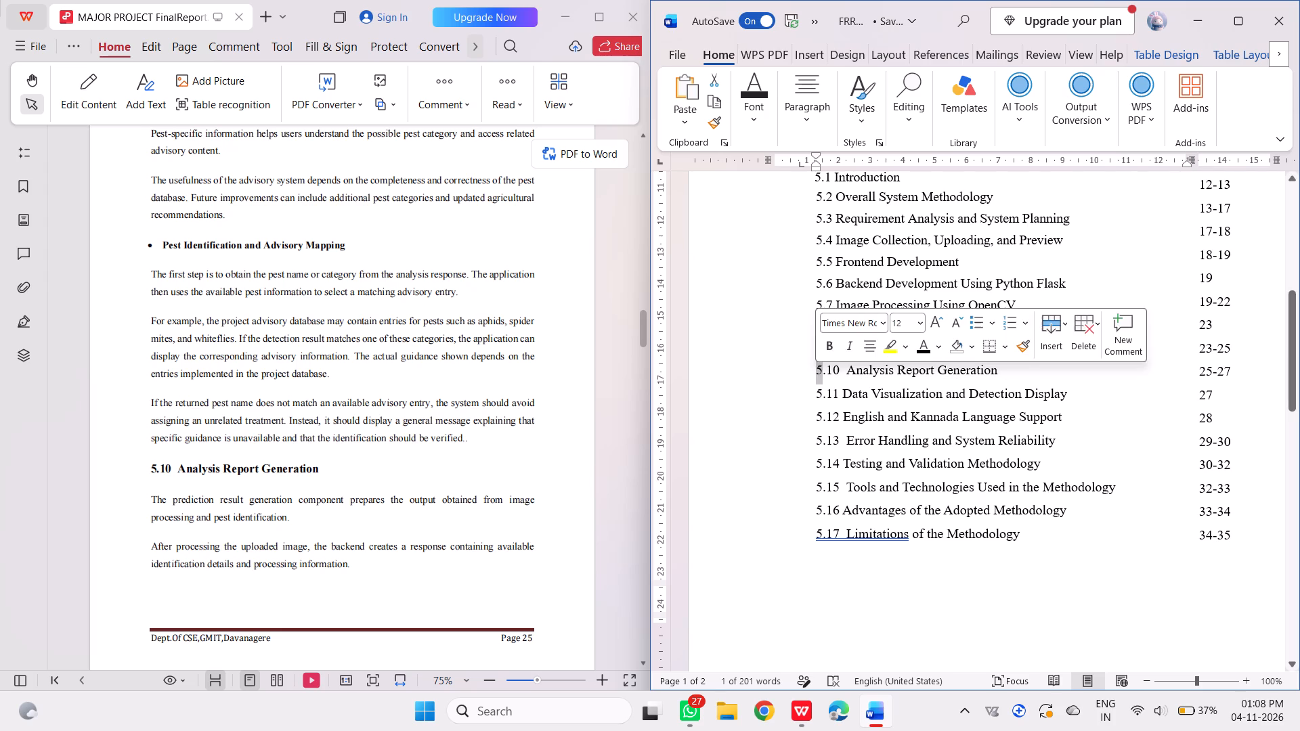
pyautogui.scroll(-1, 487, 441)
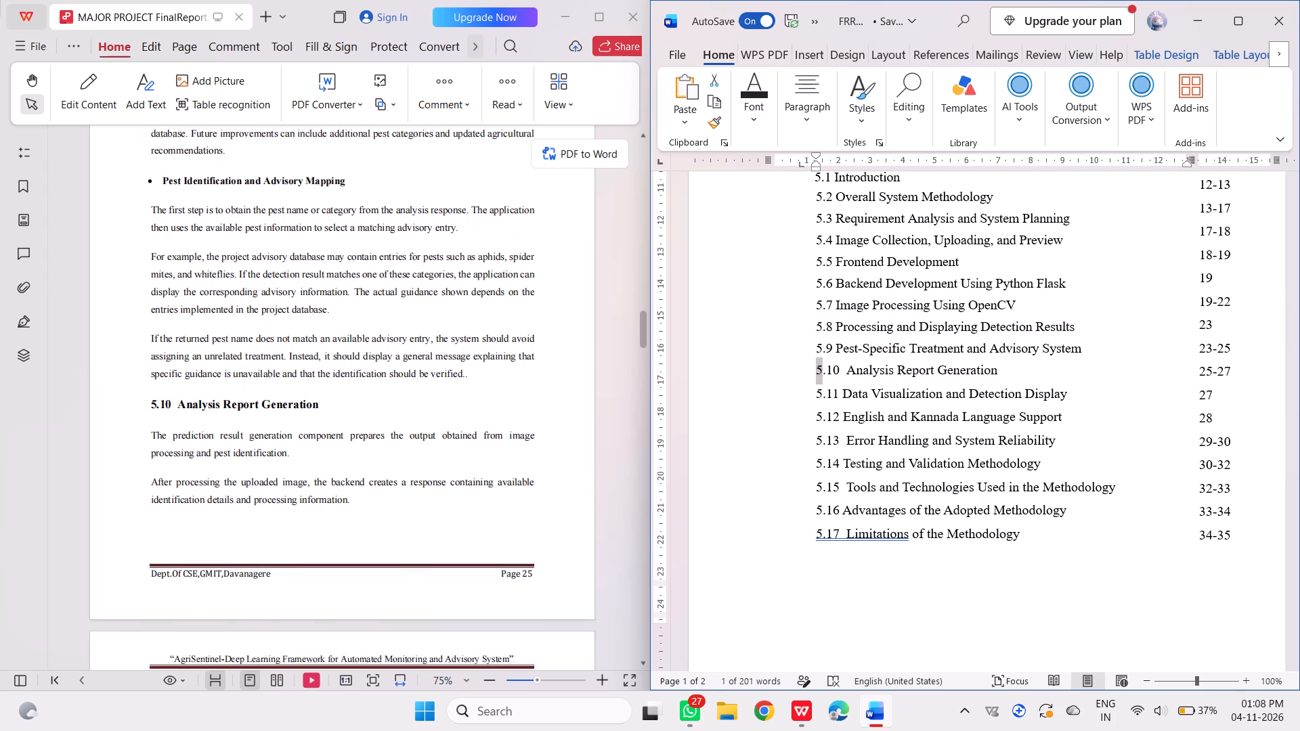
pyautogui.scroll(-3, 487, 441)
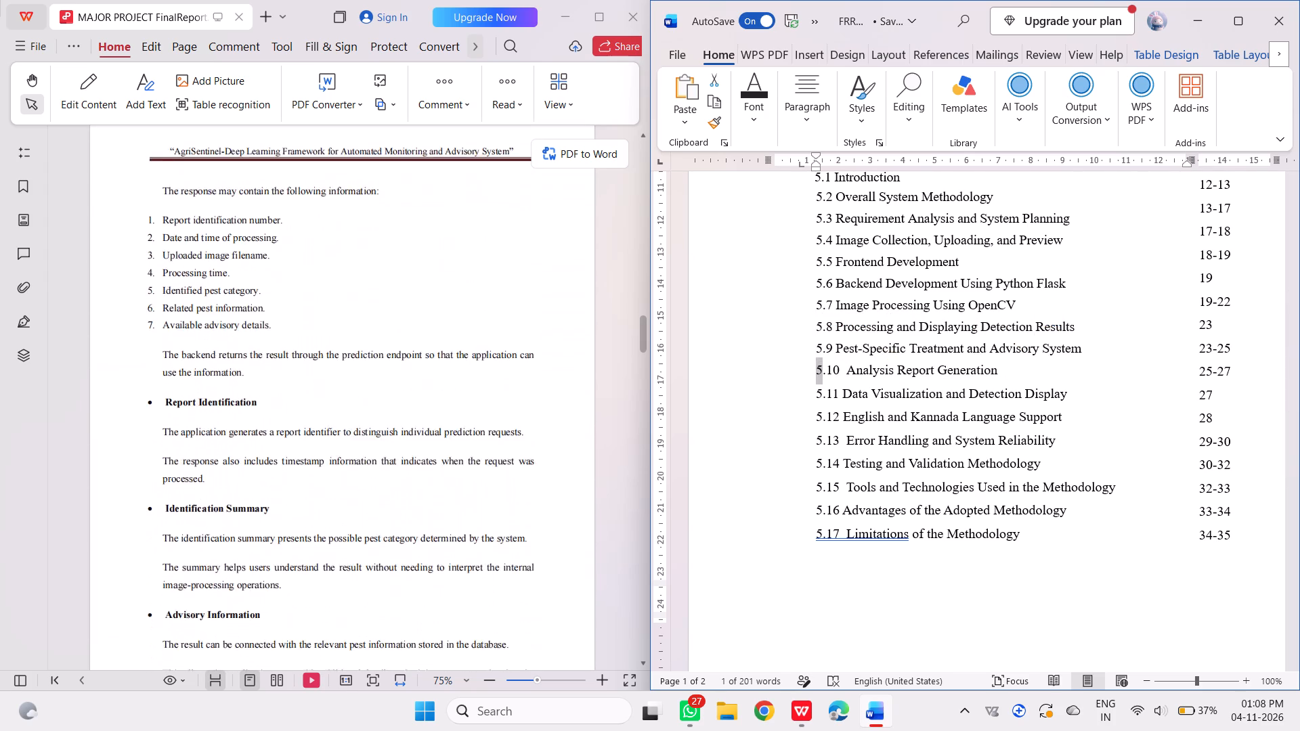
pyautogui.scroll(-3, 487, 441)
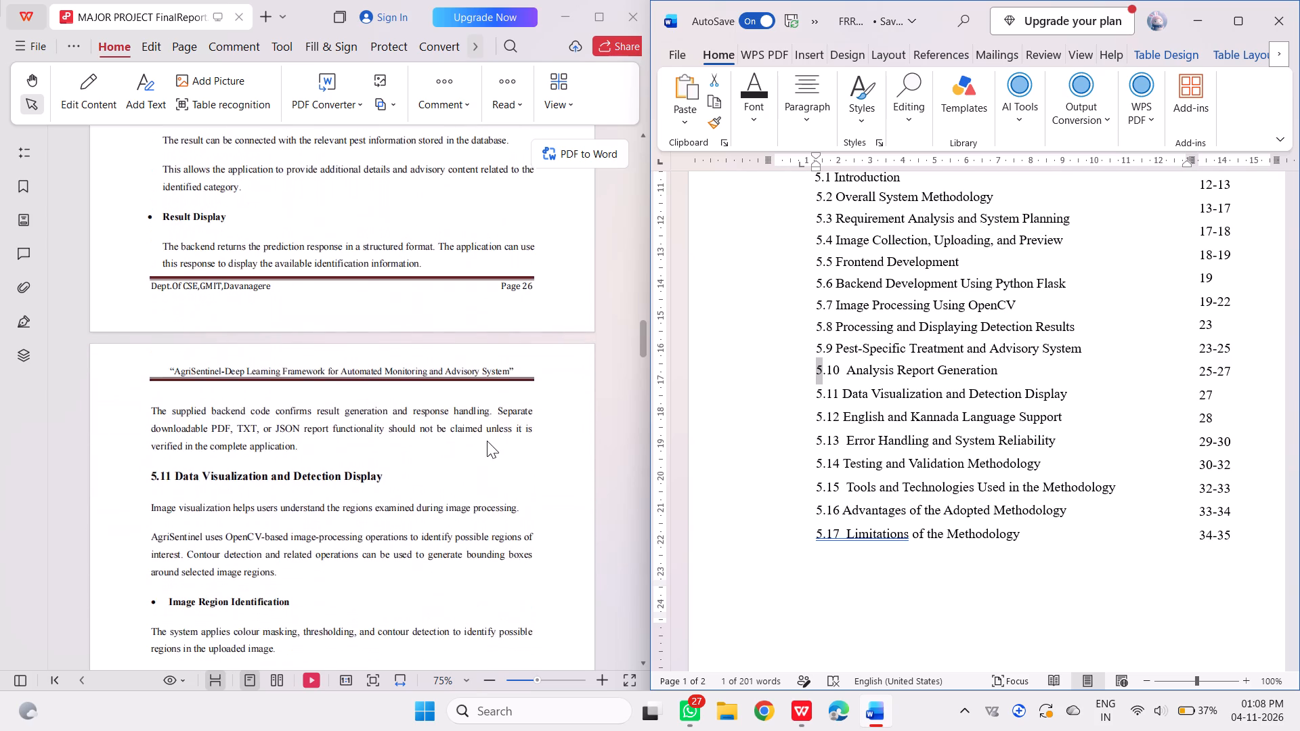
pyautogui.scroll(-3, 487, 441)
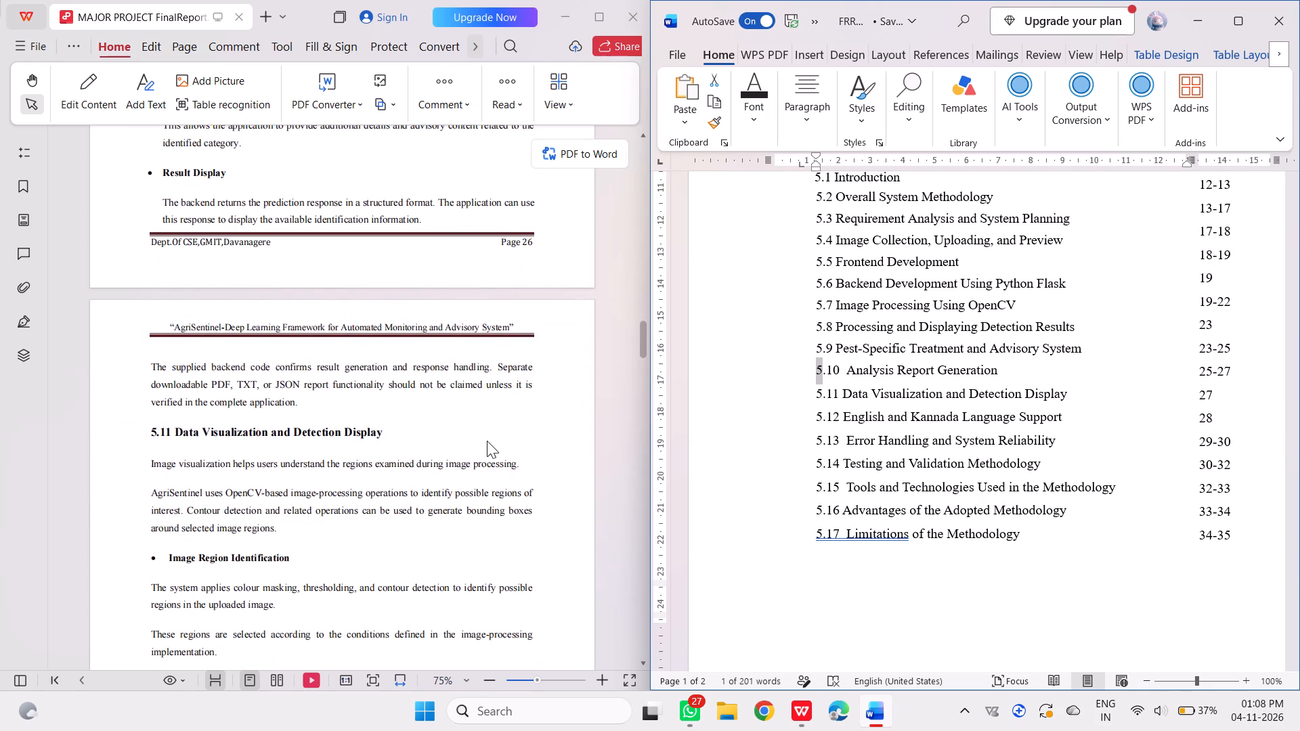
pyautogui.scroll(-1, 487, 441)
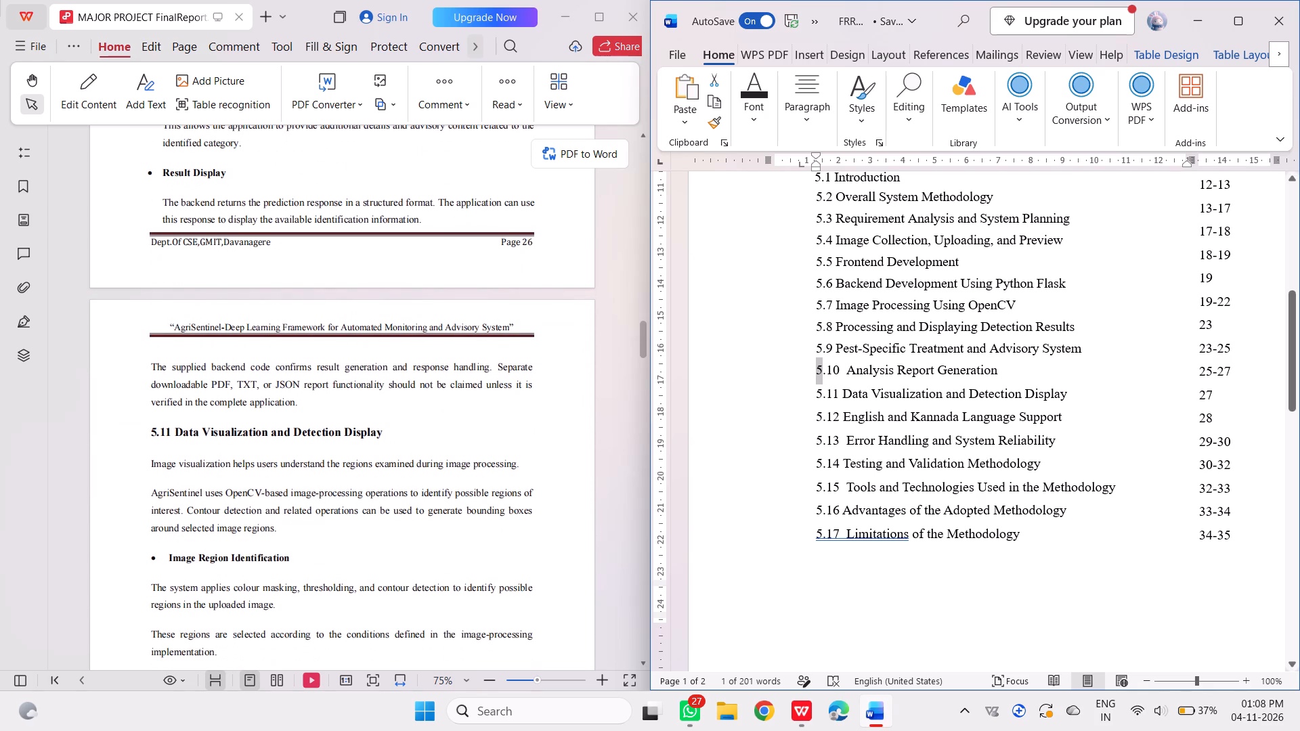
# Follow section 5.11 Data Visualization and Detection Display to the start of section 5.12 and check its title and page number against the chapter list.
pyautogui.tripleClick(812, 401)
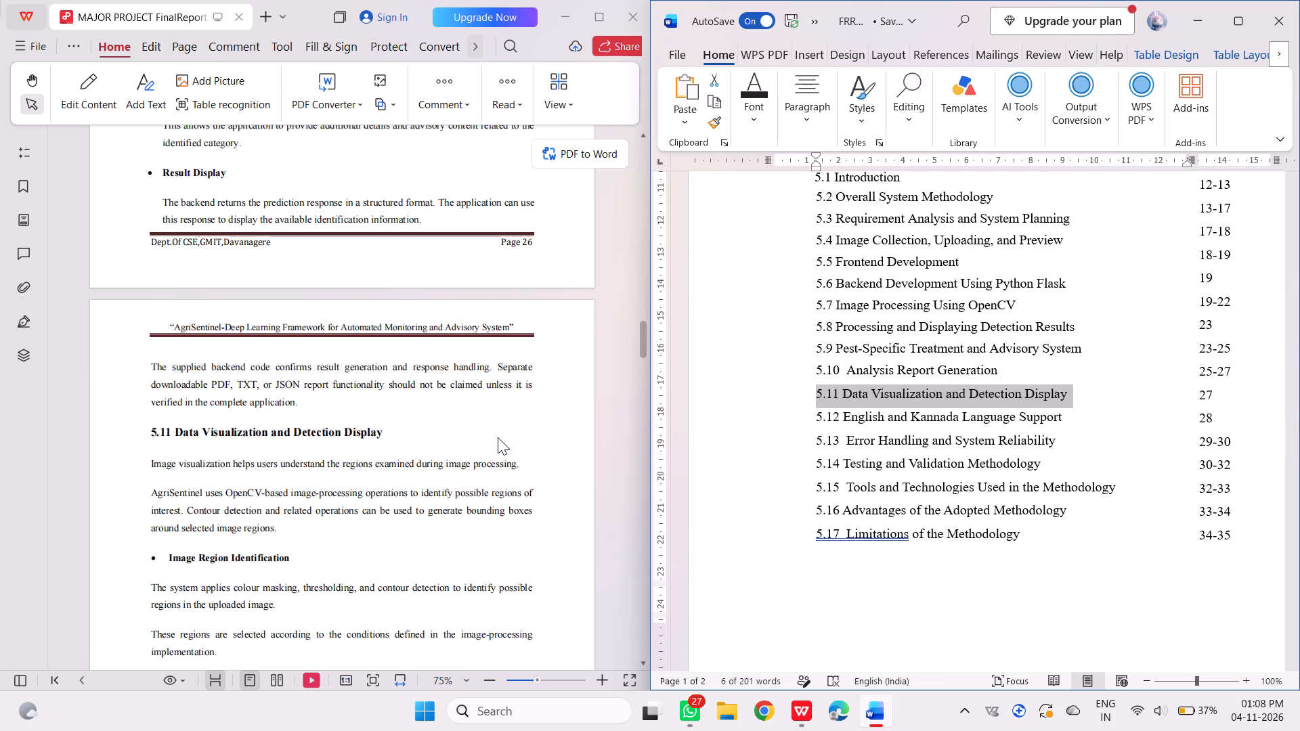
pyautogui.scroll(-1, 344, 463)
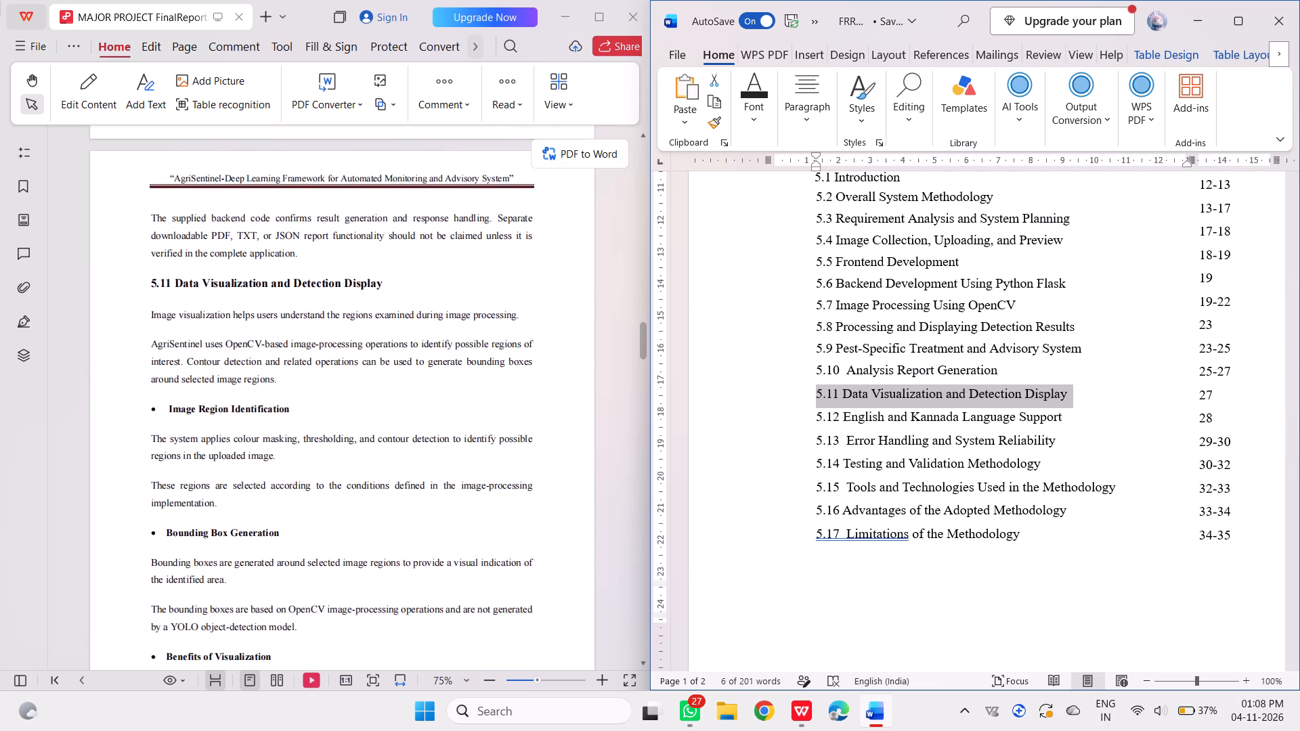
pyautogui.scroll(-2, 344, 463)
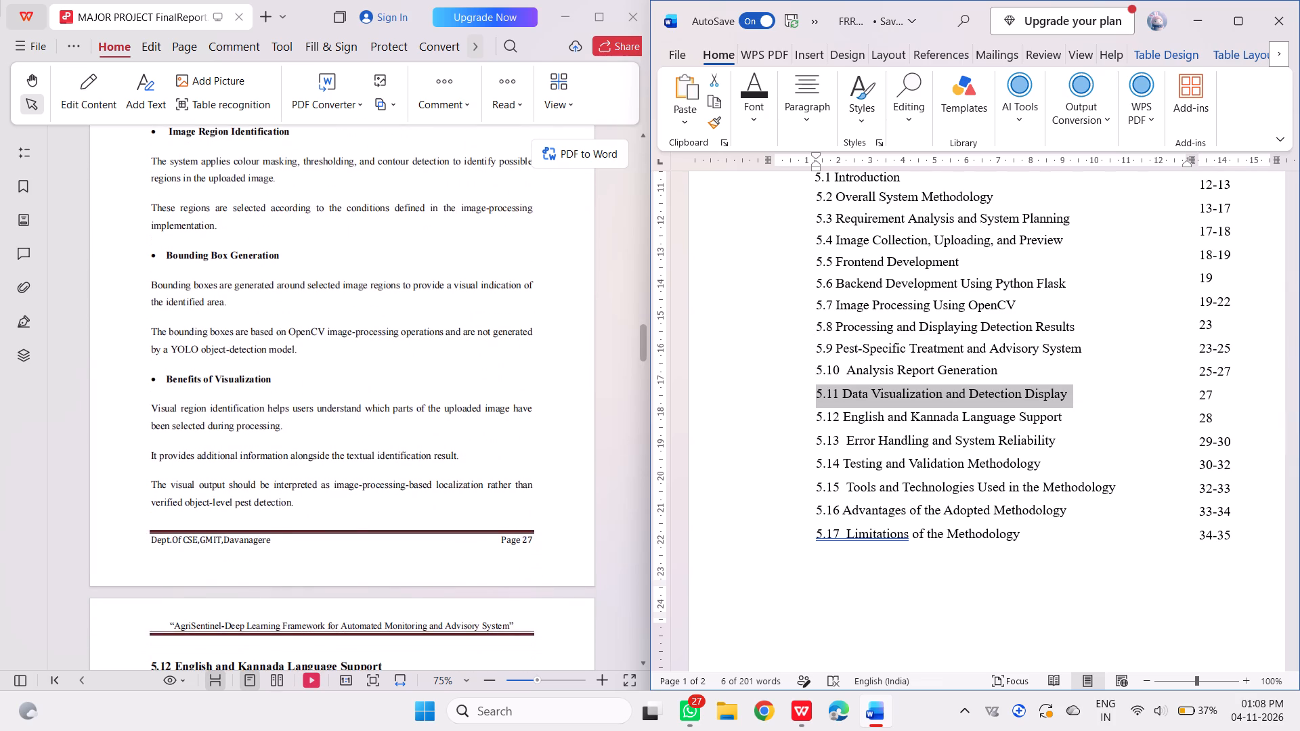
pyautogui.scroll(-1, 344, 463)
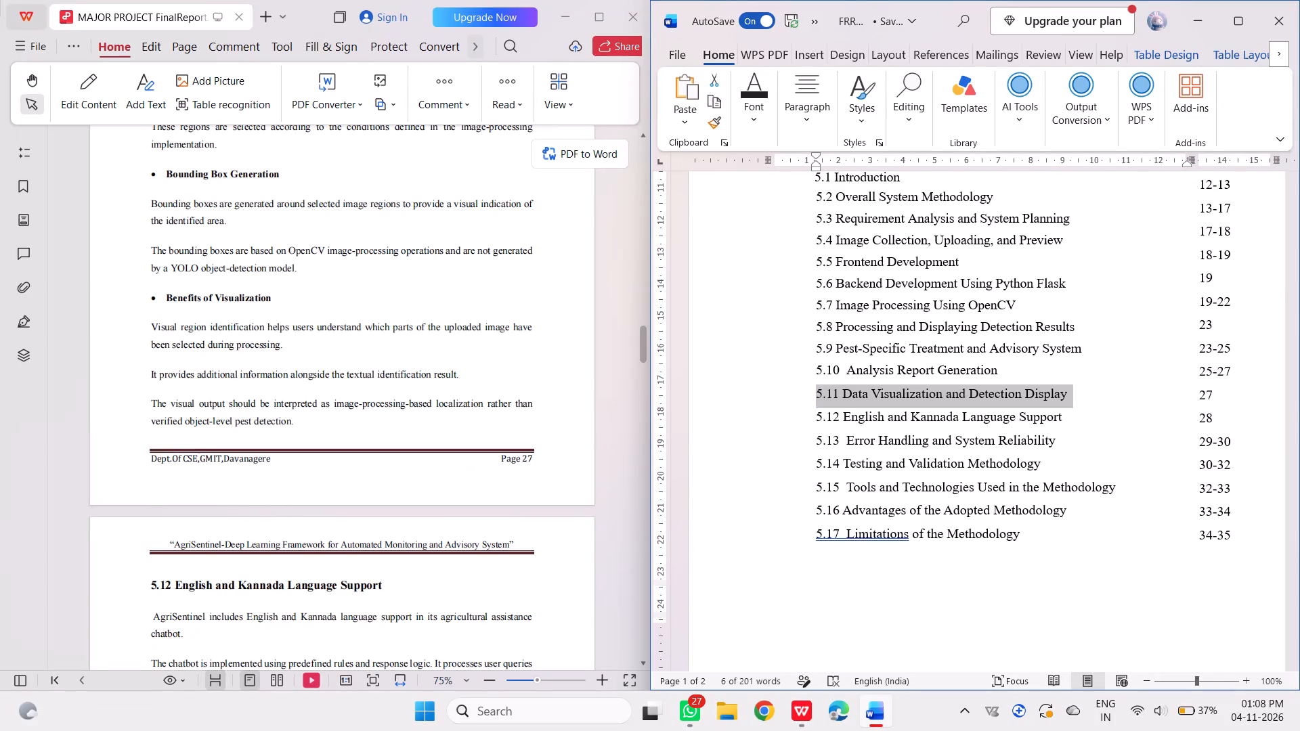
pyautogui.scroll(1, 415, 300)
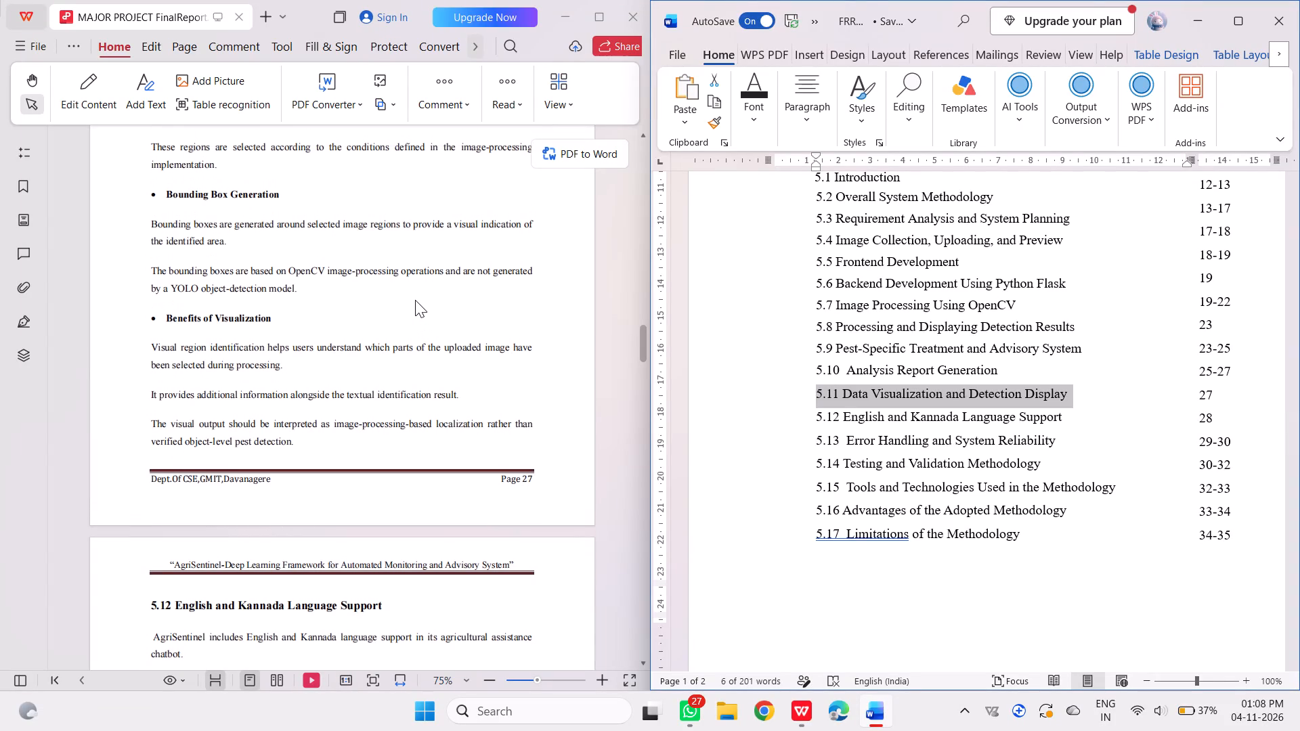
pyautogui.scroll(1, 415, 300)
pyautogui.scroll(-1, 415, 300)
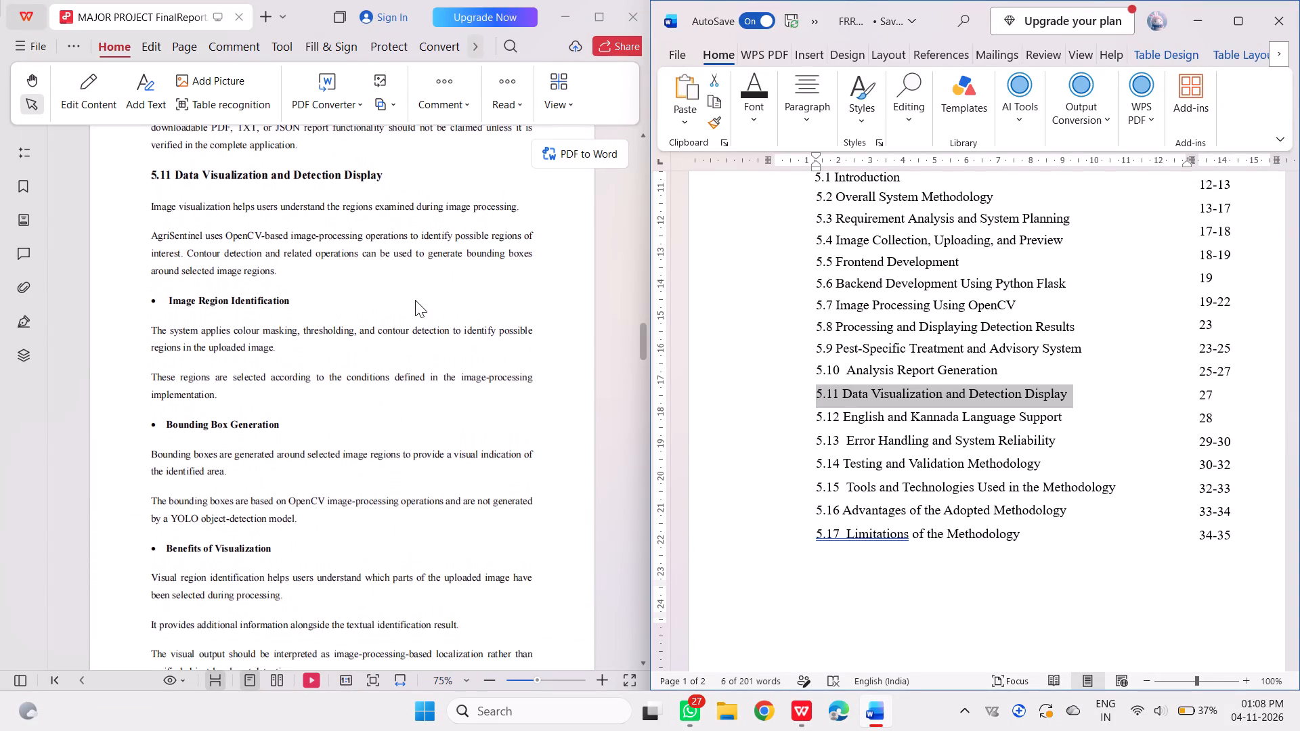
pyautogui.scroll(-2, 415, 300)
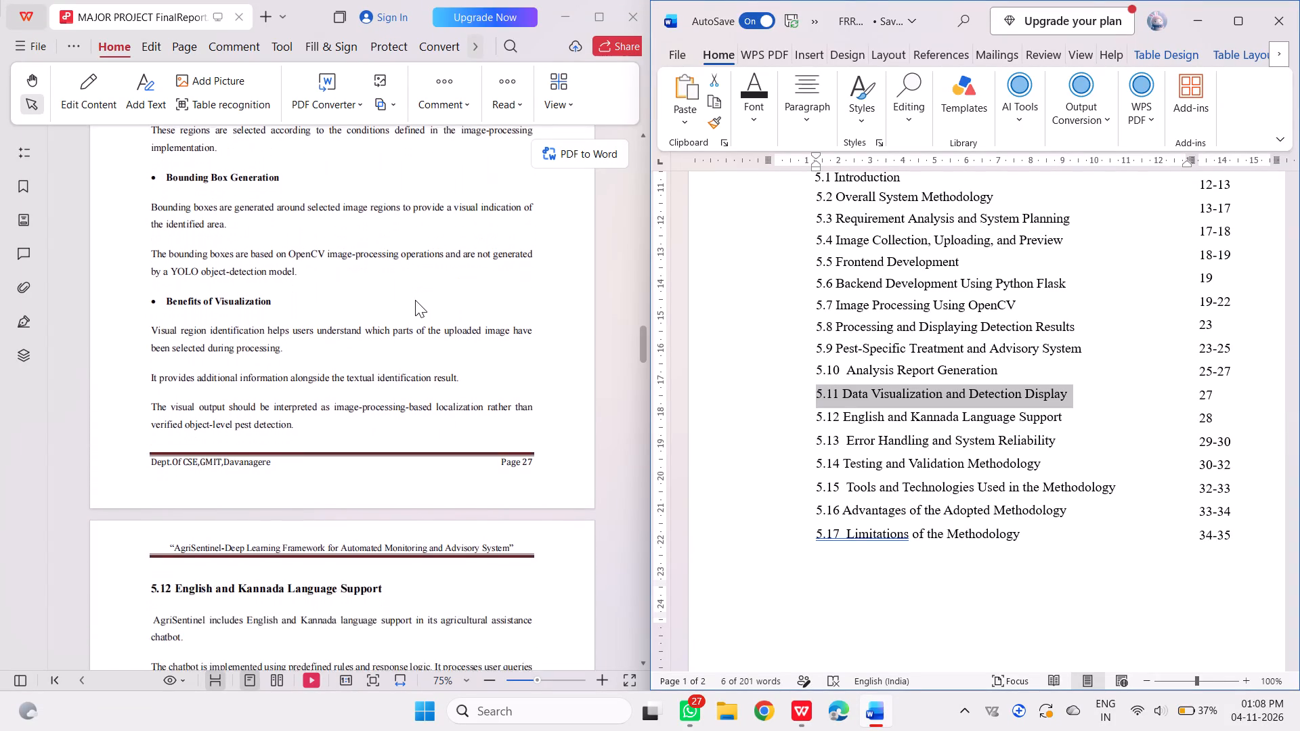
pyautogui.scroll(-2, 415, 300)
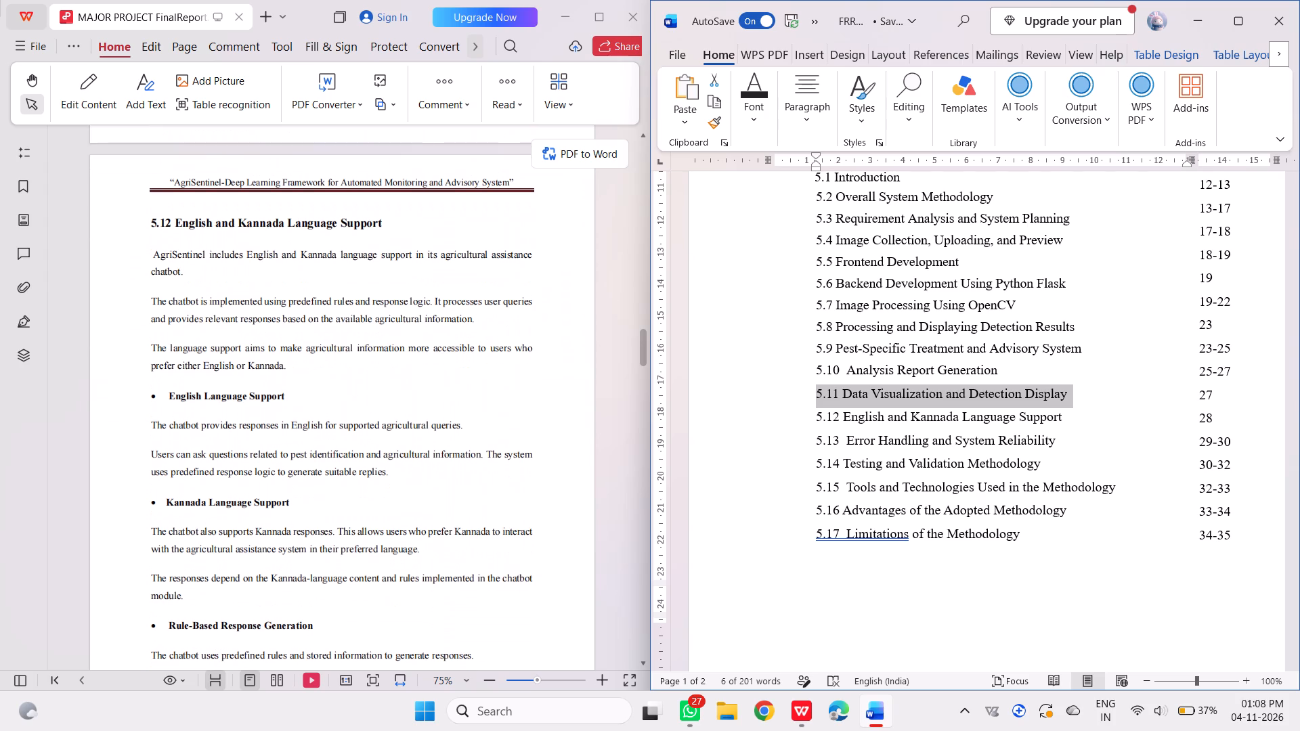
# Follow section 5.12 English and Kannada Language Support to the start of section 5.13 and check its title and page number against the chapter list.
pyautogui.doubleClick(816, 418)
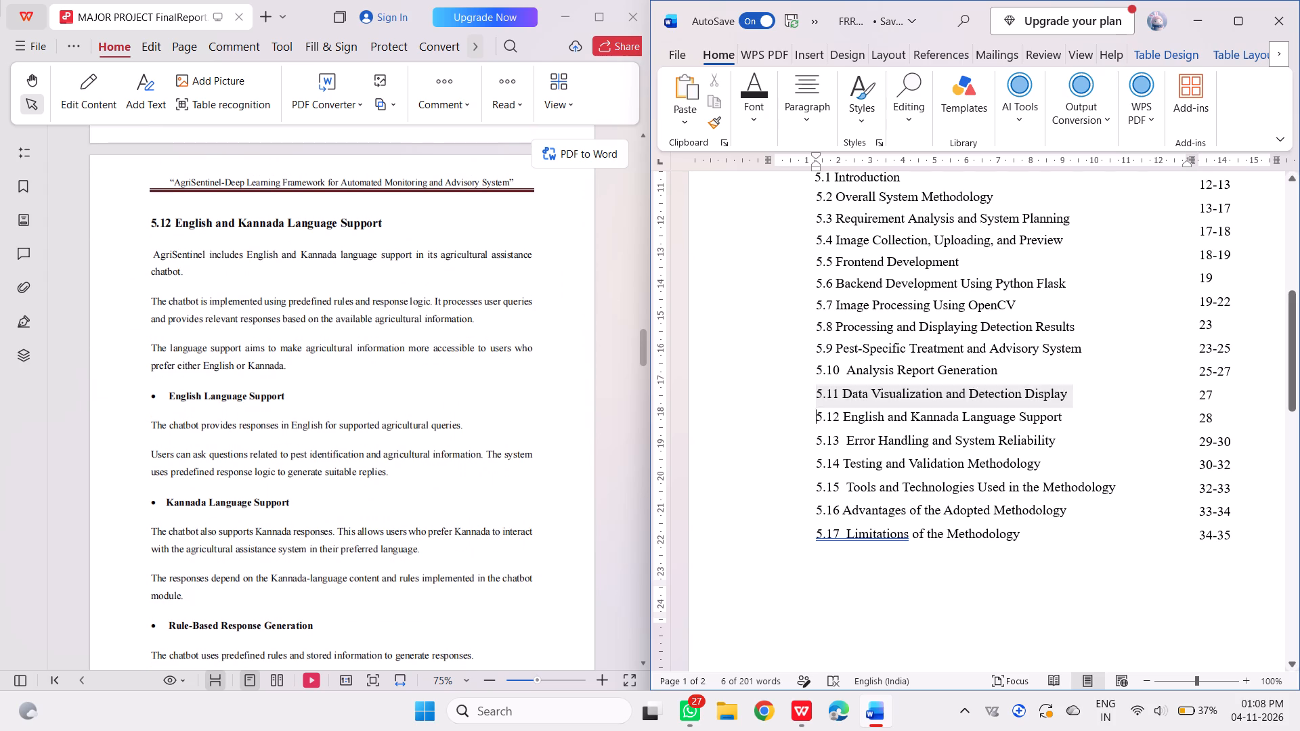
pyautogui.doubleClick(816, 418)
pyautogui.tripleClick(816, 418)
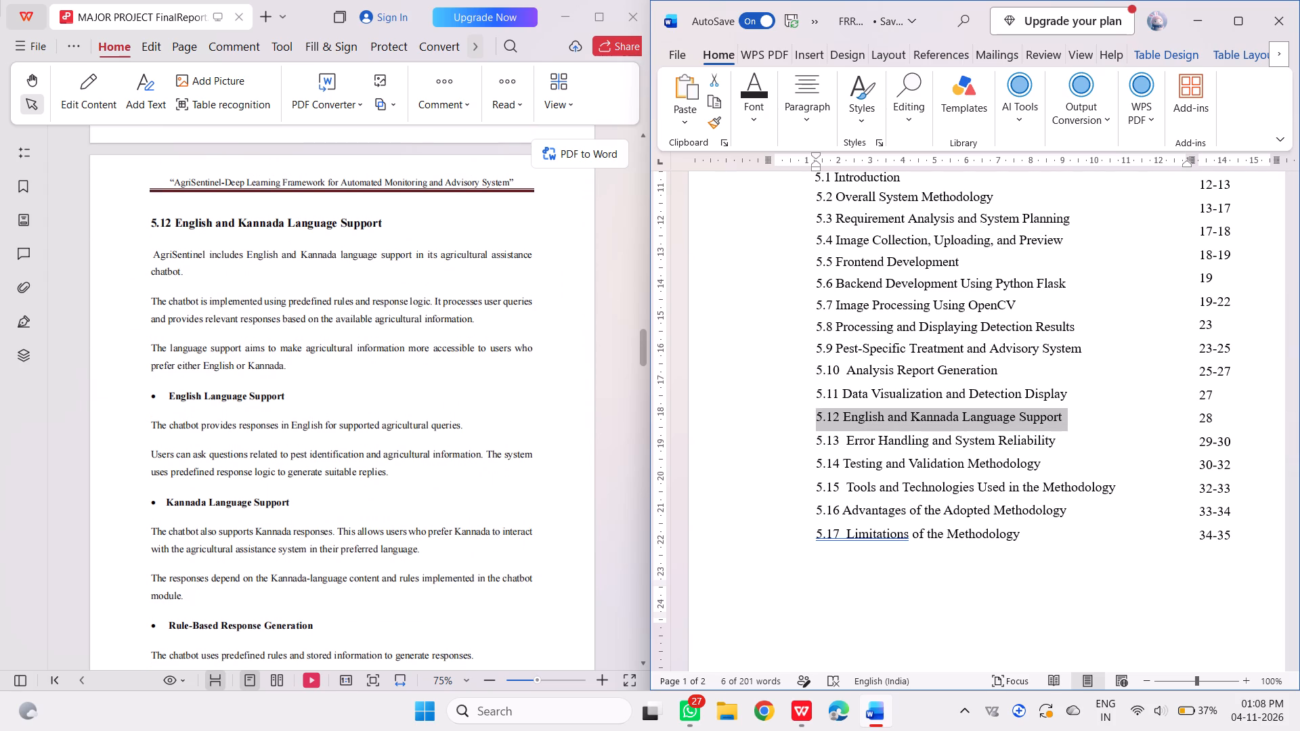
pyautogui.scroll(-1, 492, 355)
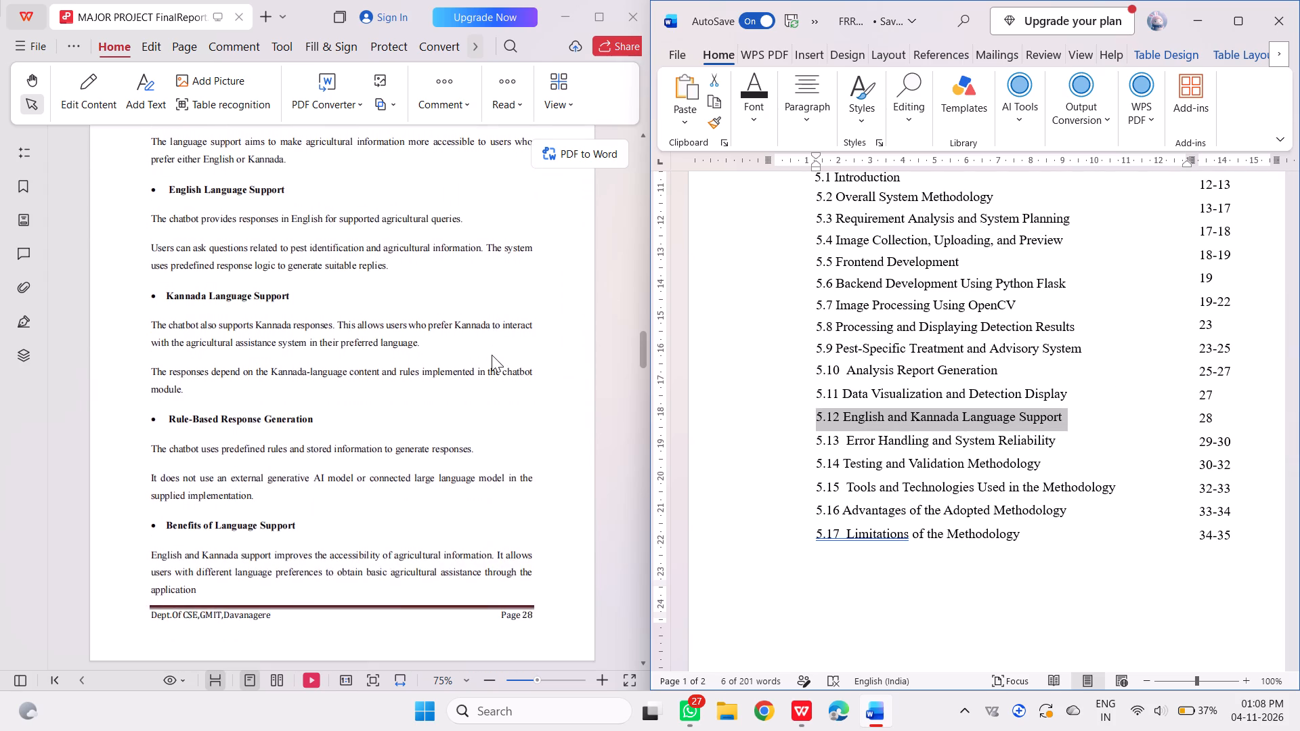
pyautogui.scroll(-1, 492, 355)
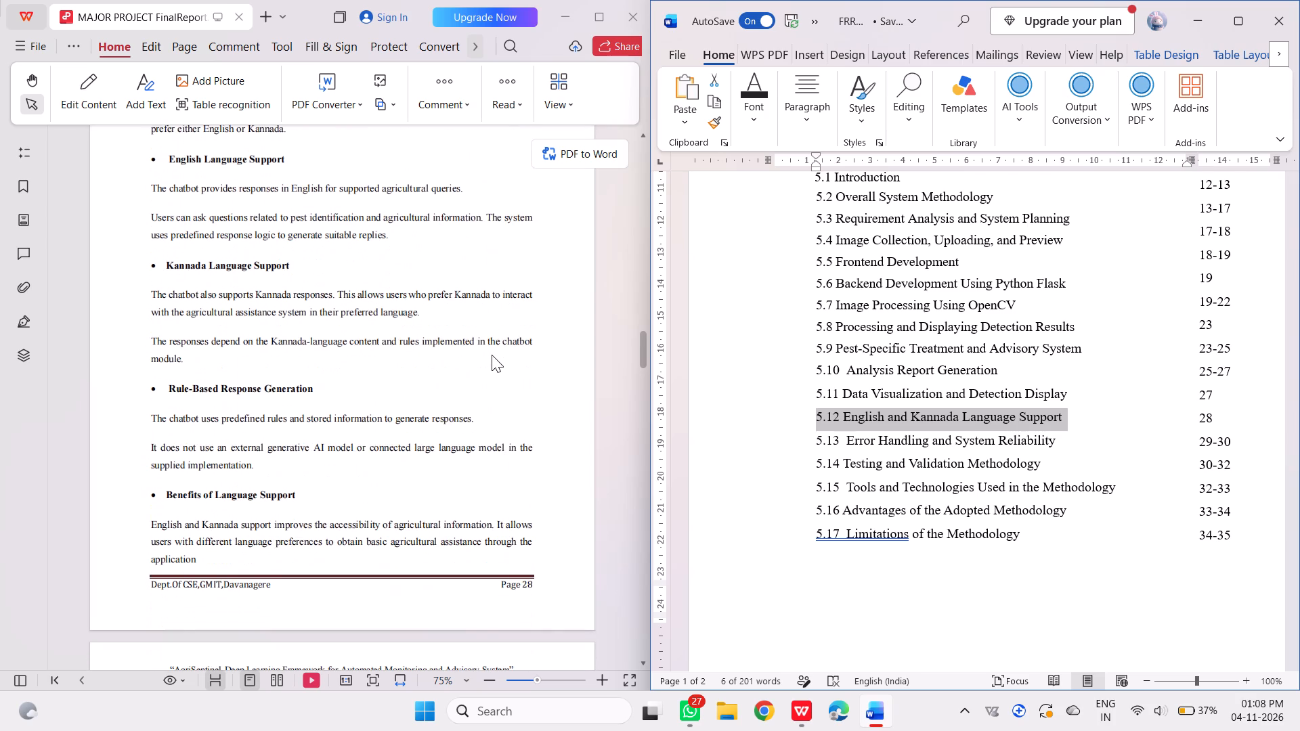
pyautogui.scroll(-1, 492, 355)
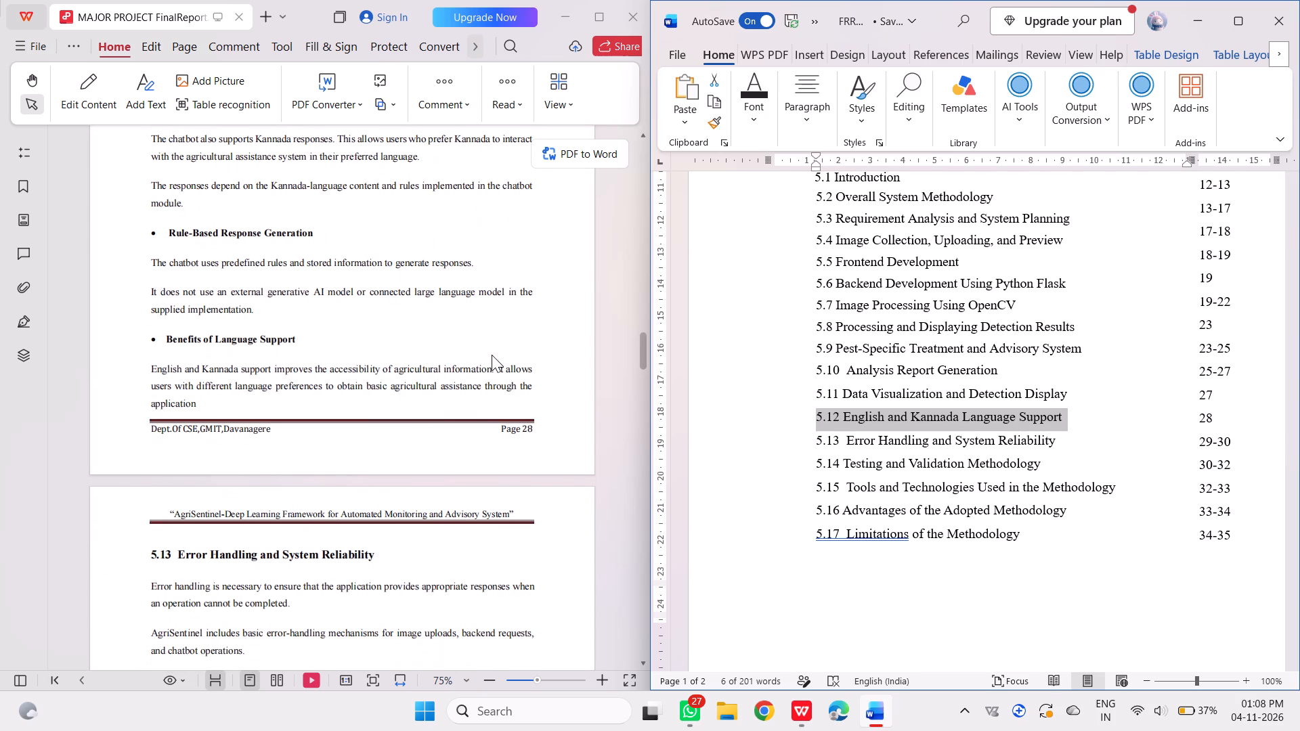
pyautogui.scroll(-3, 492, 355)
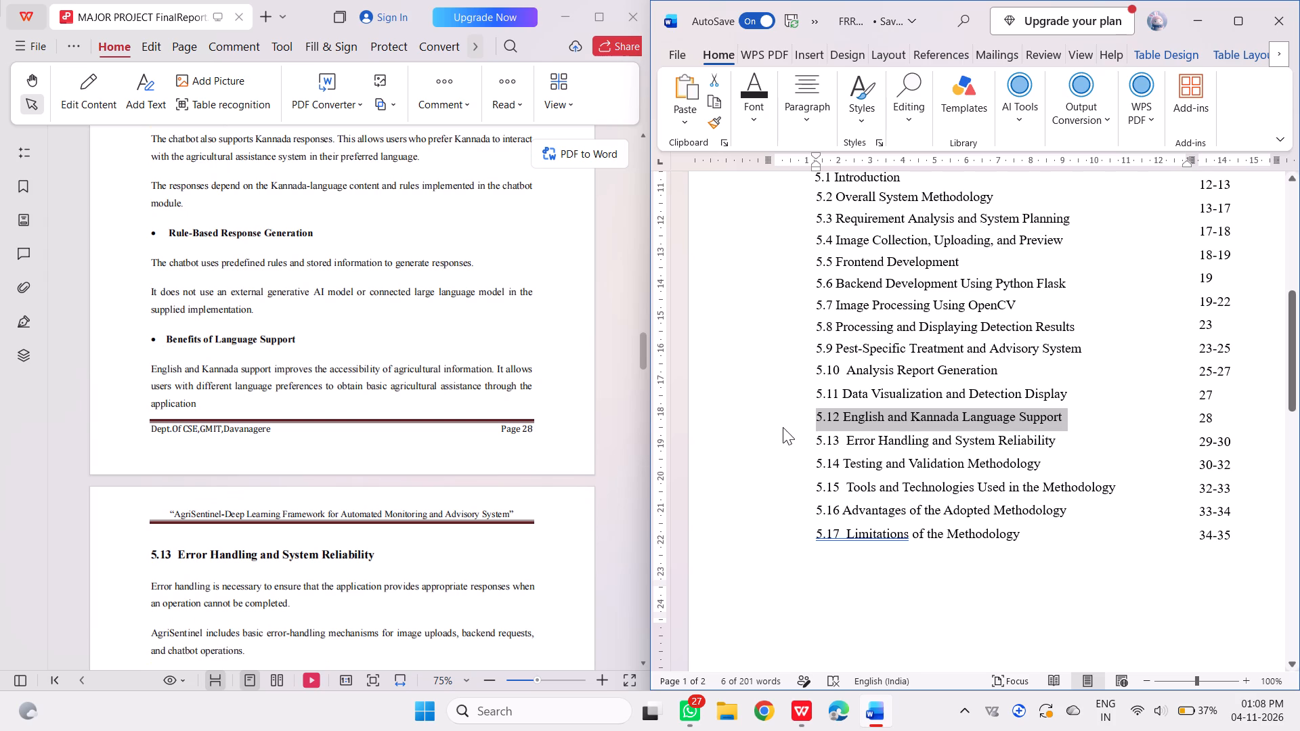
# Follow section 5.13 Error Handling and System Reliability to the start of section 5.14 and check its title and page range against the chapter list.
pyautogui.tripleClick(813, 444)
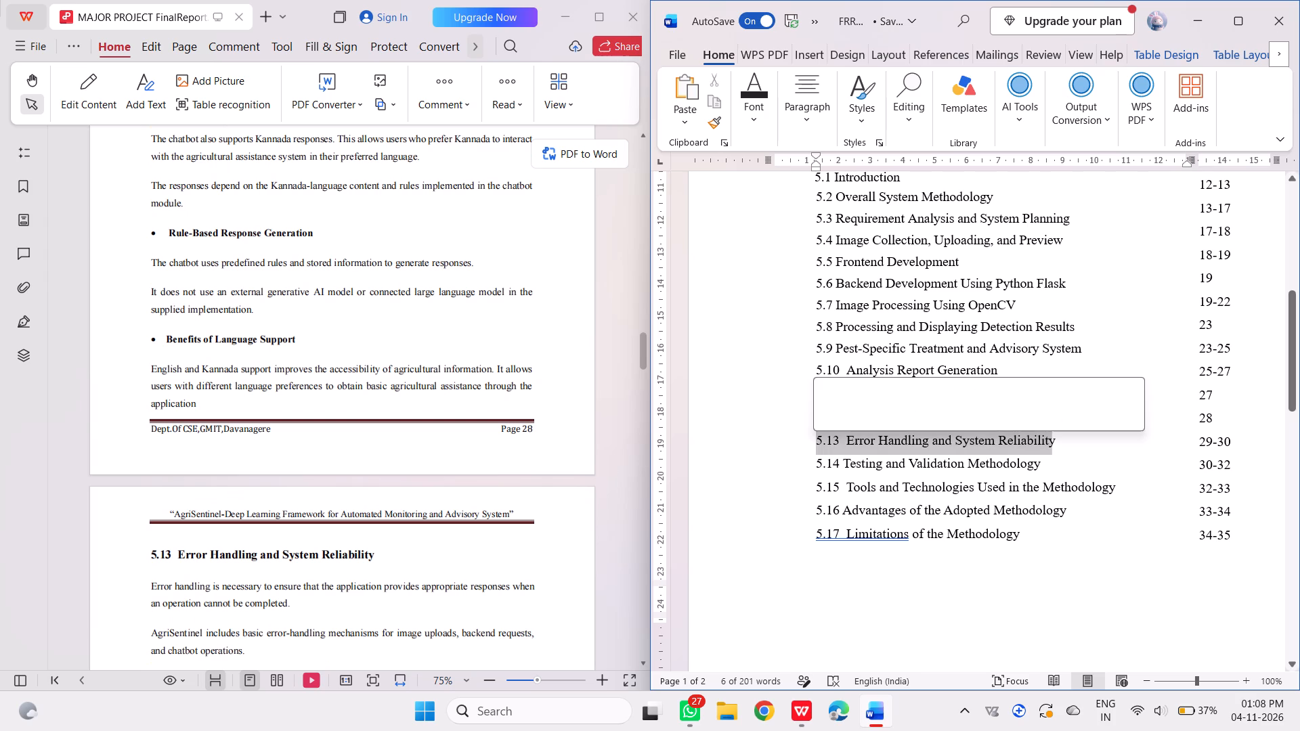
pyautogui.scroll(-2, 517, 458)
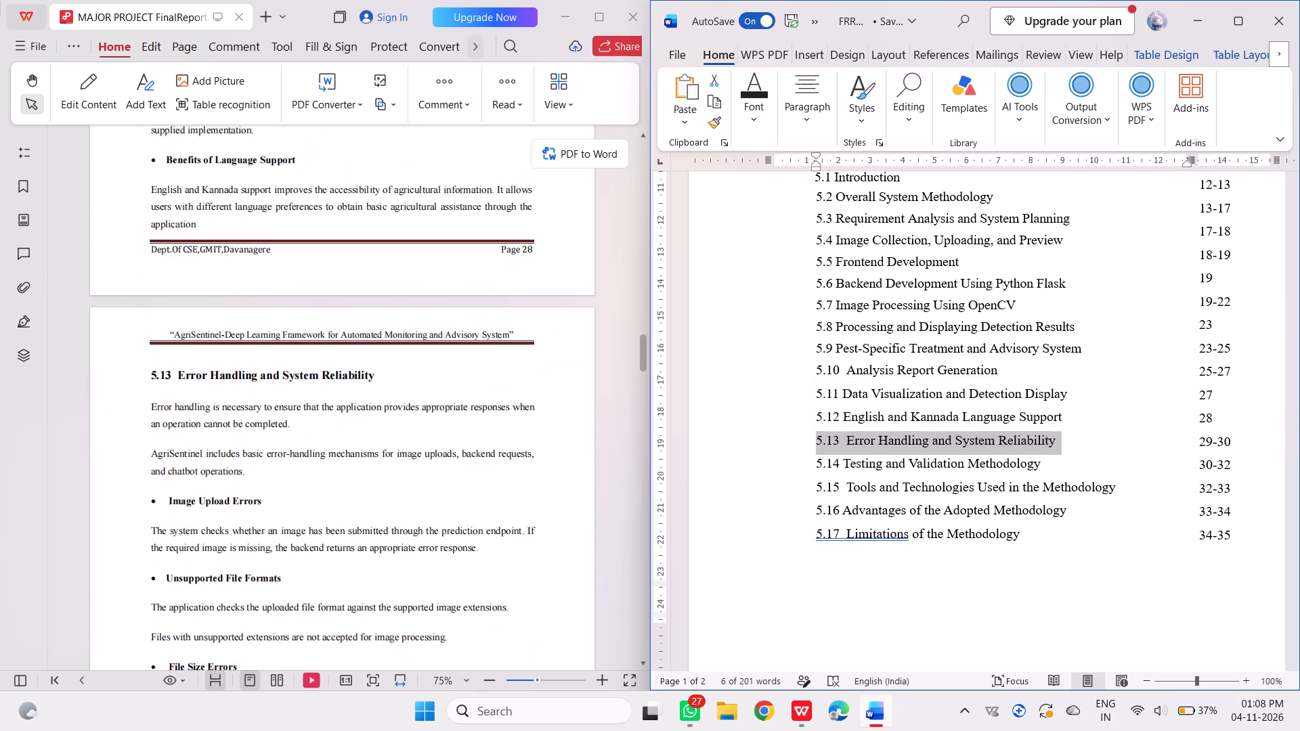
pyautogui.scroll(-4, 517, 458)
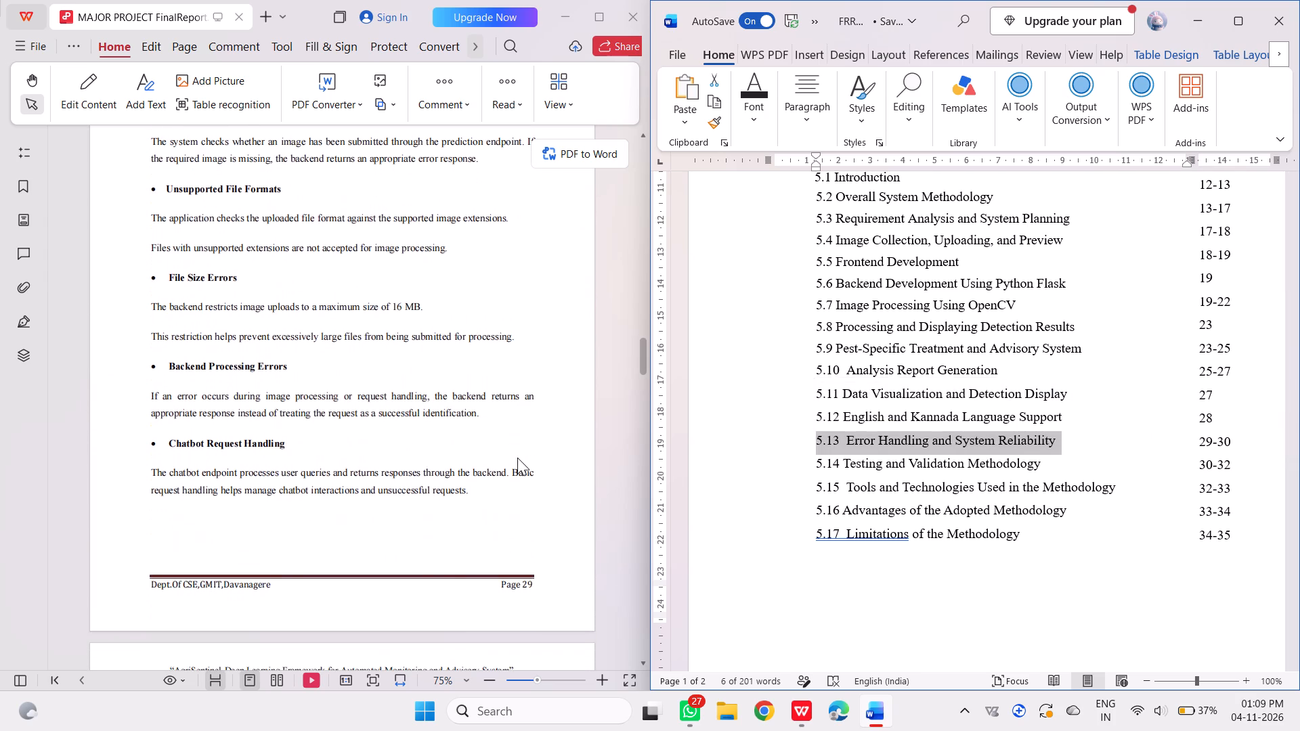
pyautogui.scroll(-2, 517, 458)
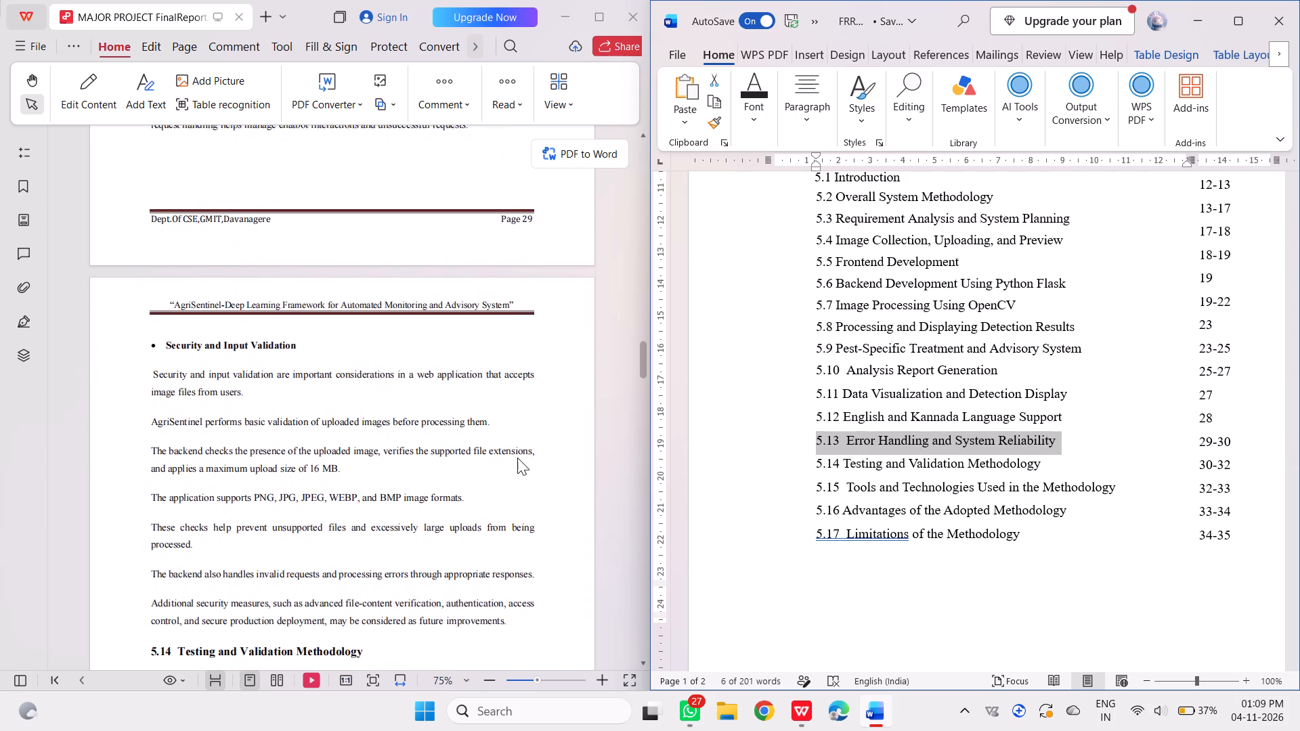
pyautogui.scroll(-3, 517, 458)
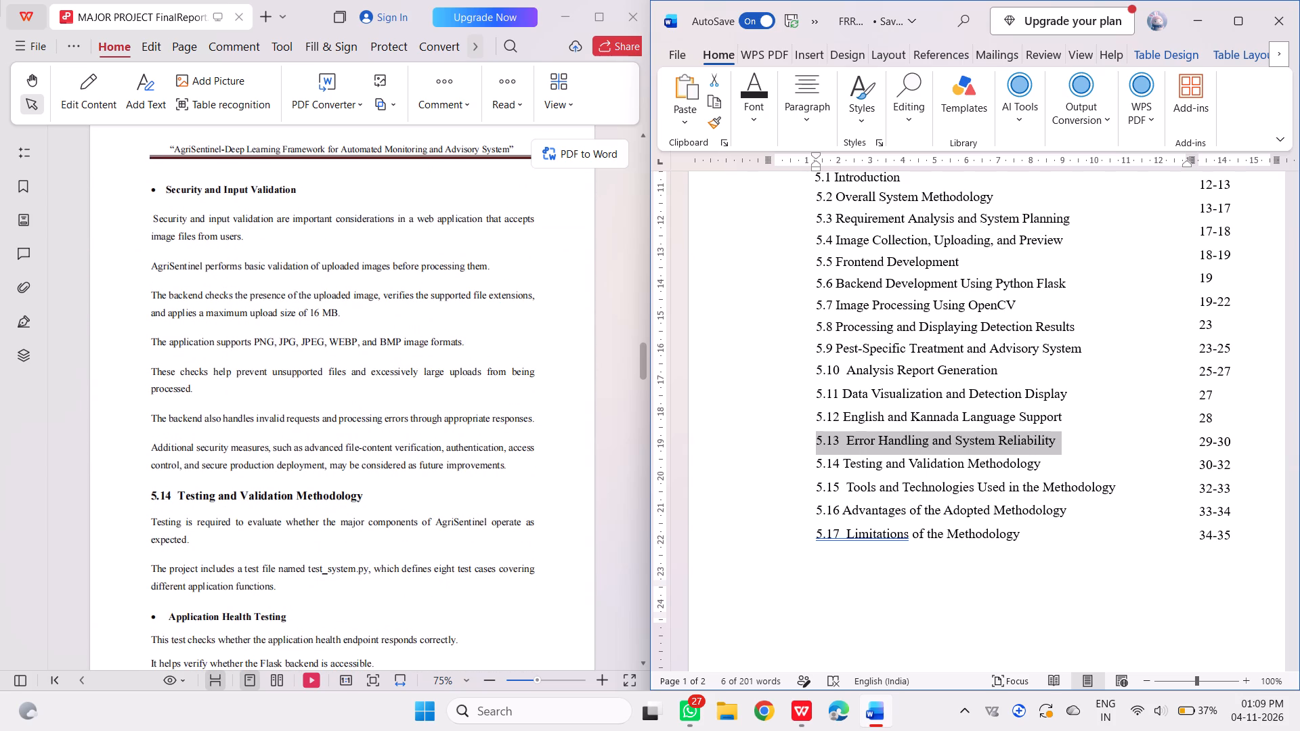
# Follow section 5.14 Testing and Validation Methodology to the start of section 5.15 and check its title and page range against the chapter list.
pyautogui.tripleClick(815, 466)
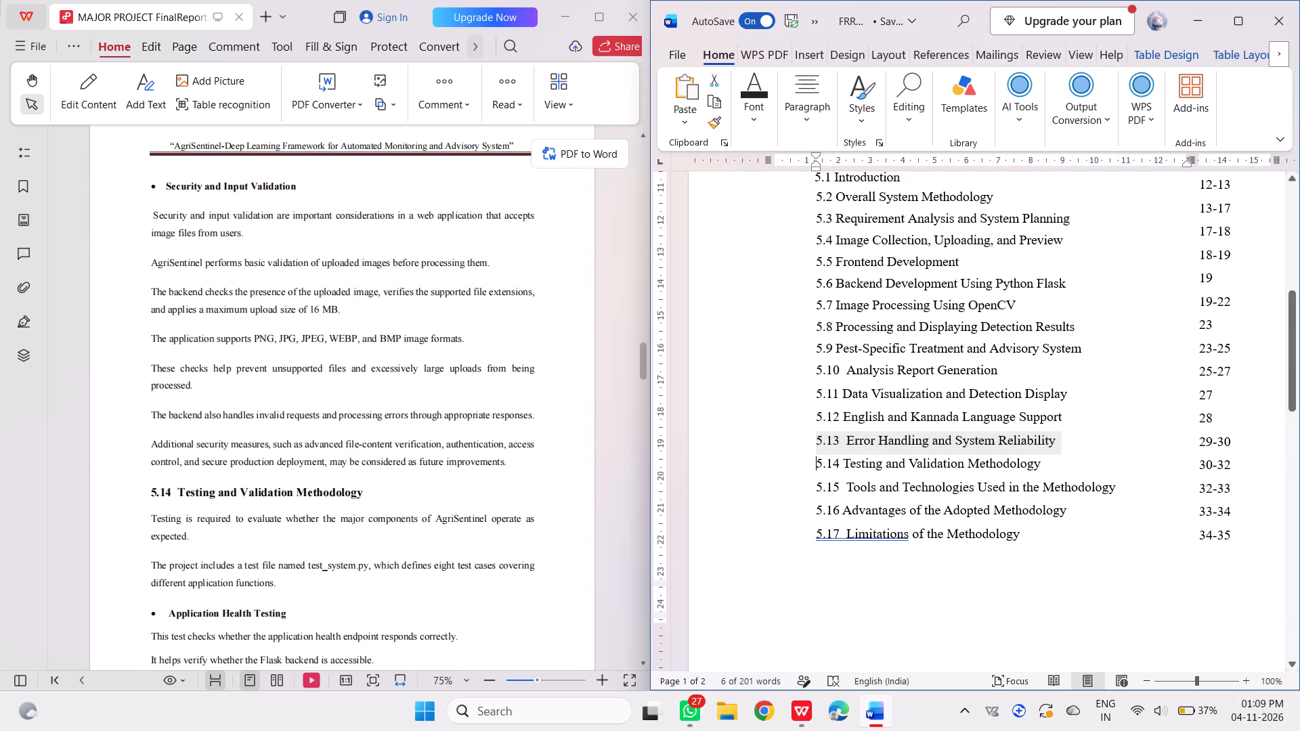
pyautogui.click(815, 466)
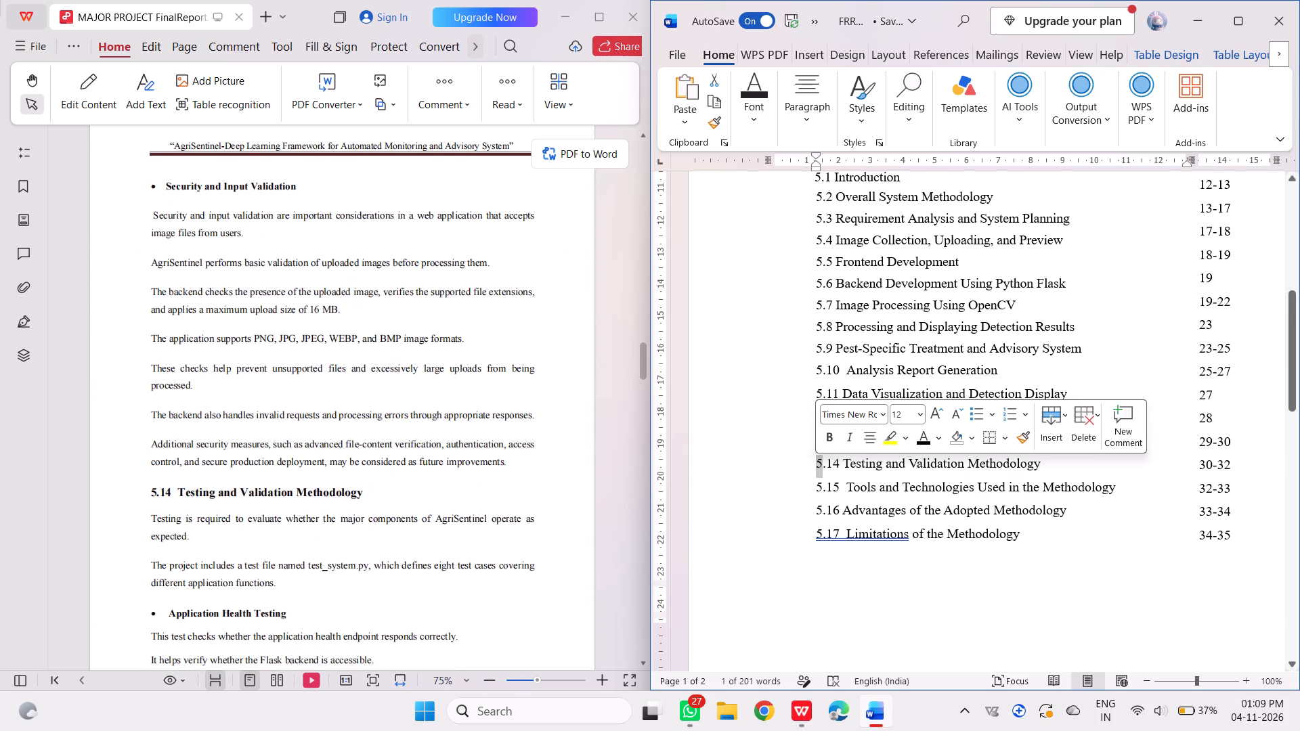
pyautogui.scroll(-2, 494, 500)
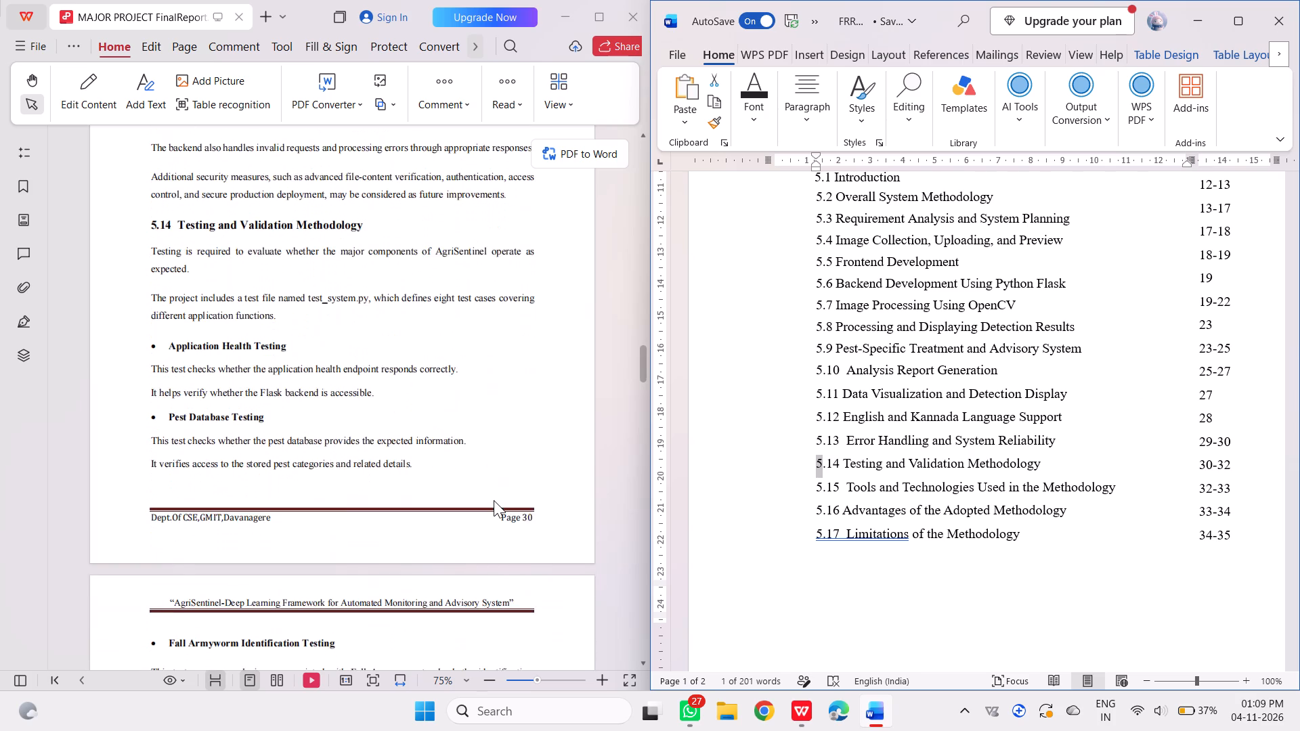
pyautogui.scroll(-3, 494, 500)
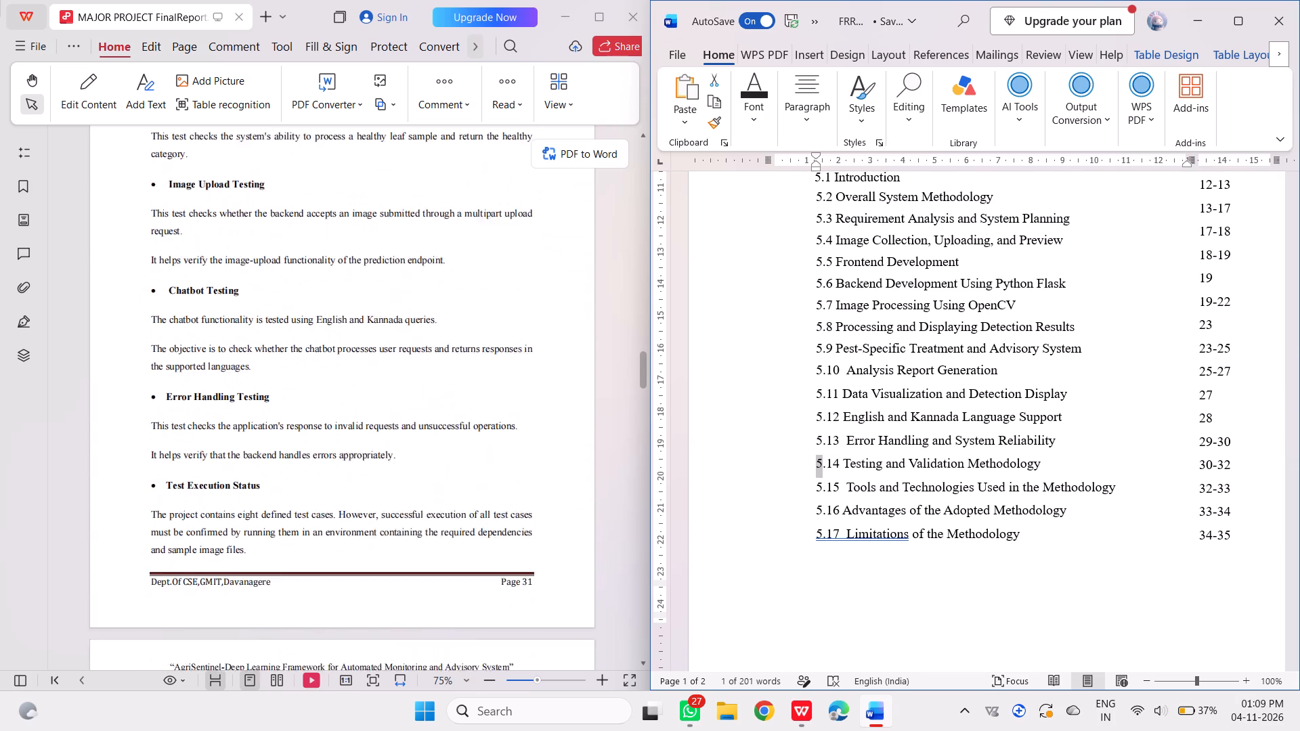
pyautogui.scroll(-2, 494, 500)
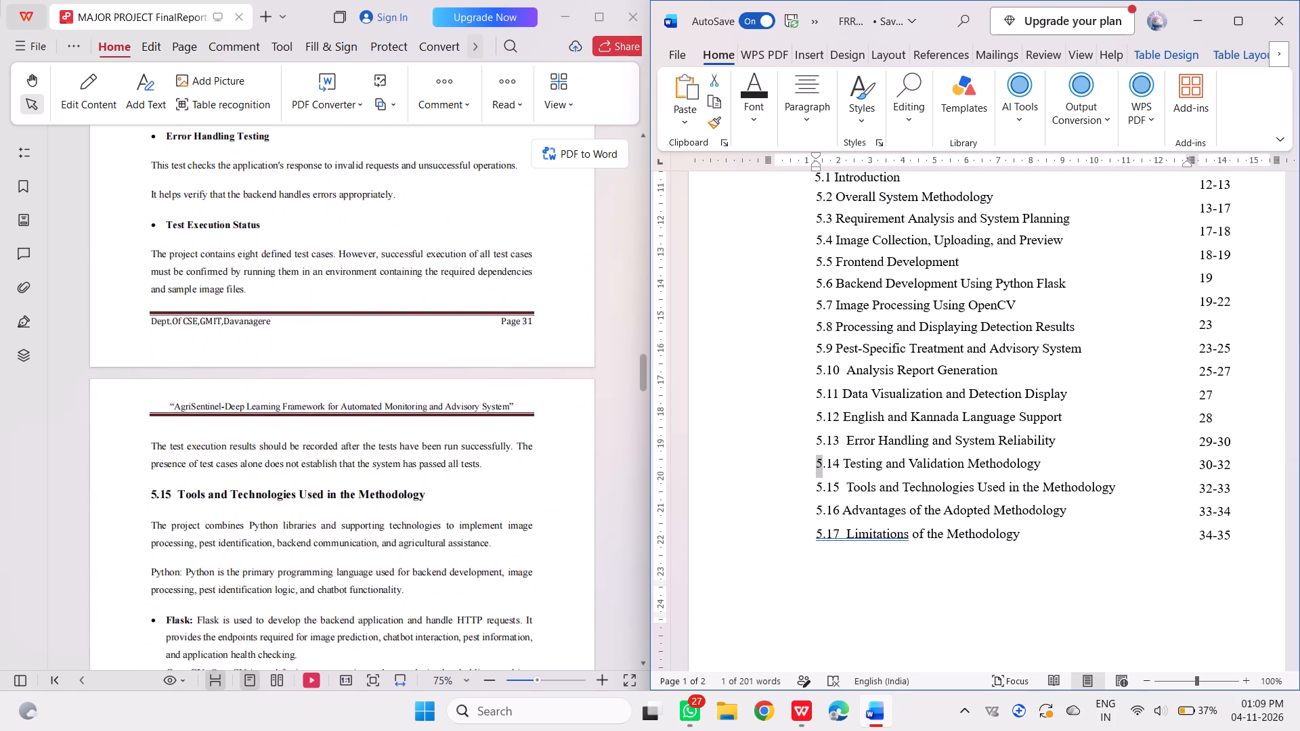
pyautogui.click(483, 468)
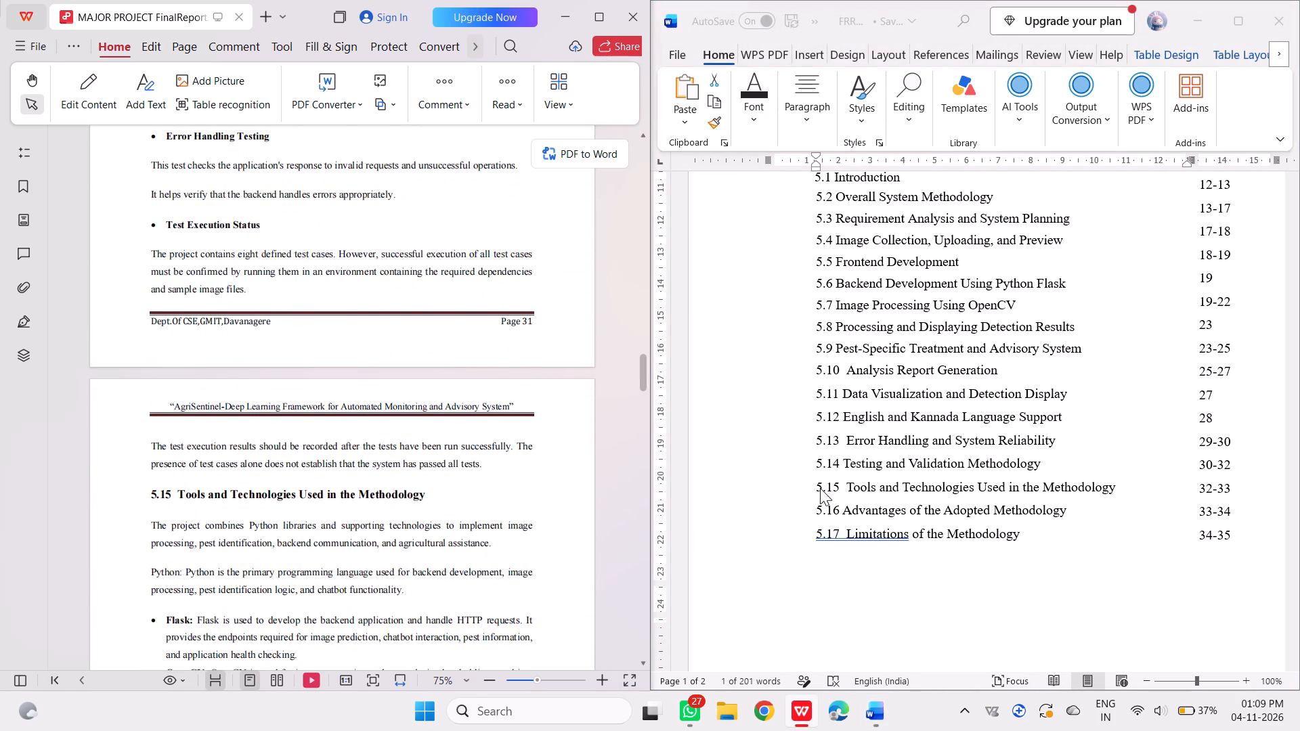
# Follow section 5.15 Tools and Technologies Used in the Methodology through the report to the start of section 5.17, checking headings against the chapter list.
pyautogui.tripleClick(820, 488)
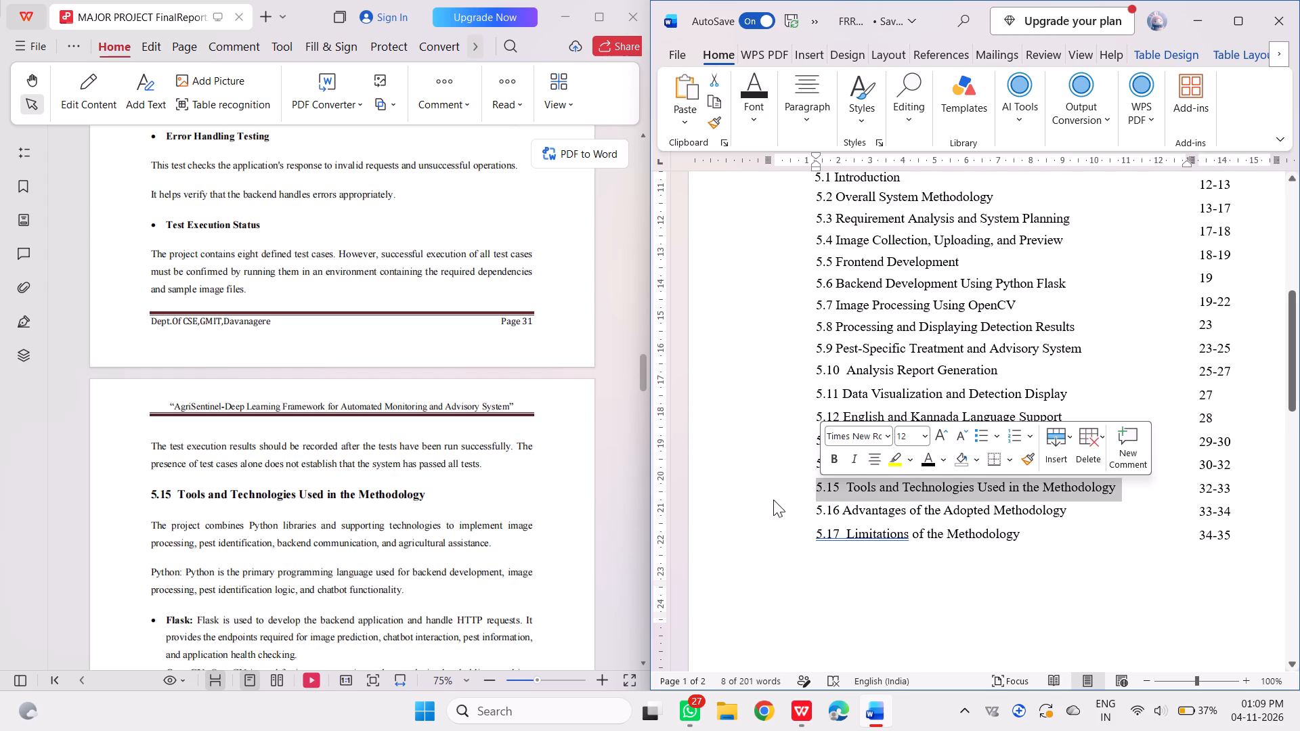
pyautogui.scroll(-1, 518, 540)
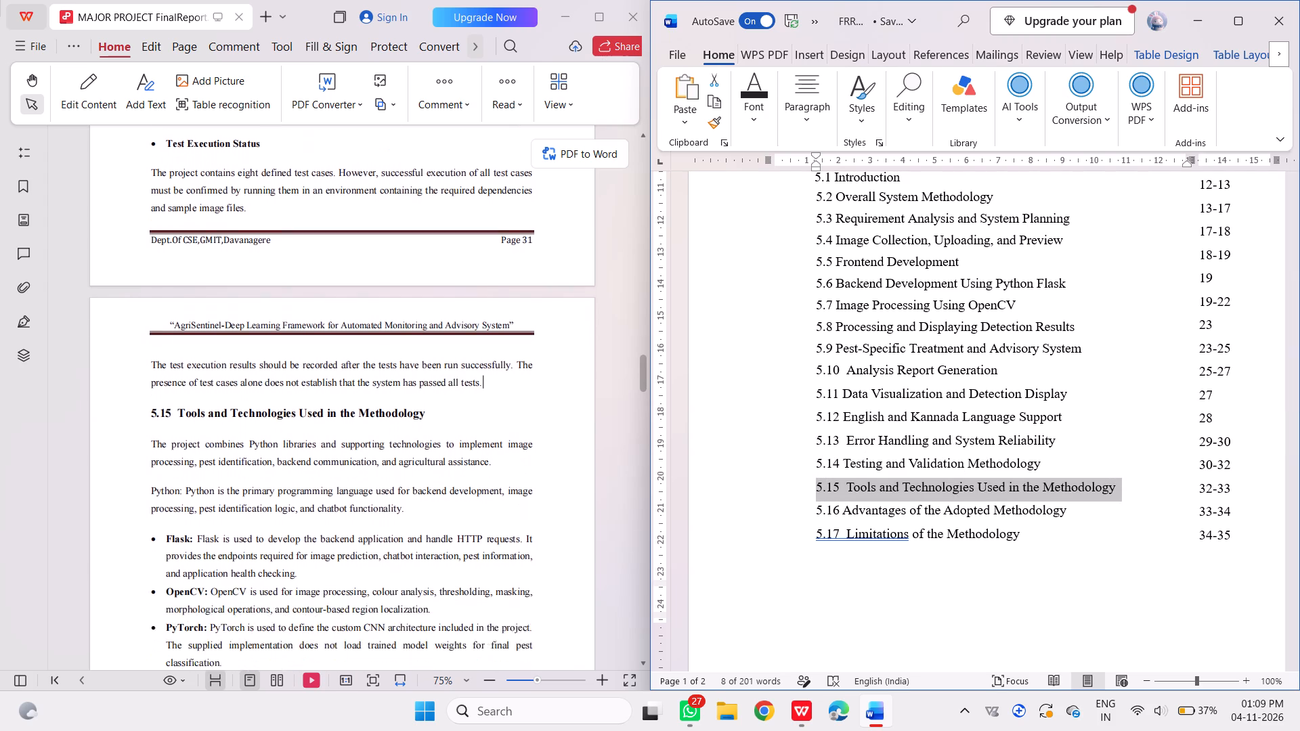
pyautogui.scroll(-3, 518, 540)
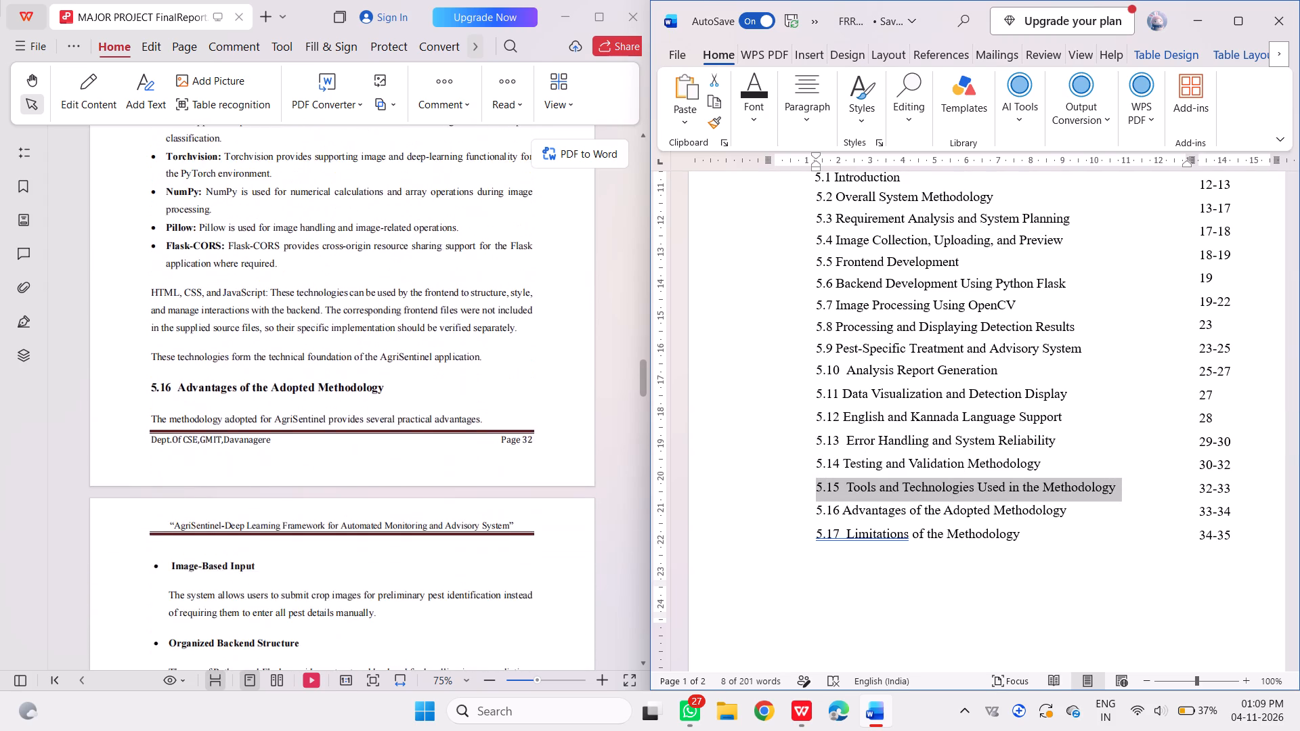
pyautogui.scroll(-3, 518, 540)
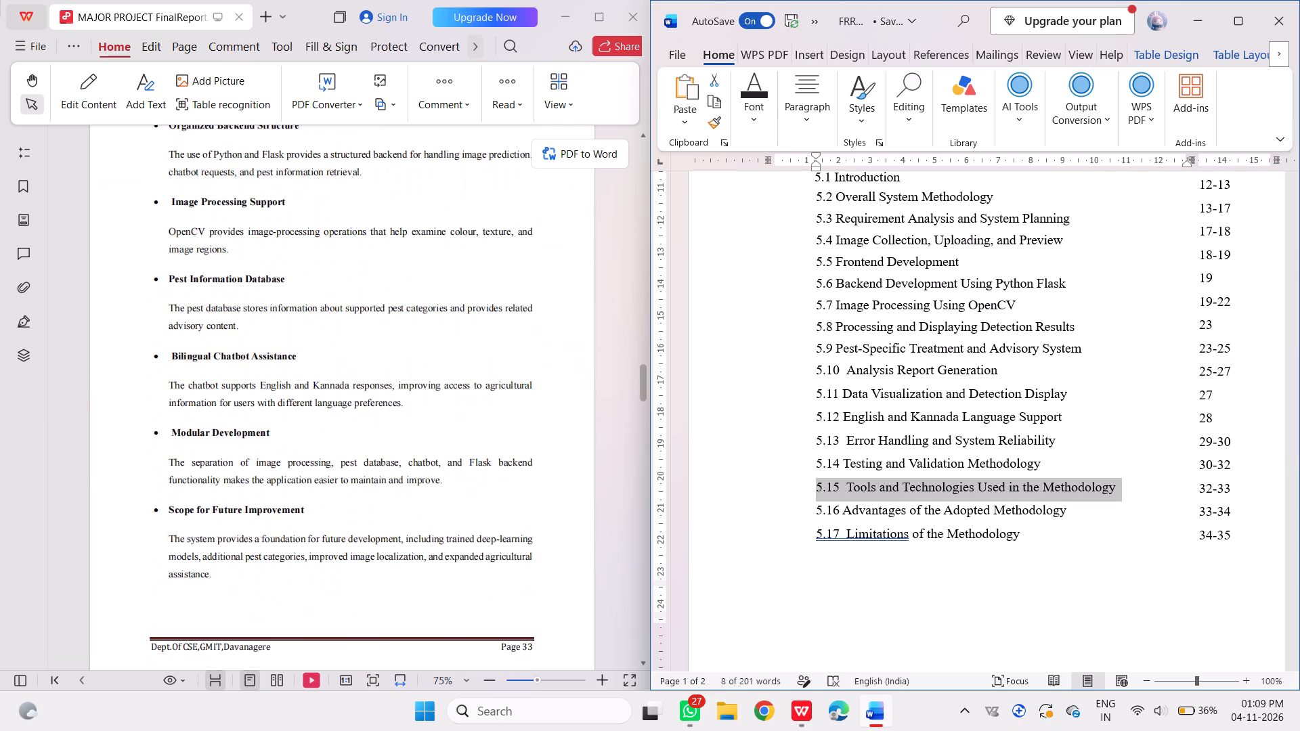
pyautogui.scroll(-3, 518, 540)
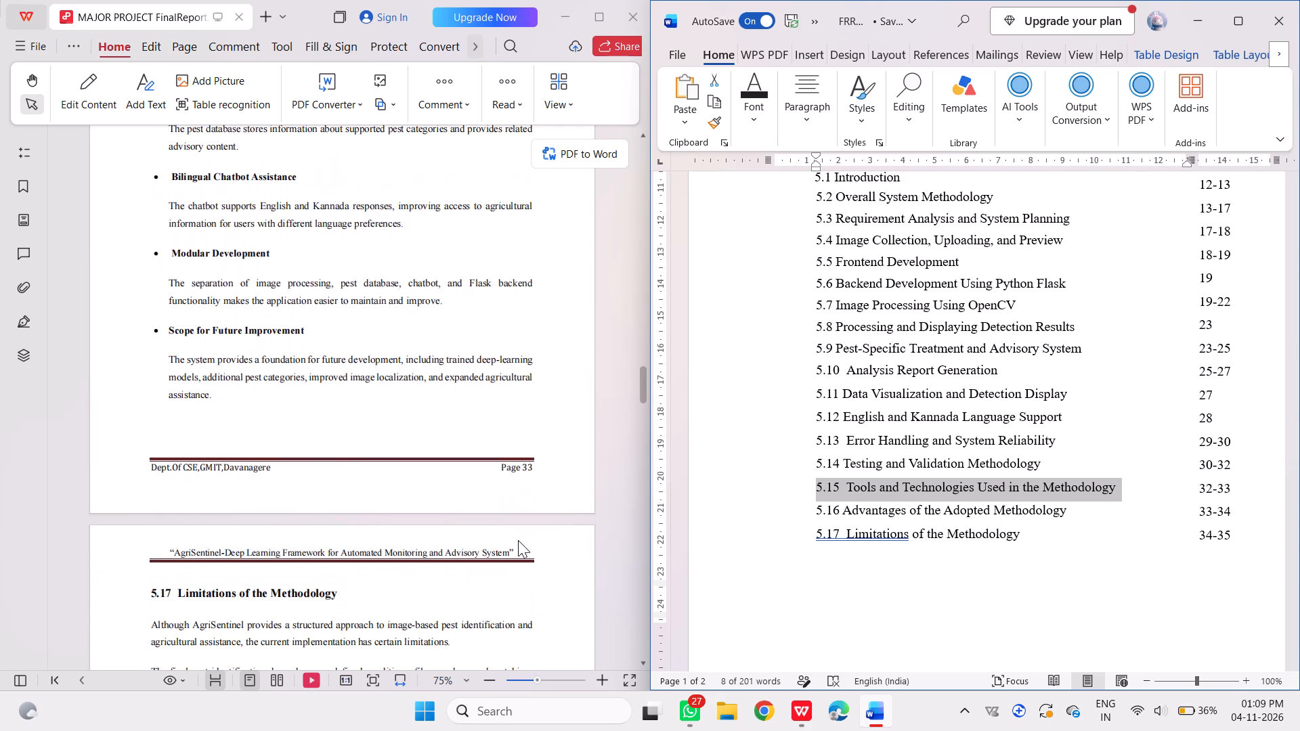
# Go back to sections 5.15 and 5.16 in the report and check their starting pages against the chapter list.
pyautogui.tripleClick(816, 514)
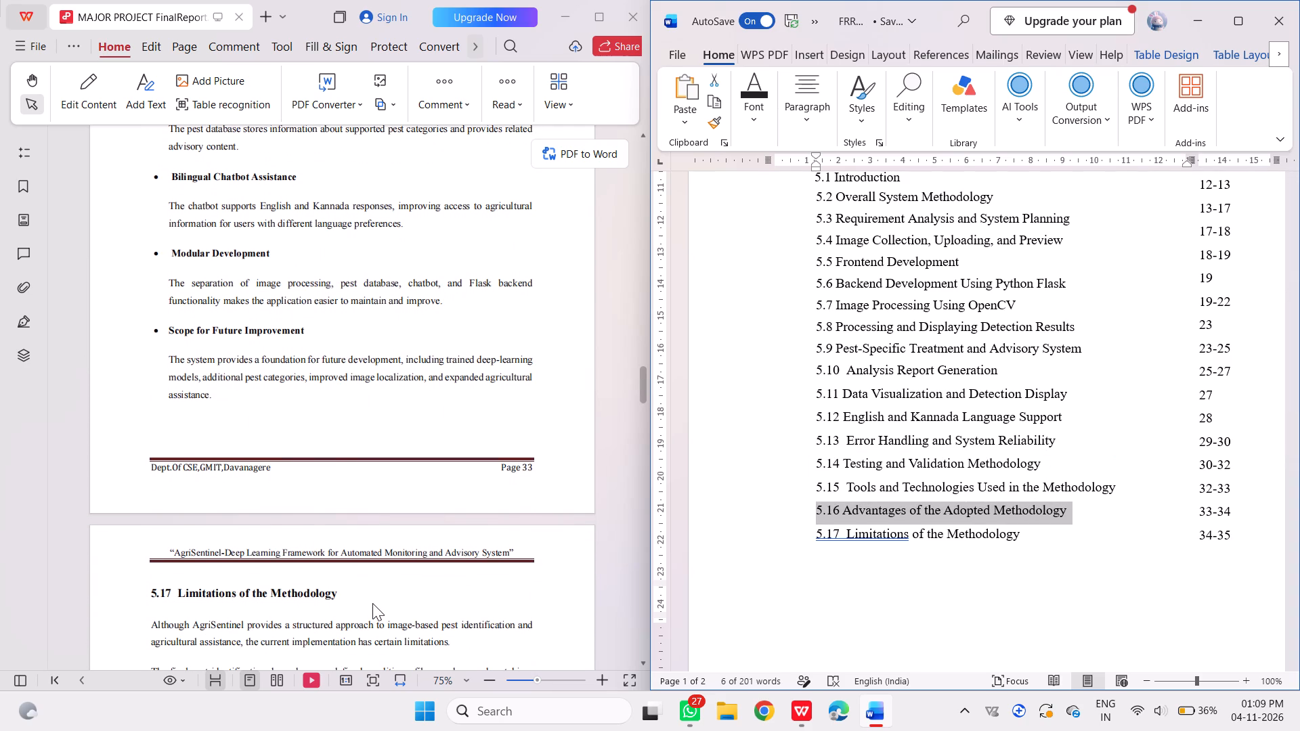
pyautogui.scroll(1, 372, 603)
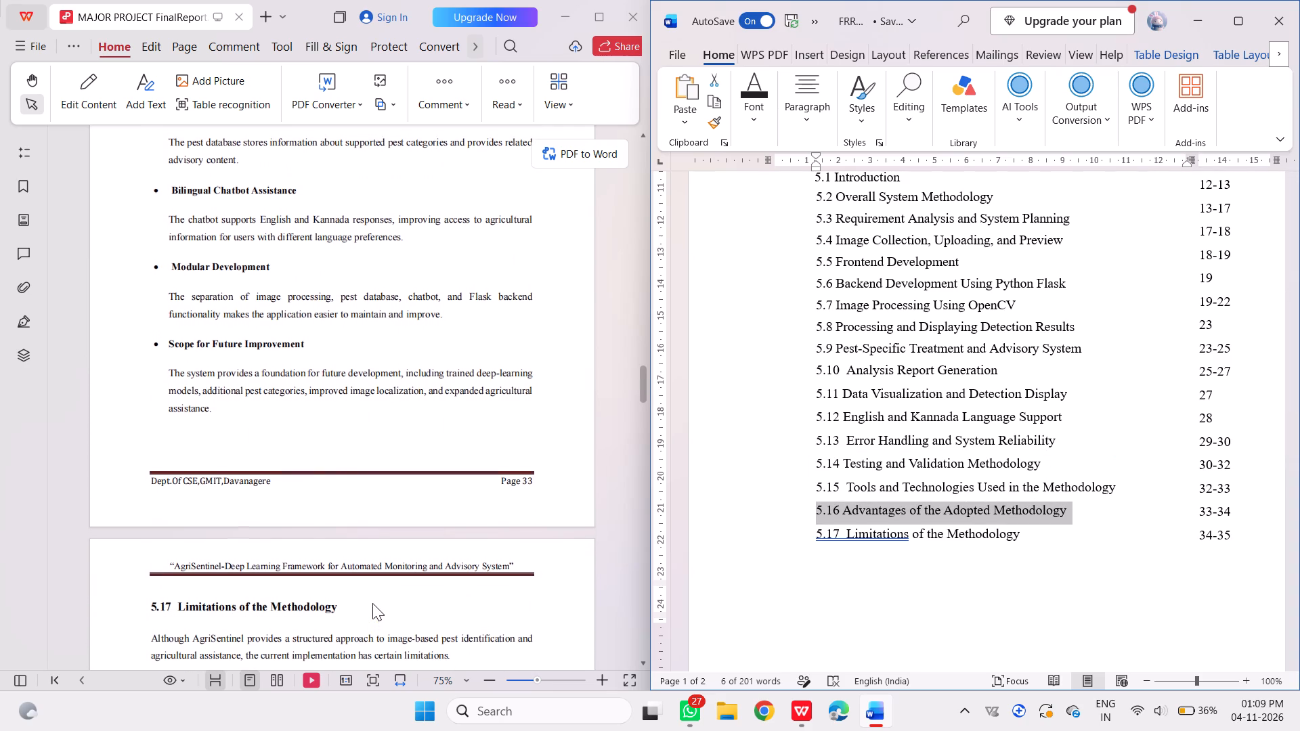
pyautogui.scroll(2, 372, 603)
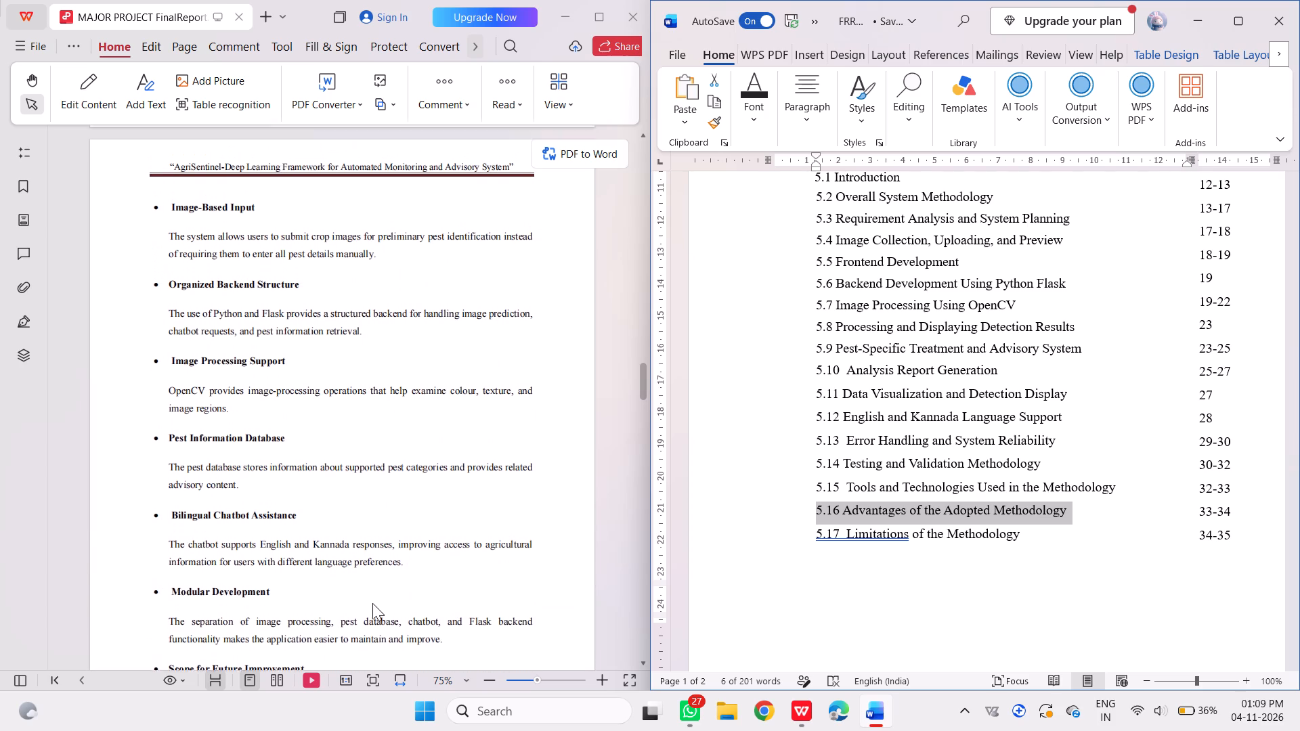
pyautogui.scroll(2, 372, 603)
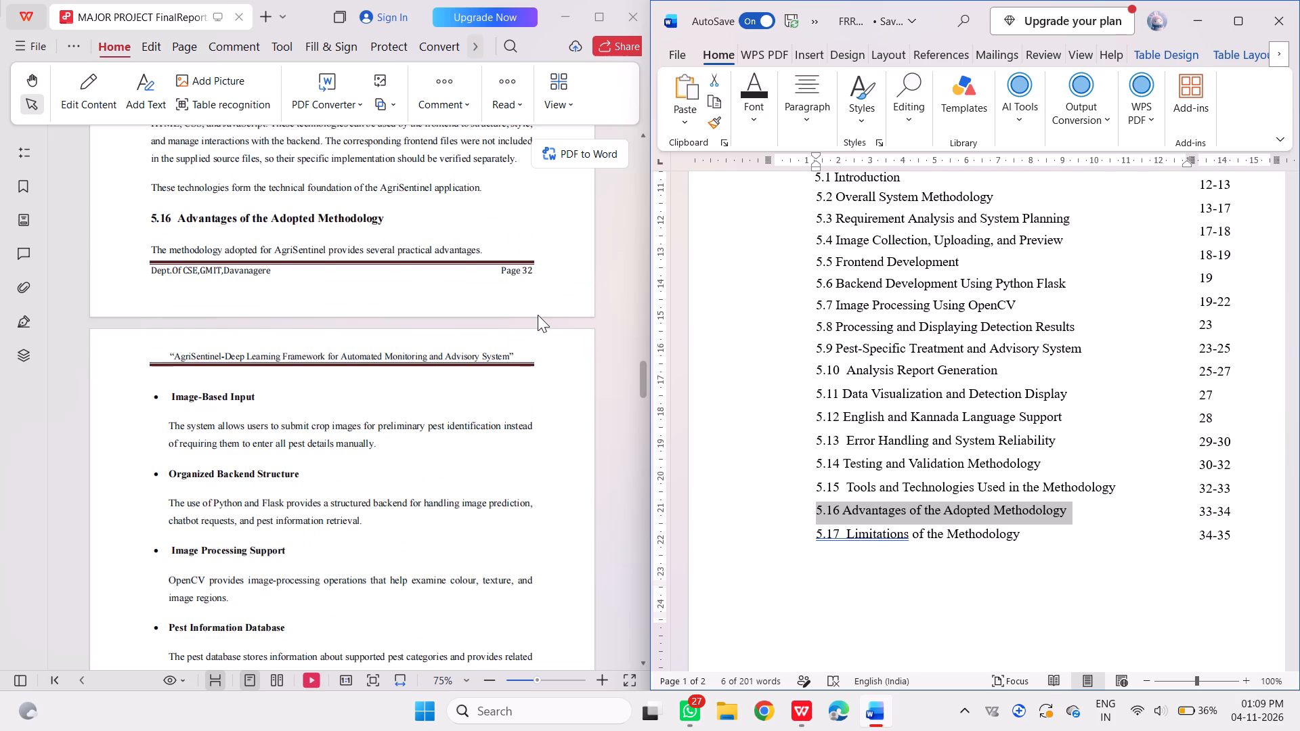
pyautogui.scroll(2, 538, 315)
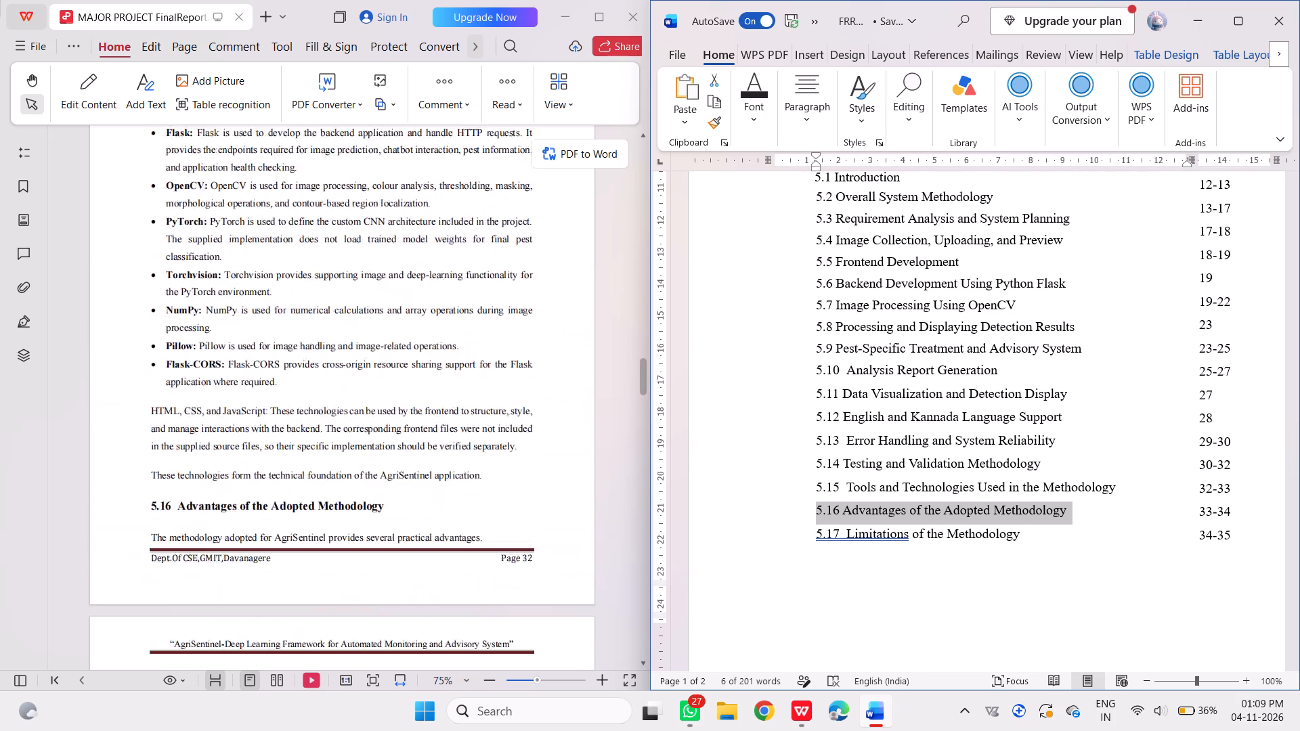
pyautogui.scroll(1, 538, 315)
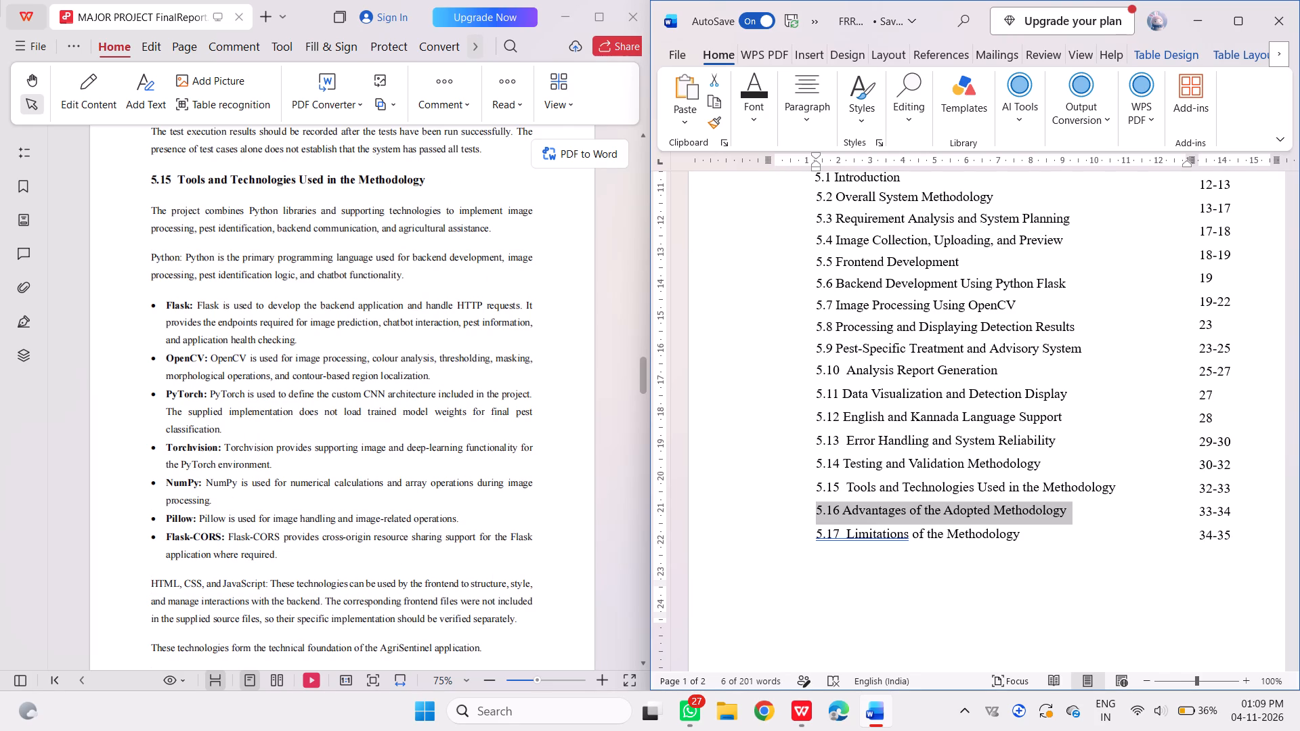
pyautogui.scroll(-1, 518, 325)
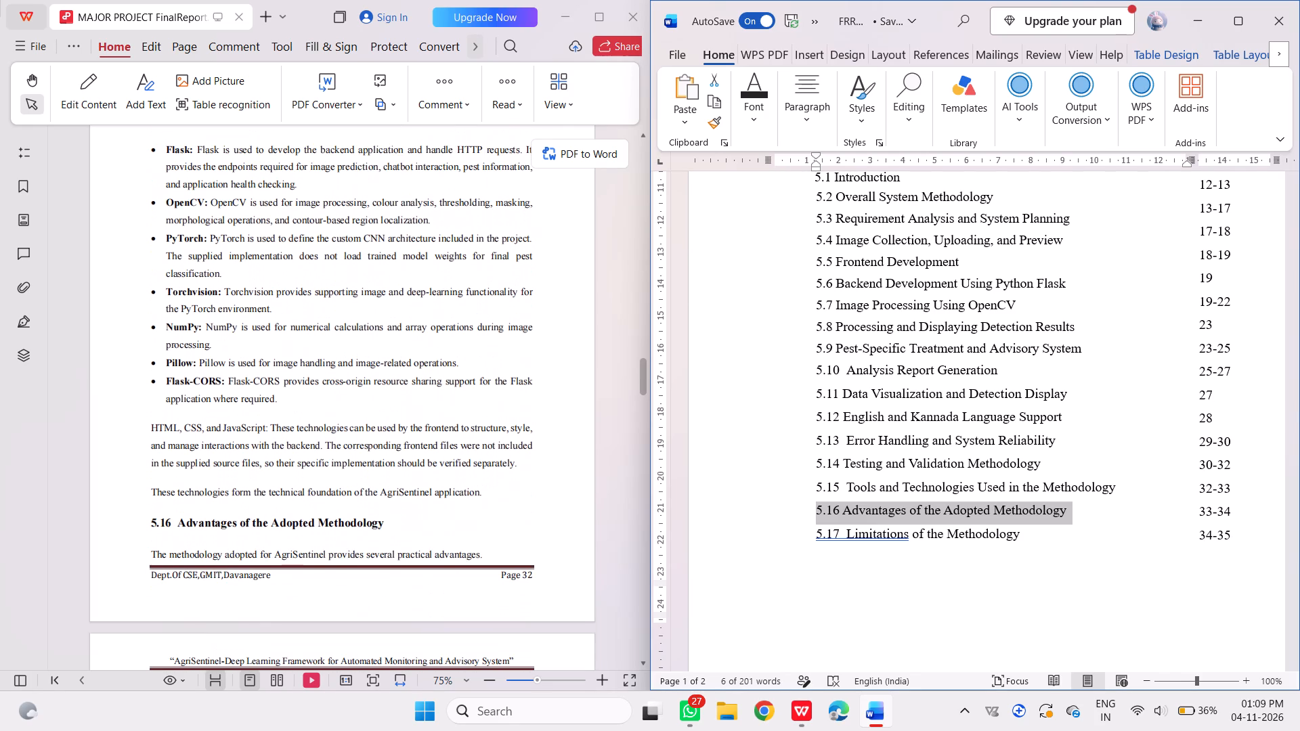
# Set the page number of 5.15 Tools and Technologies Used in the Methodology to 32 in the table of contents.
pyautogui.click(1221, 489)
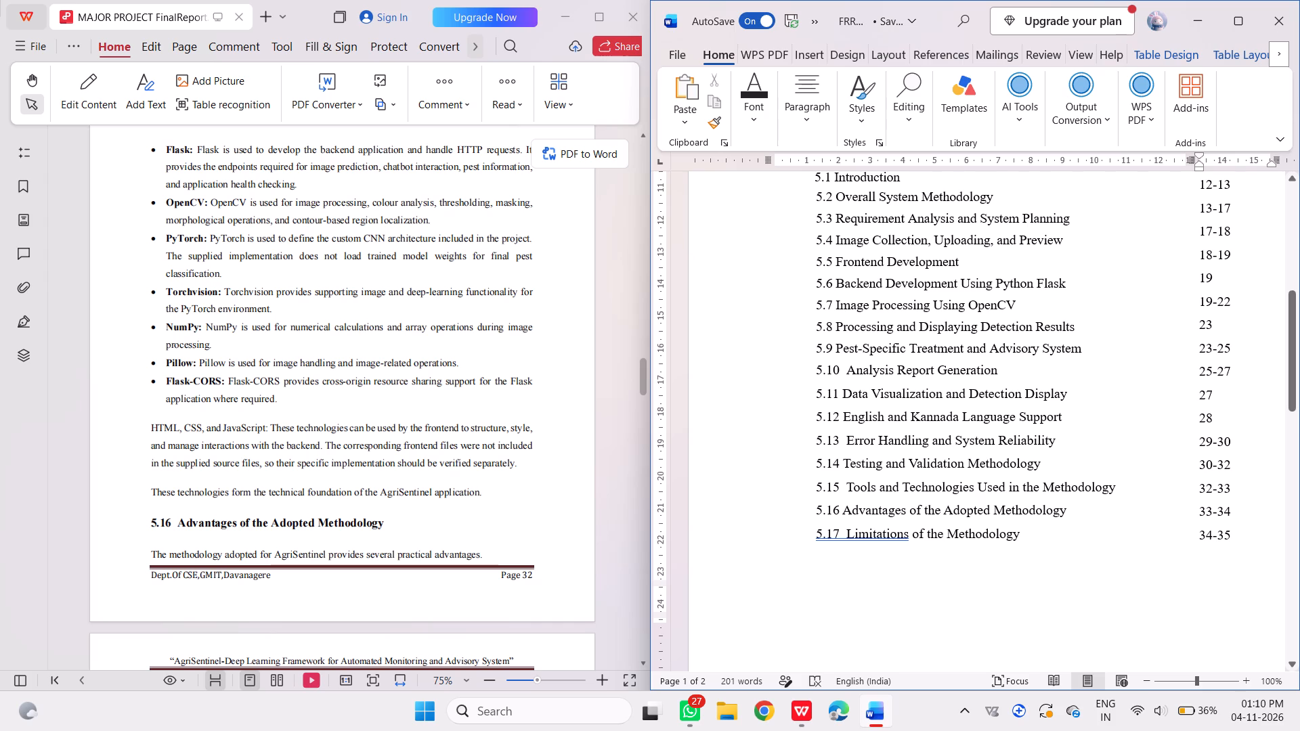
pyautogui.press('Right')
pyautogui.press('BackSpace')
pyautogui.press('BackSpace')
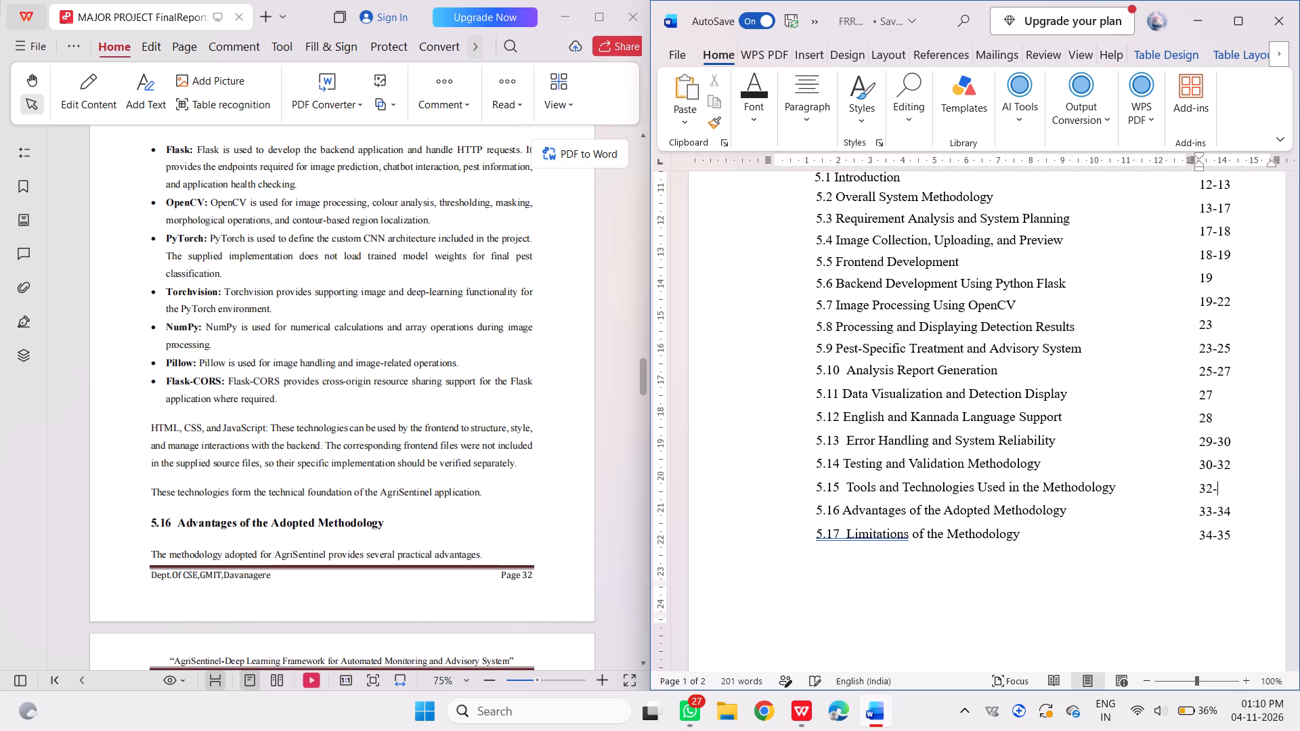
pyautogui.press('BackSpace')
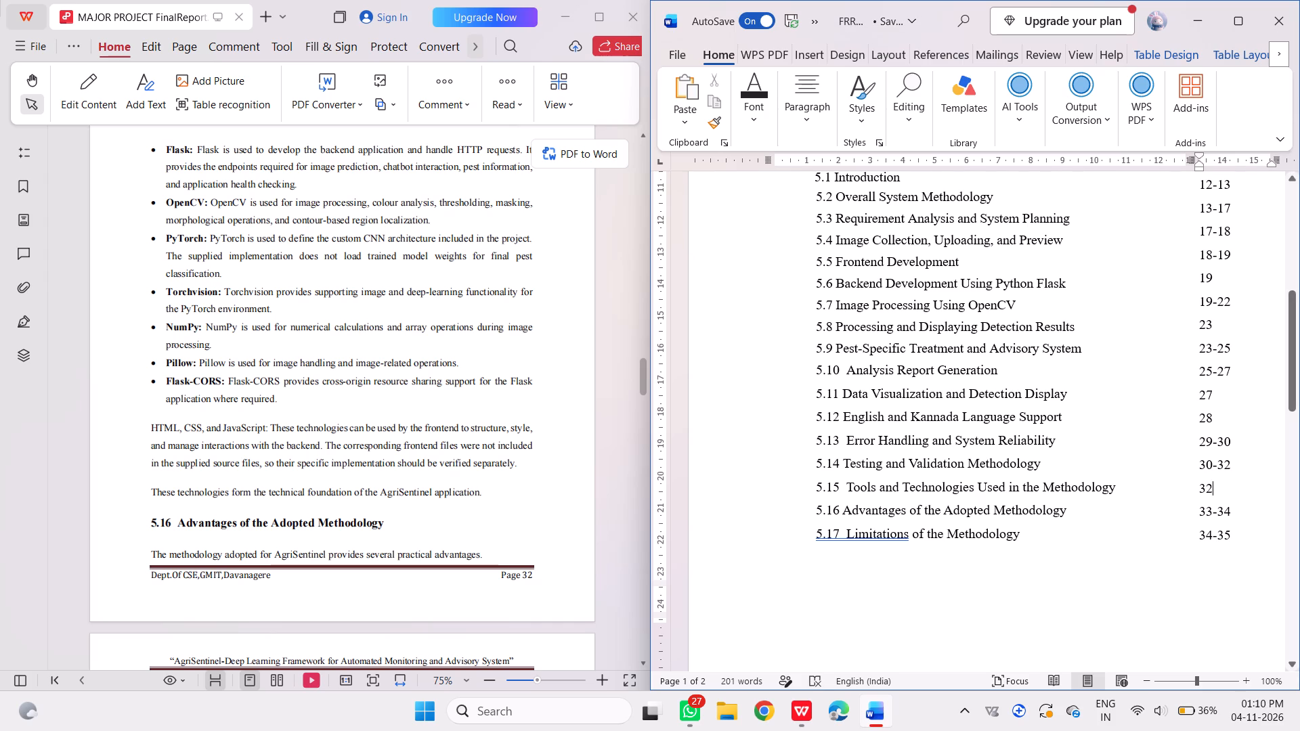
# Set the page range of 5.16 Advantages of the Adopted Methodology to 32-34 and save the document.
pyautogui.click(1212, 514)
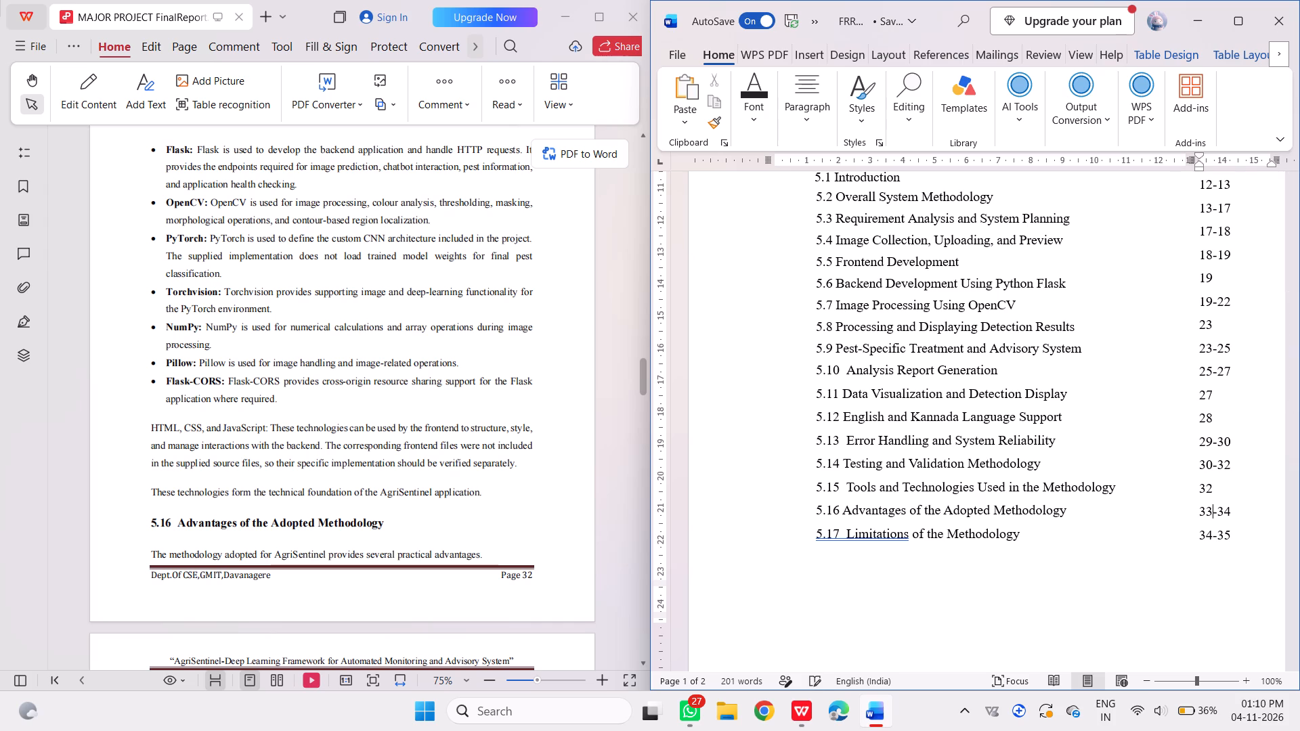
pyautogui.press('BackSpace')
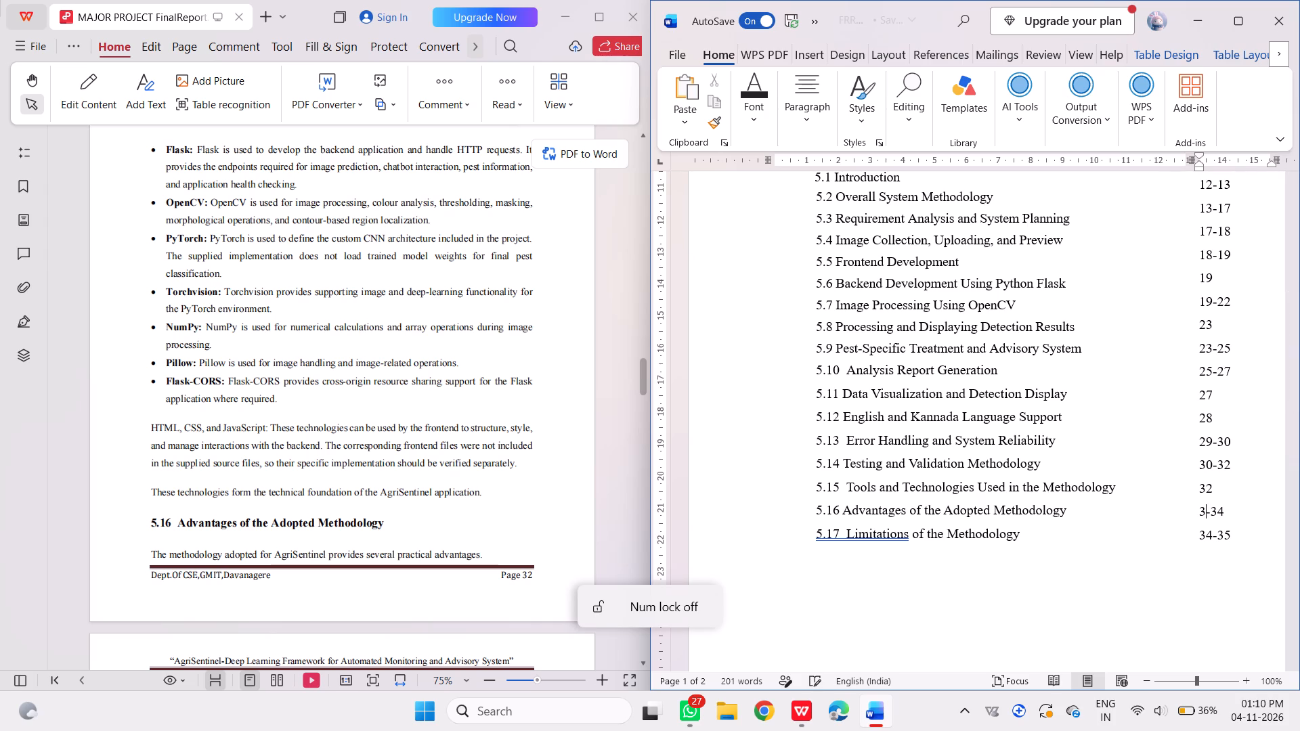
pyautogui.press('Down')
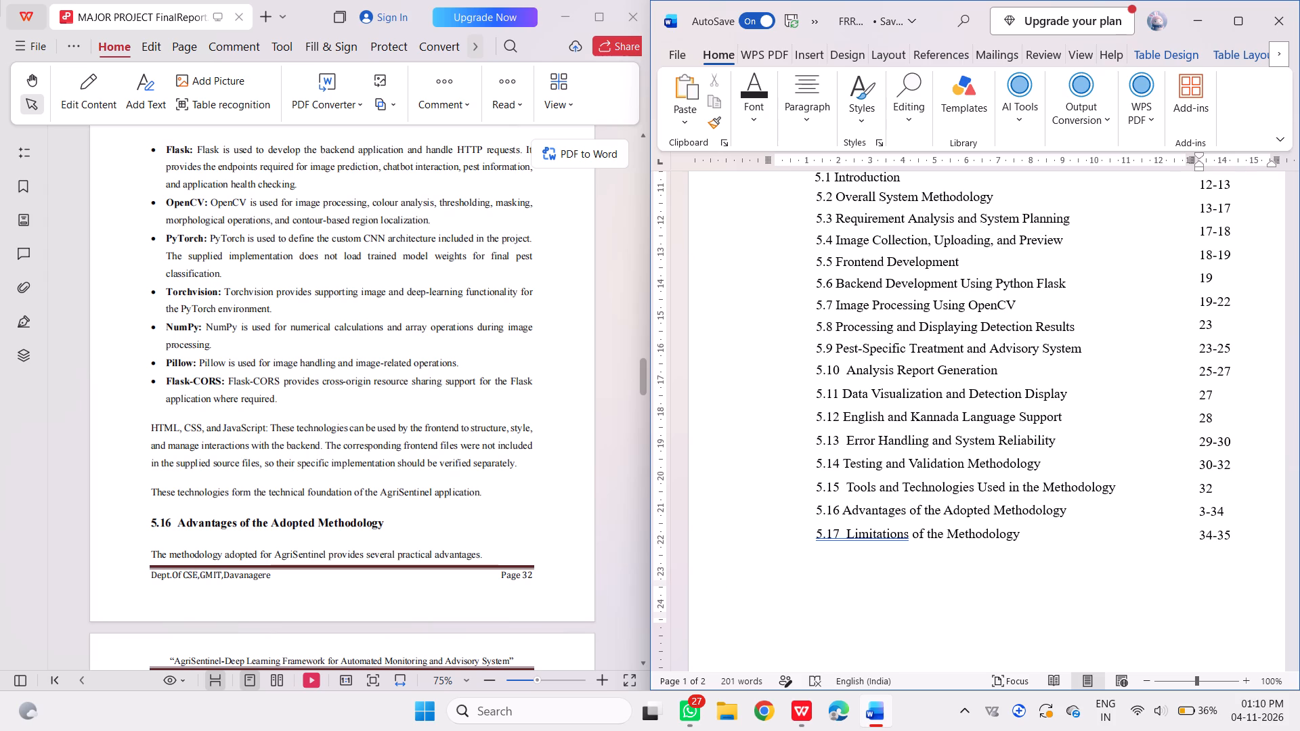
pyautogui.press('Up')
pyautogui.press('2')
pyautogui.hotkey('ctrl', 's')
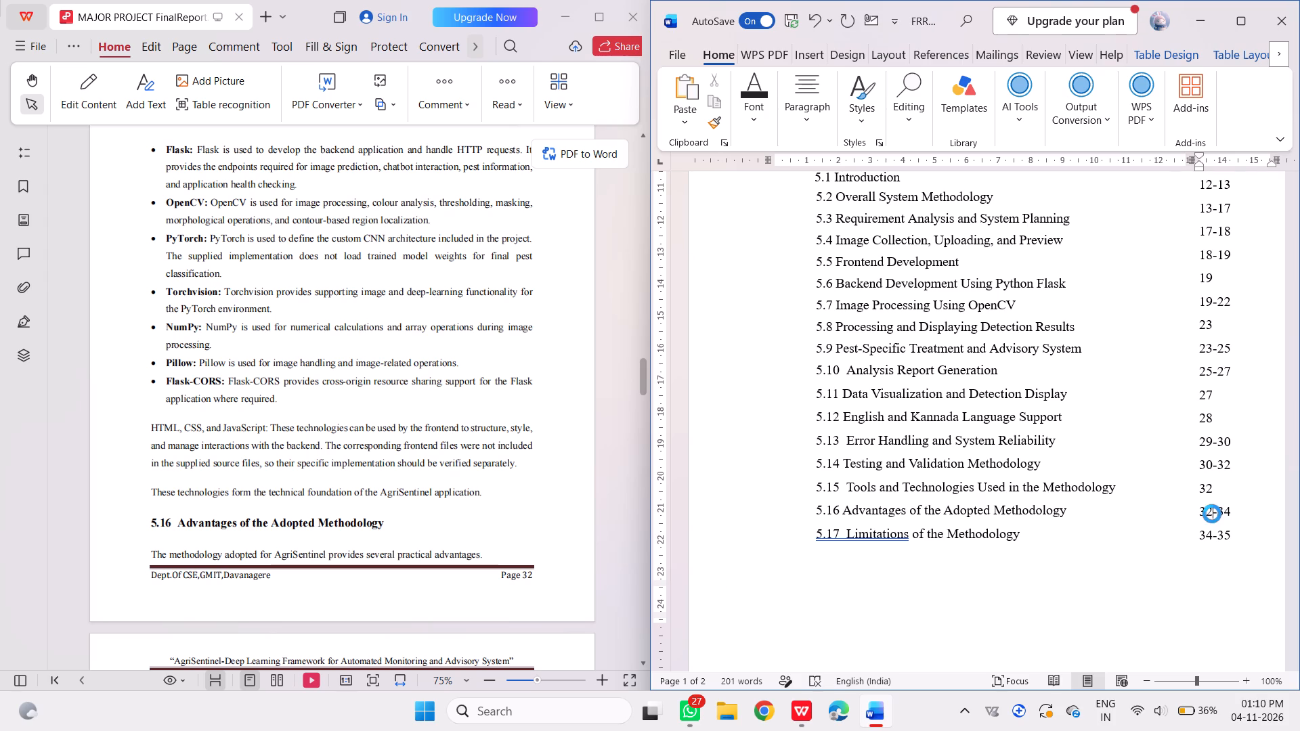
pyautogui.hotkey('ctrl', 's')
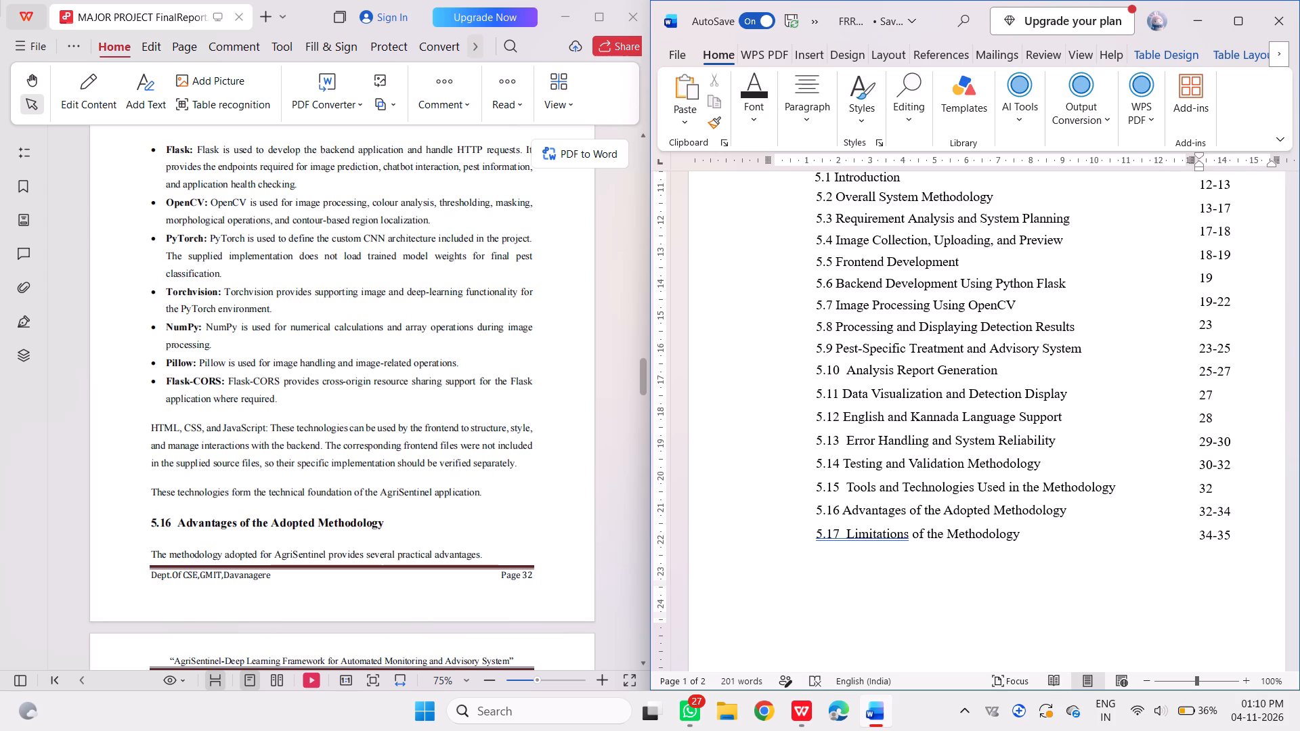
# Recheck the title and page number of section 5.15 in the report against its entry in the chapter list.
pyautogui.scroll(1, 282, 415)
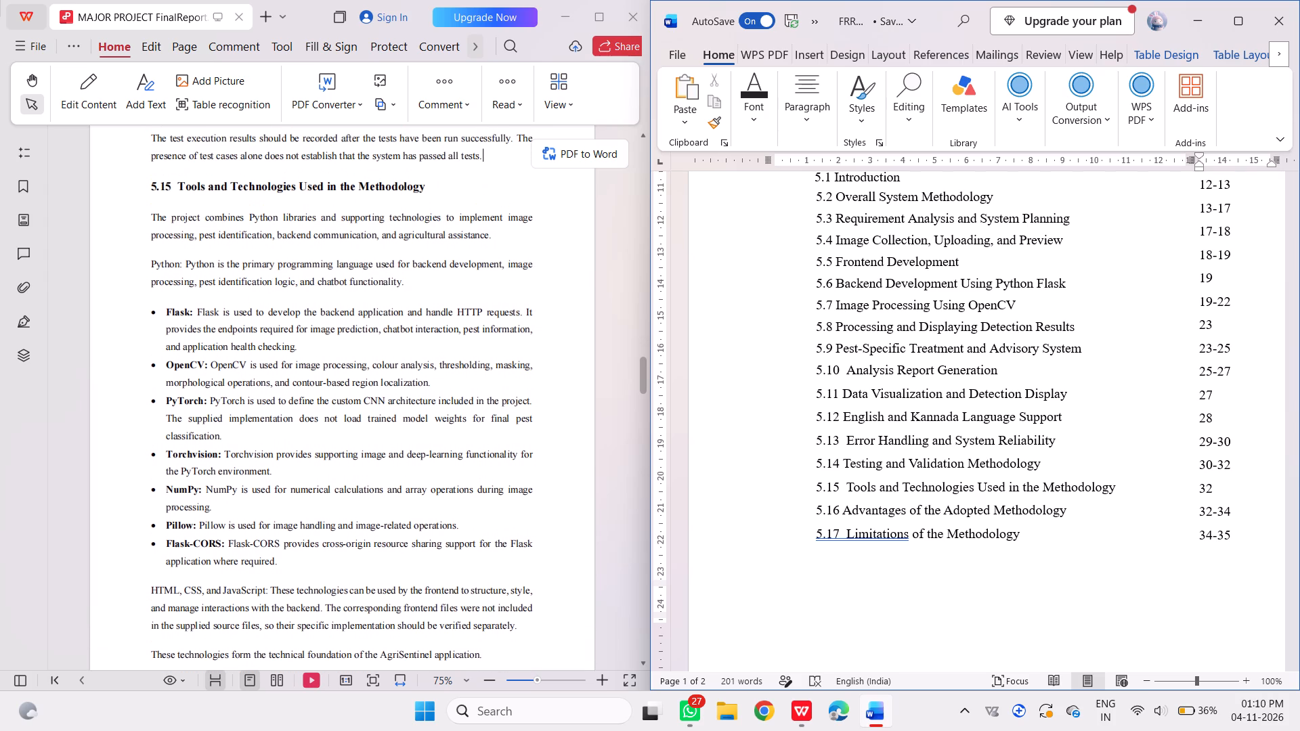
pyautogui.scroll(1, 282, 415)
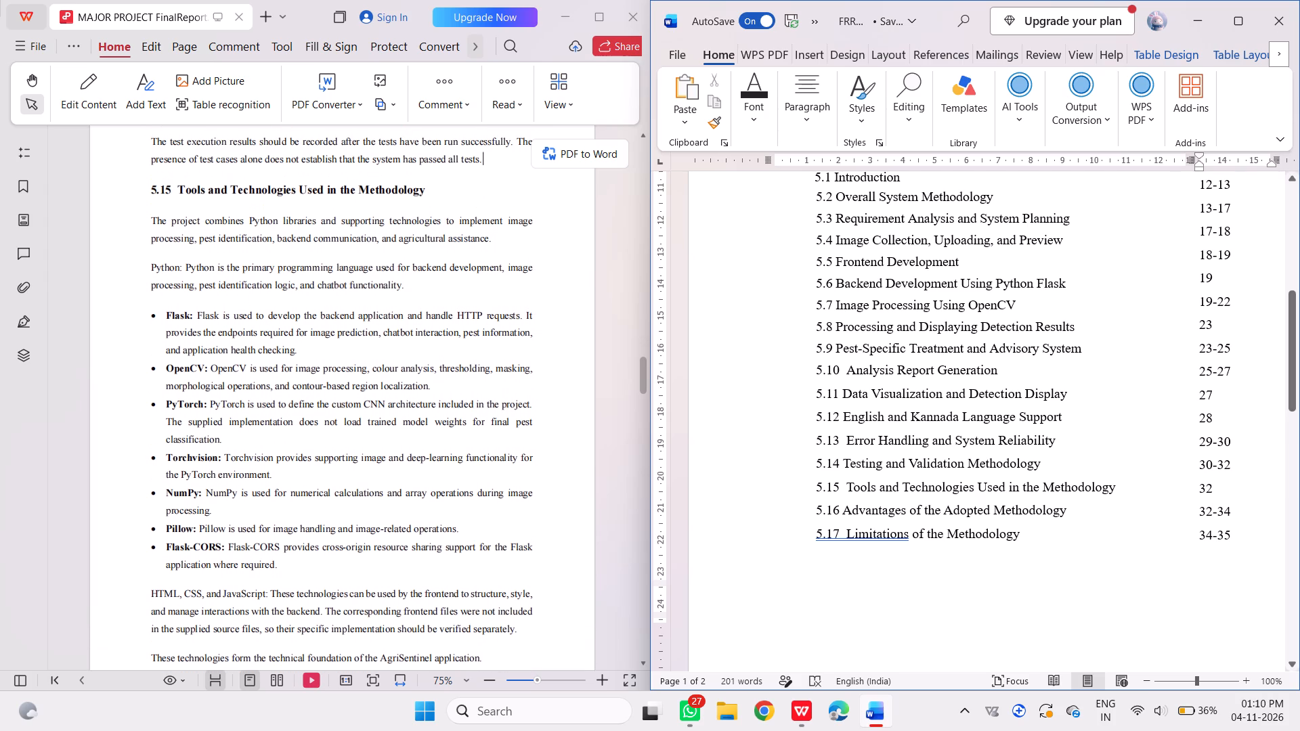
pyautogui.doubleClick(817, 489)
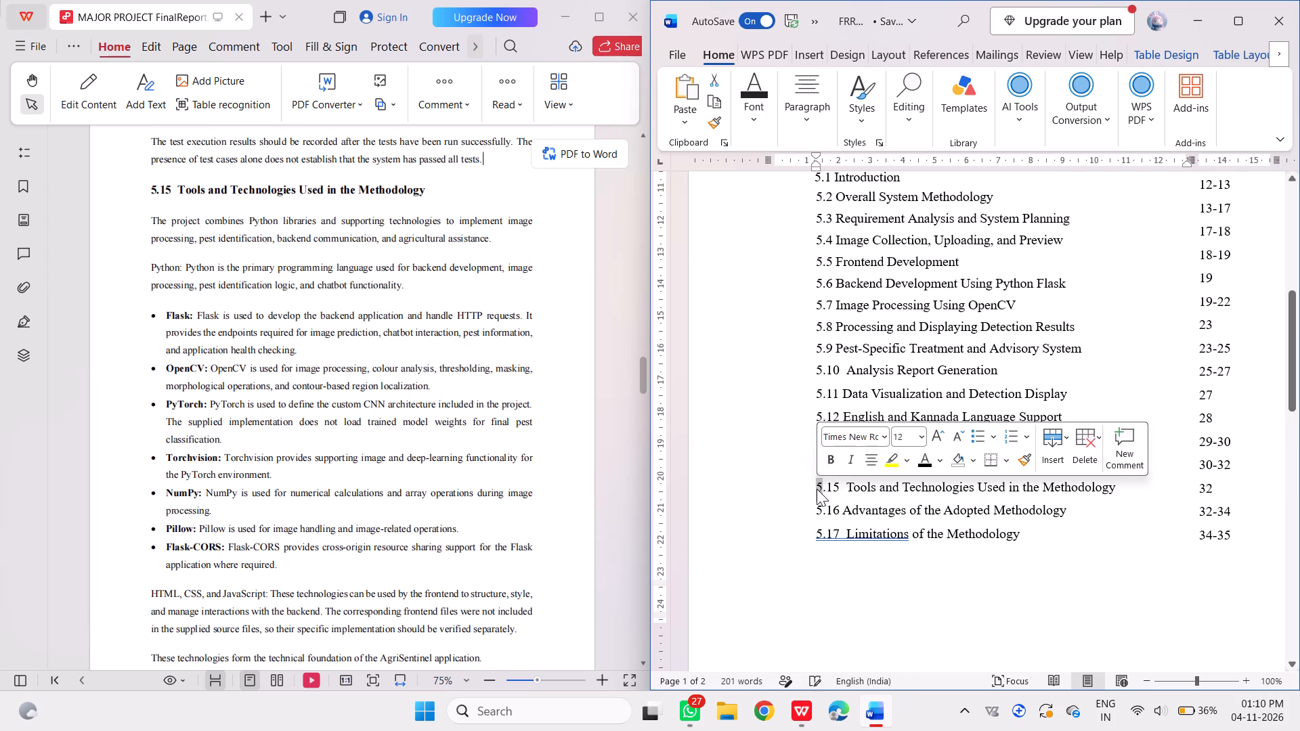
pyautogui.doubleClick(817, 489)
pyautogui.tripleClick(817, 489)
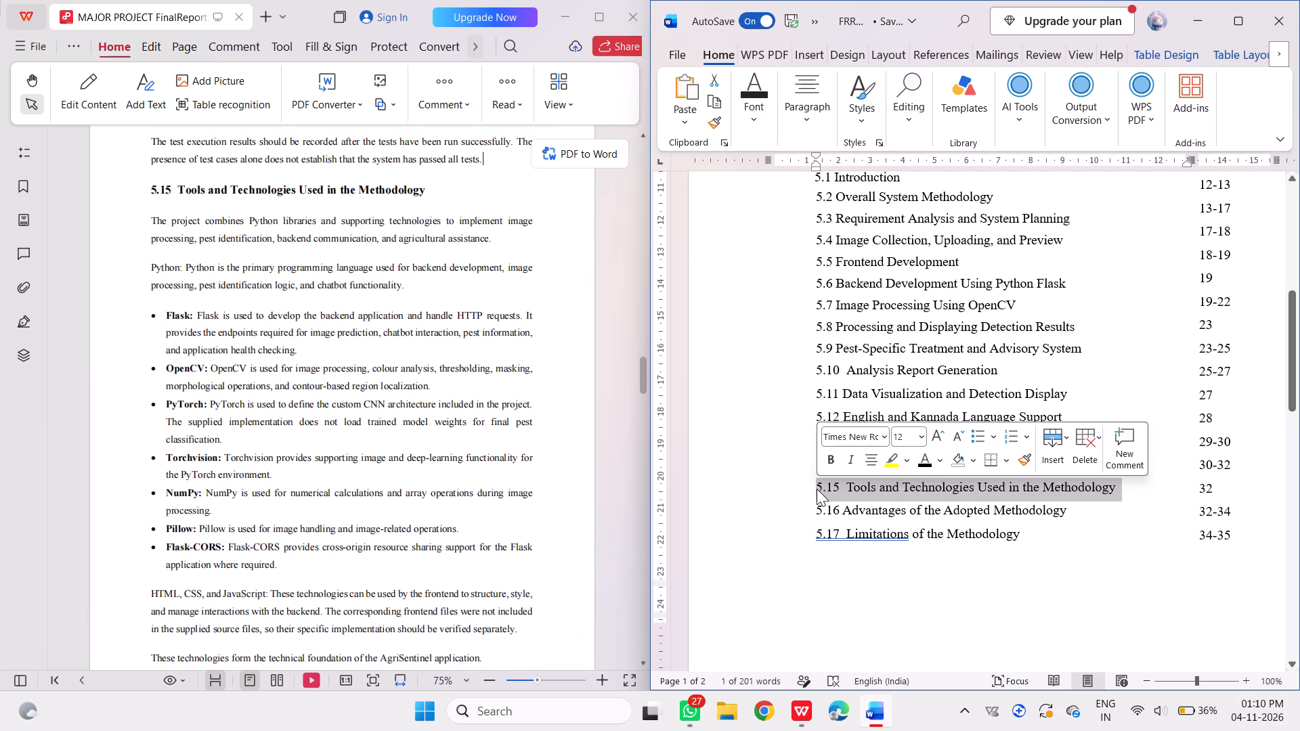
pyautogui.scroll(-1, 471, 401)
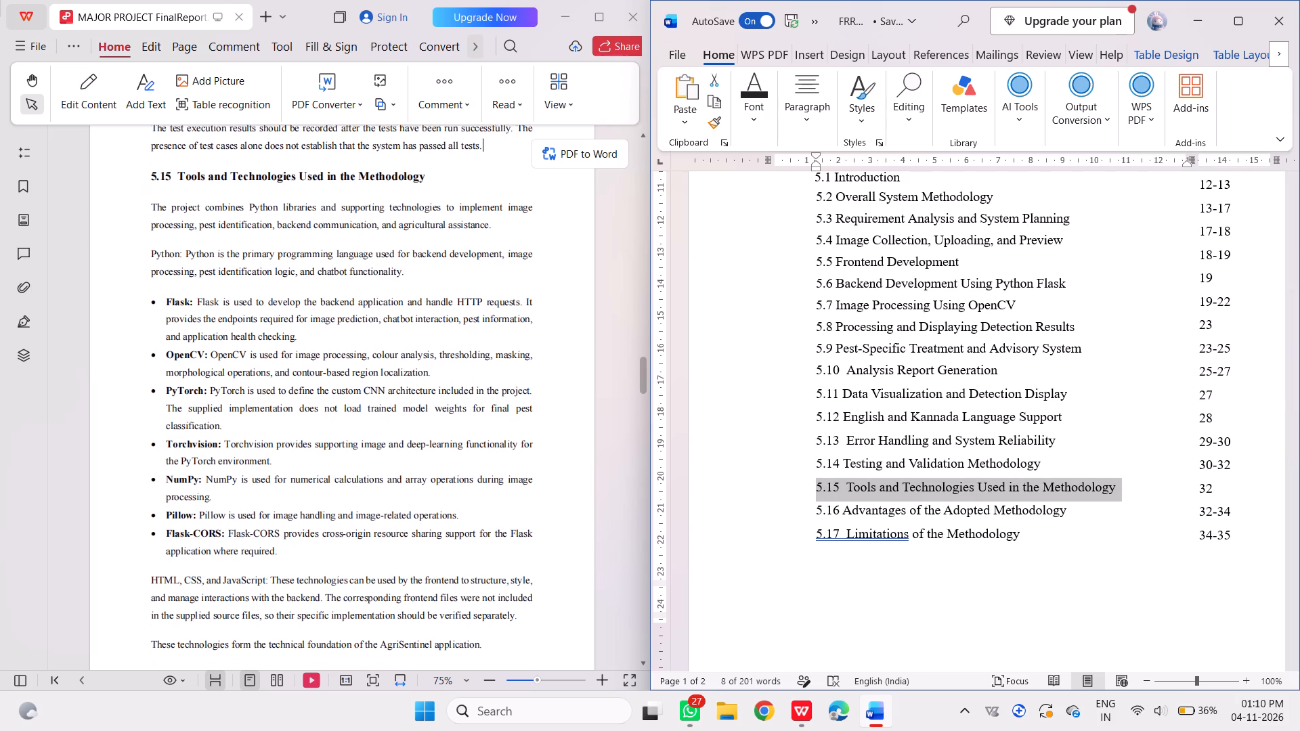
pyautogui.scroll(-1, 471, 401)
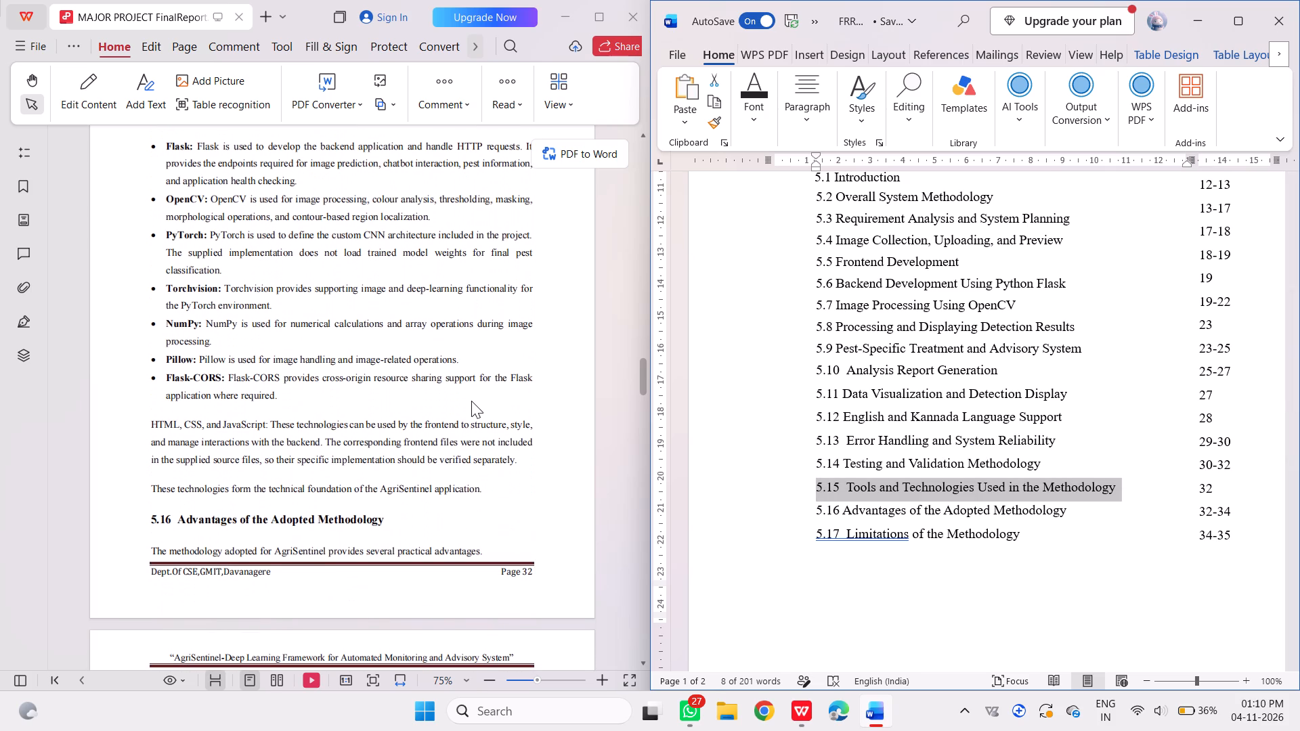
pyautogui.scroll(-1, 471, 401)
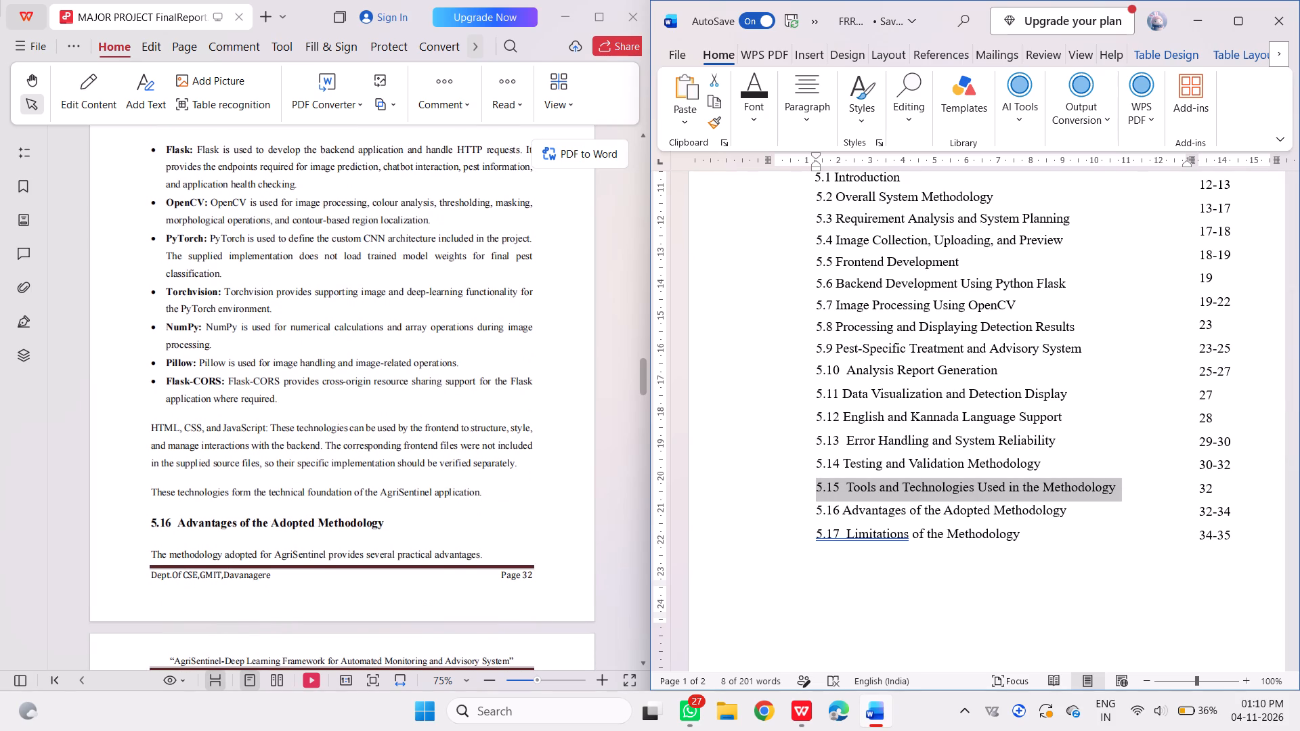
# Check where section 5.16 Advantages of the Adopted Methodology ends in the report, set its page range to 32-33, and save the document.
pyautogui.tripleClick(815, 509)
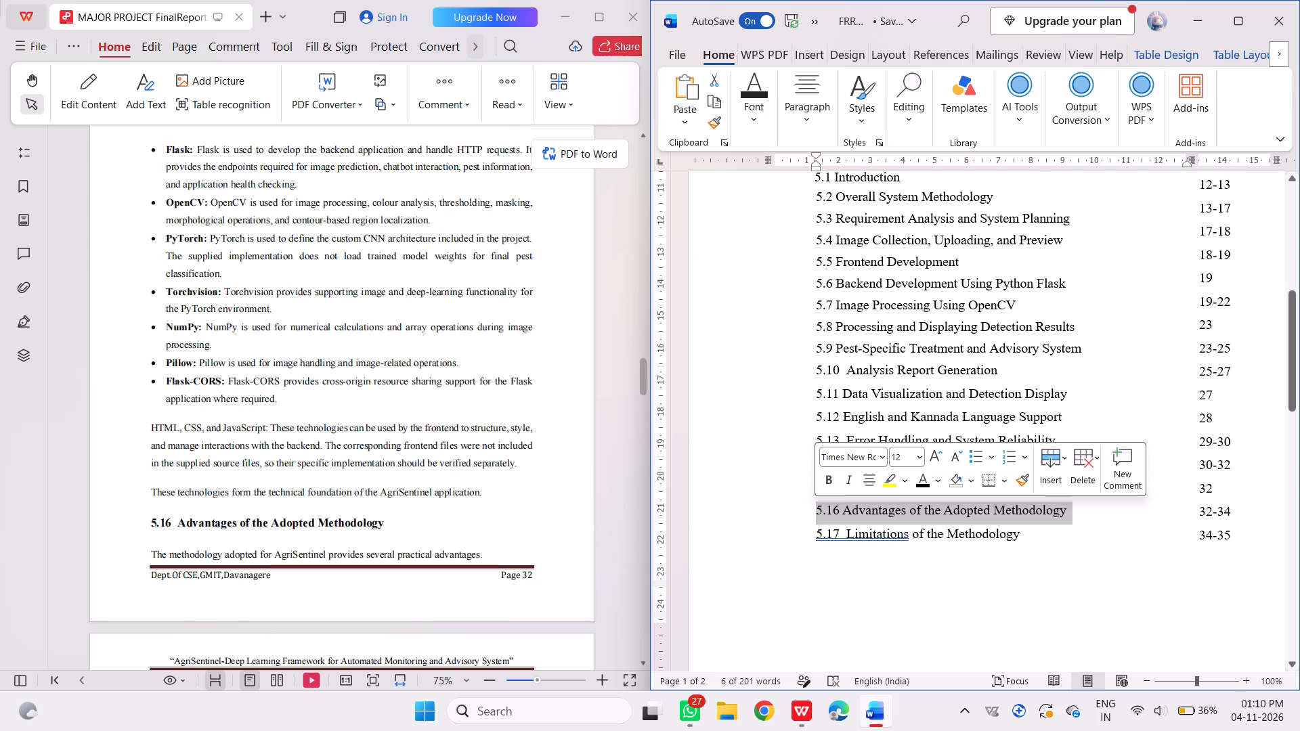
pyautogui.scroll(-2, 441, 508)
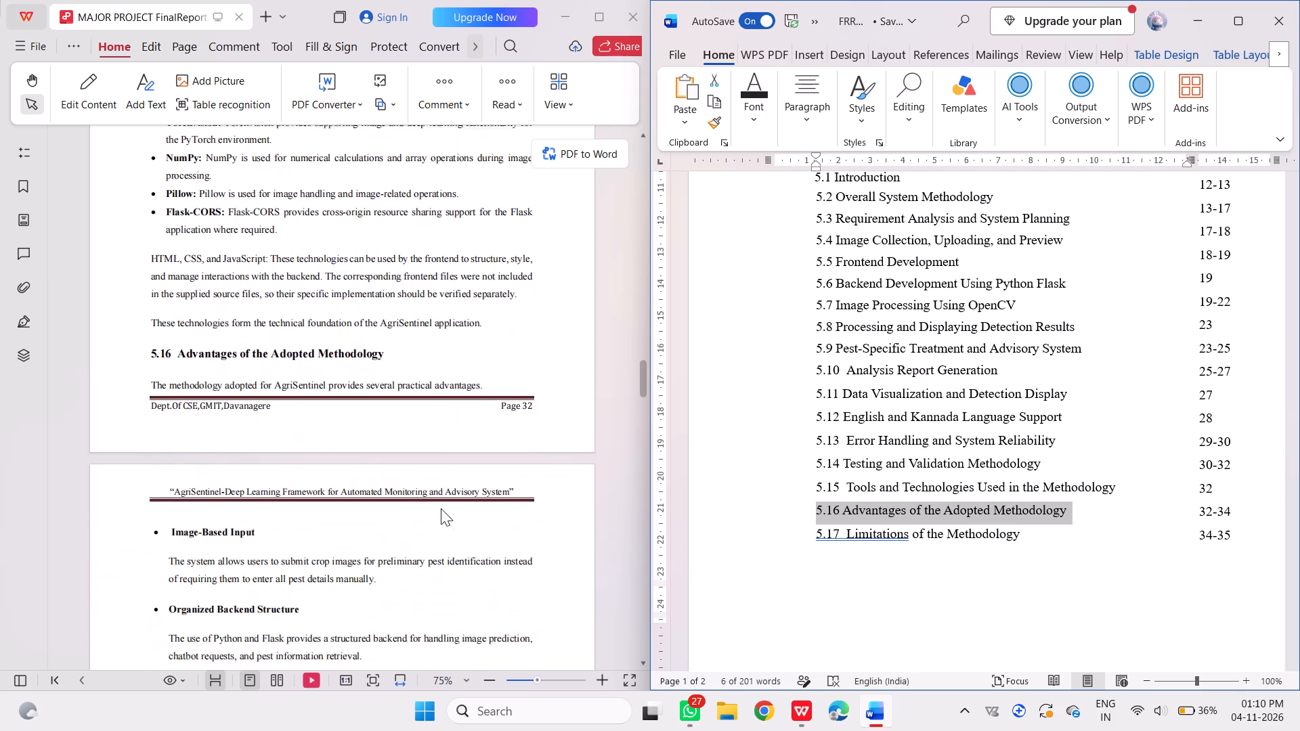
pyautogui.scroll(-2, 441, 508)
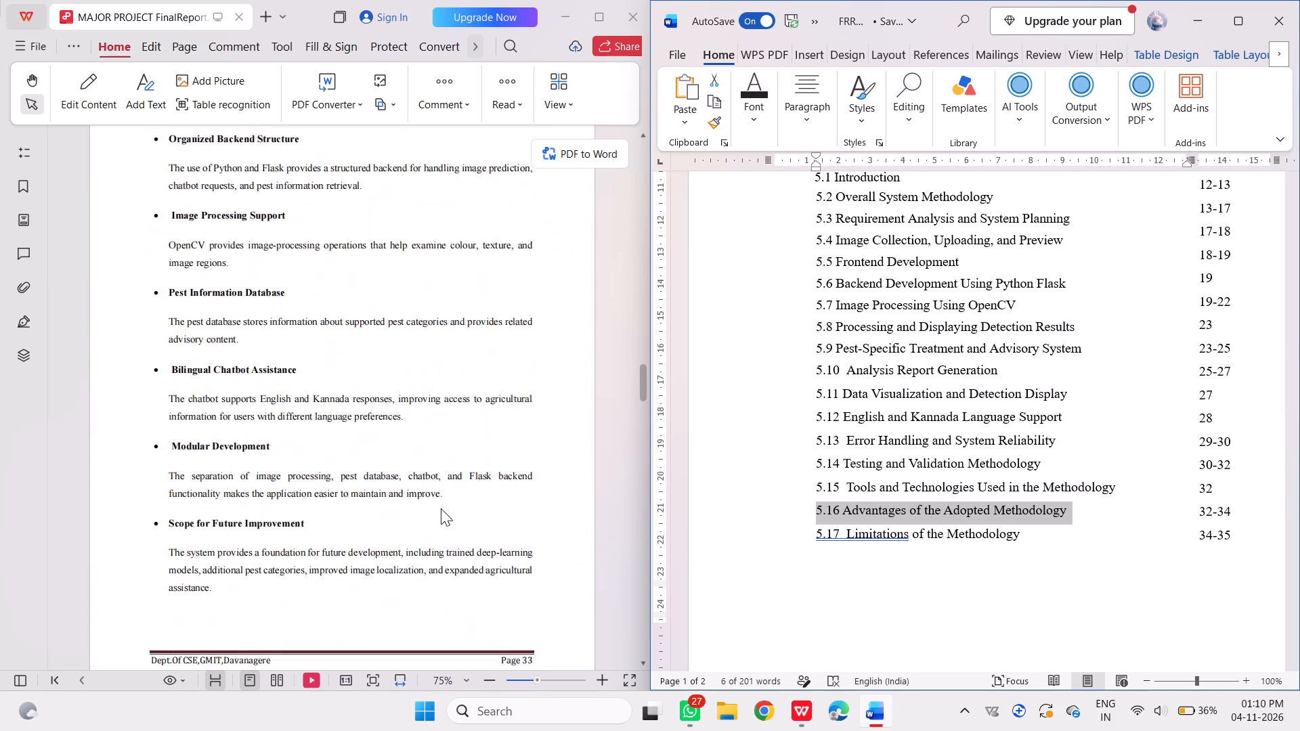
pyautogui.scroll(-2, 441, 508)
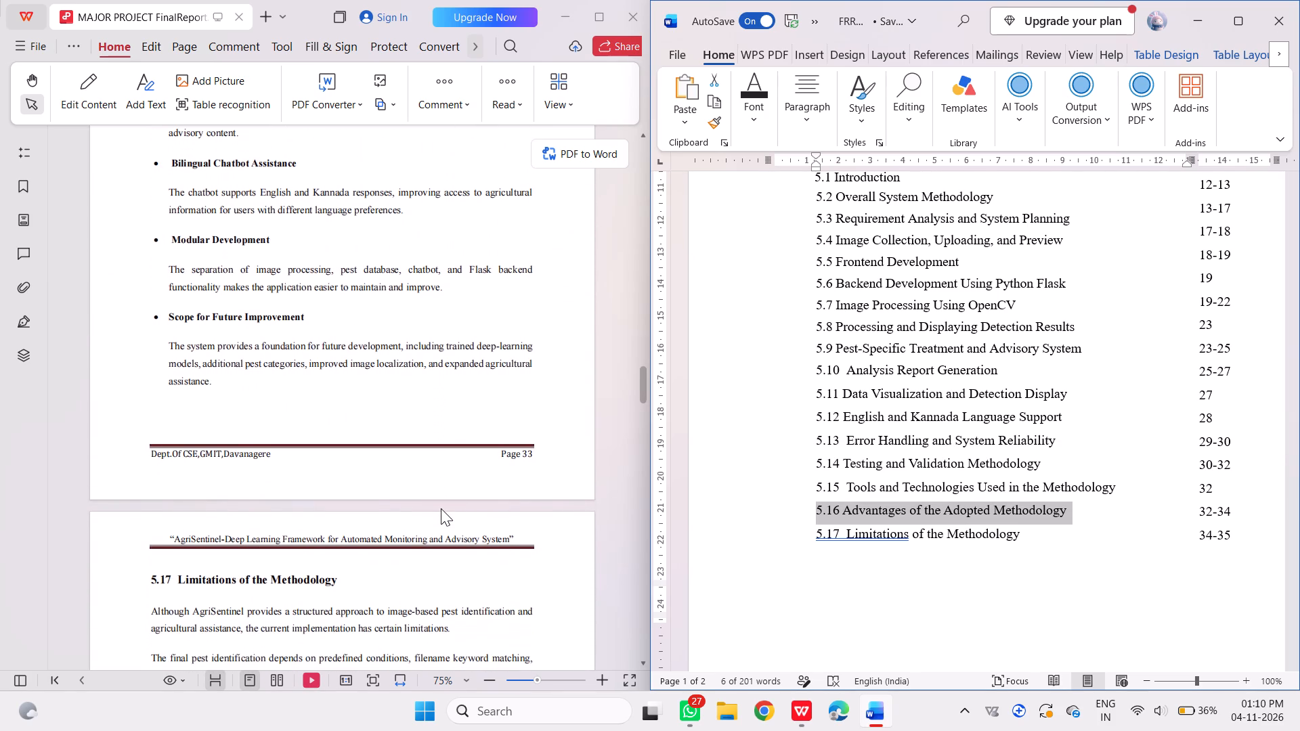
pyautogui.scroll(-2, 441, 508)
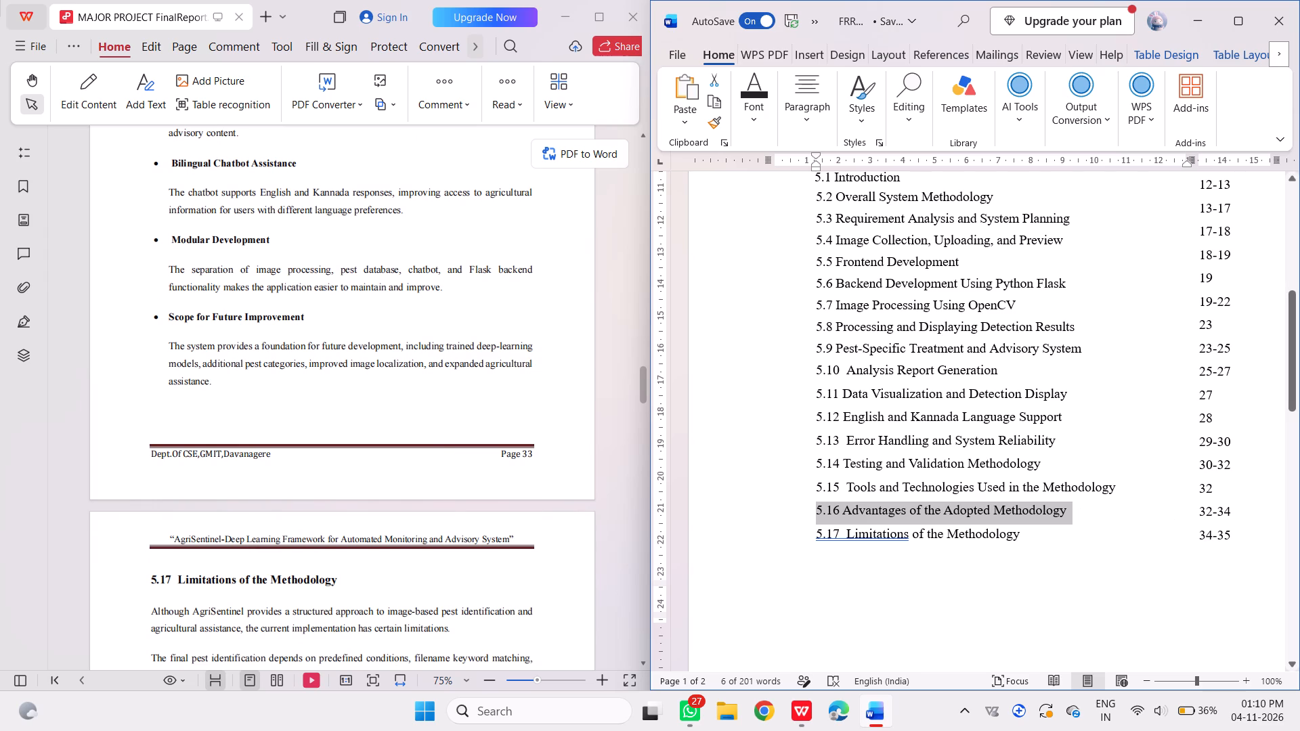
pyautogui.click(1230, 509)
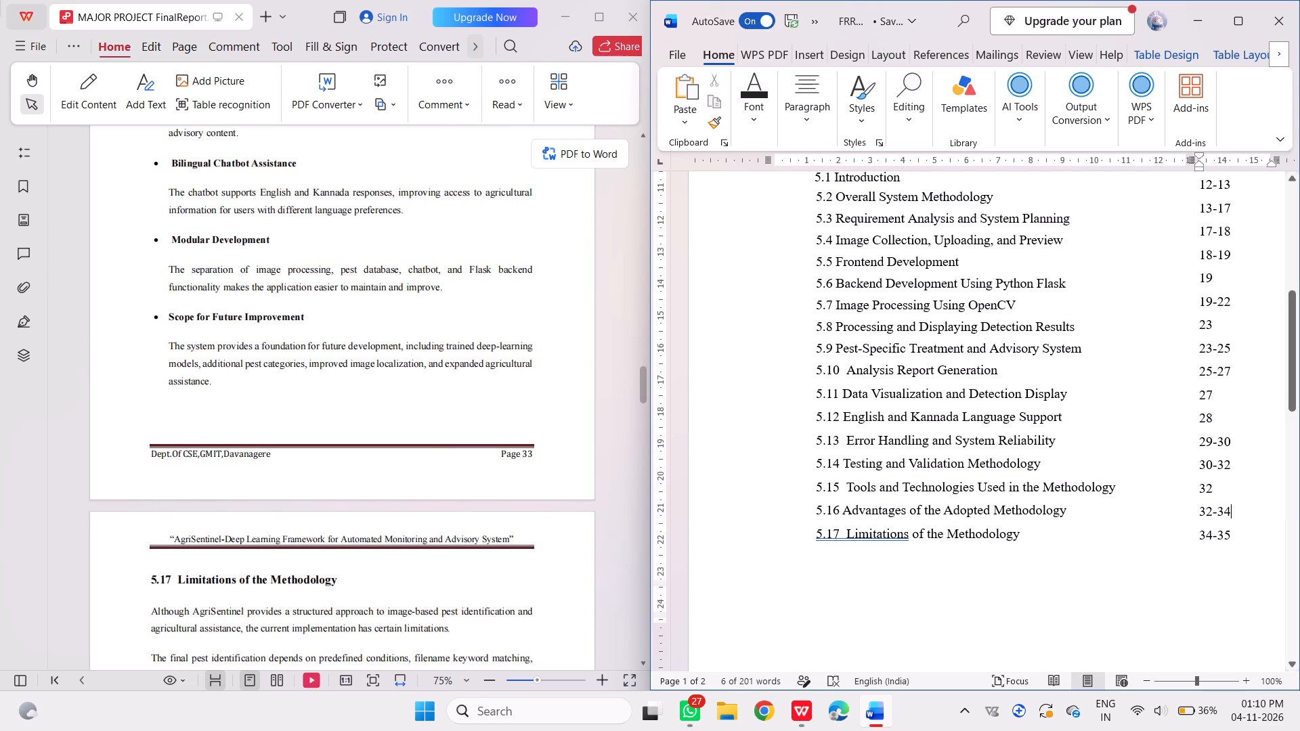
pyautogui.press('BackSpace')
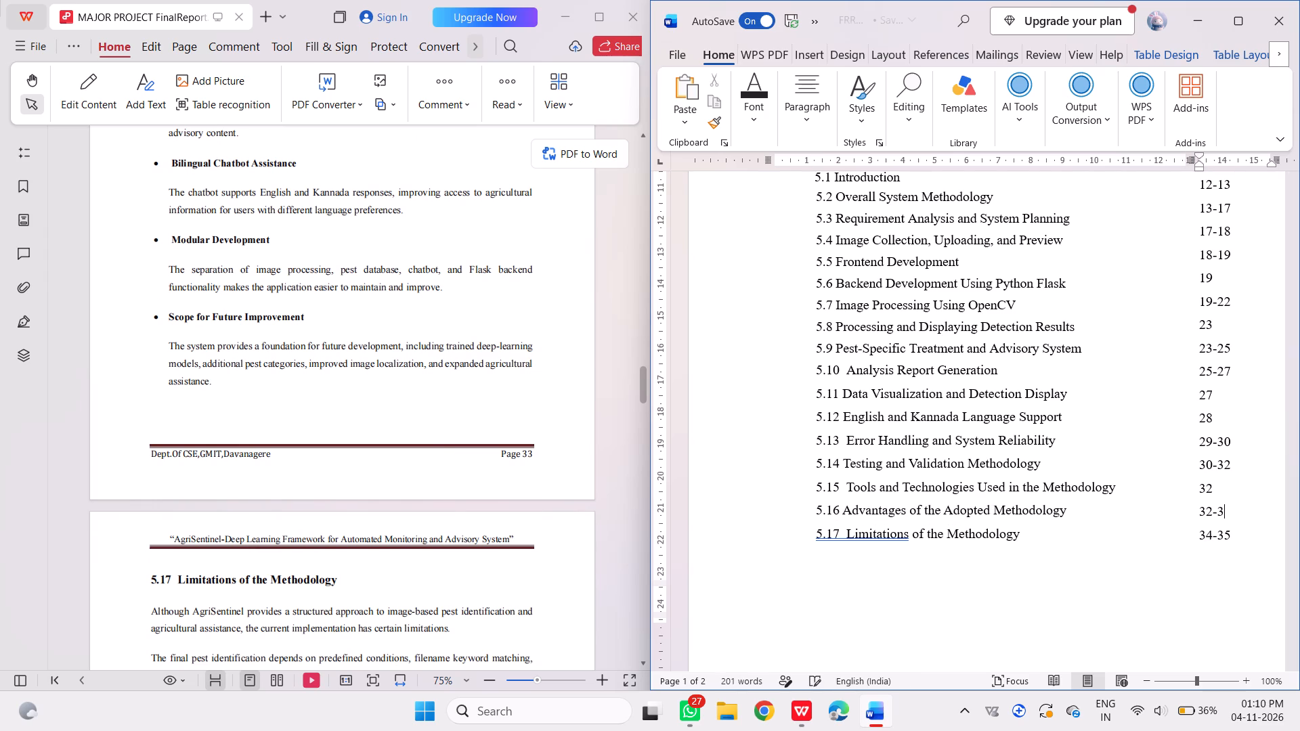
pyautogui.press('3')
pyautogui.hotkey('ctrl', 's')
pyautogui.hotkey('ctrl', 's')
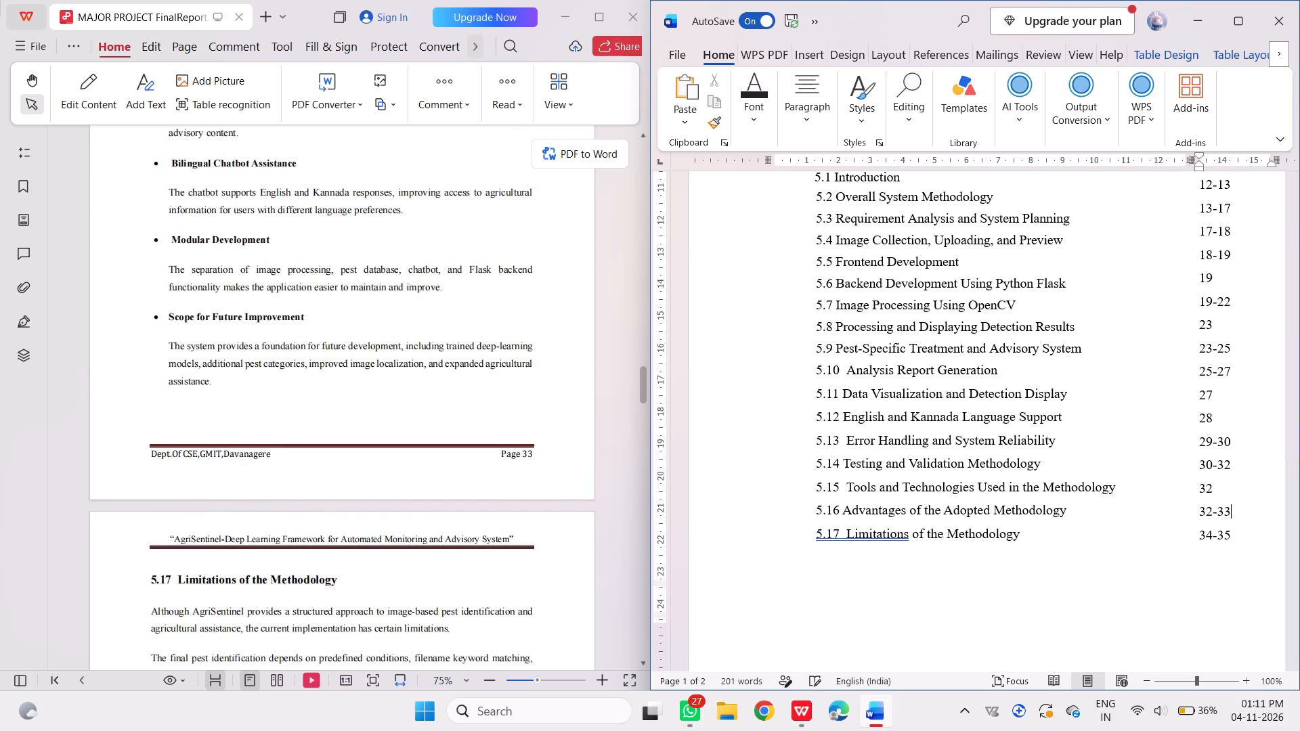
# Check the pages of section 5.17 Limitations of the Methodology in the report and reduce its table of contents entry to page 34.
pyautogui.scroll(-1, 584, 518)
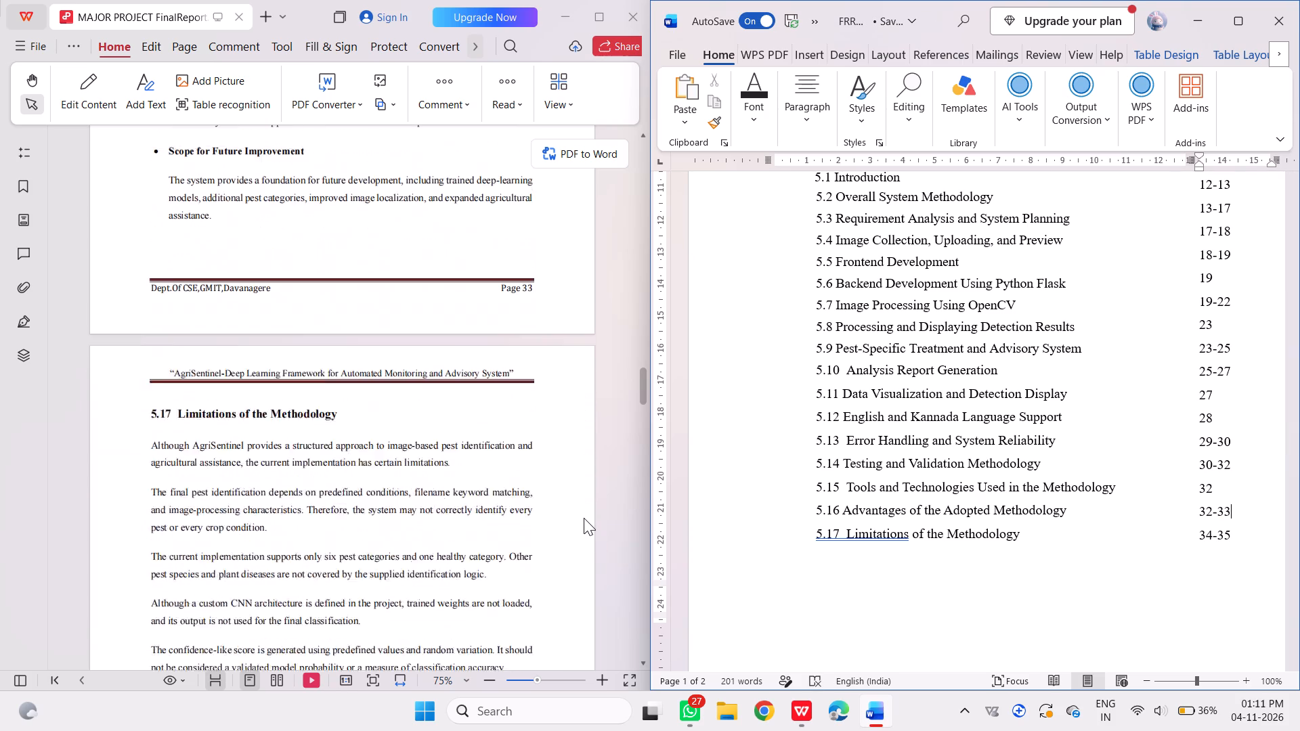
pyautogui.scroll(-2, 584, 518)
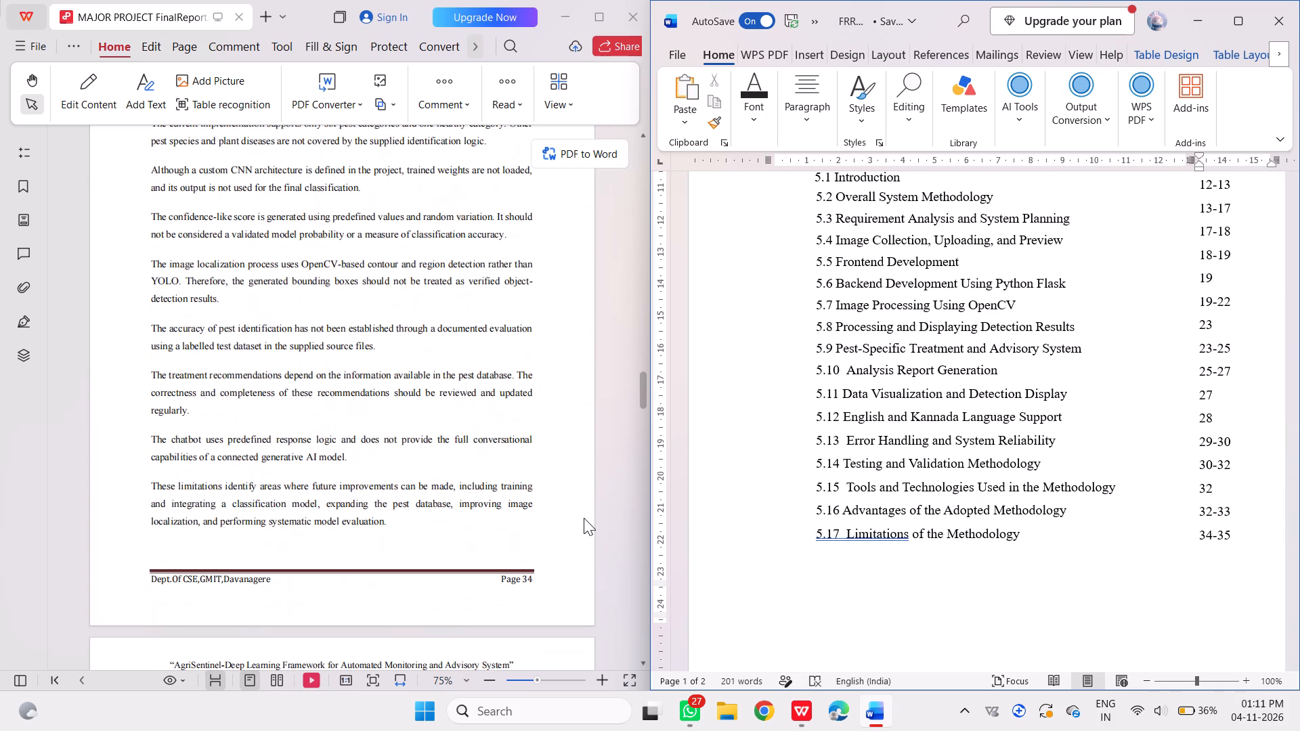
pyautogui.scroll(-2, 584, 518)
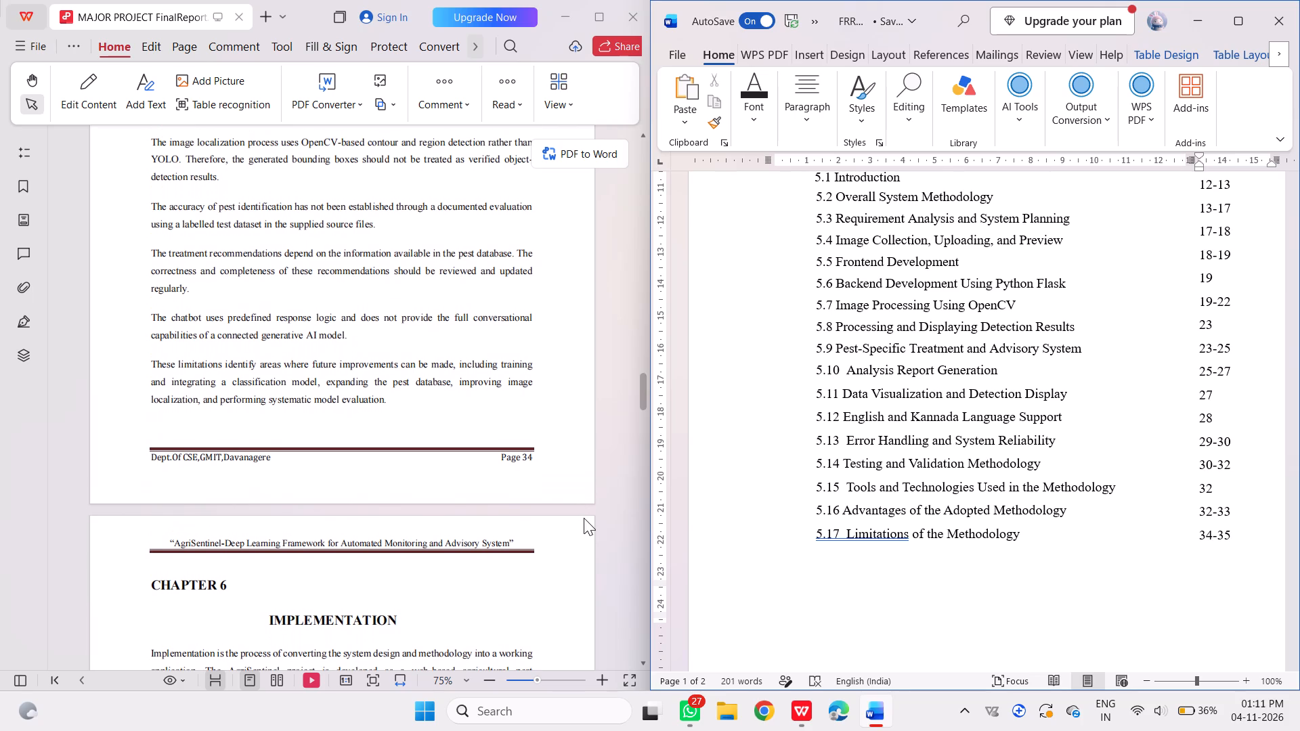
pyautogui.click(1228, 537)
pyautogui.press('BackSpace')
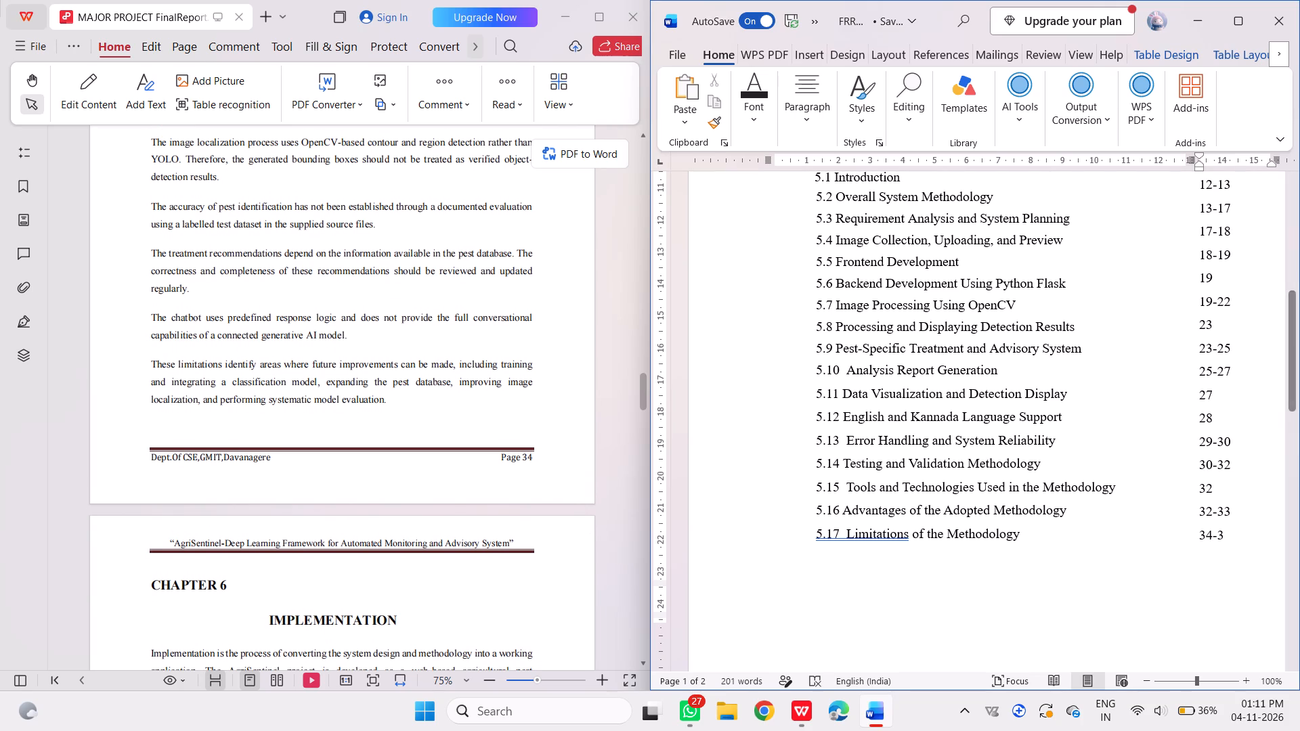
pyautogui.press('BackSpace')
pyautogui.press('BackSpace')
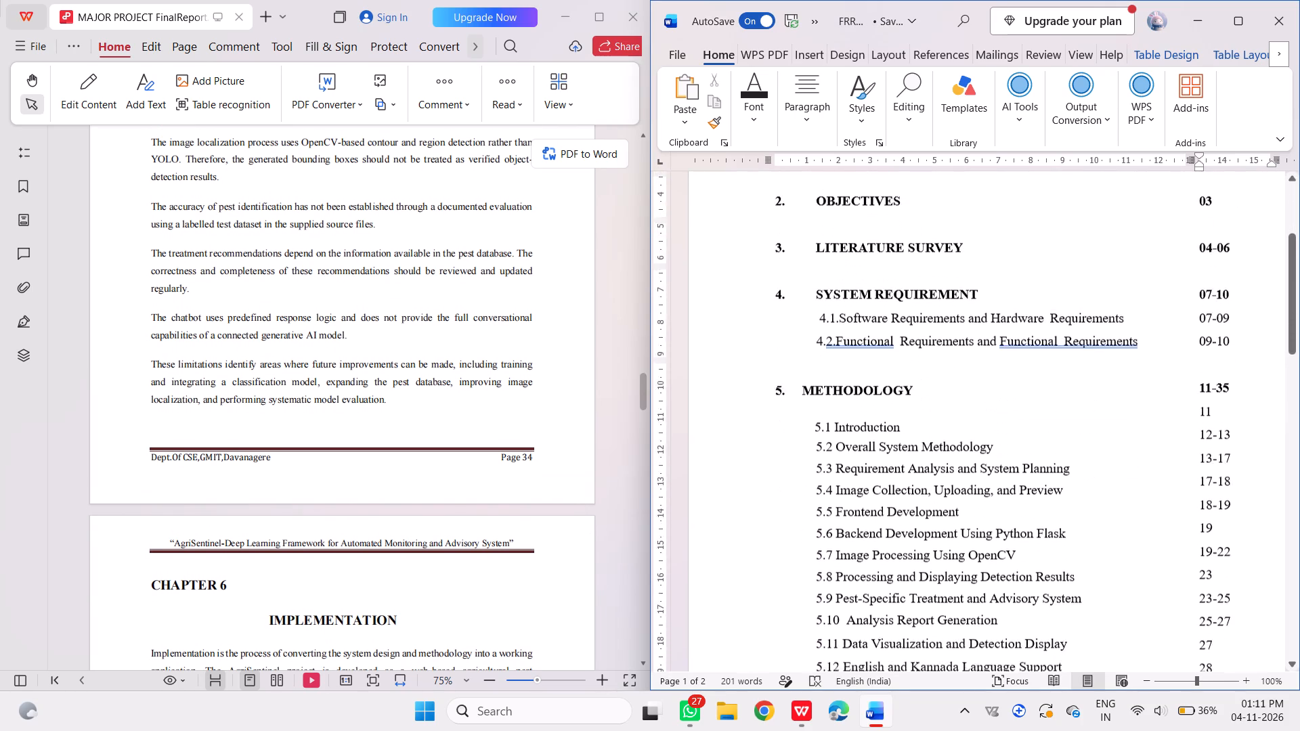
# Set the page range of chapter 5 METHODOLOGY to 11-34 in the table of contents and save the document.
pyautogui.click(1231, 354)
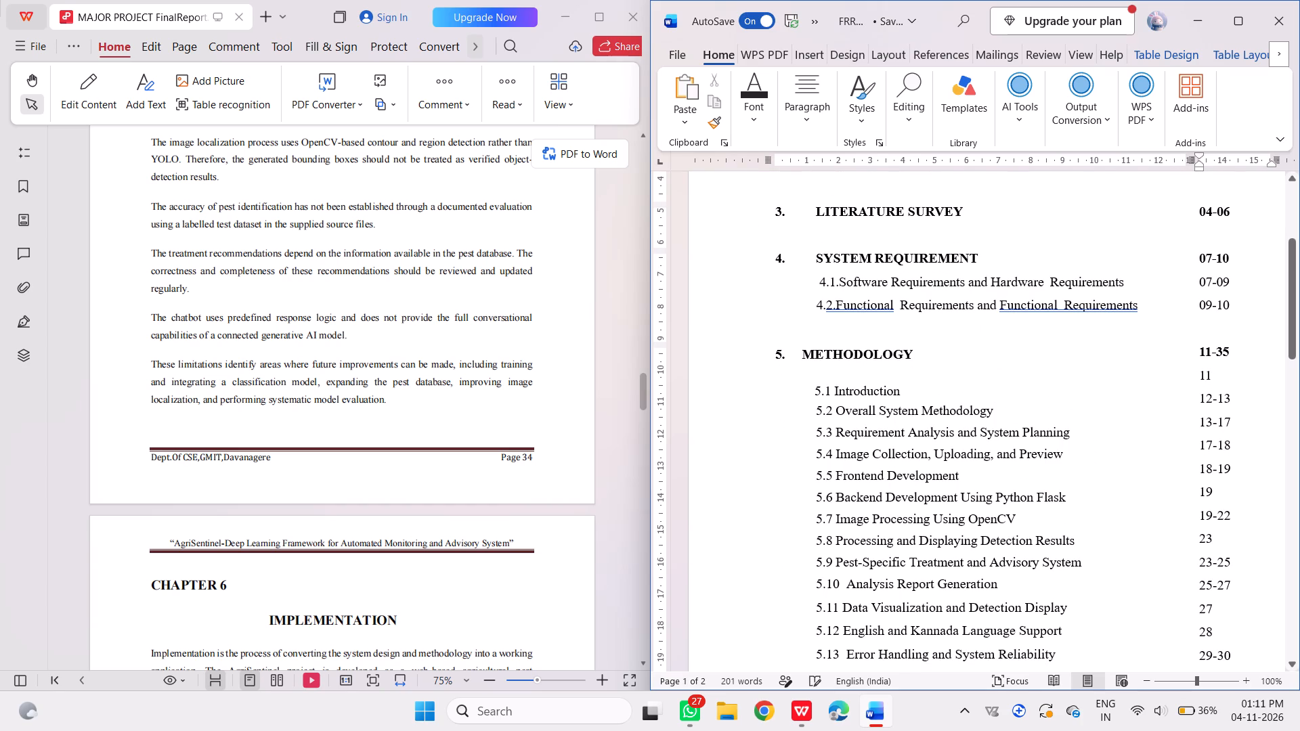
pyautogui.press('BackSpace')
pyautogui.press('4')
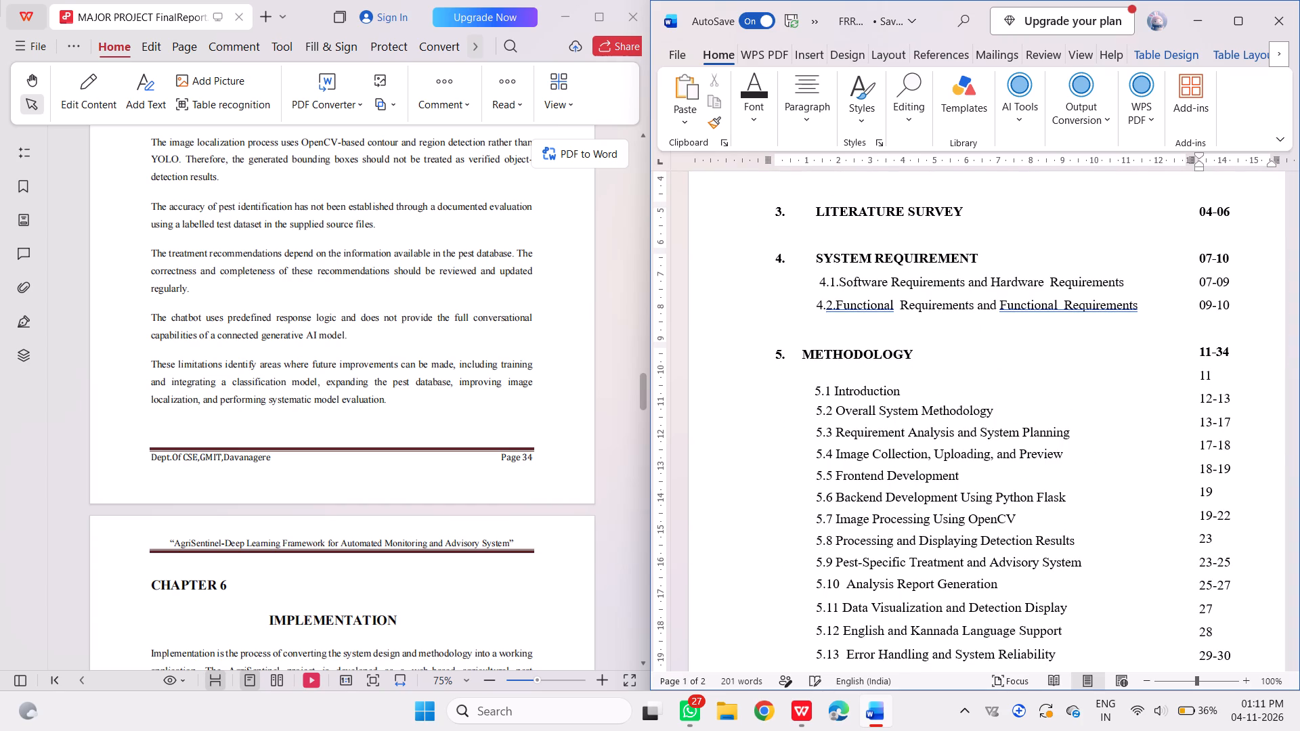
pyautogui.hotkey('ctrl', 's')
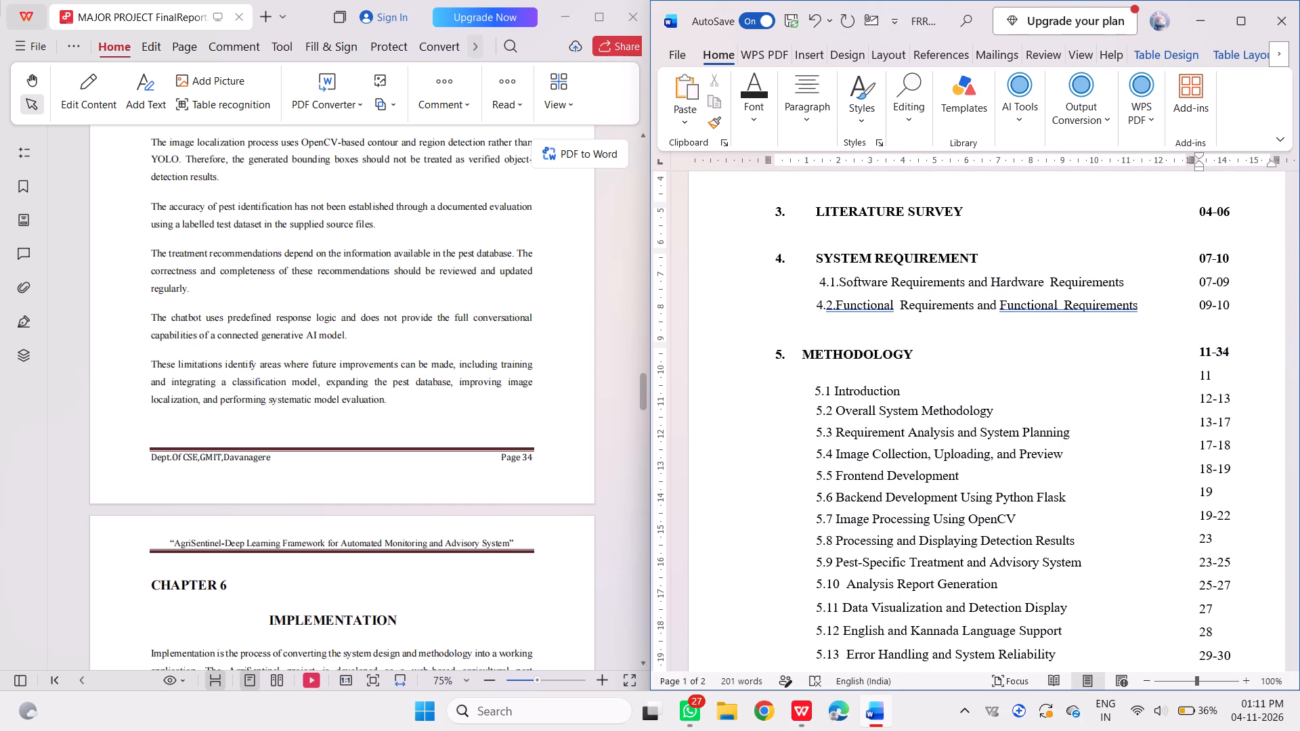
pyautogui.hotkey('ctrl', 's')
pyautogui.hotkey('ctrl', 's')
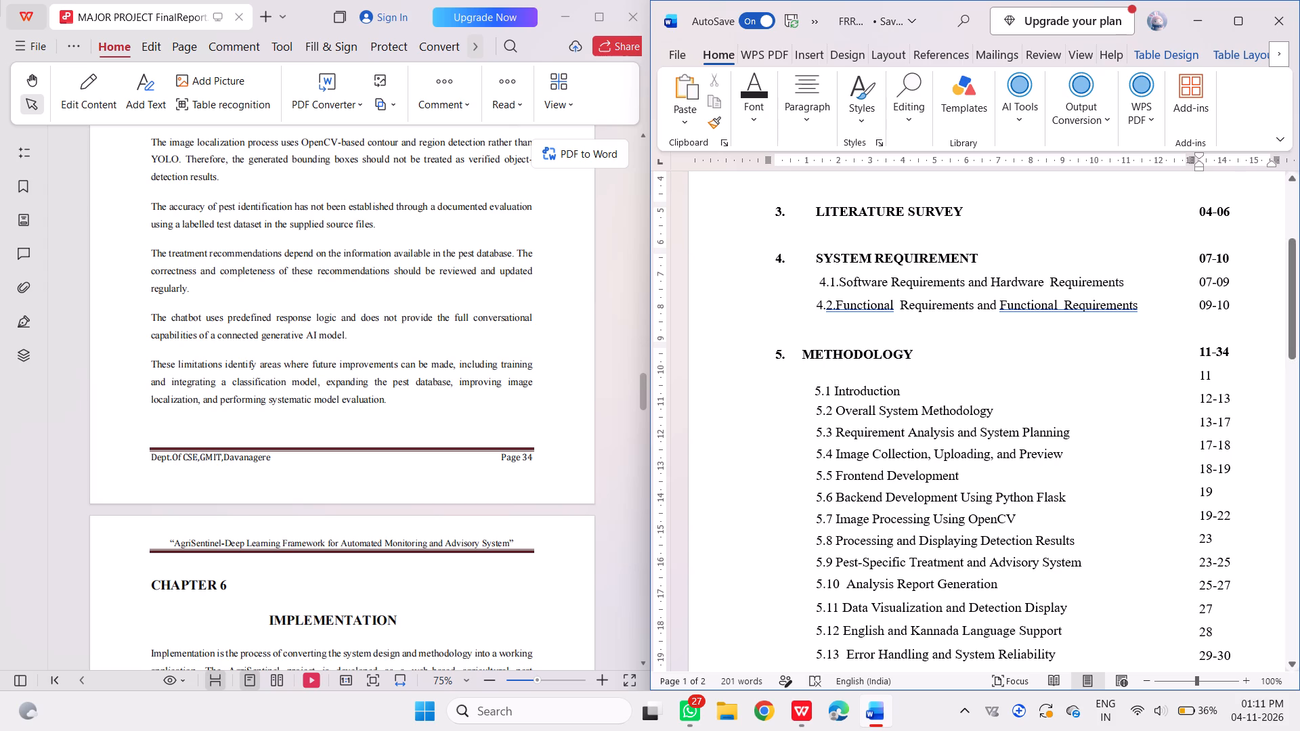
# Find the start of chapter 6 IMPLEMENTATION in the report and set its starting page to 35, making the range 35-39.
pyautogui.click(1056, 409)
pyautogui.scroll(-1, 1056, 409)
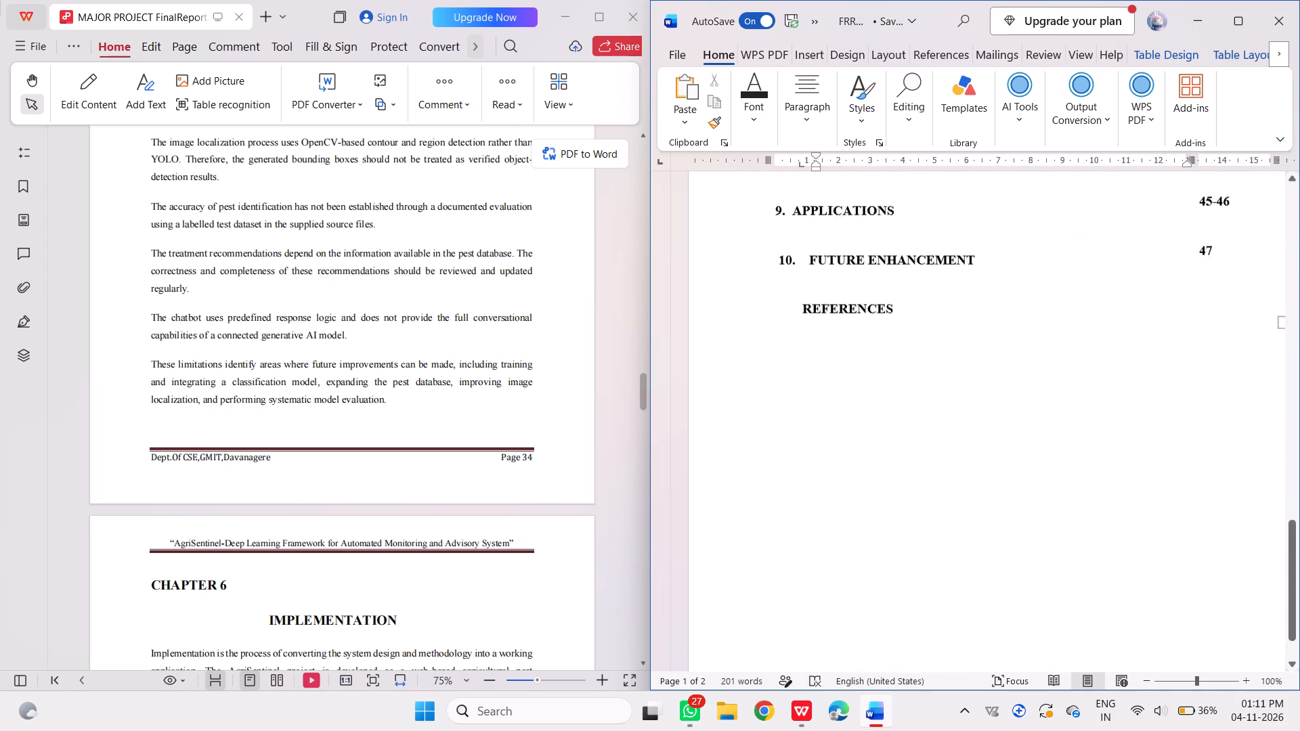
pyautogui.scroll(-1, 1056, 409)
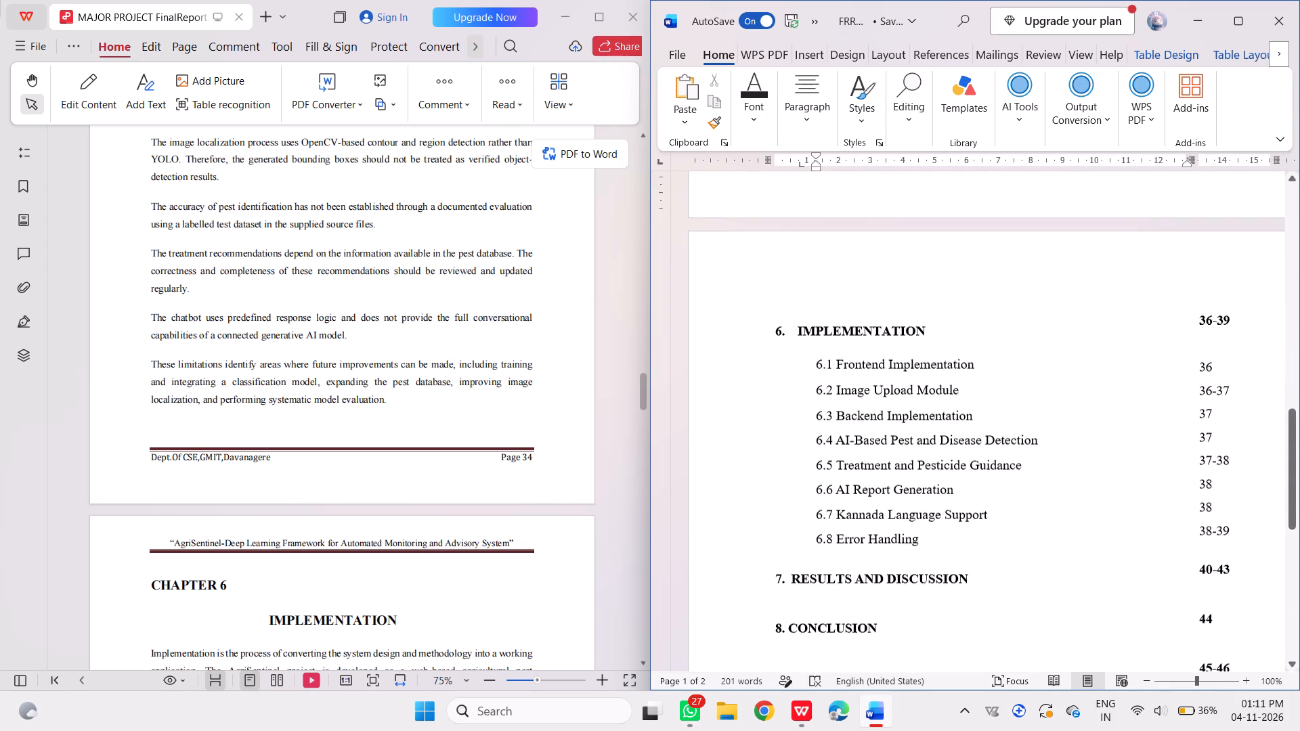
pyautogui.scroll(-1, 1056, 409)
pyautogui.scroll(-1, 490, 482)
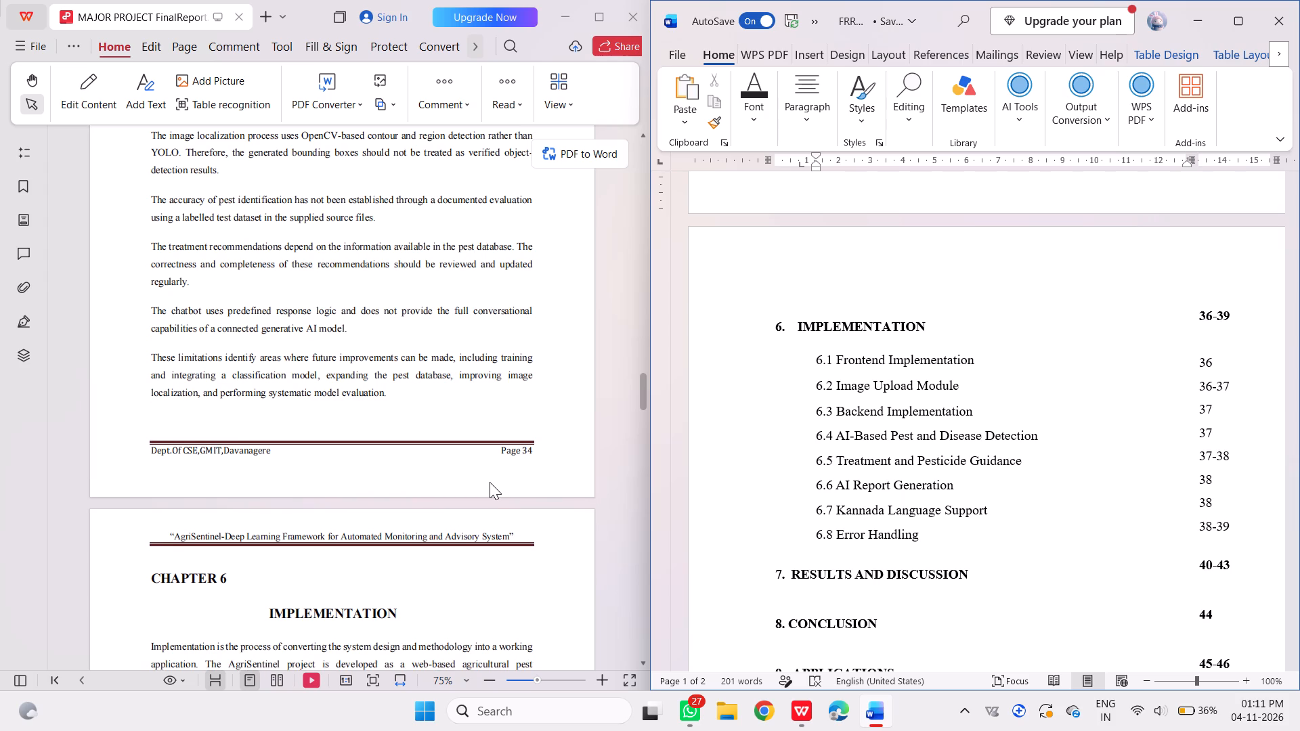
pyautogui.scroll(-1, 490, 482)
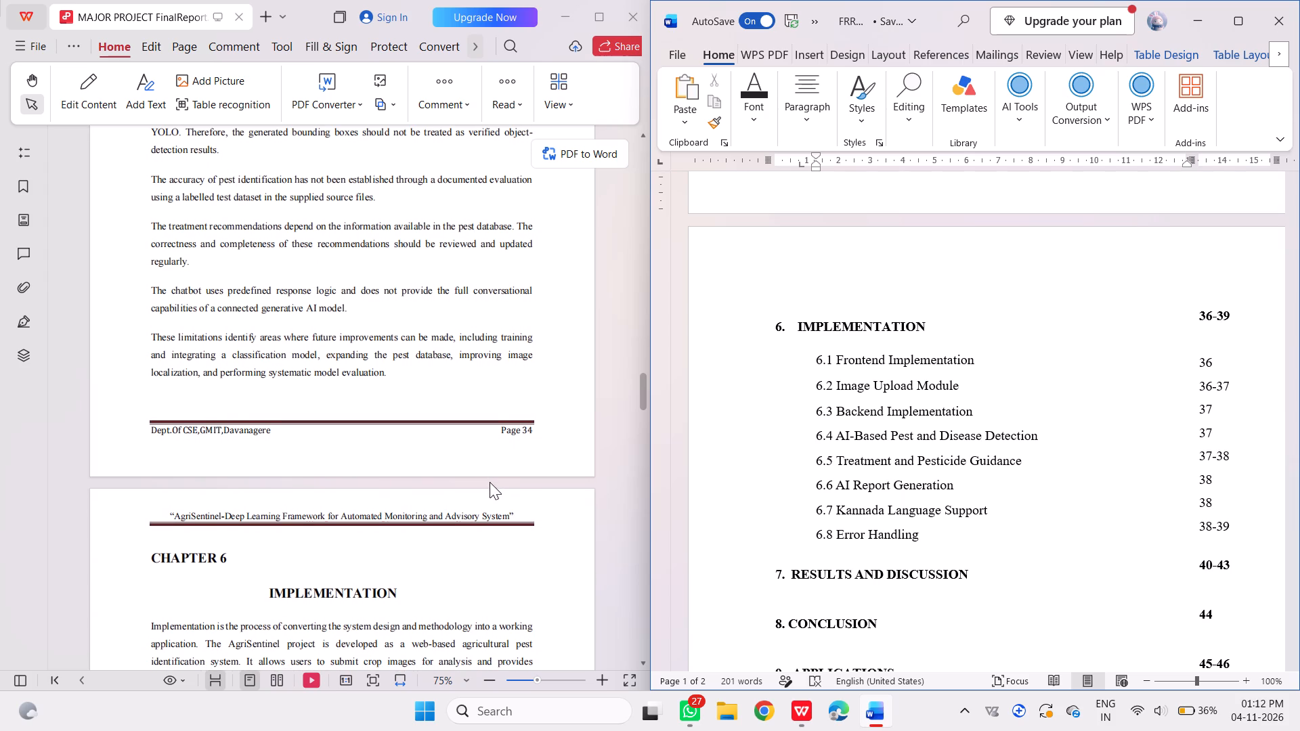
pyautogui.scroll(-1, 490, 482)
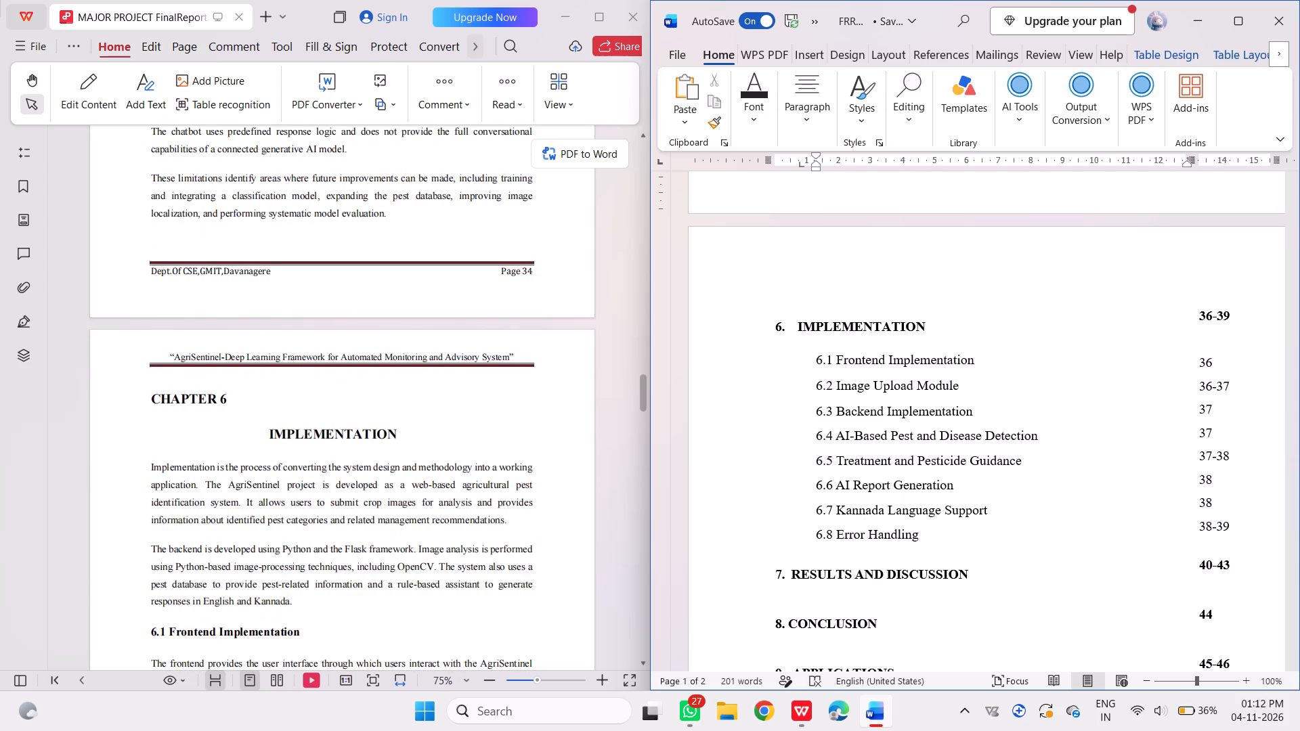
pyautogui.scroll(-1, 490, 482)
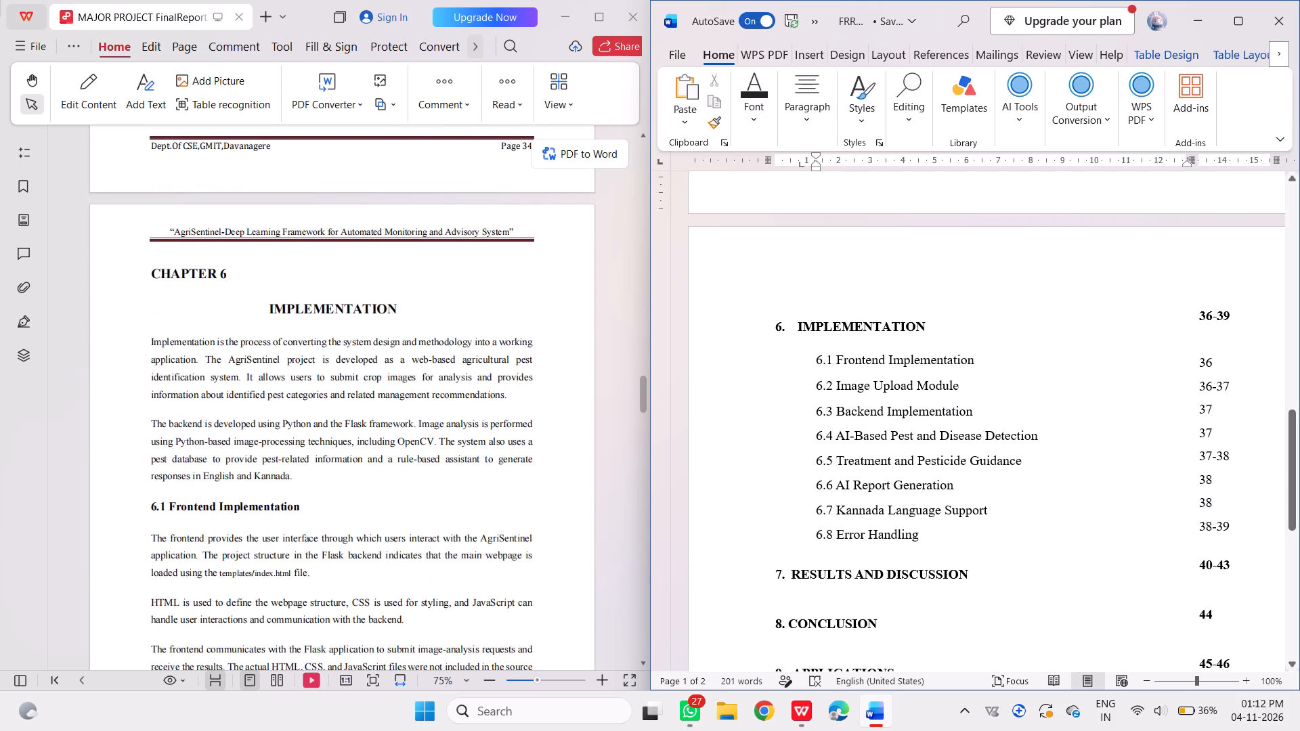
pyautogui.click(1214, 319)
pyautogui.press('BackSpace')
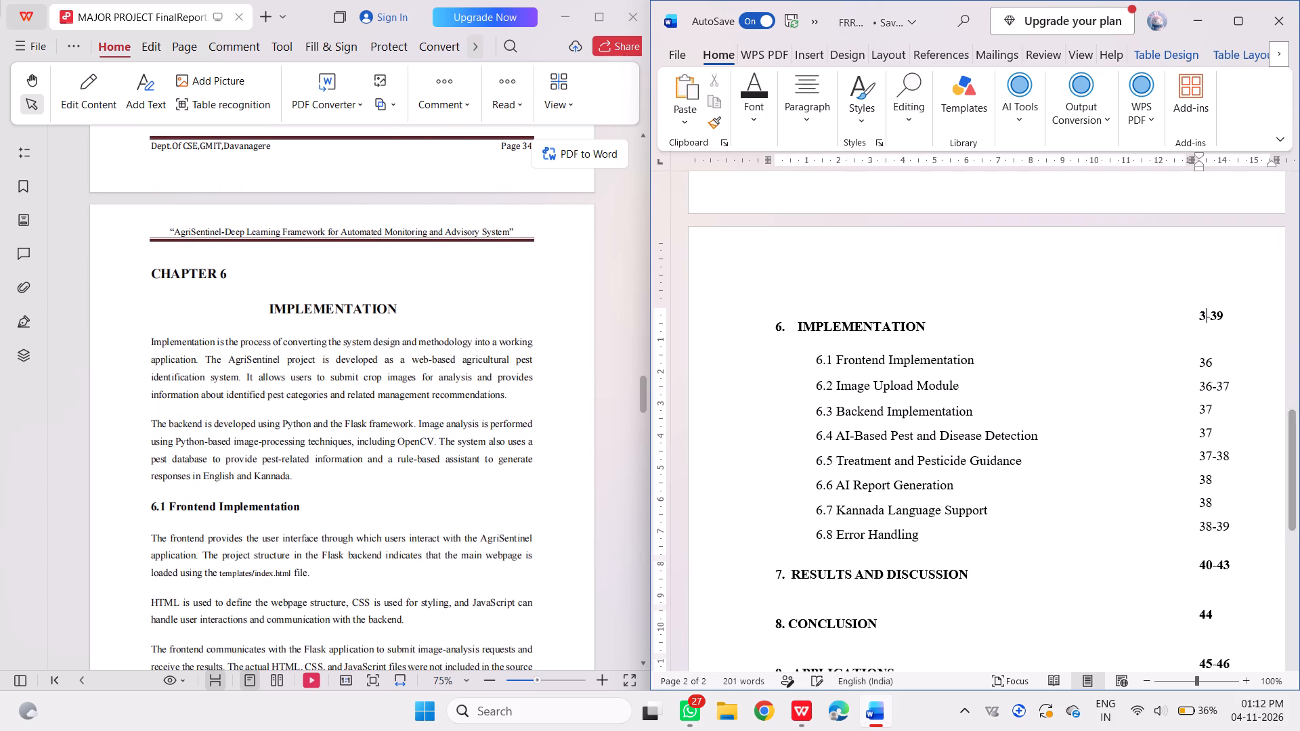
pyautogui.press('5')
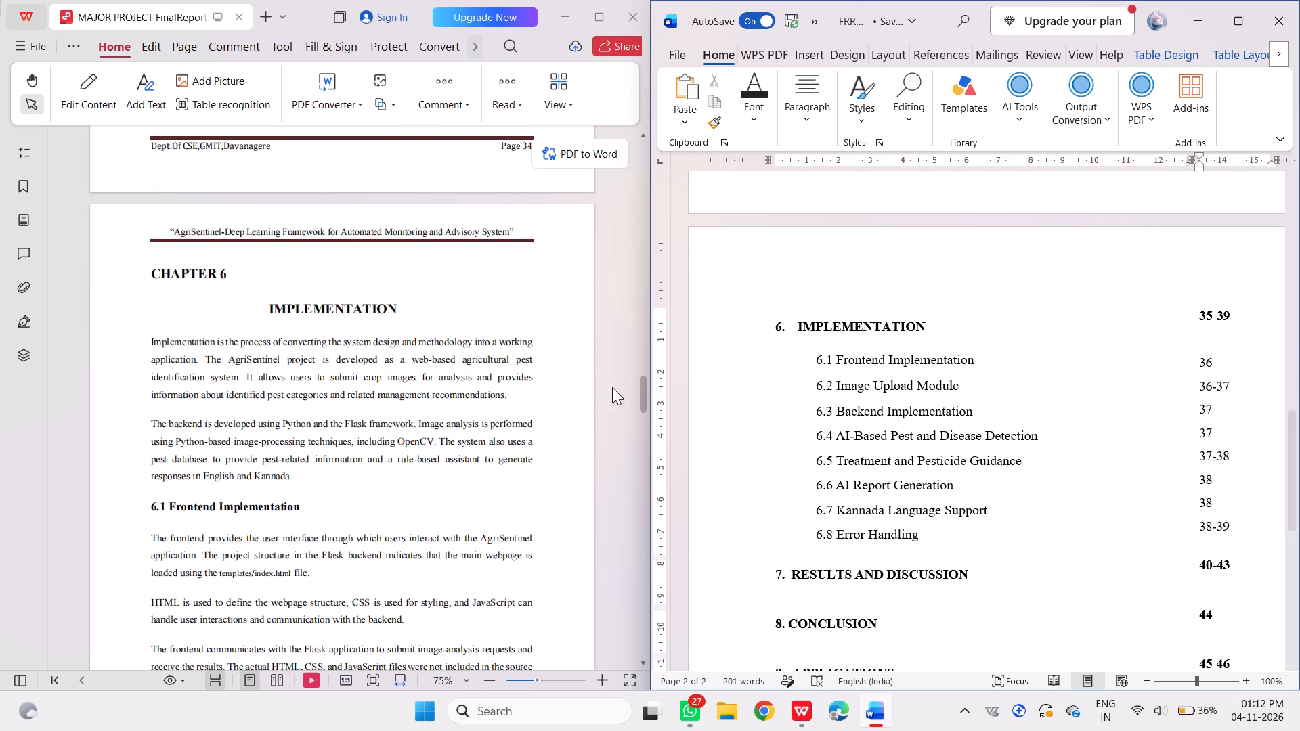
# Check section 6.1 Frontend Implementation in the report and set its page number to 35 in the table of contents.
pyautogui.scroll(-1, 488, 405)
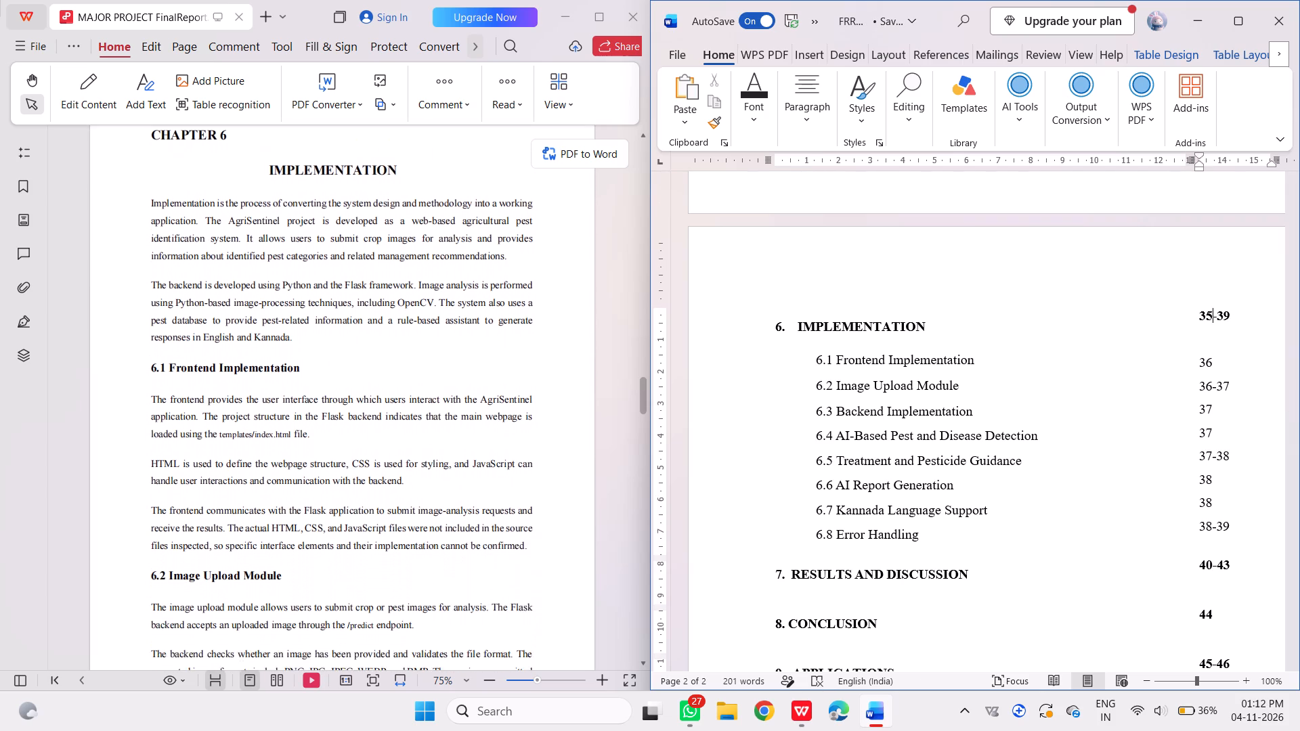
pyautogui.scroll(-2, 488, 405)
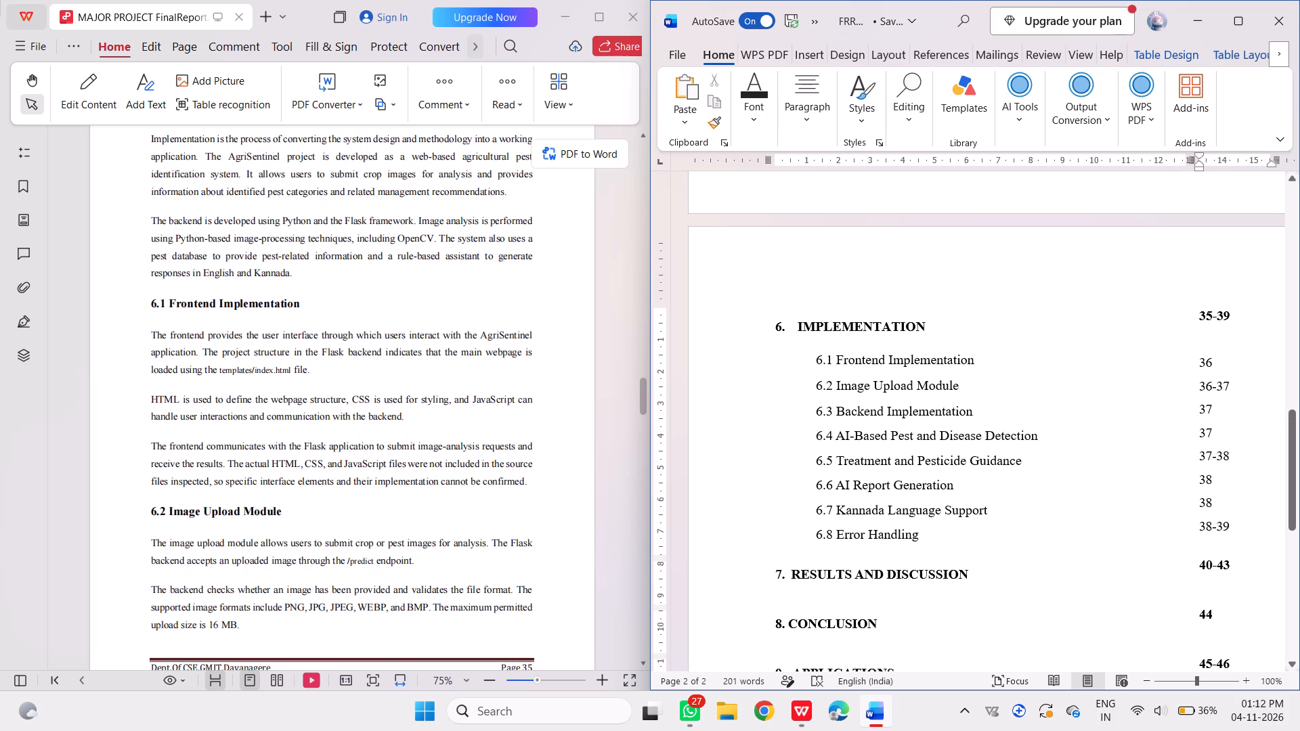
pyautogui.click(1211, 363)
pyautogui.press('BackSpace')
pyautogui.press('5')
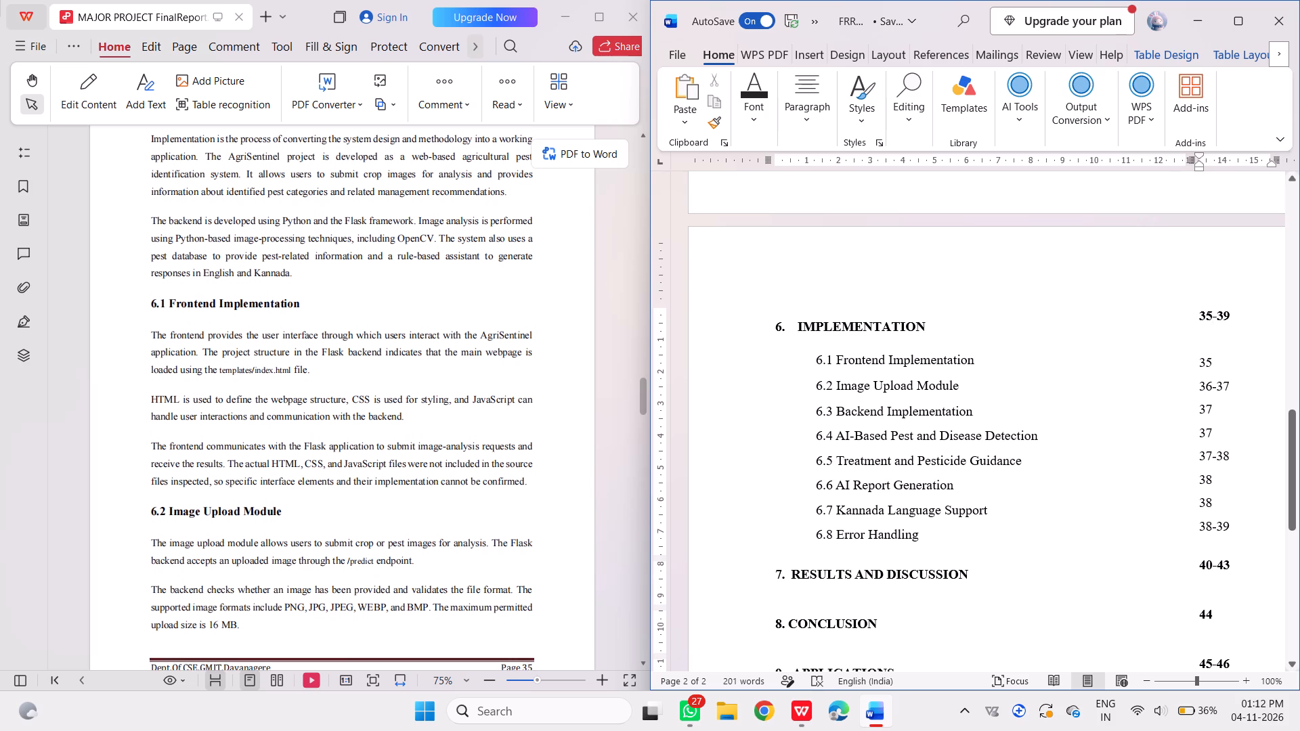
# Set the starting page of 6.2 Image Upload Module to 35, making its range 35-37.
pyautogui.click(1211, 385)
pyautogui.press('BackSpace')
pyautogui.press('5')
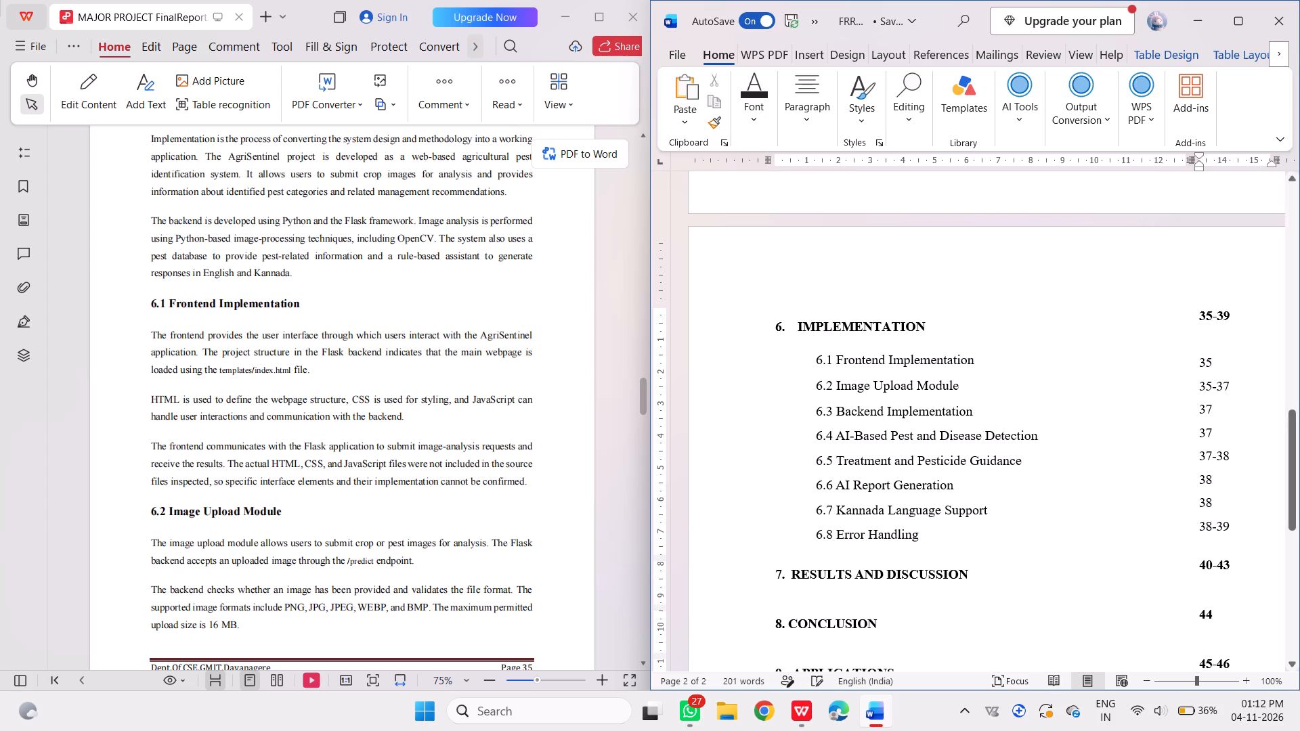
# Find where section 6.2 Image Upload Module ends in the report and set its ending page to 36, making the range 35-36.
pyautogui.scroll(-1, 477, 399)
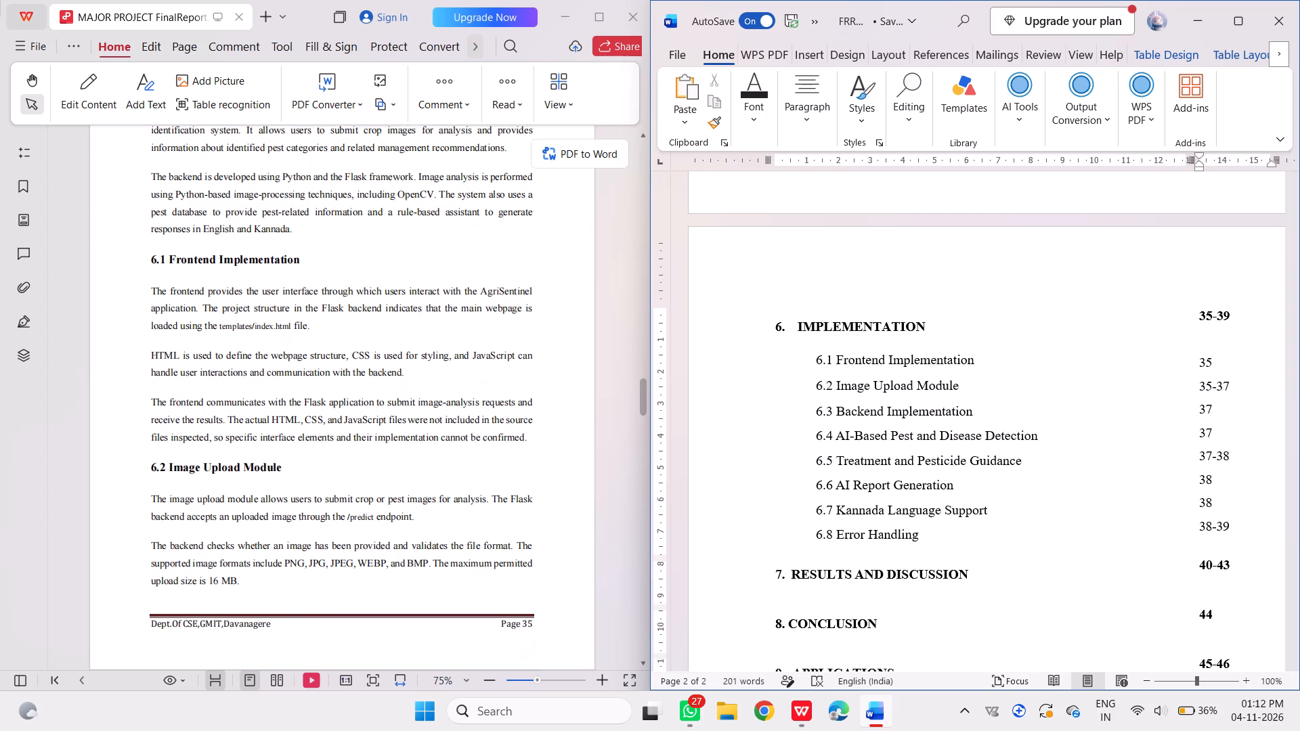
pyautogui.scroll(-2, 477, 399)
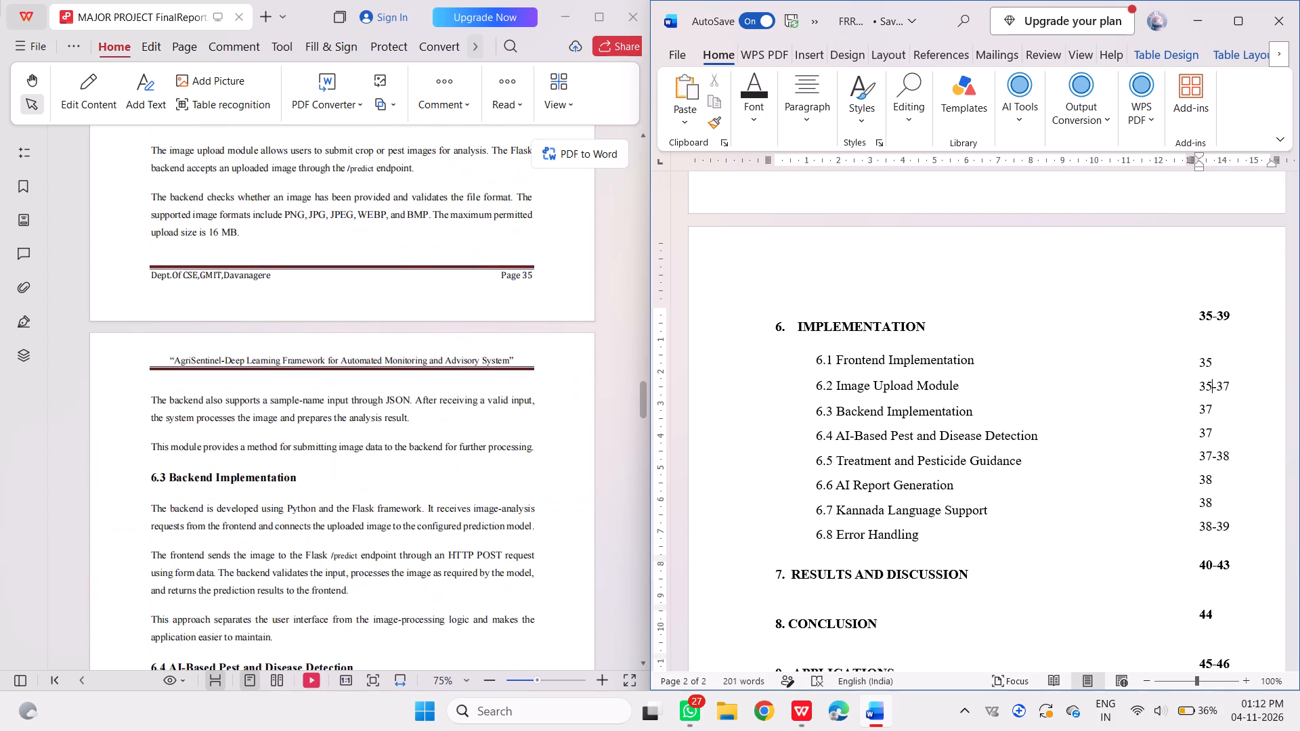
pyautogui.scroll(-1, 477, 399)
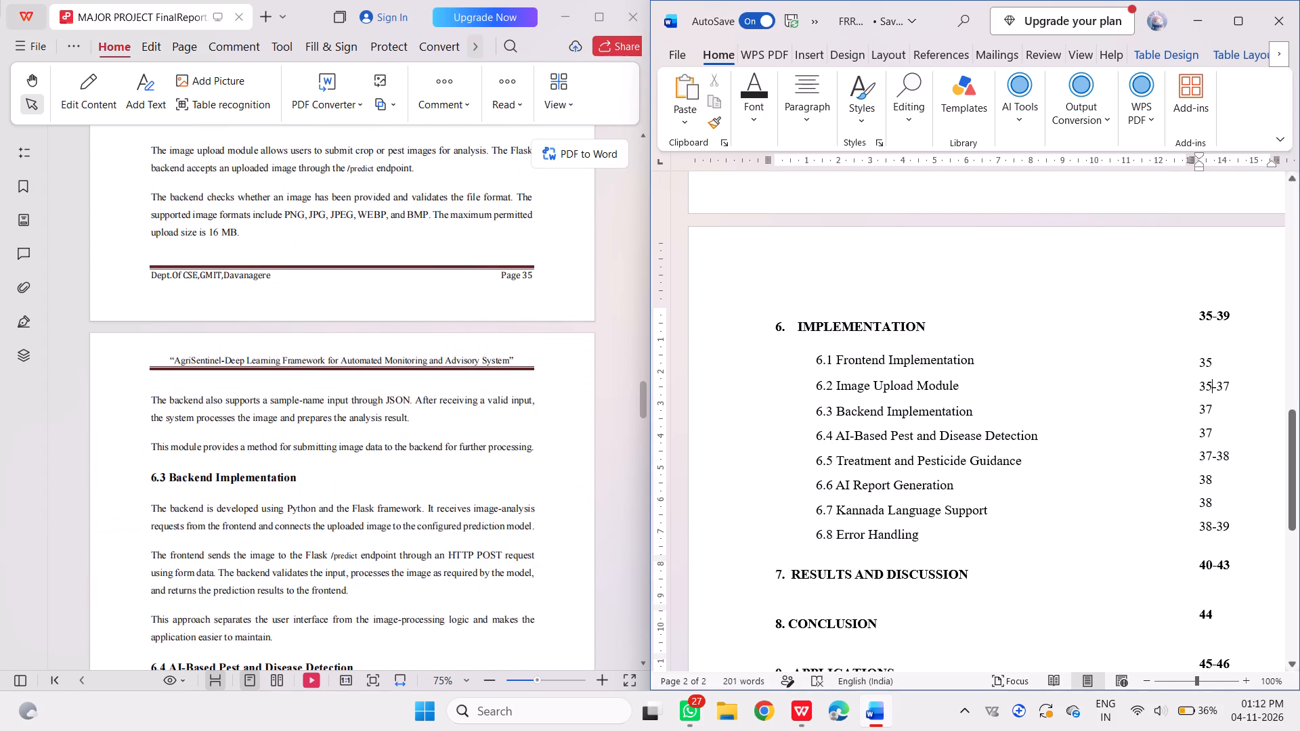
pyautogui.click(1227, 387)
pyautogui.press('BackSpace')
pyautogui.press('6')
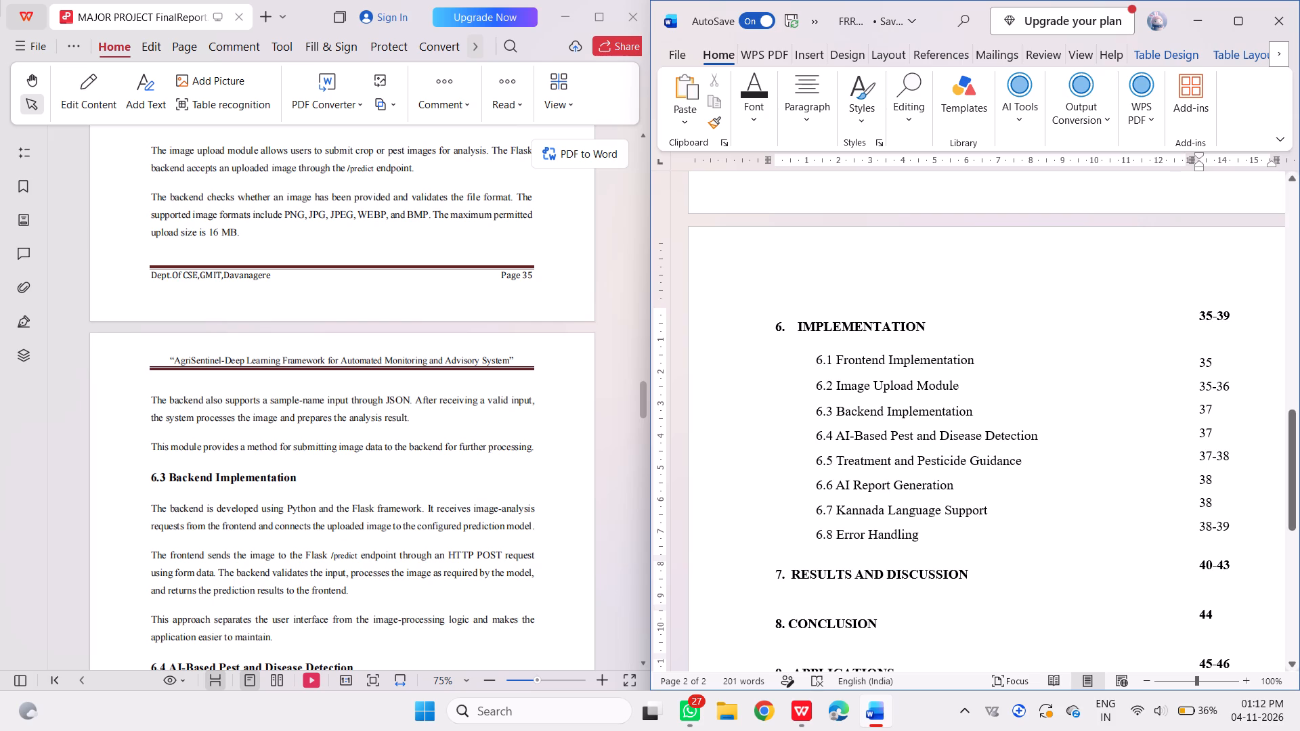
# Set the page number of 6.3 Backend Implementation to 36 in the table of contents.
pyautogui.click(1213, 409)
pyautogui.press('BackSpace')
pyautogui.press('6')
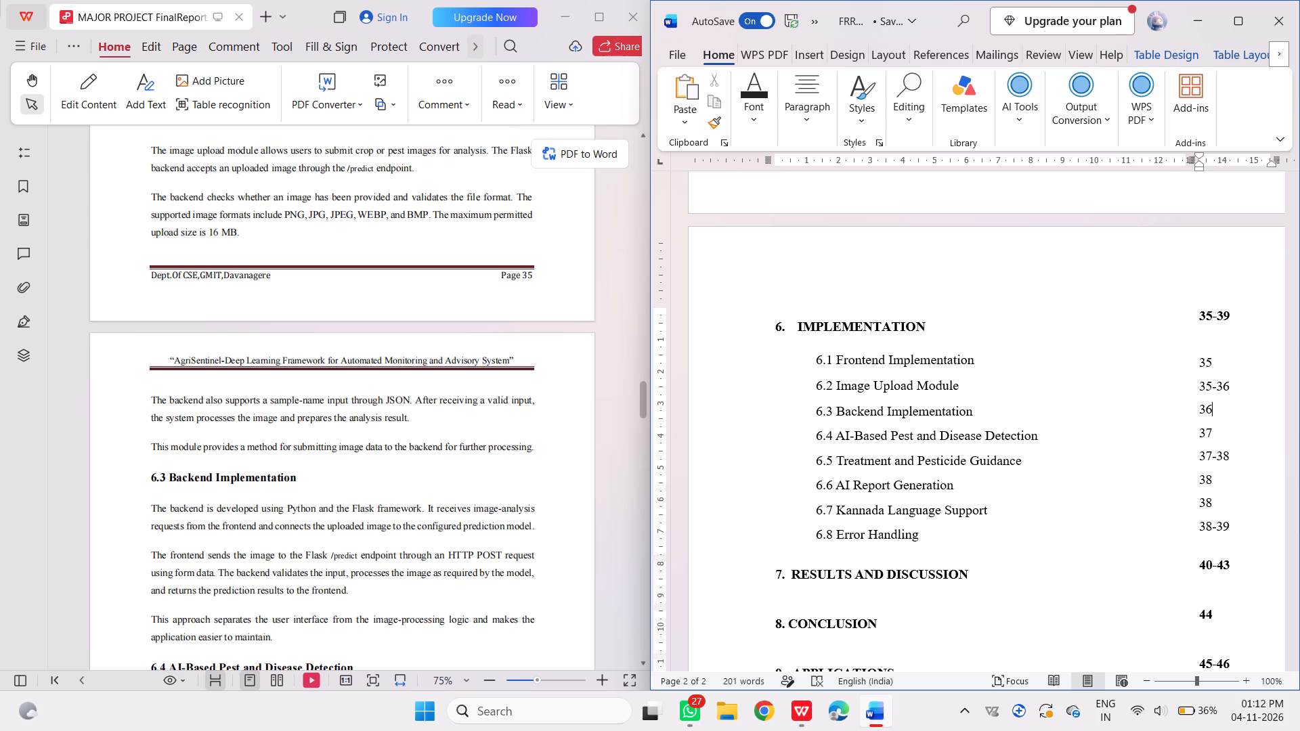
# Check section 6.4 AI-Based Pest and Disease Detection in the report and set its page number to 36 in the table of contents.
pyautogui.scroll(-2, 529, 387)
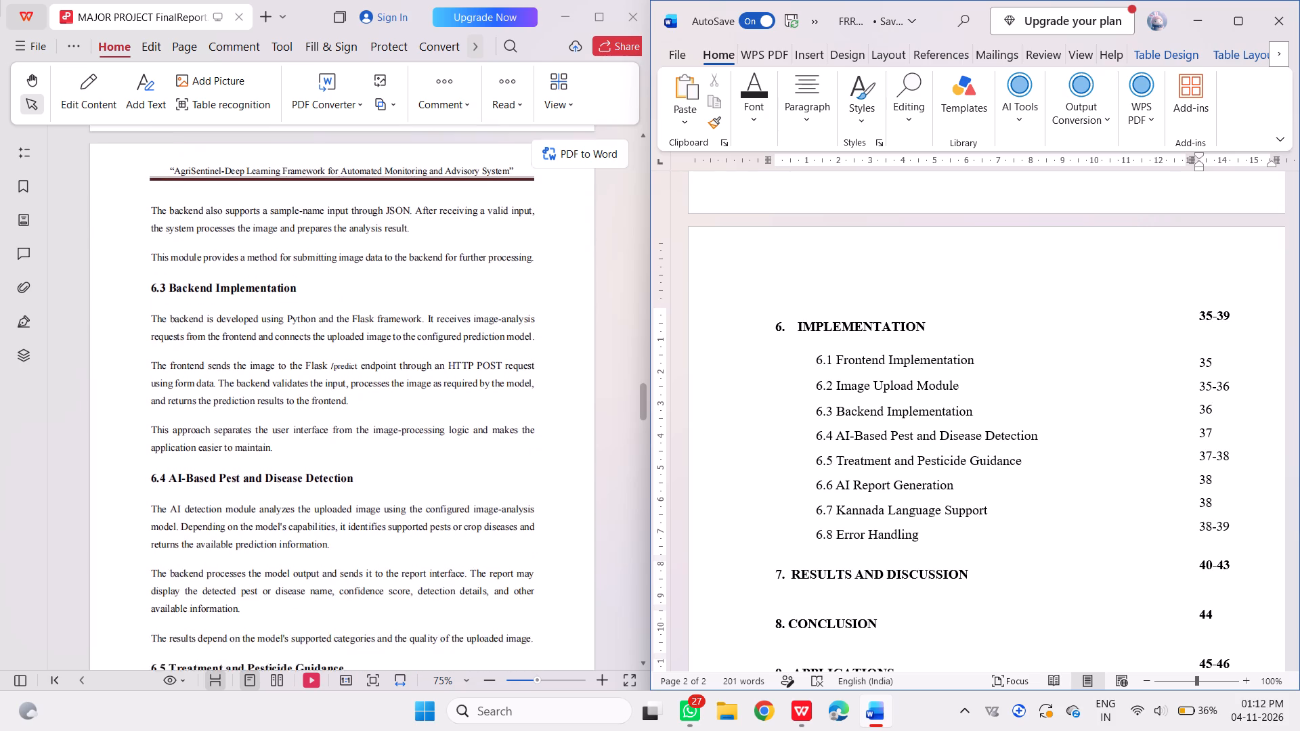
pyautogui.scroll(-2, 529, 387)
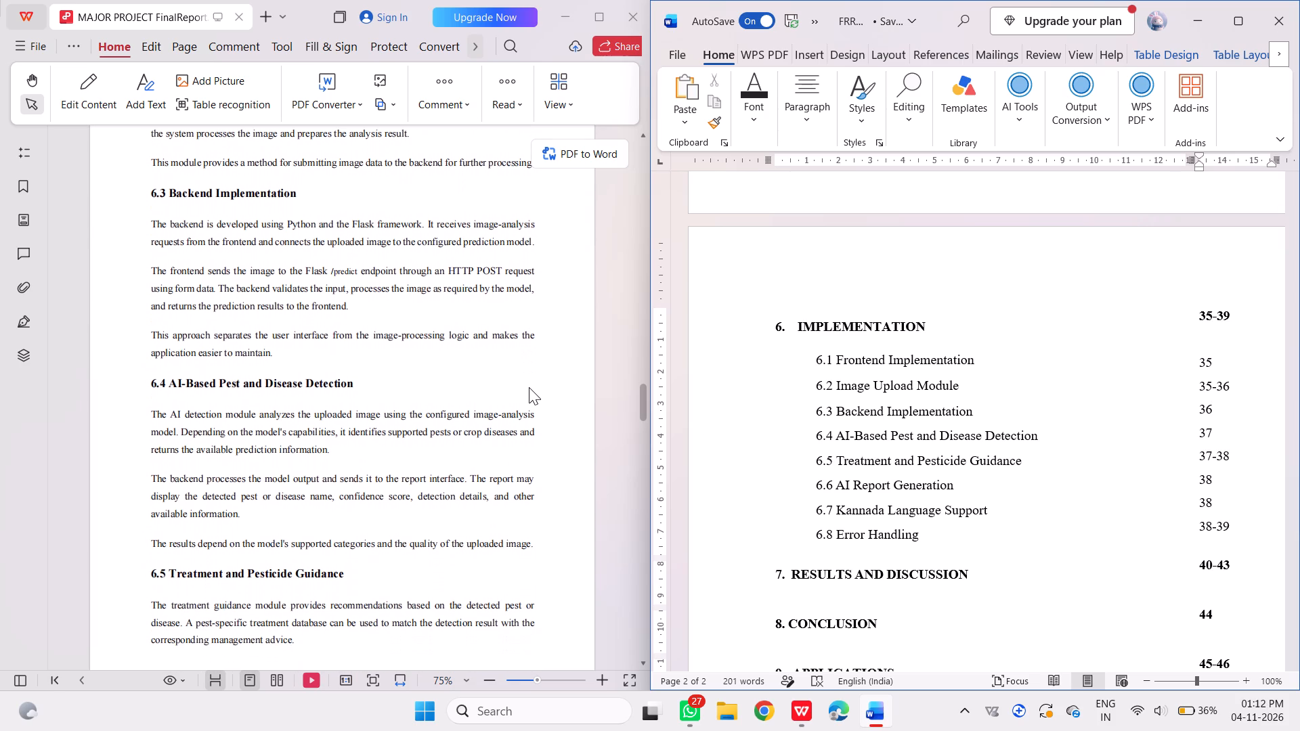
pyautogui.scroll(-1, 529, 387)
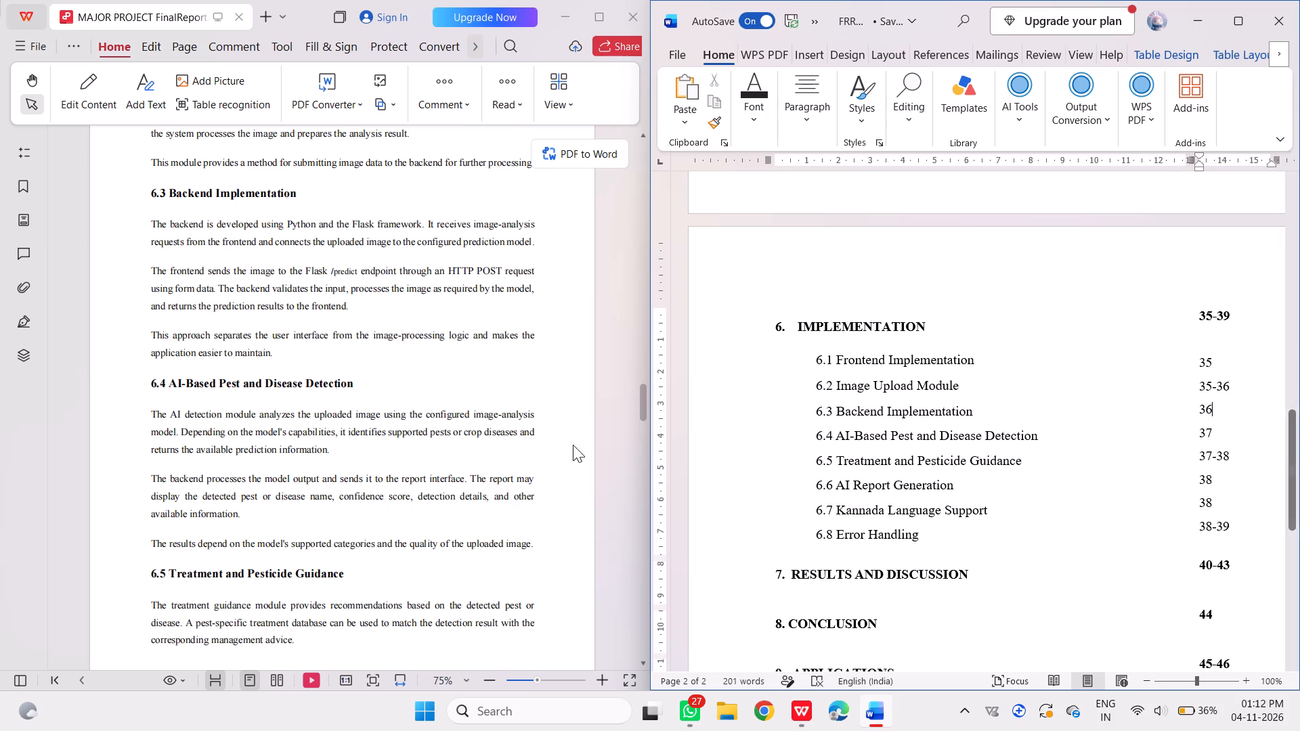
pyautogui.scroll(-1, 475, 445)
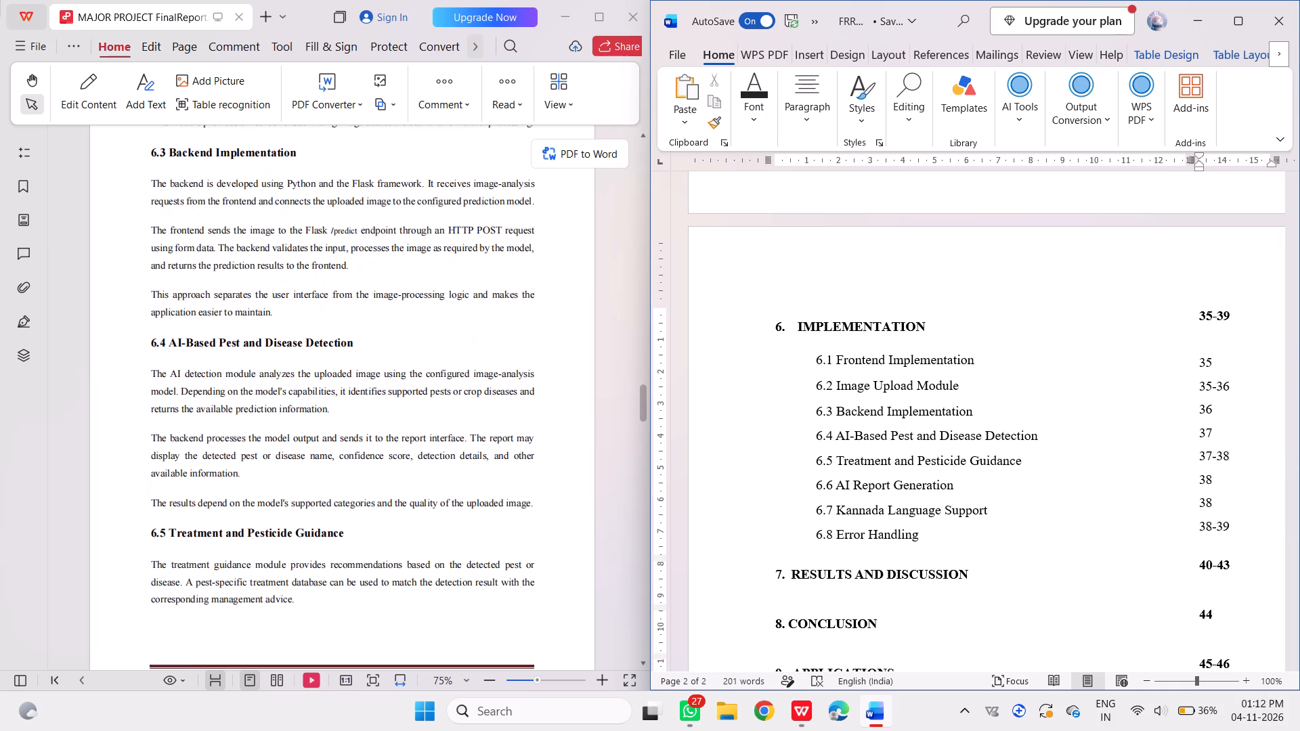
pyautogui.scroll(-1, 475, 445)
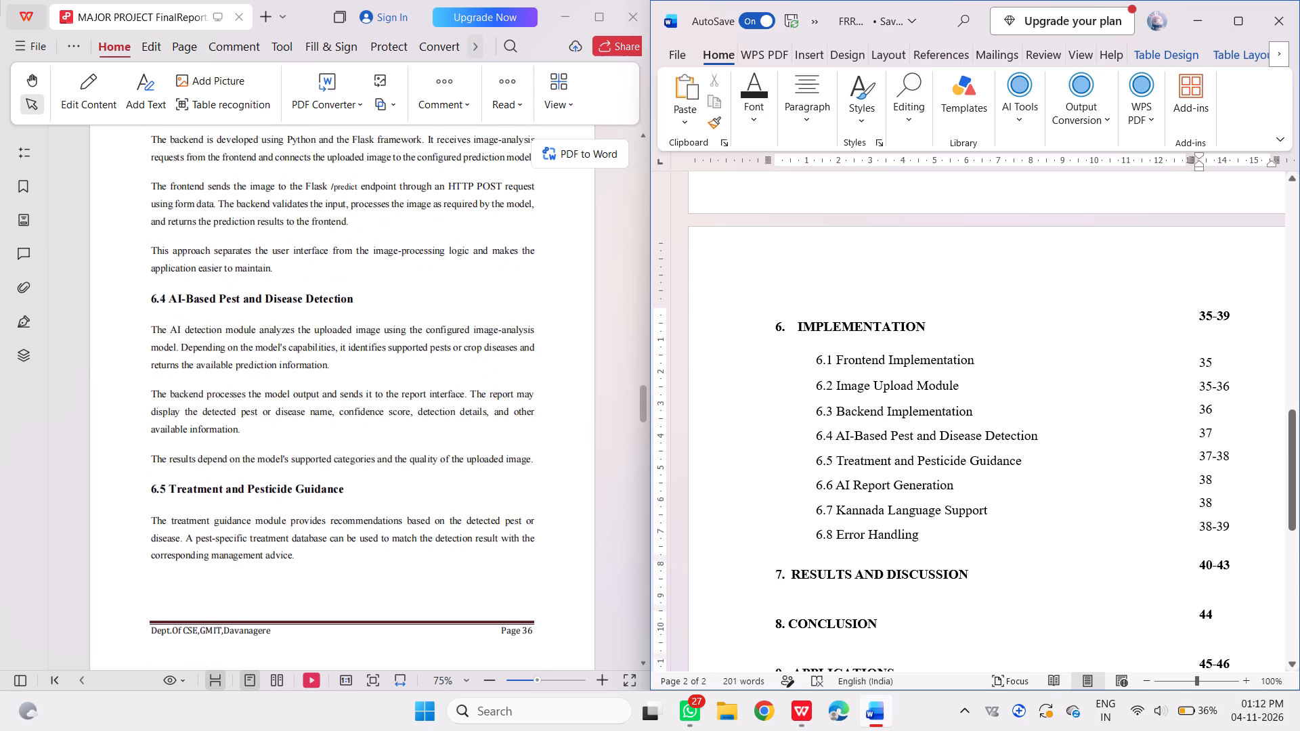
pyautogui.click(1213, 430)
pyautogui.press('BackSpace')
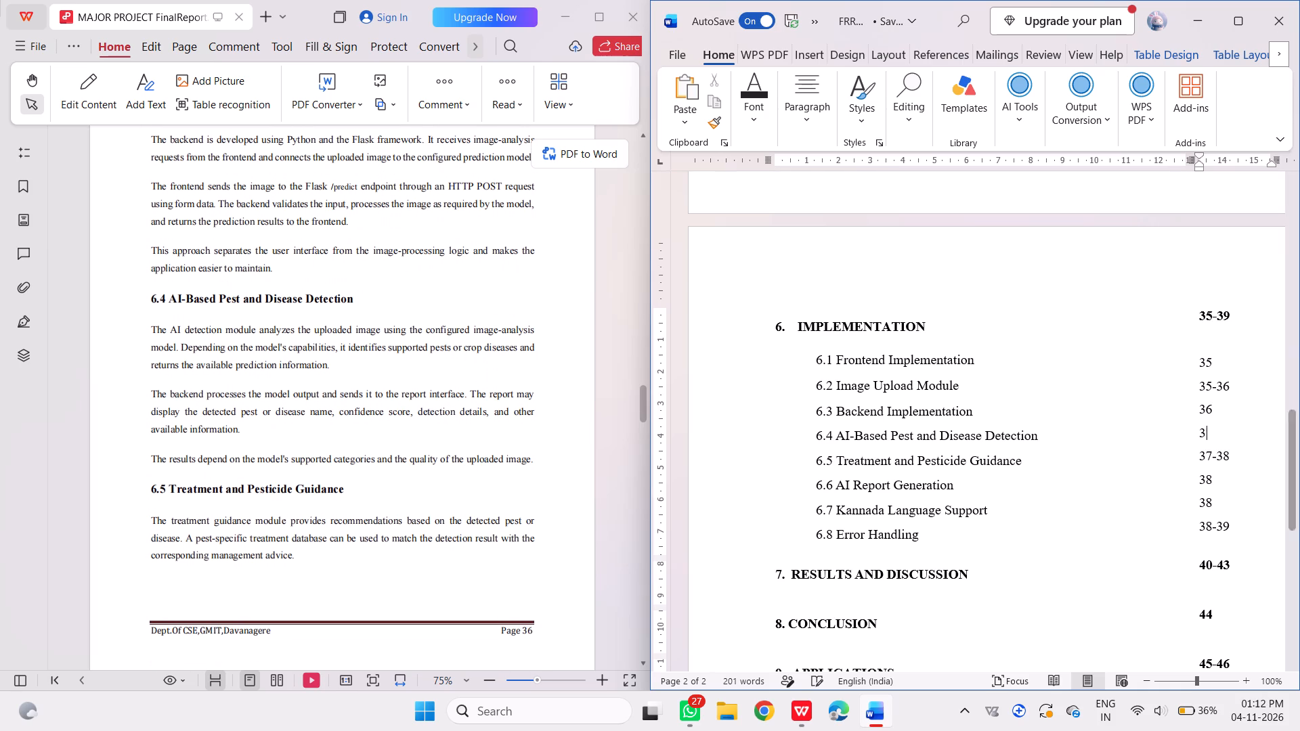
pyautogui.press('6')
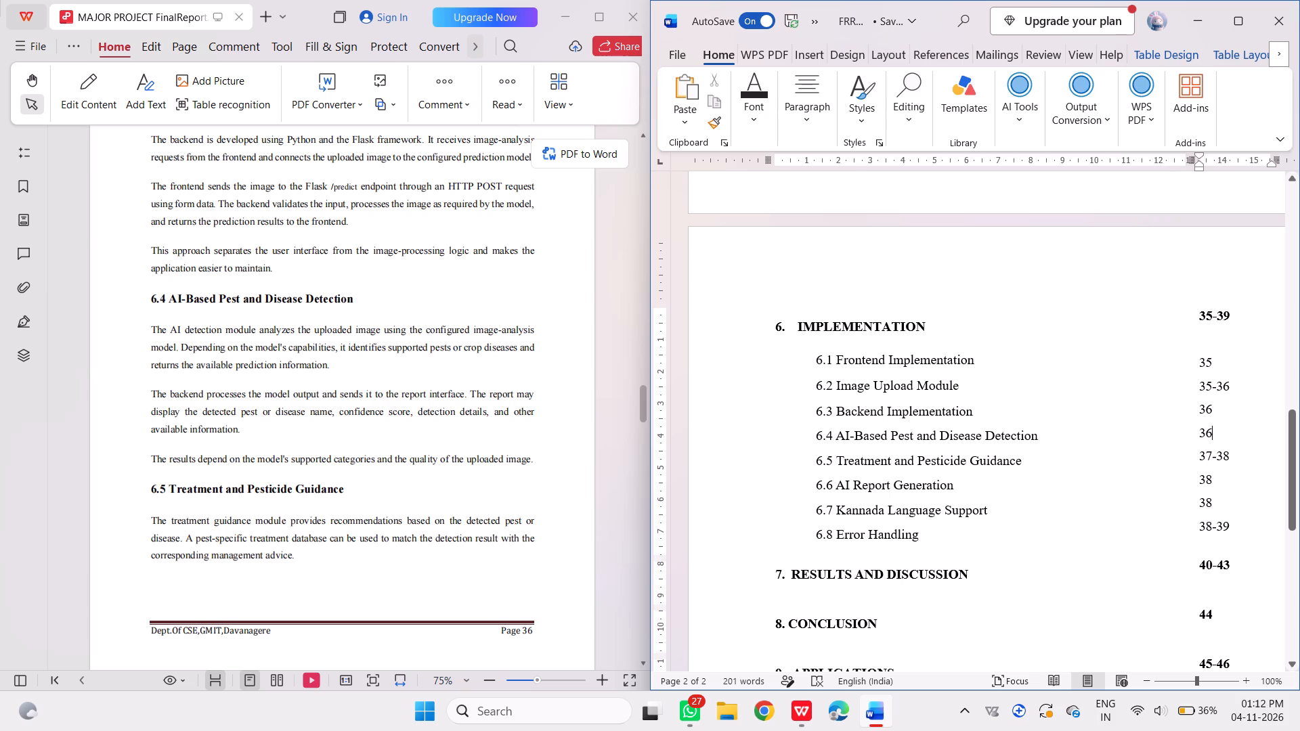
# Check where 6.5 Treatment and Pesticide Guidance ends in the report and set its page range to 36-37.
pyautogui.click(1215, 452)
pyautogui.press('Left')
pyautogui.press('BackSpace')
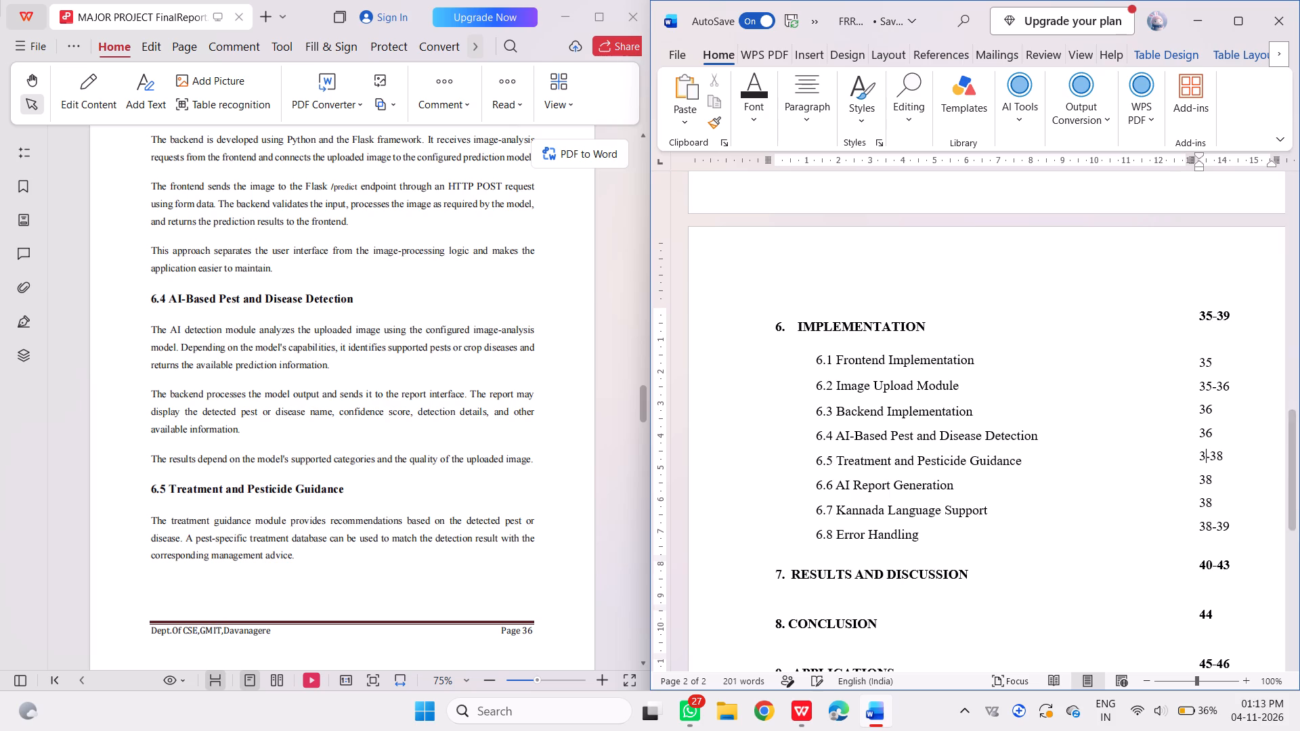
pyautogui.press('6')
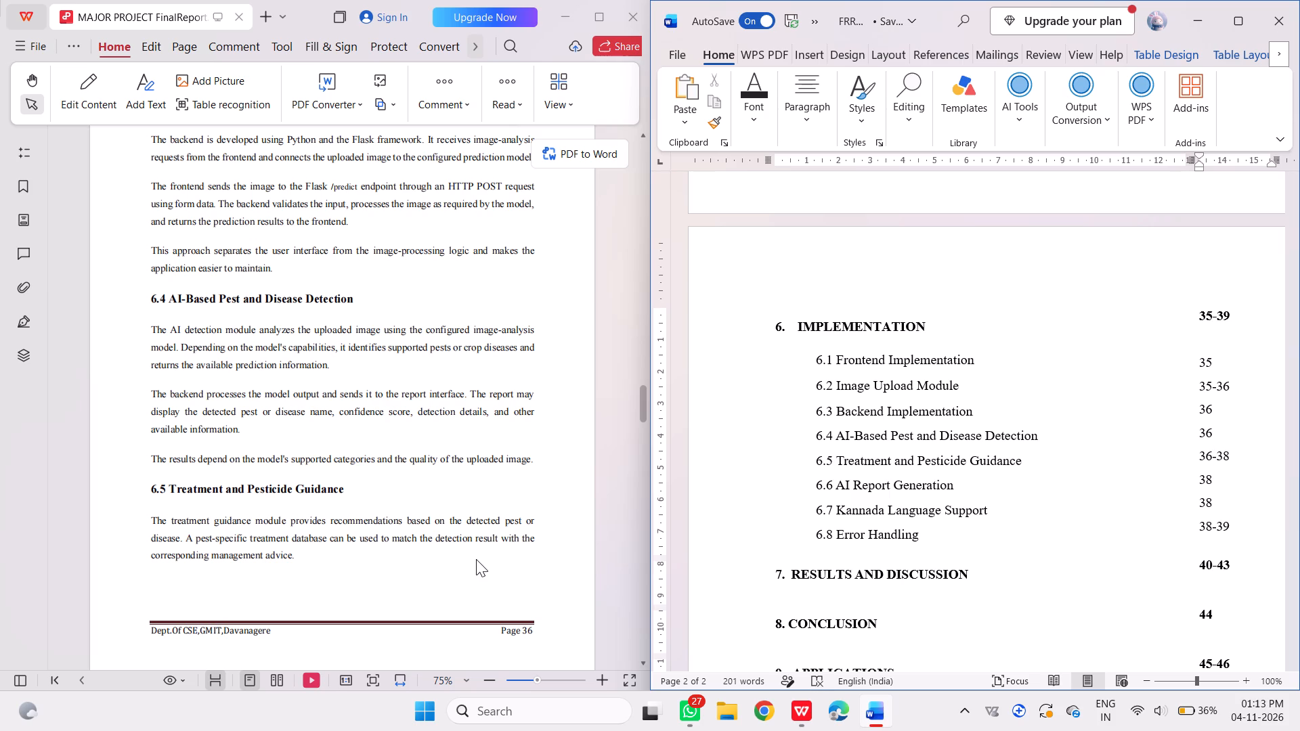
pyautogui.scroll(-1, 452, 515)
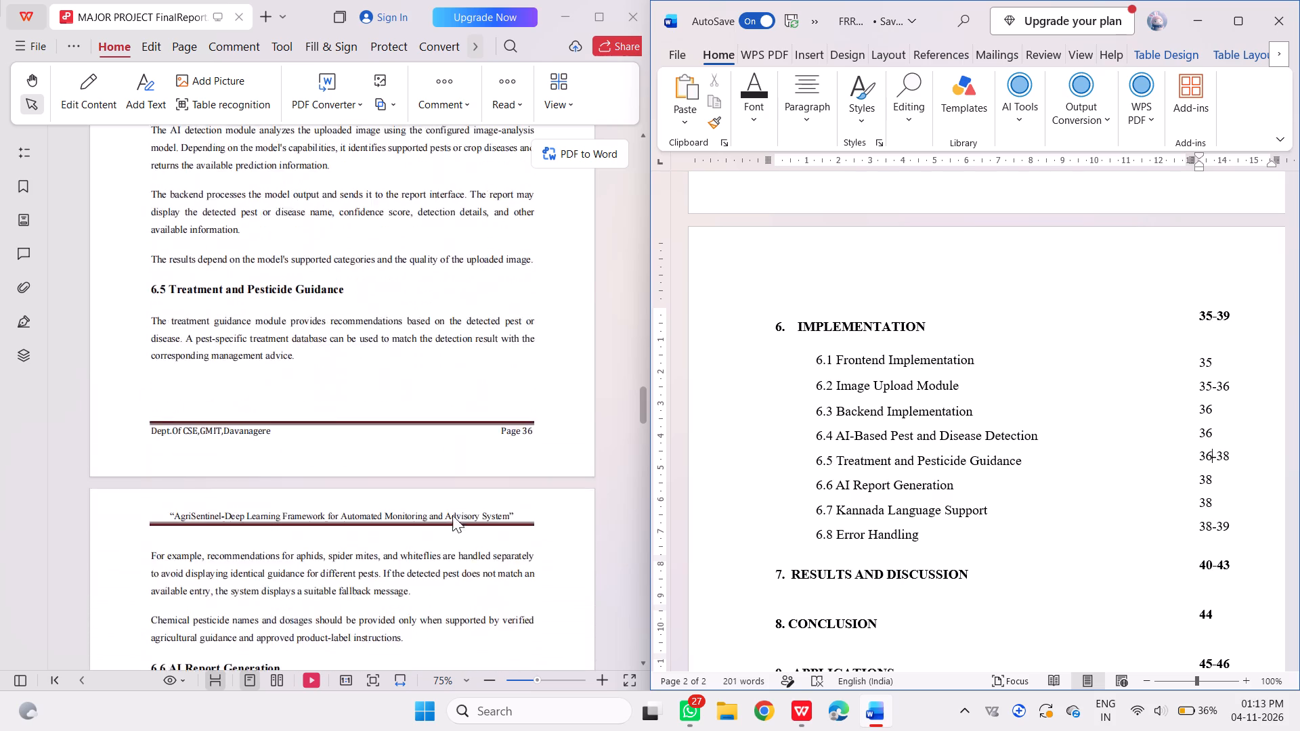
pyautogui.scroll(-1, 452, 515)
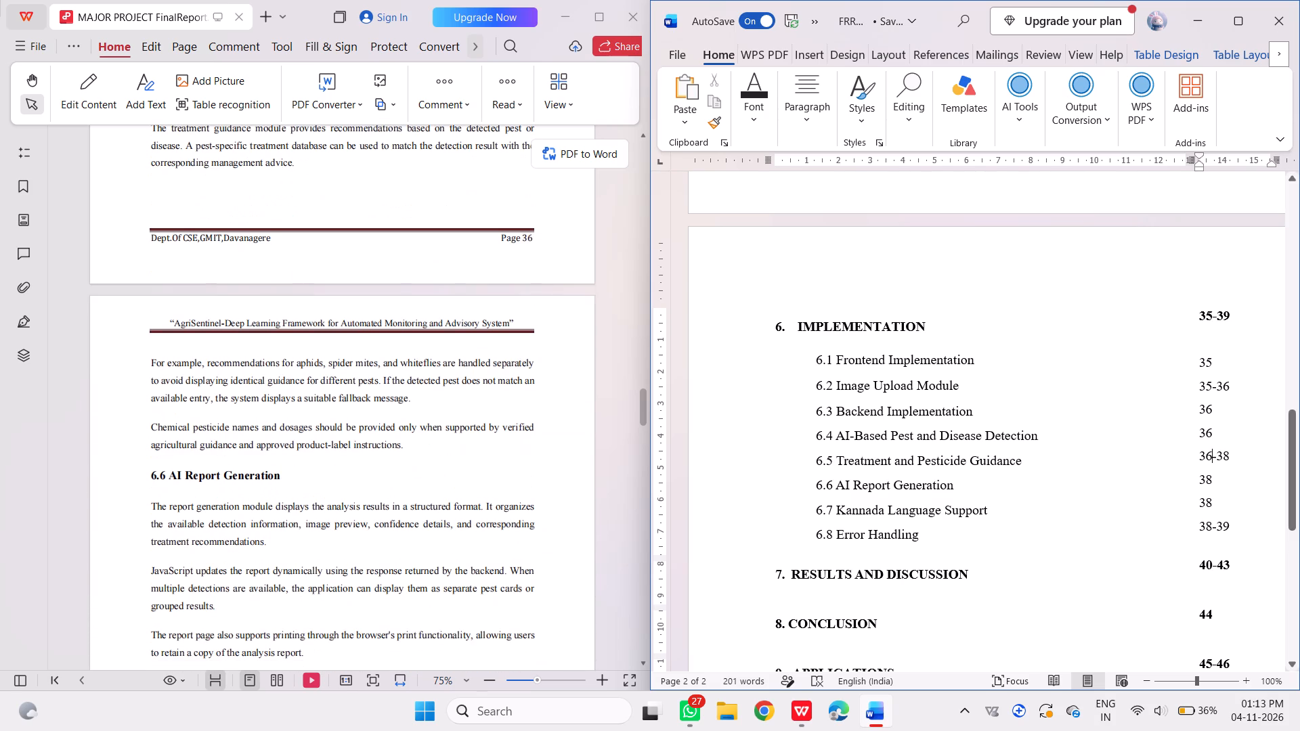
pyautogui.click(1231, 457)
pyautogui.press('BackSpace')
pyautogui.press('7')
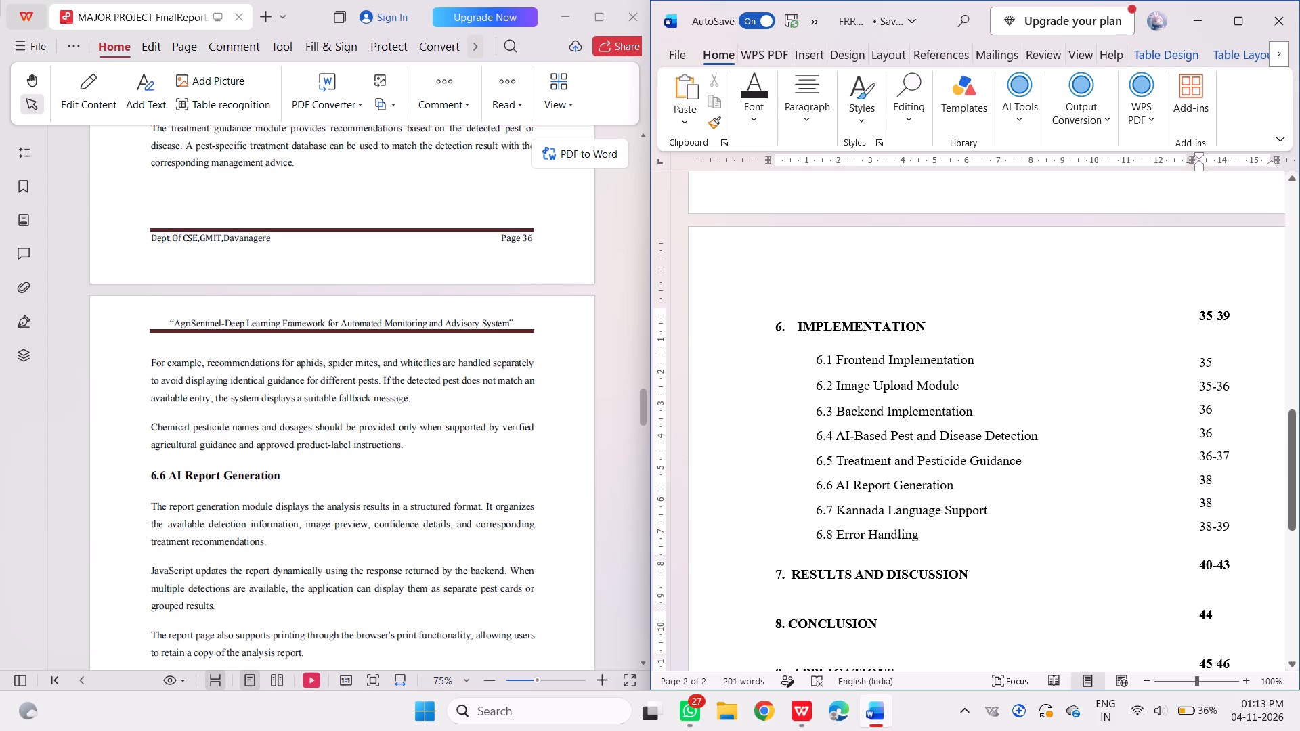
# Set the page number of 6.6 AI Report Generation to 37 in the table of contents.
pyautogui.click(1217, 479)
pyautogui.press('BackSpace')
pyautogui.press('7')
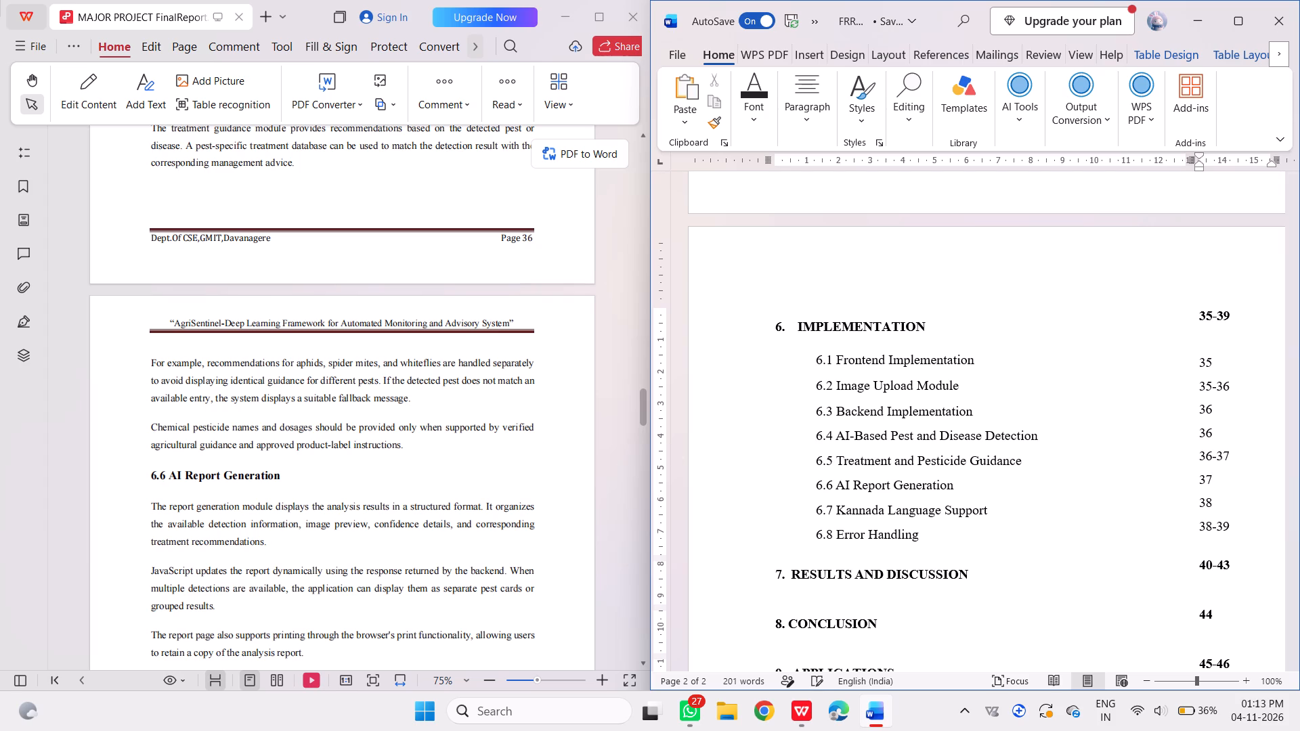
# Locate section 6.7 Kannada Language Support in the report and set its page number to 37 in the table of contents.
pyautogui.scroll(-1, 511, 451)
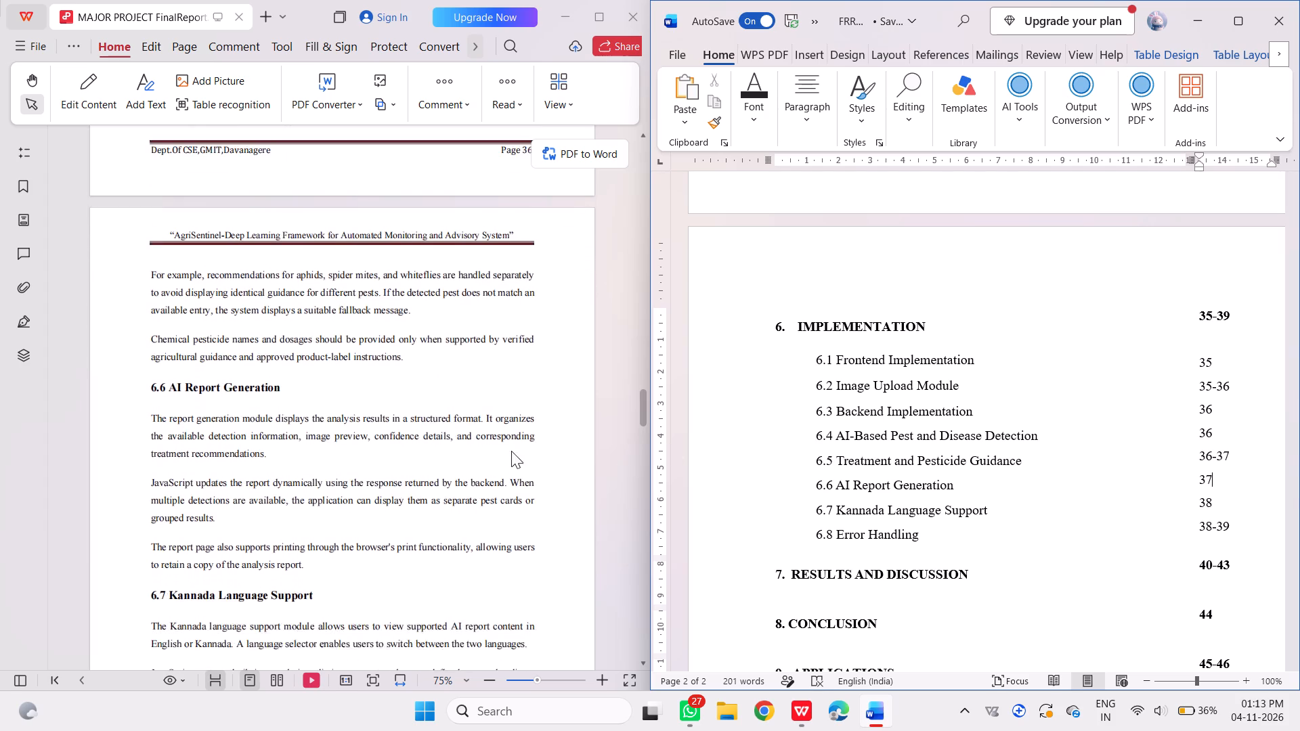
pyautogui.scroll(-2, 511, 451)
pyautogui.scroll(1, 511, 451)
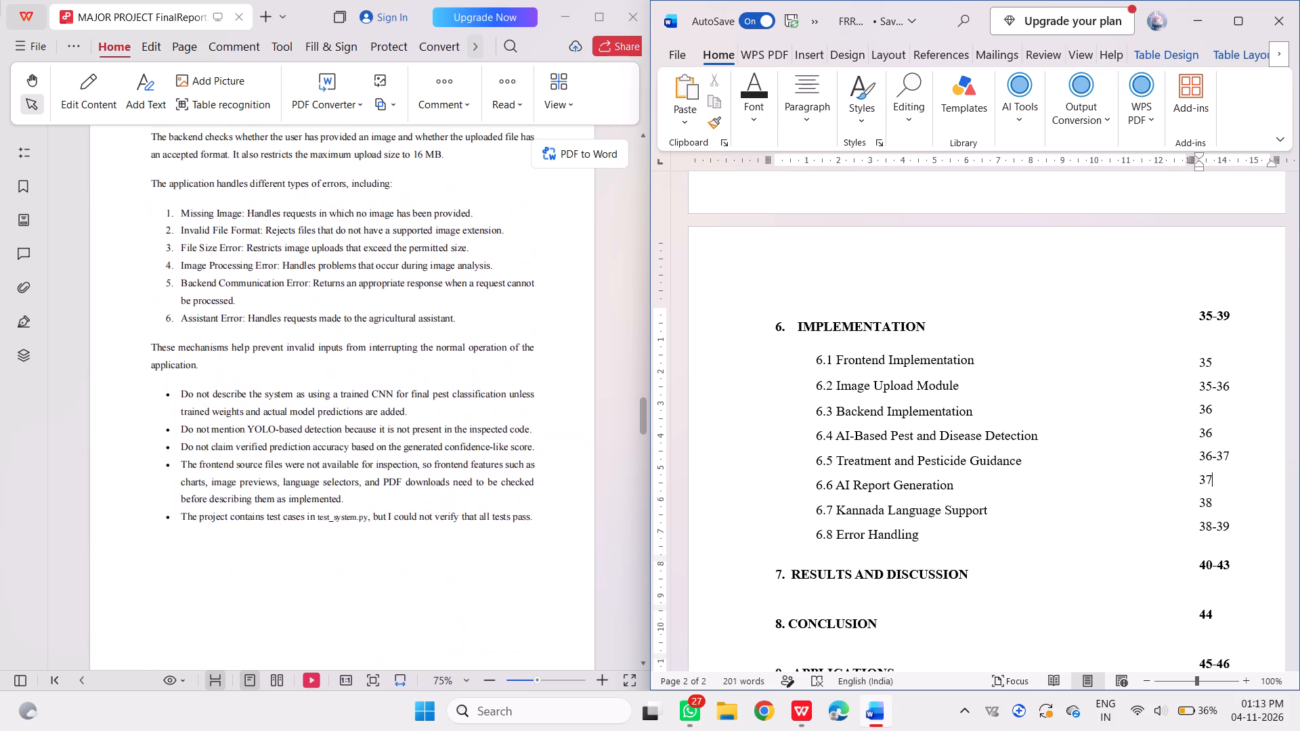
pyautogui.scroll(3, 511, 451)
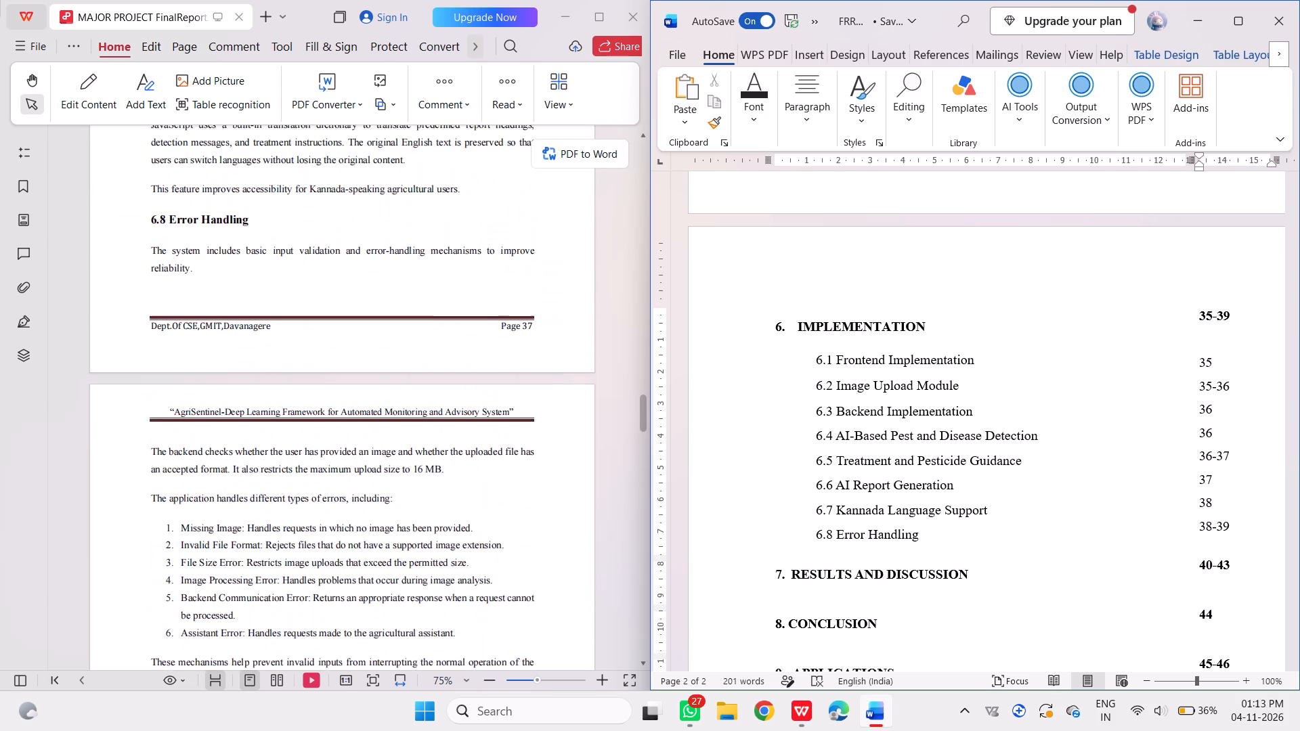
pyautogui.scroll(3, 511, 451)
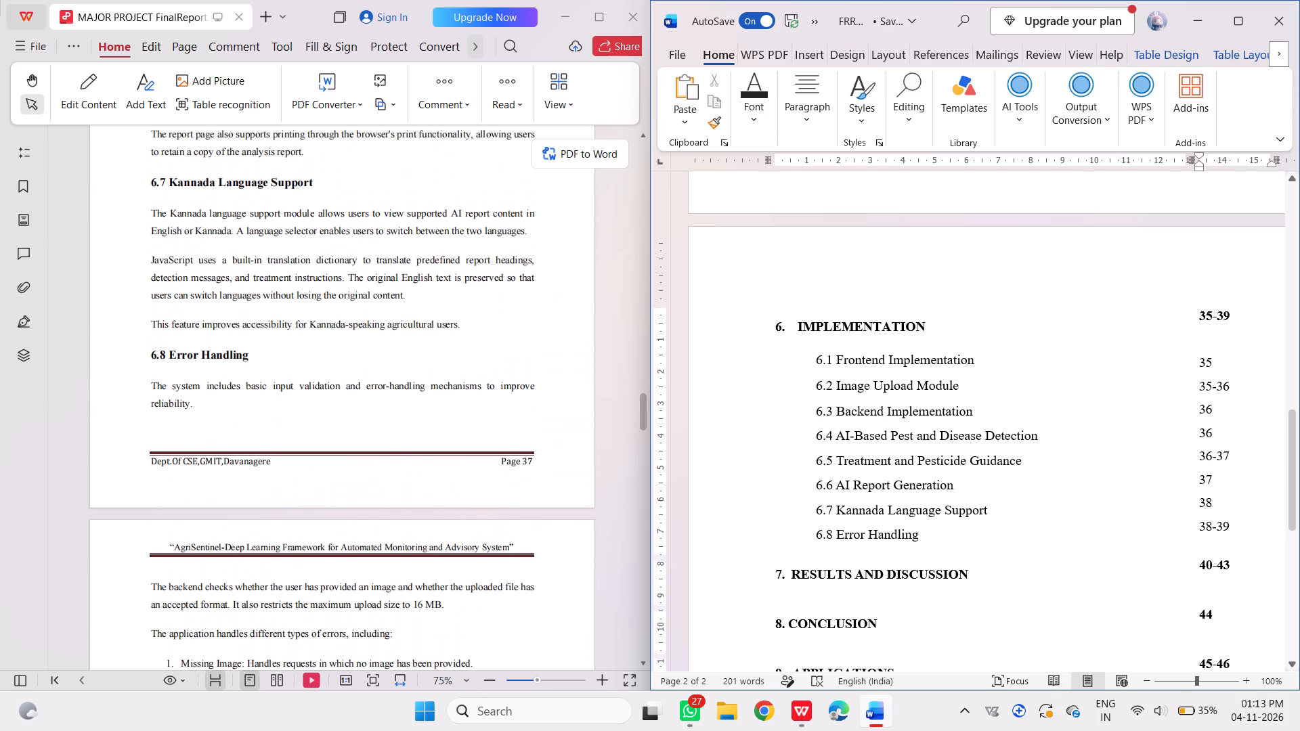
pyautogui.click(1214, 514)
pyautogui.press('BackSpace')
pyautogui.press('7')
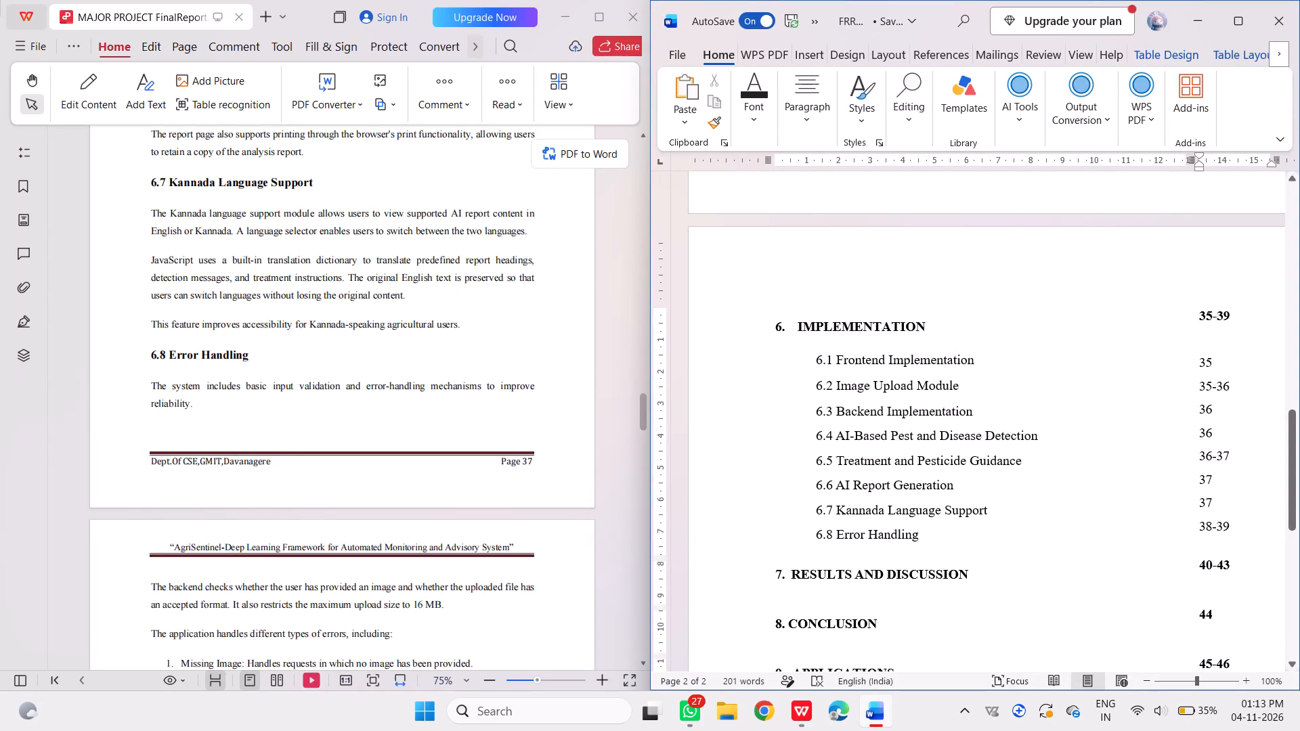
# Set the page range of 6.8 Error Handling to 37-38 in the table of contents.
pyautogui.click(1209, 528)
pyautogui.press('BackSpace')
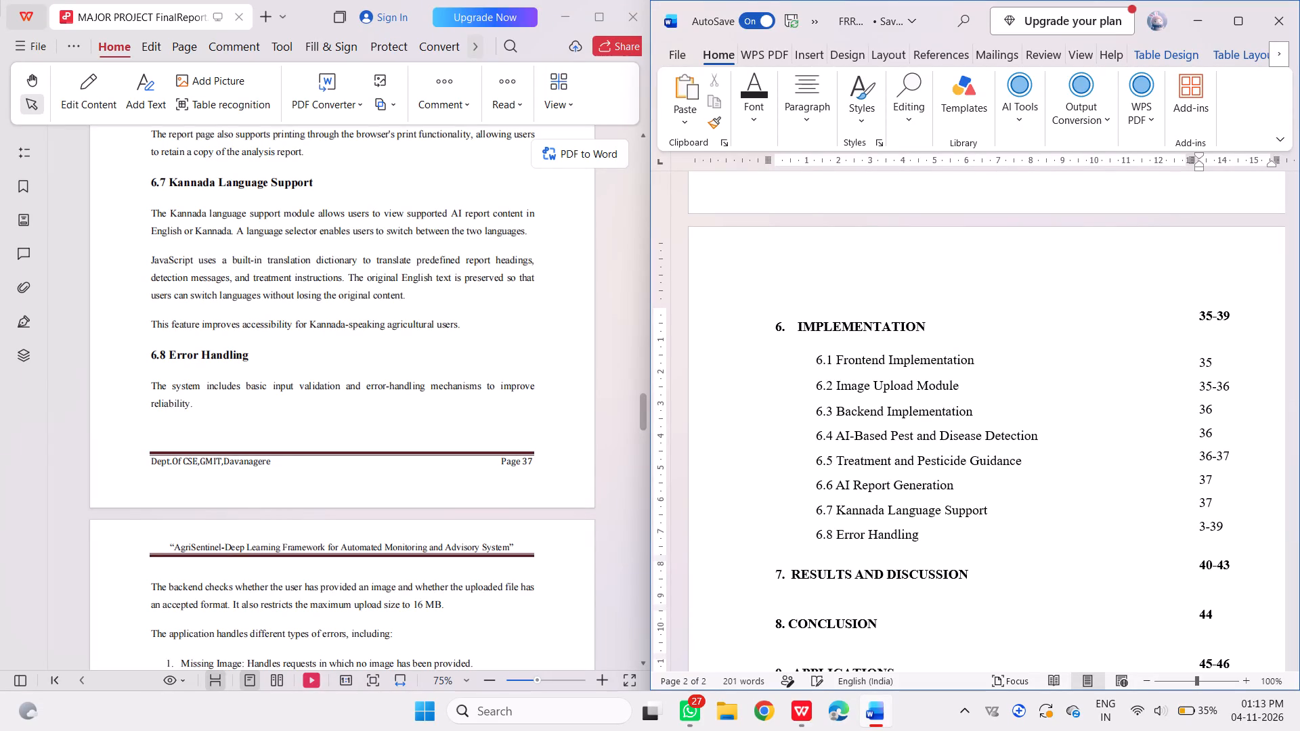
pyautogui.press('7')
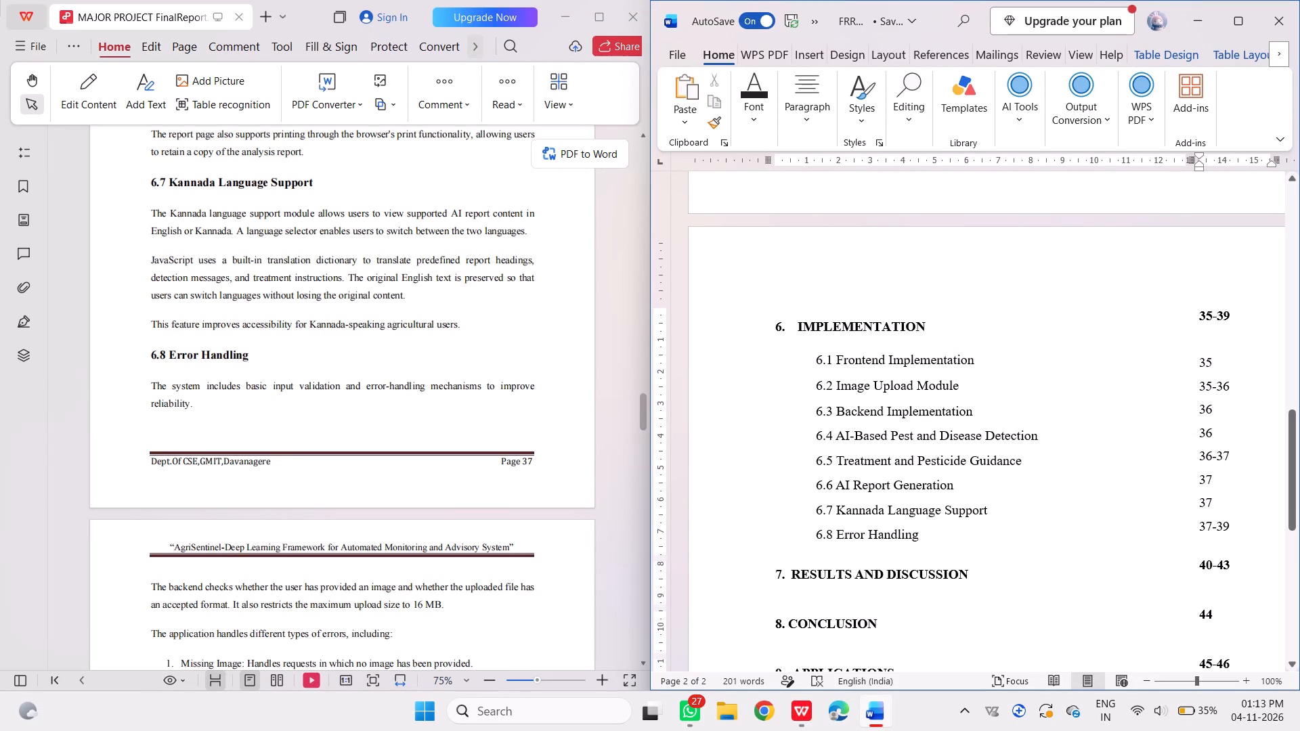
pyautogui.click(1227, 531)
pyautogui.press('BackSpace')
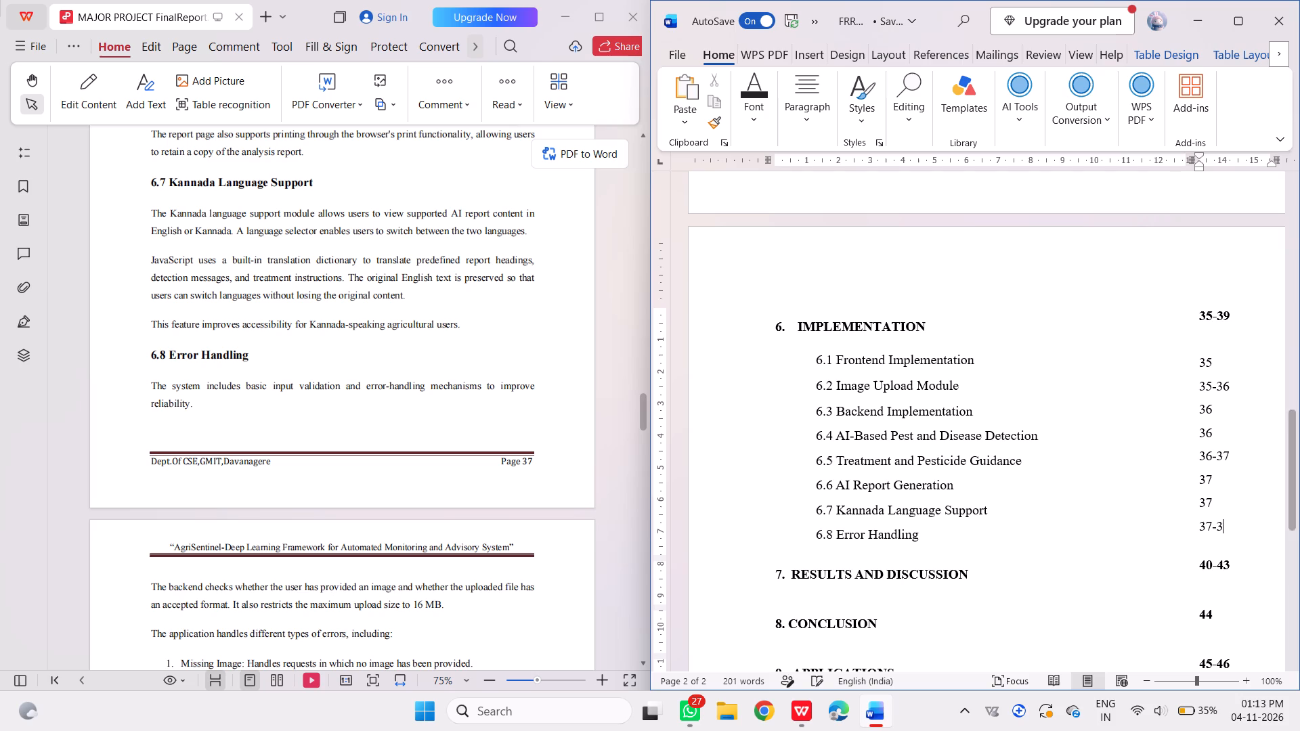
pyautogui.press('8')
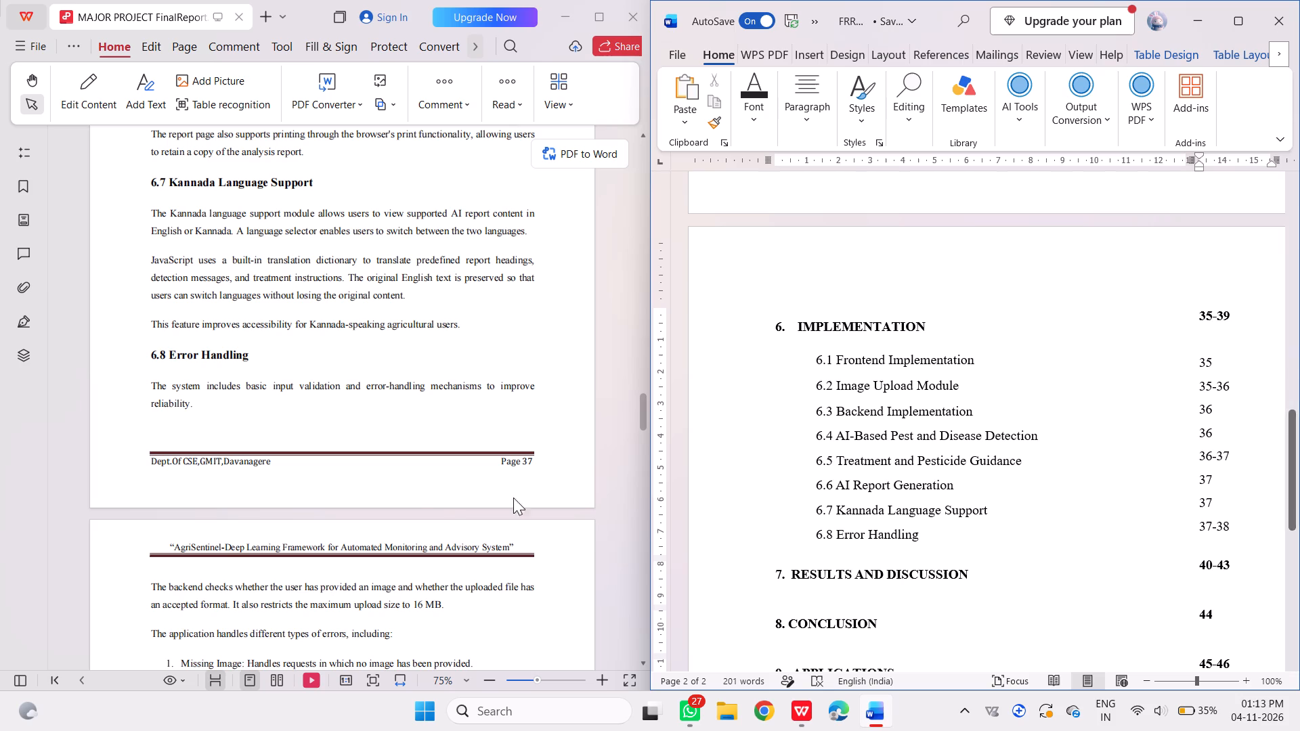
# Check the last page of chapter 6 IMPLEMENTATION in the report, set its page range to 35-38, and save the document.
pyautogui.scroll(-2, 421, 504)
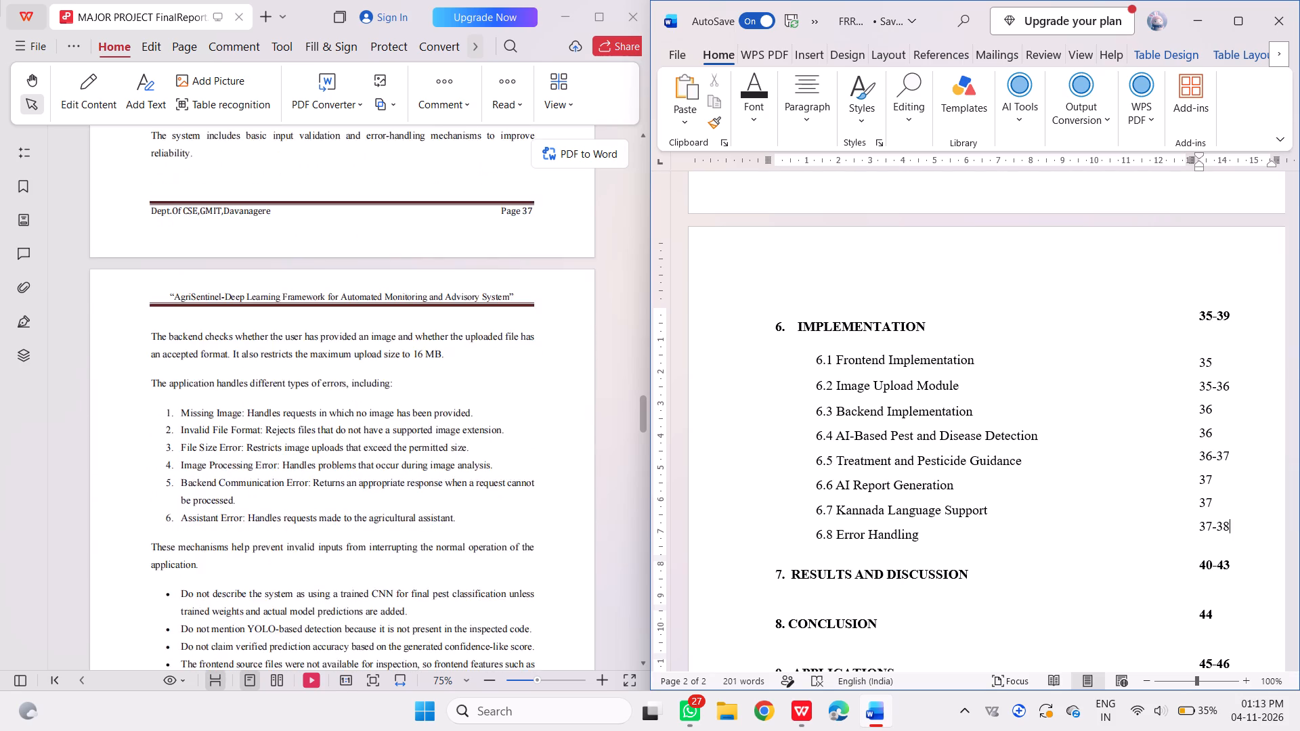
pyautogui.scroll(-2, 421, 504)
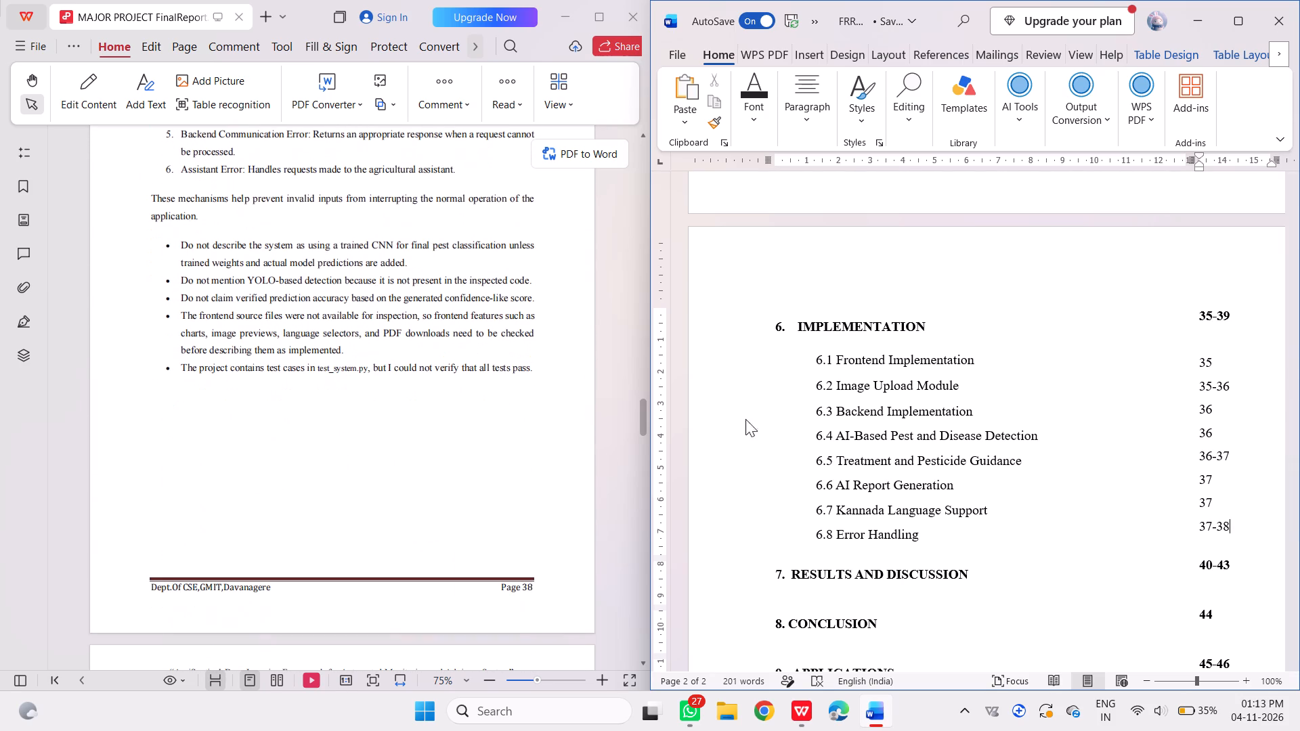
pyautogui.click(1238, 316)
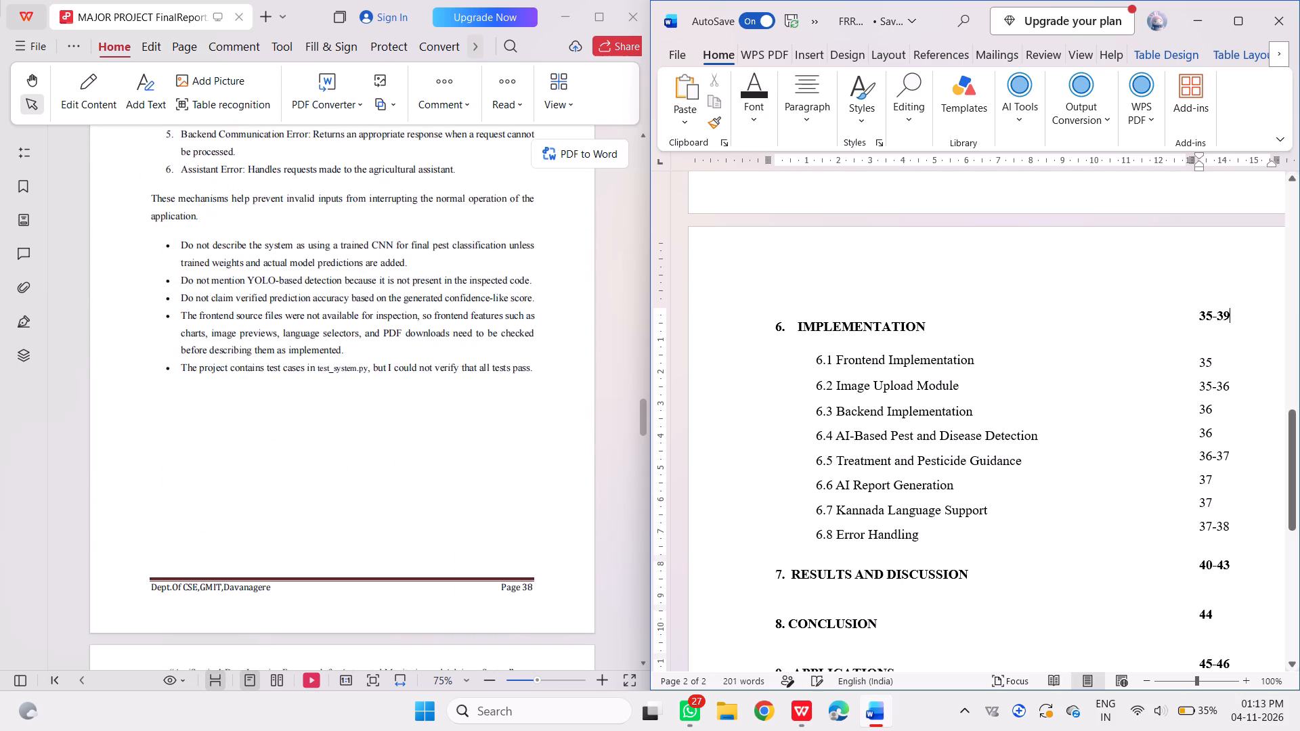
pyautogui.press('BackSpace')
pyautogui.press('8')
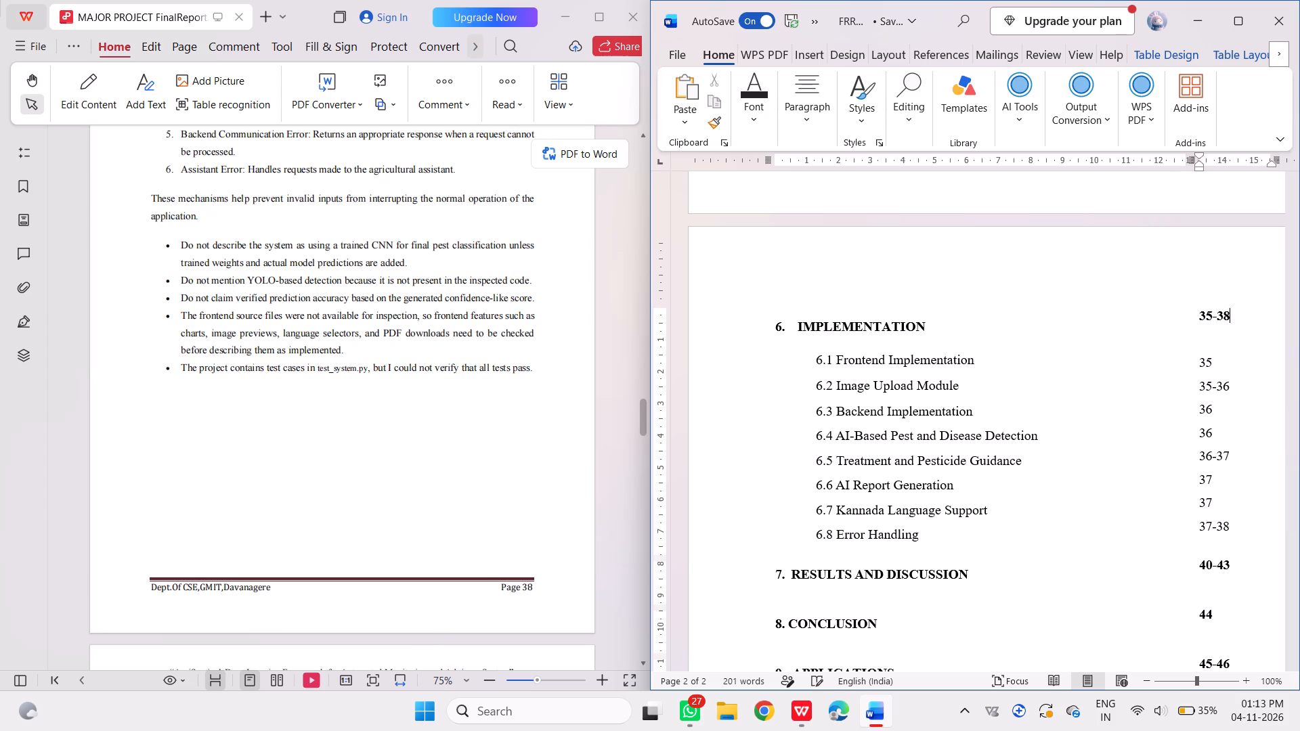
pyautogui.hotkey('ctrl', 's')
# Save the table of contents document.
pyautogui.hotkey('ctrl', 's')
# Locate the first and last pages of chapter 7 RESULTS AND DISCUSSION in the report and set its contents page range to 39-42.
pyautogui.scroll(-3, 458, 436)
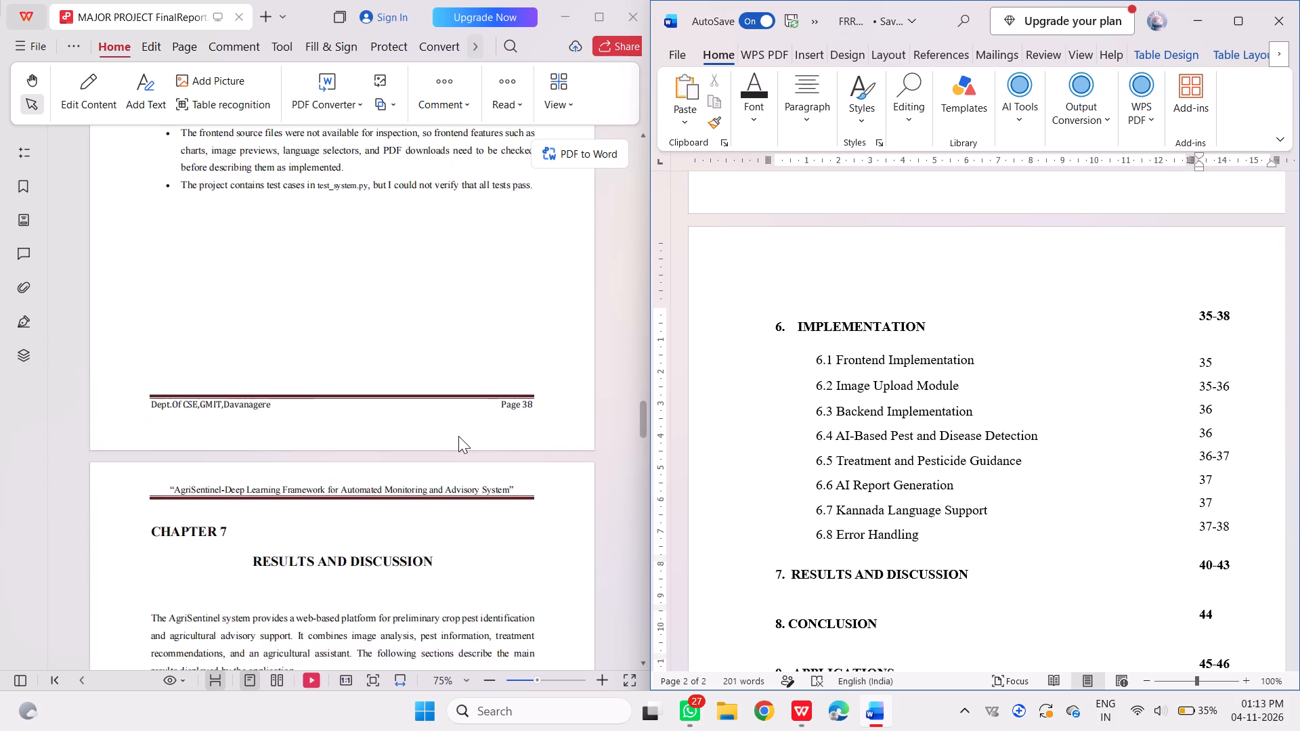
pyautogui.scroll(-2, 458, 436)
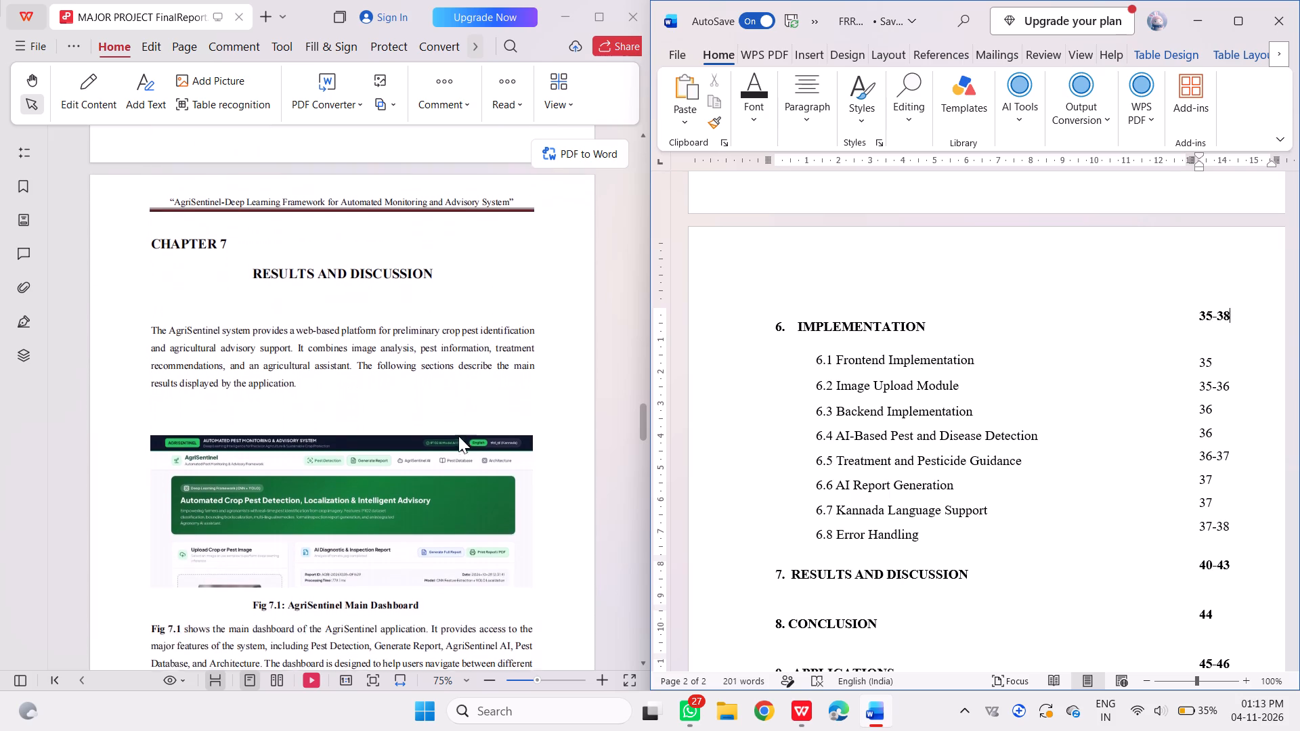
pyautogui.scroll(-4, 458, 436)
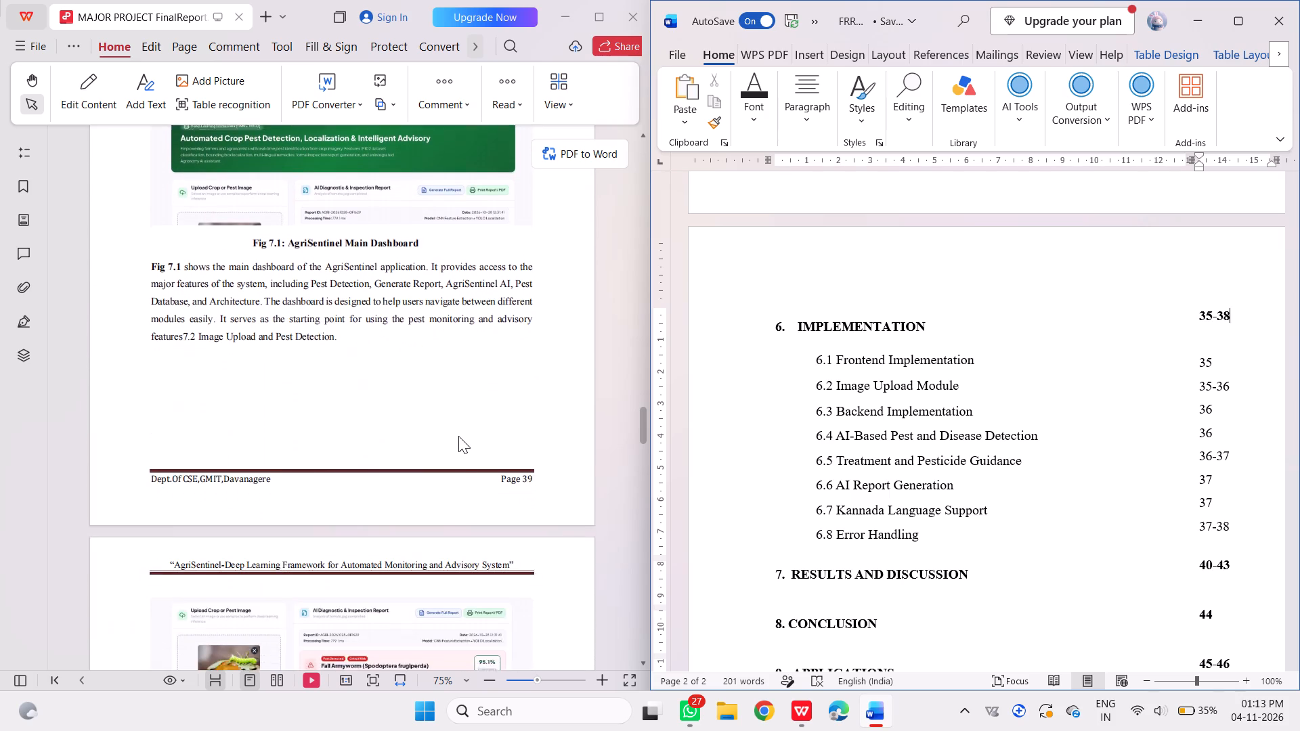
pyautogui.scroll(-4, 458, 436)
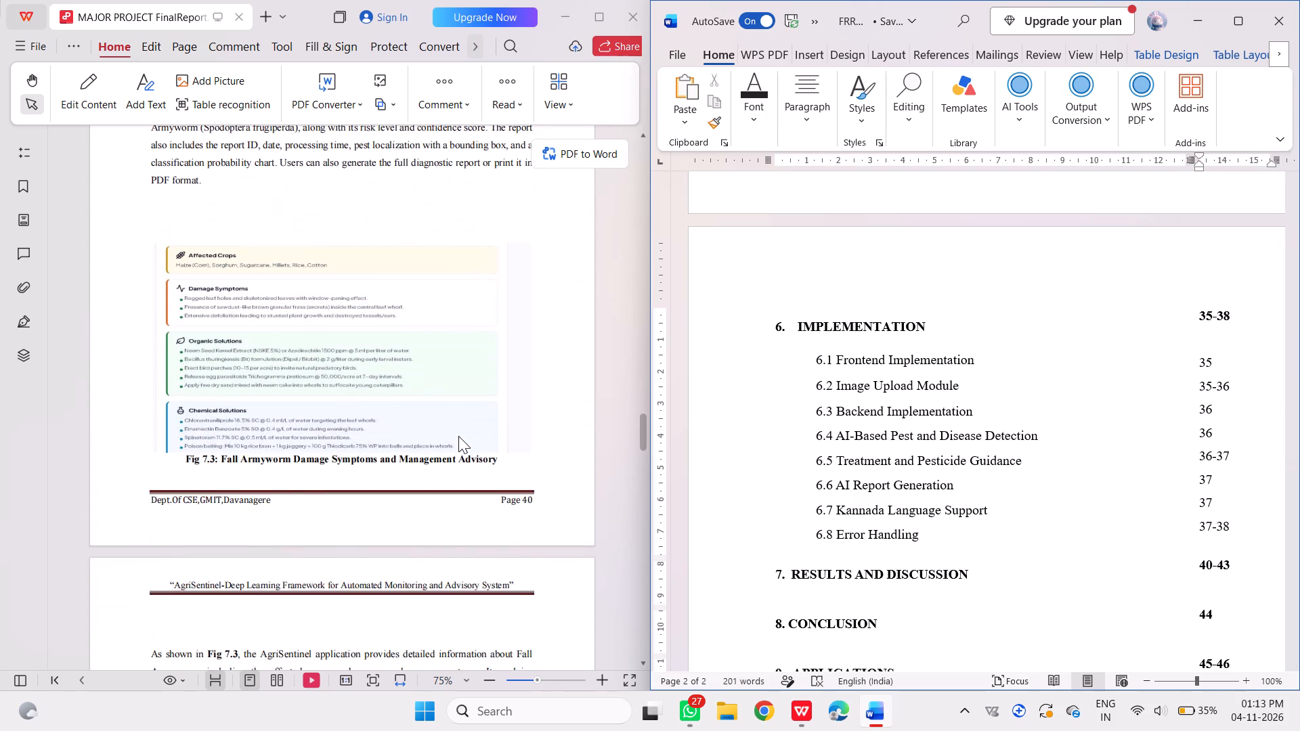
pyautogui.scroll(-3, 458, 436)
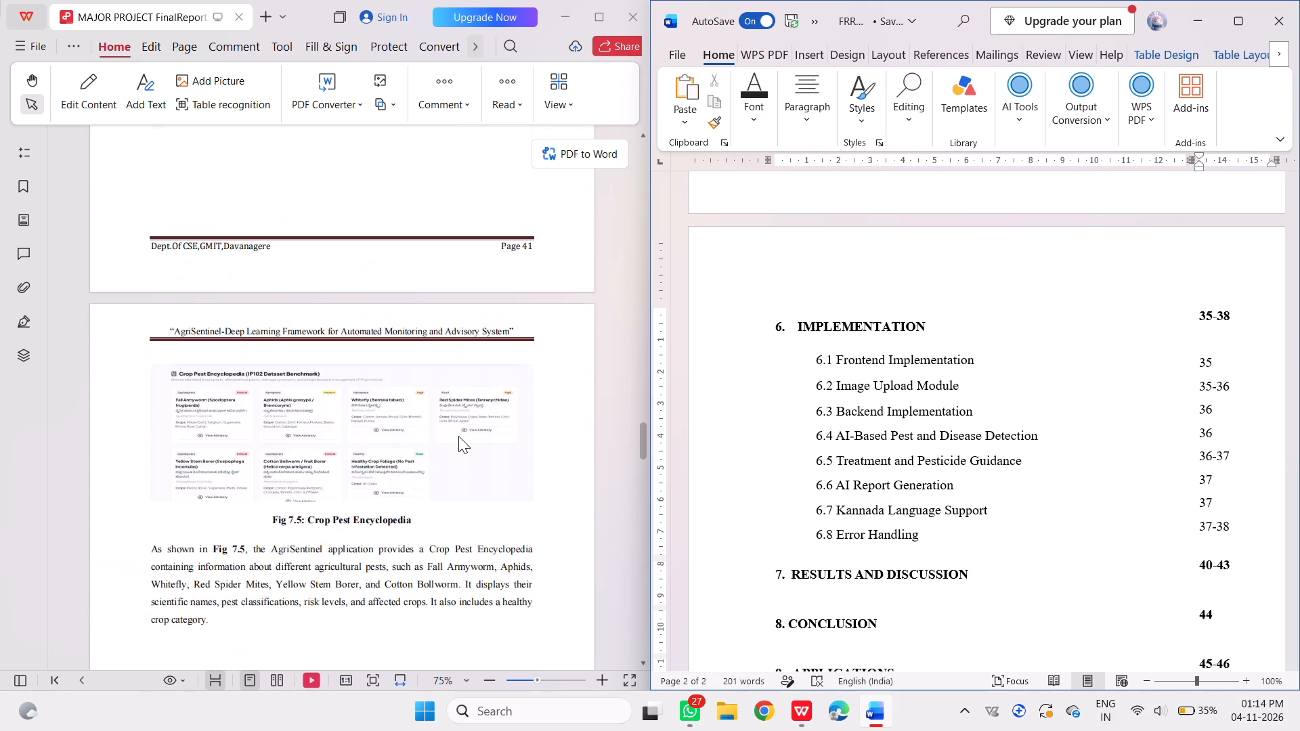
pyautogui.scroll(-3, 458, 436)
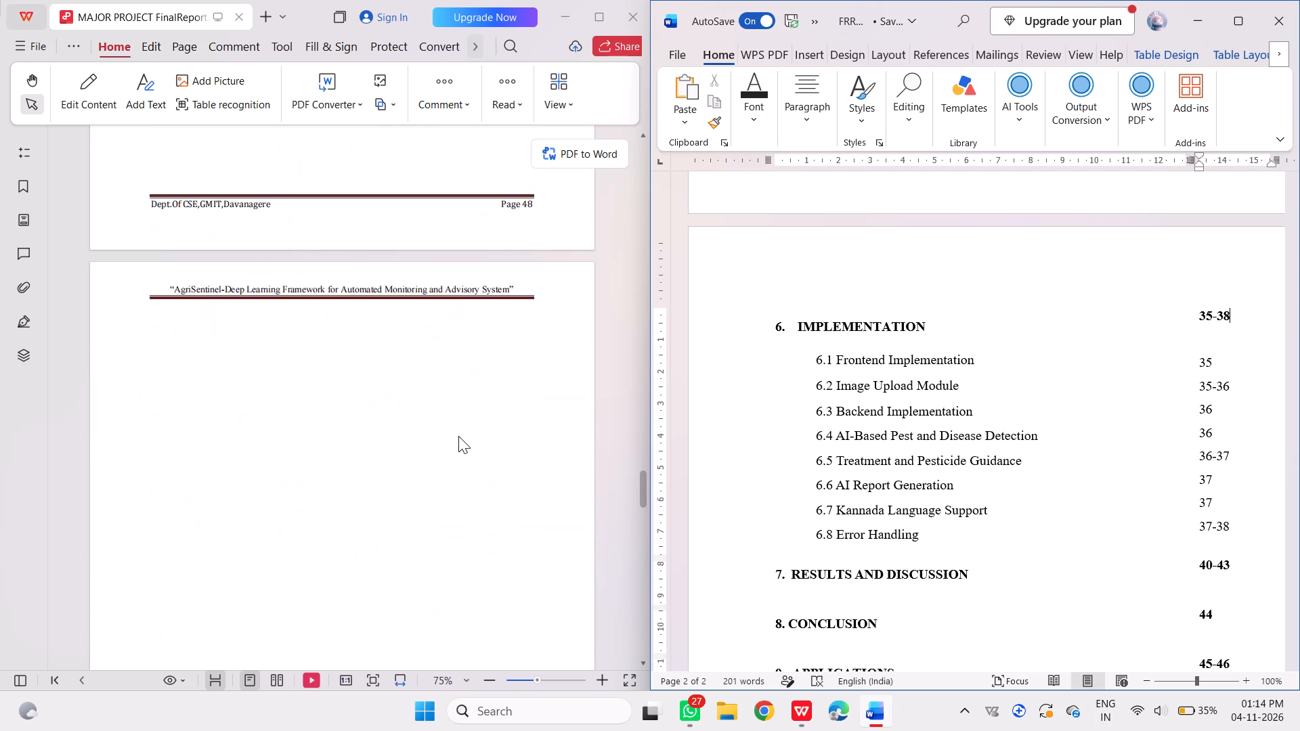
pyautogui.scroll(5, 458, 436)
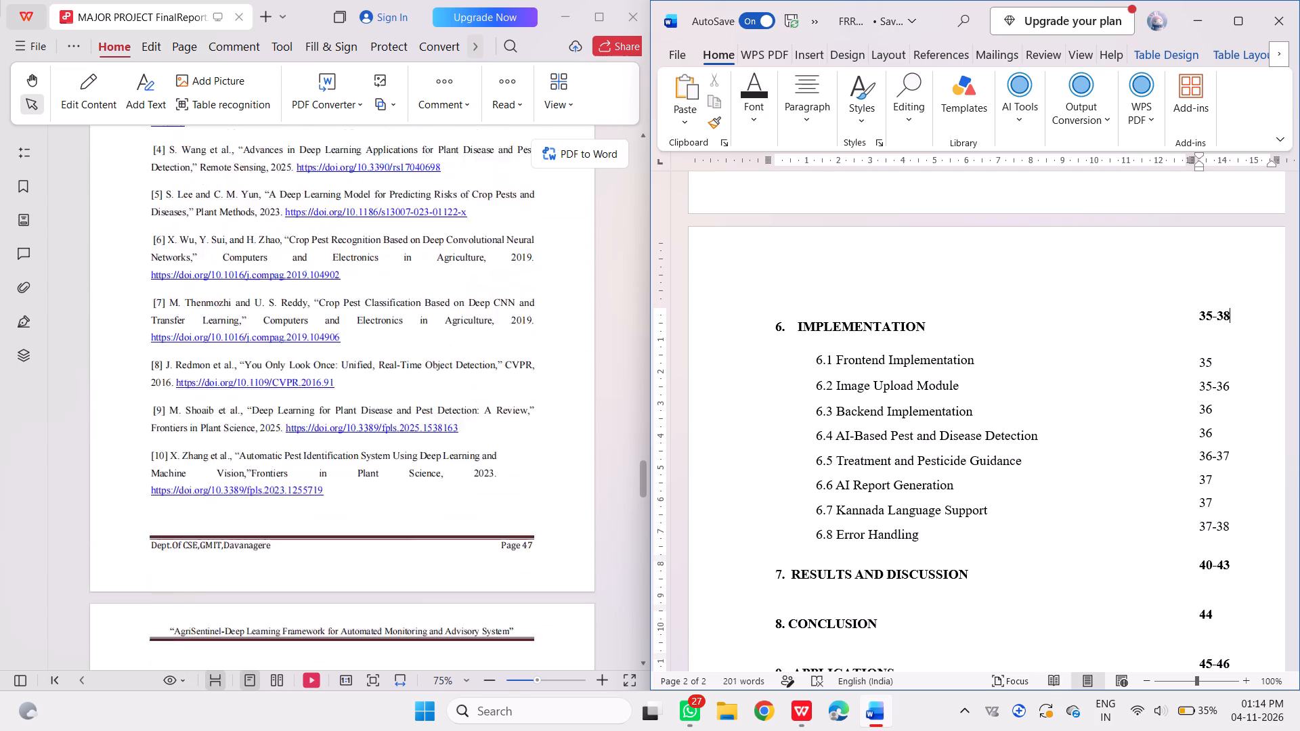
pyautogui.scroll(5, 458, 436)
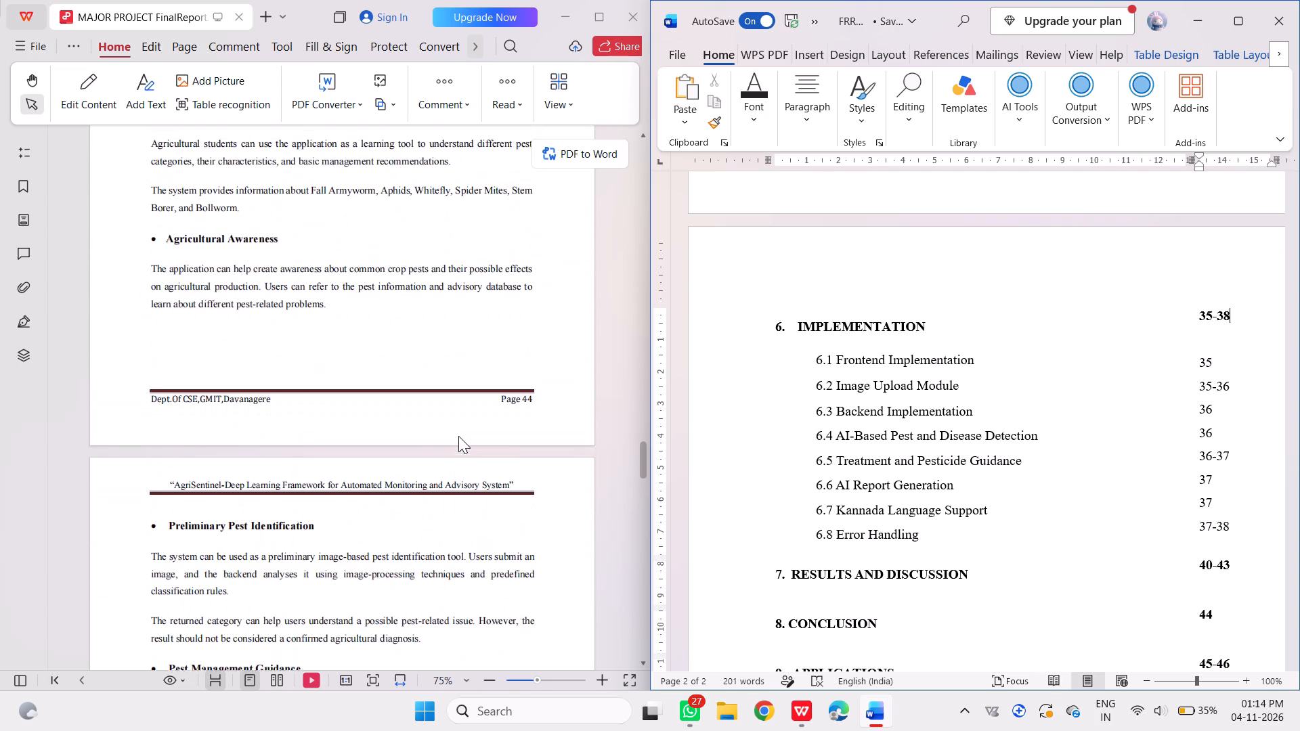
pyautogui.scroll(5, 458, 436)
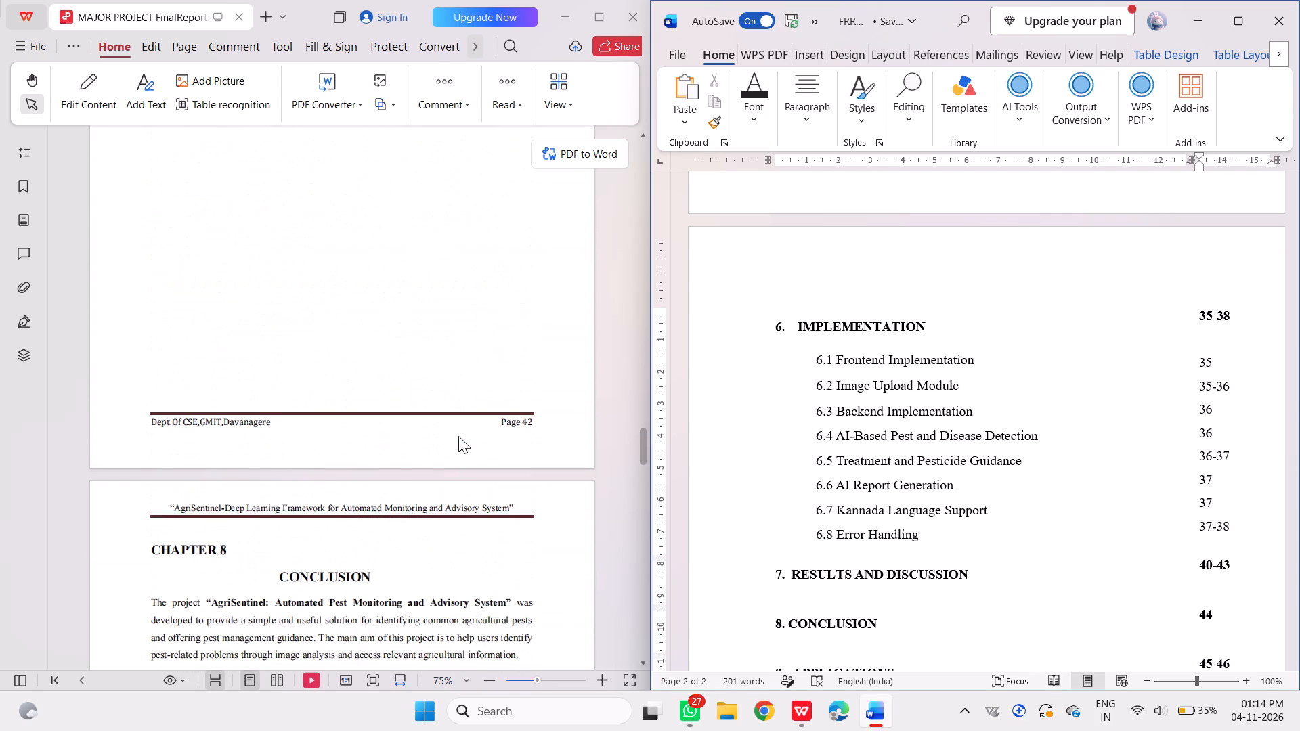
pyautogui.scroll(2, 458, 436)
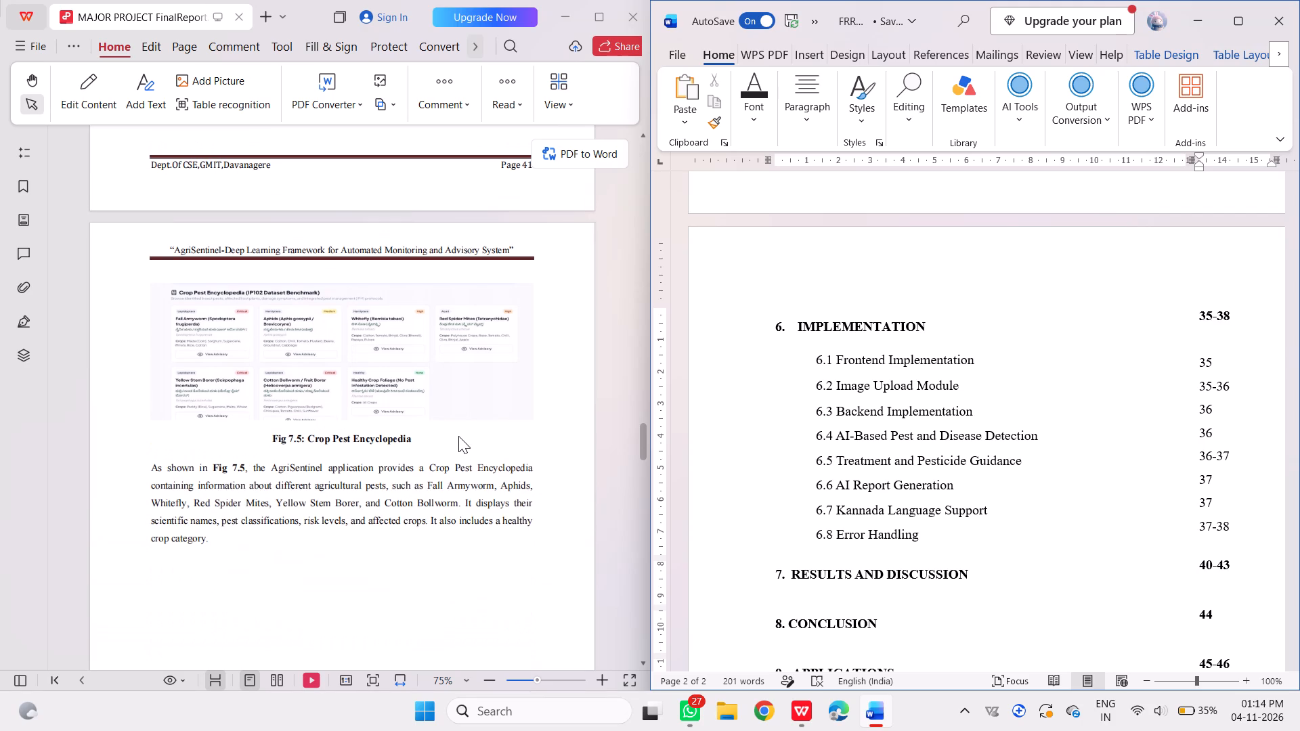
pyautogui.click(1213, 567)
pyautogui.press('BackSpace')
pyautogui.press('BackSpace')
pyautogui.write('39')
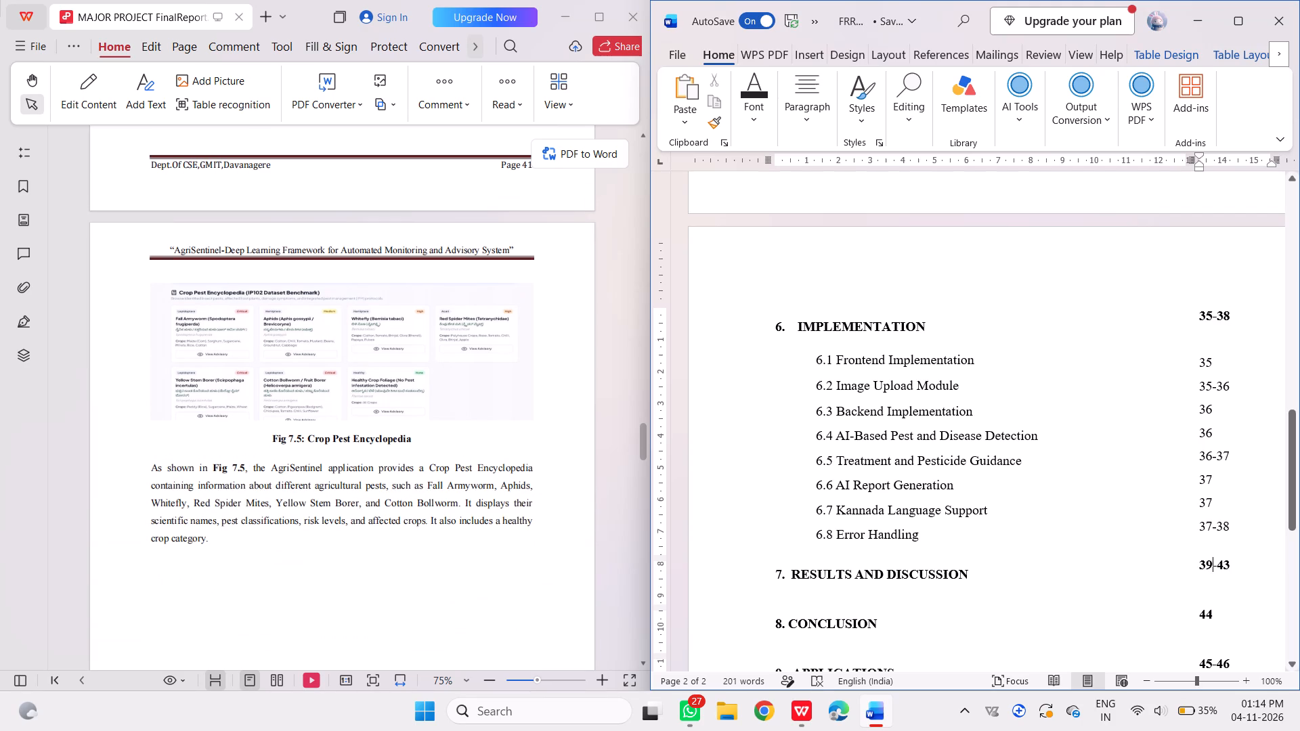
pyautogui.click(1238, 573)
pyautogui.press('BackSpace')
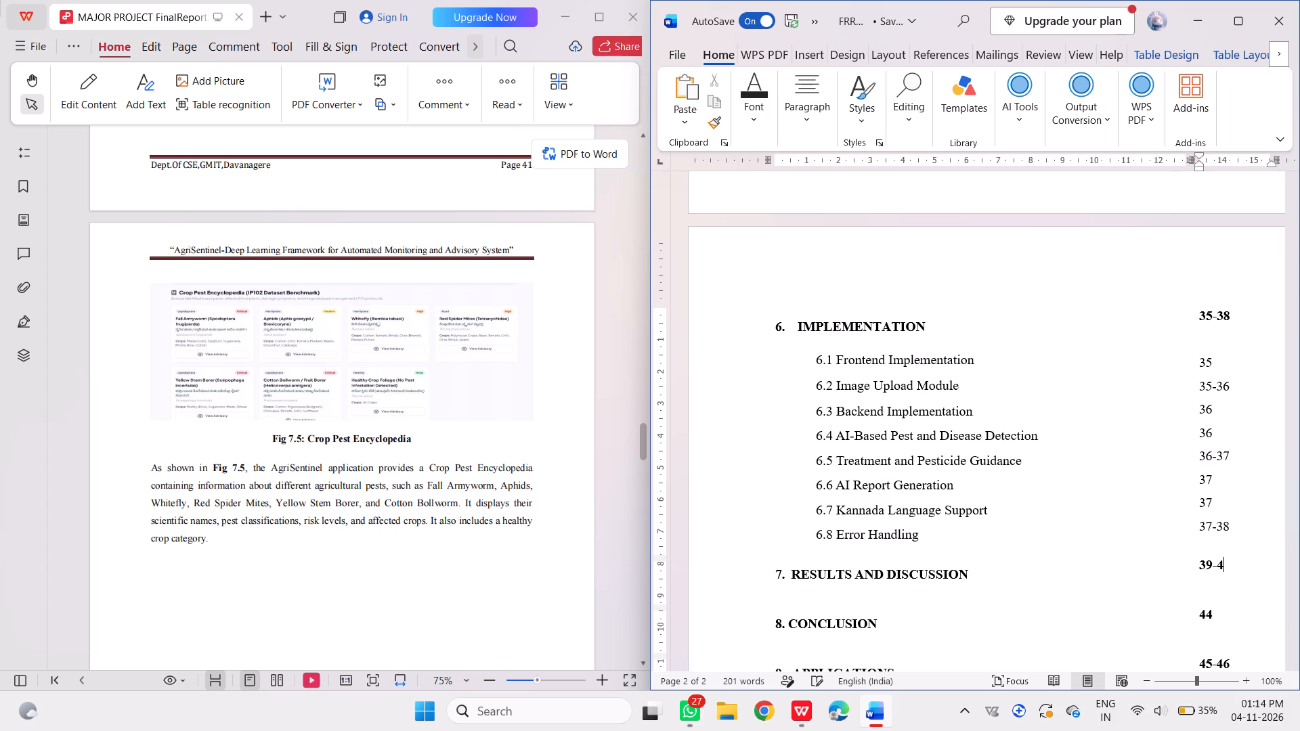
pyautogui.press('2')
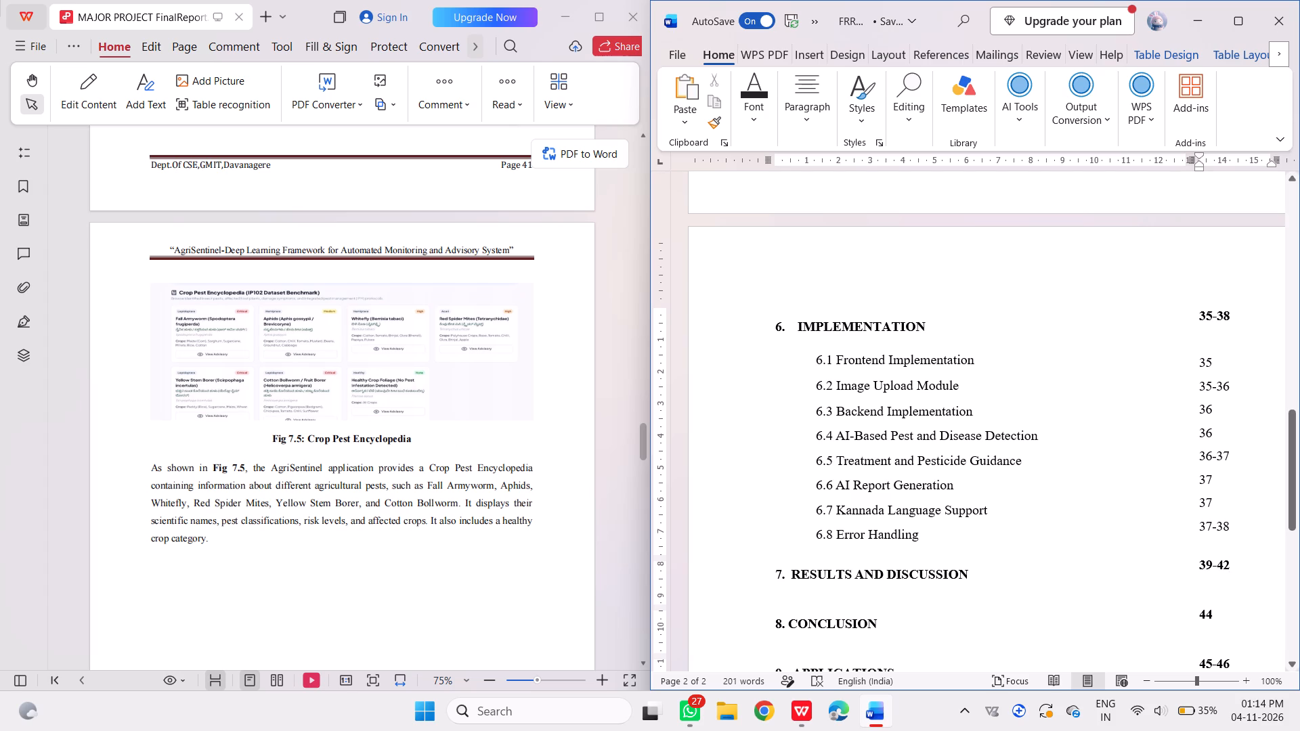
# Set the page number of chapter 8 CONCLUSION to 43 in the table of contents.
pyautogui.click(1209, 620)
pyautogui.press('BackSpace')
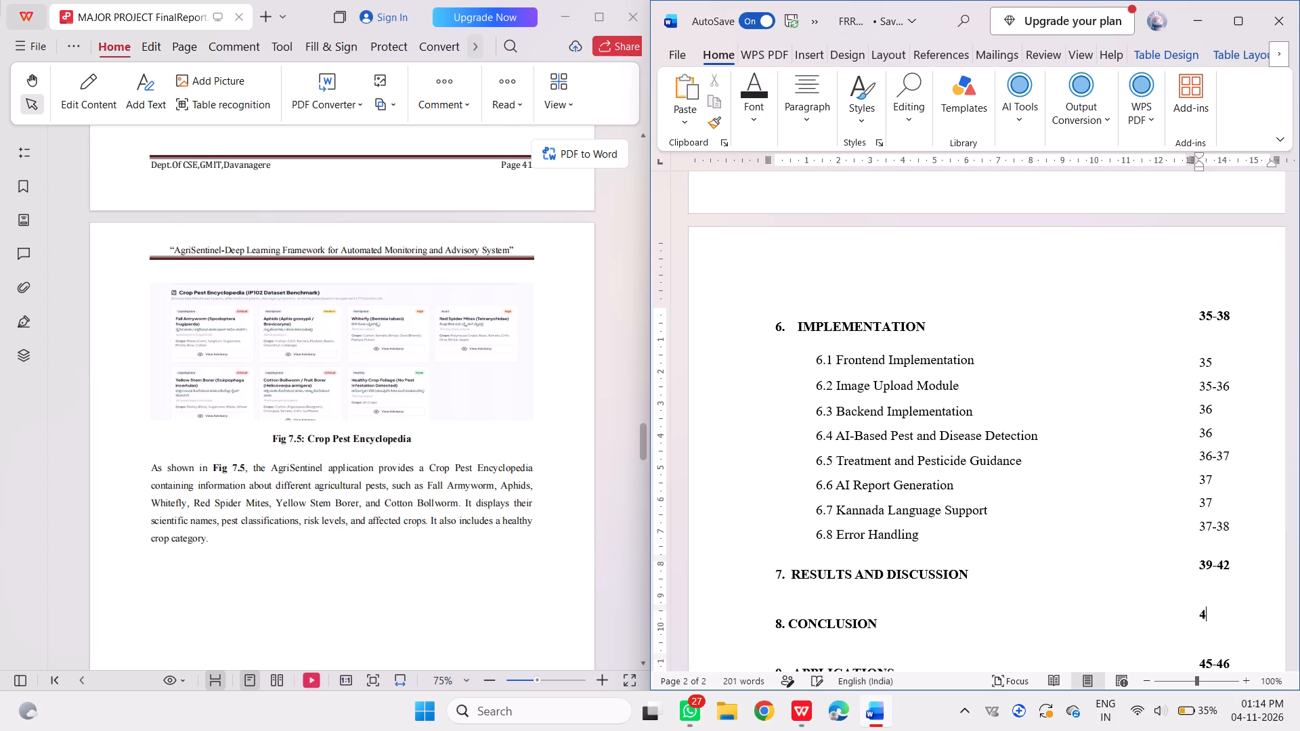
pyautogui.press('3')
# Check the pages of chapter 9 APPLICATIONS in the report, set its contents page range to 44-45, and save the document.
pyautogui.scroll(-2, 503, 527)
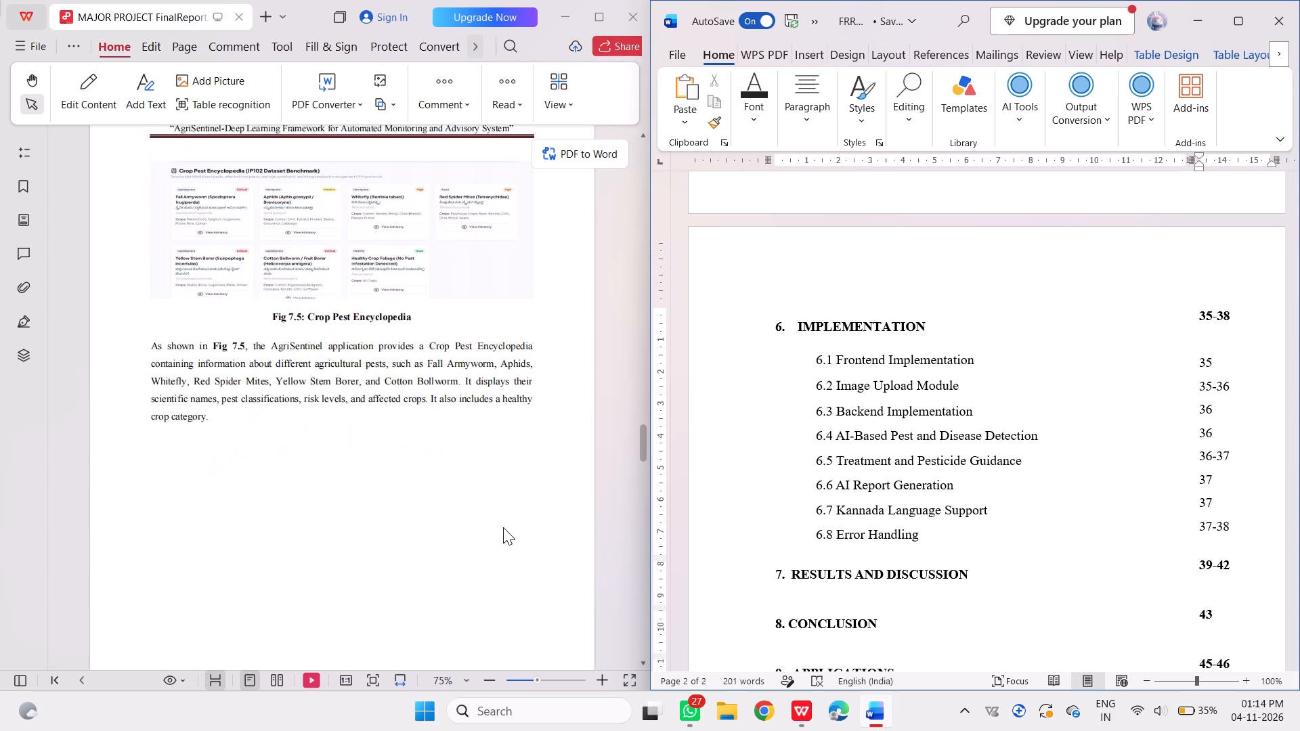
pyautogui.scroll(-3, 503, 527)
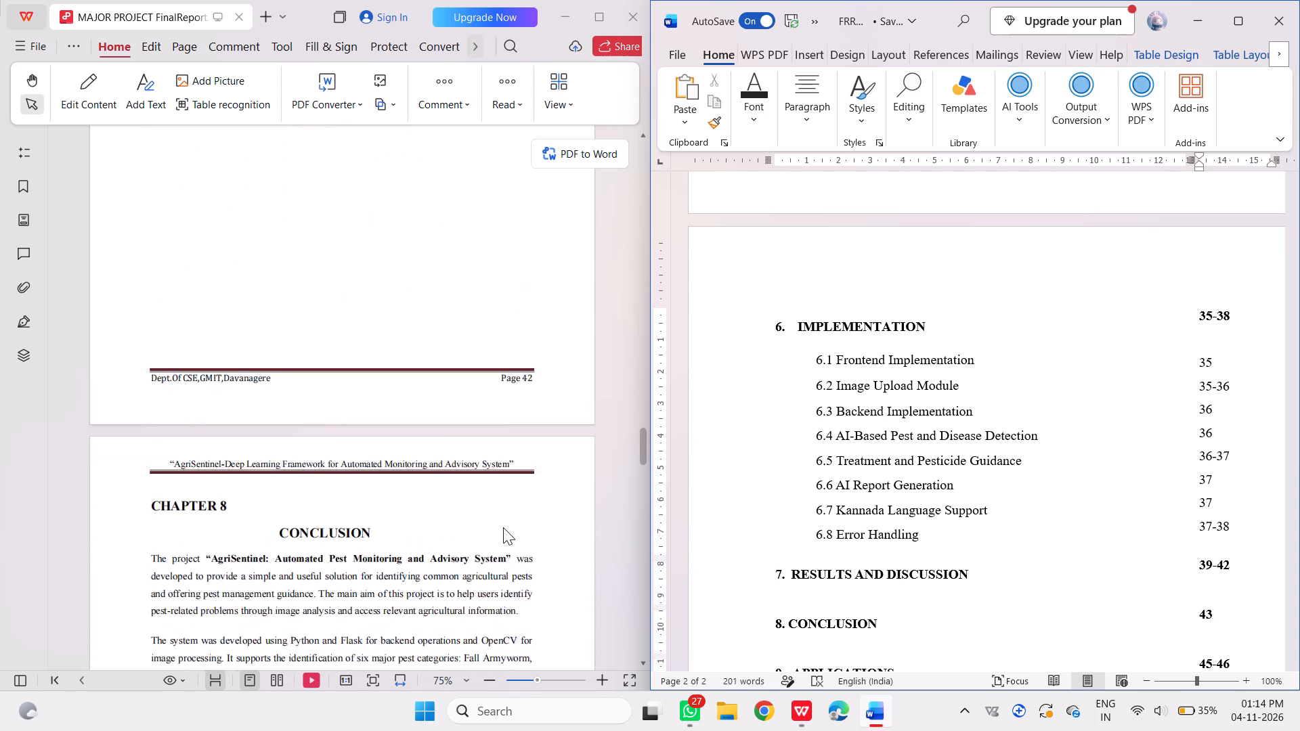
pyautogui.scroll(-3, 503, 527)
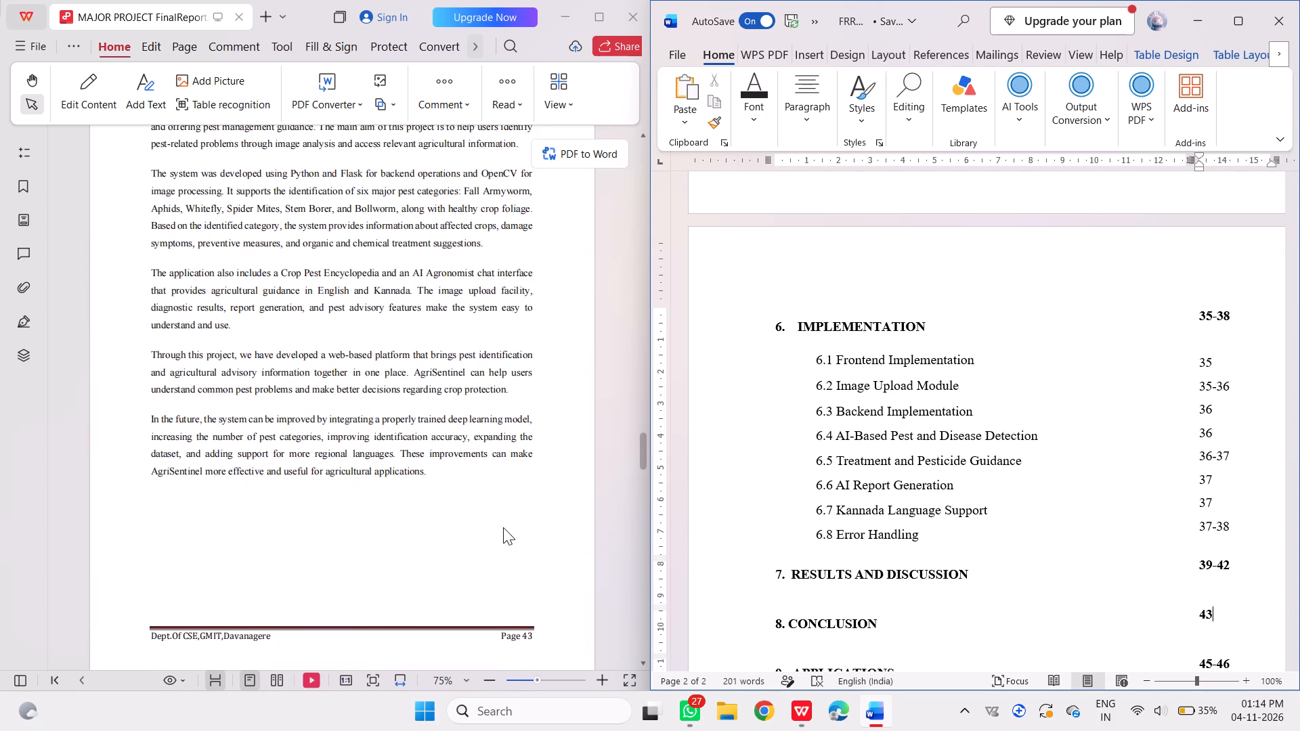
pyautogui.scroll(-4, 503, 527)
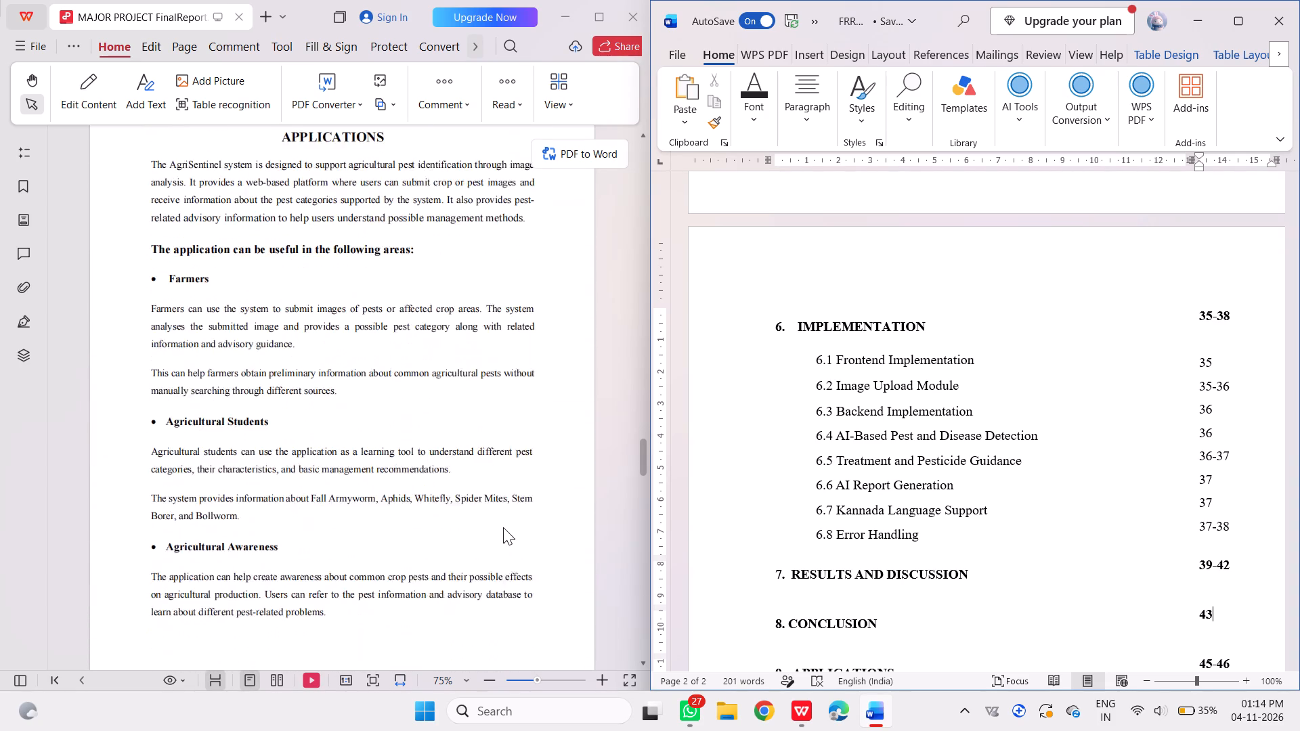
pyautogui.scroll(-4, 503, 527)
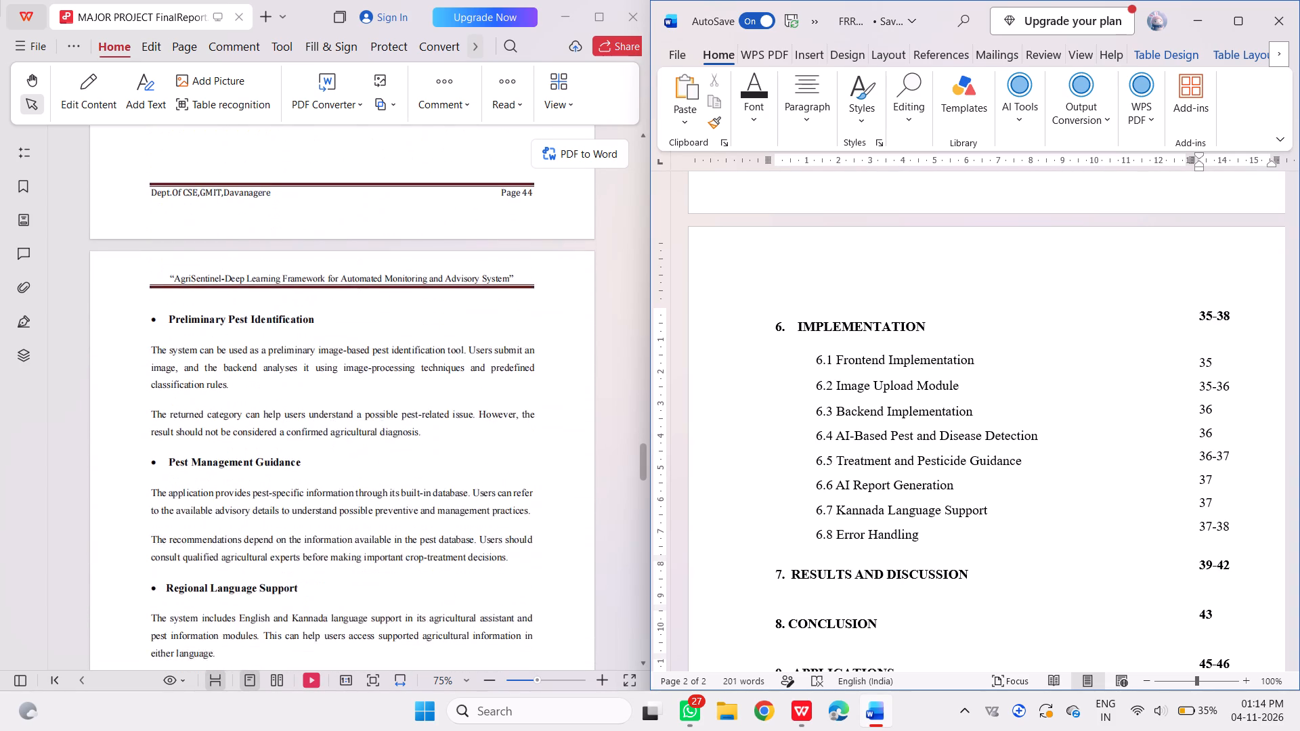
pyautogui.scroll(-2, 503, 527)
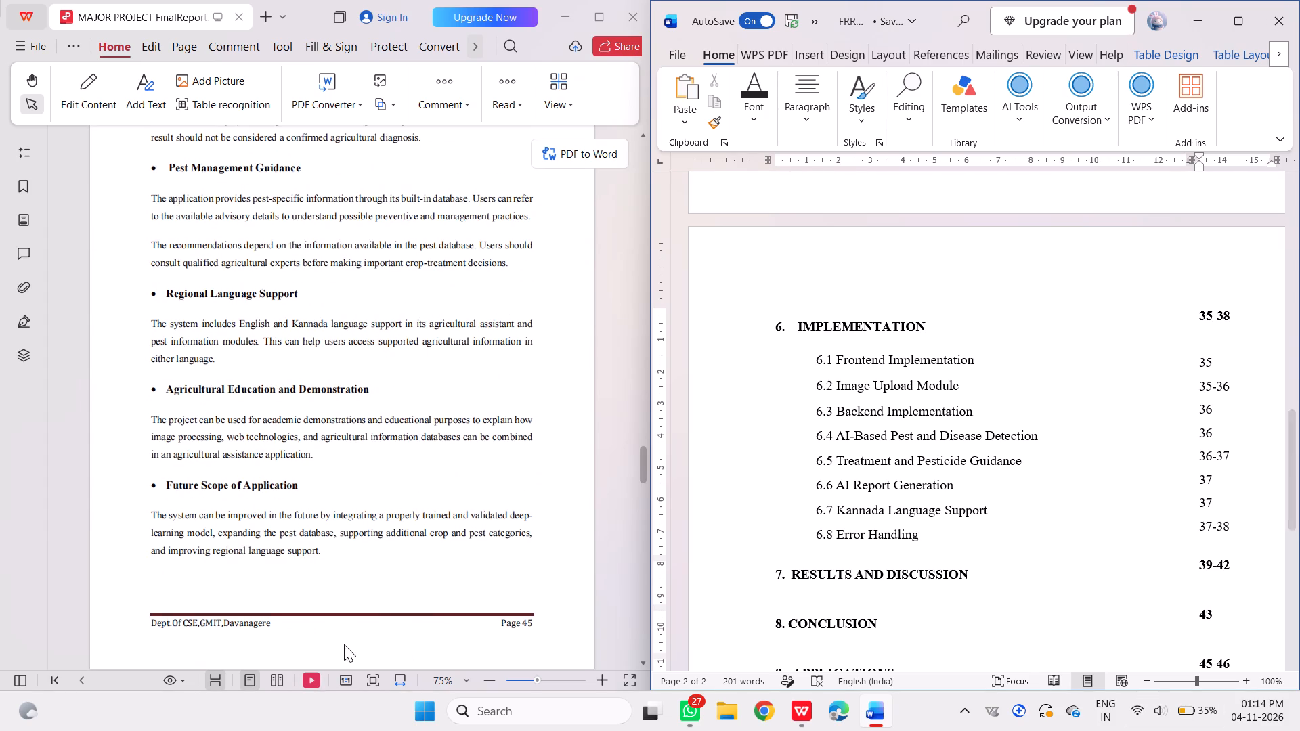
pyautogui.scroll(-2, 316, 524)
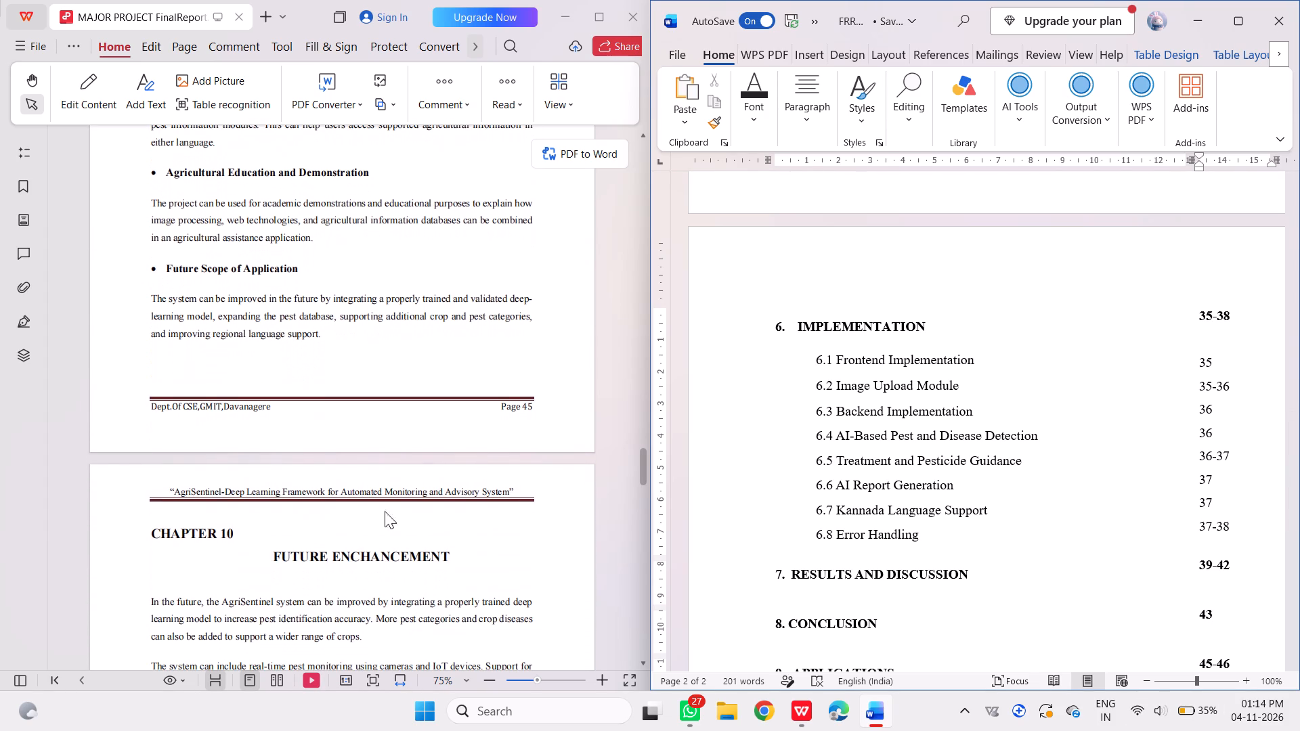
pyautogui.scroll(-1, 1163, 598)
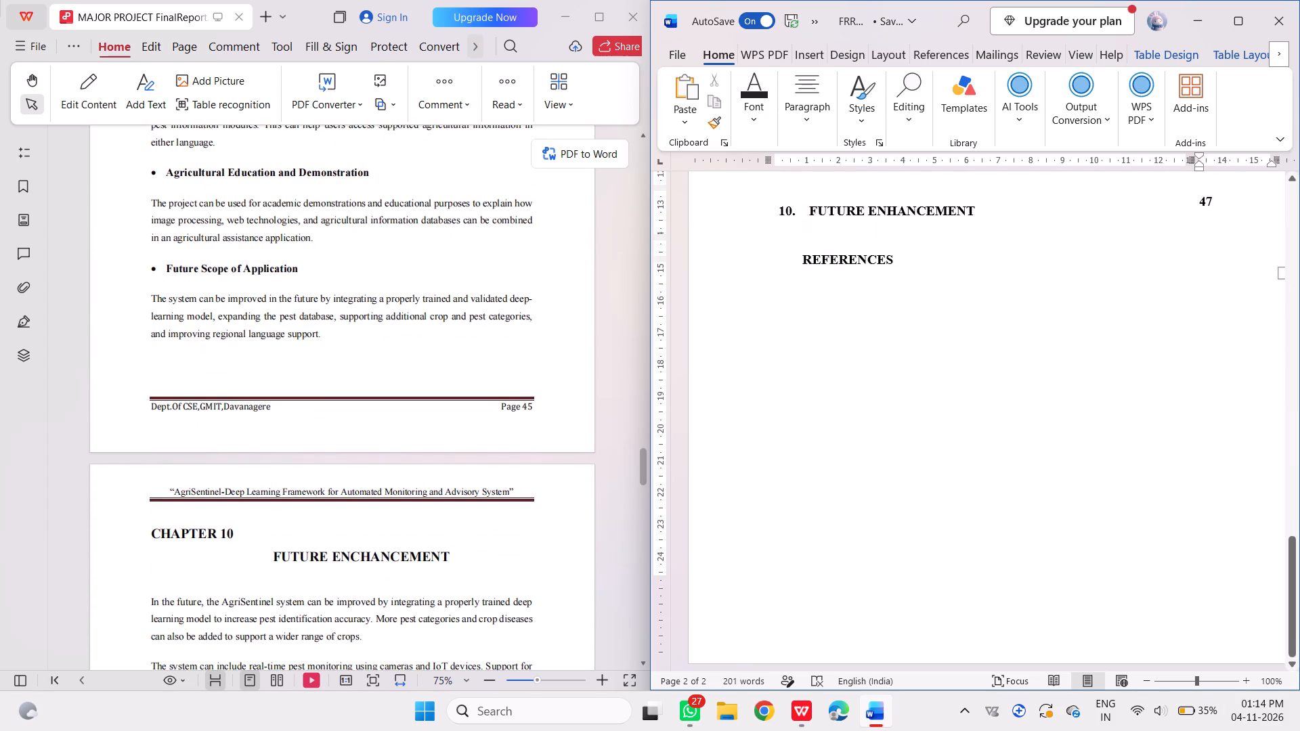
pyautogui.scroll(1, 1222, 371)
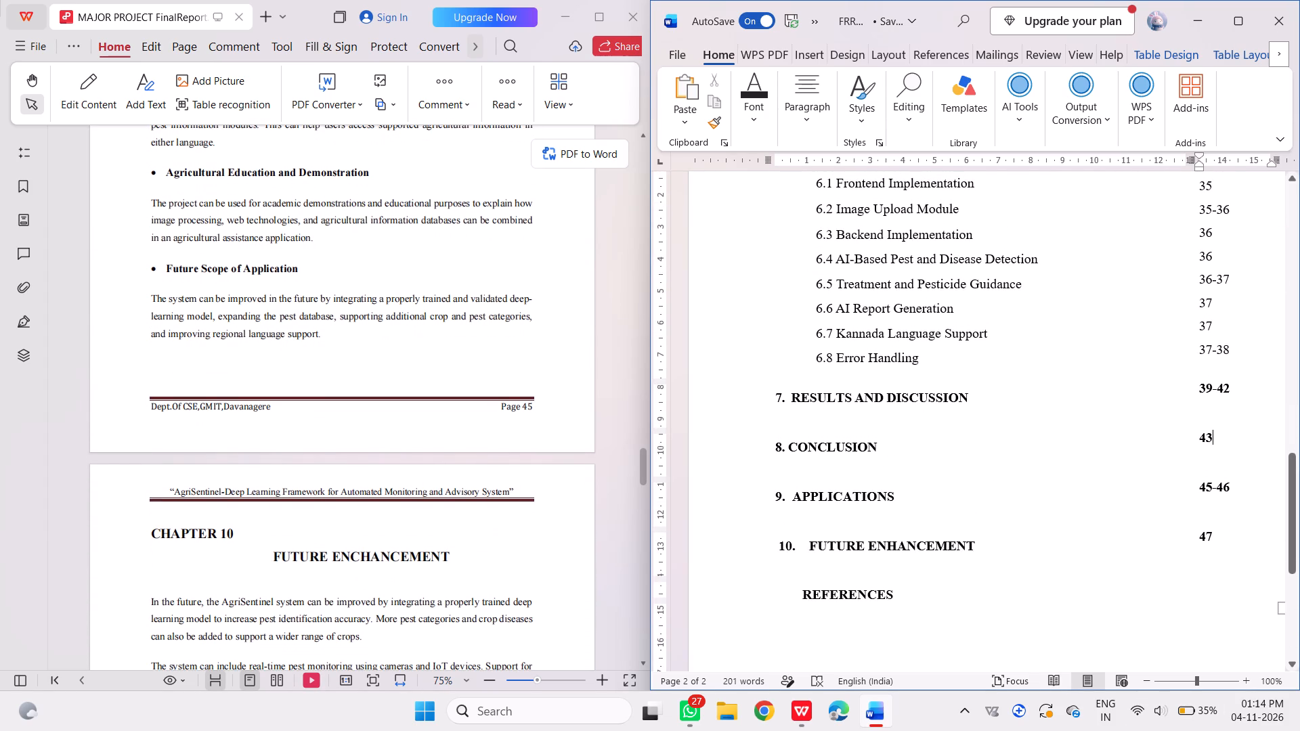
pyautogui.click(1215, 480)
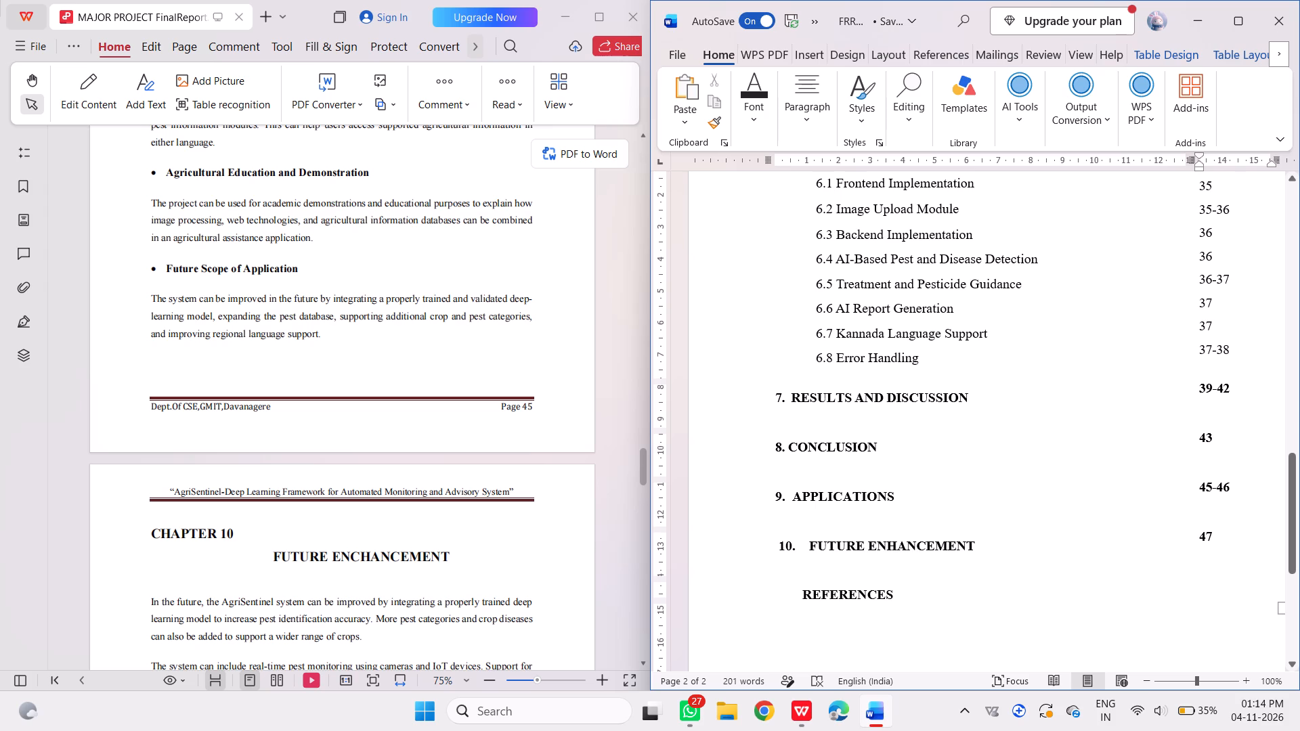
pyautogui.click(1214, 485)
pyautogui.press('Left')
pyautogui.press('BackSpace')
pyautogui.press('4')
pyautogui.press('Right')
pyautogui.press('Right')
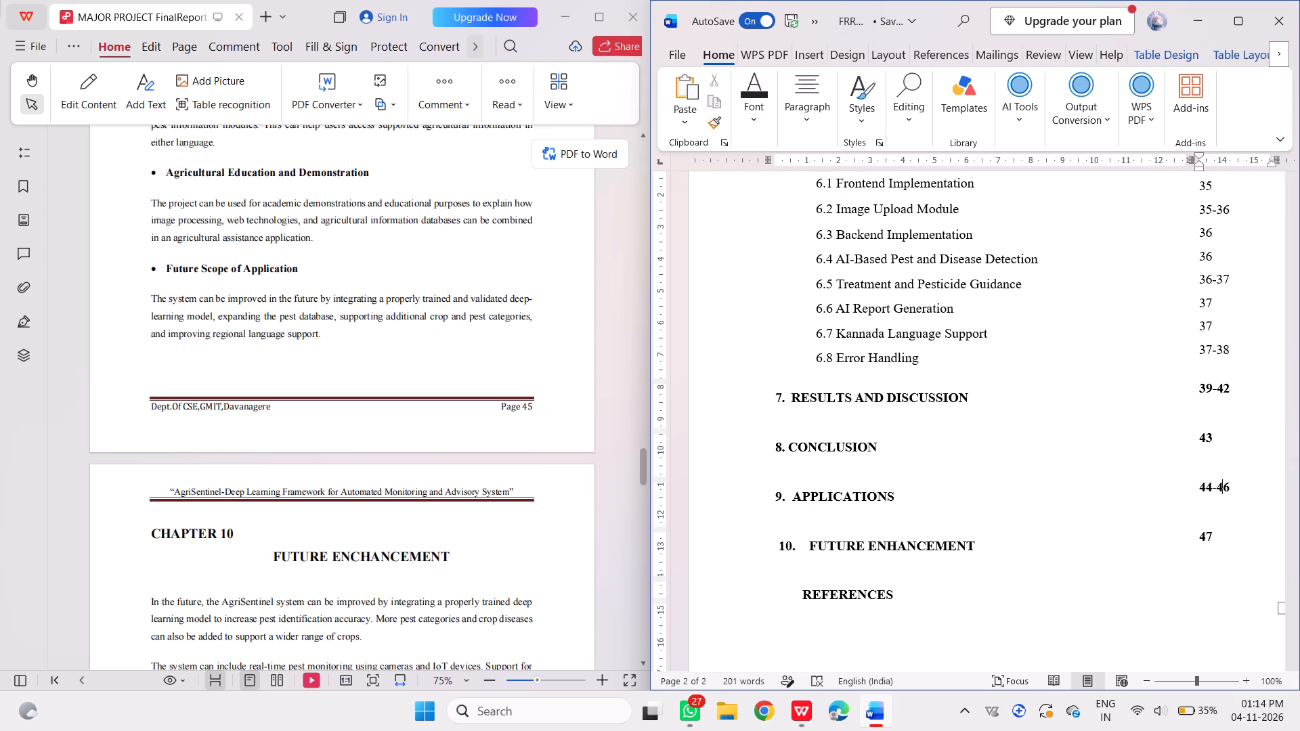
pyautogui.press('Right')
pyautogui.press('BackSpace')
pyautogui.press('5')
pyautogui.hotkey('ctrl', 's')
# Check the pages of chapter 10 in the report, set FUTURE ENHANCEMENT to page 46 in the table of contents, and save.
pyautogui.scroll(-2, 510, 508)
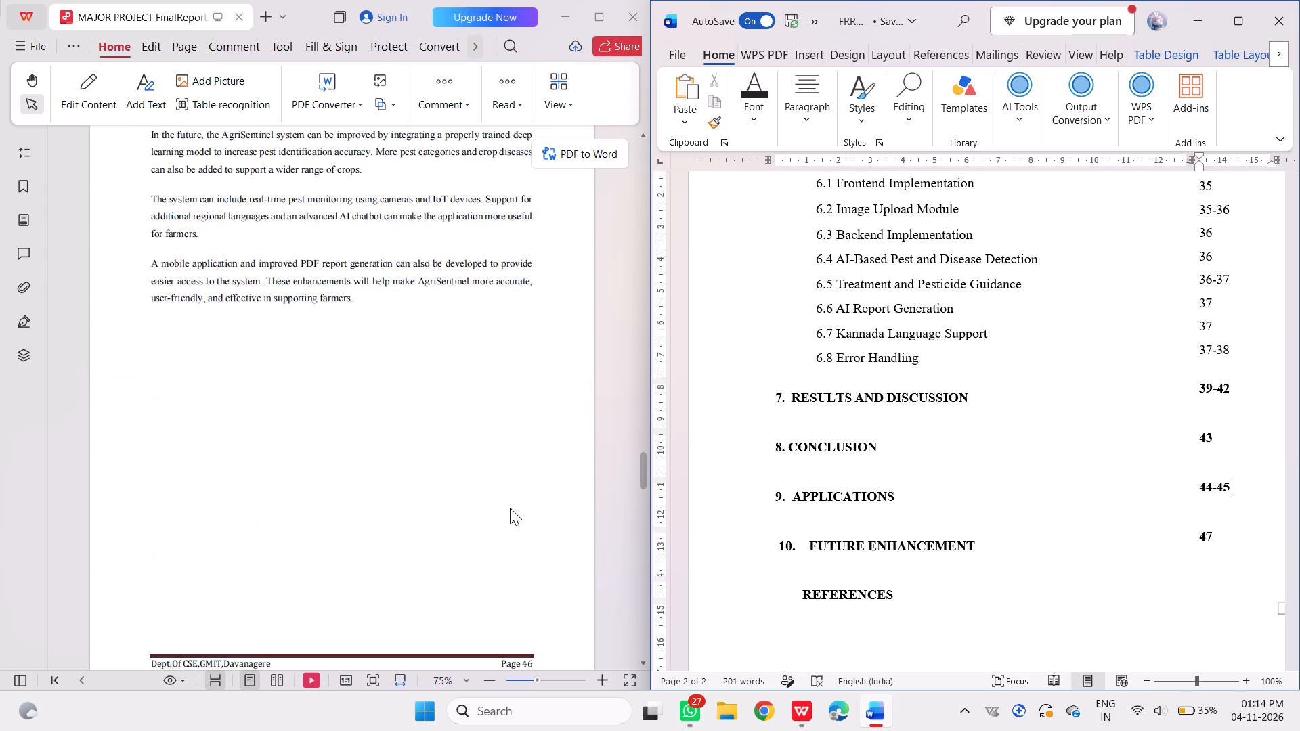
pyautogui.scroll(-1, 510, 508)
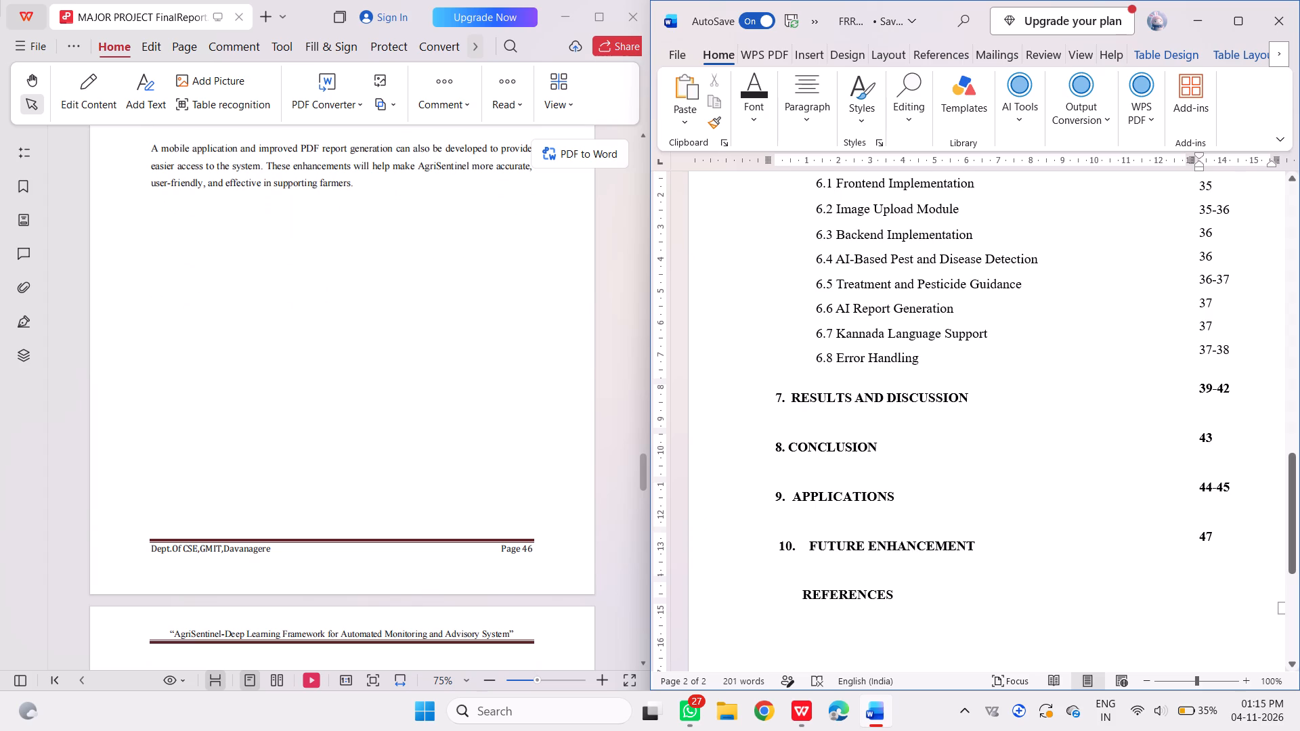
pyautogui.click(1215, 542)
pyautogui.press('BackSpace')
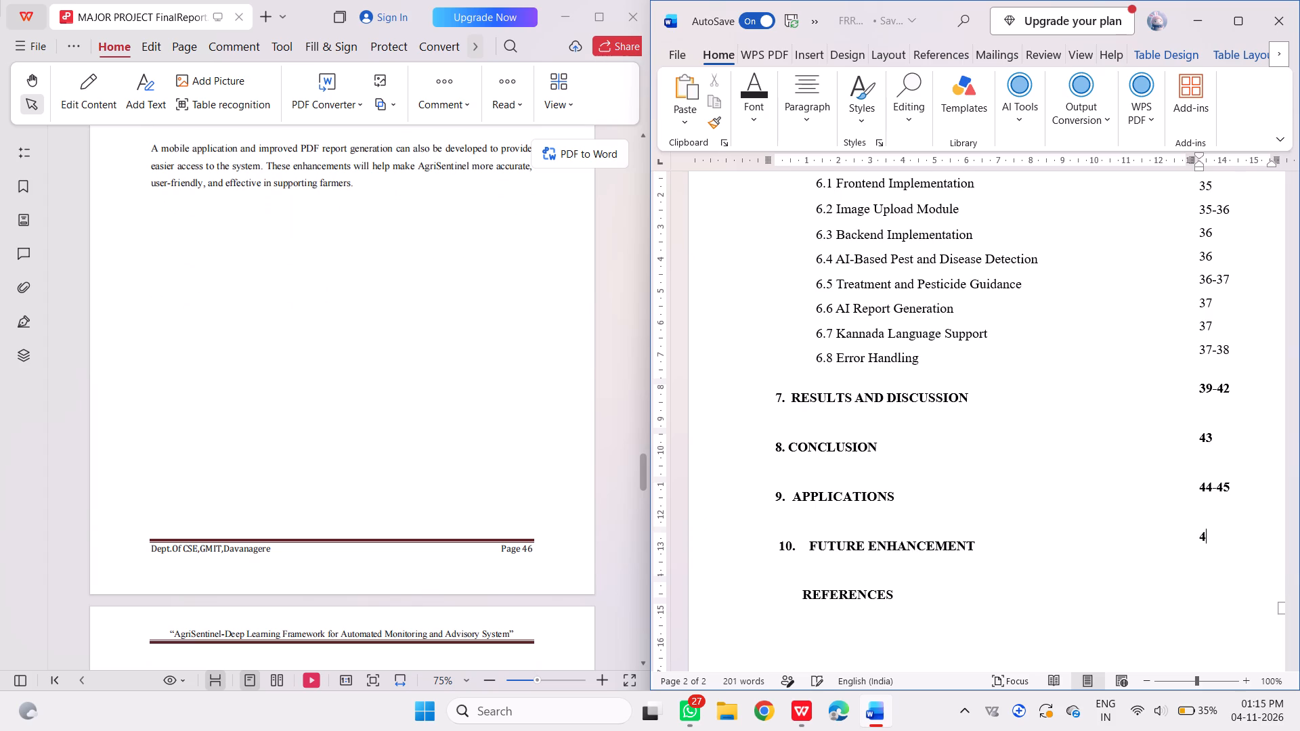
pyautogui.press('6')
pyautogui.hotkey('ctrl', 's')
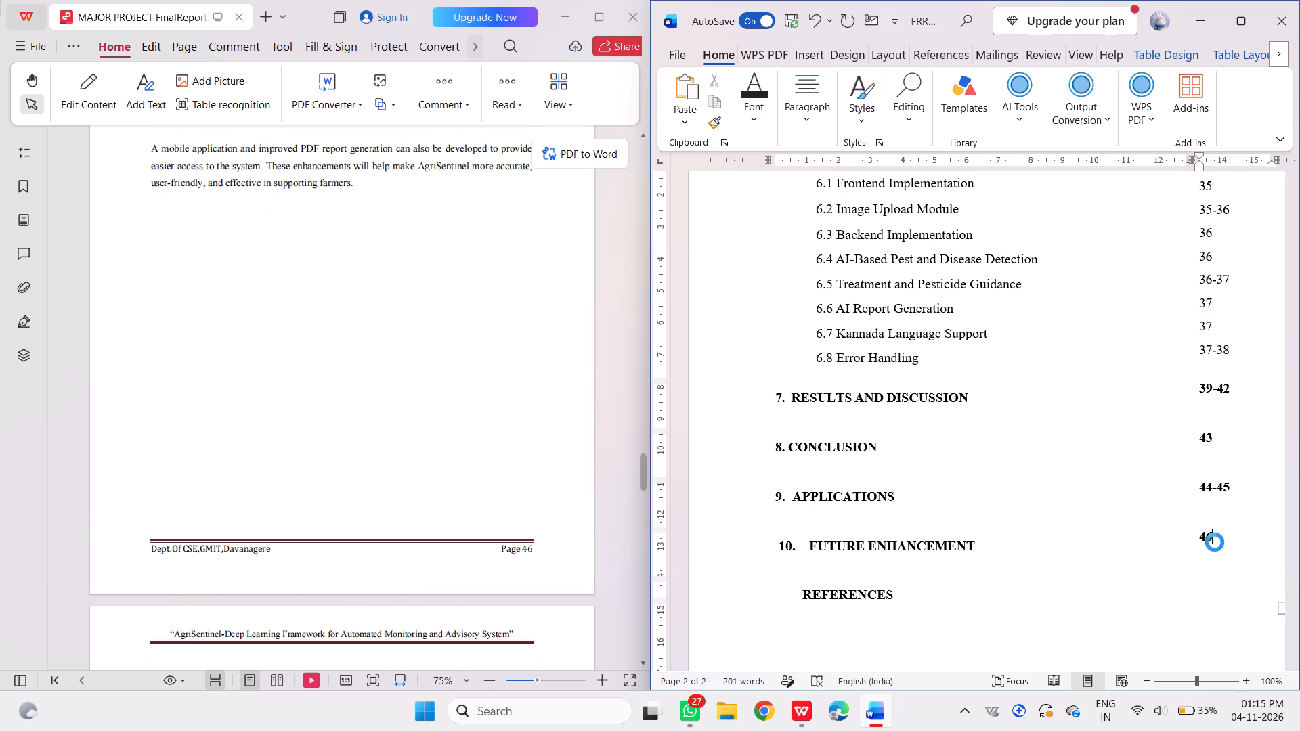
pyautogui.hotkey('ctrl', 's')
pyautogui.hotkey('ctrl', 's')
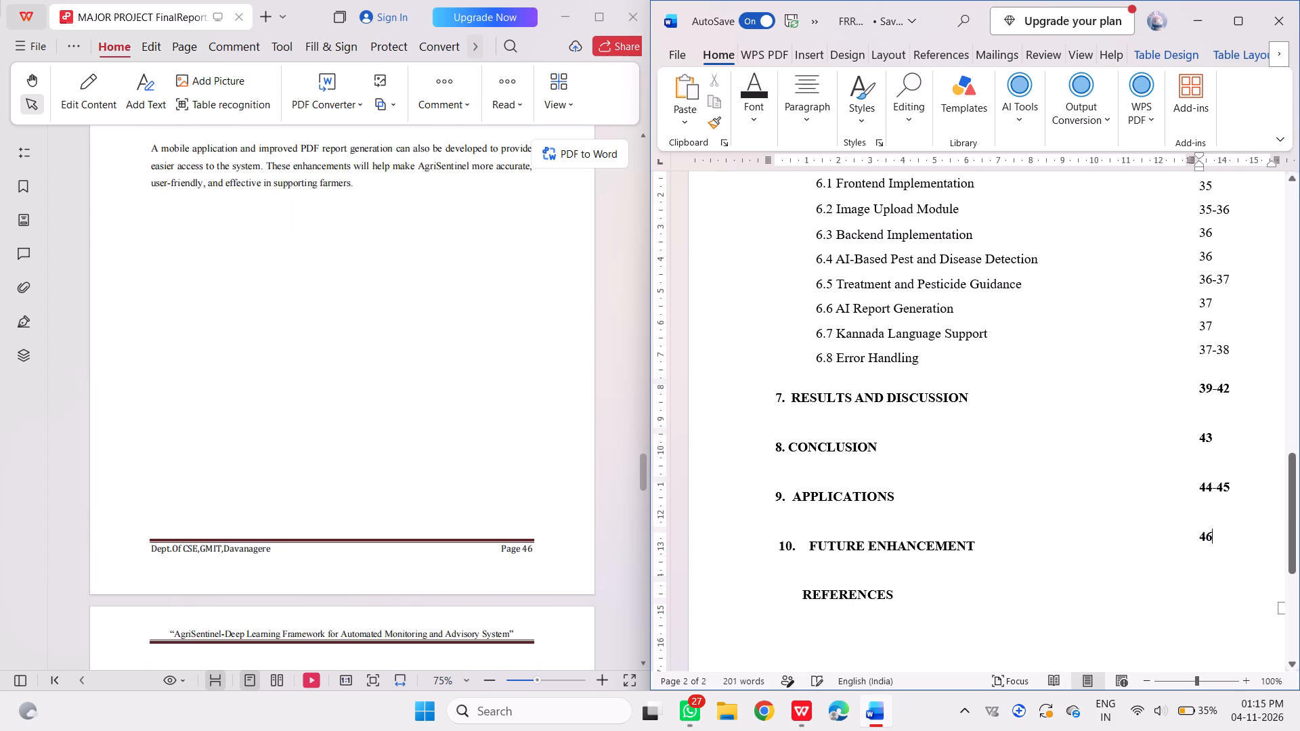
# Examine the references section in the report, and review both pages of the table of contents in a maximized Word window.
pyautogui.scroll(-2, 475, 486)
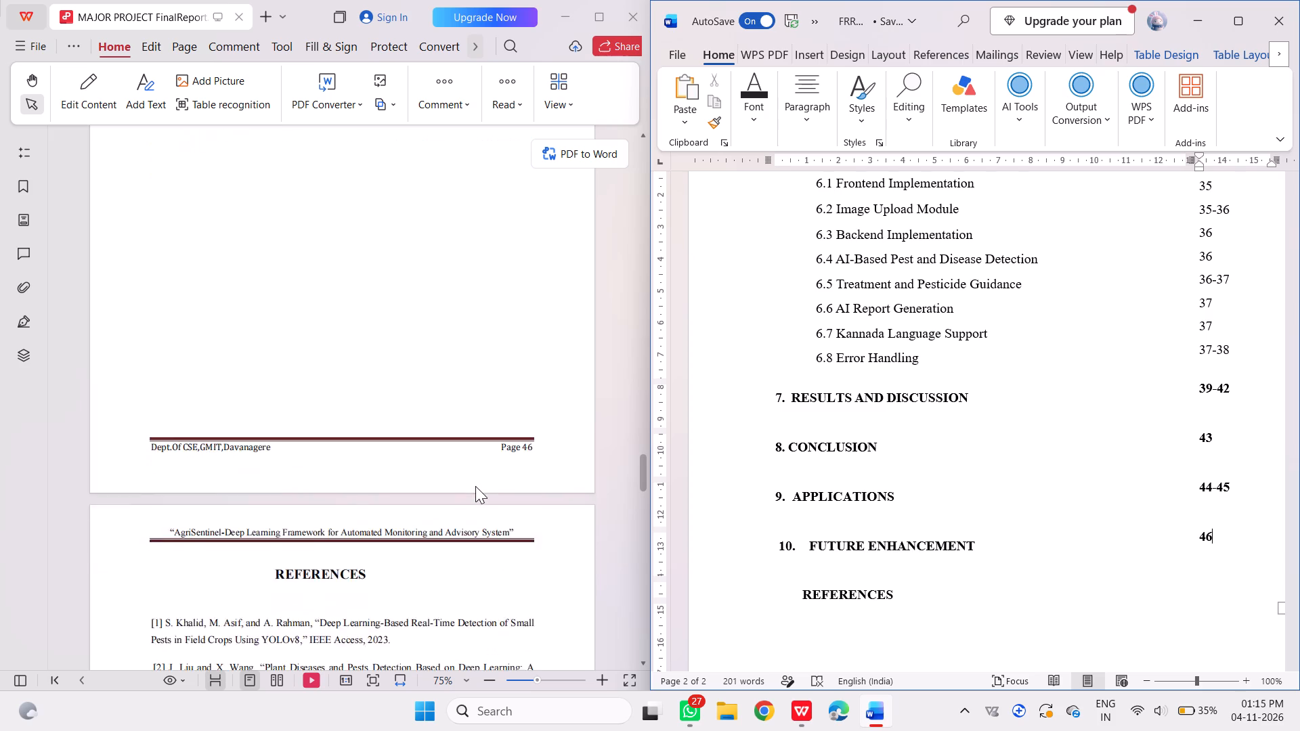
pyautogui.scroll(-2, 475, 486)
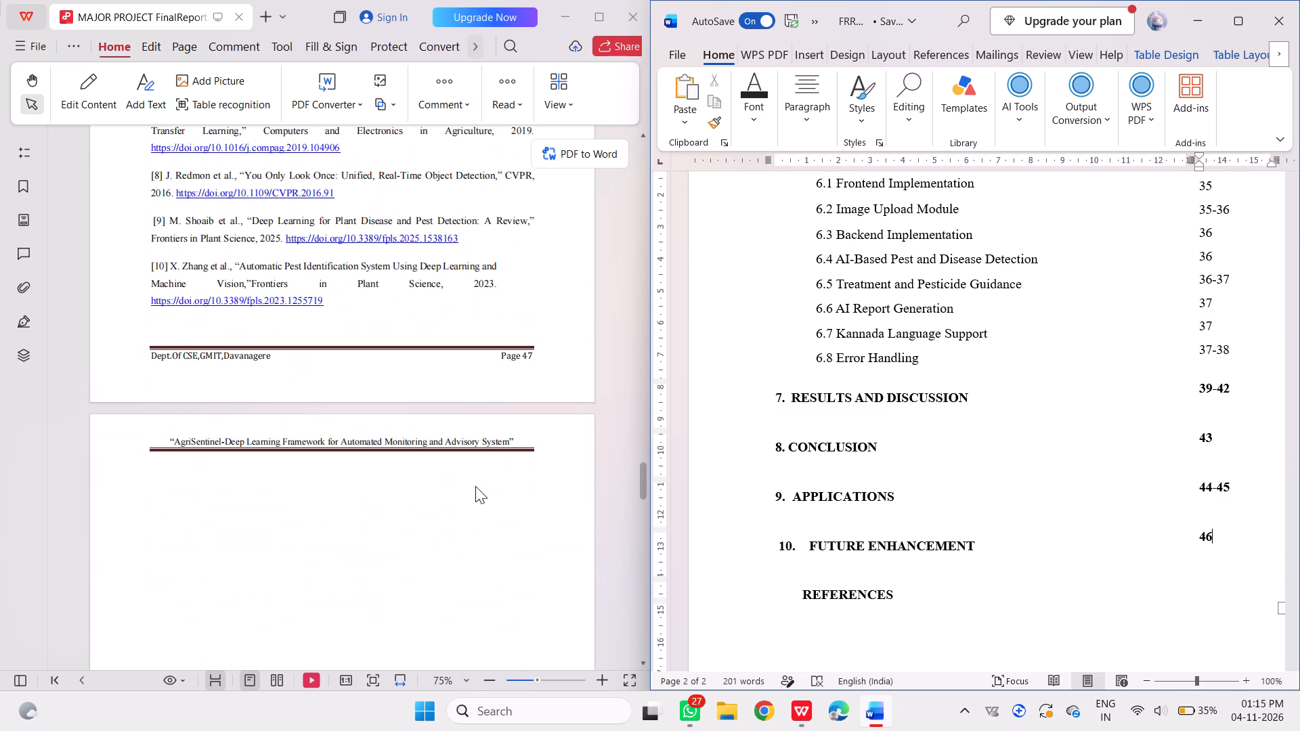
pyautogui.scroll(1, 901, 386)
pyautogui.keyDown('ctrl'); pyautogui.scroll(-1, 901, 386); pyautogui.keyUp('ctrl')
pyautogui.keyDown('ctrl'); pyautogui.scroll(1, 901, 386); pyautogui.keyUp('ctrl')
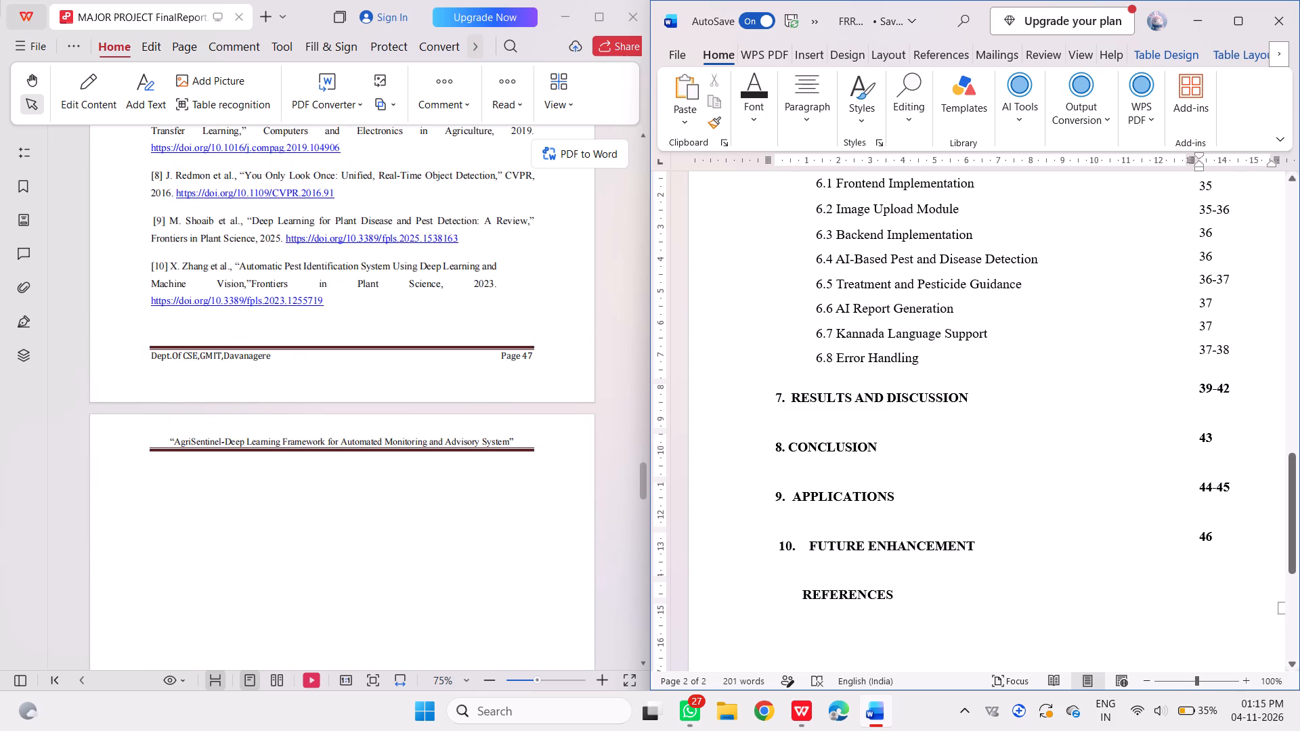
pyautogui.scroll(3, 901, 386)
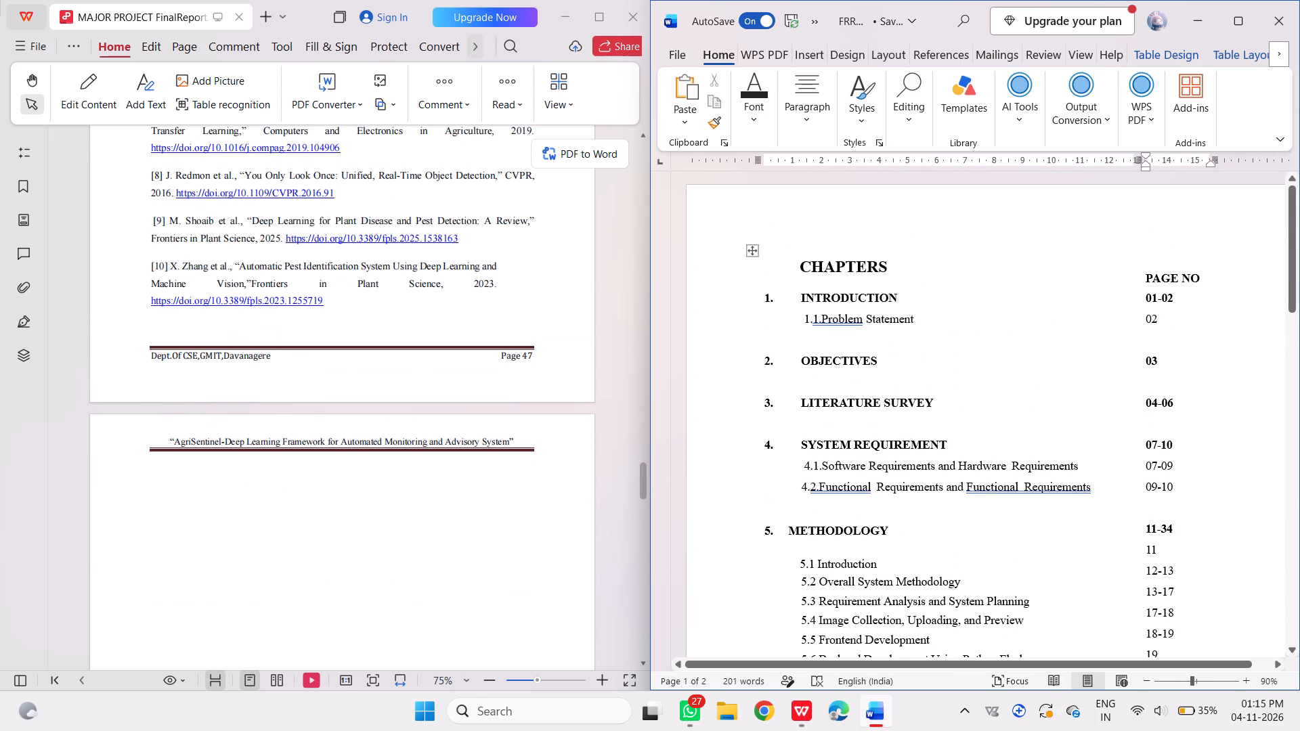
pyautogui.click(1241, 9)
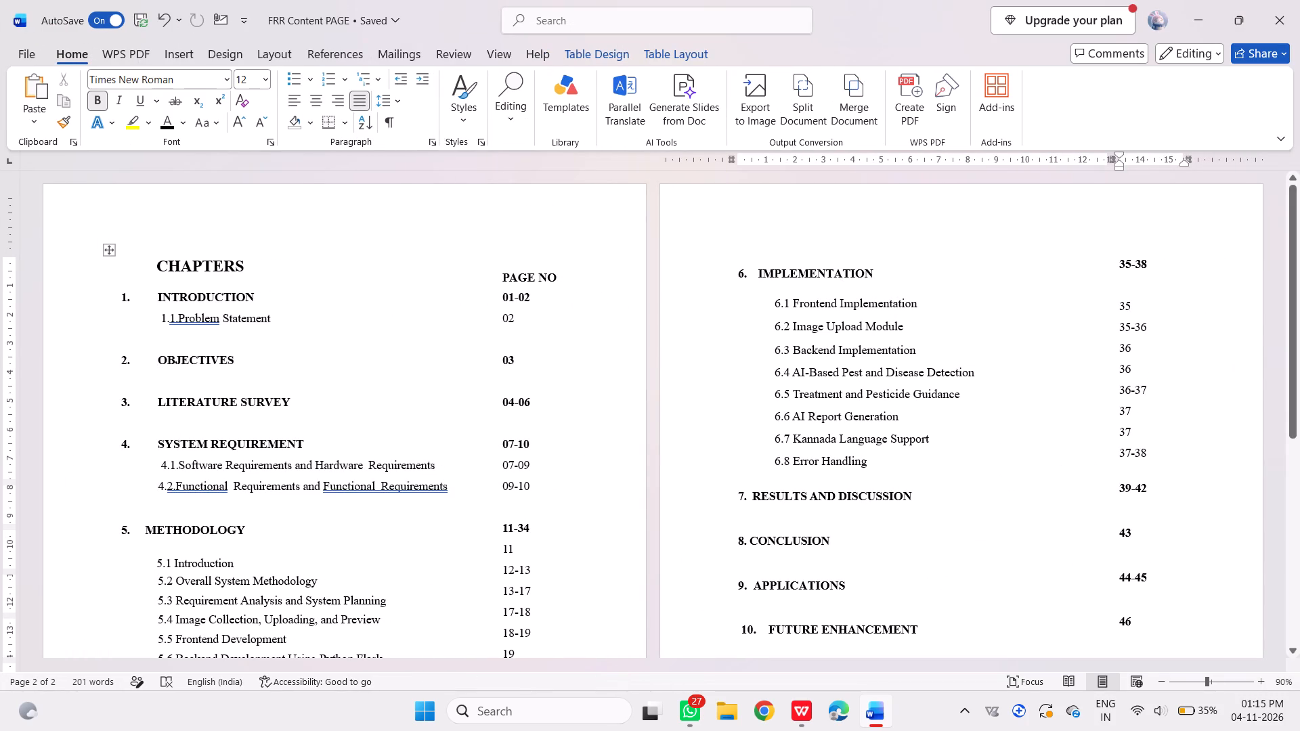
pyautogui.scroll(-1, 550, 383)
pyautogui.scroll(1, 550, 383)
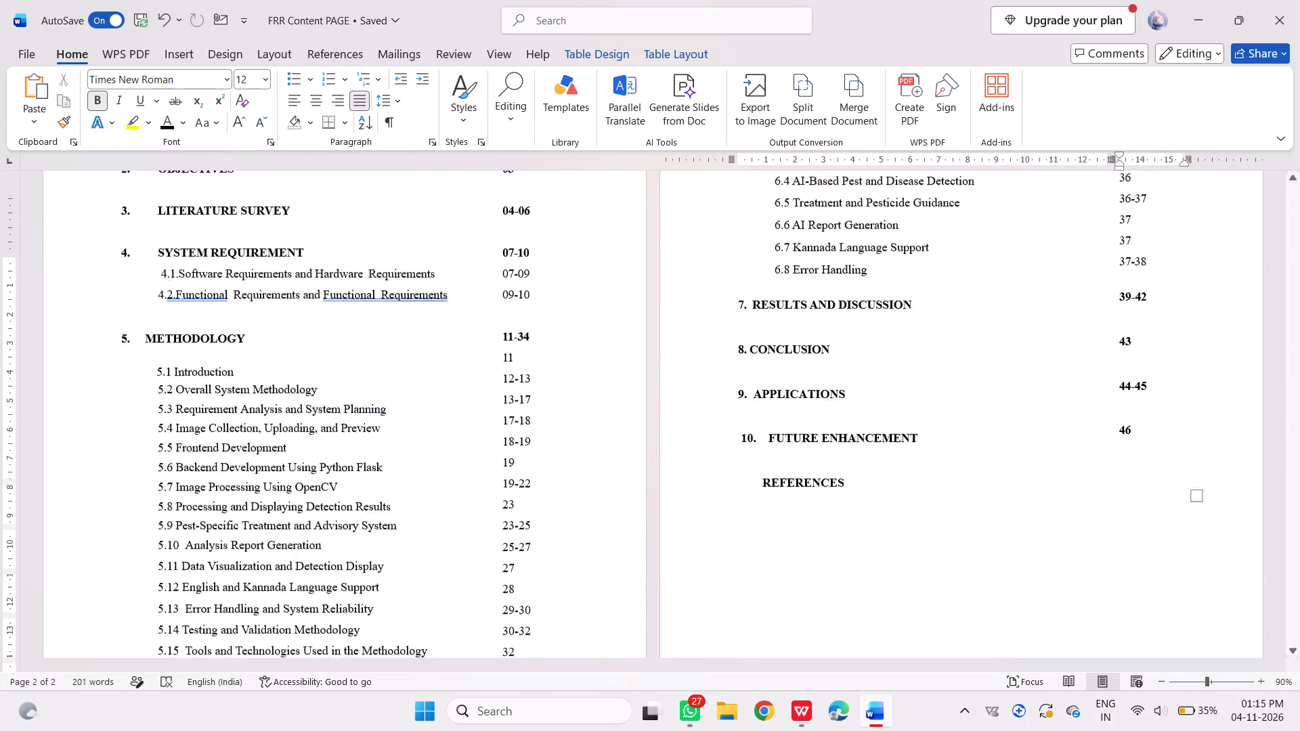
pyautogui.scroll(2, 550, 383)
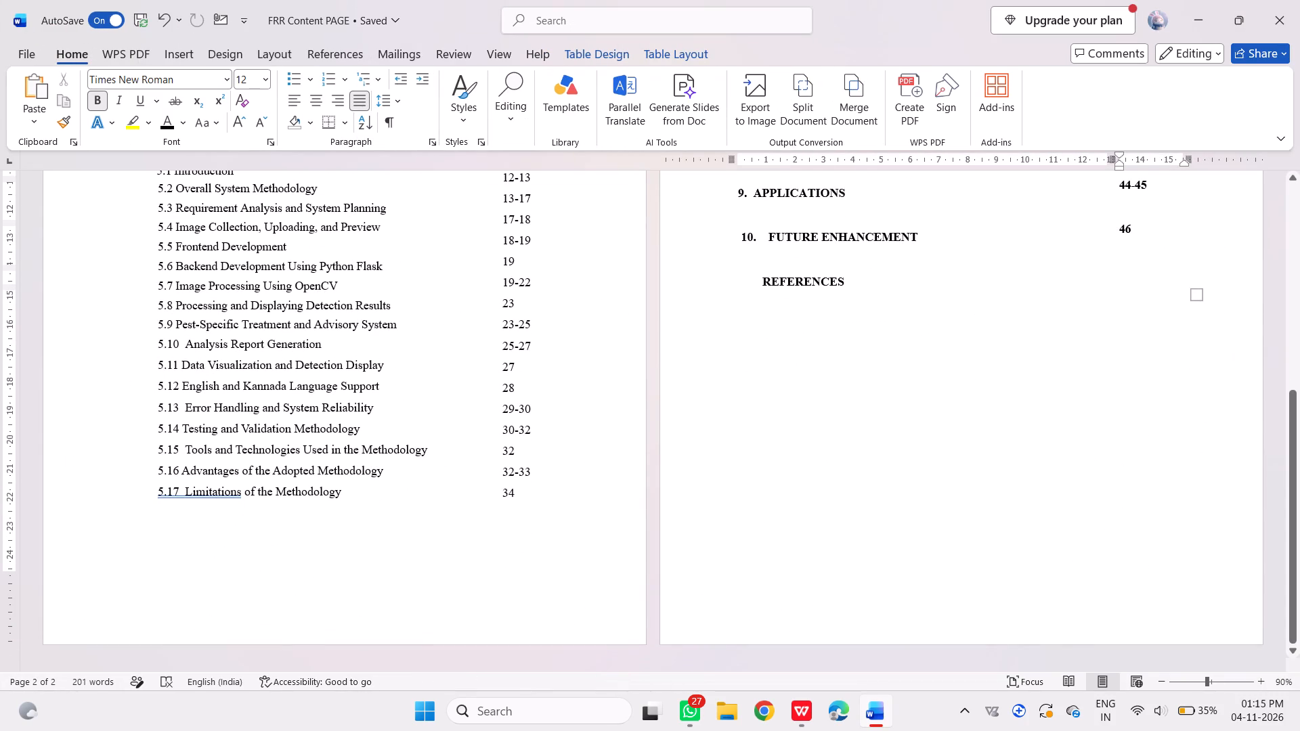
pyautogui.scroll(2, 550, 383)
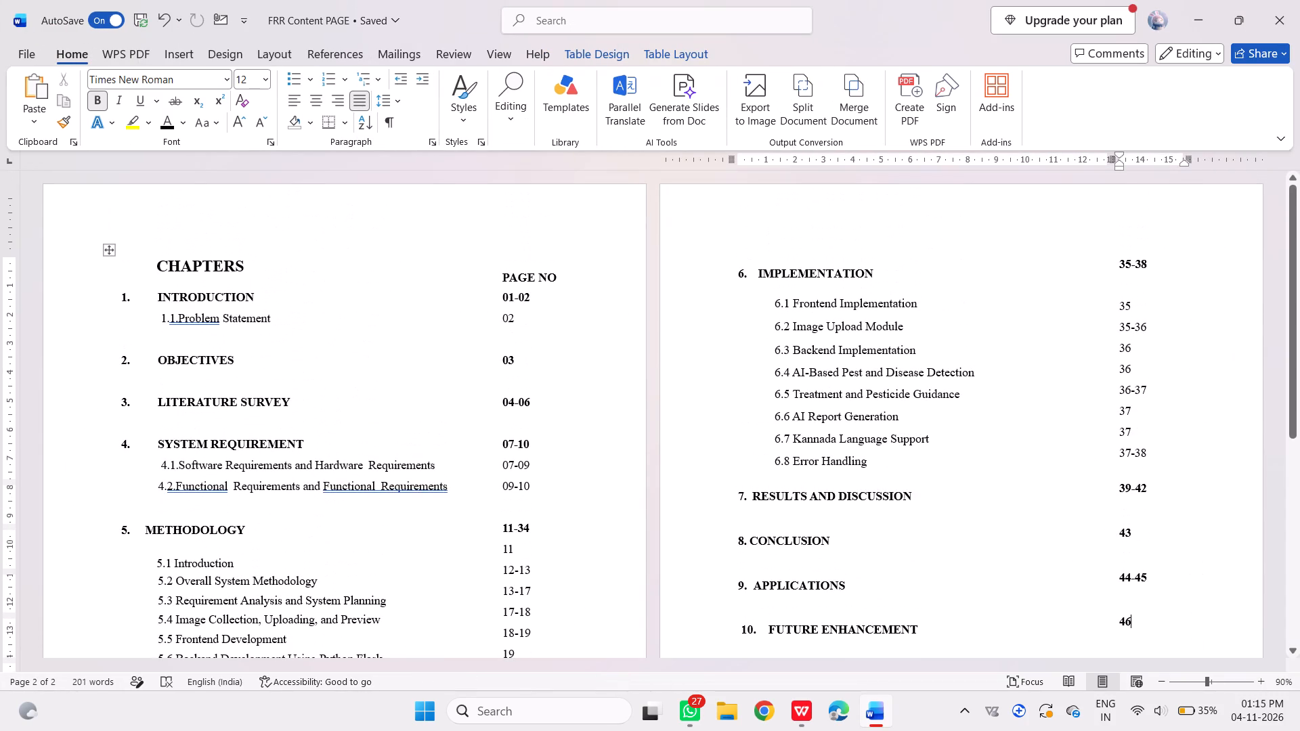
# Save the table of contents document.
pyautogui.hotkey('ctrl', 's')
pyautogui.hotkey('ctrl', 's')
pyautogui.hotkey('ctrl', 's')
pyautogui.hotkey('ctrl', 's')
pyautogui.hotkey('ctrl', 's')
pyautogui.hotkey('ctrl', 's')
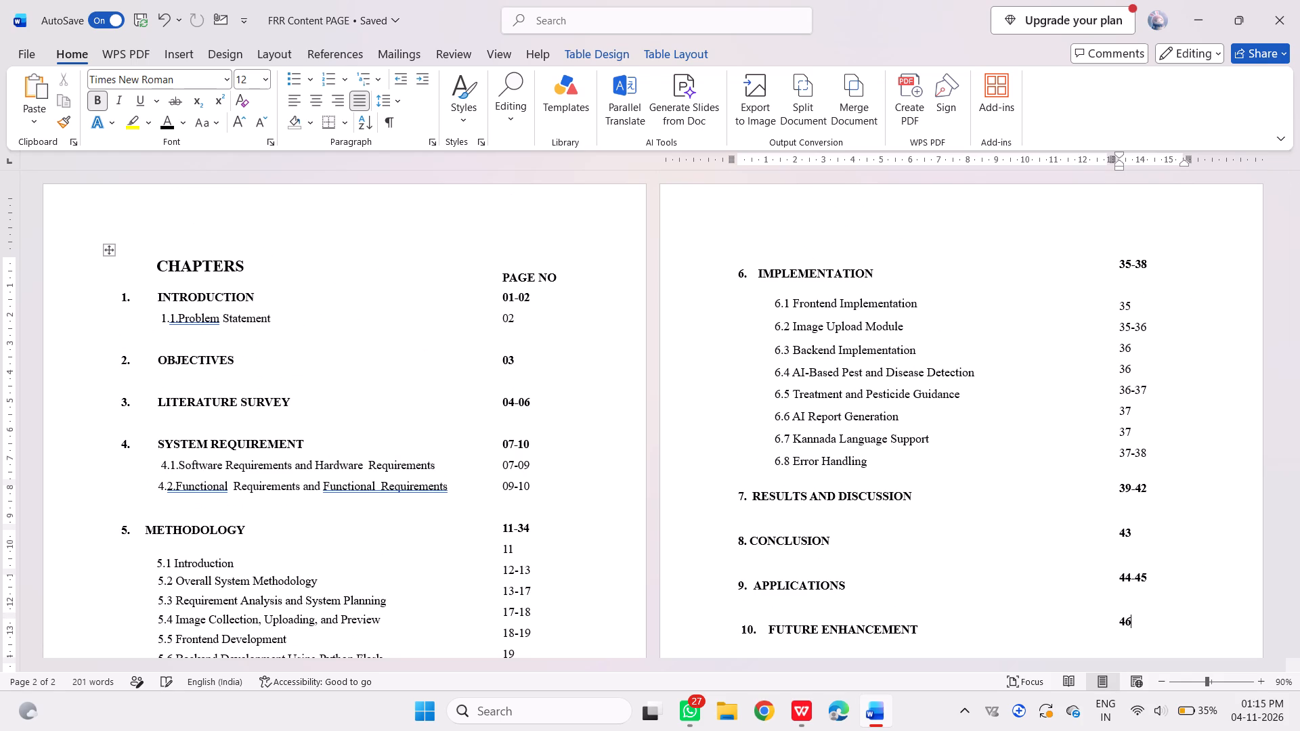
pyautogui.hotkey('ctrl', 's')
# Save a copy of the table of contents as a PDF named FRR Content PAGE in the Desktop folder.
pyautogui.scroll(-1, 226, 294)
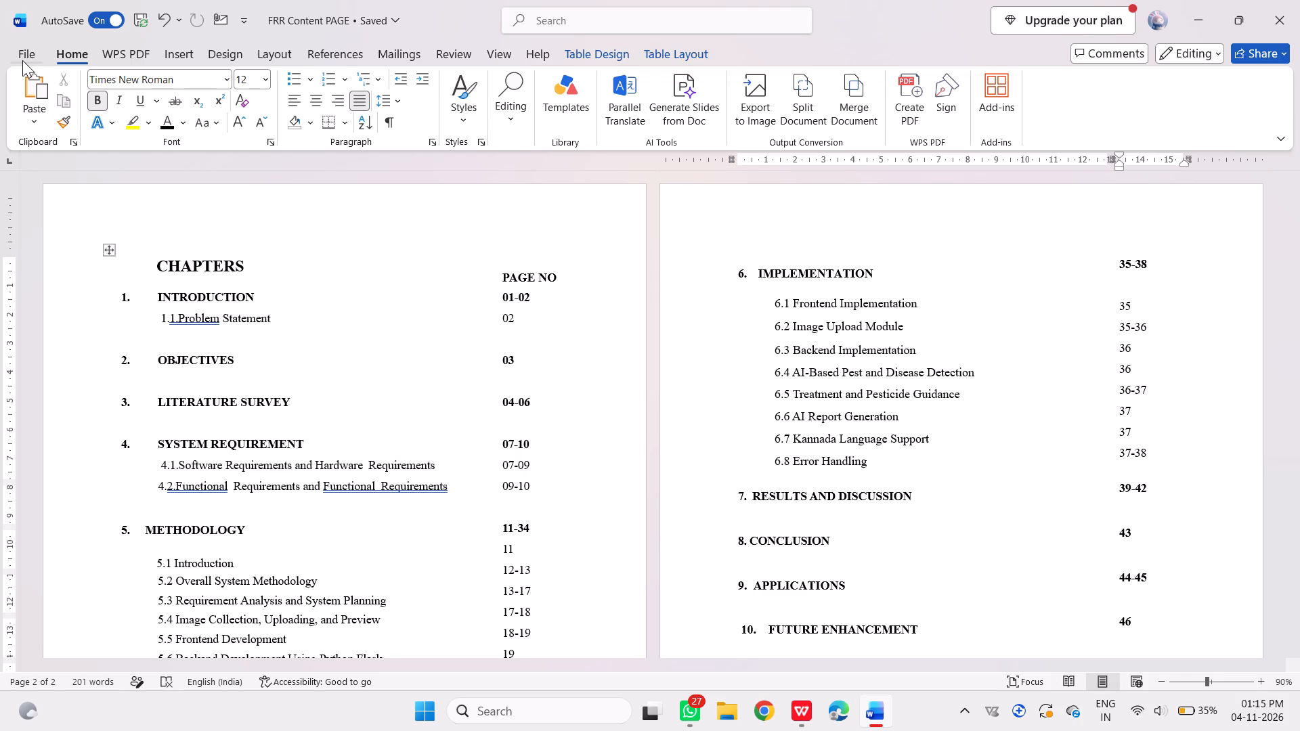
pyautogui.click(22, 60)
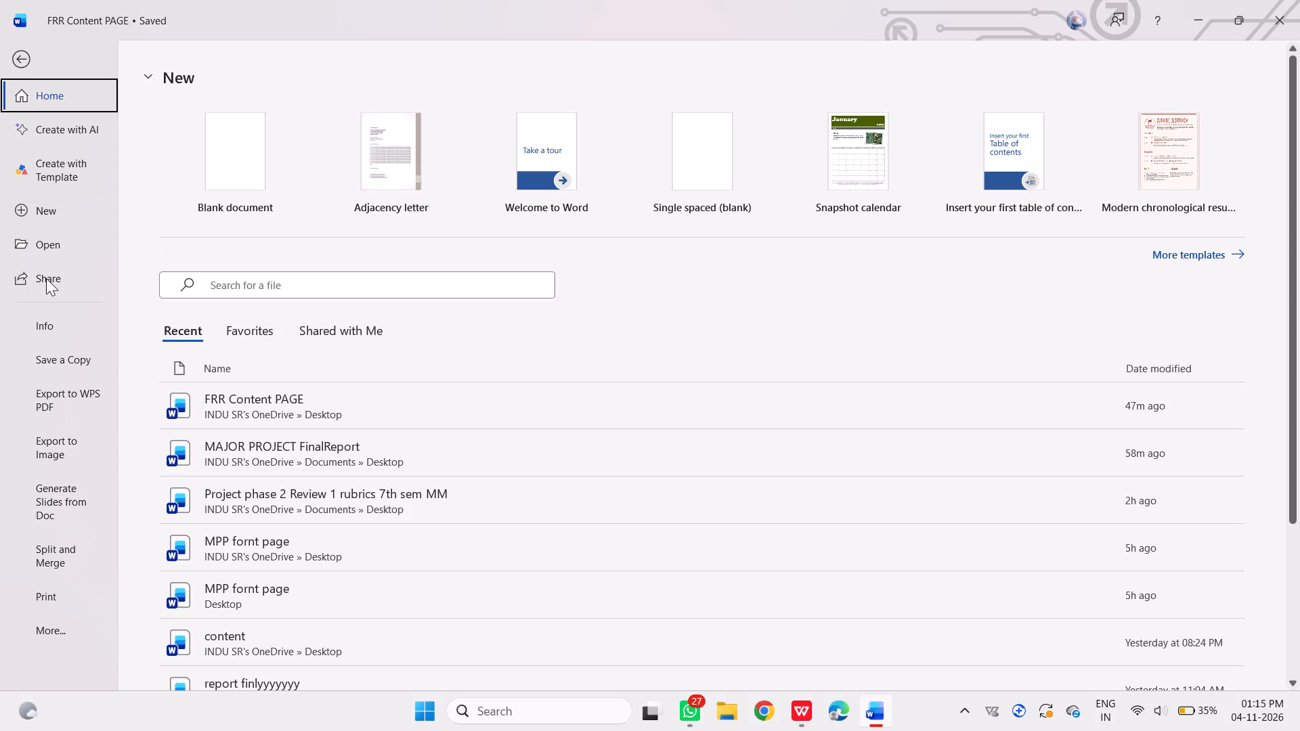
pyautogui.click(58, 361)
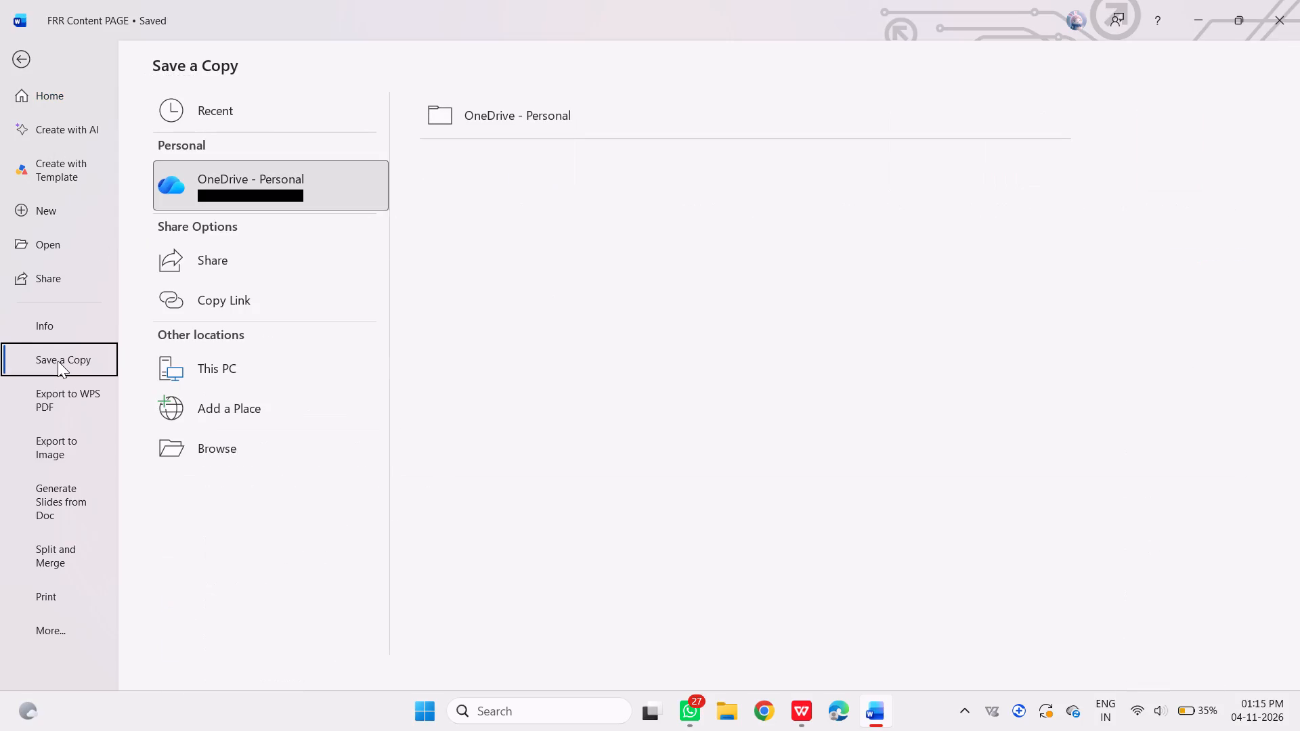
pyautogui.click(207, 361)
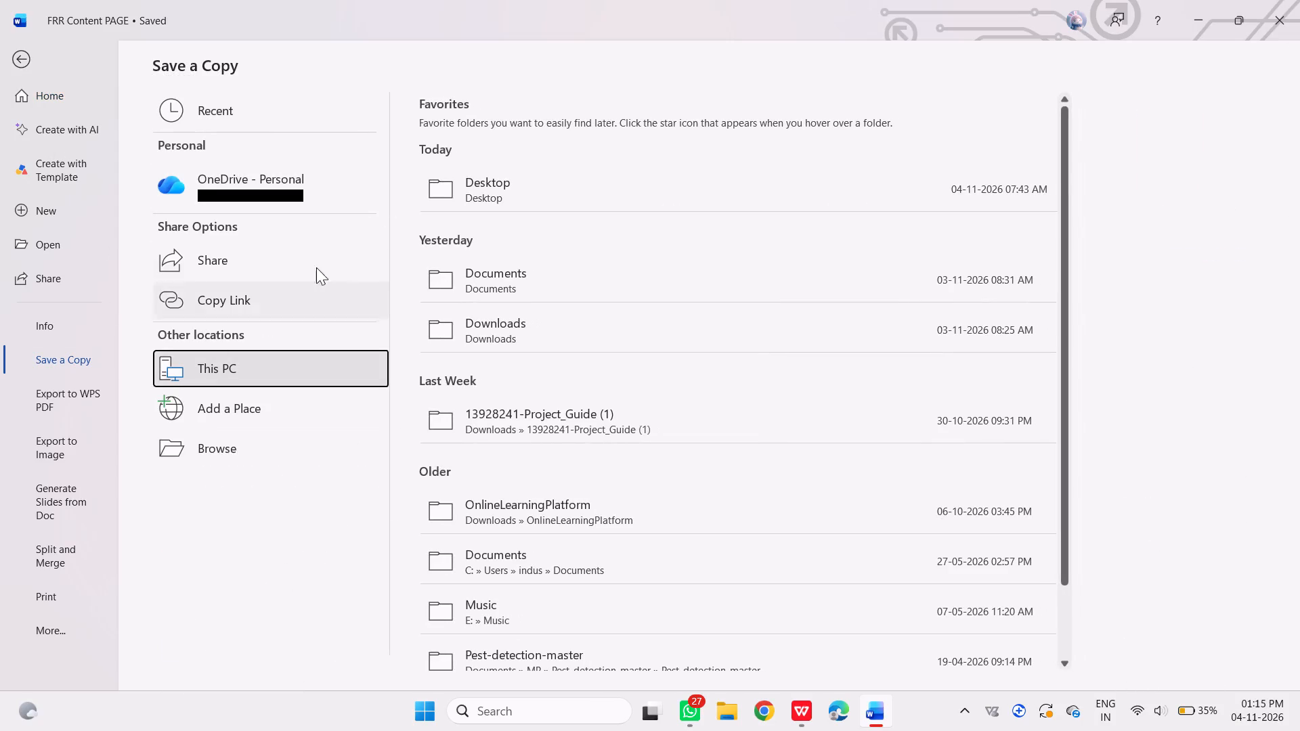
pyautogui.click(473, 188)
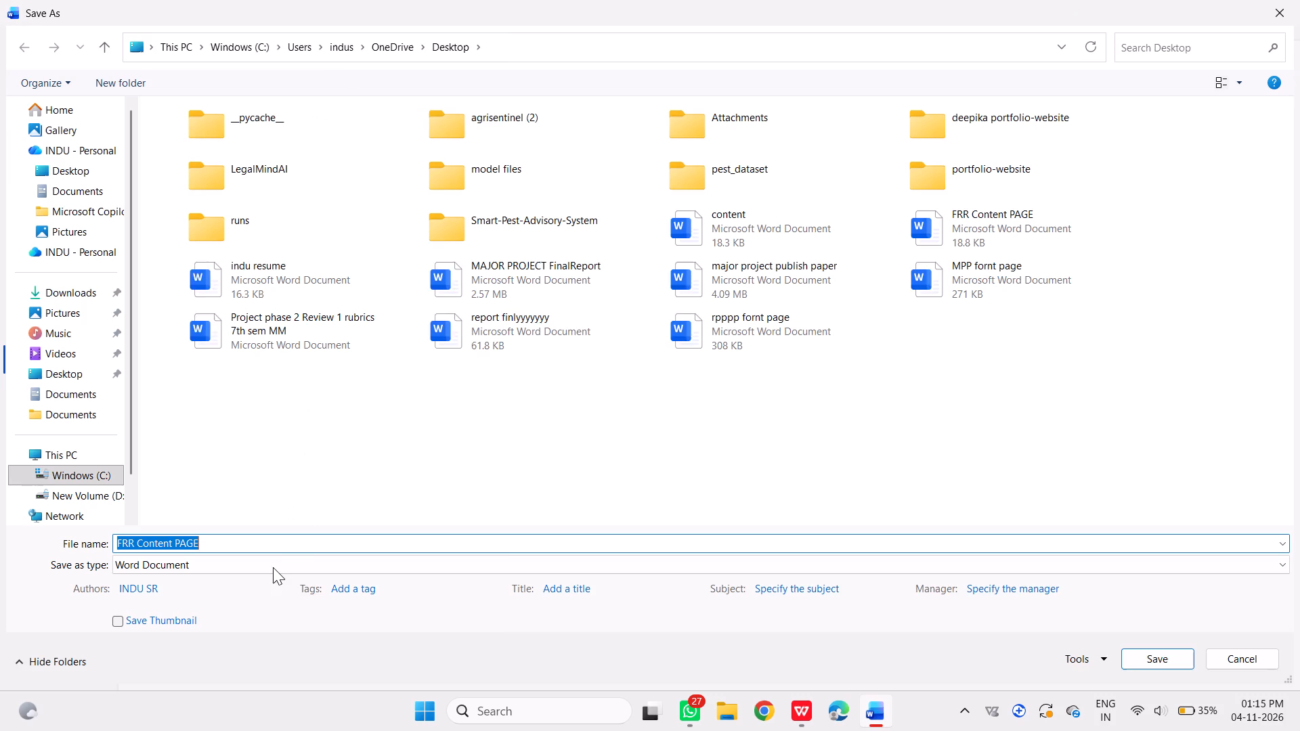
pyautogui.click(273, 567)
pyautogui.click(170, 412)
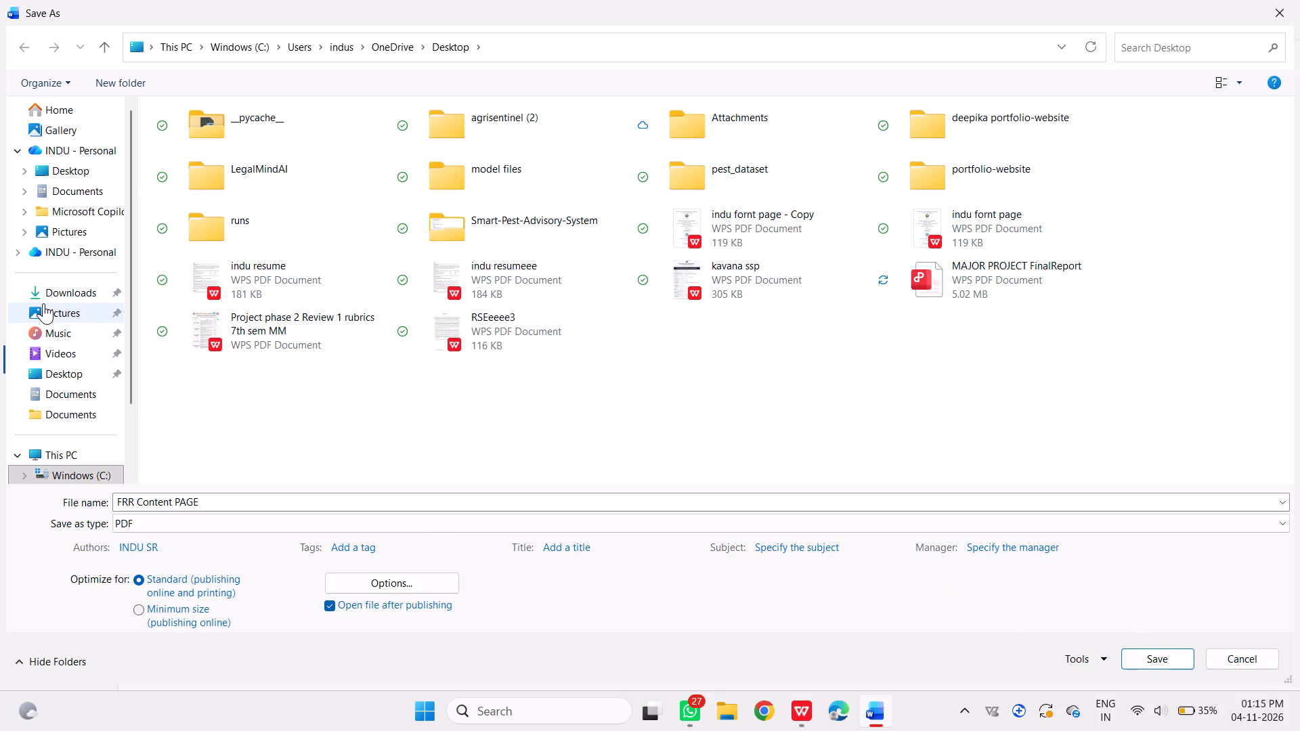
pyautogui.click(57, 366)
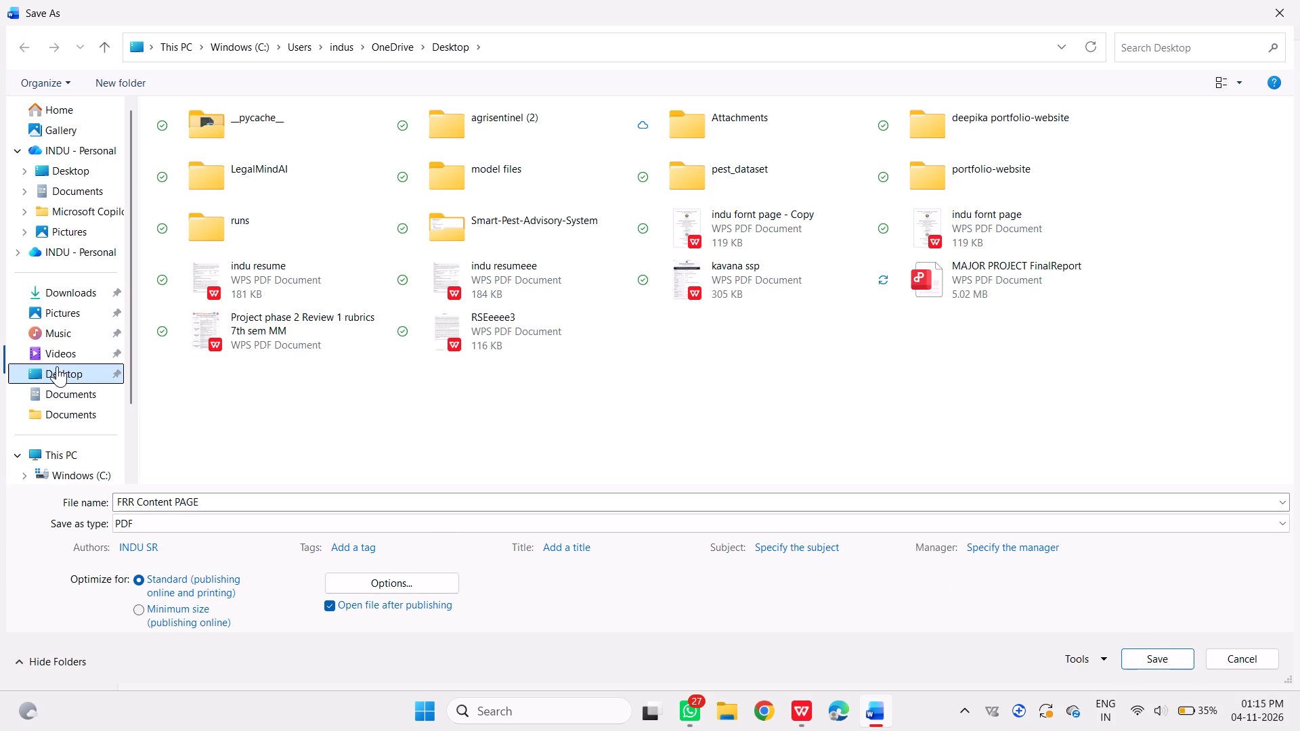
pyautogui.click(1159, 657)
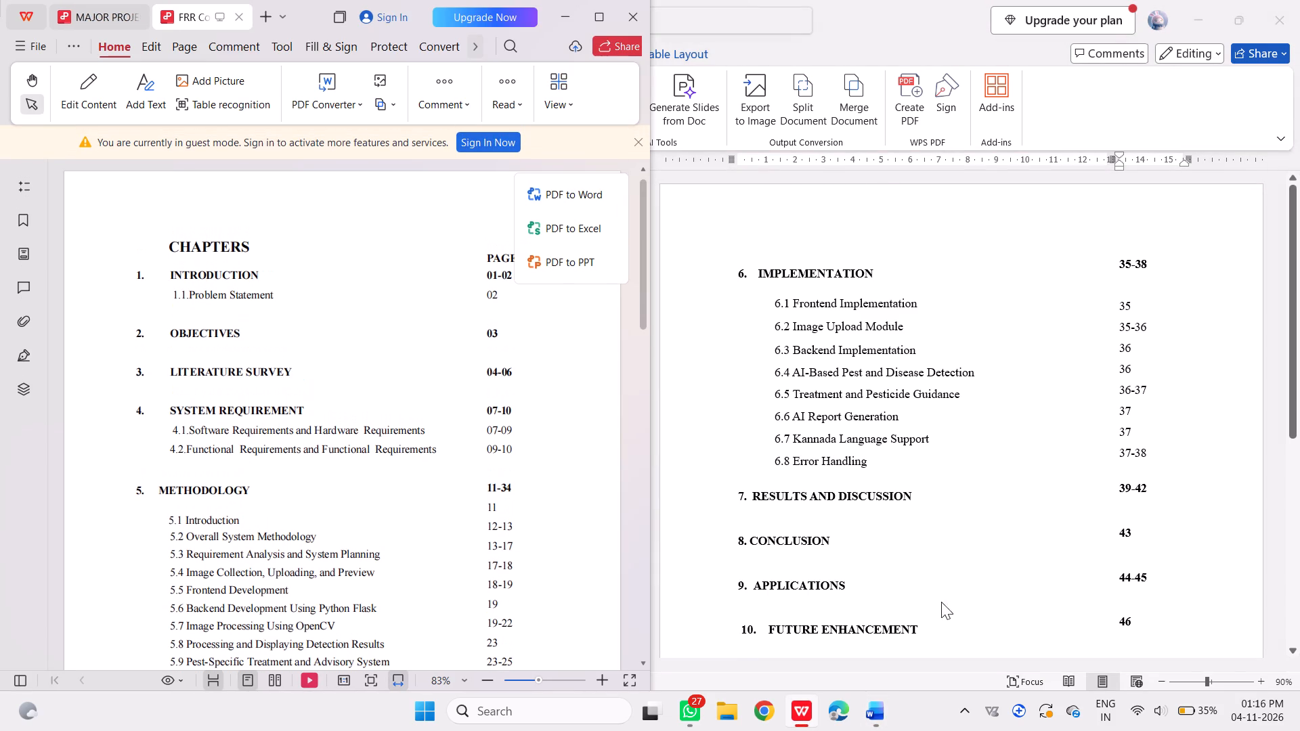
# Review the exported contents PDF from chapter 1 through the references, checking the section titles and page numbers.
pyautogui.click(545, 363)
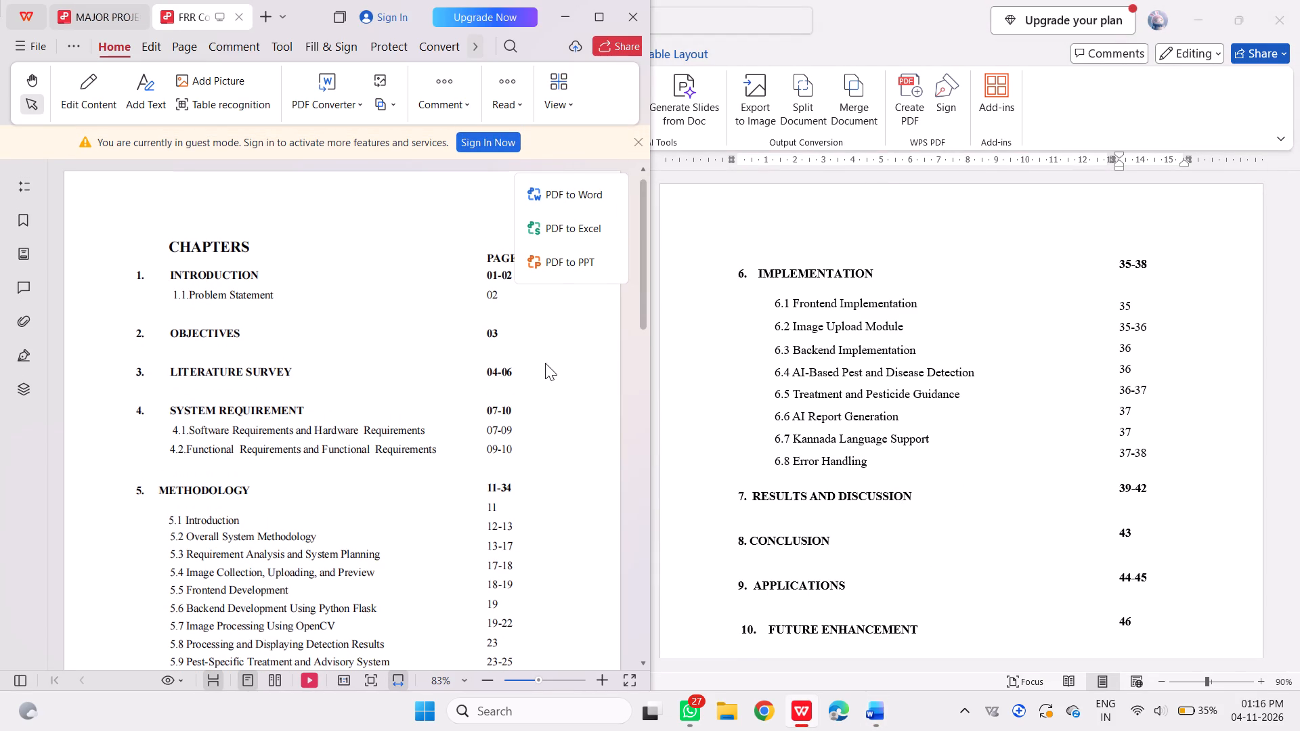
pyautogui.moveTo(471, 320); pyautogui.dragTo(471, 236)
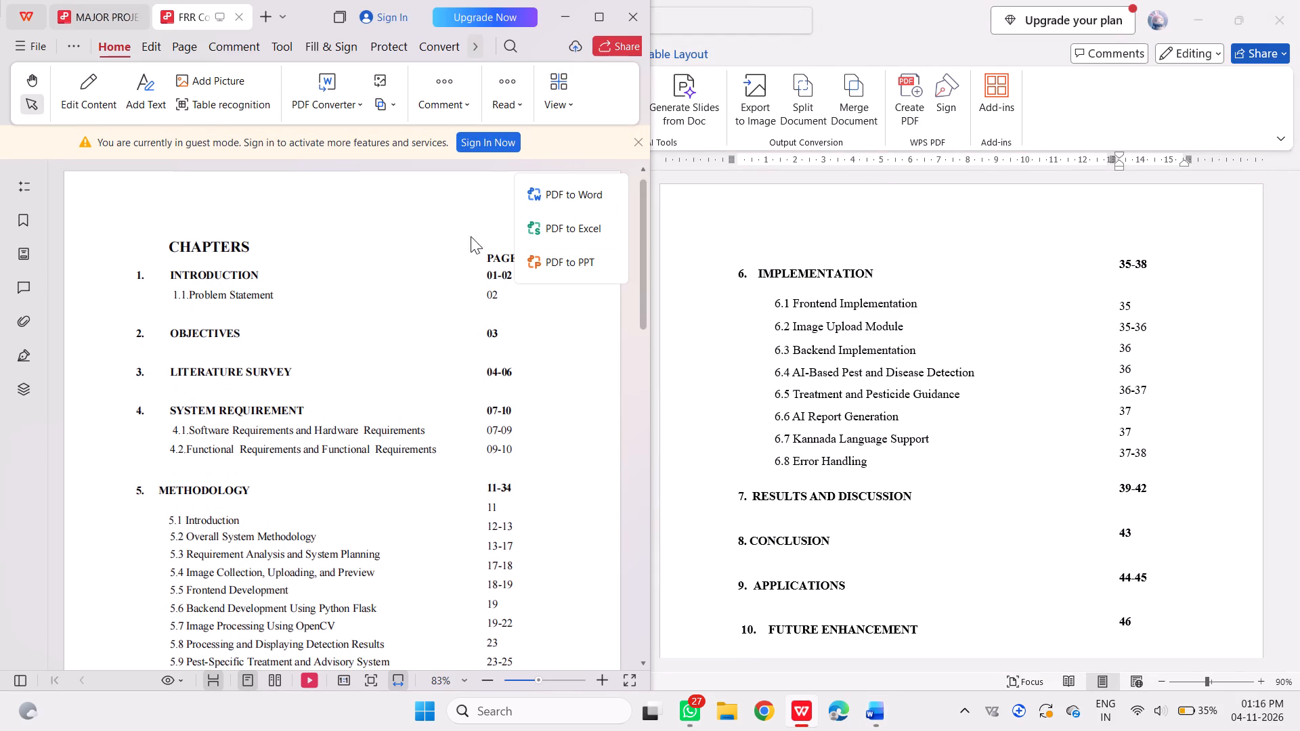
pyautogui.moveTo(471, 236); pyautogui.dragTo(475, 232)
pyautogui.click(475, 232)
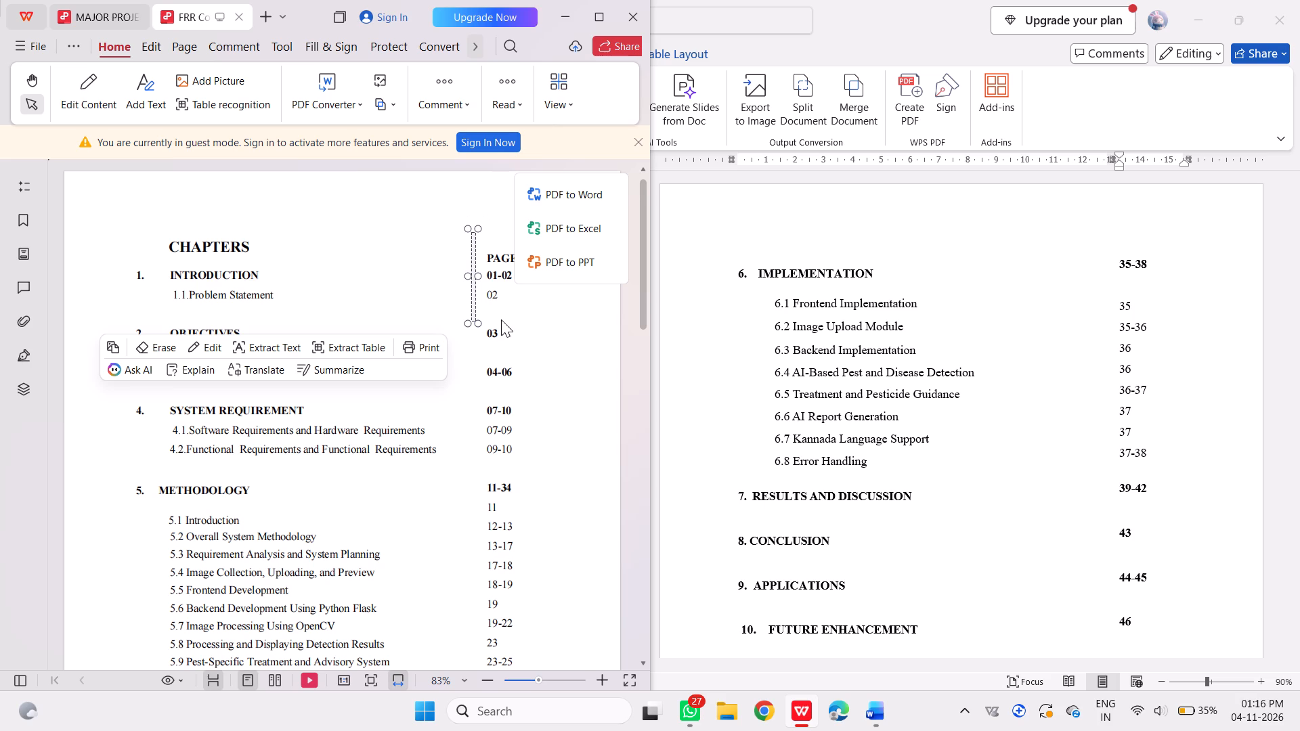
pyautogui.click(501, 319)
pyautogui.scroll(-2, 496, 353)
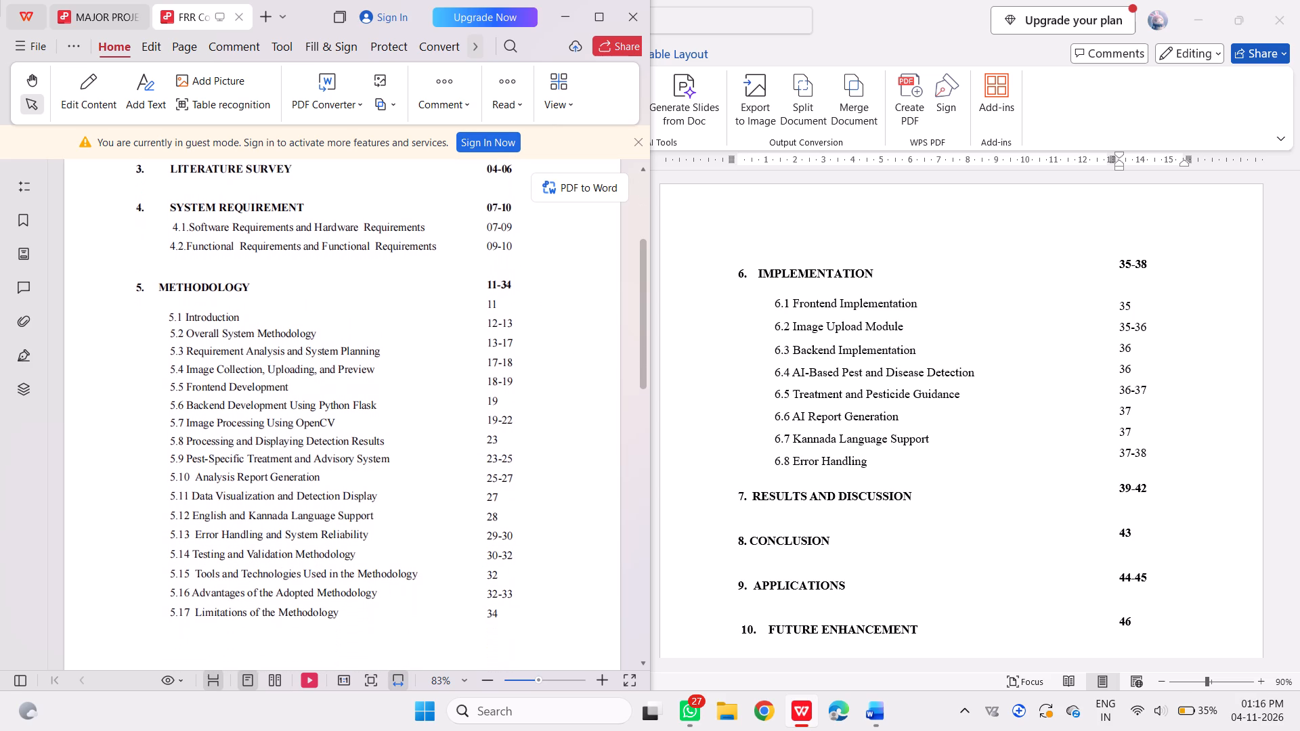
pyautogui.scroll(-2, 496, 353)
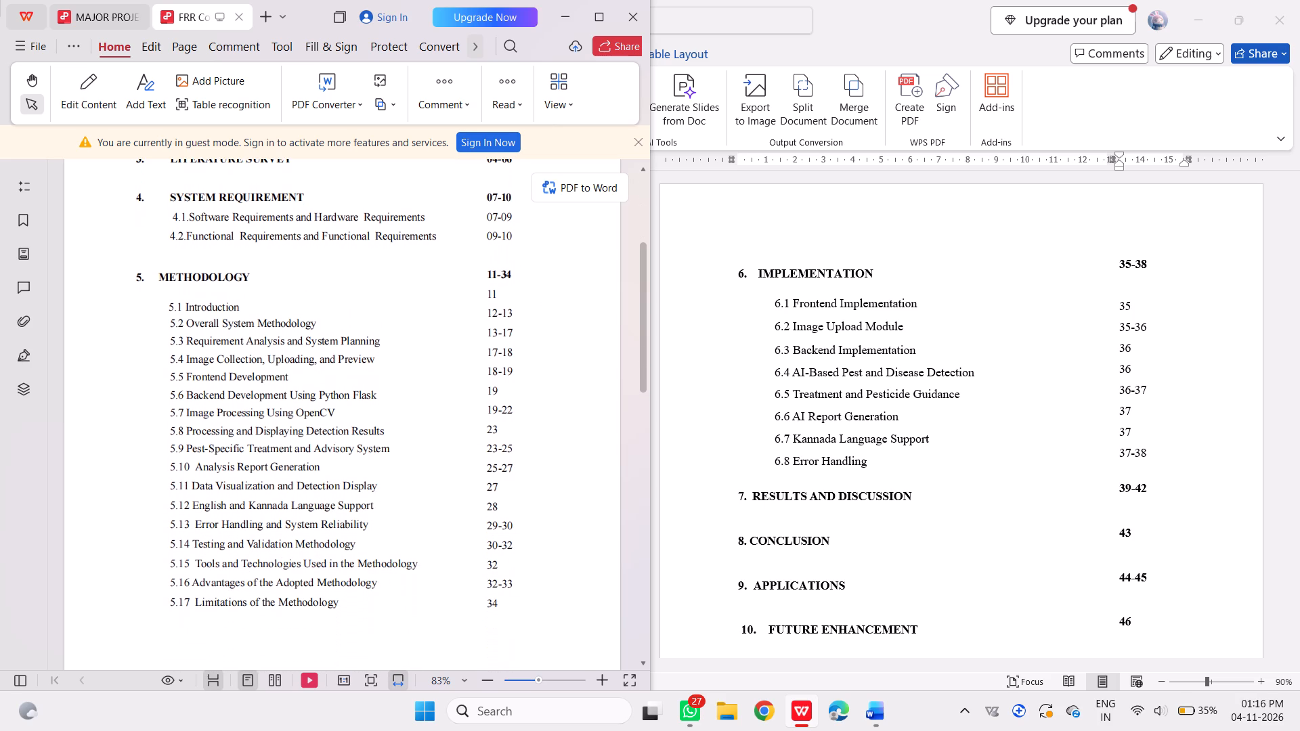
pyautogui.scroll(-4, 496, 353)
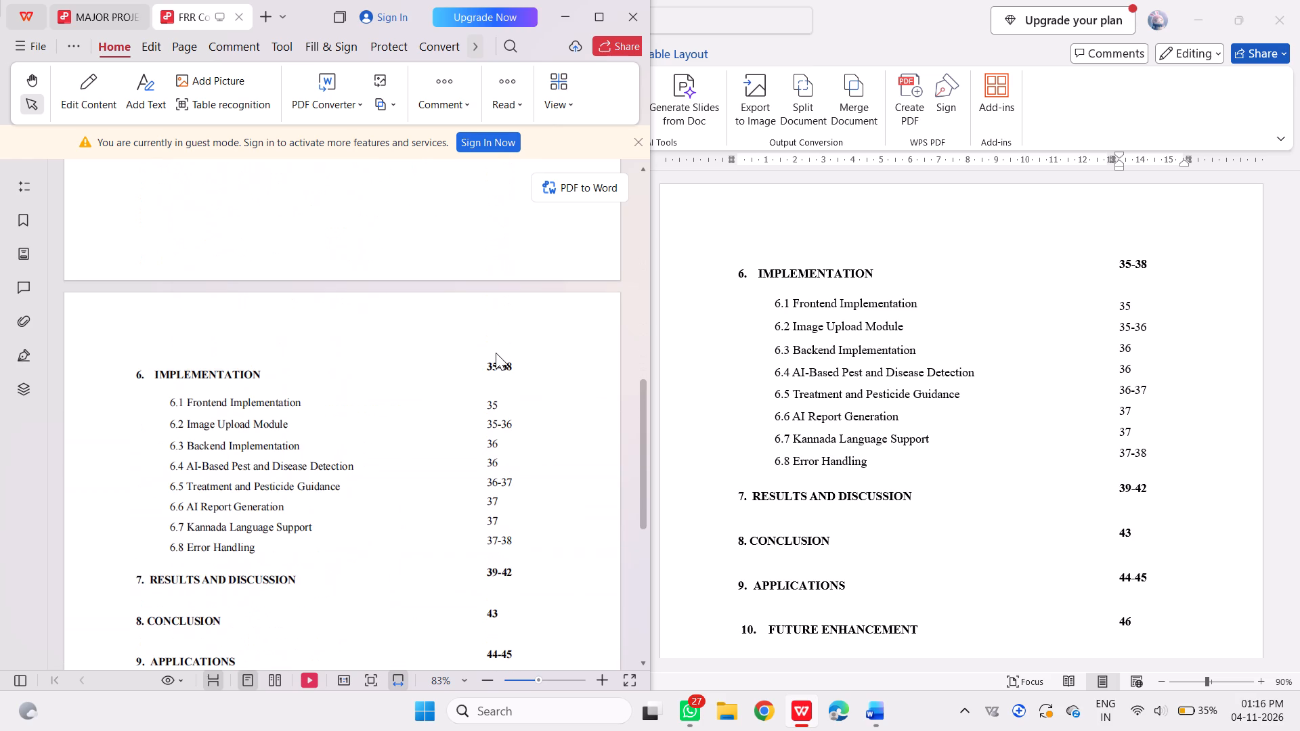
pyautogui.hscroll(1, 496, 353)
pyautogui.scroll(-2, 496, 353)
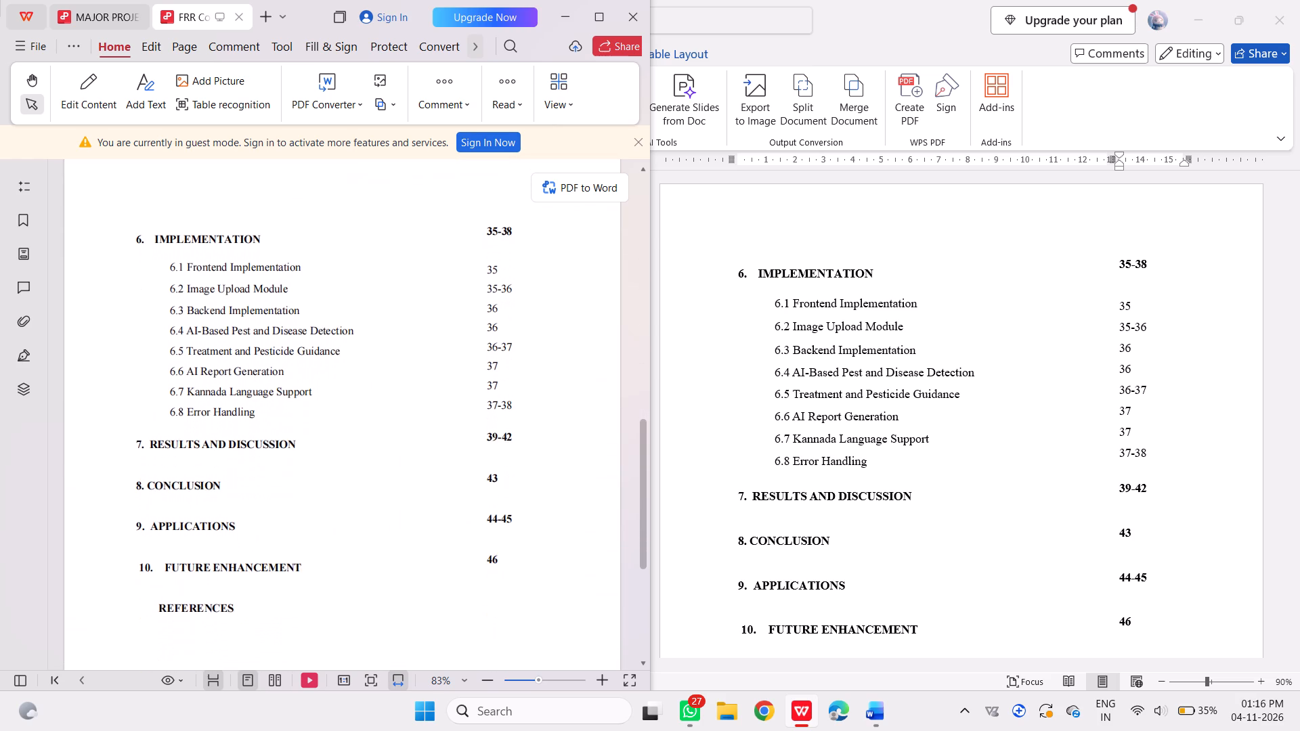
pyautogui.scroll(-1, 496, 353)
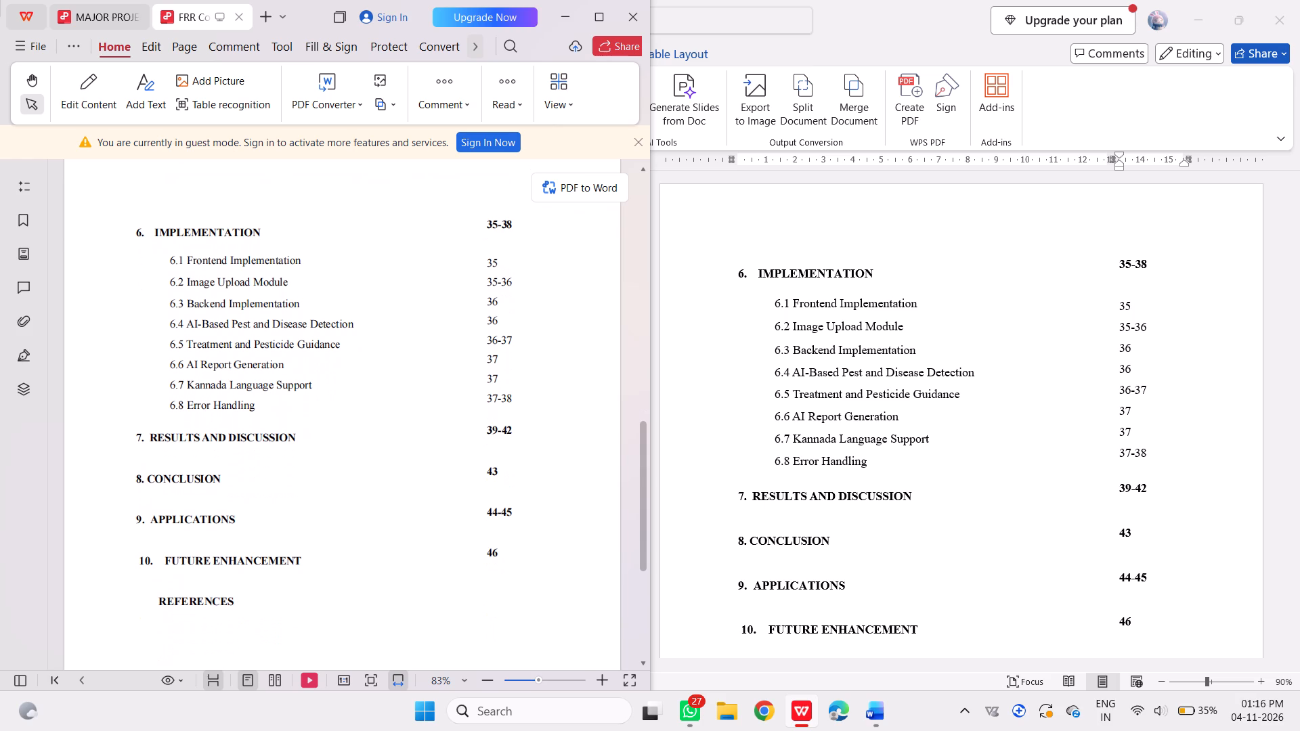
pyautogui.scroll(-2, 496, 353)
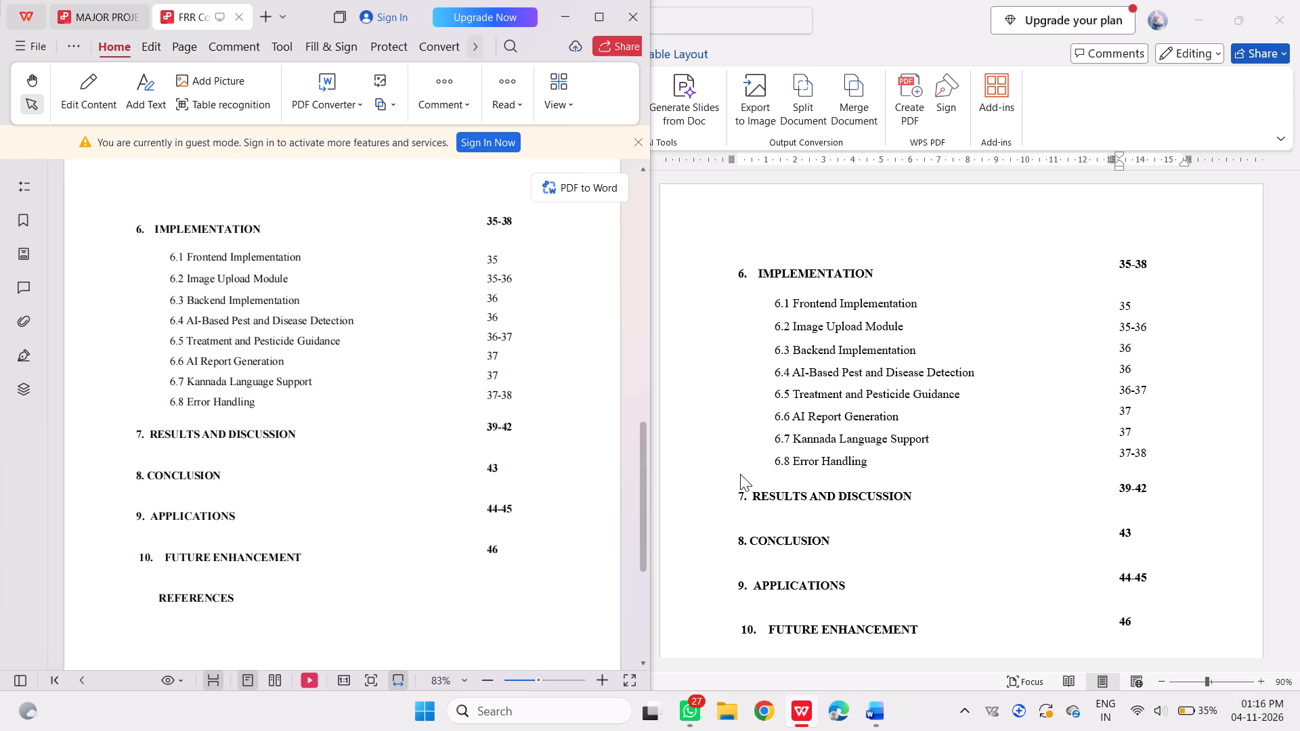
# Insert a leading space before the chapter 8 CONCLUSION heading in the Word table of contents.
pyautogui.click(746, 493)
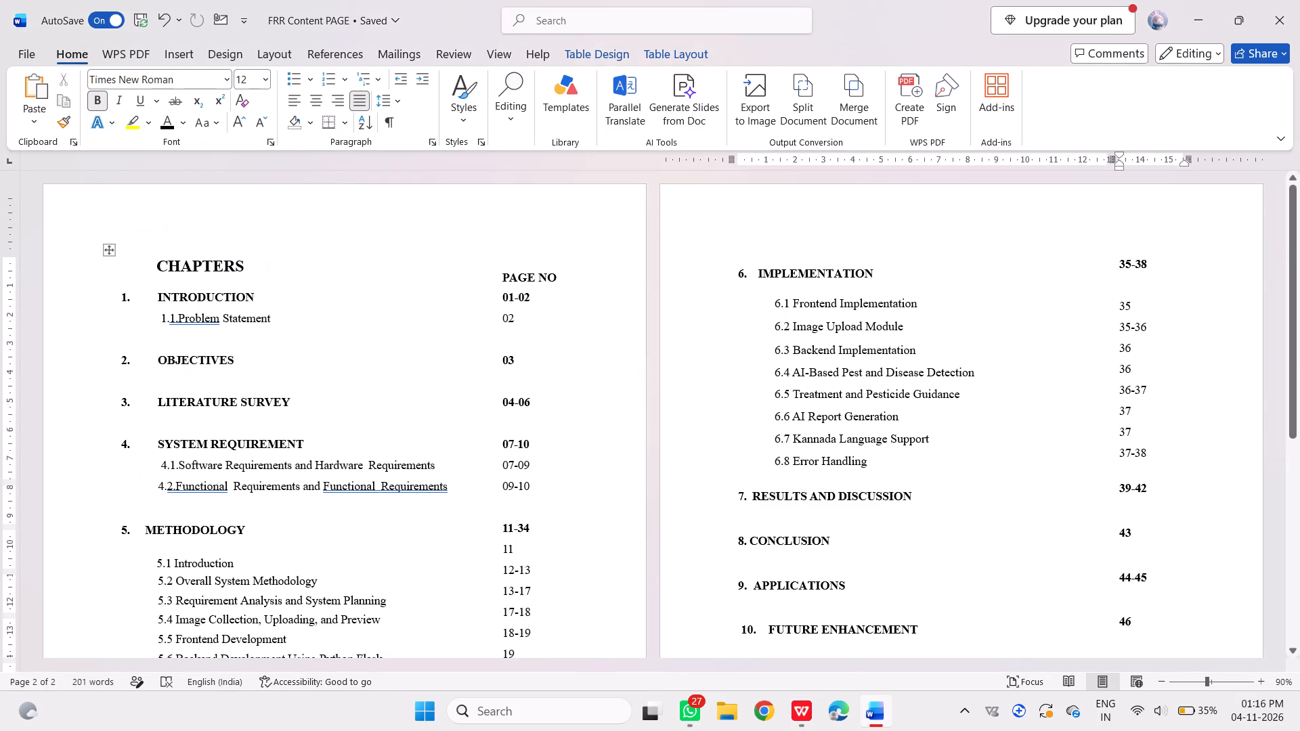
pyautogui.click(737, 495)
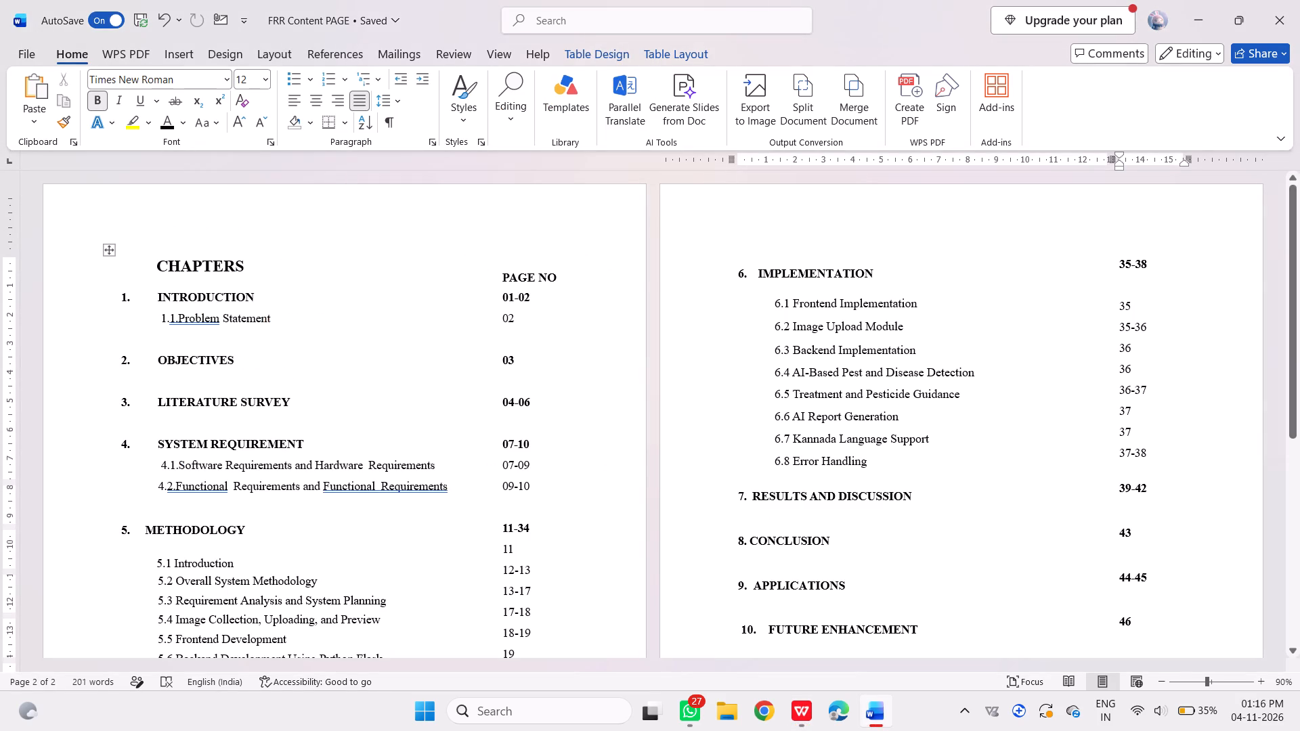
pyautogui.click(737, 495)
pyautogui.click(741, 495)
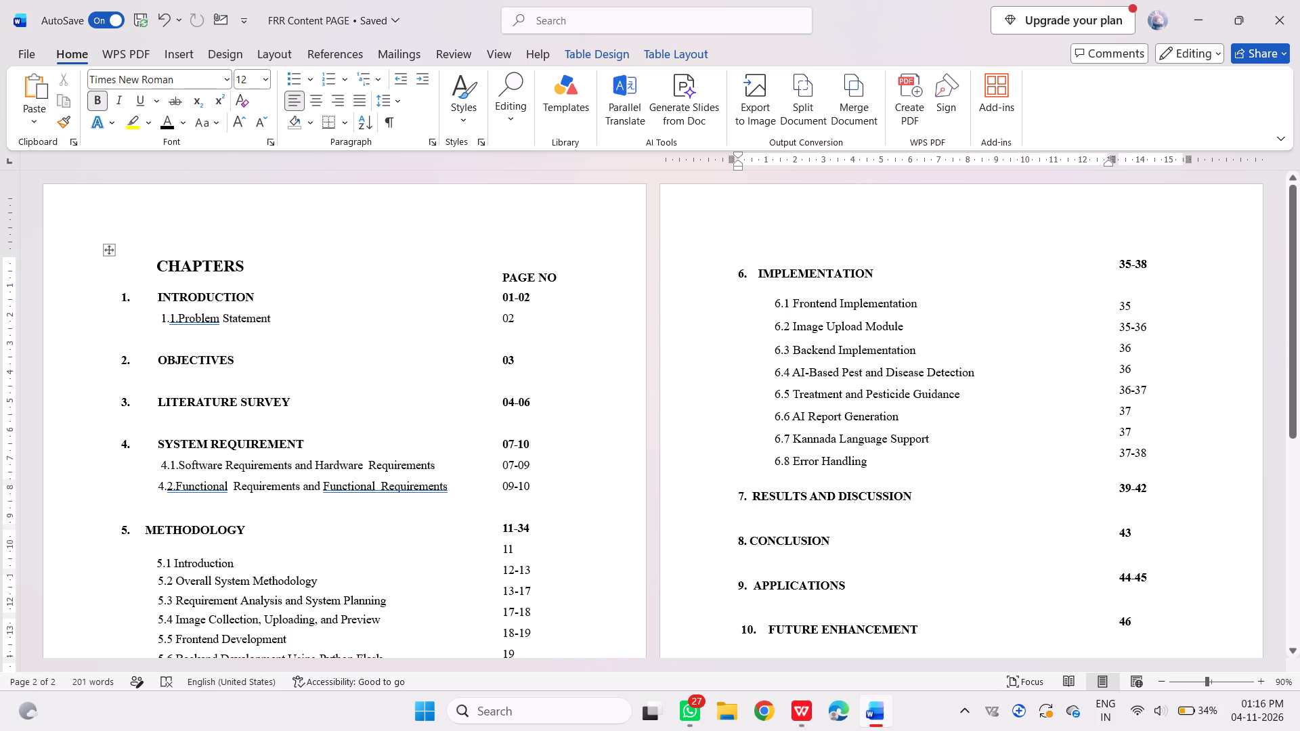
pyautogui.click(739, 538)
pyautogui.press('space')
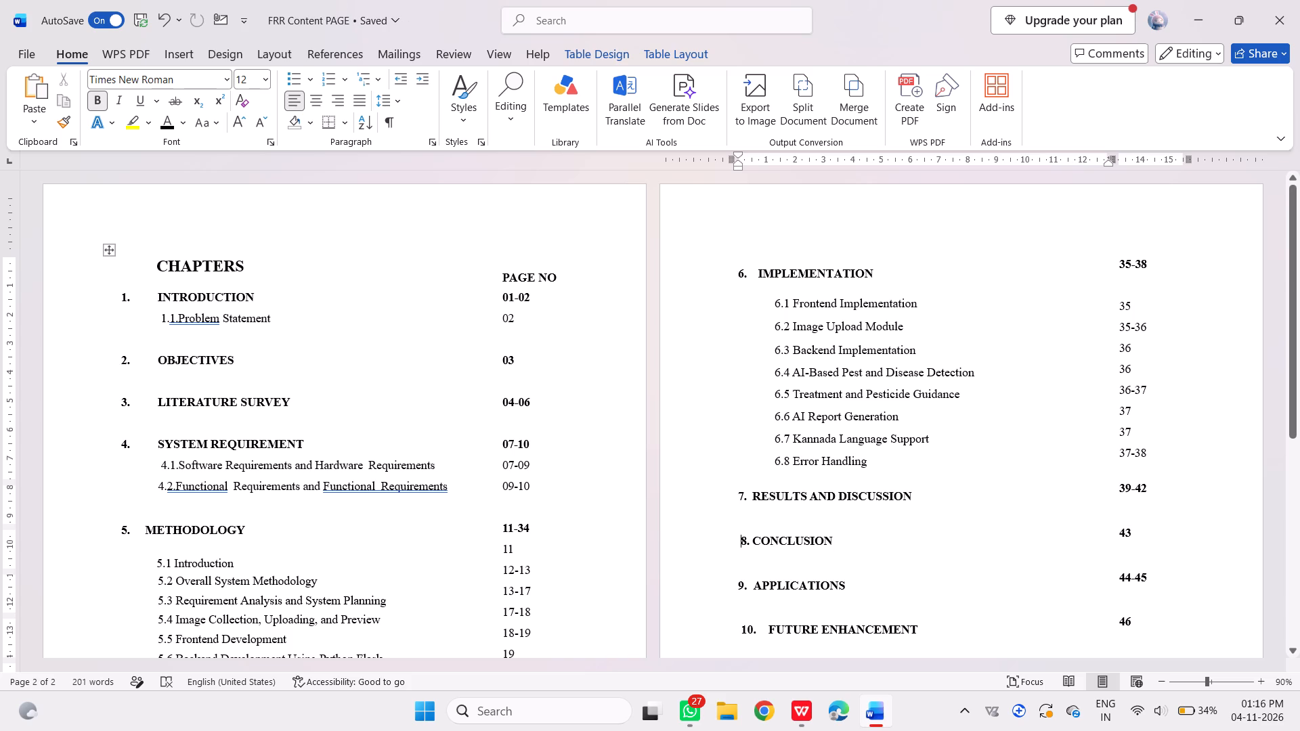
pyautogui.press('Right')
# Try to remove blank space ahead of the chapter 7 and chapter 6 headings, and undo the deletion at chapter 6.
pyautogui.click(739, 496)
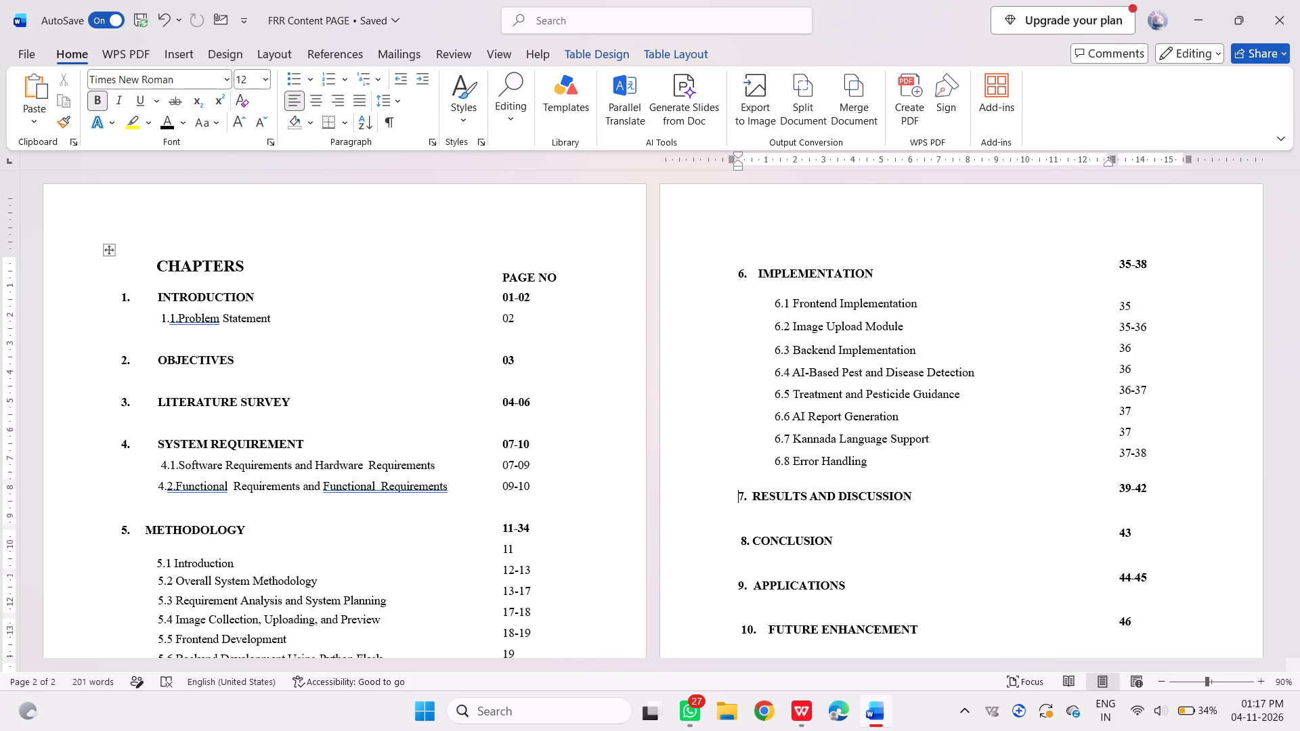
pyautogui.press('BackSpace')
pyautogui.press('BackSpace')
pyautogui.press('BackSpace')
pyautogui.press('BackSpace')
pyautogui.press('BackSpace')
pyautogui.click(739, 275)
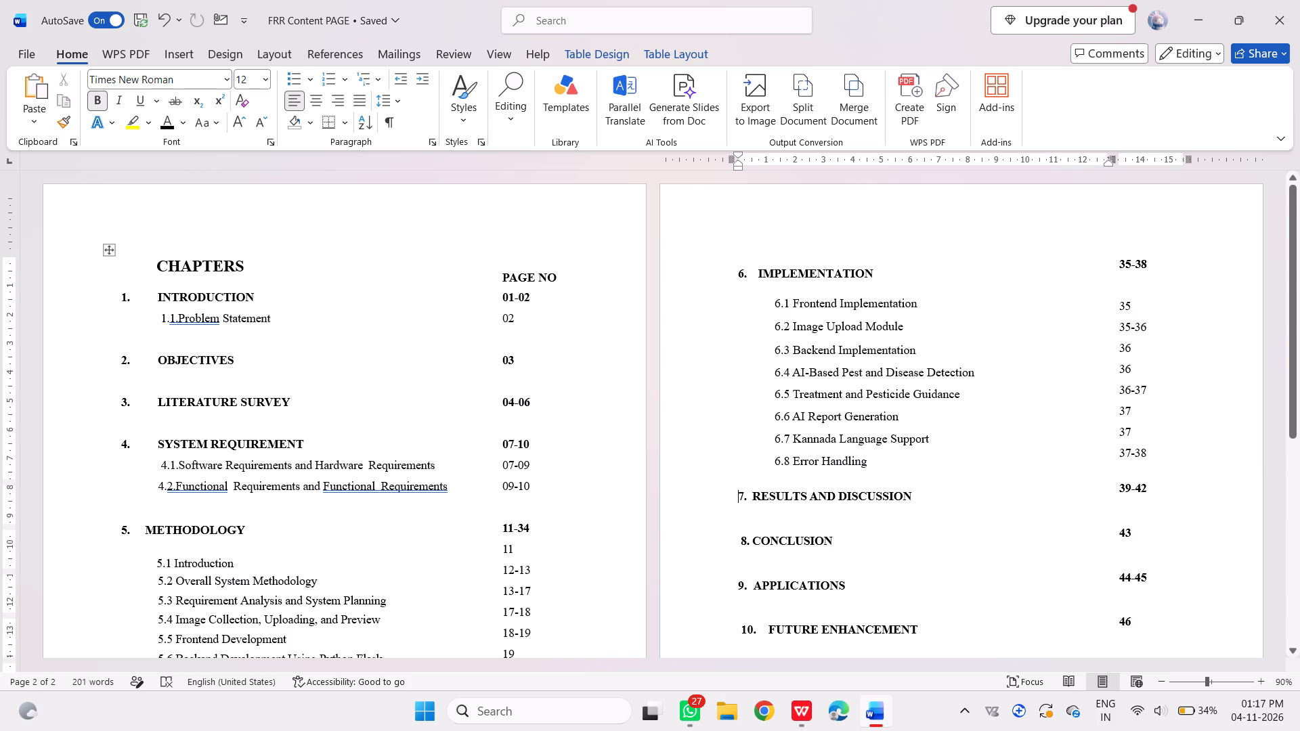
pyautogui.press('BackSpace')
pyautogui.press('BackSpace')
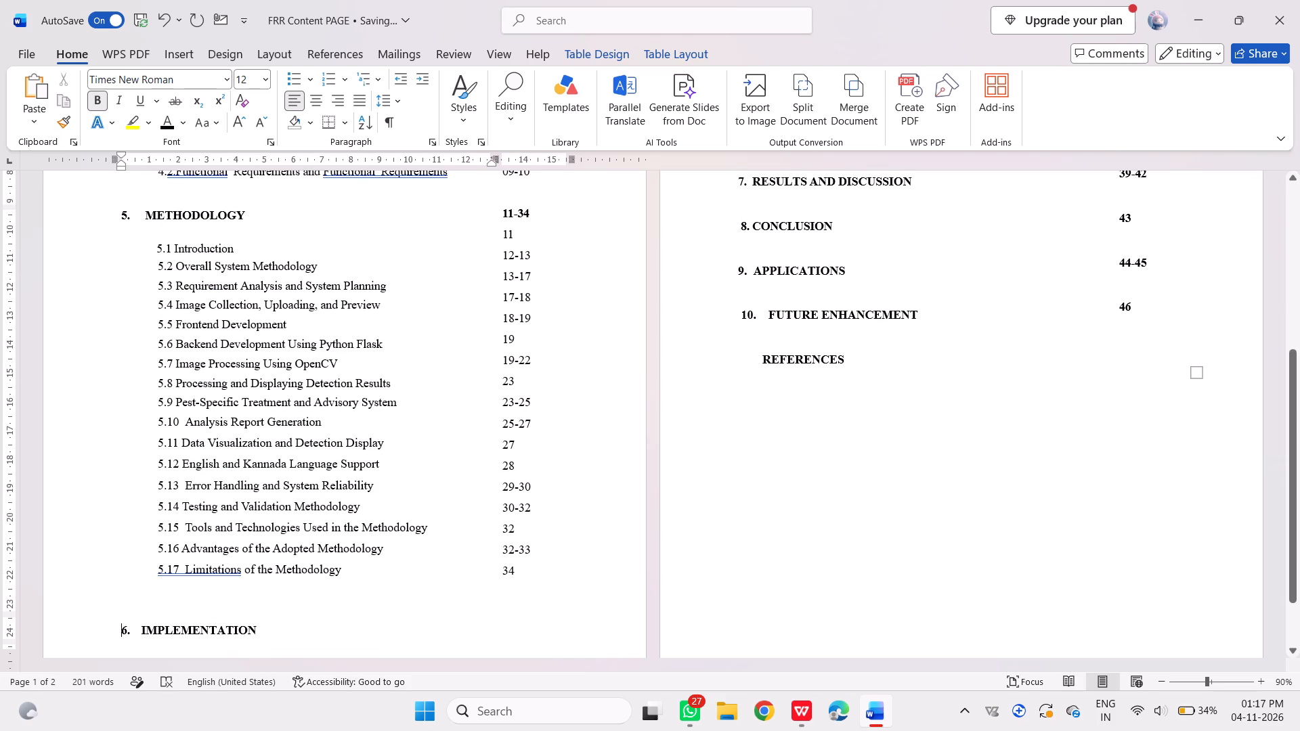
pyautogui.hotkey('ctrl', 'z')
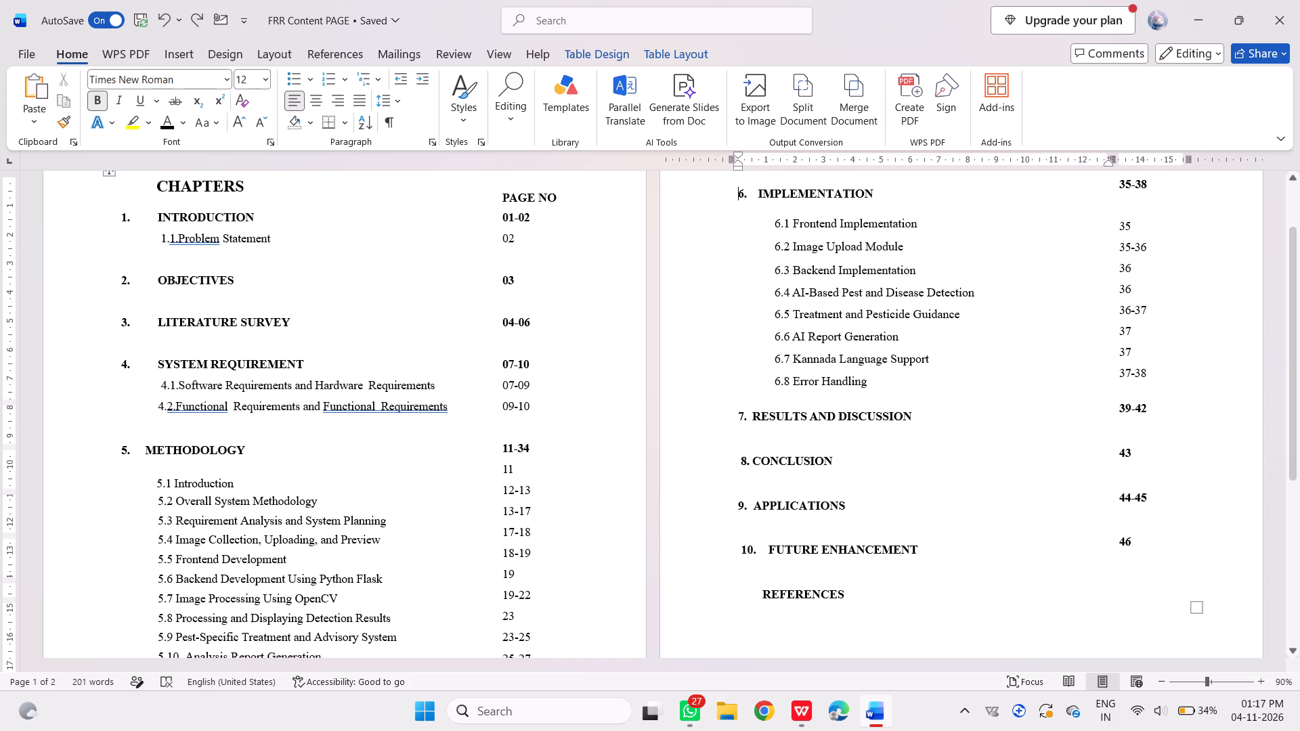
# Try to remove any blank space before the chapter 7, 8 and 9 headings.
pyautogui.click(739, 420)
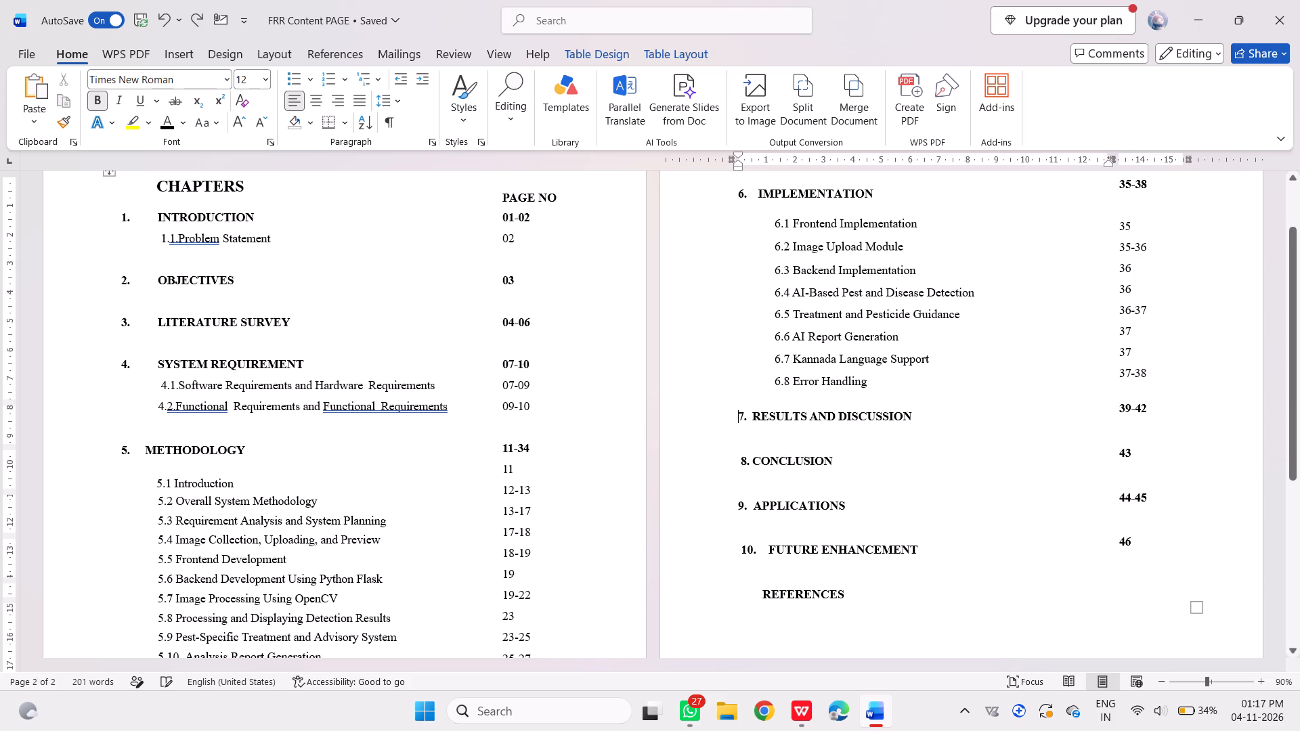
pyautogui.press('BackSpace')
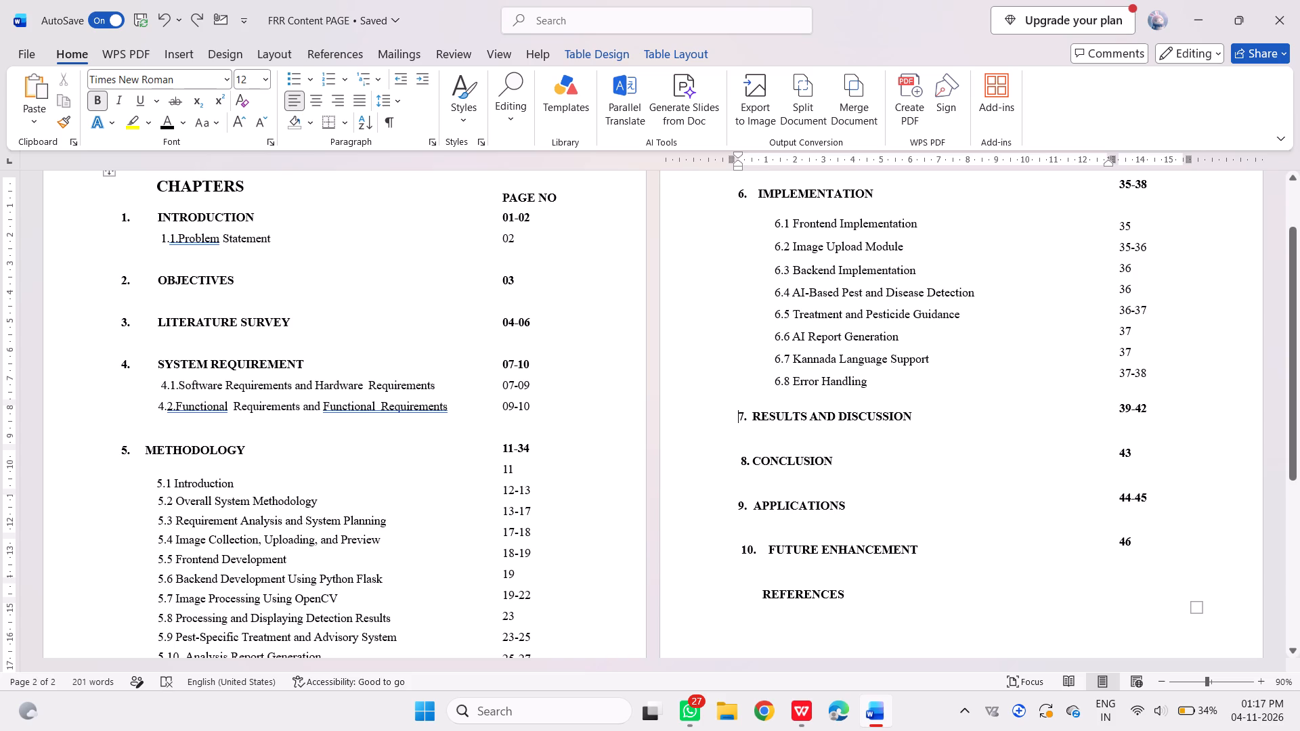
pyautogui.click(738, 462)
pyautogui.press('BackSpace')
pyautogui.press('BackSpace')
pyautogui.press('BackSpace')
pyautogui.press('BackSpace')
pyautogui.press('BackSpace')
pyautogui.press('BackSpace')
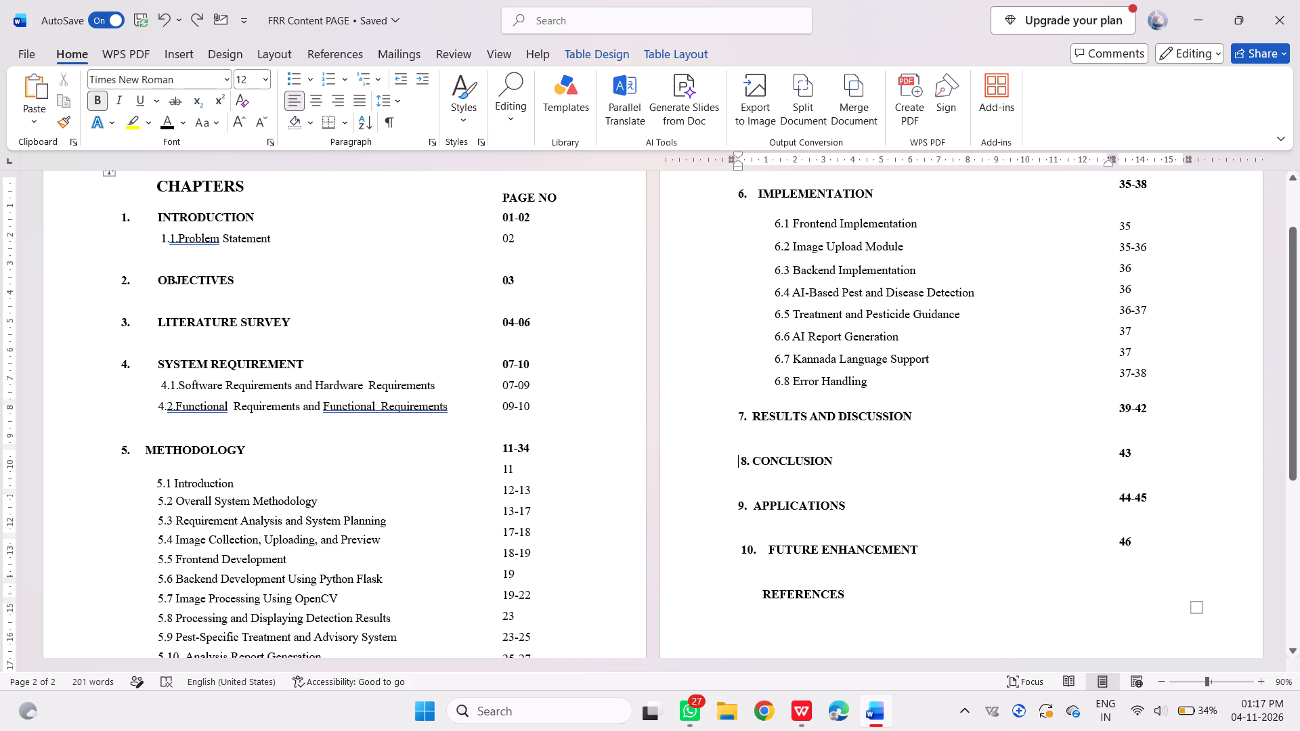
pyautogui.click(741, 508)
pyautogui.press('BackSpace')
# Remove the leading space before the chapter 10 FUTURE ENHANCEMENT heading to align it with the other chapters.
pyautogui.click(741, 548)
pyautogui.press('BackSpace')
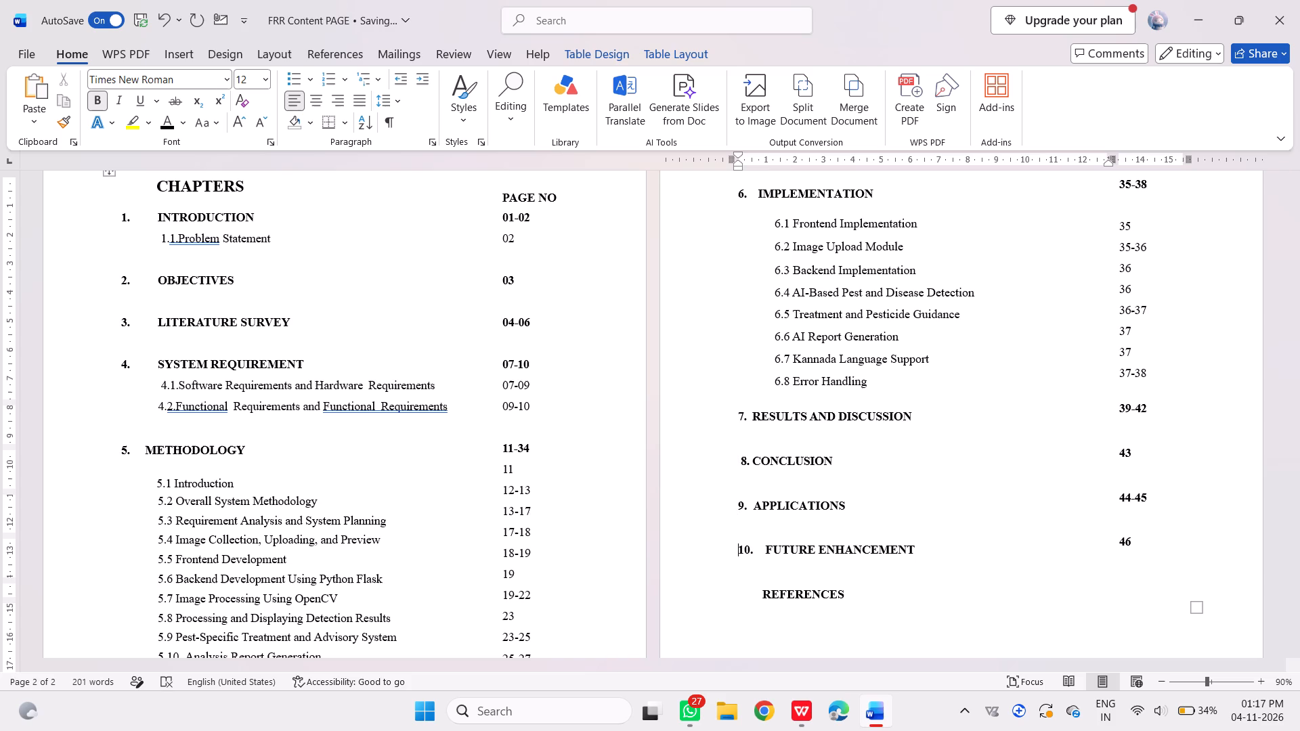
pyautogui.press('BackSpace')
pyautogui.press('BackSpace')
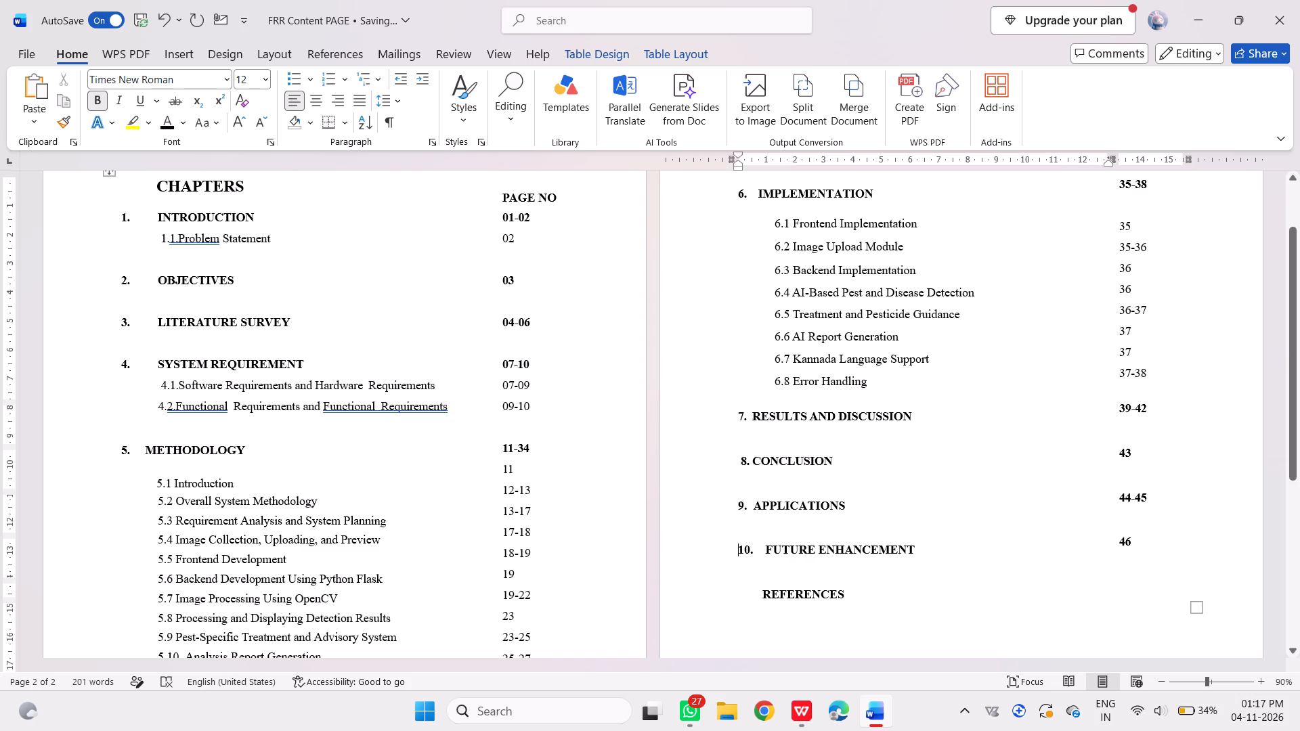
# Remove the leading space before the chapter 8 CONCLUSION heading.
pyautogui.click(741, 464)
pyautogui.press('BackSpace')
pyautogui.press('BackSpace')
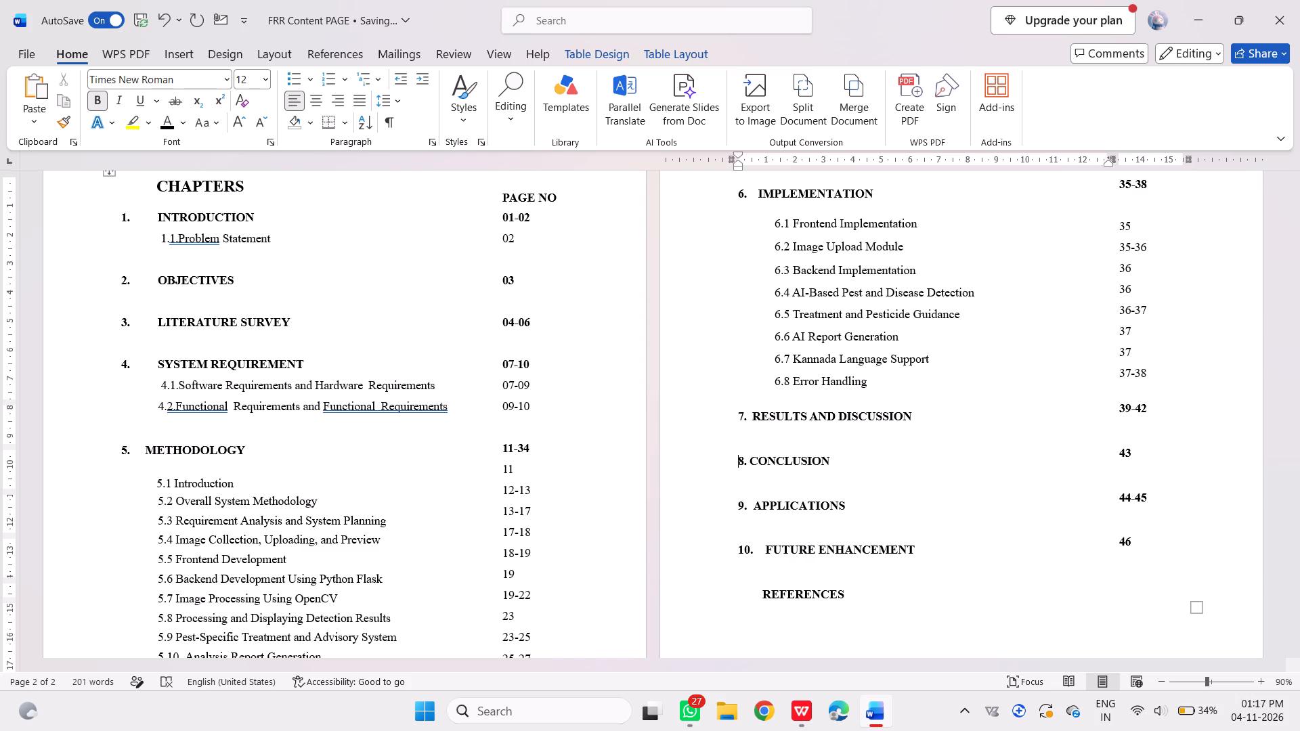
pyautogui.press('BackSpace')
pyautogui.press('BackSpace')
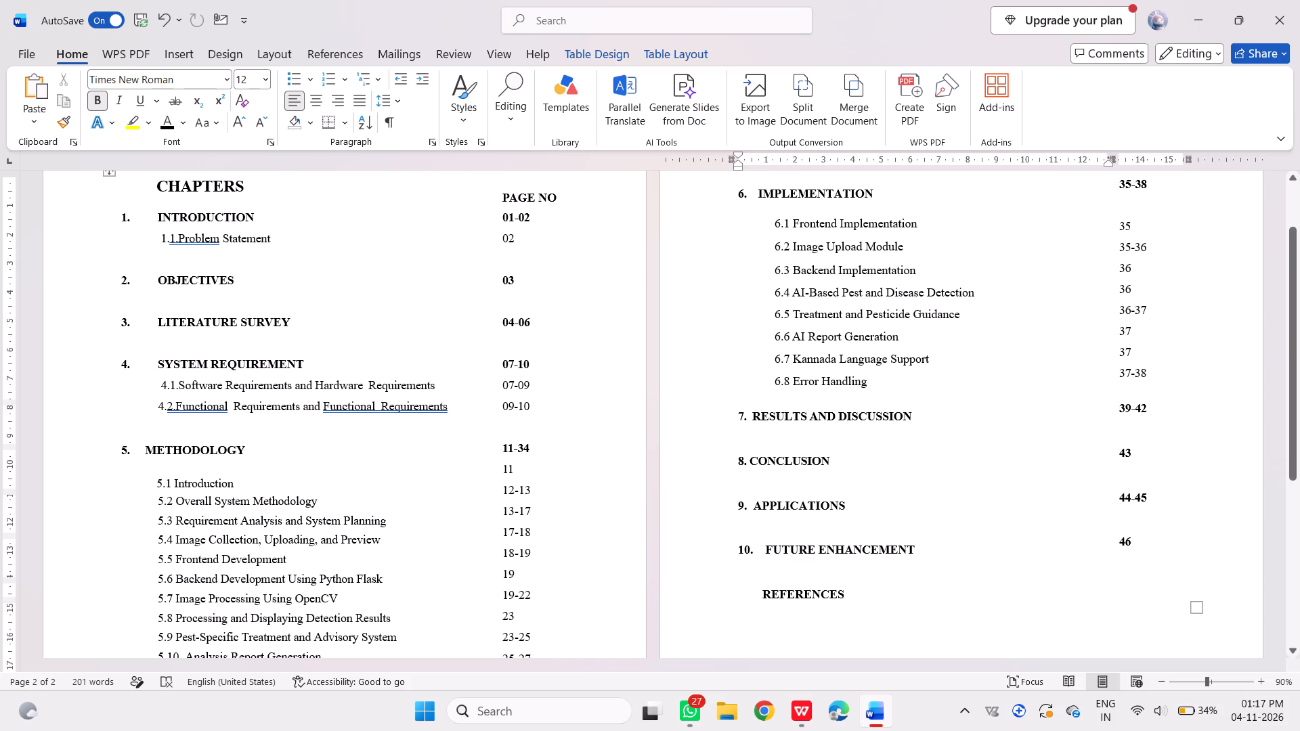
# Delete two spaces between the number 6 and the IMPLEMENTATION title to tighten the chapter heading.
pyautogui.click(754, 201)
pyautogui.press('BackSpace')
pyautogui.press('BackSpace')
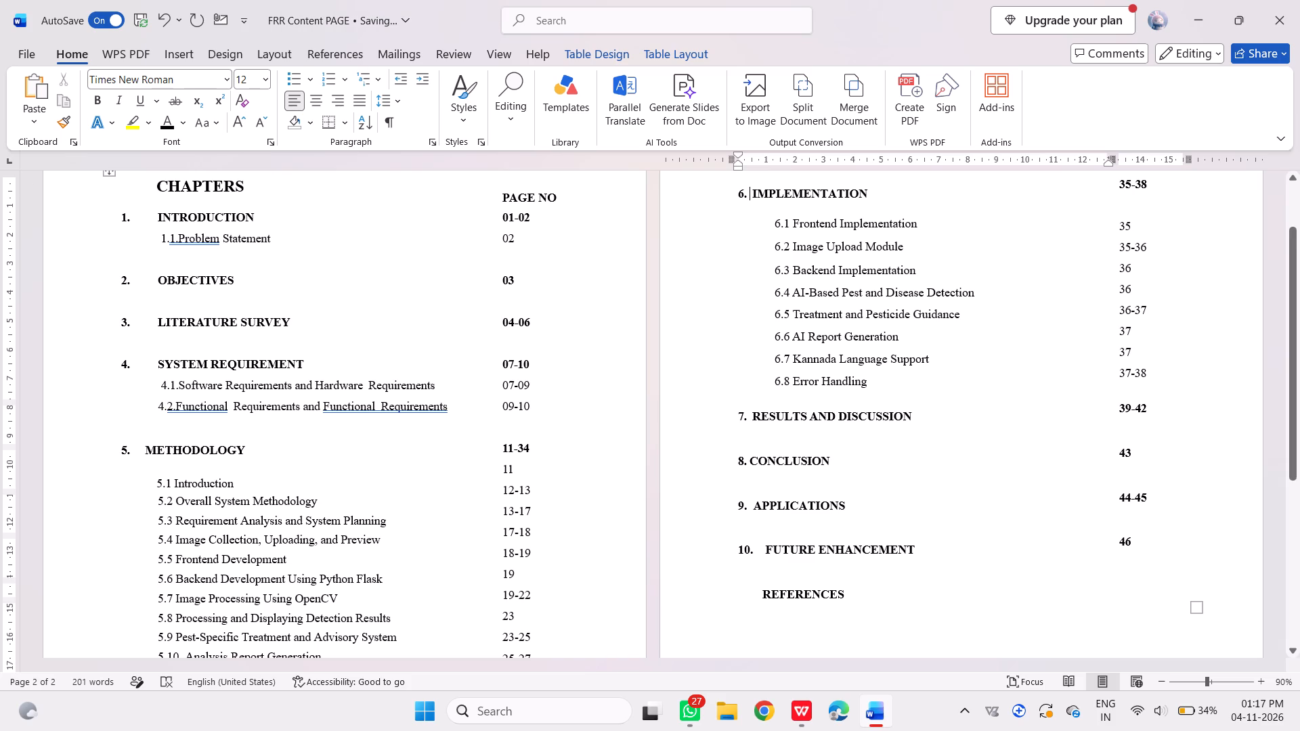
# Apply All Borders to the entire table of contents table on both pages.
pyautogui.click(110, 176)
pyautogui.click(336, 125)
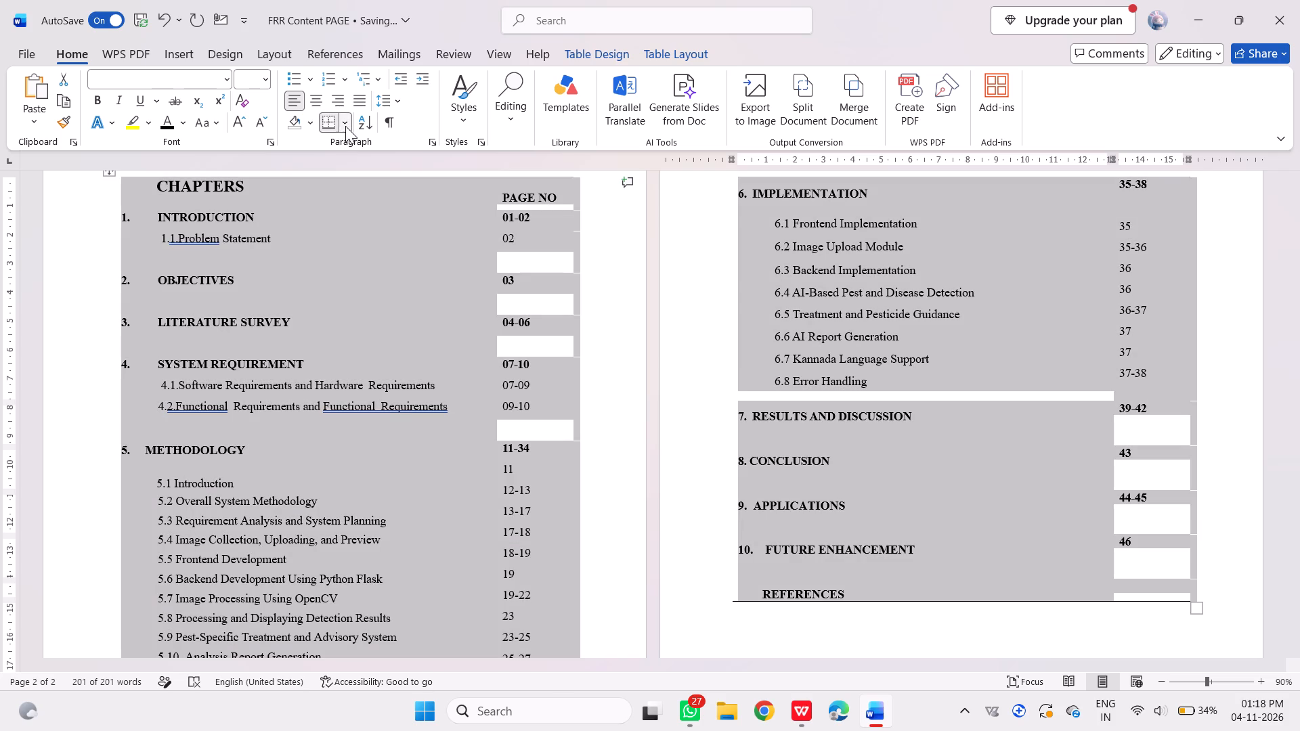
pyautogui.click(345, 126)
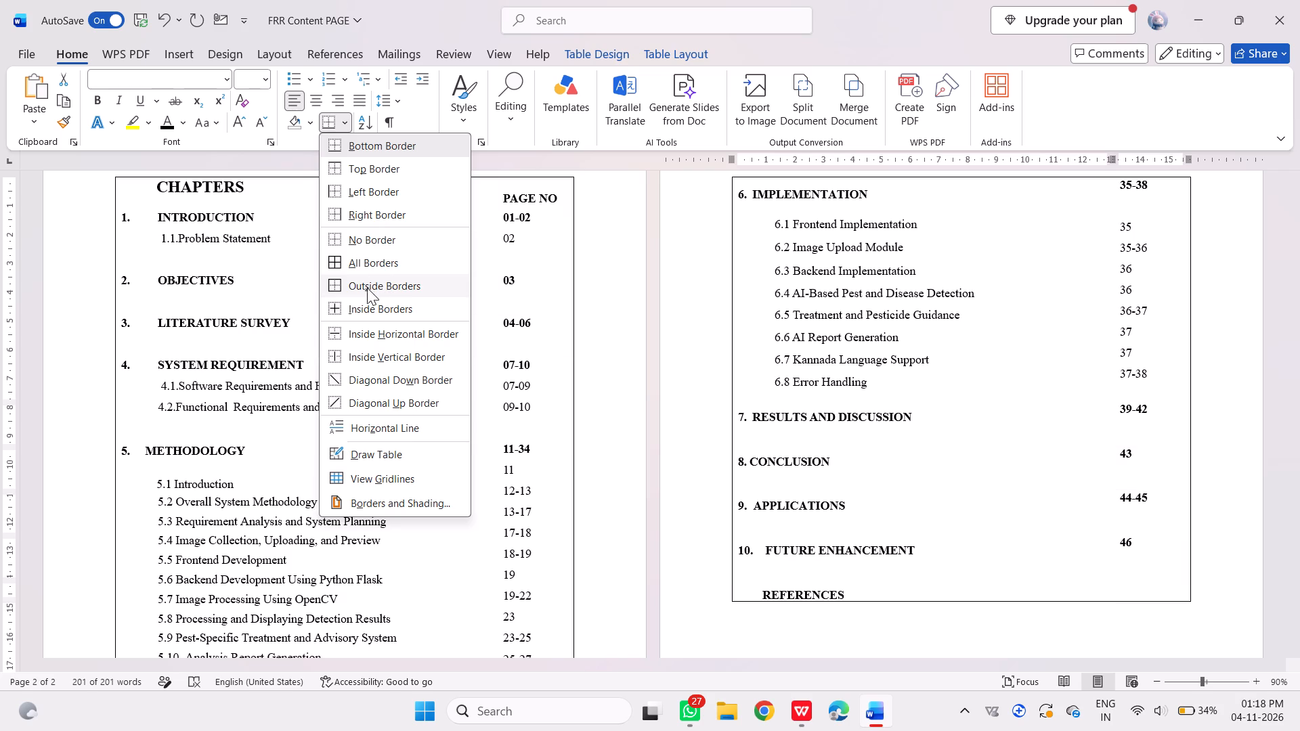
pyautogui.click(360, 266)
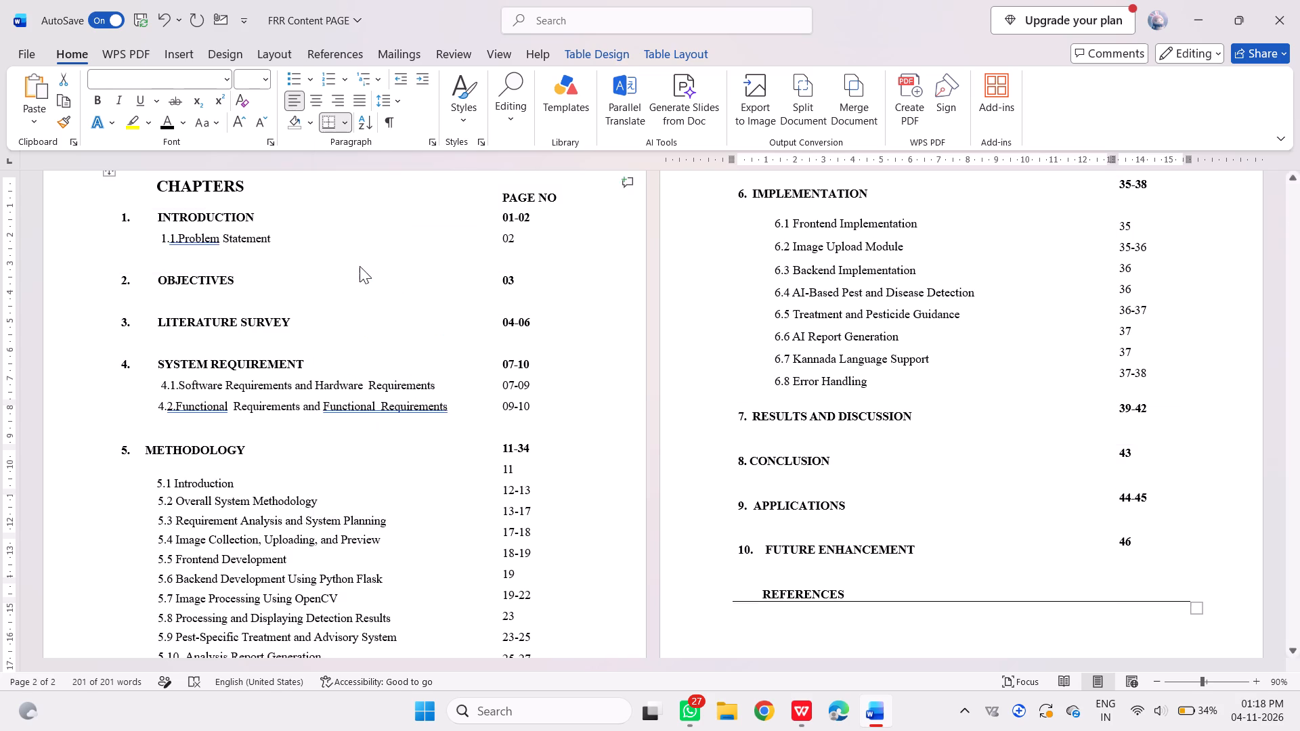
pyautogui.click(785, 354)
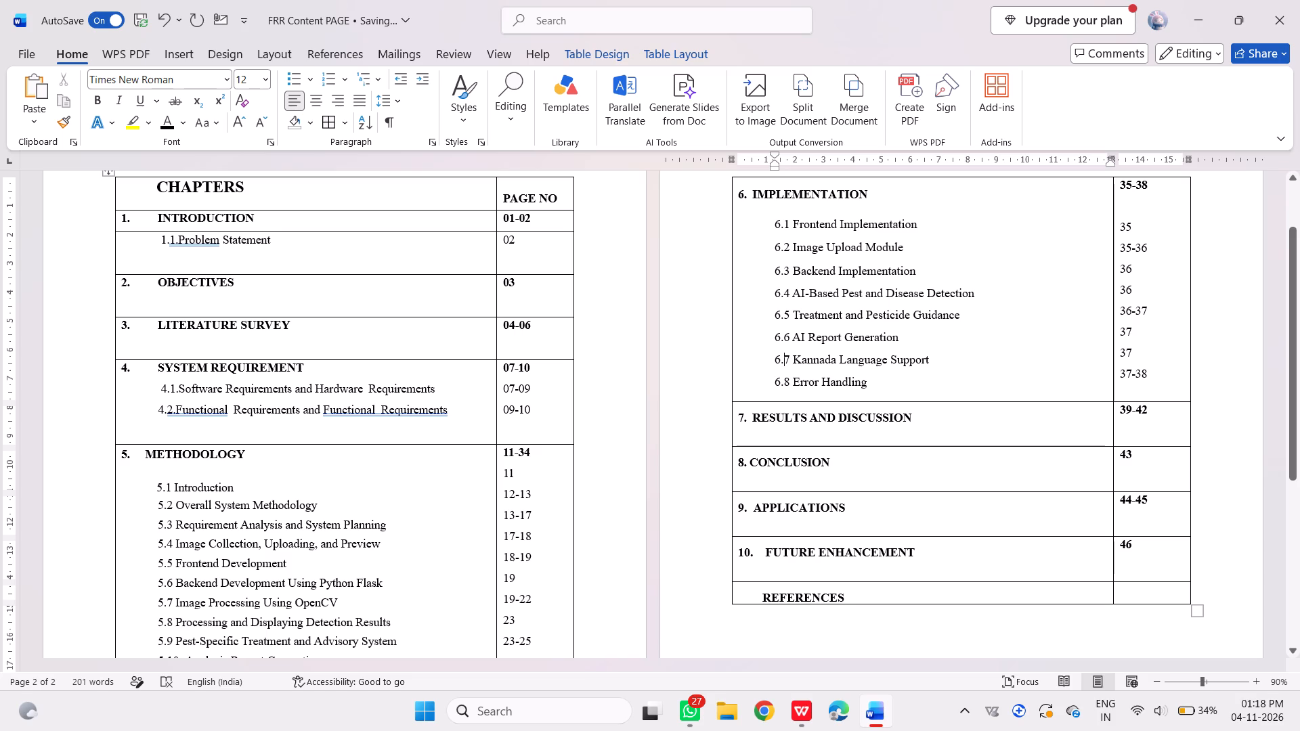
# Place the text cursor in front of INTRODUCTION in the chapter 1 heading.
pyautogui.click(159, 219)
pyautogui.click(159, 219)
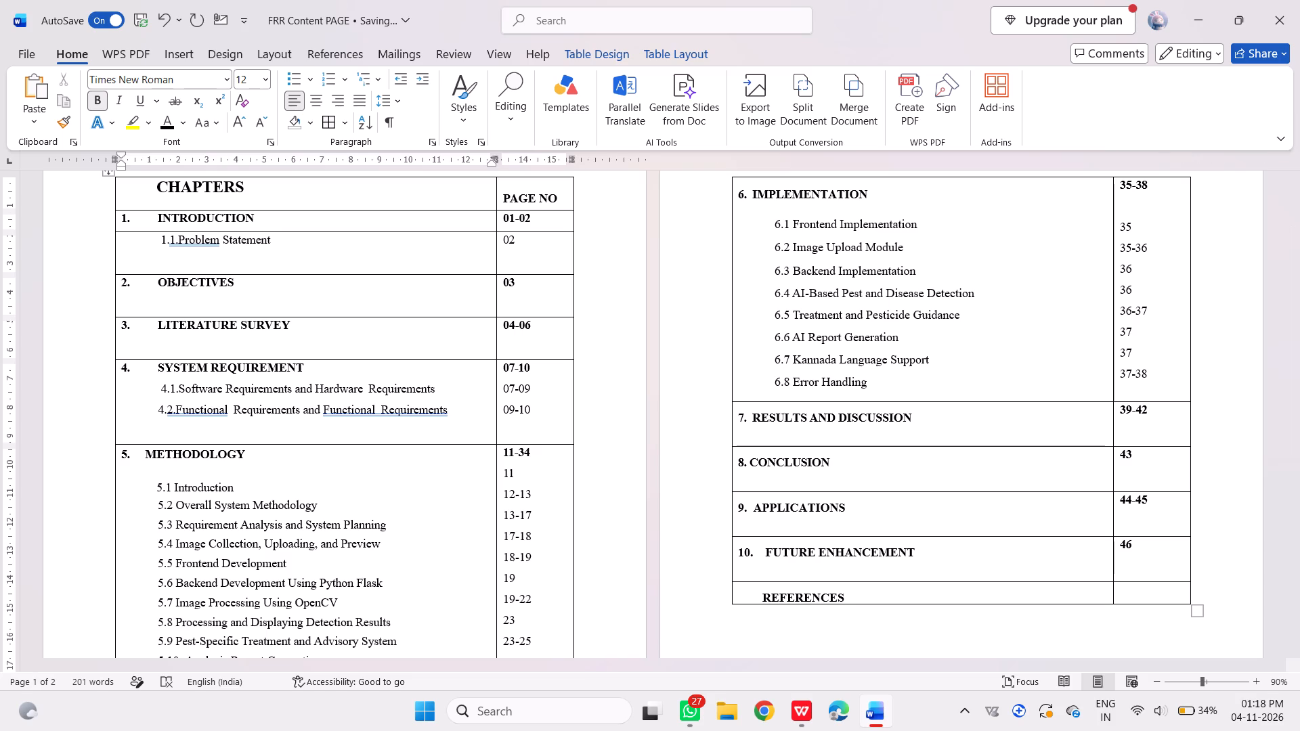
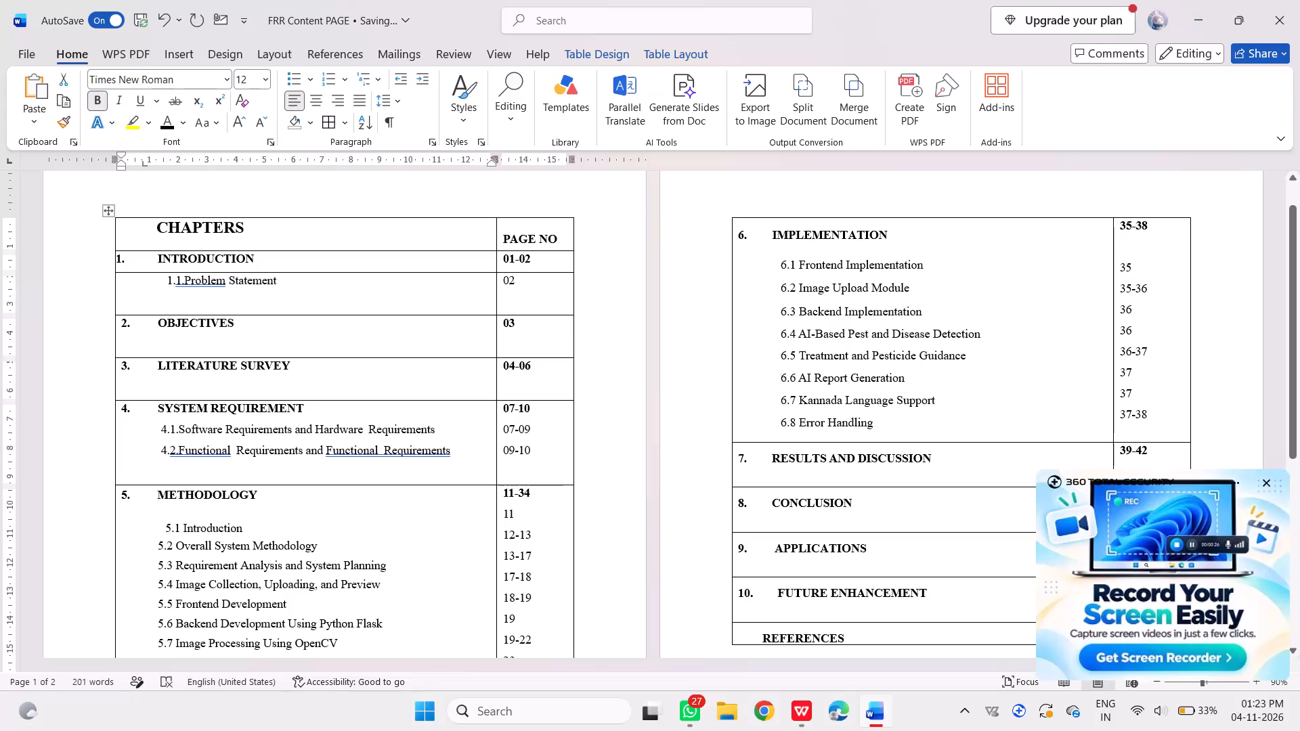
# Indent table of contents entries 5.2, 5.3 and 5.4 under METHODOLOGY with two leading spaces each.
pyautogui.click(156, 540)
pyautogui.press('space')
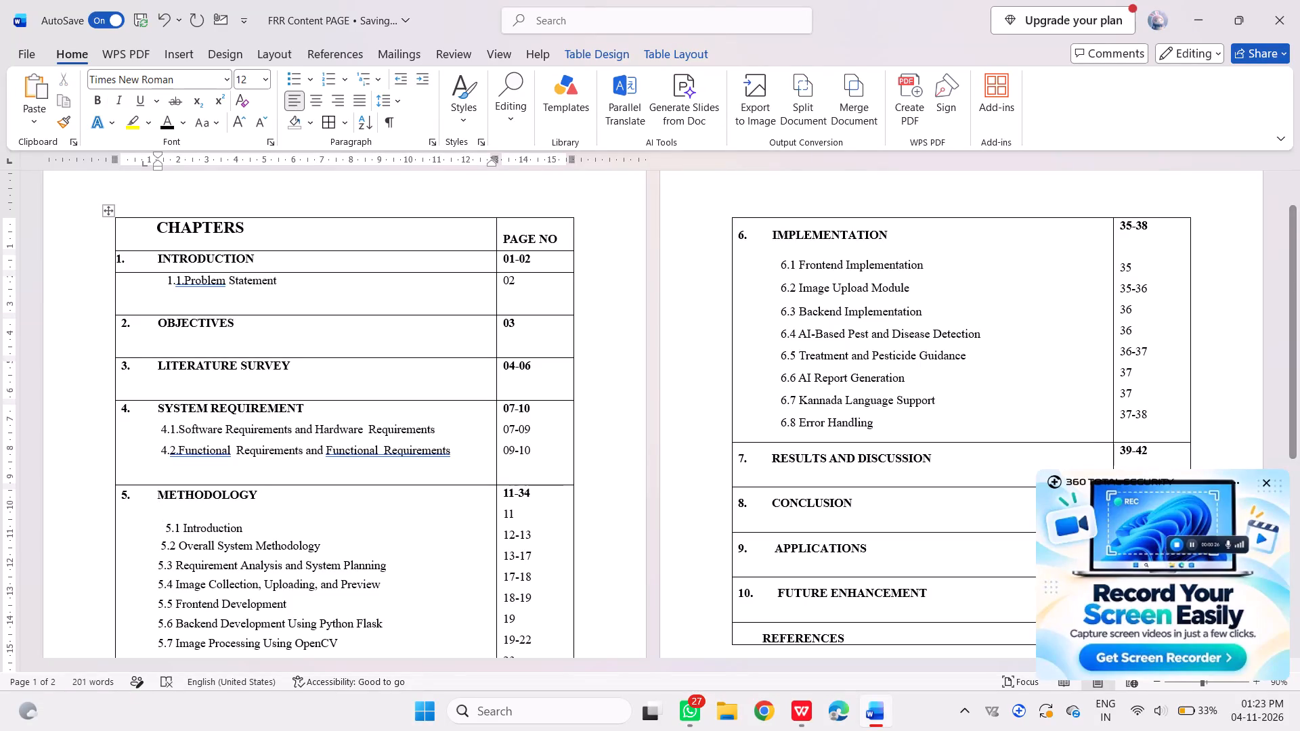
pyautogui.press('space')
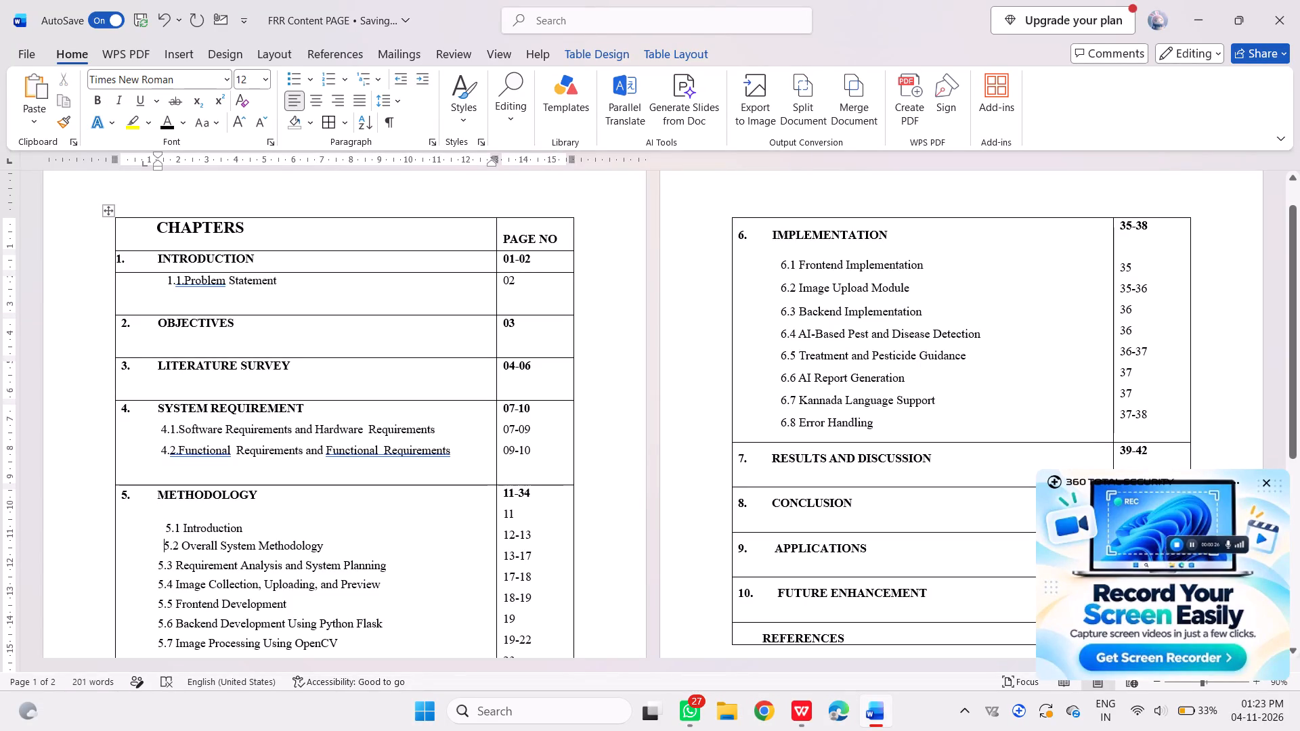
pyautogui.click(156, 562)
pyautogui.press('space')
pyautogui.press('space')
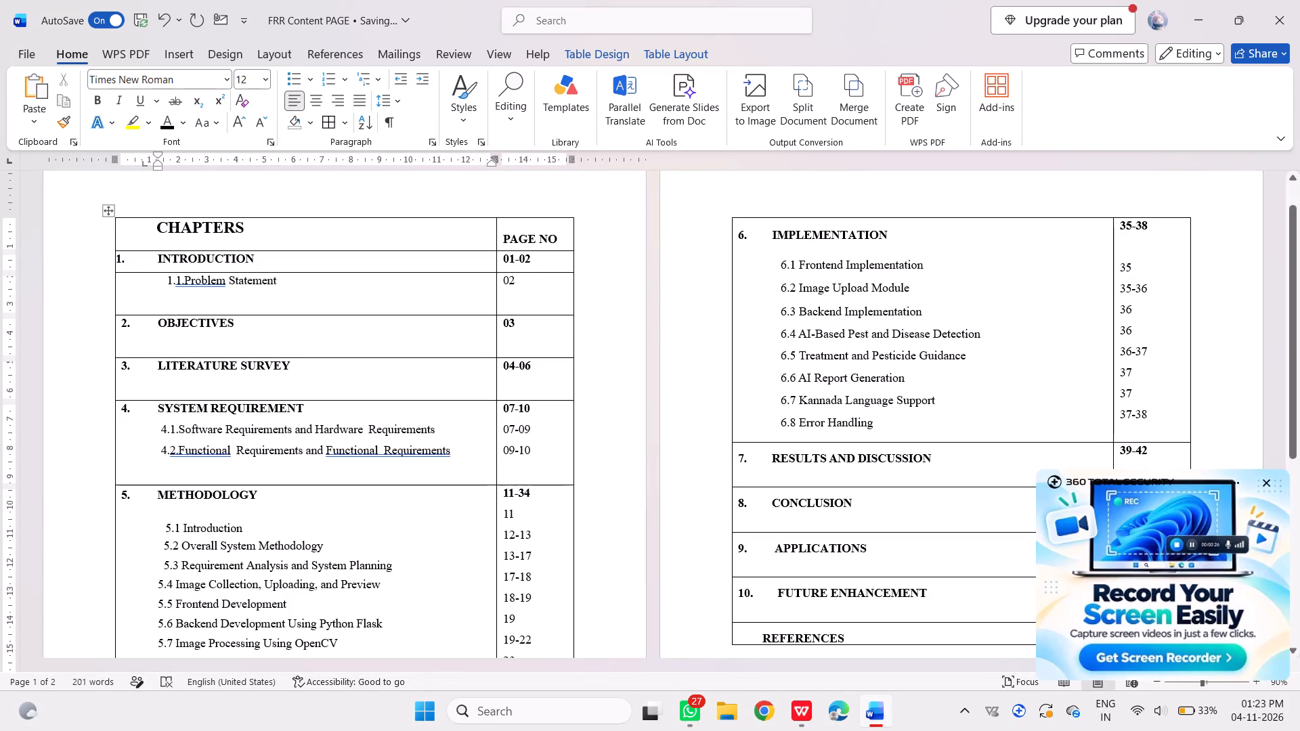
pyautogui.click(152, 582)
pyautogui.press('space')
pyautogui.press('space')
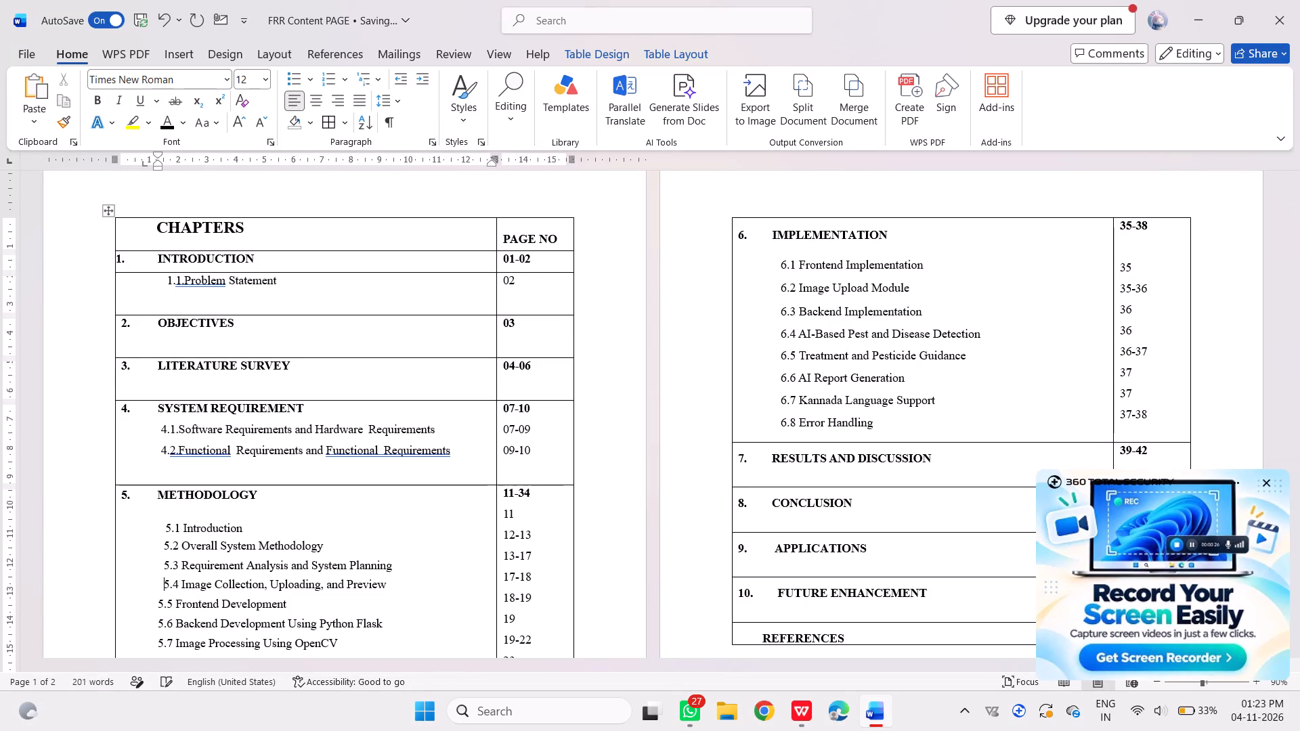
# Indent entries 5.5 Frontend Development, 5.6 Backend Development and 5.7 Image Processing with two leading spaces each.
pyautogui.click(152, 598)
pyautogui.press('space')
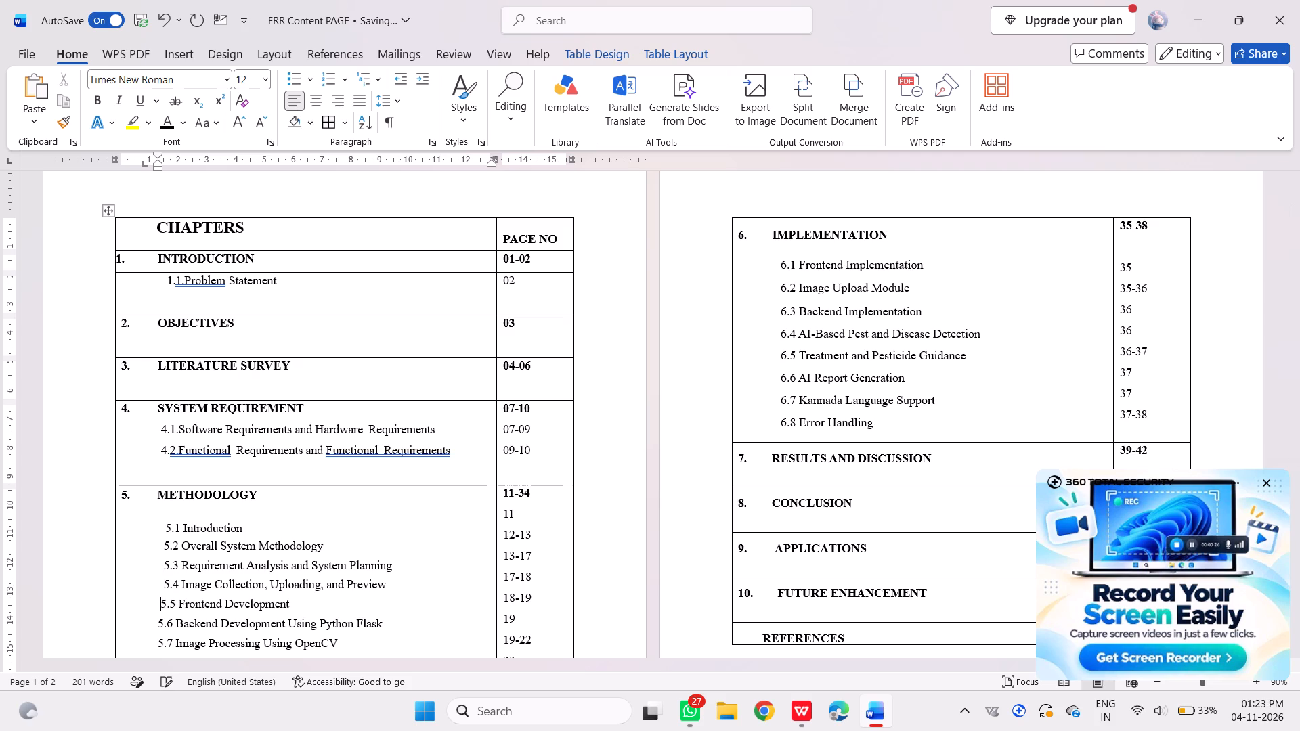
pyautogui.press('space')
pyautogui.click(155, 625)
pyautogui.press('space')
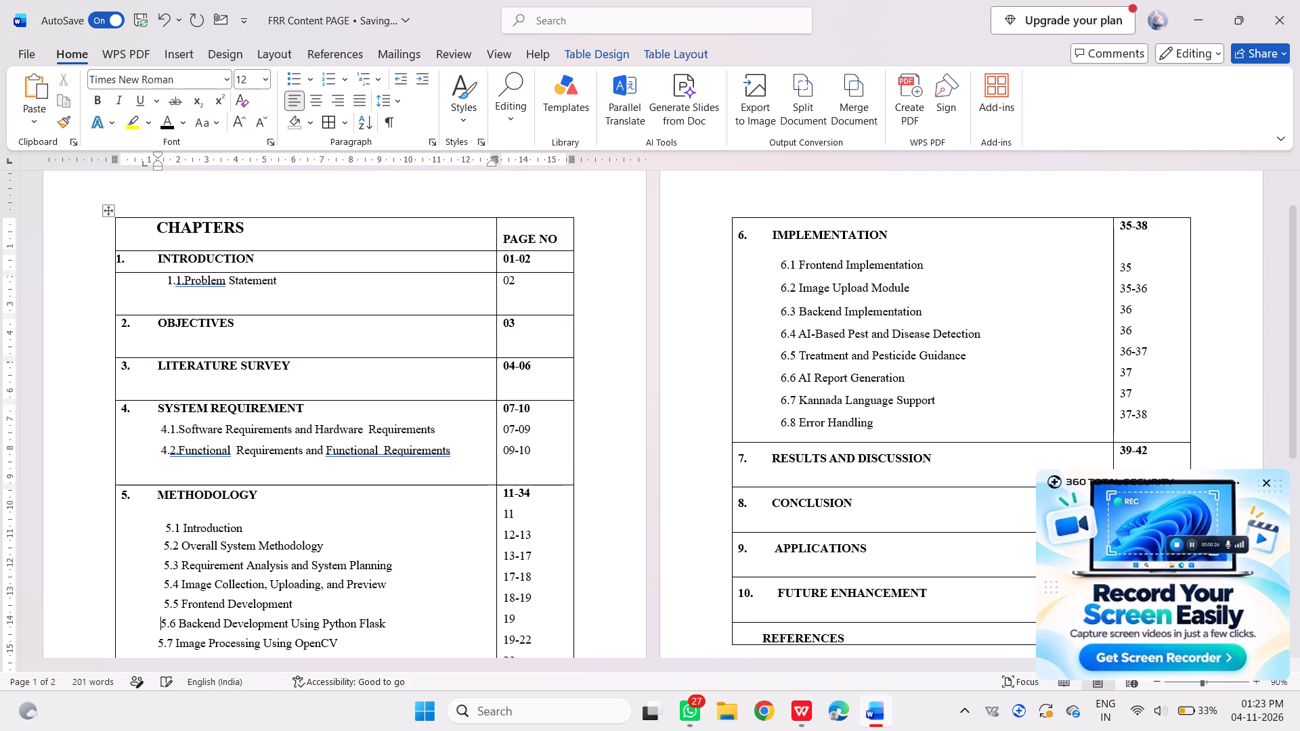
pyautogui.press('space')
pyautogui.click(156, 648)
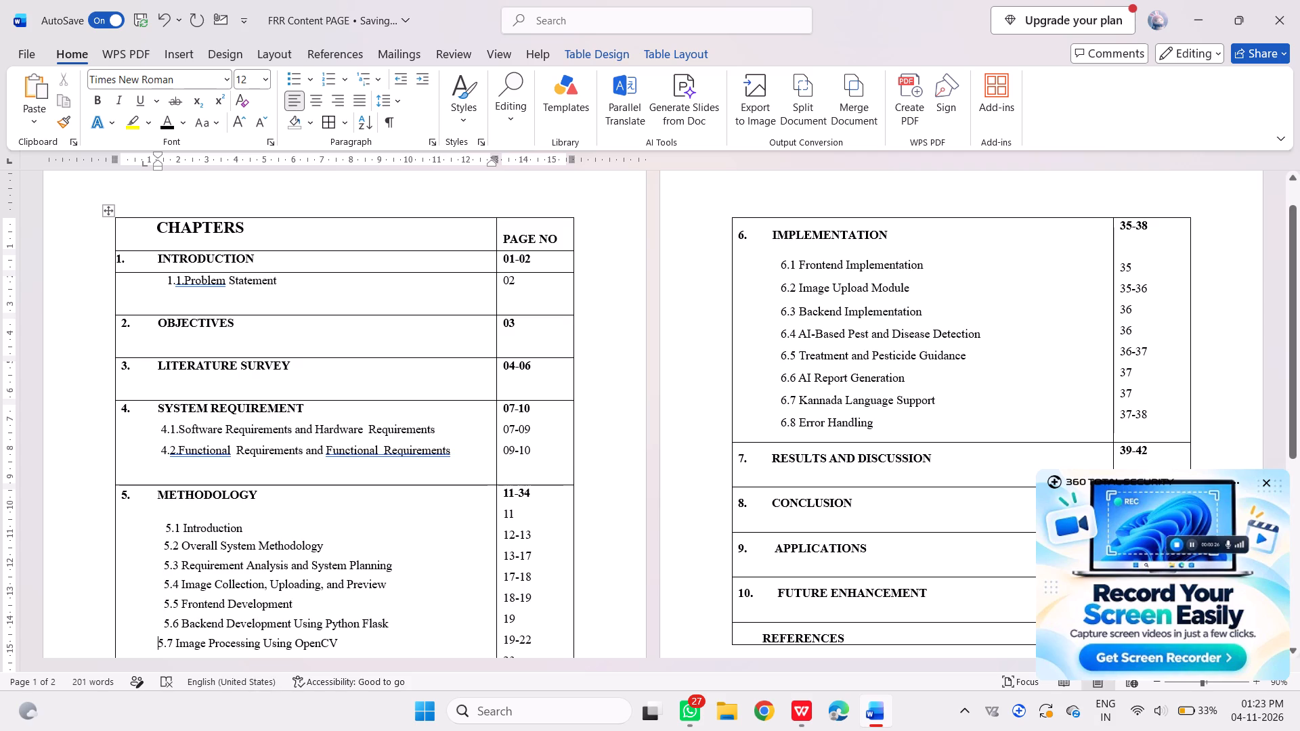
pyautogui.press('space')
pyautogui.press('space')
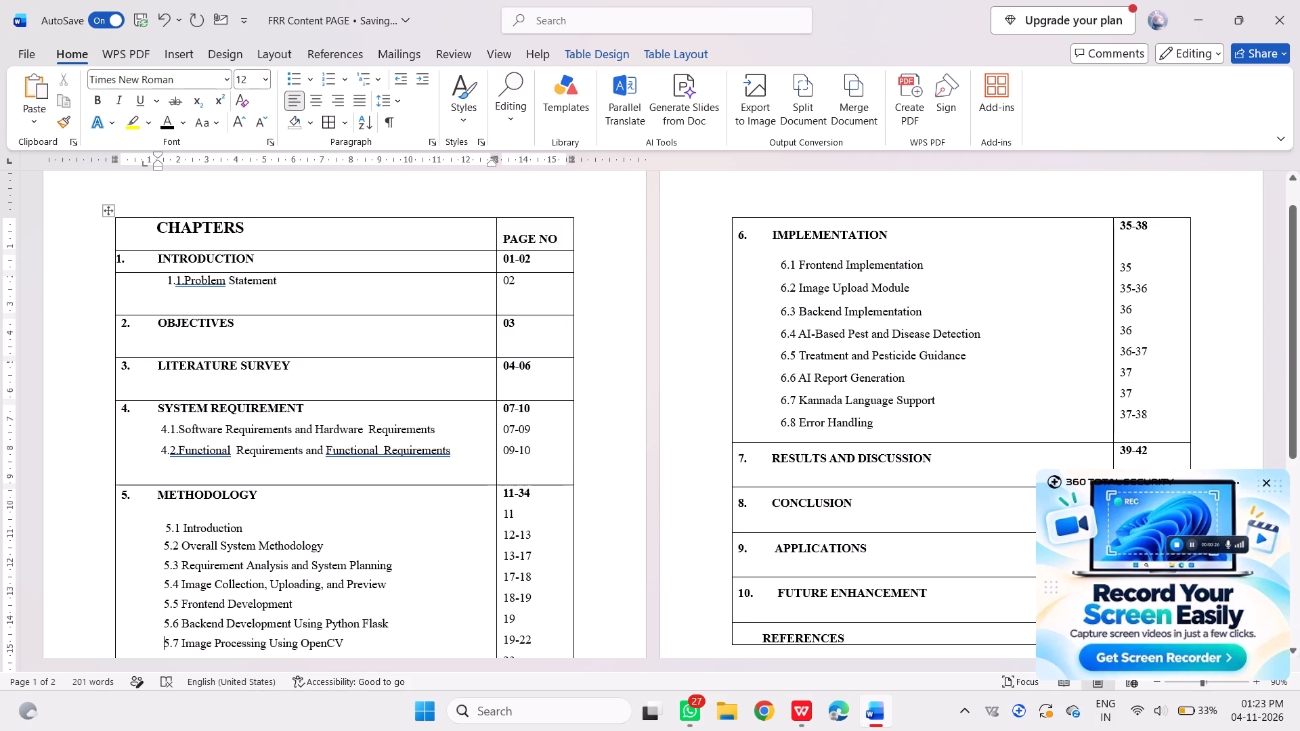
# Indent METHODOLOGY entries 5.8, 5.9 and 5.10 with two leading spaces each.
pyautogui.scroll(-2, 168, 598)
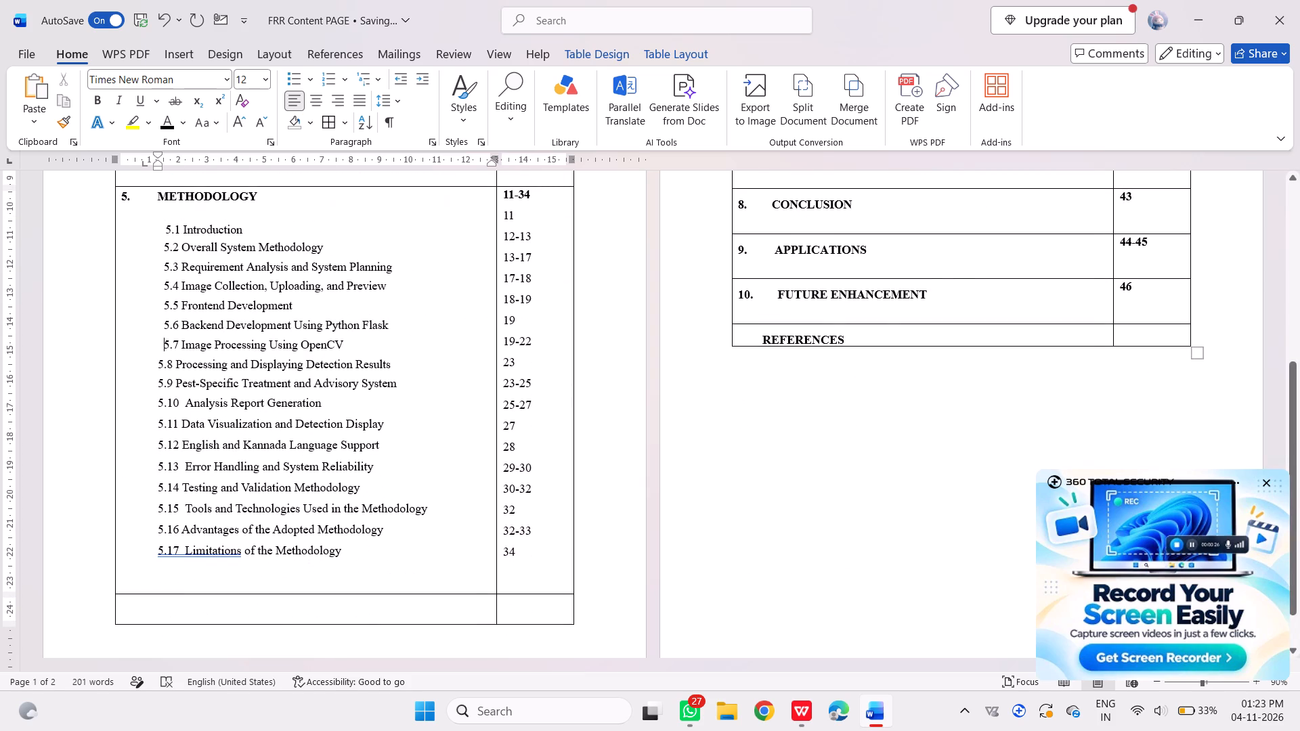
pyautogui.click(156, 365)
pyautogui.press('space')
pyautogui.press('space')
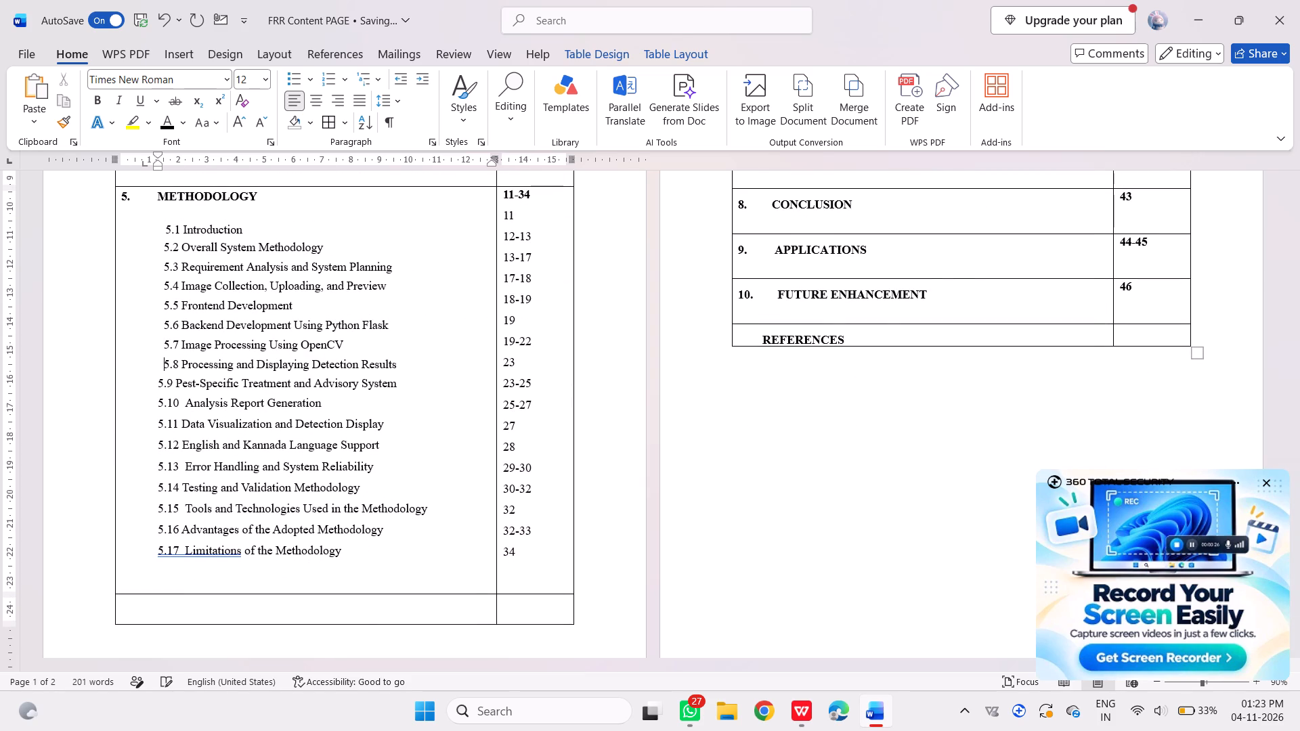
pyautogui.click(154, 380)
pyautogui.press('space')
pyautogui.press('space')
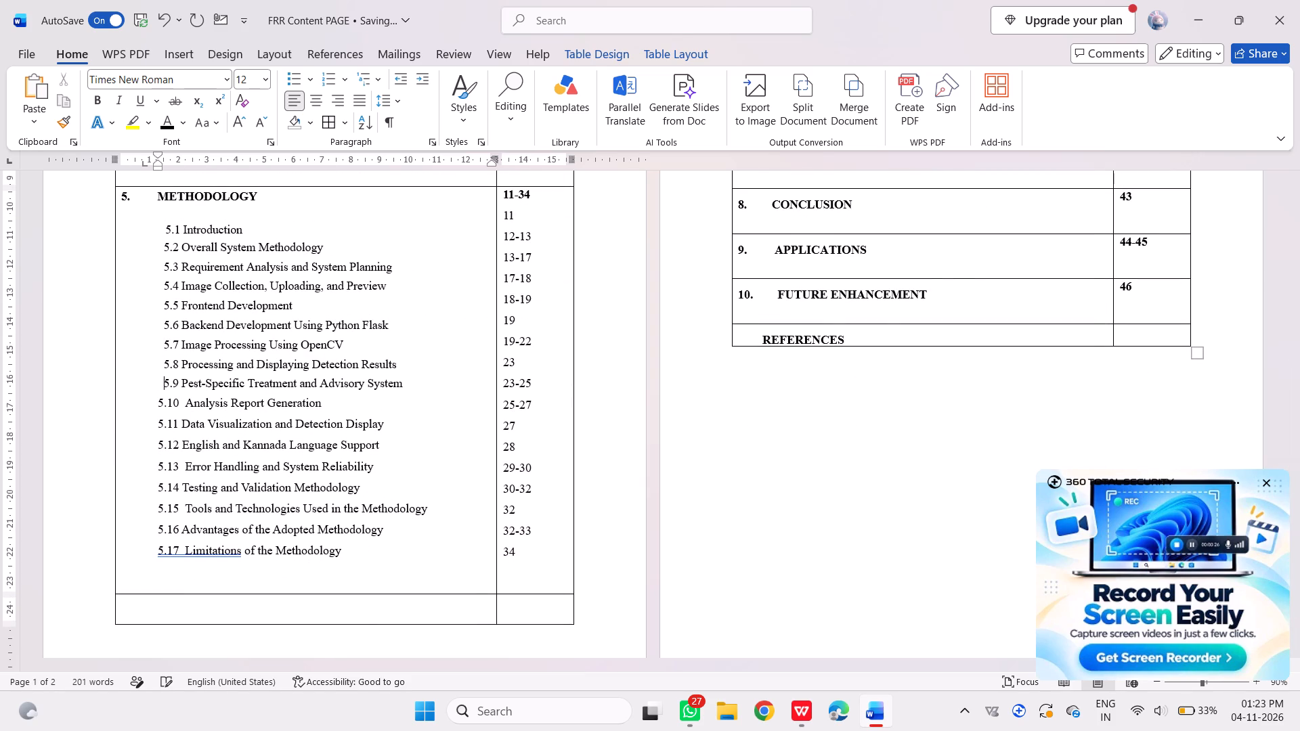
pyautogui.click(154, 396)
pyautogui.press('space')
pyautogui.press('space')
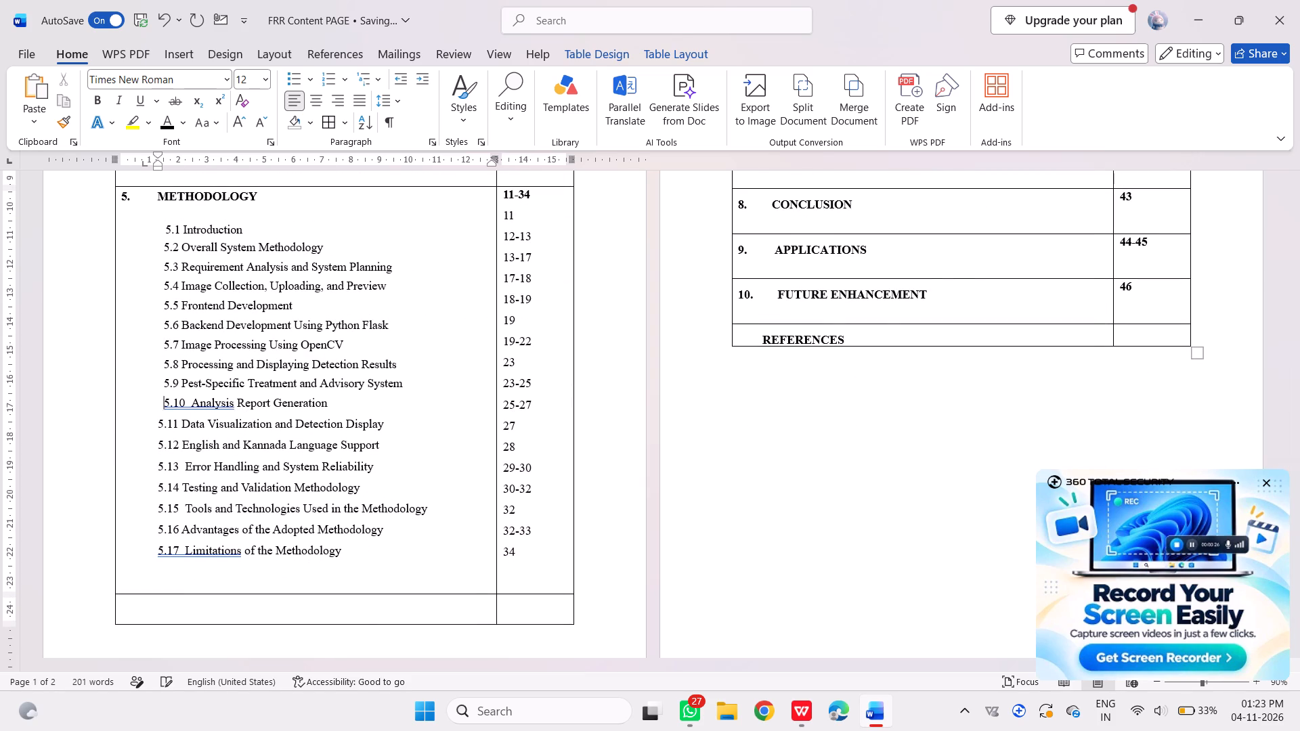
# Indent METHODOLOGY entries 5.11, 5.12, 5.13 and 5.14 with two leading spaces each.
pyautogui.click(153, 416)
pyautogui.press('space')
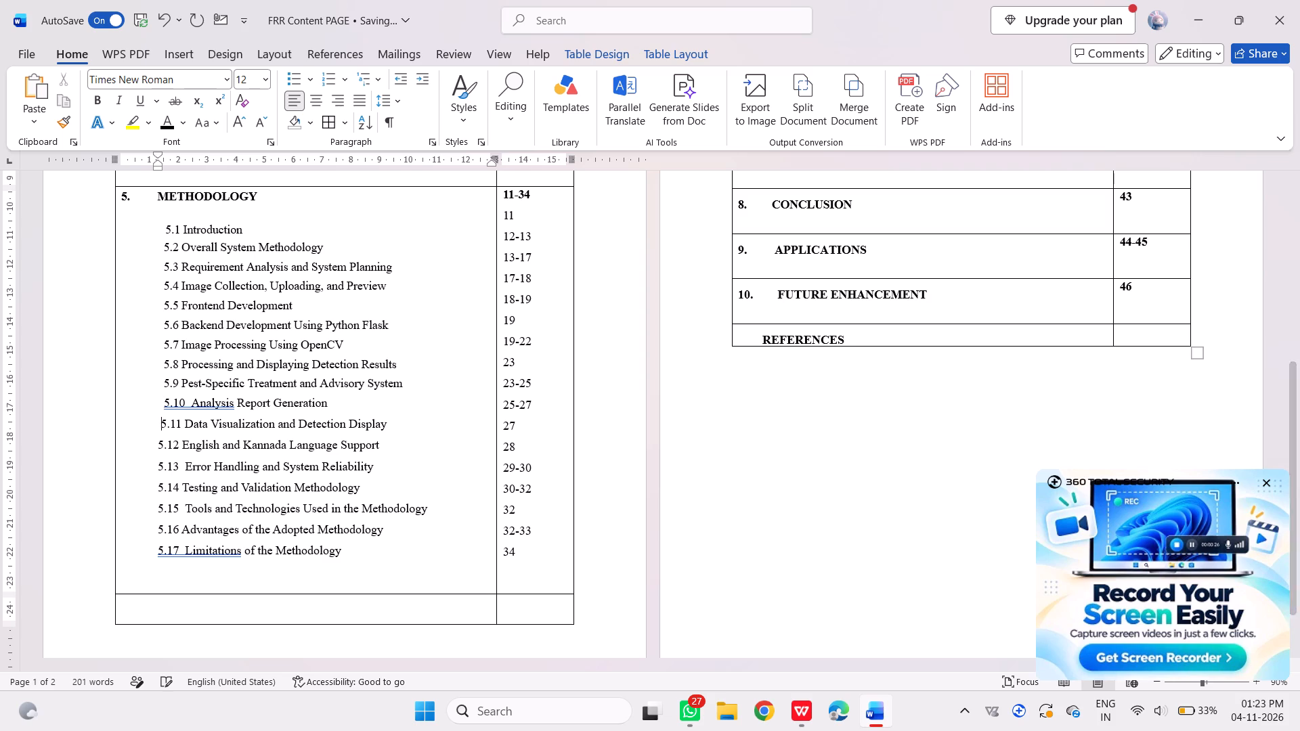
pyautogui.press('space')
pyautogui.click(155, 442)
pyautogui.press('space')
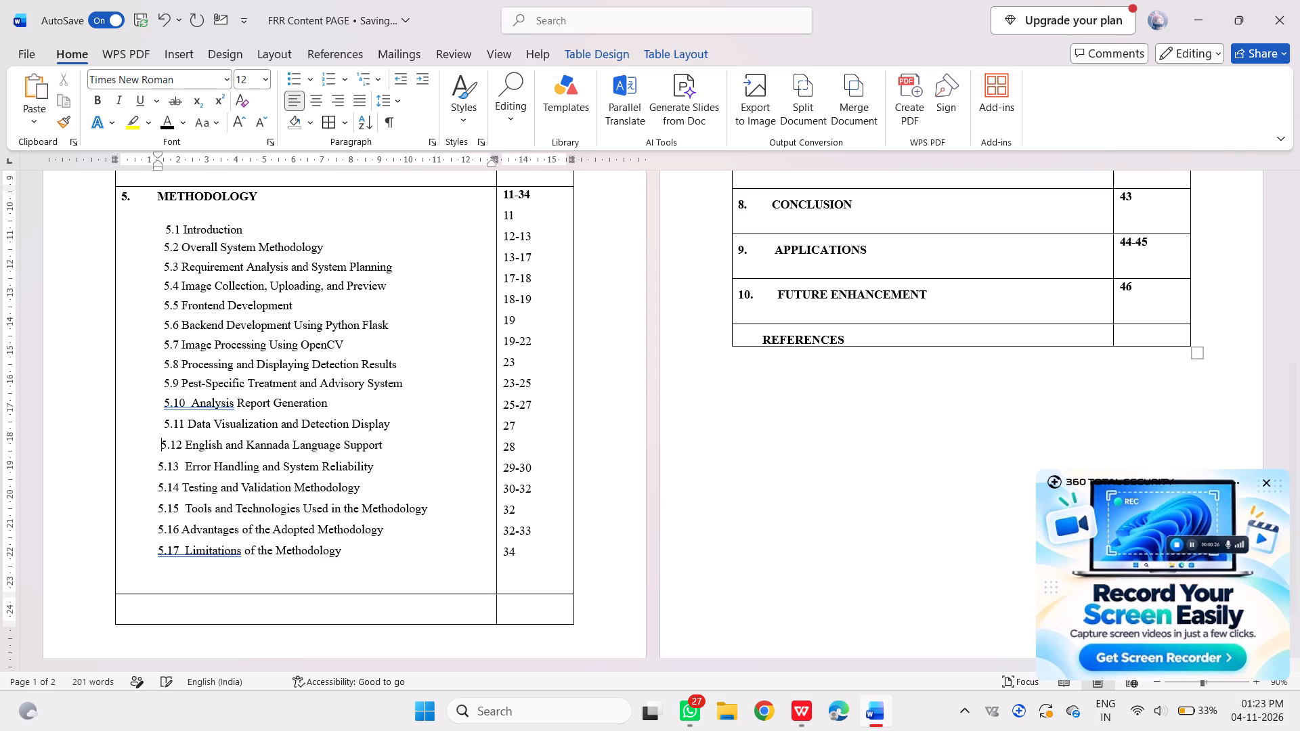
pyautogui.press('space')
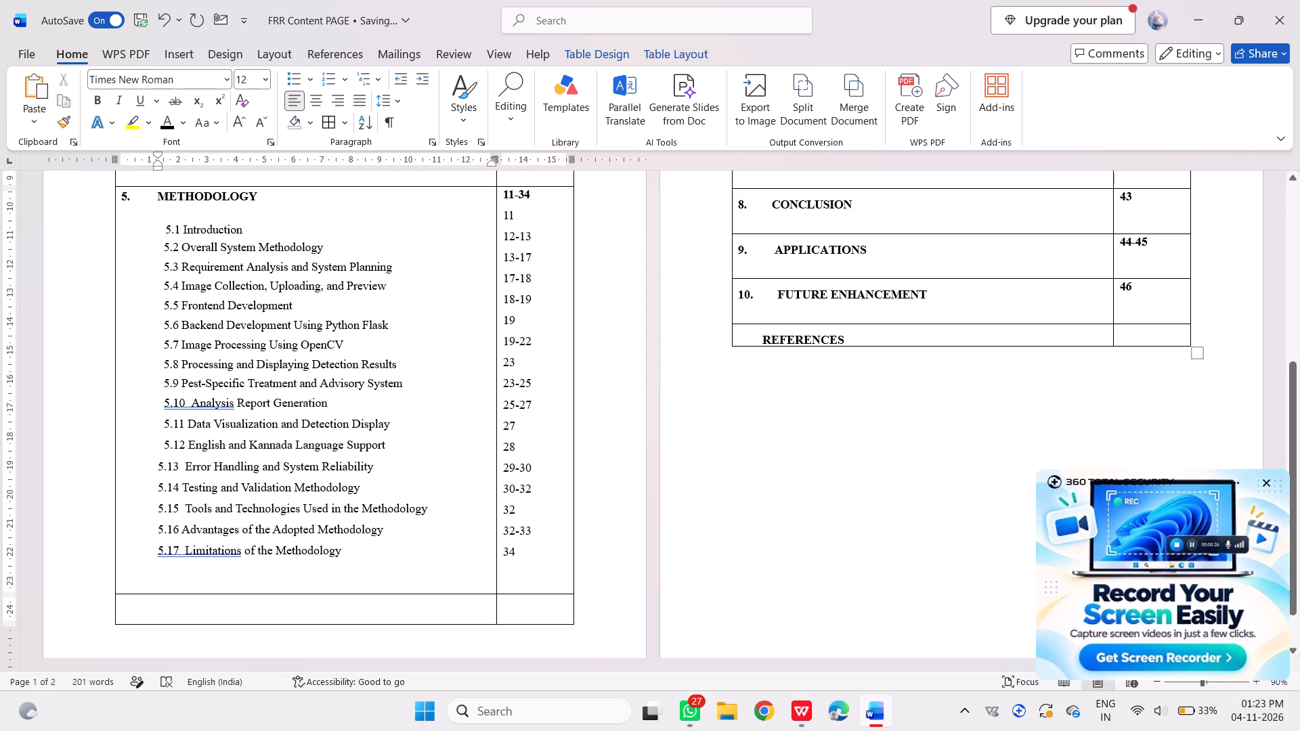
pyautogui.click(154, 470)
pyautogui.press('space')
pyautogui.press('space')
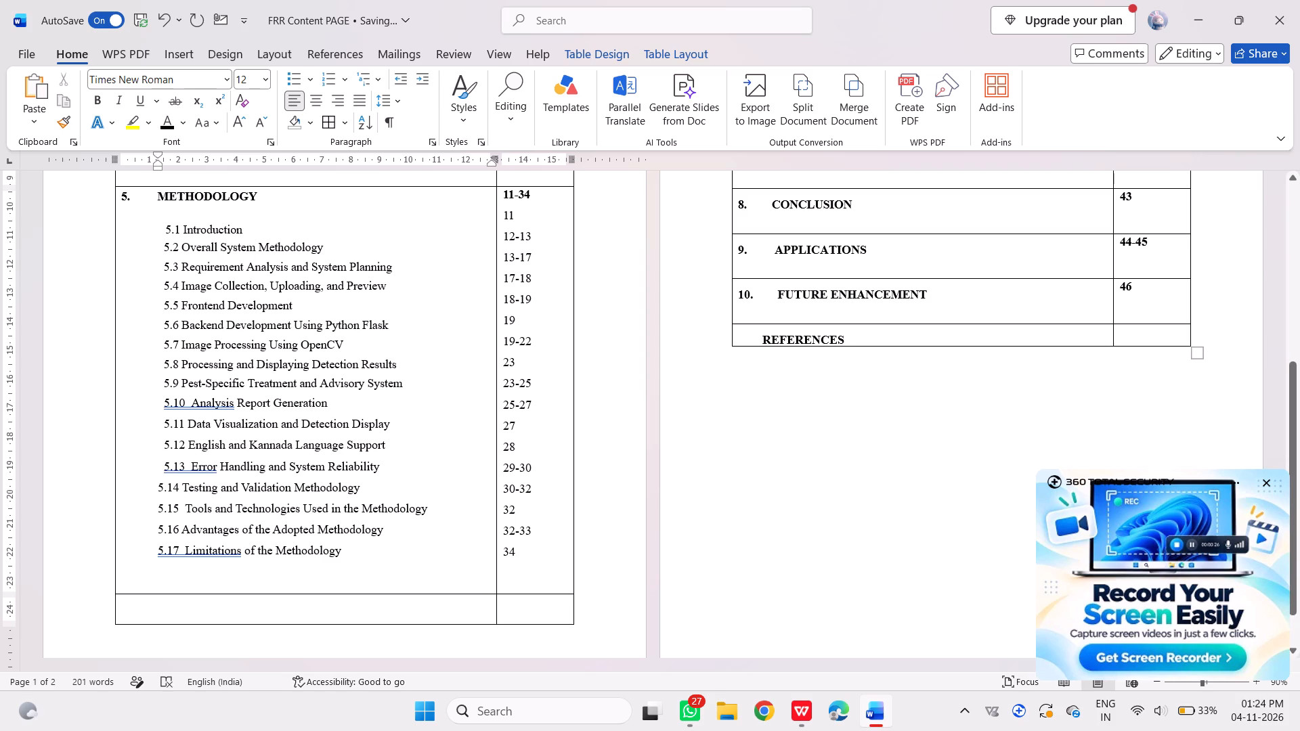
pyautogui.click(154, 483)
pyautogui.press('space')
pyautogui.press('space')
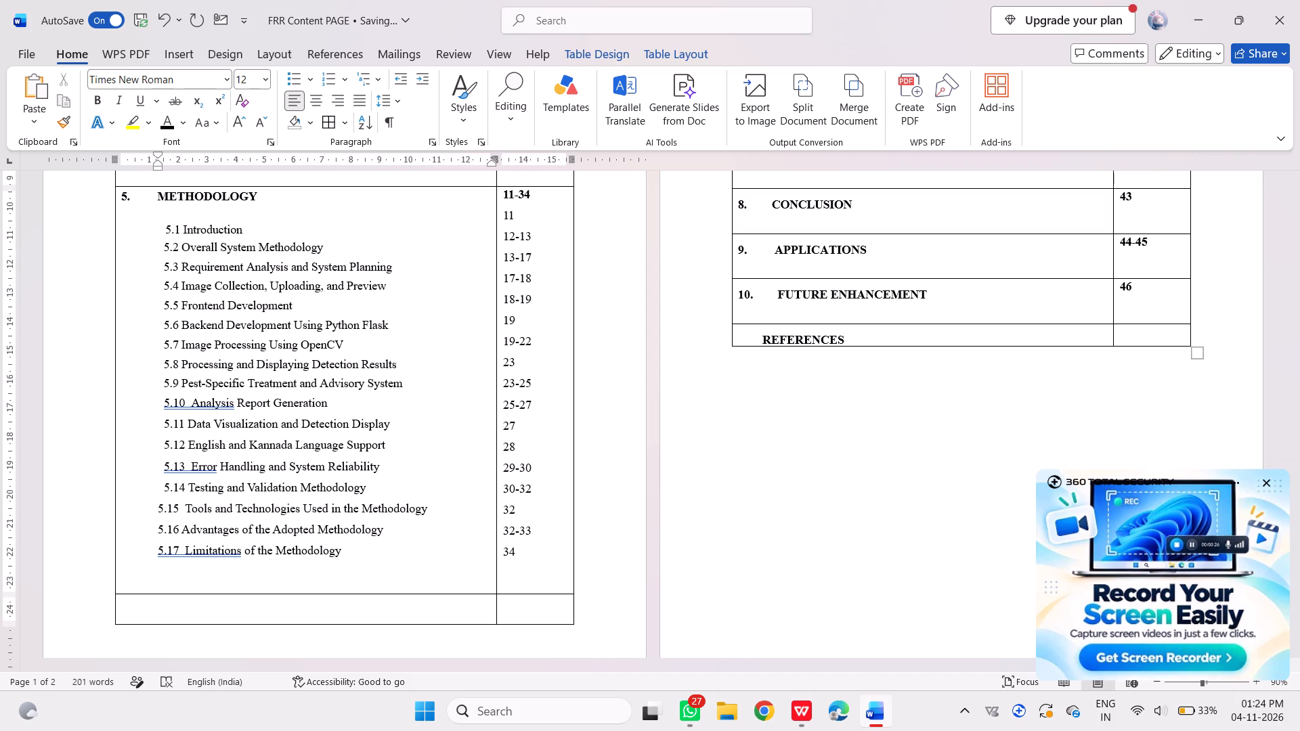
# Indent METHODOLOGY entries 5.15, 5.16 and 5.17 with two leading spaces each.
pyautogui.click(158, 509)
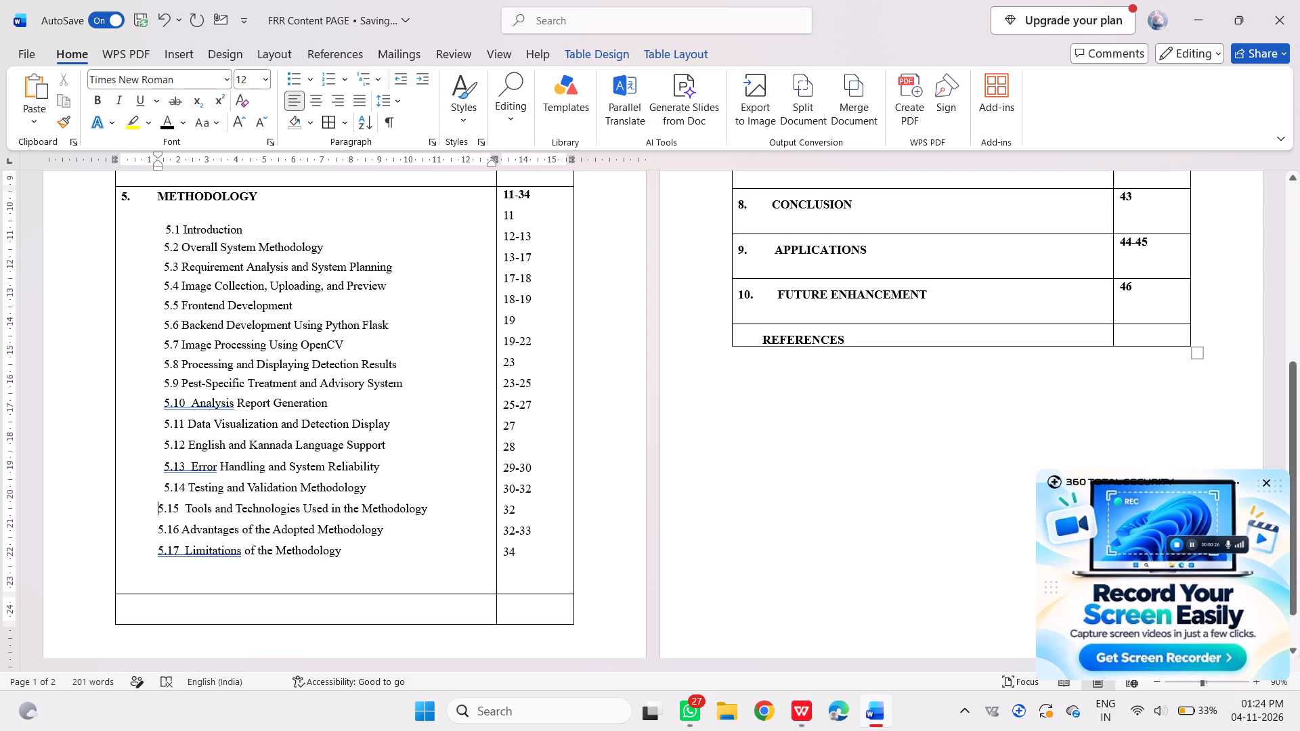
pyautogui.press('space')
pyautogui.press('space')
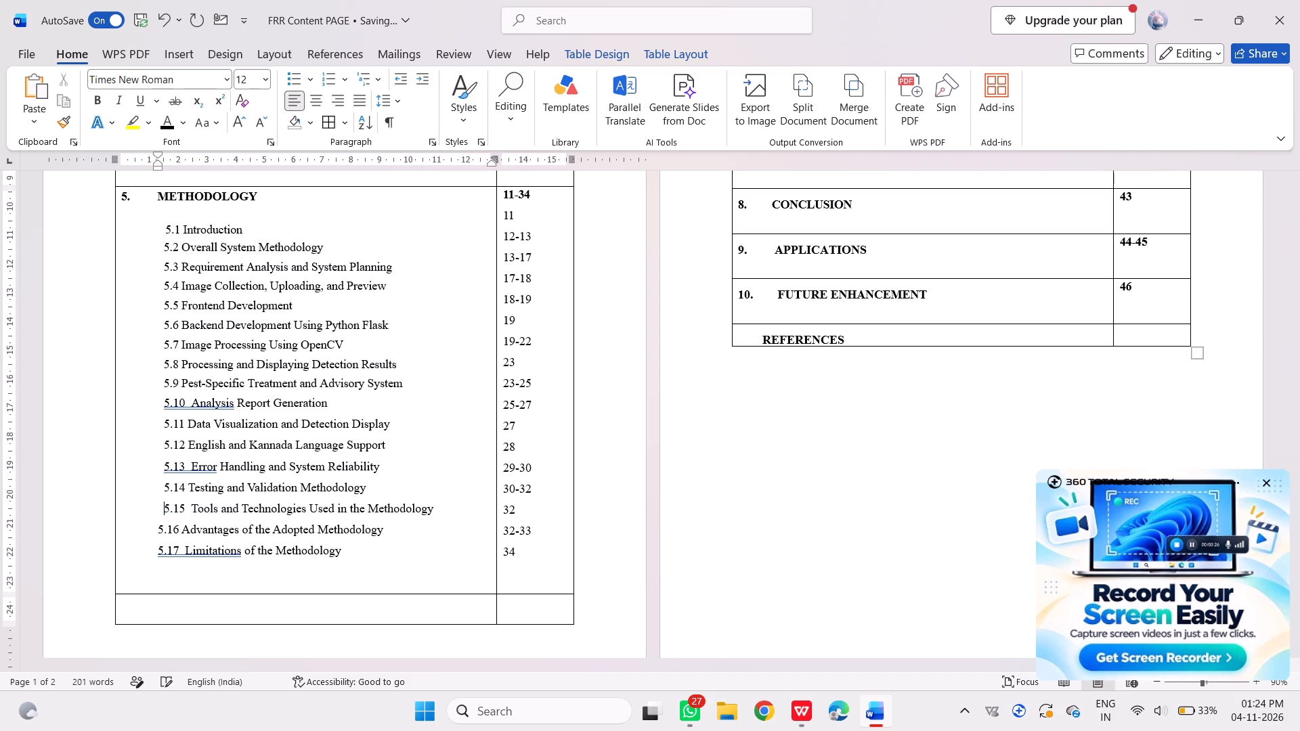
pyautogui.click(159, 527)
pyautogui.press('space')
pyautogui.press('space')
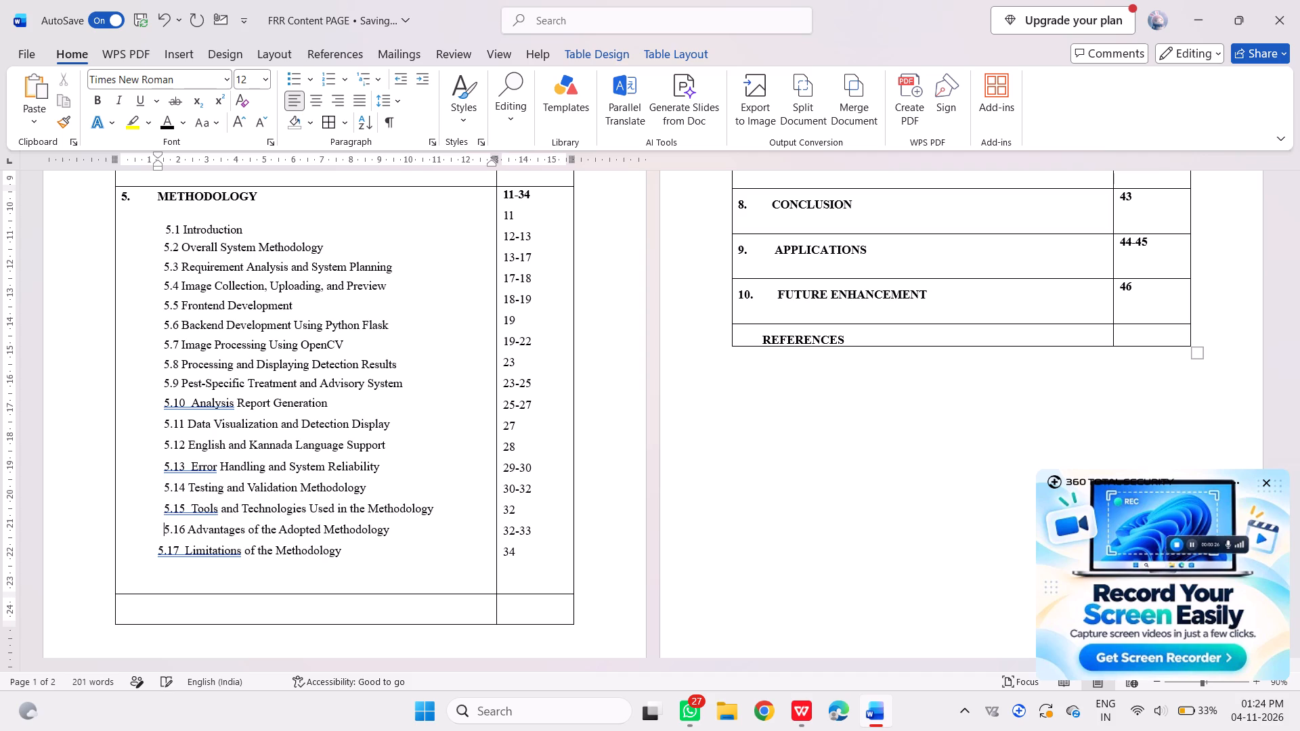
pyautogui.click(157, 550)
pyautogui.press('space')
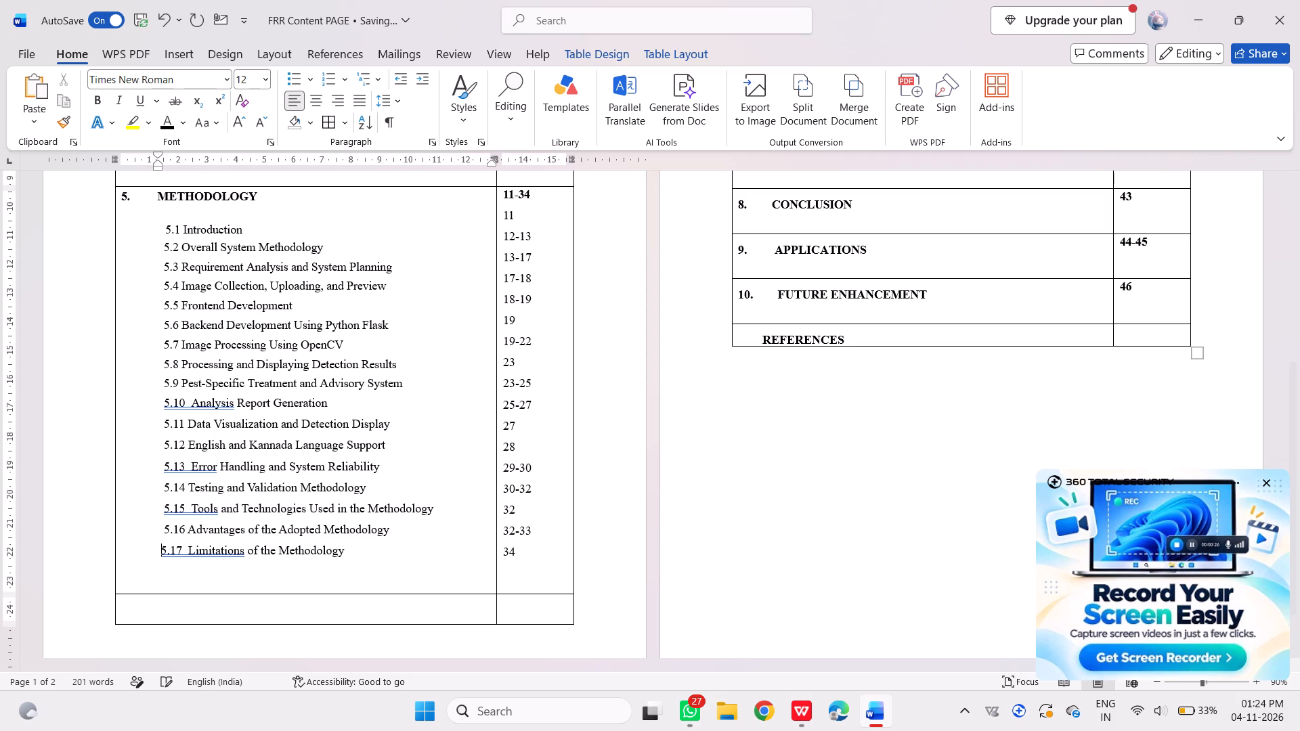
pyautogui.press('space')
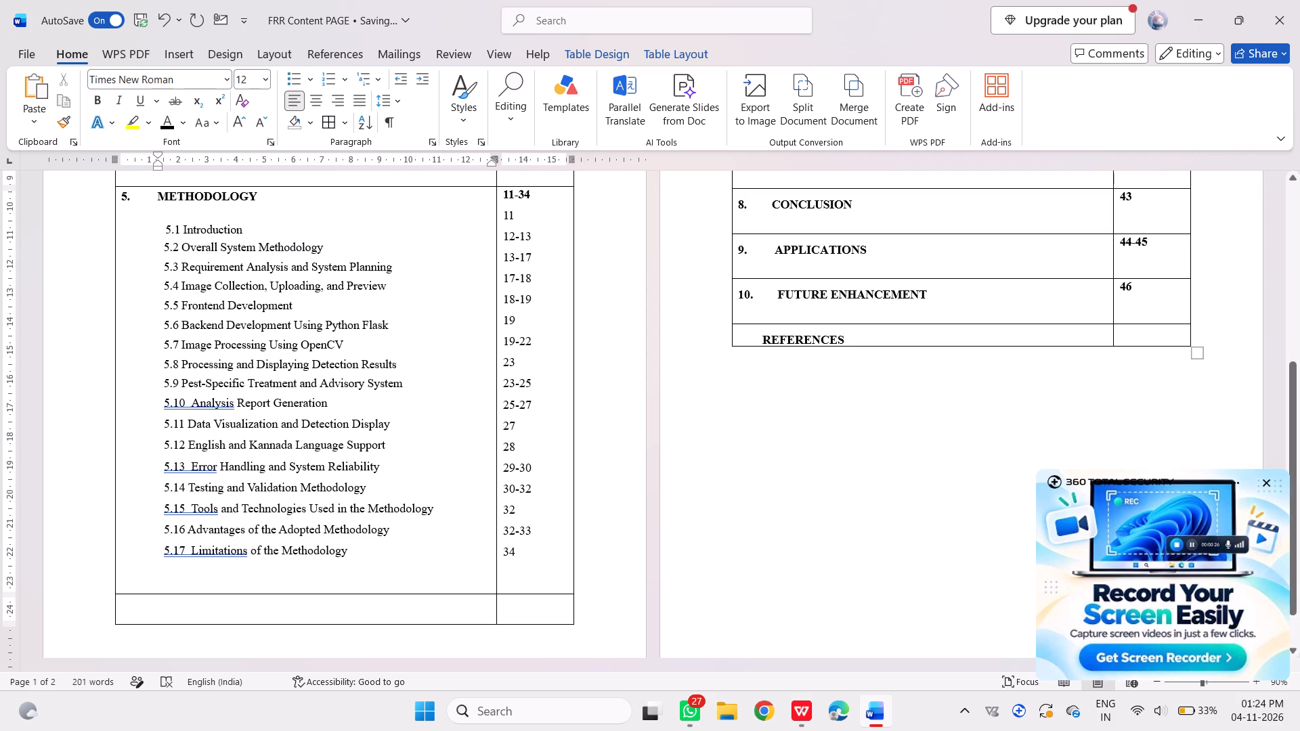
pyautogui.click(325, 335)
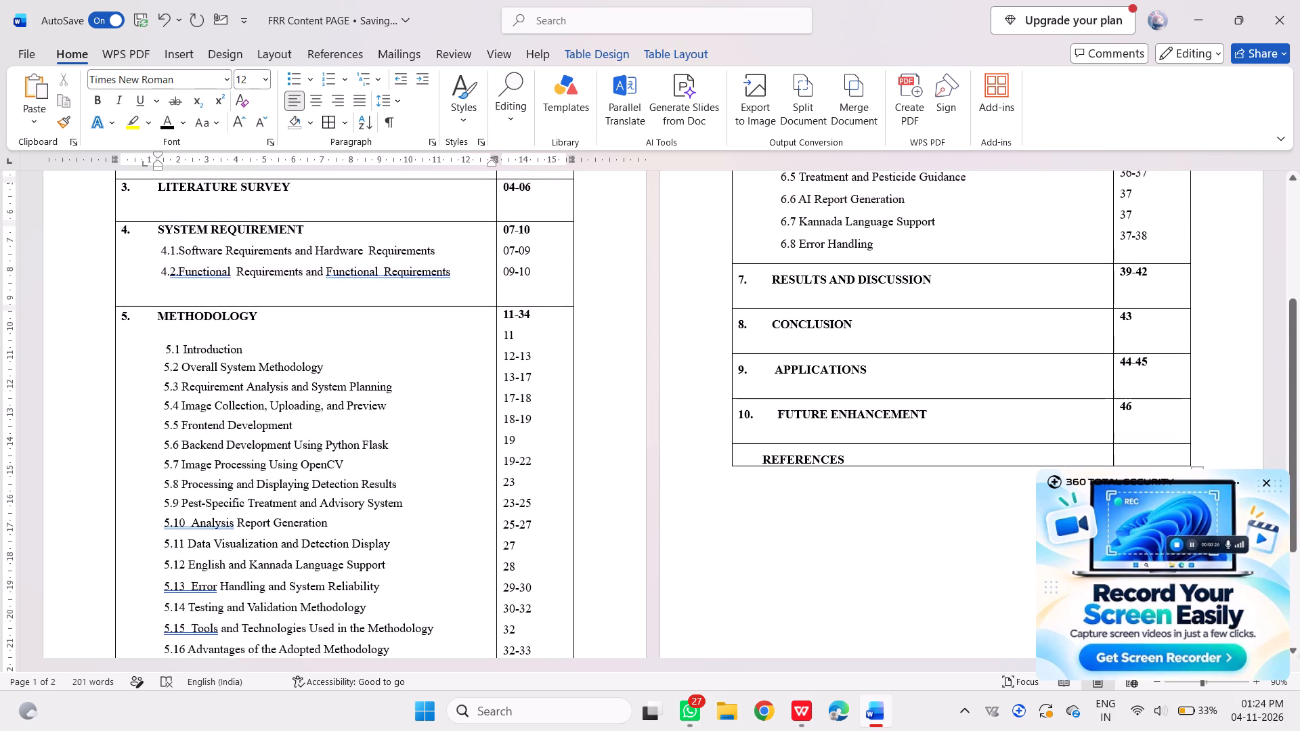
# Insert five spaces before REFERENCES in the last table row to align it with the FUTURE ENHANCEMENT heading.
pyautogui.click(760, 459)
pyautogui.press('space')
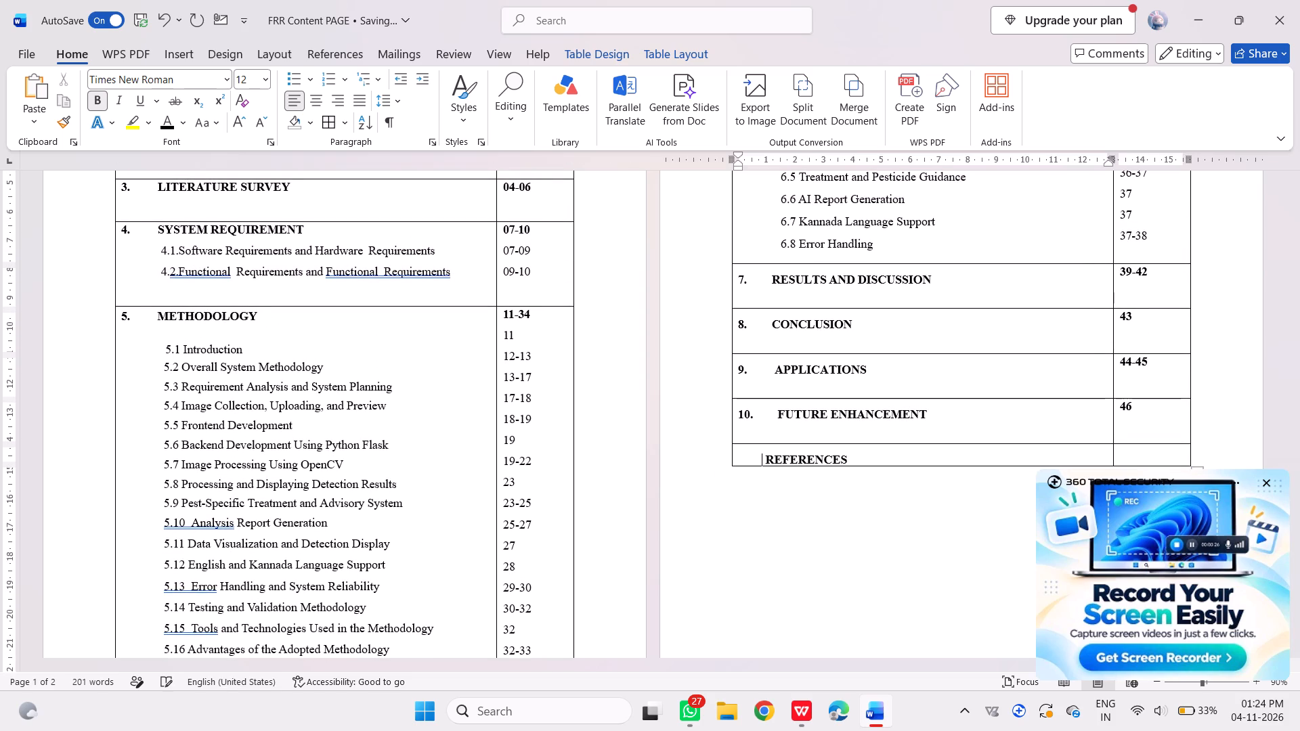
pyautogui.press('space')
pyautogui.press('space')
pyautogui.press('space')
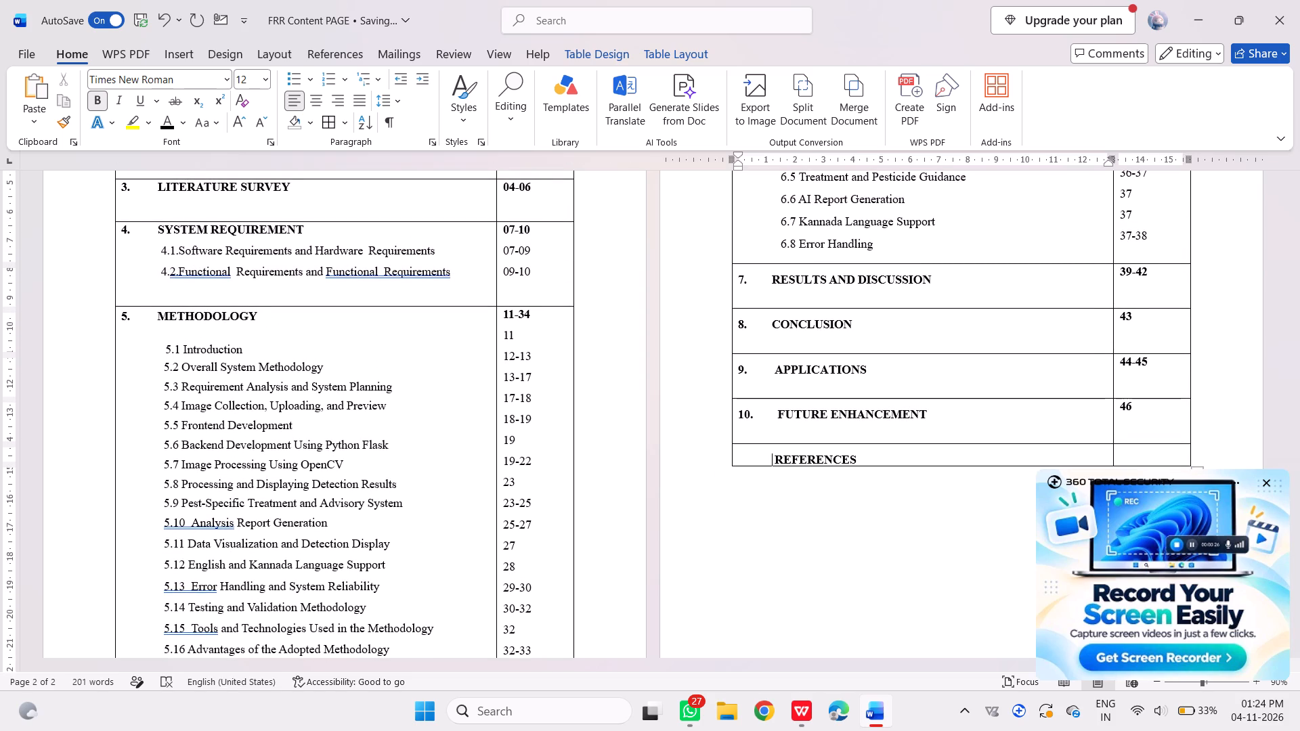
pyautogui.press('space')
pyautogui.rightClick(759, 459)
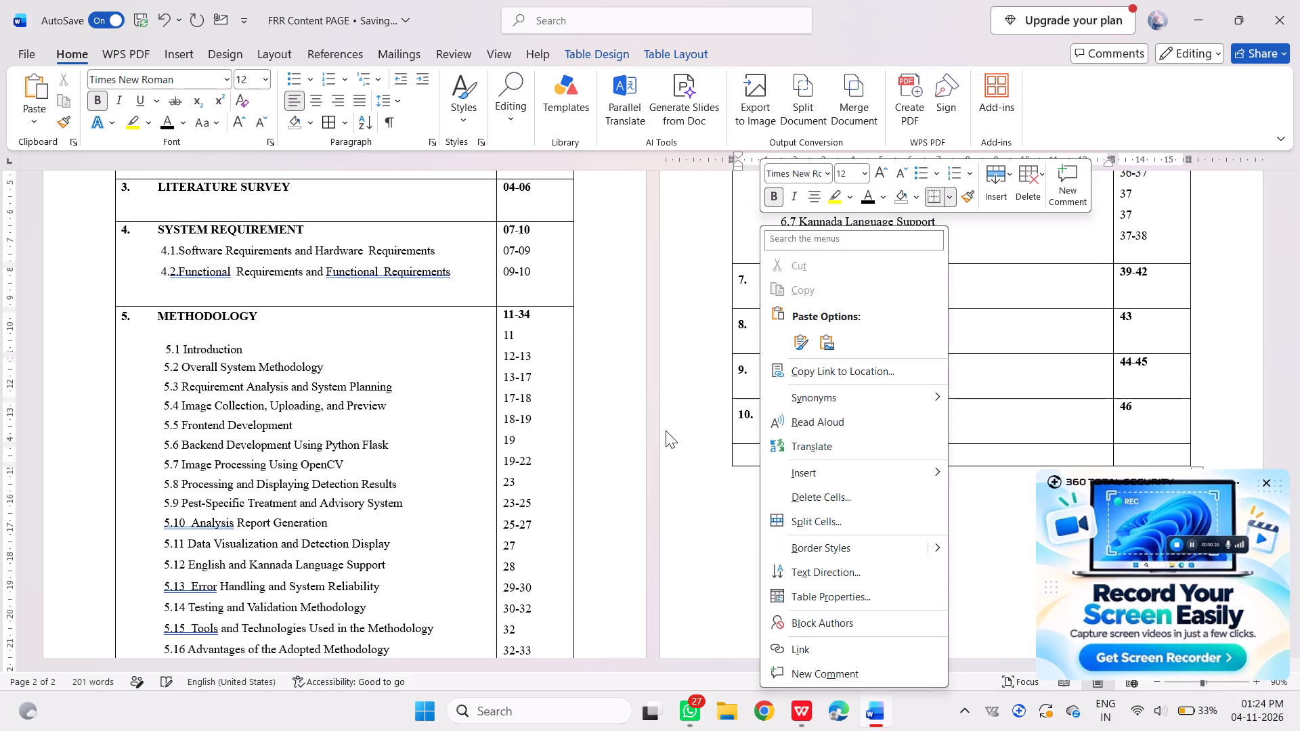
pyautogui.click(427, 332)
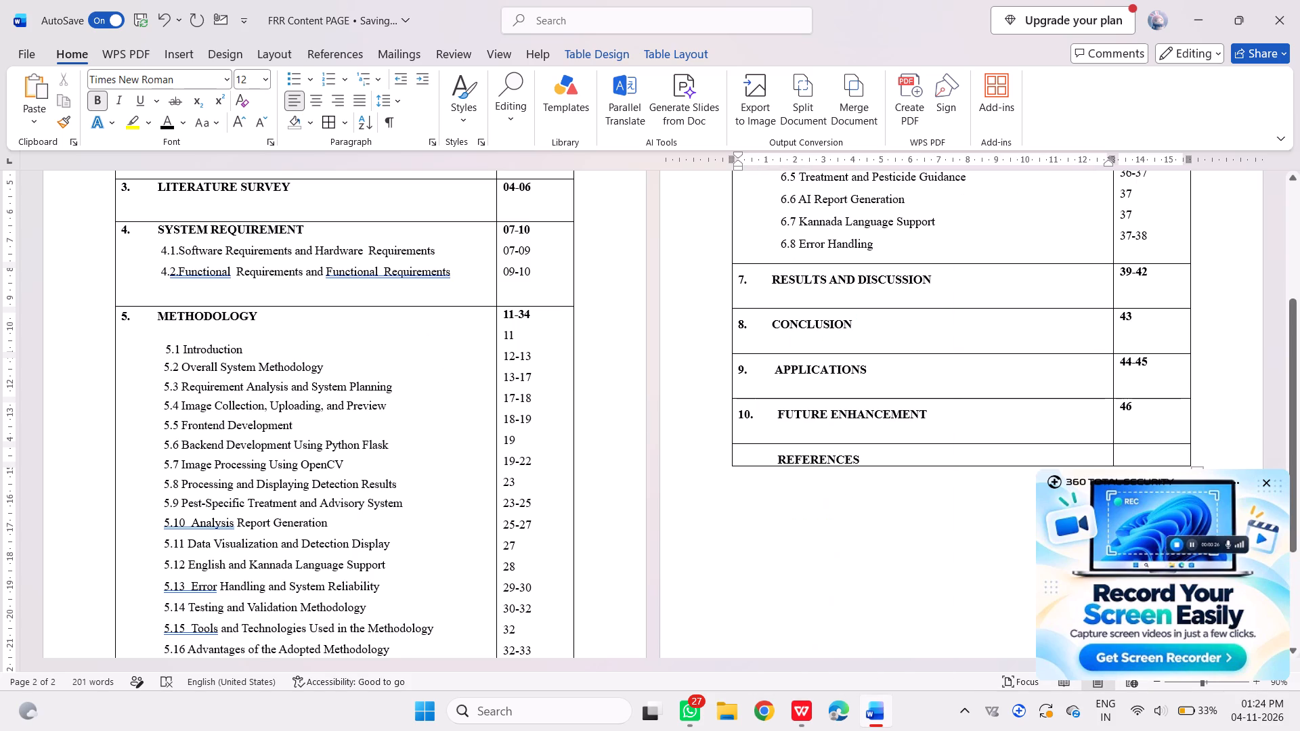
# Select the entire table of contents table and remove its borders with No Border.
pyautogui.scroll(1, 427, 332)
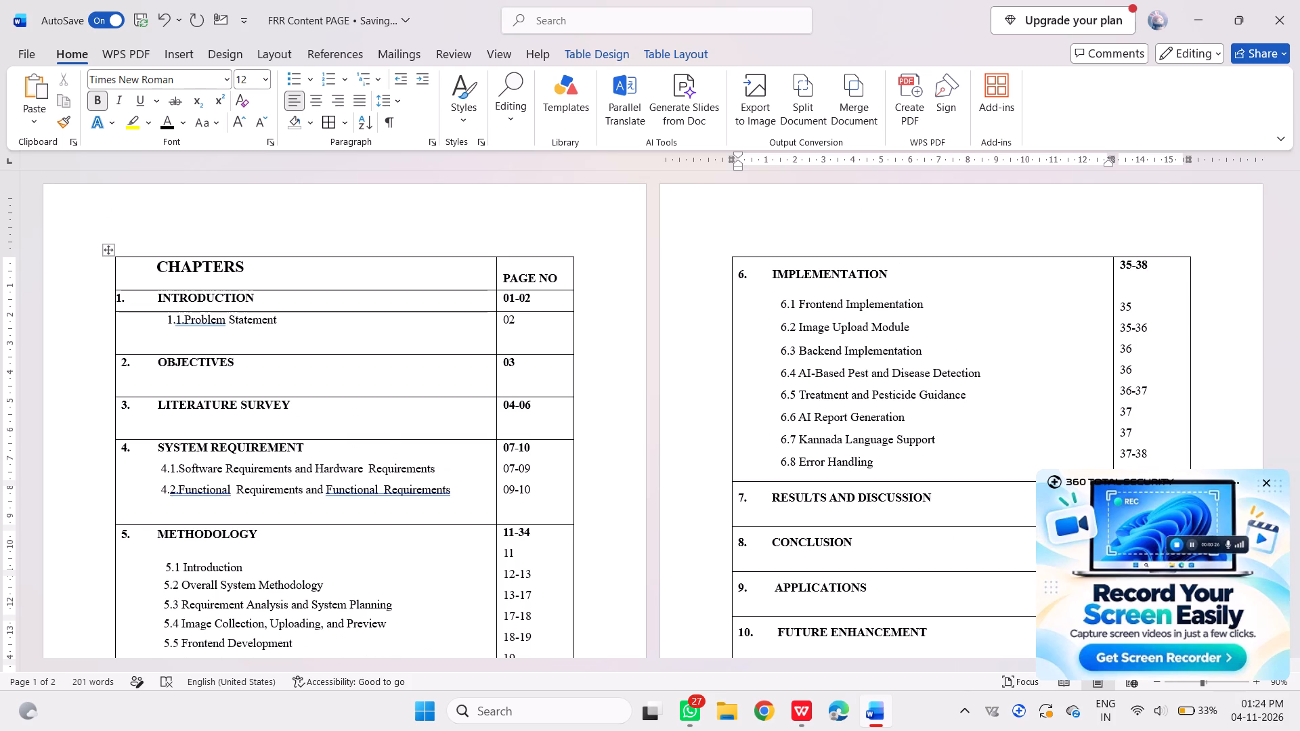
pyautogui.click(109, 254)
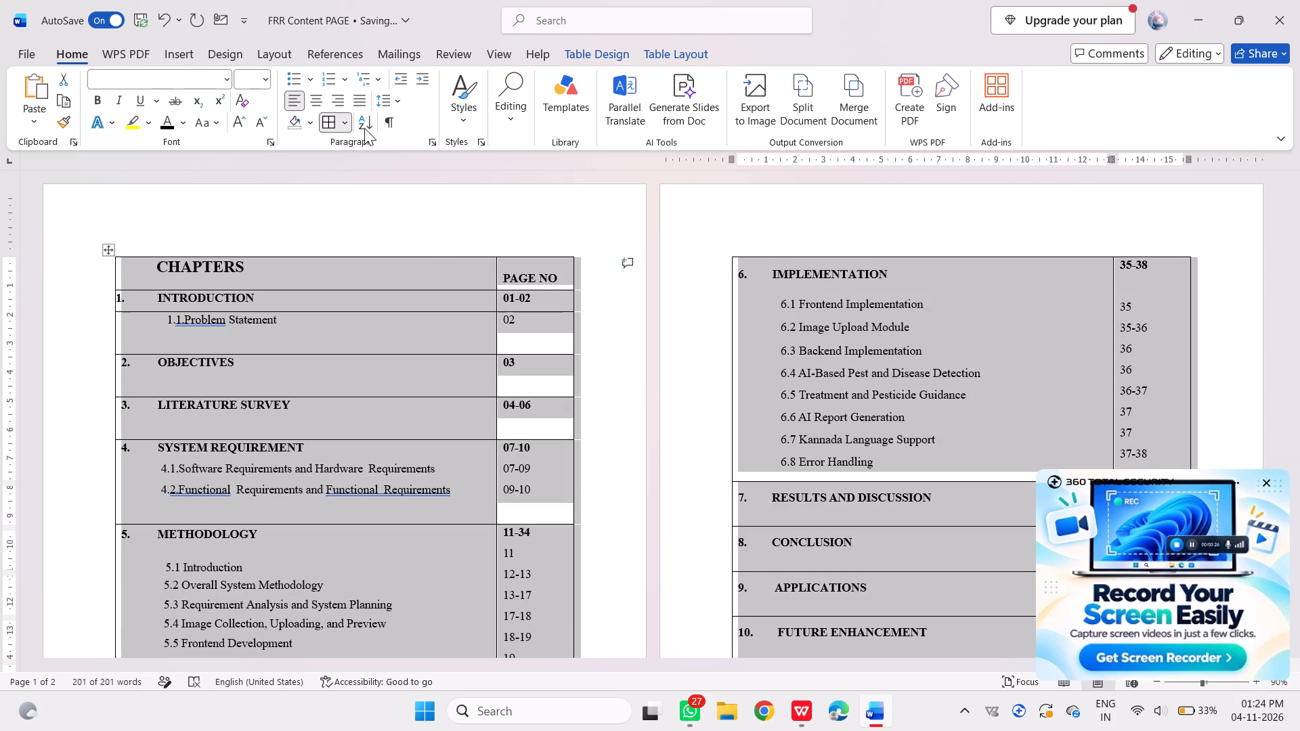
pyautogui.click(349, 129)
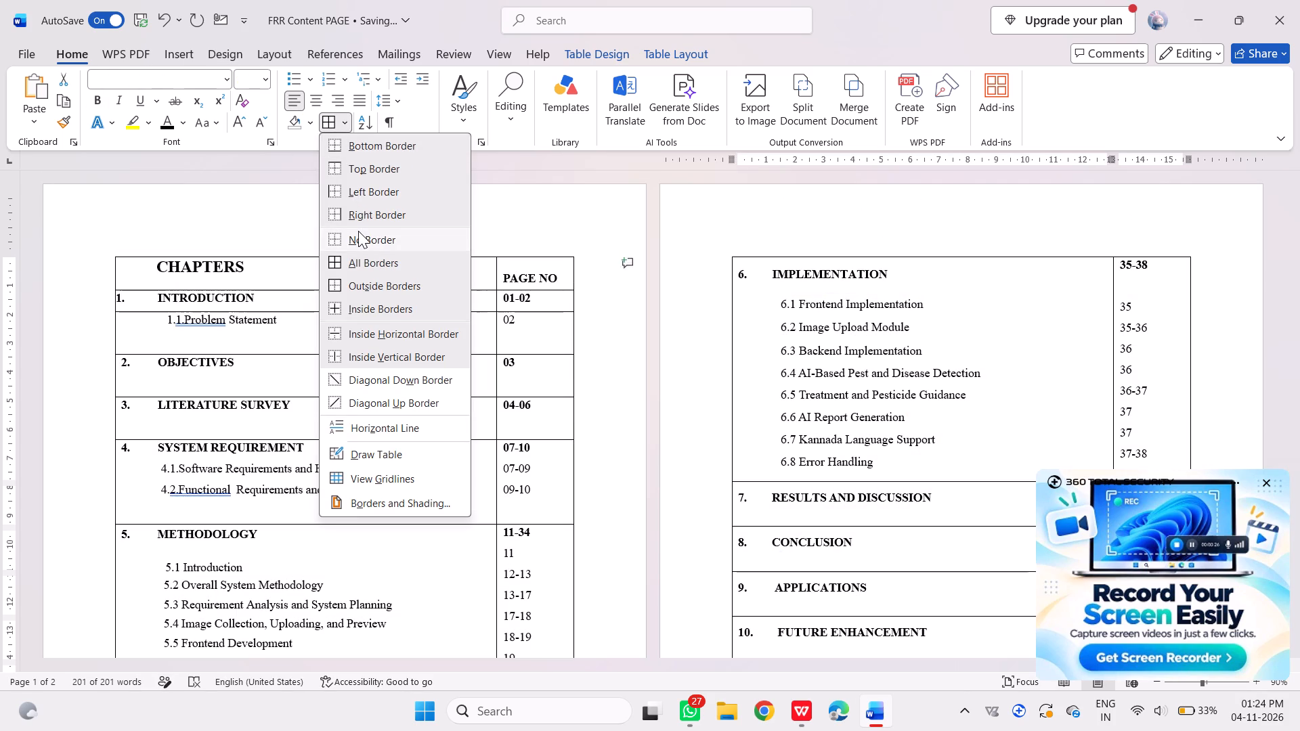
pyautogui.click(358, 231)
pyautogui.click(374, 214)
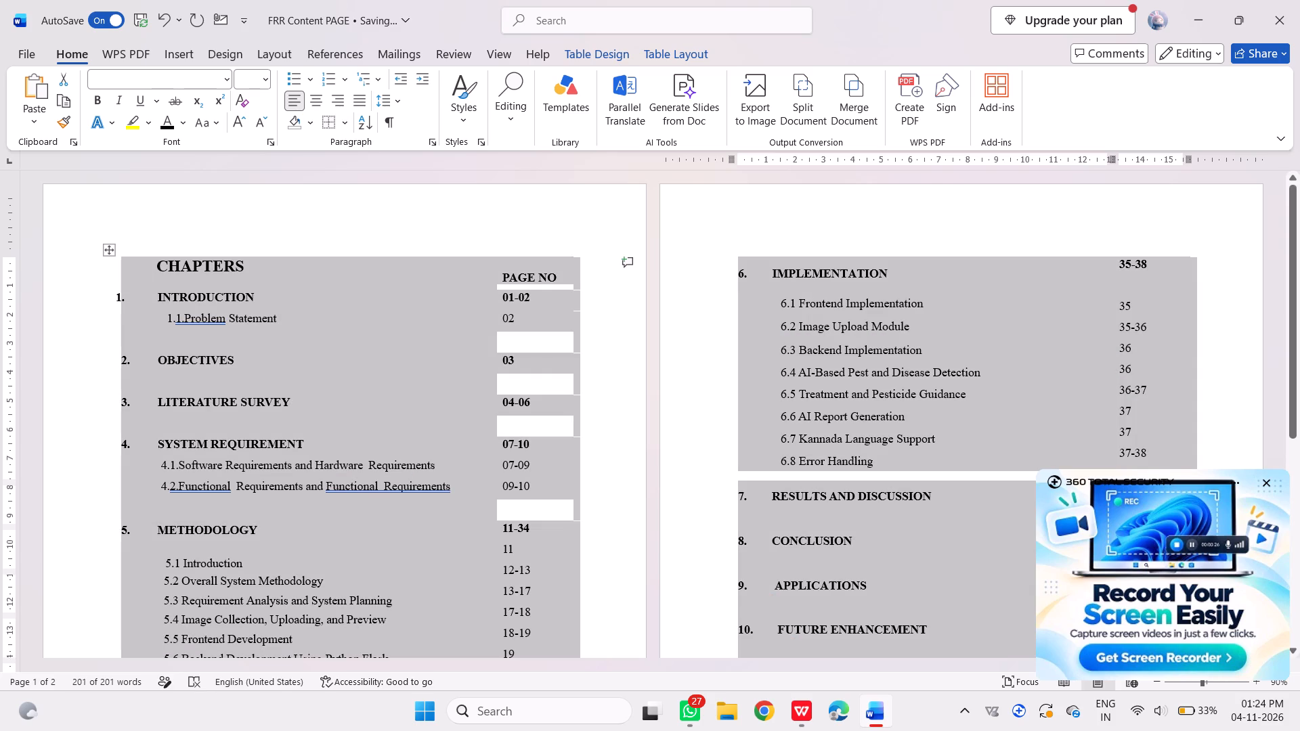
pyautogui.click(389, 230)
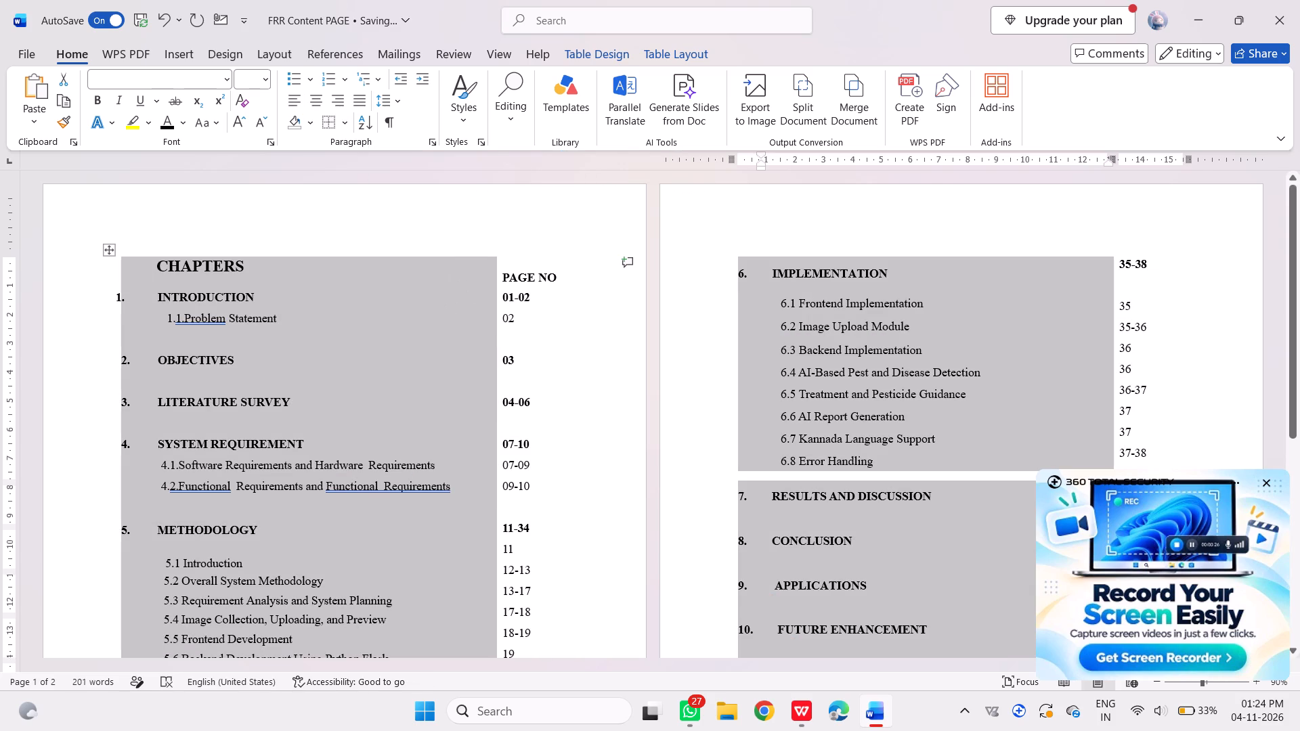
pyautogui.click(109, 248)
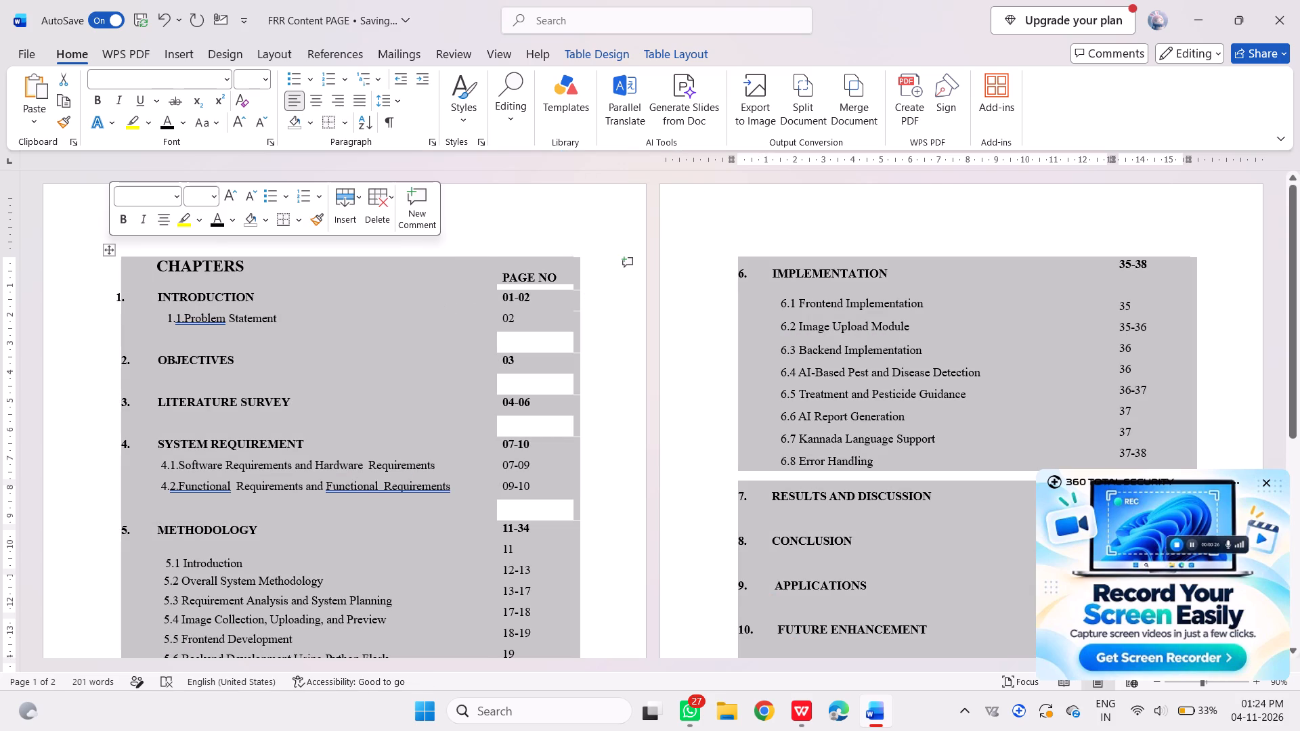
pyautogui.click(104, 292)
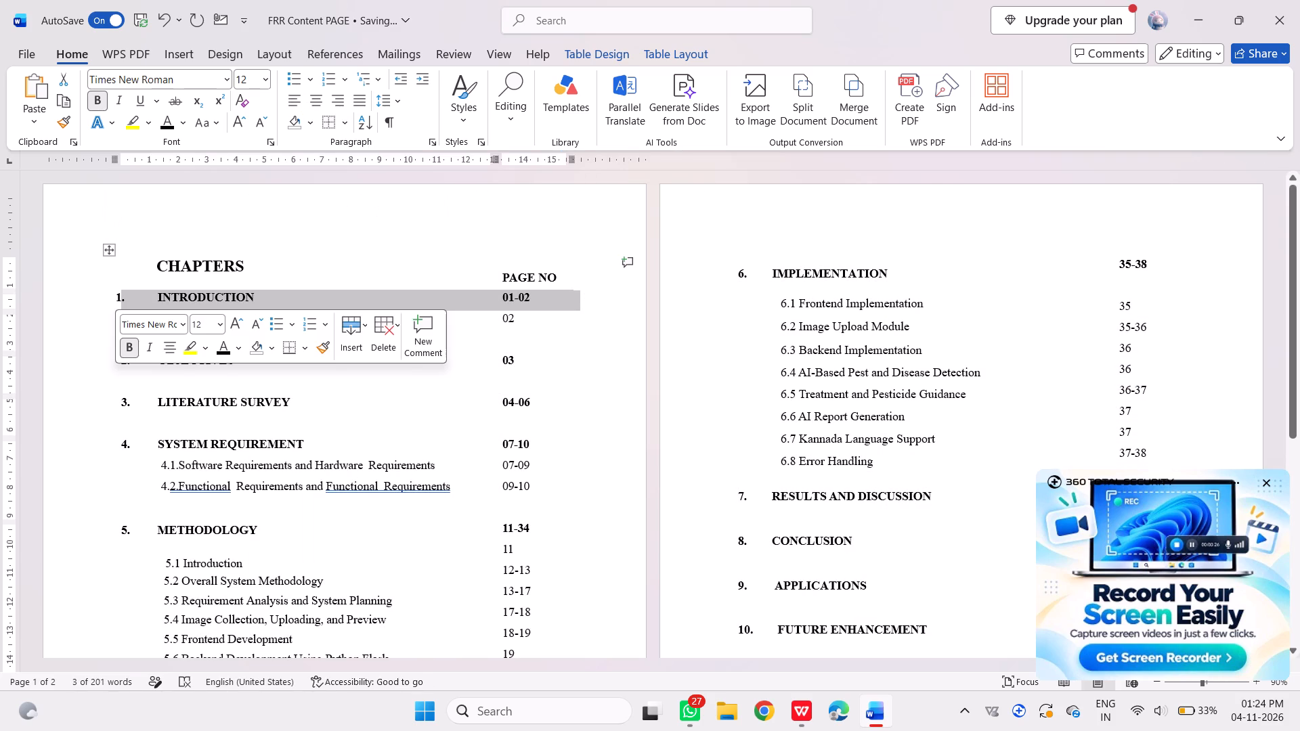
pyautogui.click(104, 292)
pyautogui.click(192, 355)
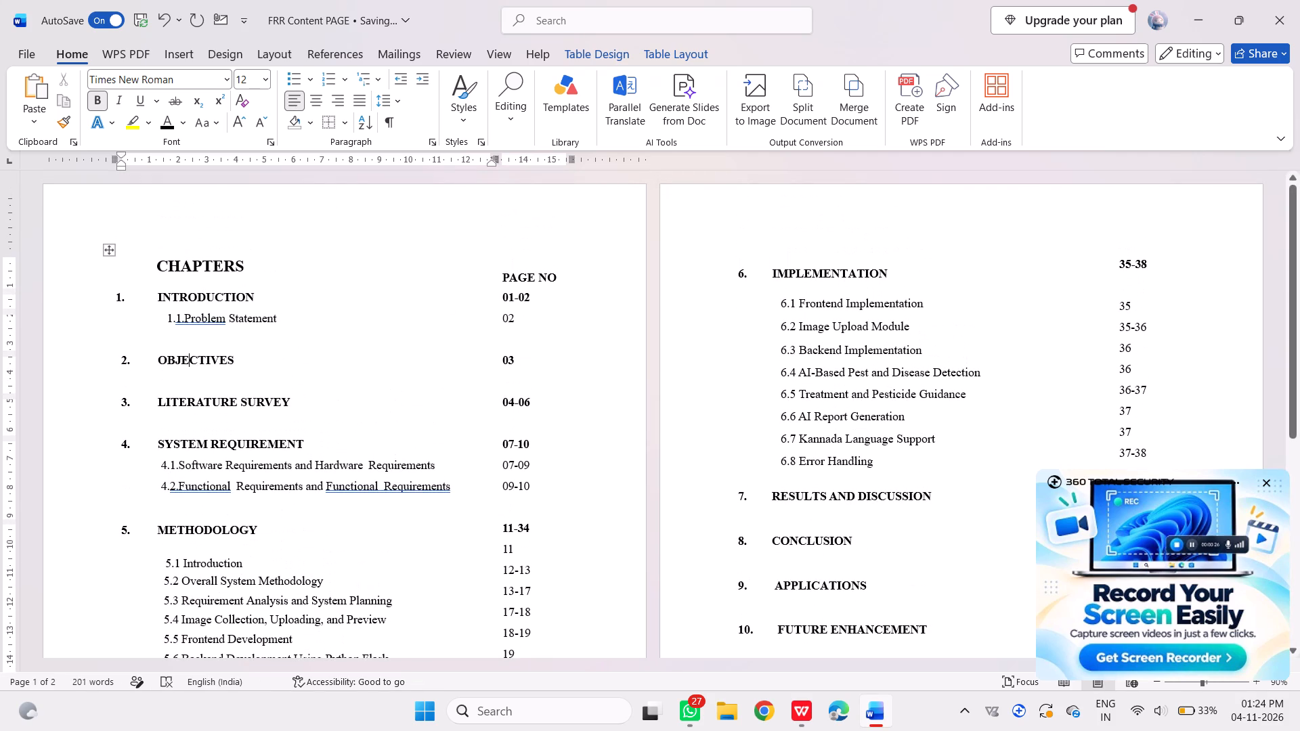
# Start saving a copy of the table of contents document as a PDF in the OneDrive Desktop folder.
pyautogui.click(32, 55)
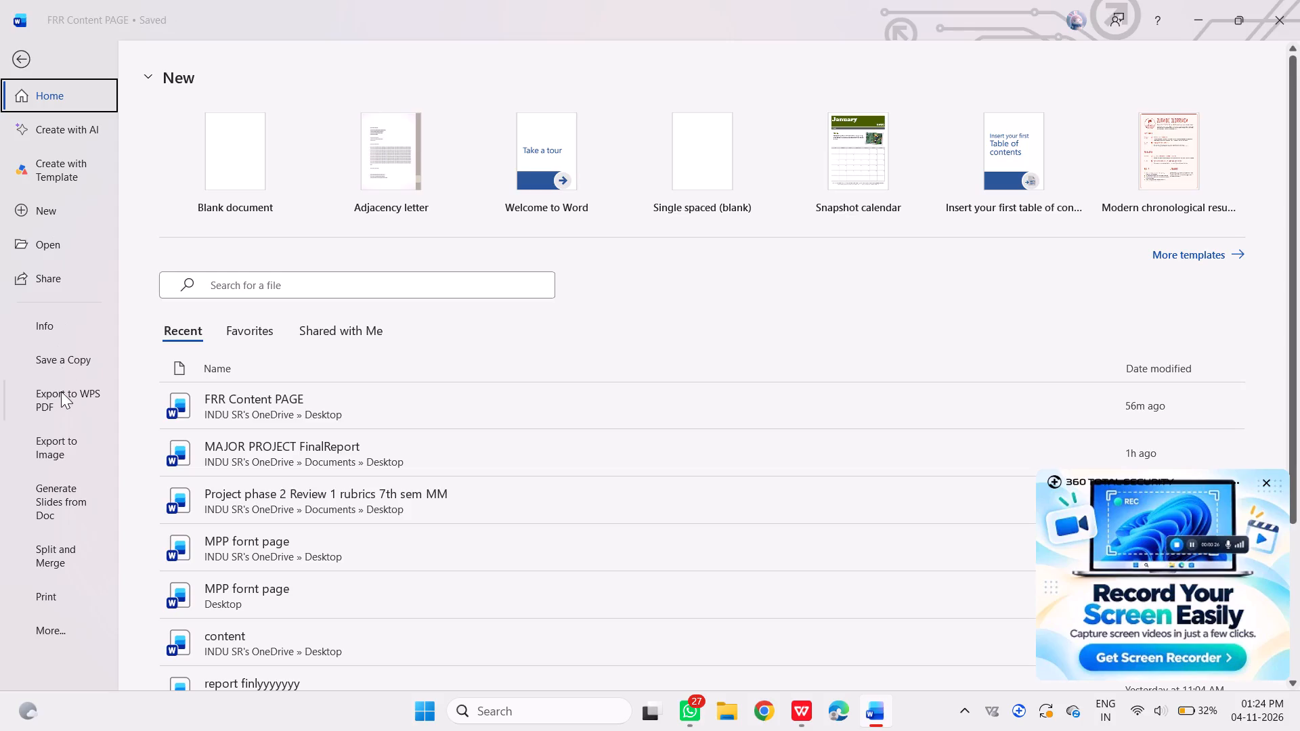
pyautogui.click(67, 355)
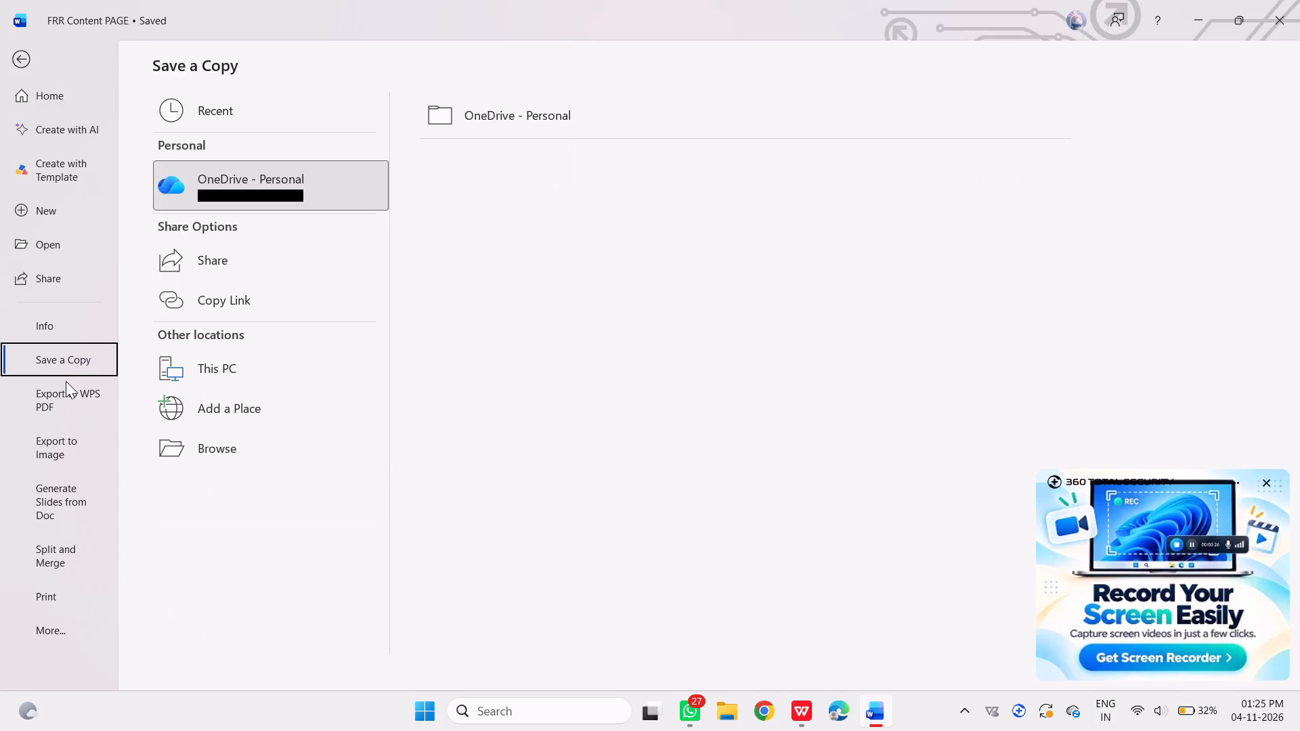
pyautogui.click(72, 350)
pyautogui.click(186, 377)
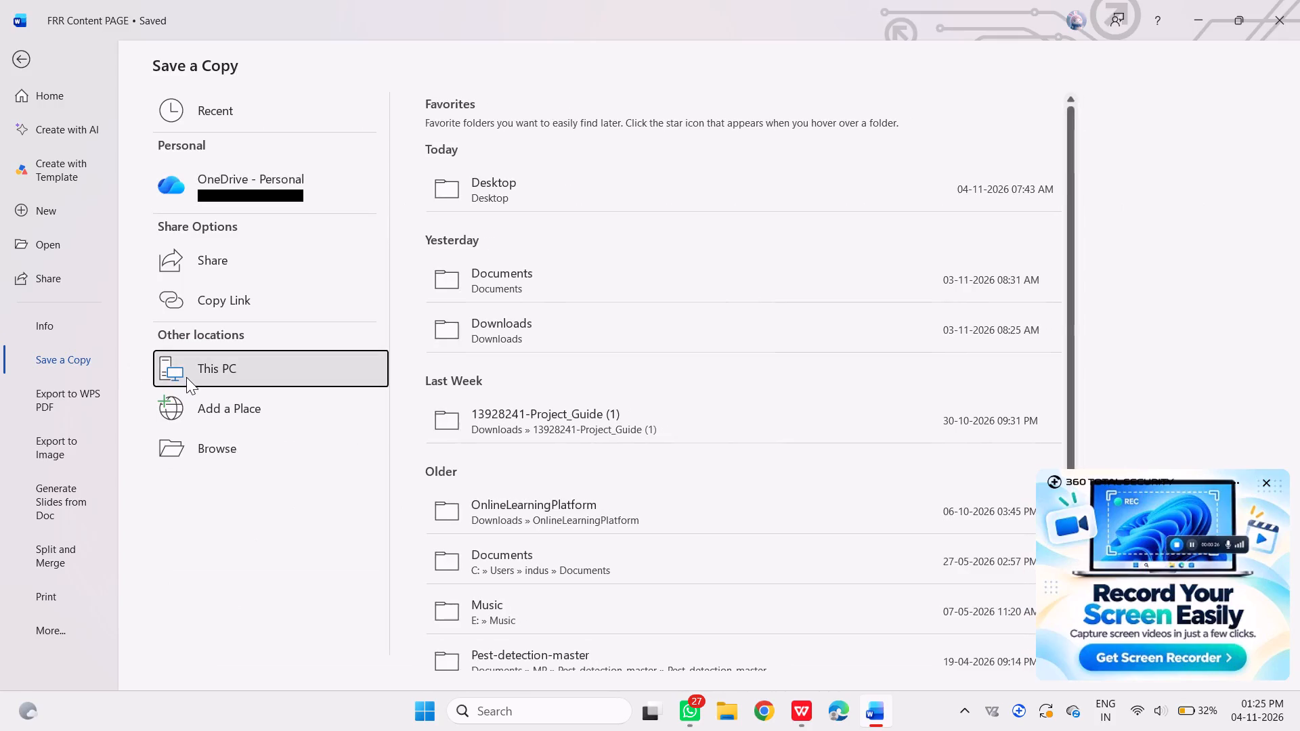
pyautogui.click(478, 198)
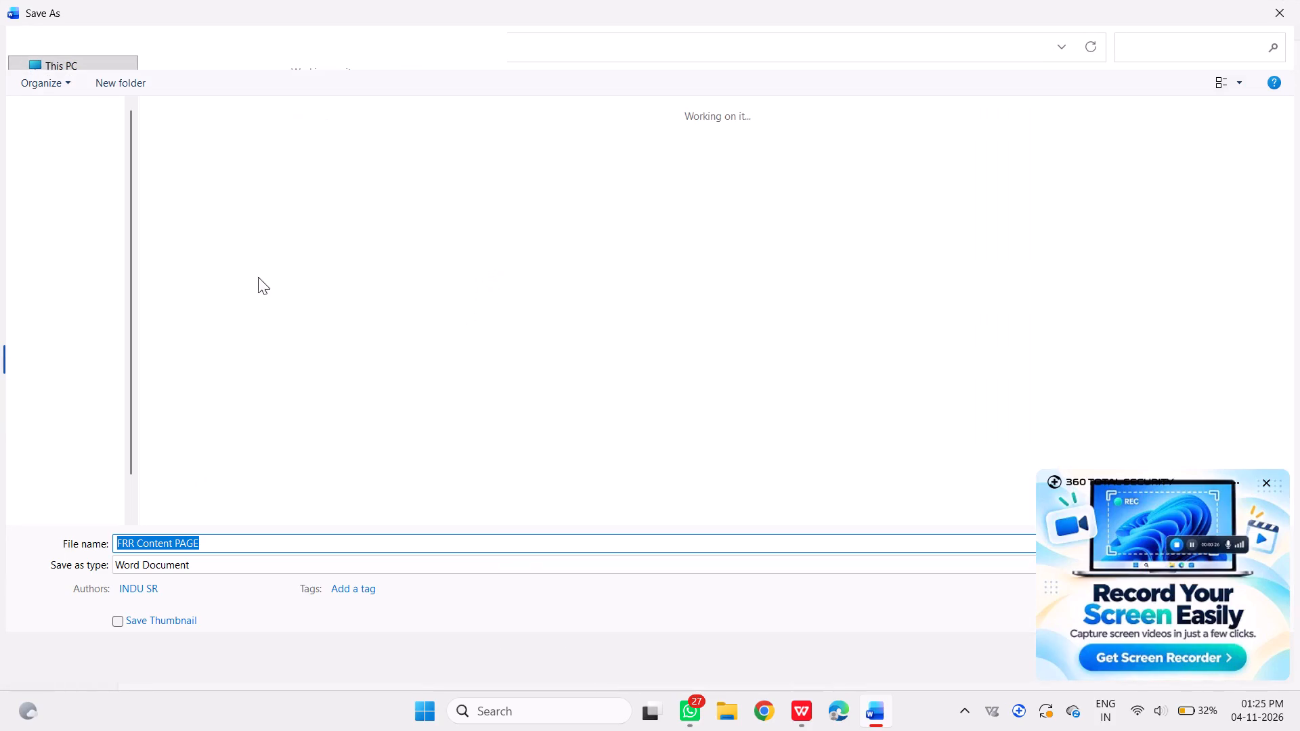
pyautogui.click(221, 564)
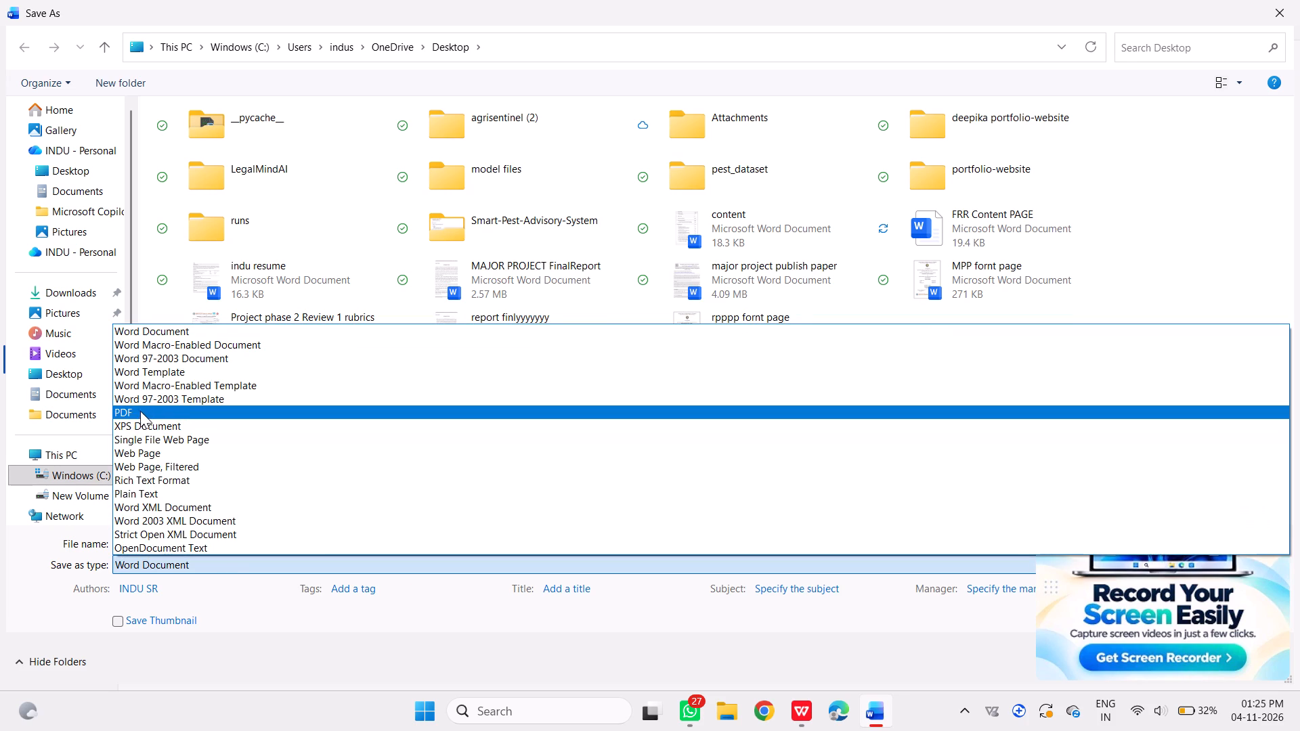
pyautogui.click(137, 407)
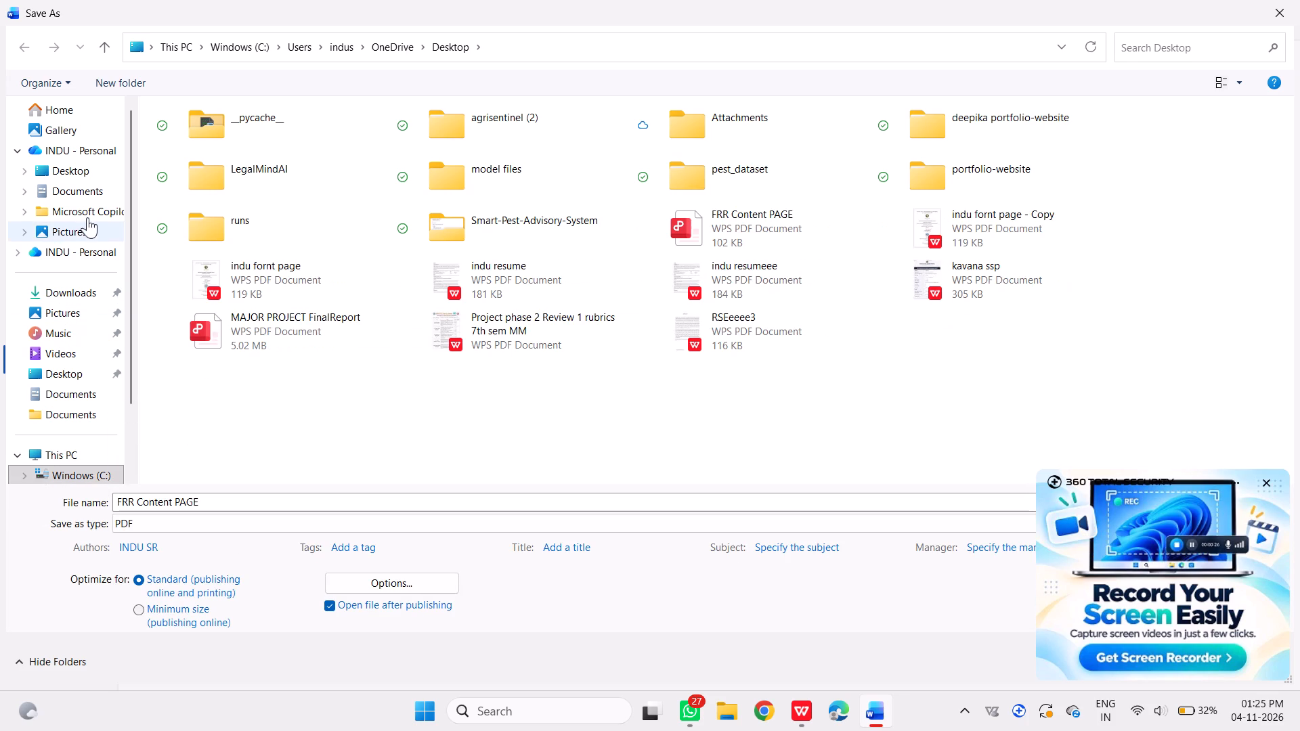
pyautogui.click(86, 178)
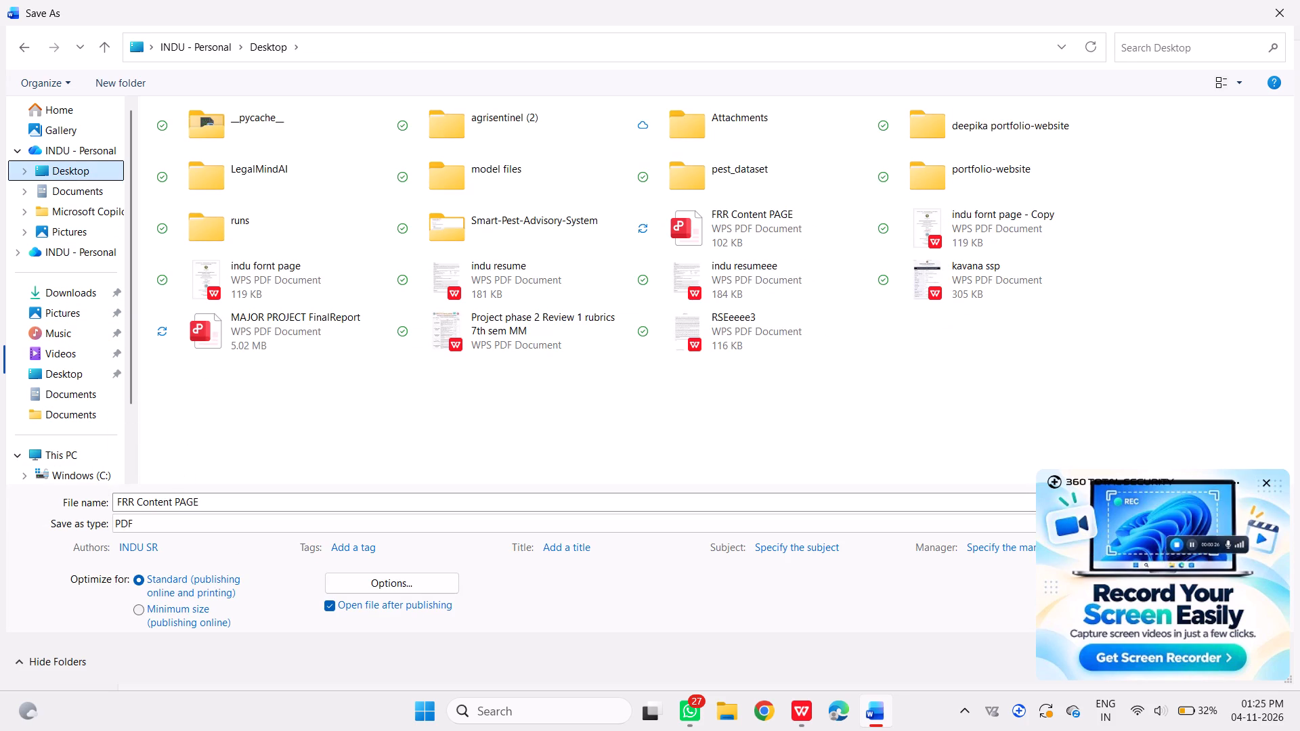
# Name the PDF copy FinalReport Content PAGE and save it.
pyautogui.click(135, 502)
pyautogui.click(135, 502)
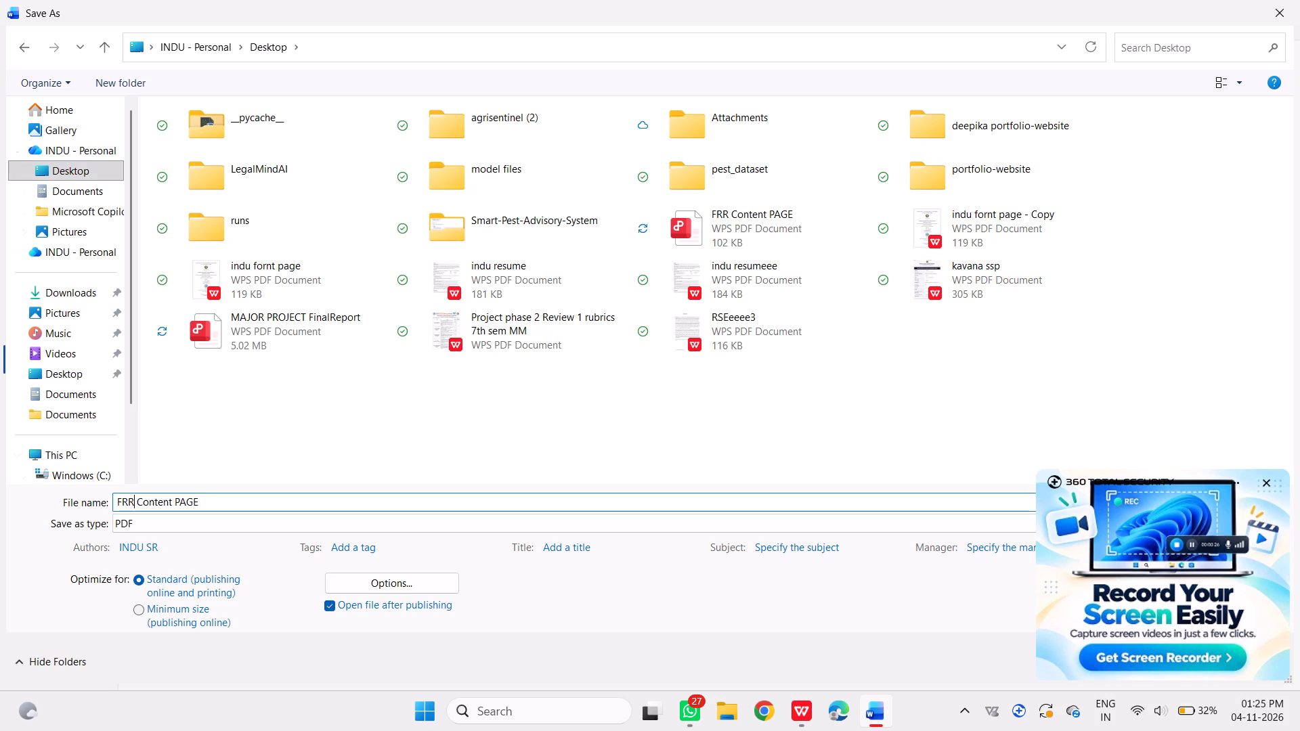
pyautogui.press('BackSpace')
pyautogui.press('BackSpace')
pyautogui.press('BackSpace')
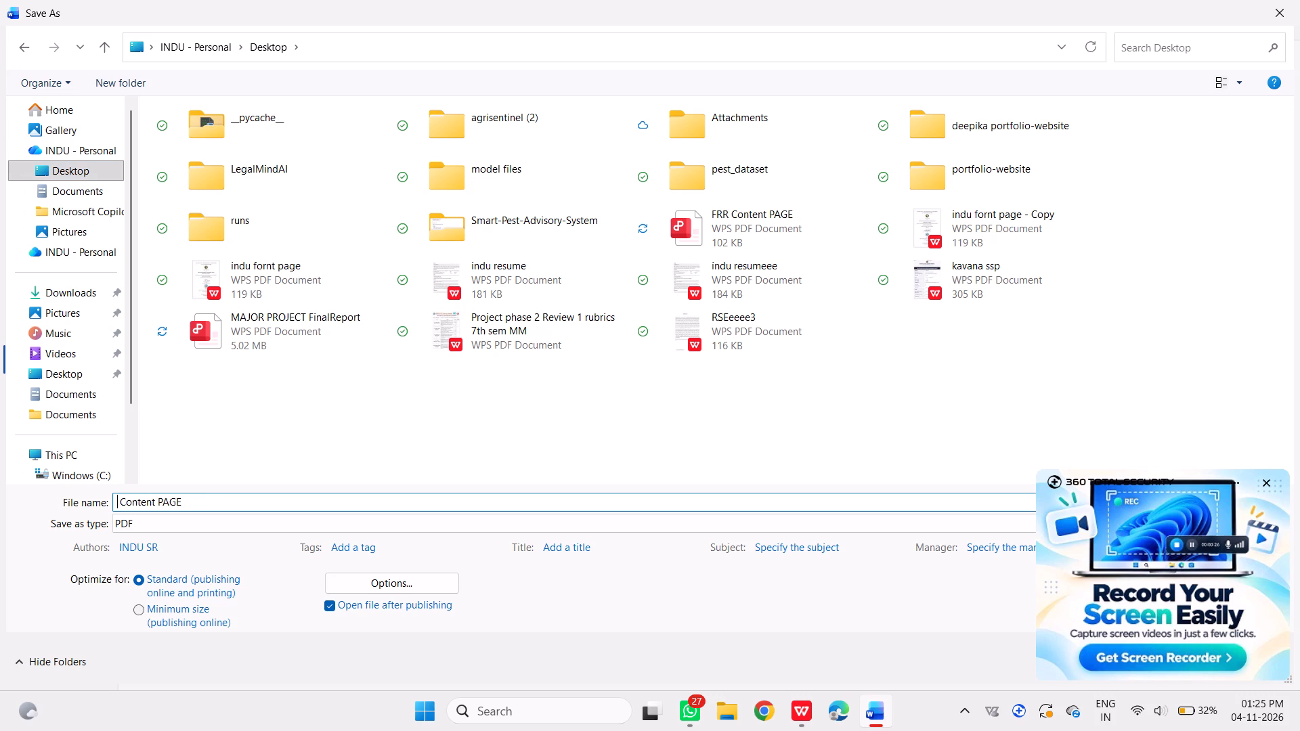
pyautogui.write('Final')
pyautogui.hotkey('shift', 'r')
pyautogui.press('e')
pyautogui.write('port')
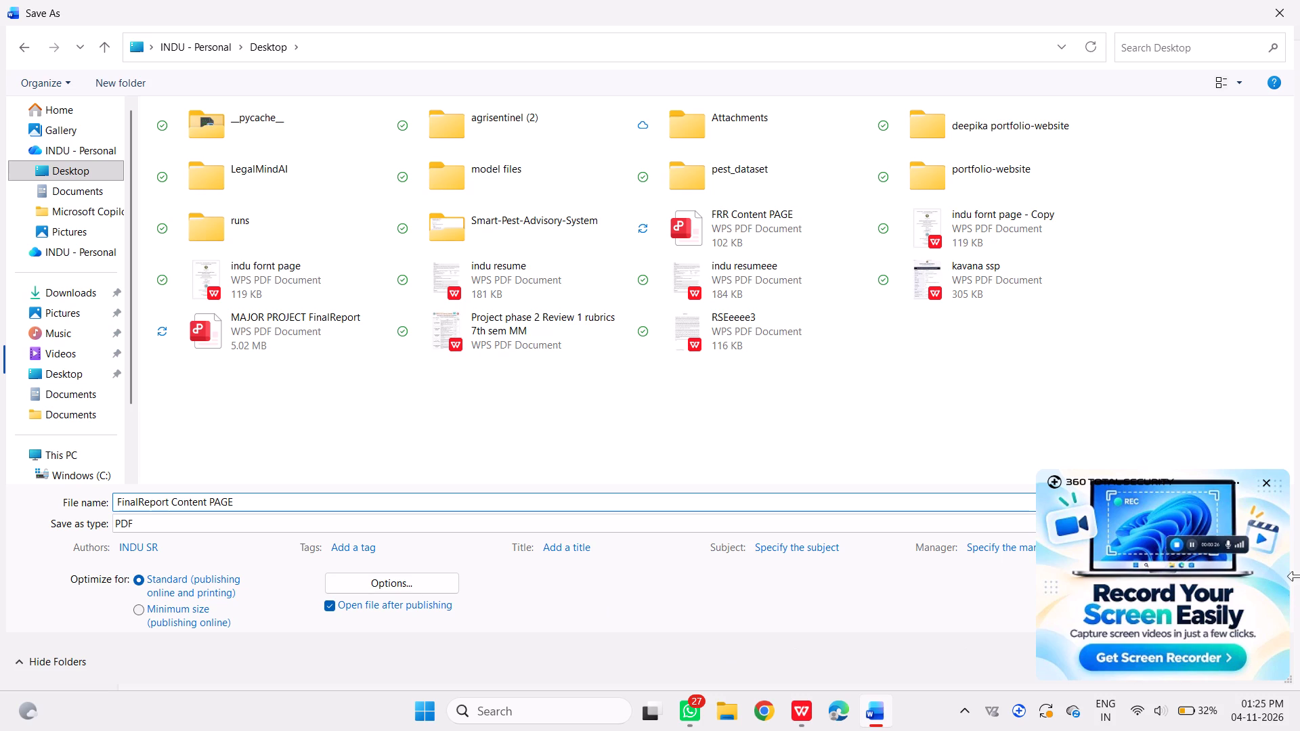
pyautogui.click(1266, 483)
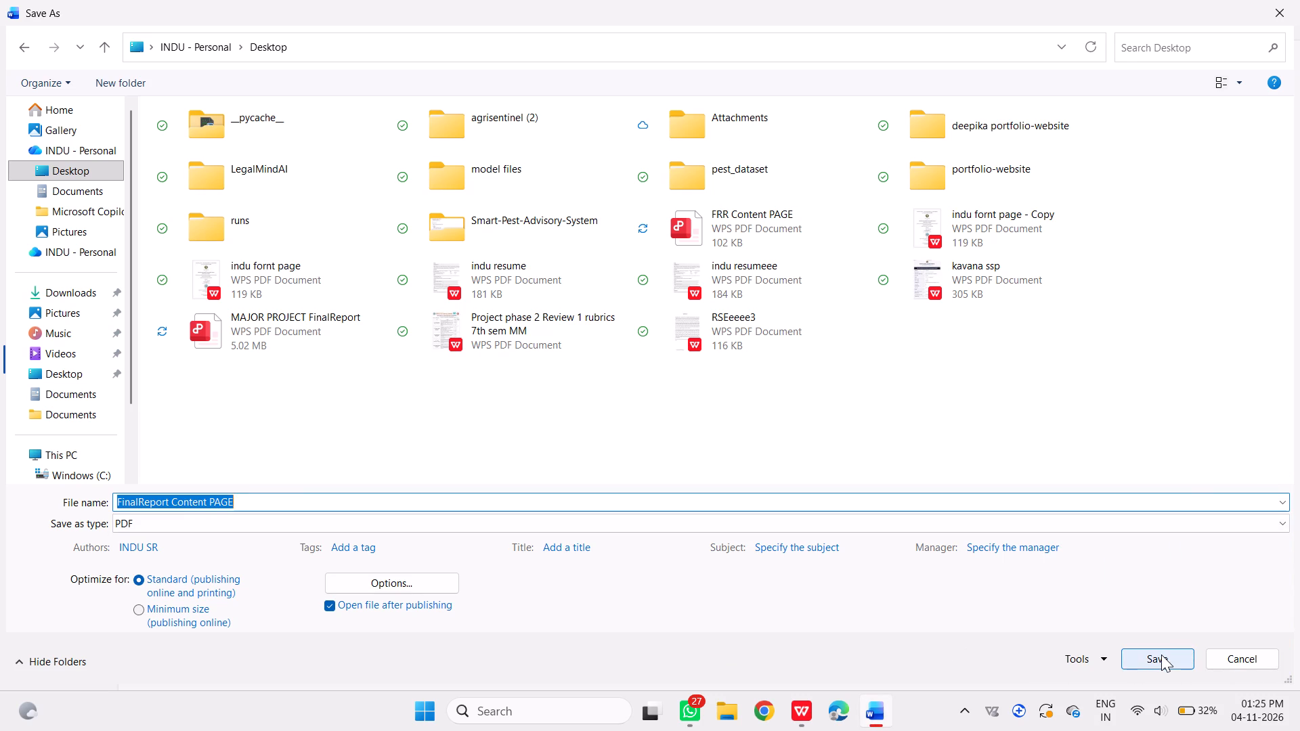
pyautogui.click(1161, 655)
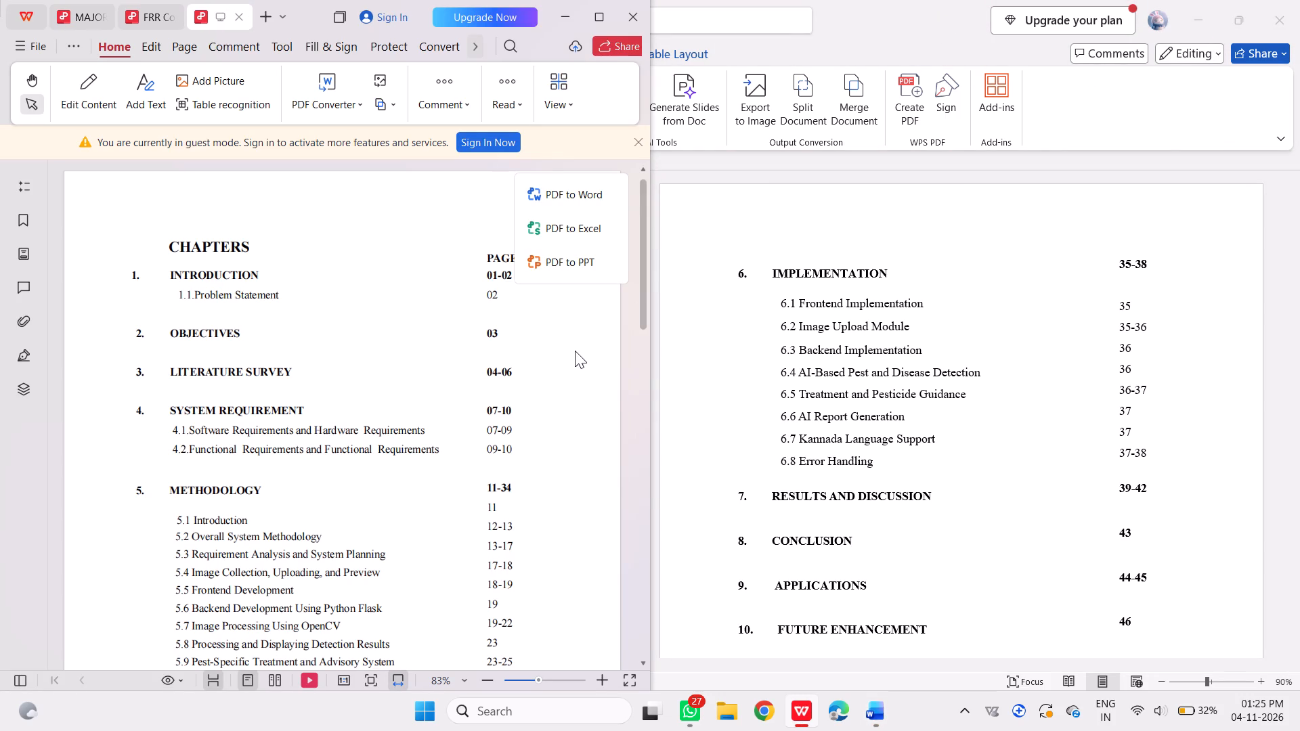
# Review the exported contents PDF through to REFERENCES, and close both the Word document and the PDF viewer.
pyautogui.scroll(-1, 514, 387)
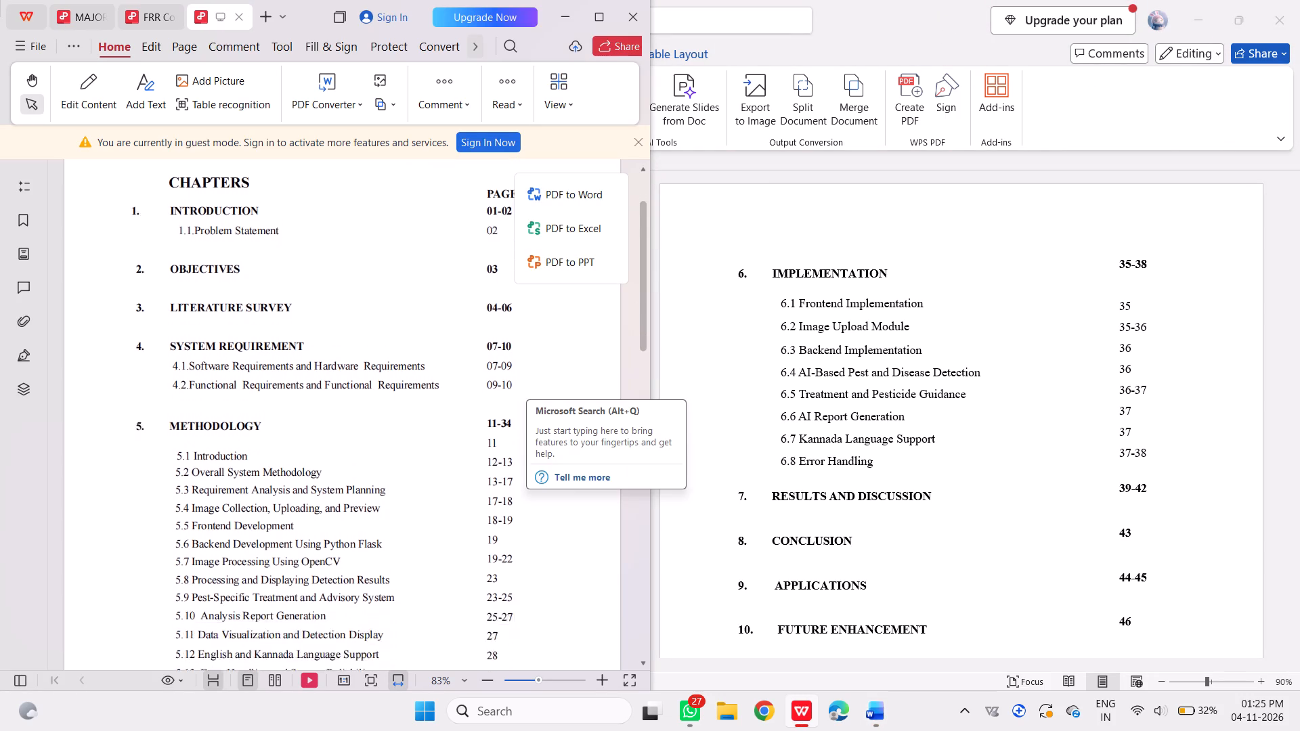
pyautogui.scroll(-2, 514, 387)
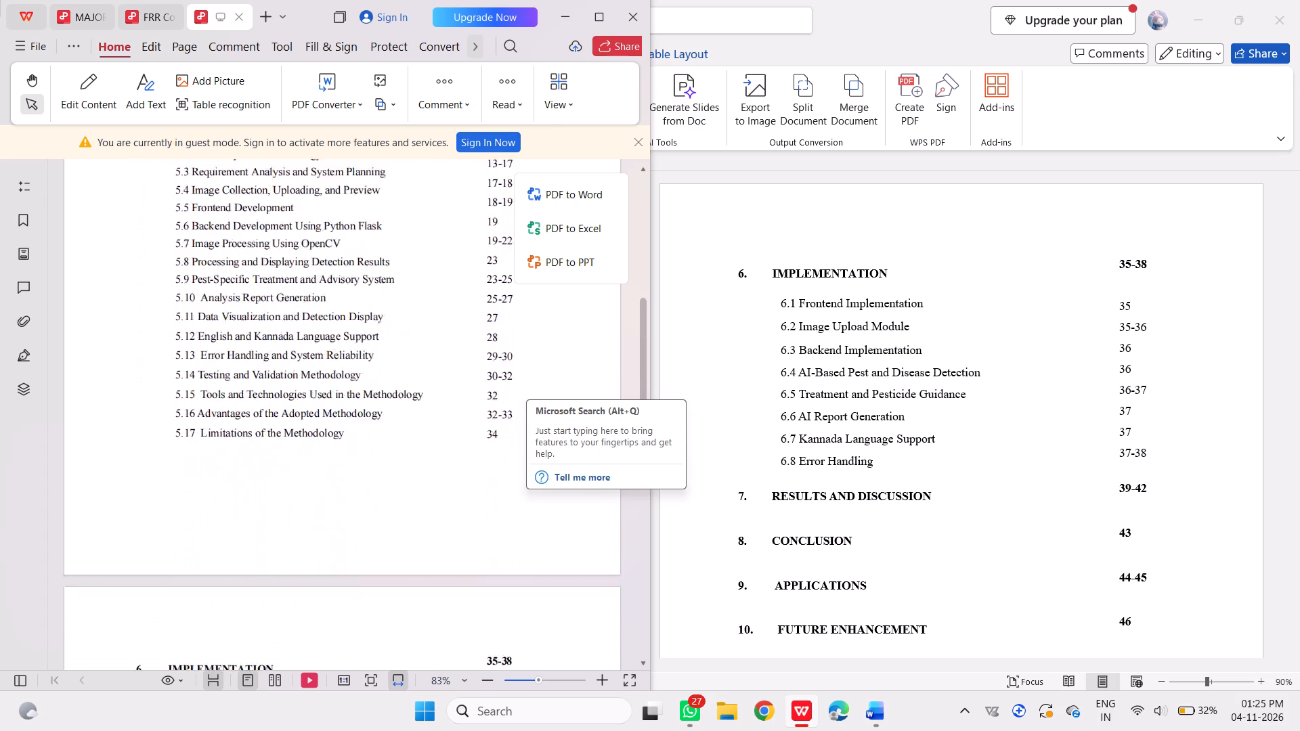
pyautogui.scroll(-2, 514, 387)
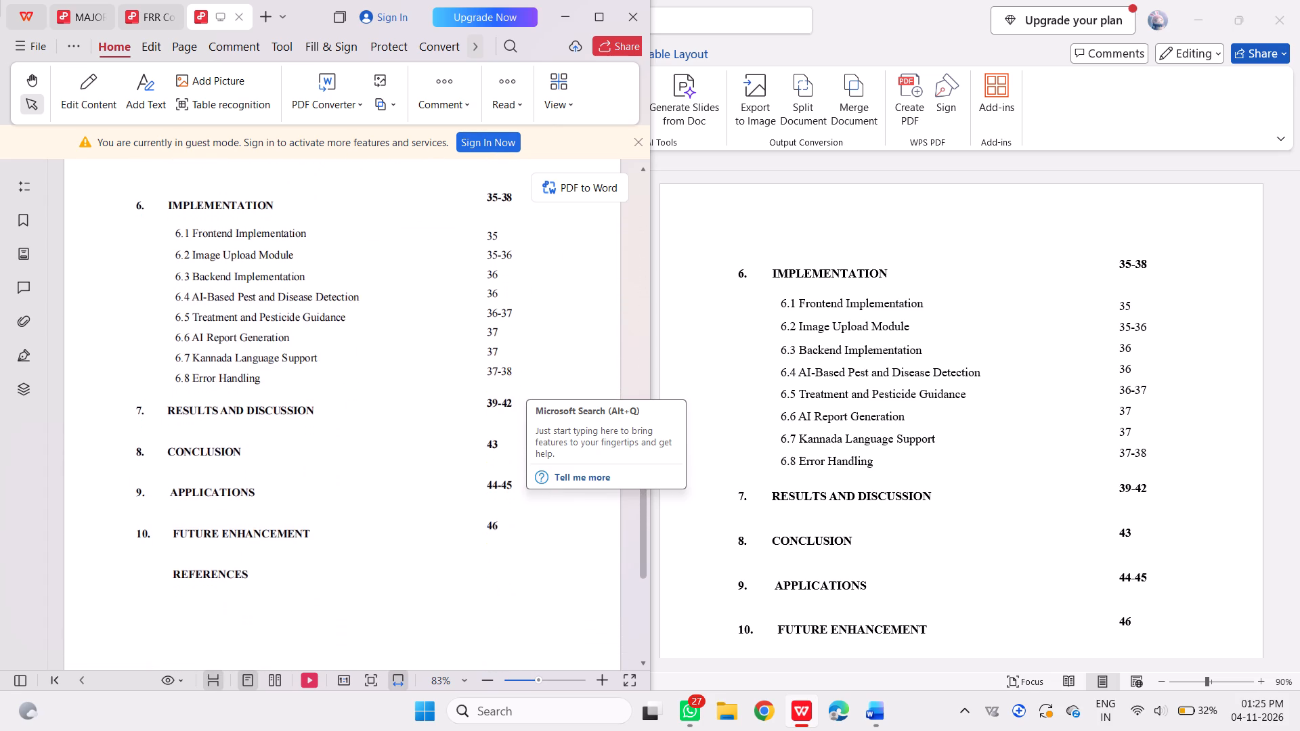
pyautogui.scroll(-1, 514, 387)
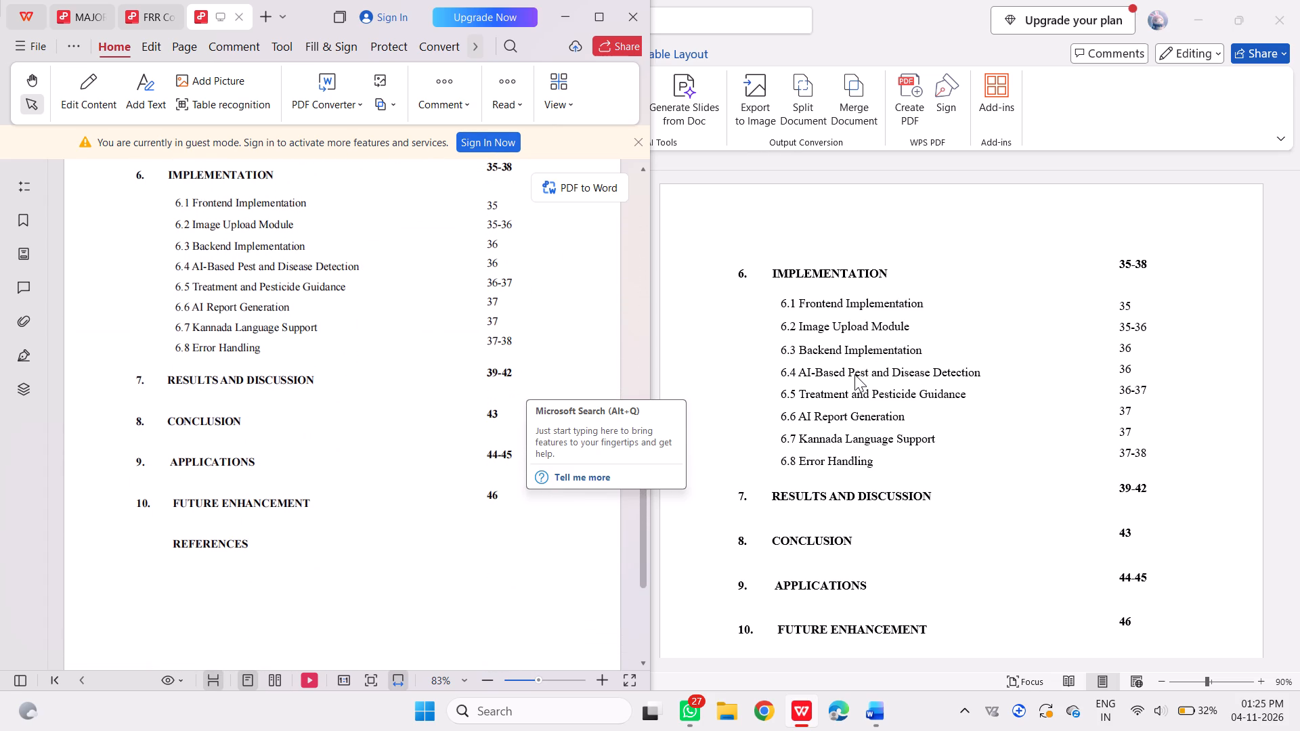
pyautogui.click(1278, 16)
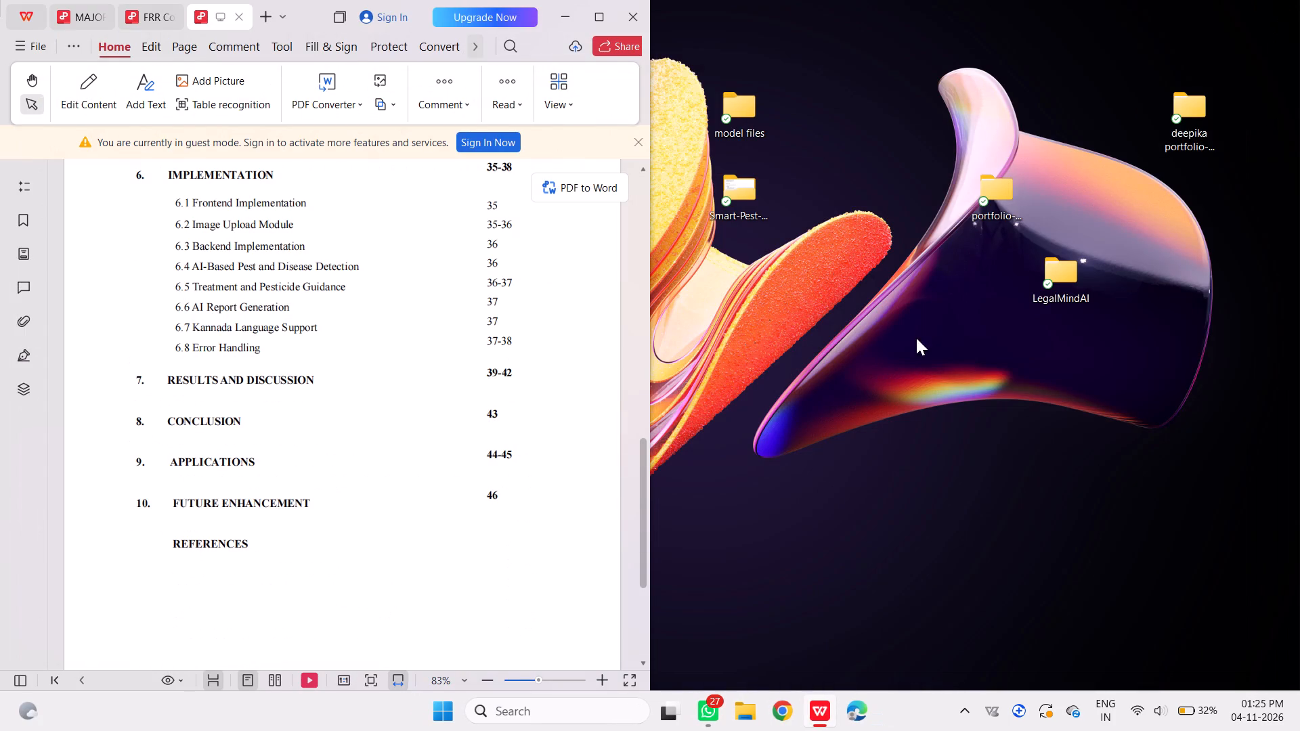
pyautogui.click(624, 15)
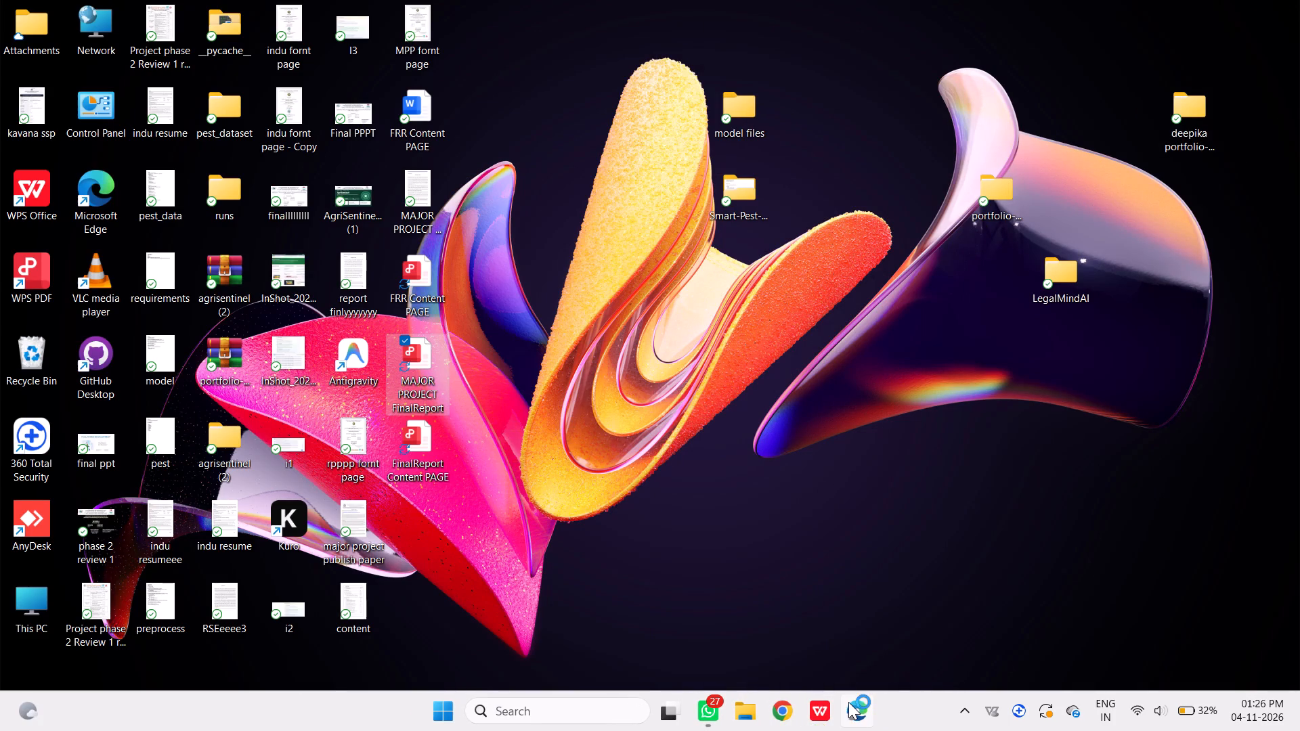
# Open the MPP fornt page document from the desktop and arrange it side by side with WhatsApp.
pyautogui.tripleClick(418, 51)
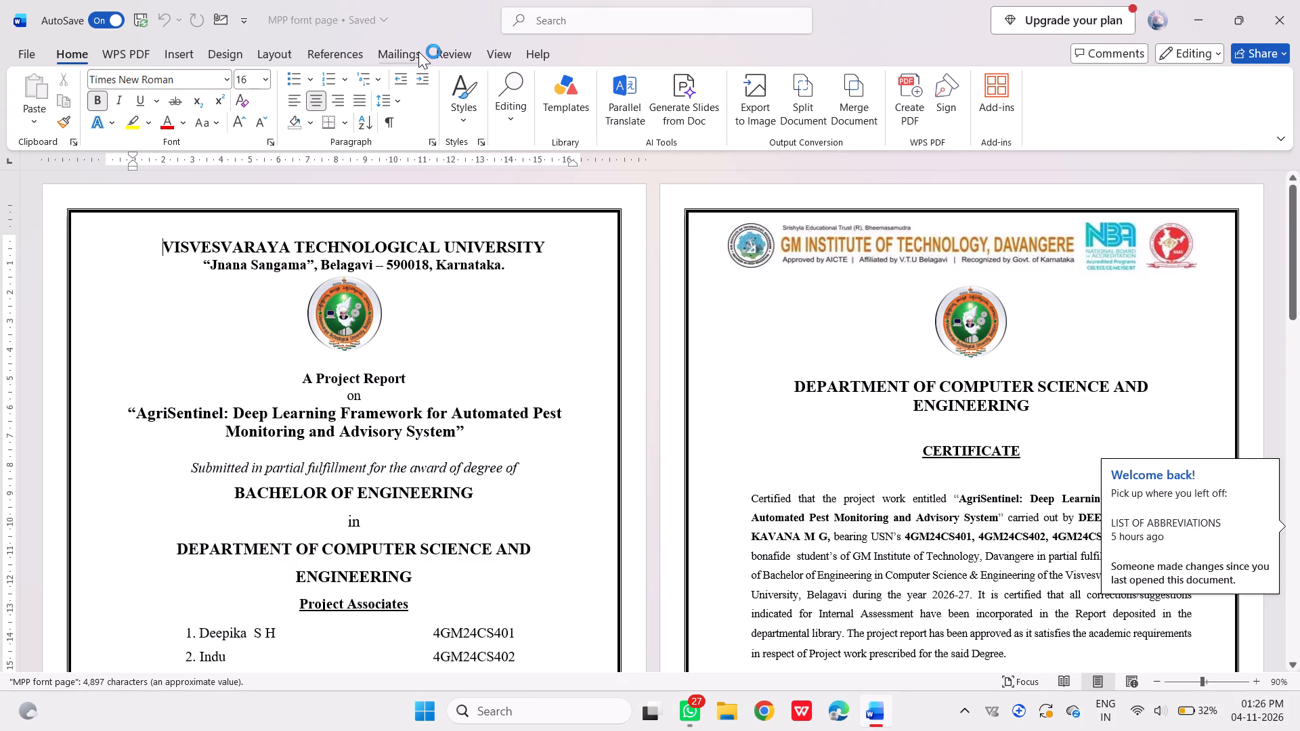
pyautogui.scroll(-3, 538, 323)
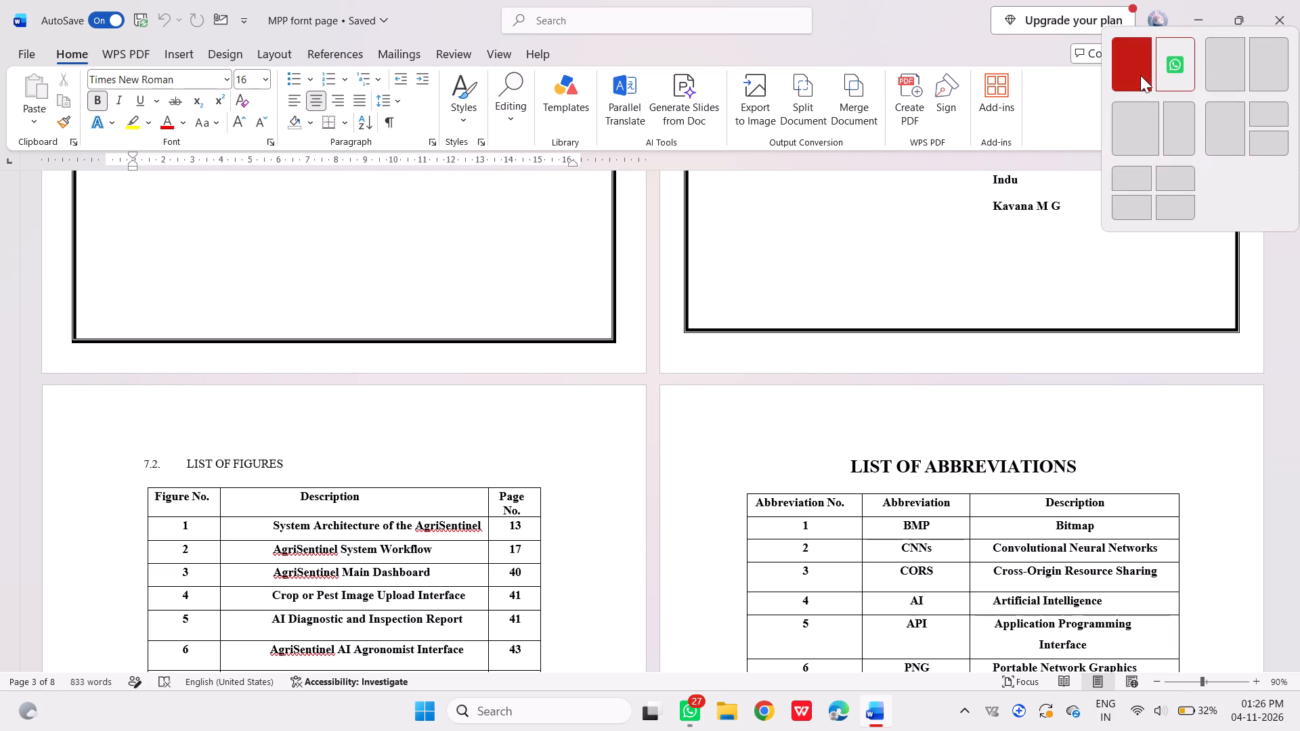
pyautogui.click(1135, 66)
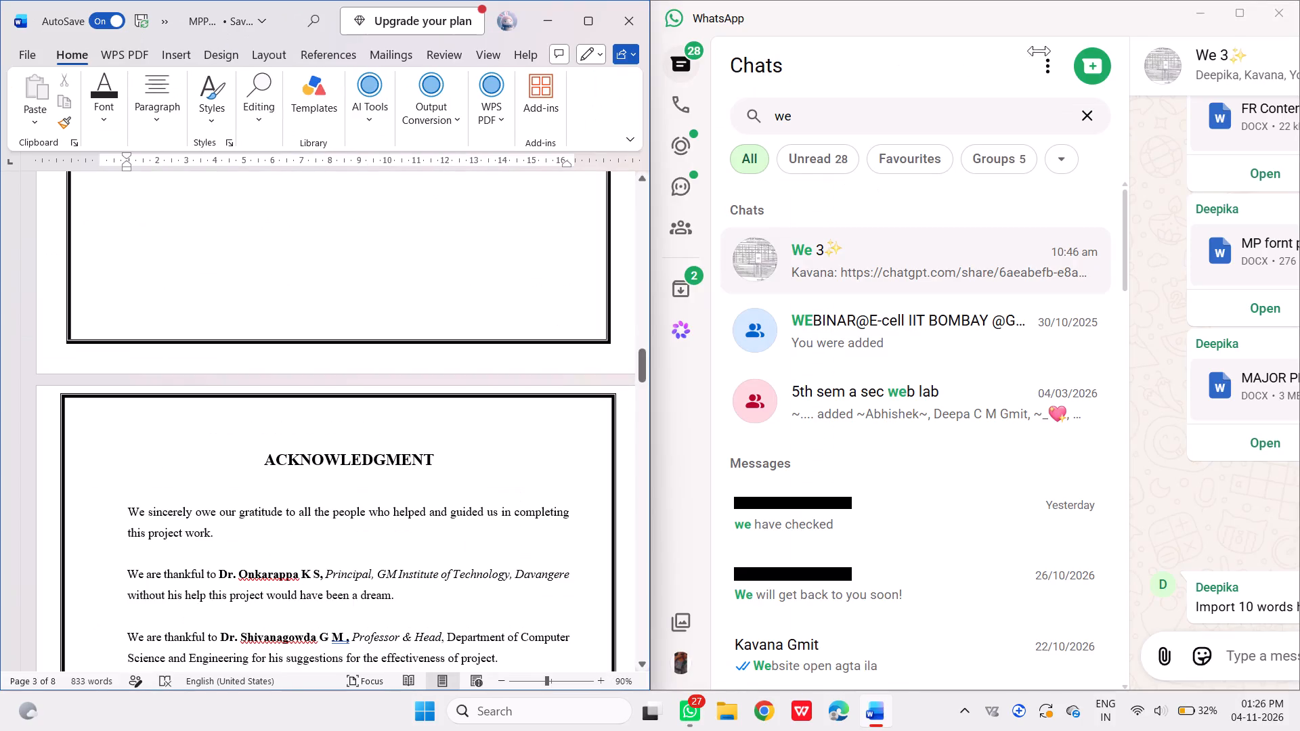
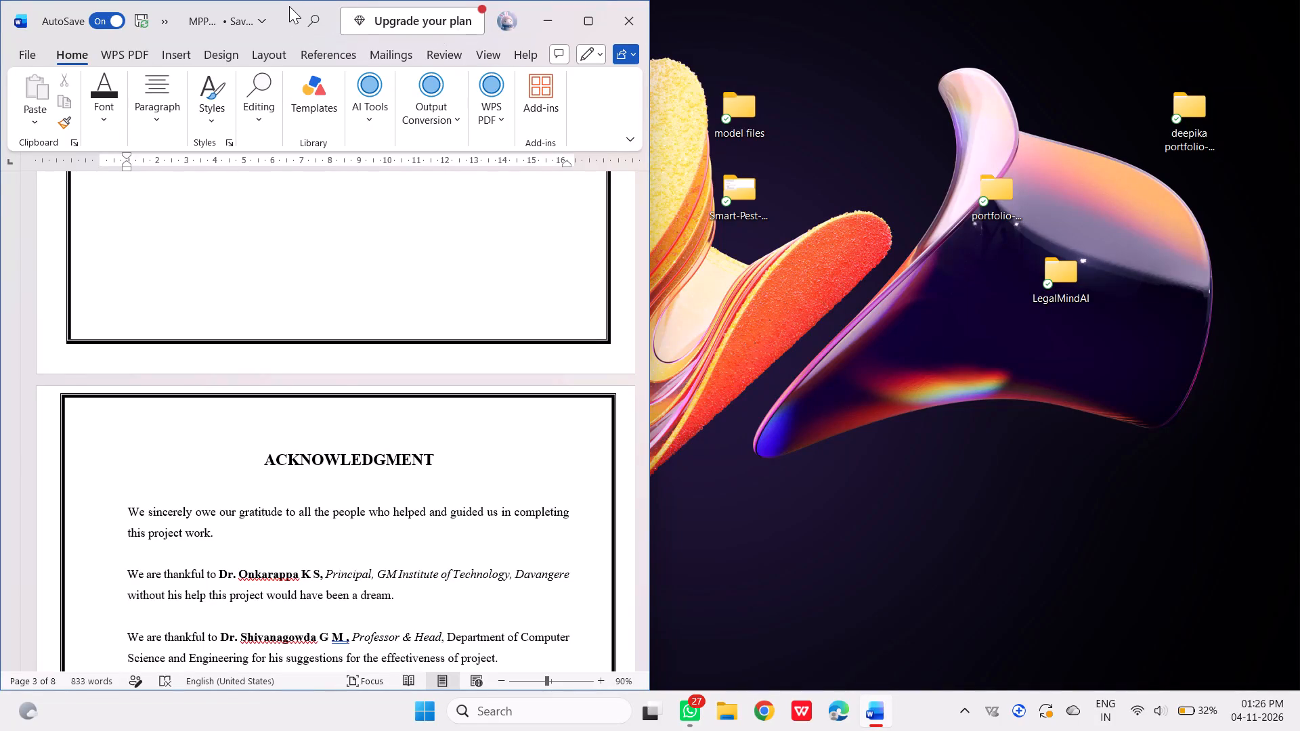
# Open the MAJOR PROJECT FinalReport PDF from the desktop and arrange it side by side with the MPP fornt page document.
pyautogui.moveTo(289, 6); pyautogui.dragTo(507, 16)
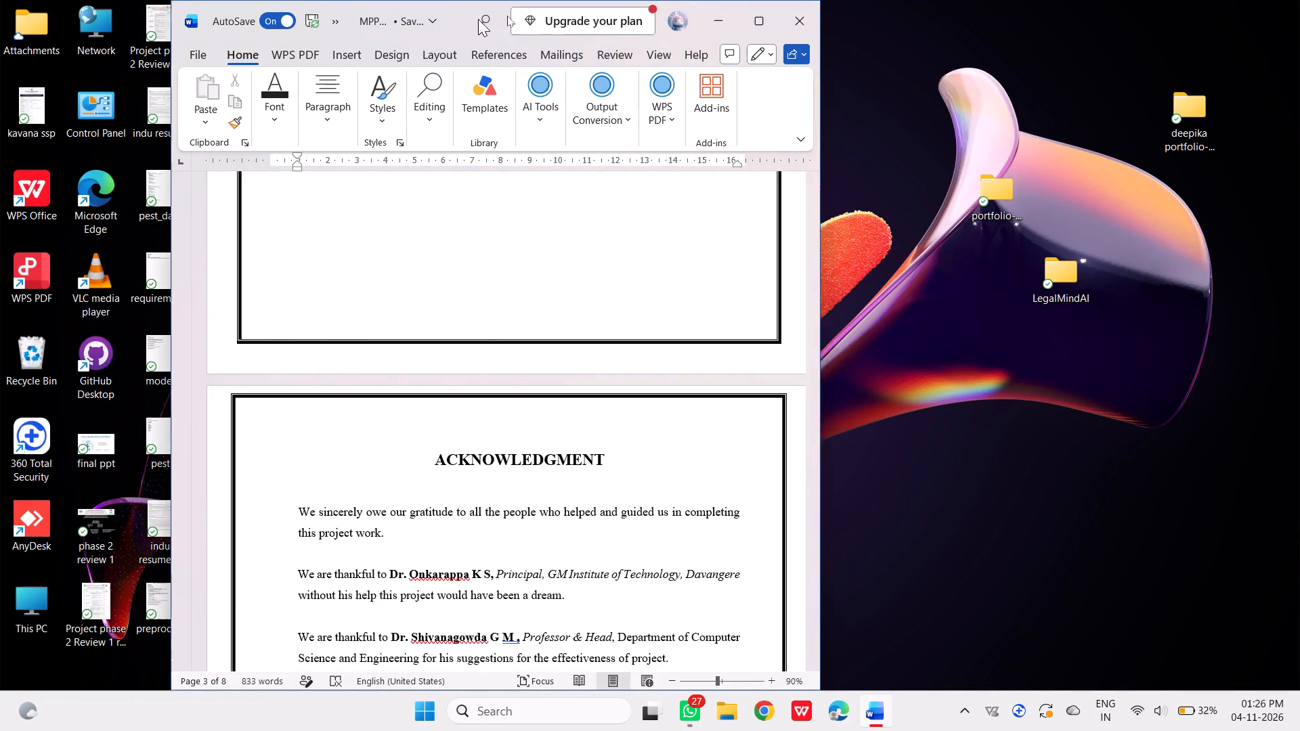
pyautogui.moveTo(507, 16); pyautogui.dragTo(739, 5)
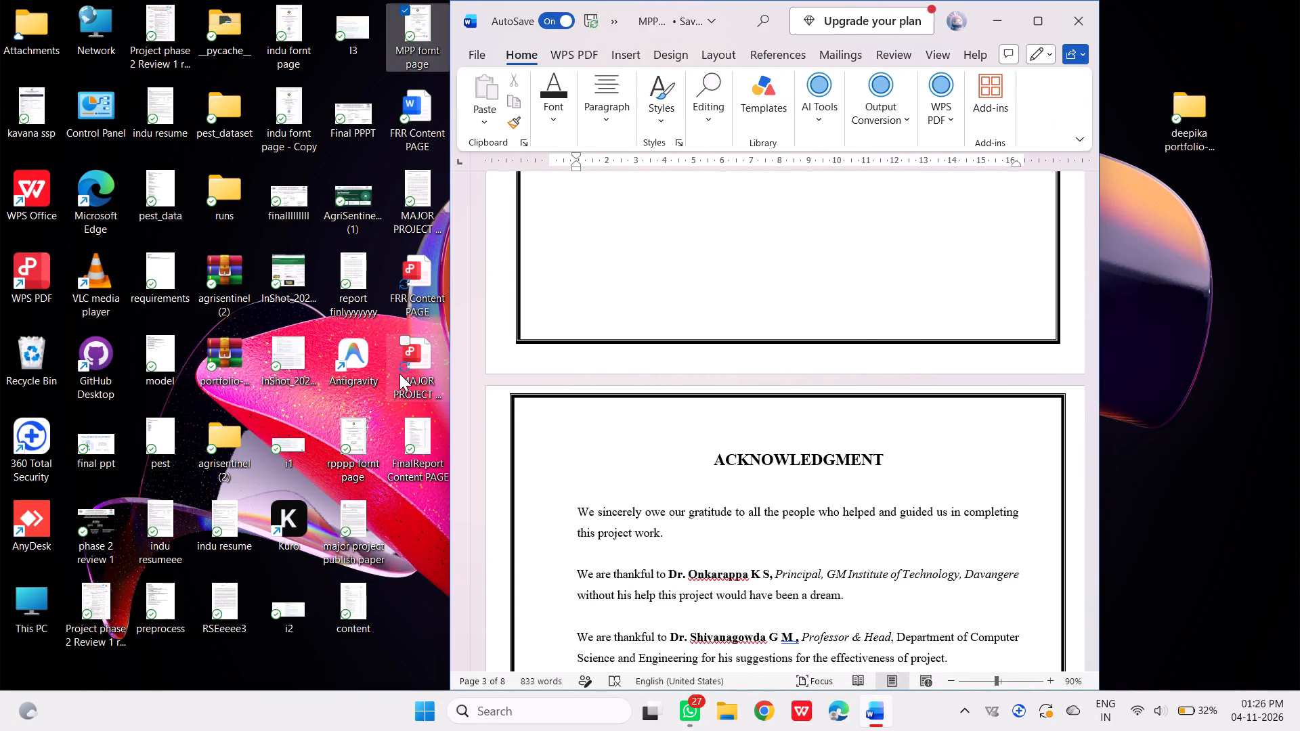
pyautogui.tripleClick(407, 365)
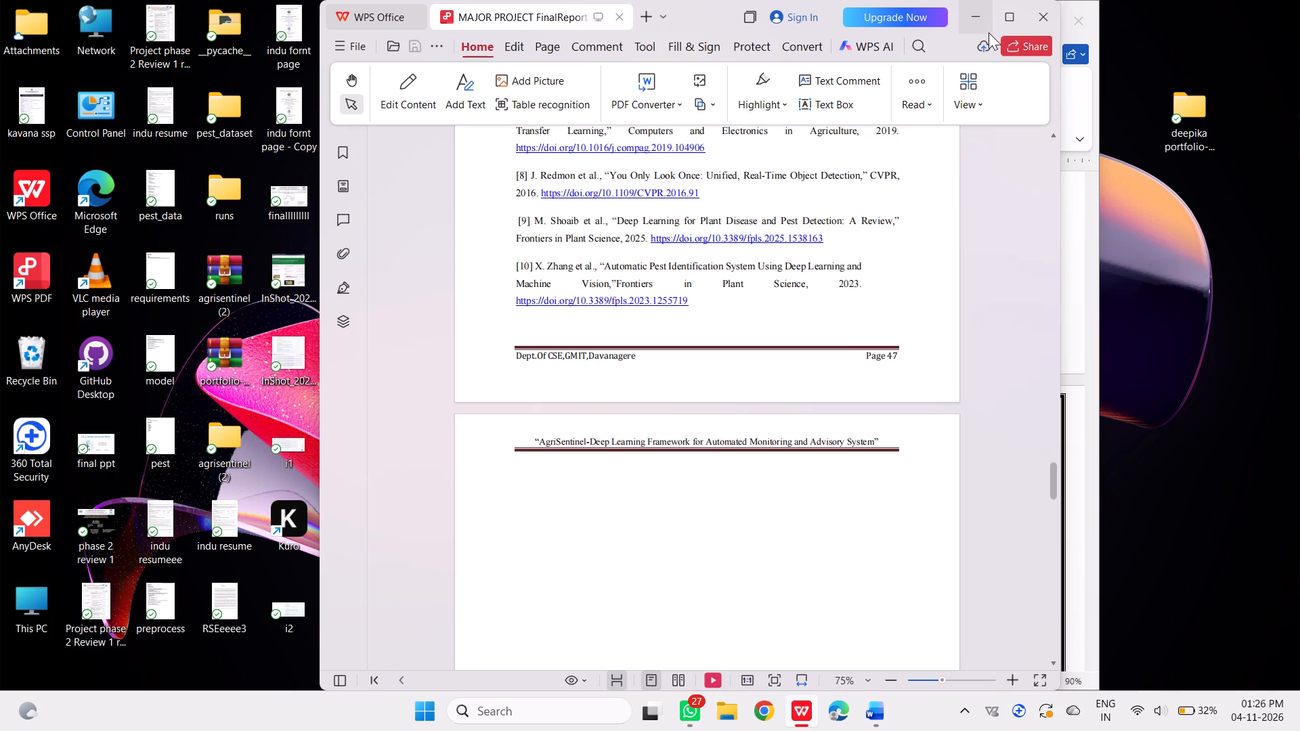
pyautogui.scroll(5, 819, 240)
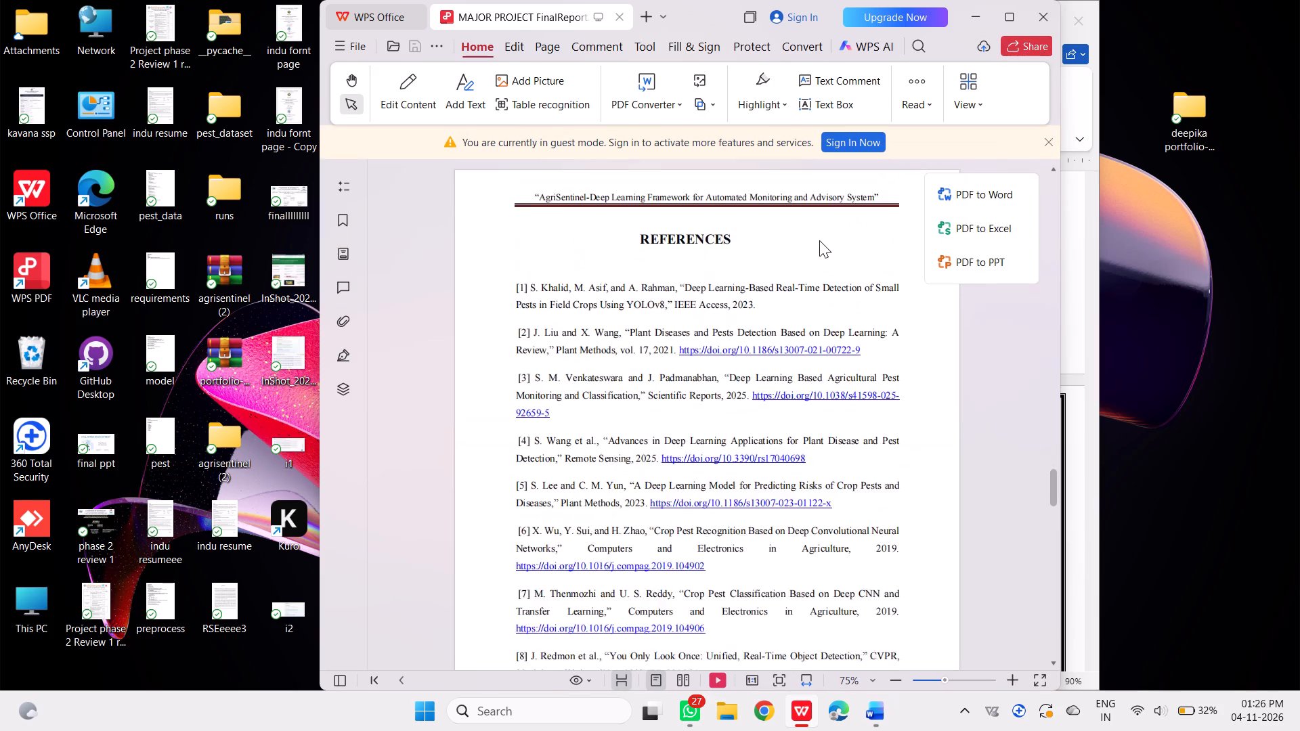
pyautogui.scroll(5, 819, 240)
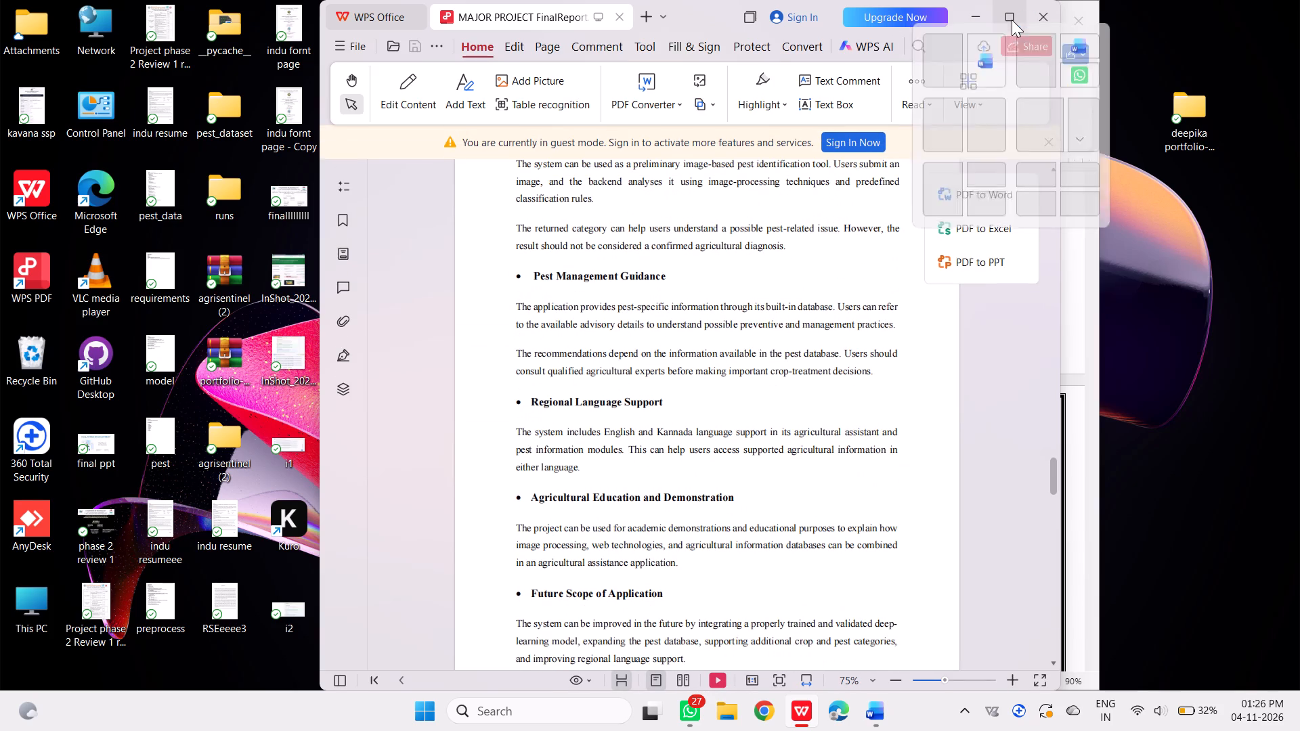
pyautogui.click(947, 71)
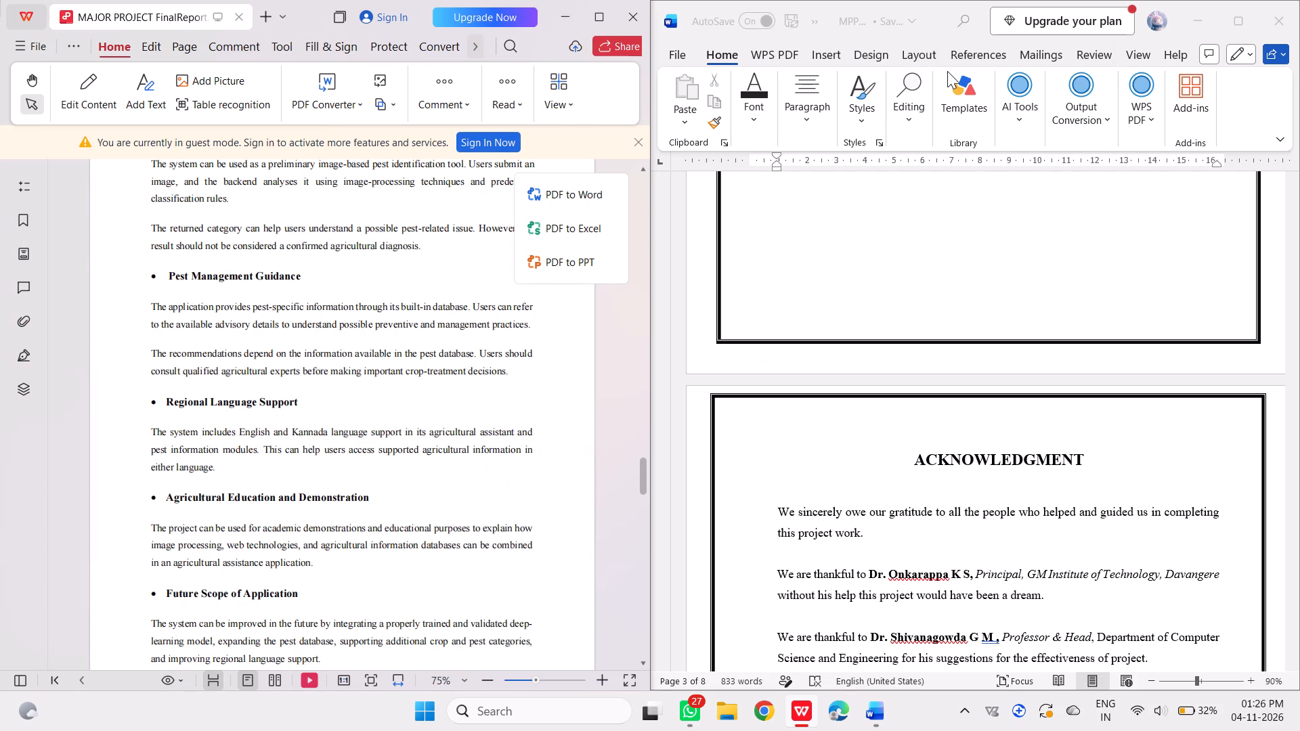
# Review the front pages document from the title page through the declaration and acknowledgment to the LIST OF FIGURES table.
pyautogui.scroll(2, 907, 291)
pyautogui.scroll(-1, 907, 291)
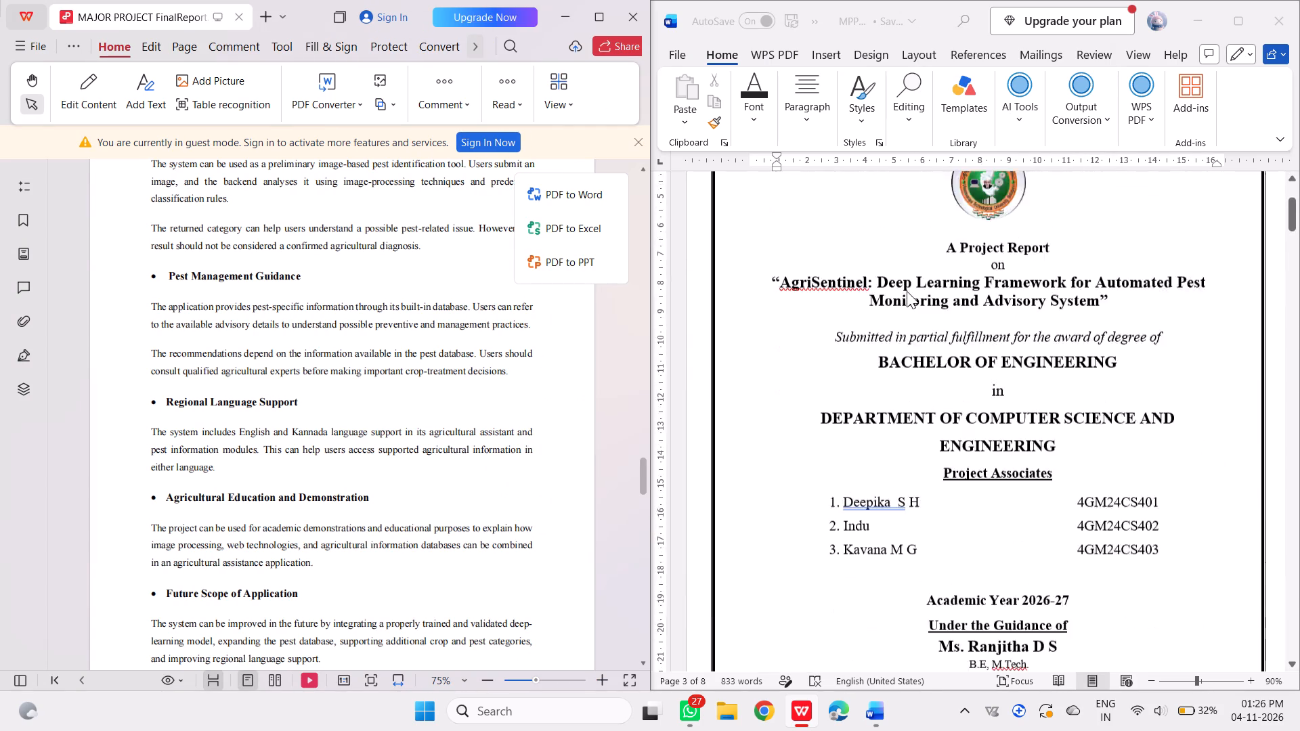
pyautogui.scroll(-3, 907, 291)
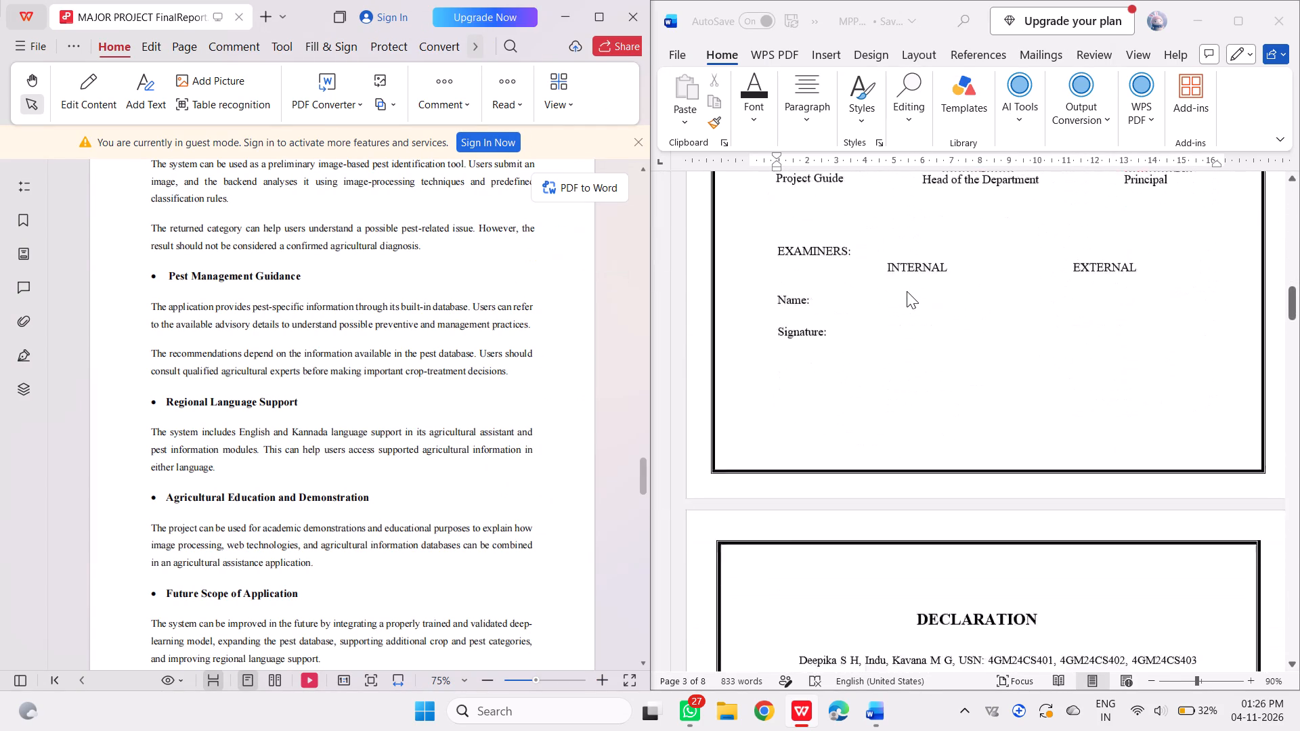
pyautogui.scroll(-2, 907, 291)
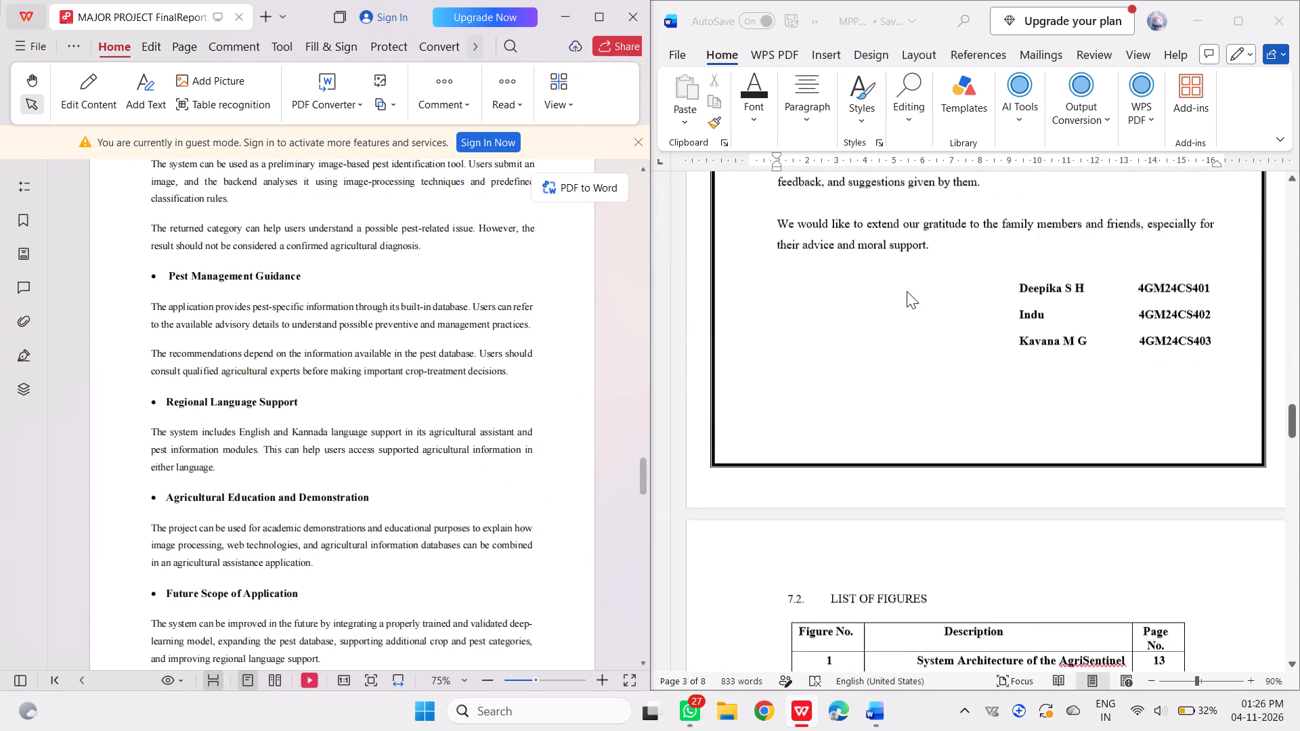
pyautogui.scroll(-1, 907, 291)
# Locate the Crop Pest Encyclopedia figure in the report PDF and set its page number to 42 in the LIST OF FIGURES table.
pyautogui.scroll(1, 907, 291)
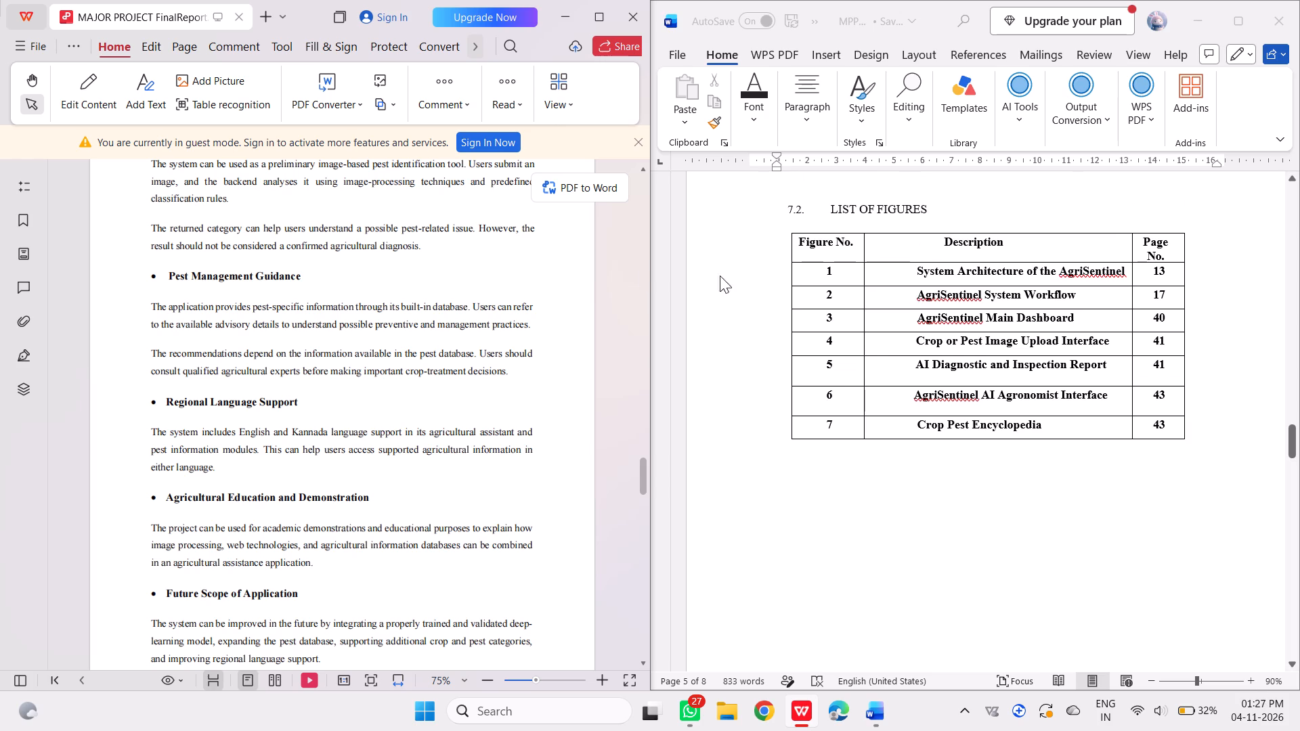
pyautogui.scroll(2, 390, 261)
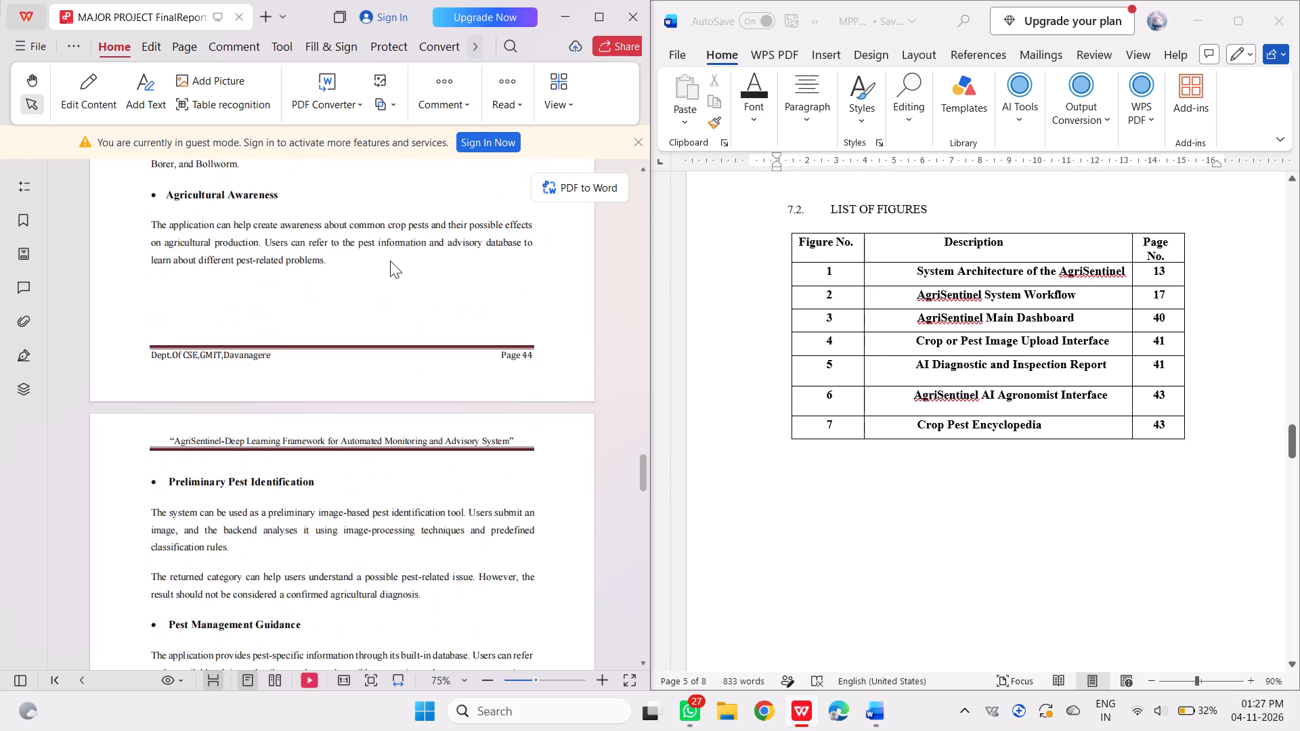
pyautogui.scroll(3, 390, 261)
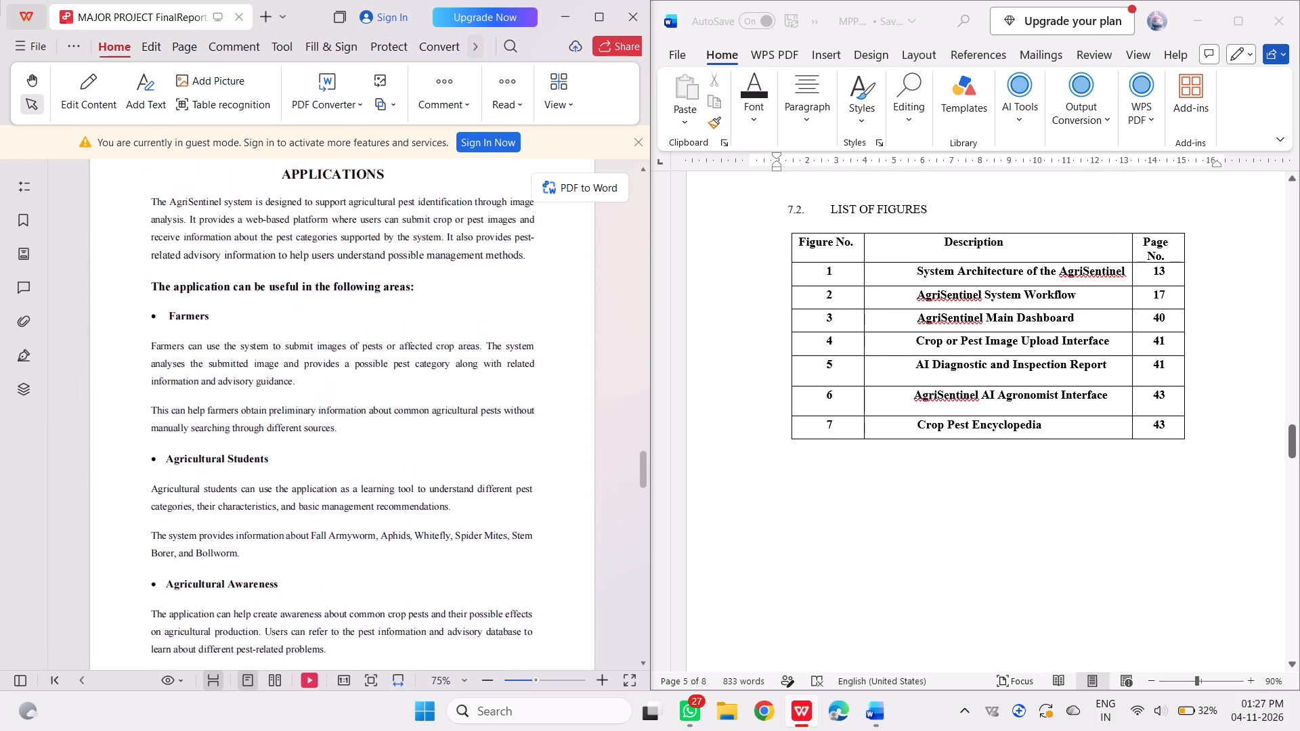
pyautogui.scroll(4, 390, 261)
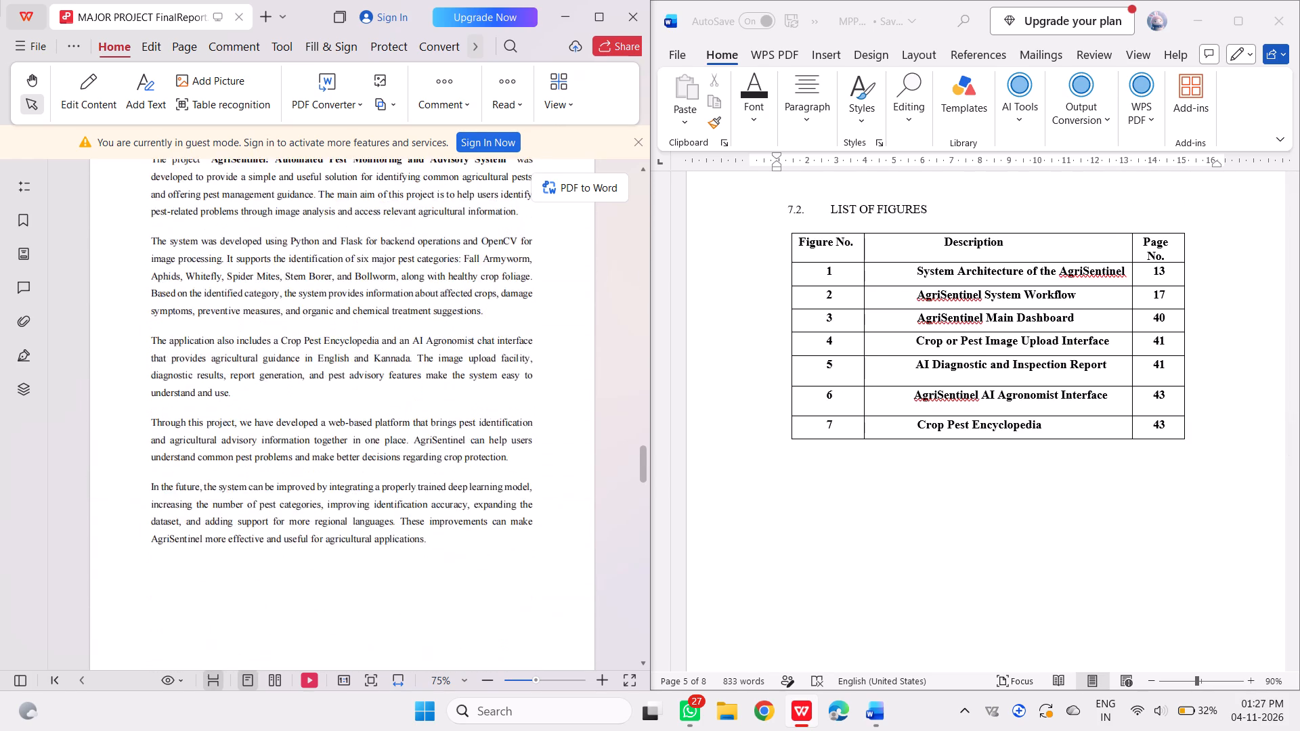
pyautogui.scroll(3, 390, 261)
pyautogui.scroll(-1, 390, 261)
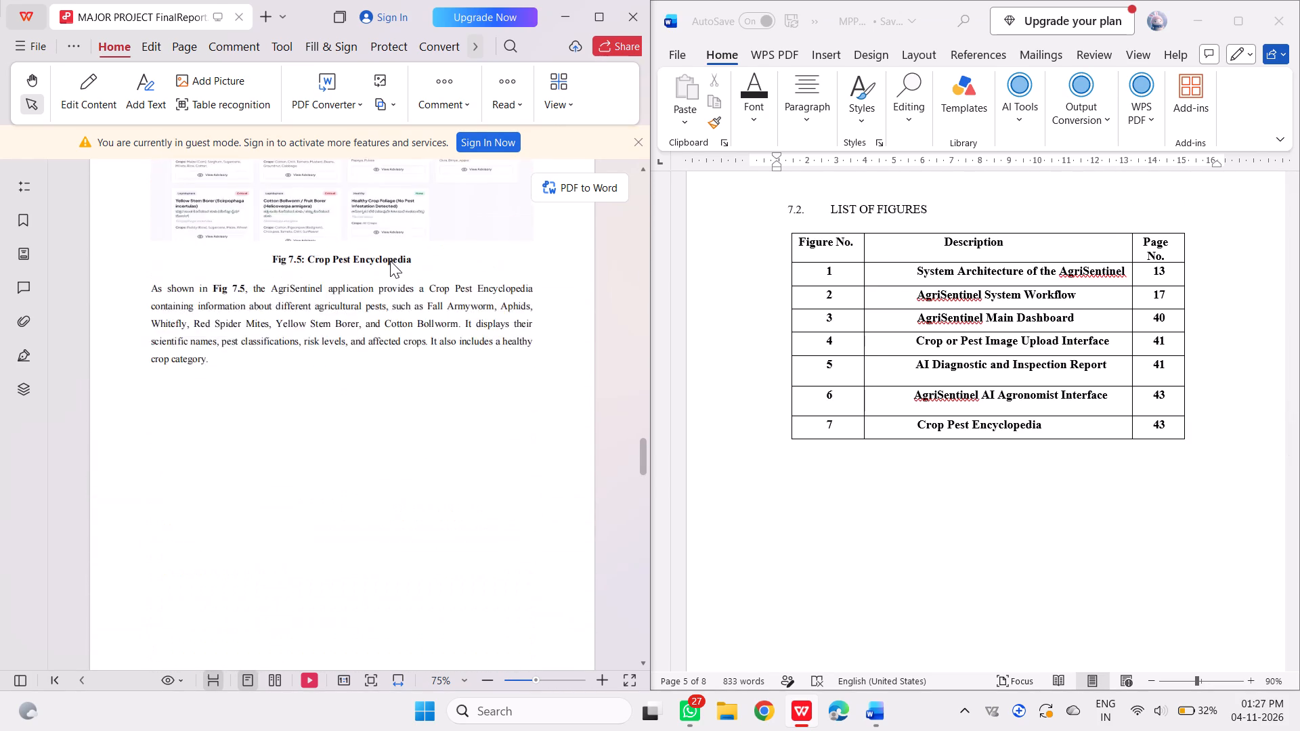
pyautogui.scroll(-2, 390, 261)
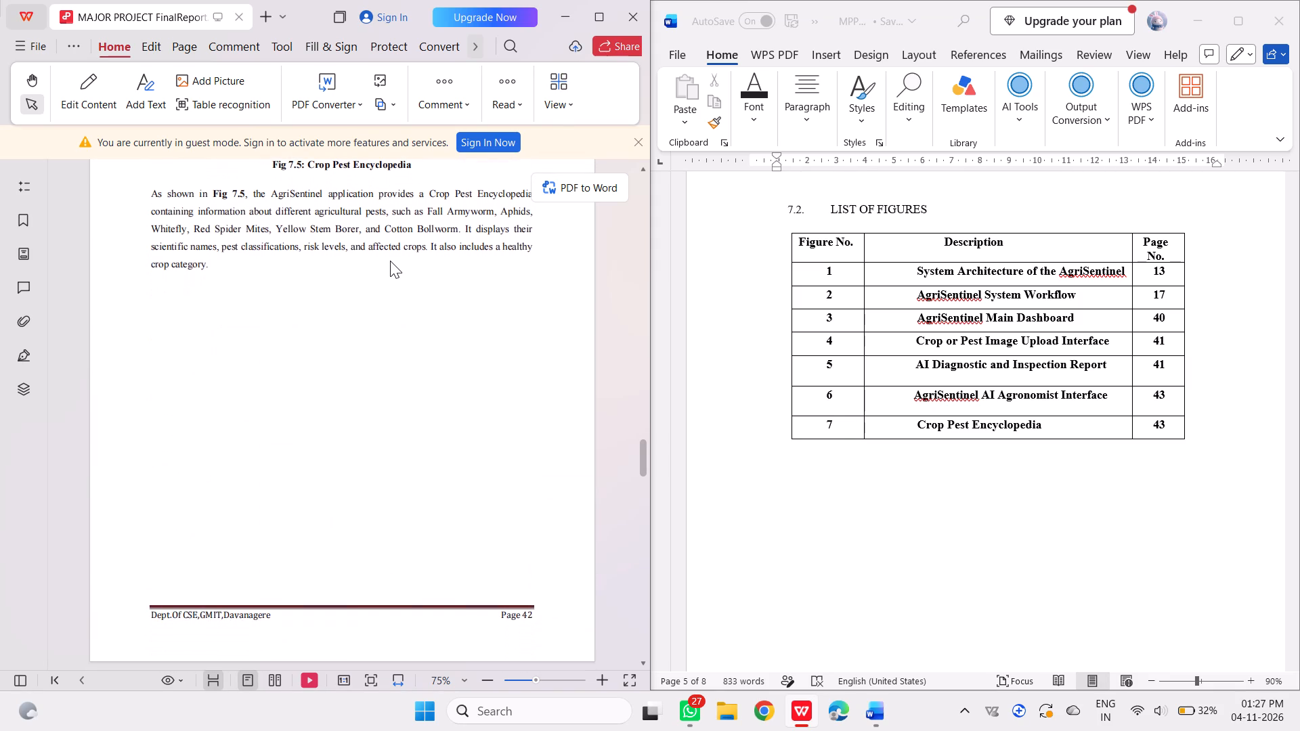
pyautogui.scroll(-1, 390, 261)
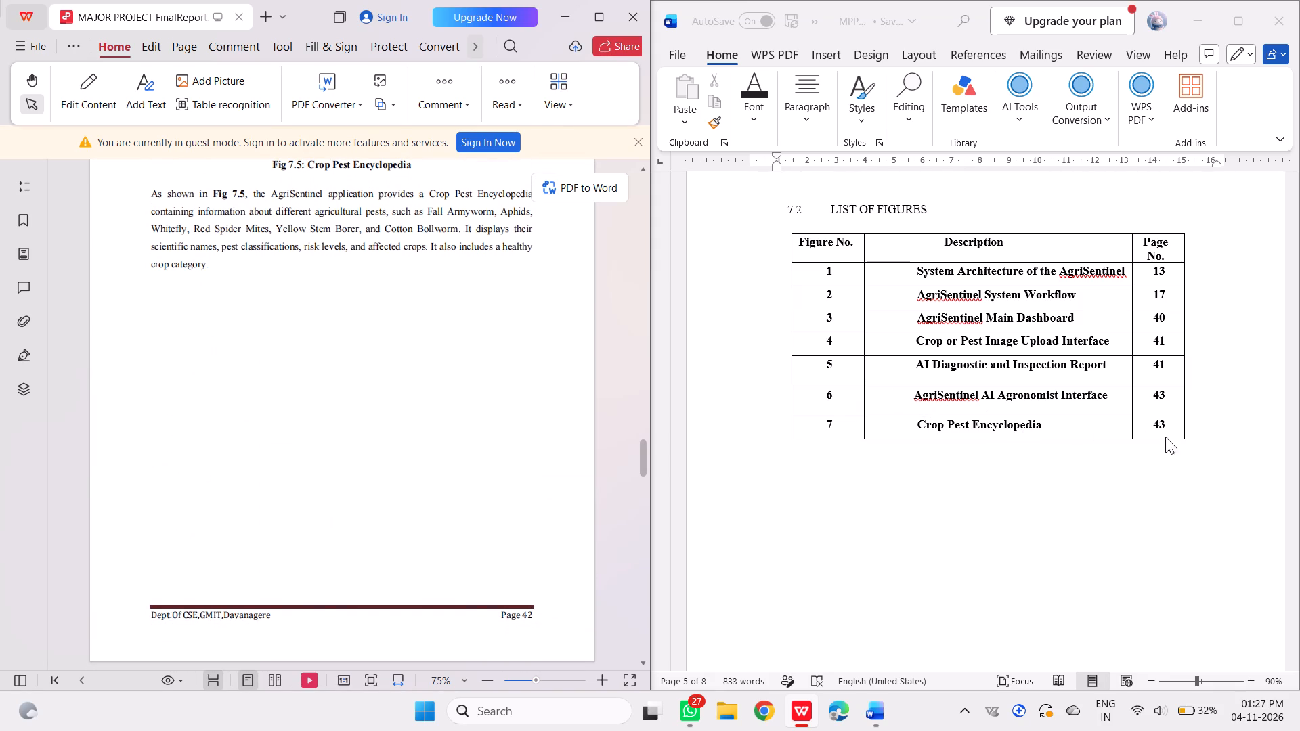
pyautogui.moveTo(1170, 414); pyautogui.dragTo(1163, 422)
pyautogui.click(1163, 422)
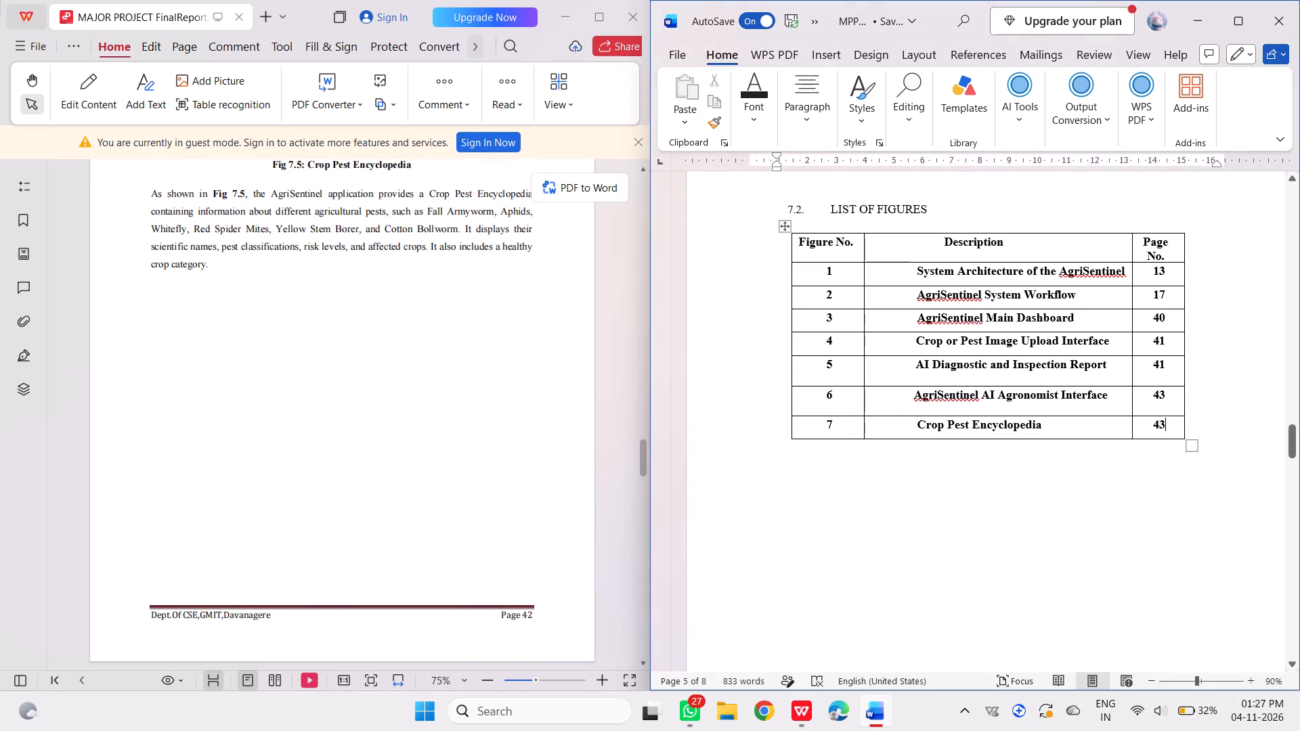
pyautogui.press('BackSpace')
pyautogui.press('3')
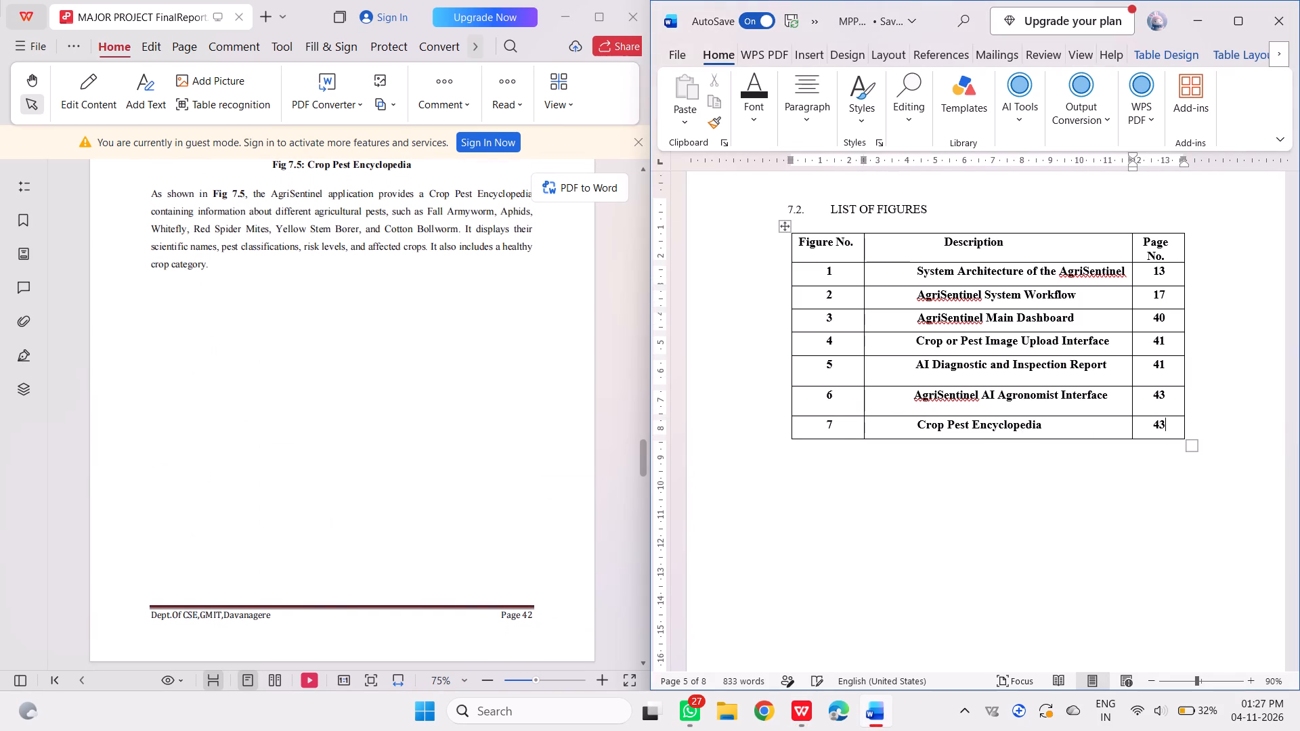
pyautogui.press('BackSpace')
pyautogui.press('2')
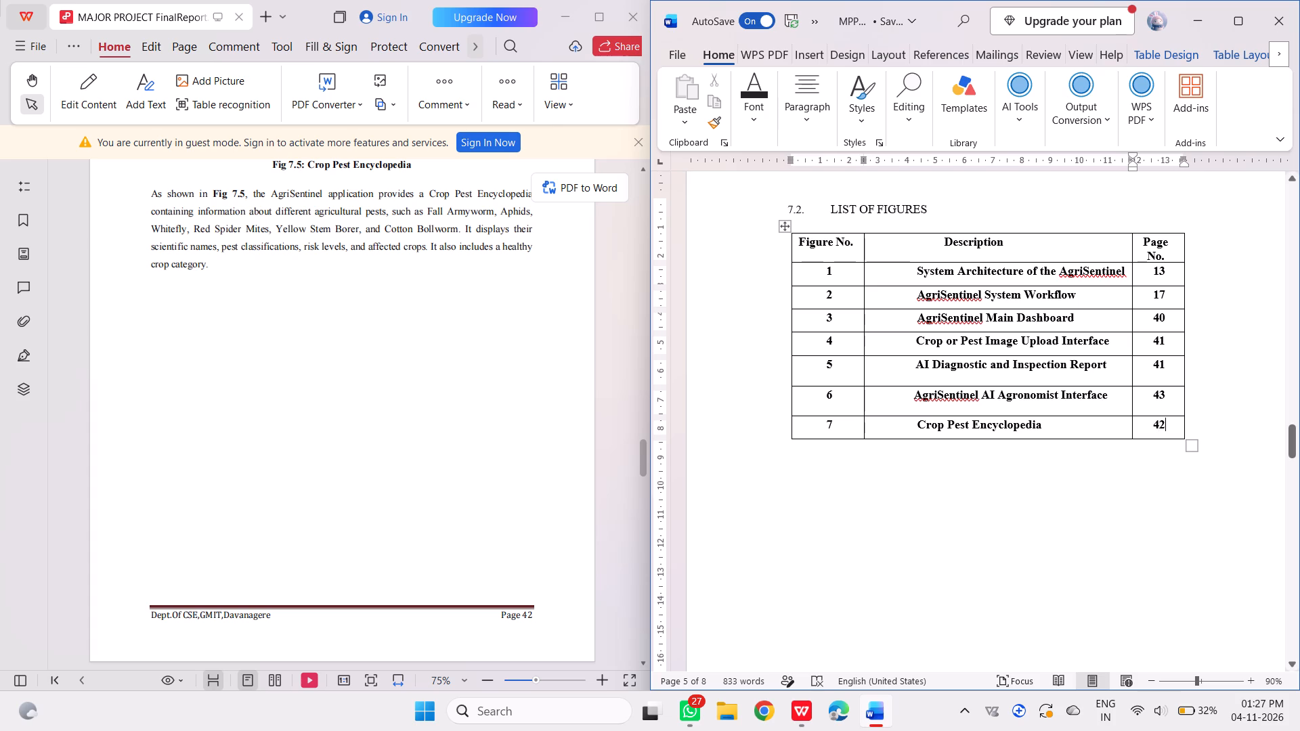
# Locate the AgriSentinel AI Agronomist Interface figure in the report PDF and set its page number to 41 in the LIST OF FIGURES table.
pyautogui.scroll(2, 496, 355)
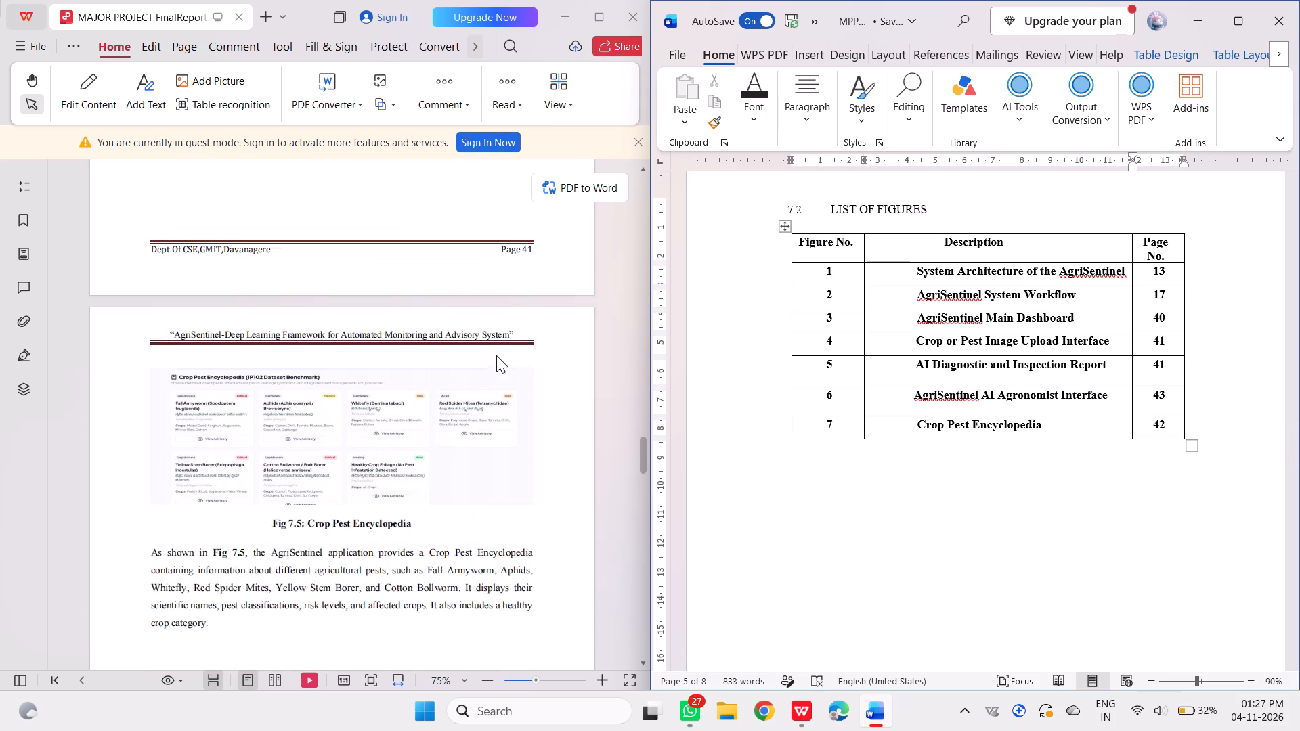
pyautogui.scroll(3, 496, 355)
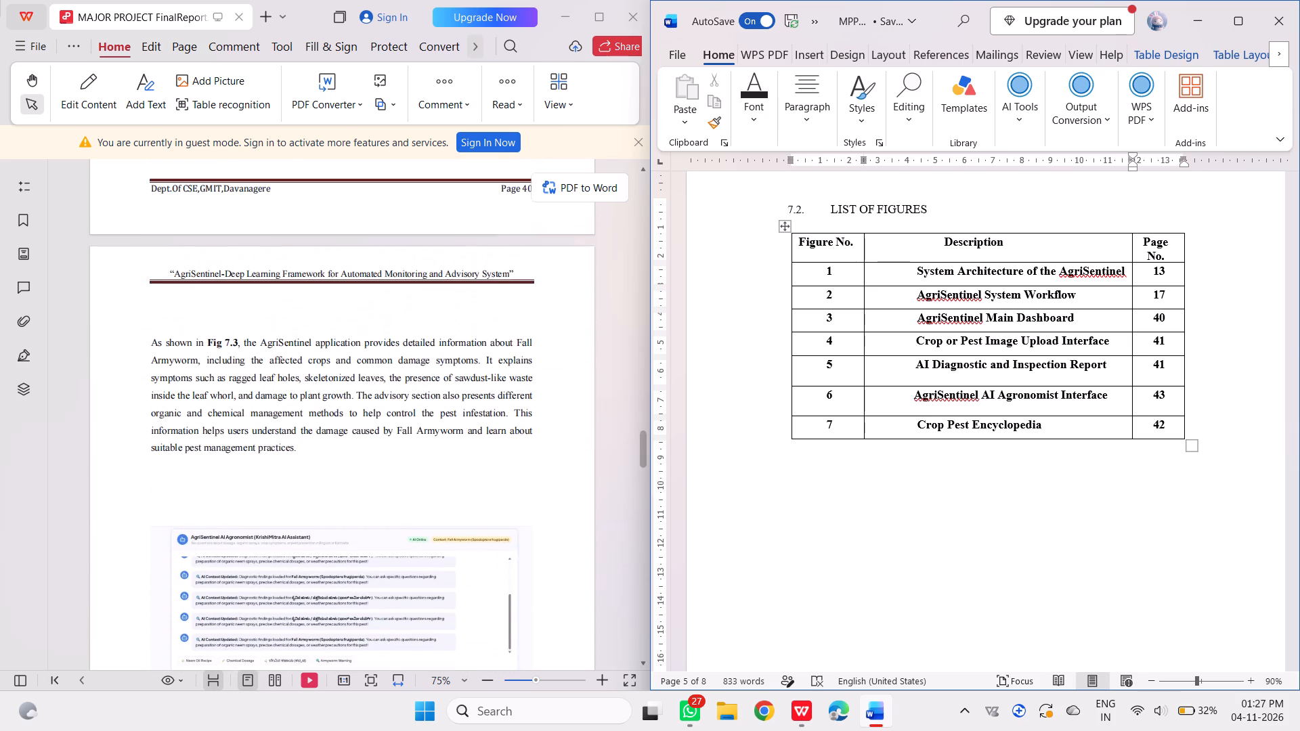
pyautogui.scroll(2, 496, 355)
pyautogui.scroll(-2, 496, 355)
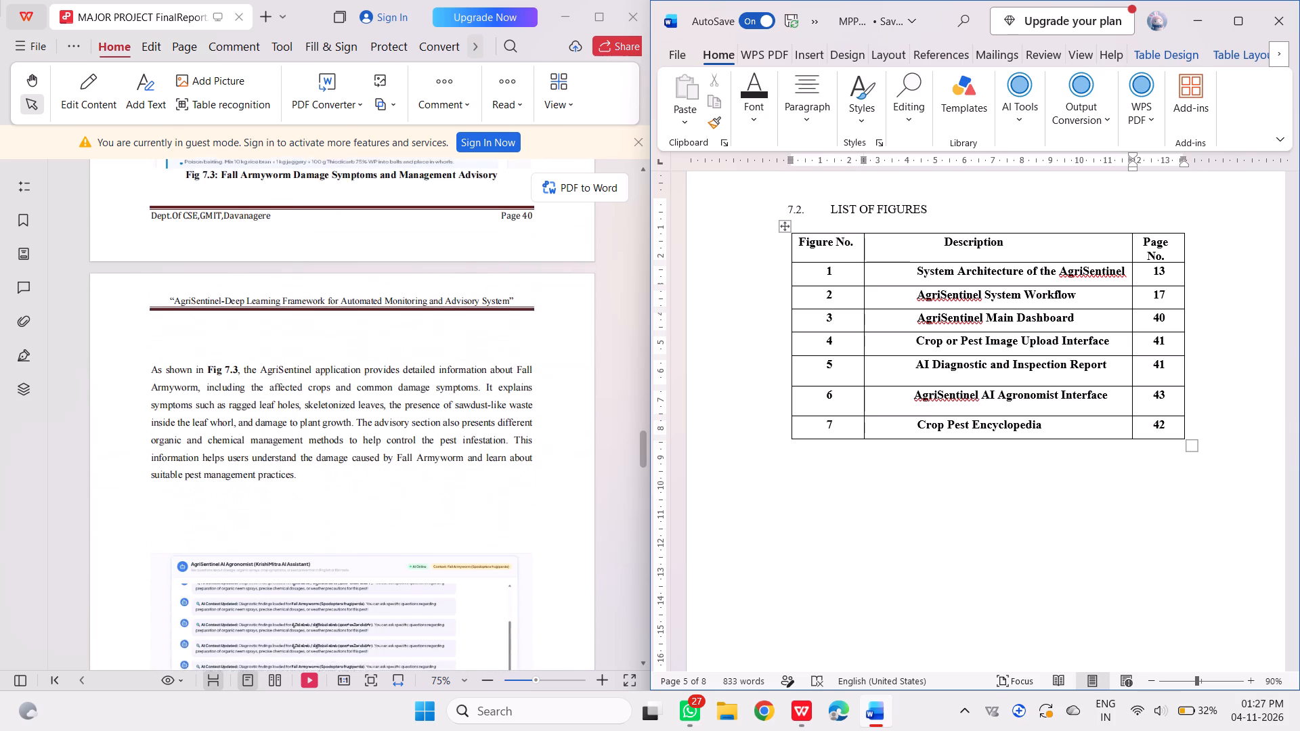
pyautogui.scroll(-3, 496, 355)
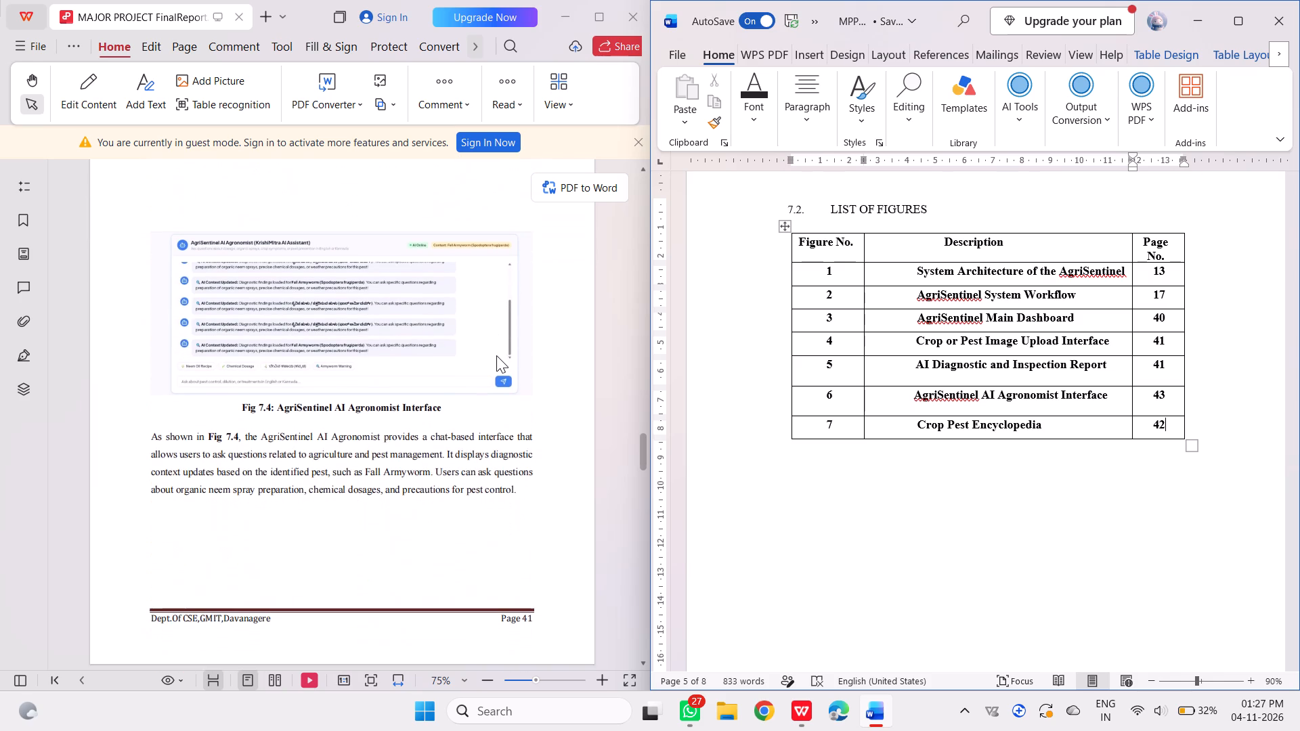
pyautogui.scroll(-2, 496, 355)
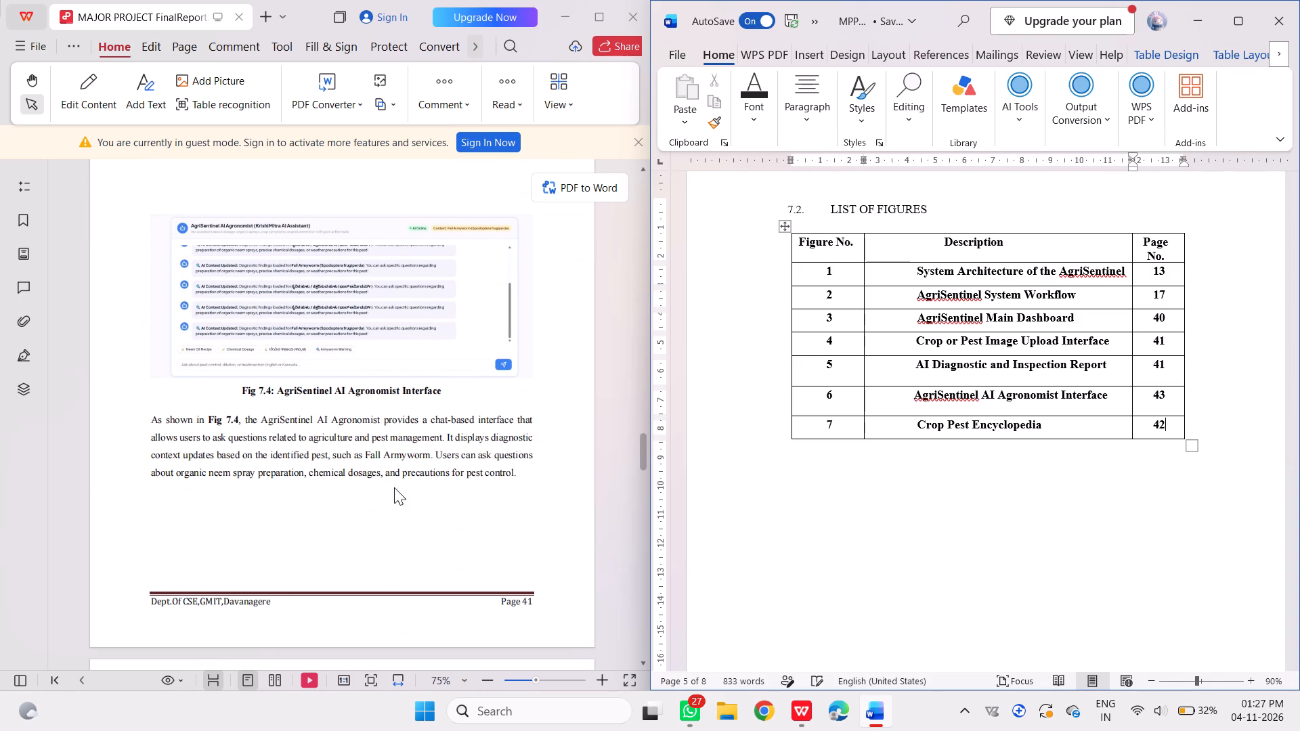
pyautogui.scroll(-1, 357, 470)
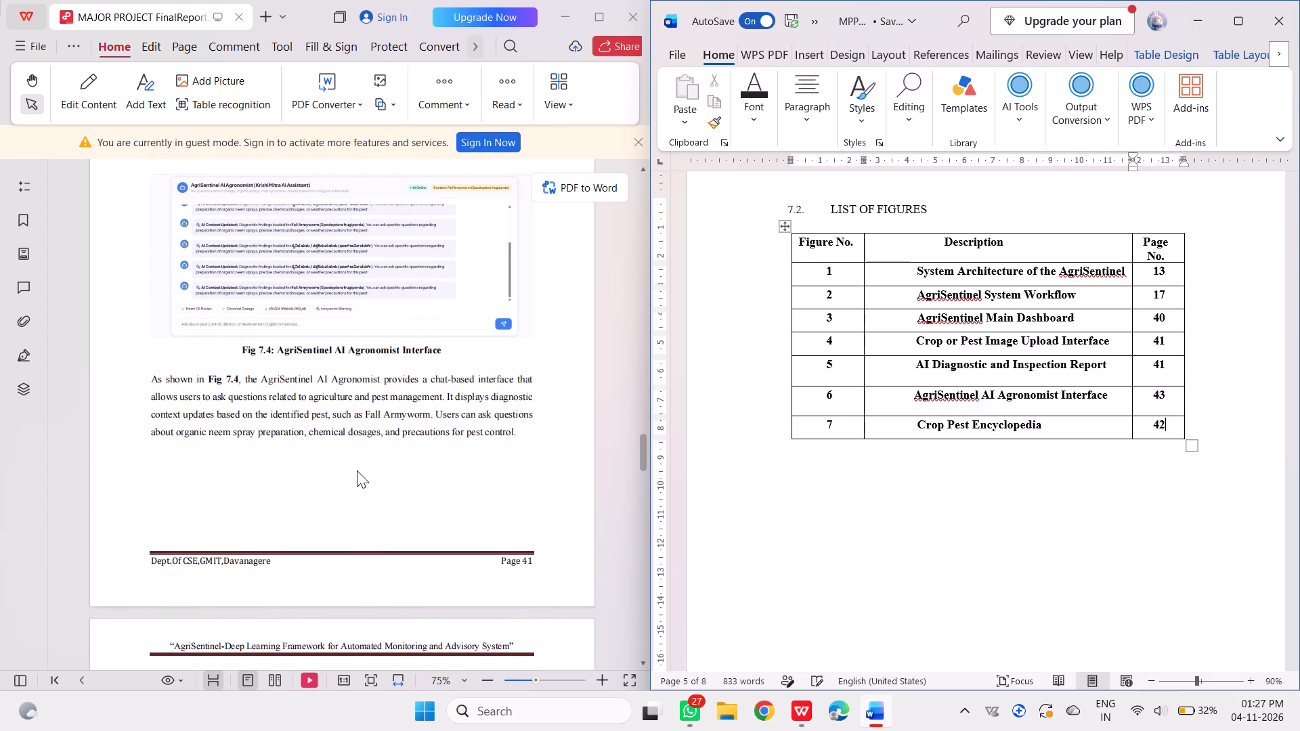
pyautogui.scroll(-3, 357, 470)
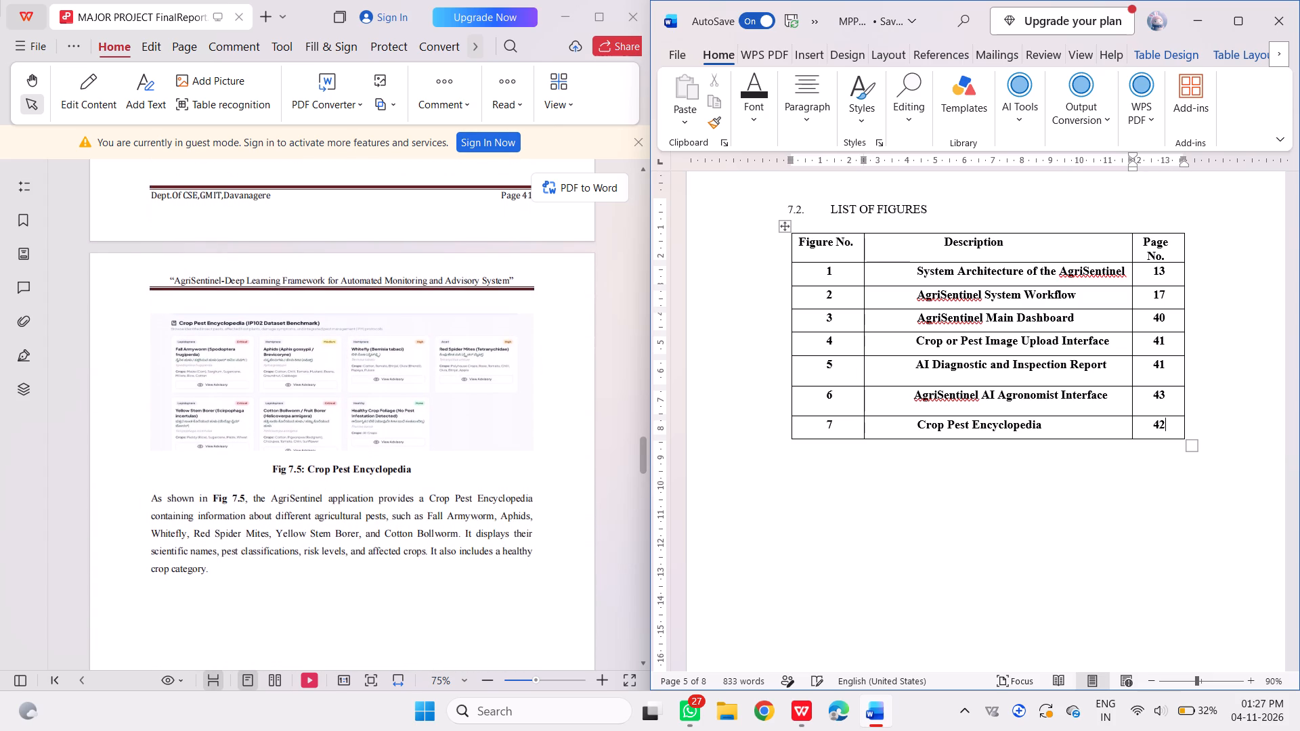
pyautogui.scroll(-2, 357, 470)
pyautogui.scroll(1, 357, 470)
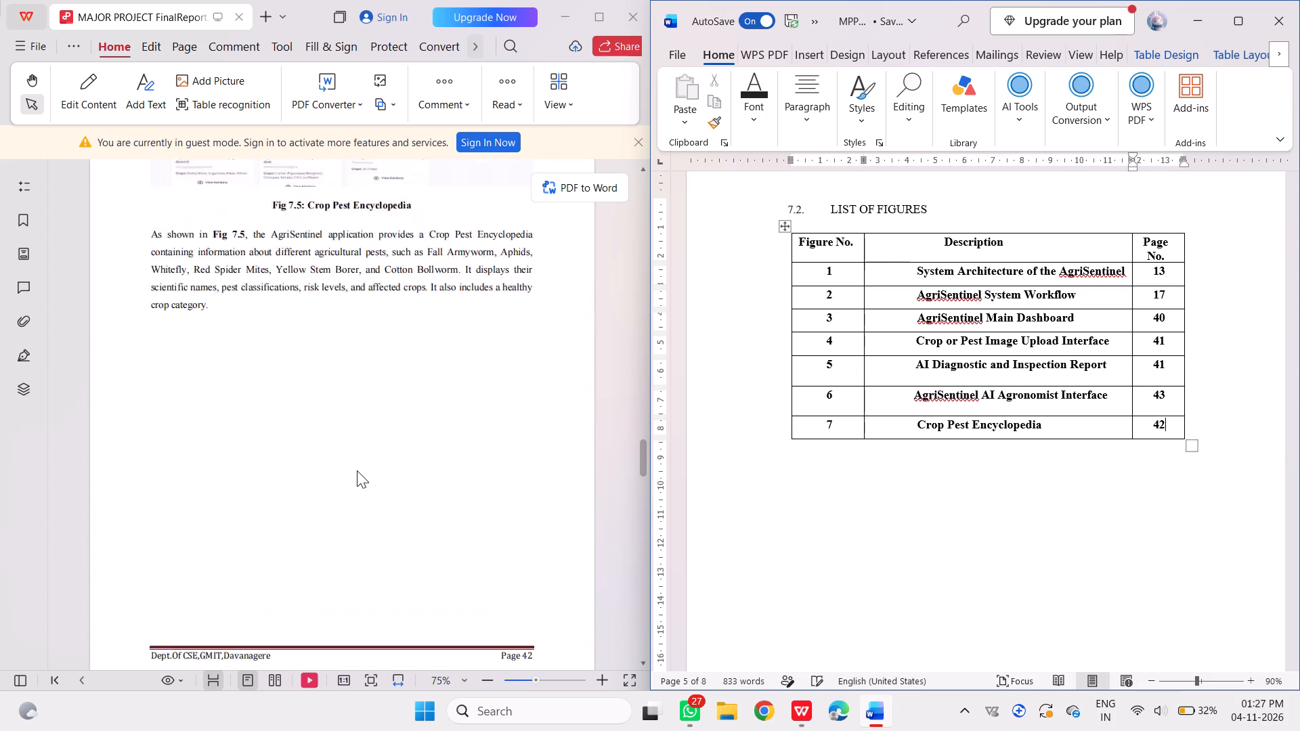
pyautogui.scroll(1, 357, 470)
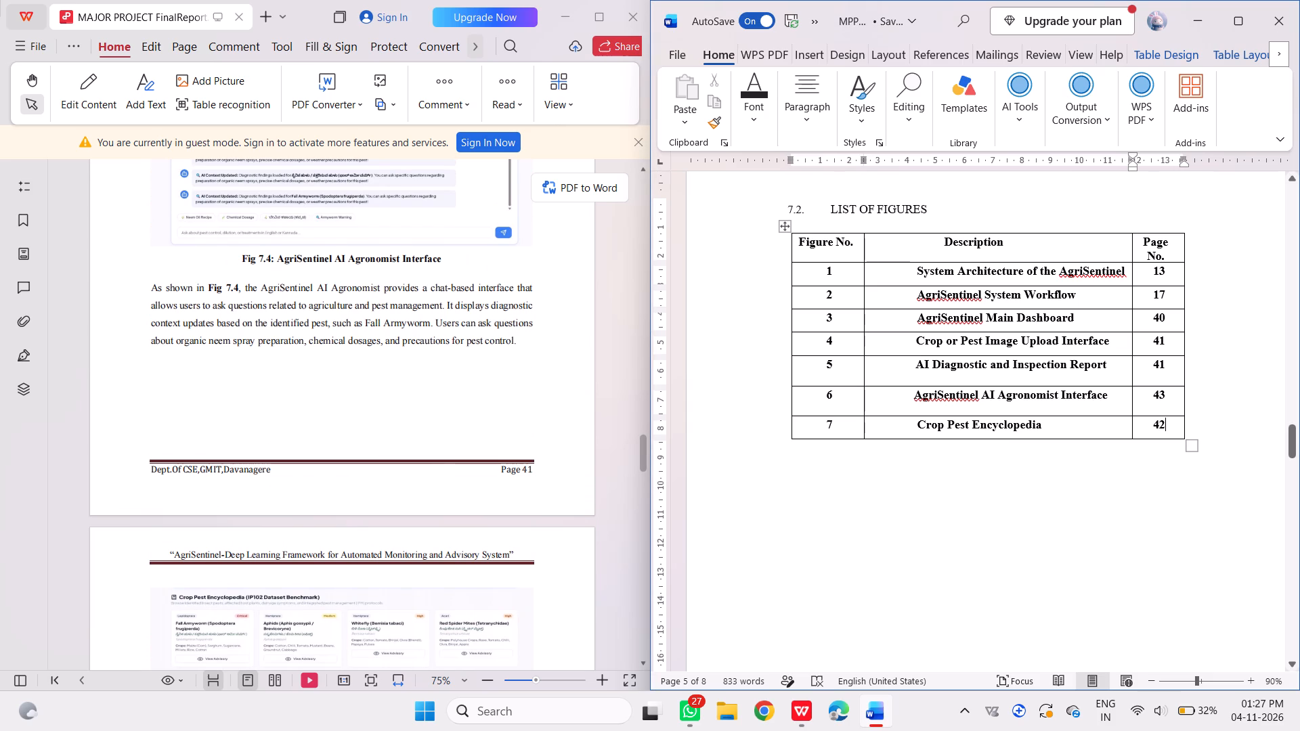
pyautogui.click(1165, 403)
pyautogui.press('BackSpace')
pyautogui.press('1')
# Examine the figure captions and page footers around Fig 7.4 and Fig 7.3 in the report PDF.
pyautogui.scroll(1, 383, 260)
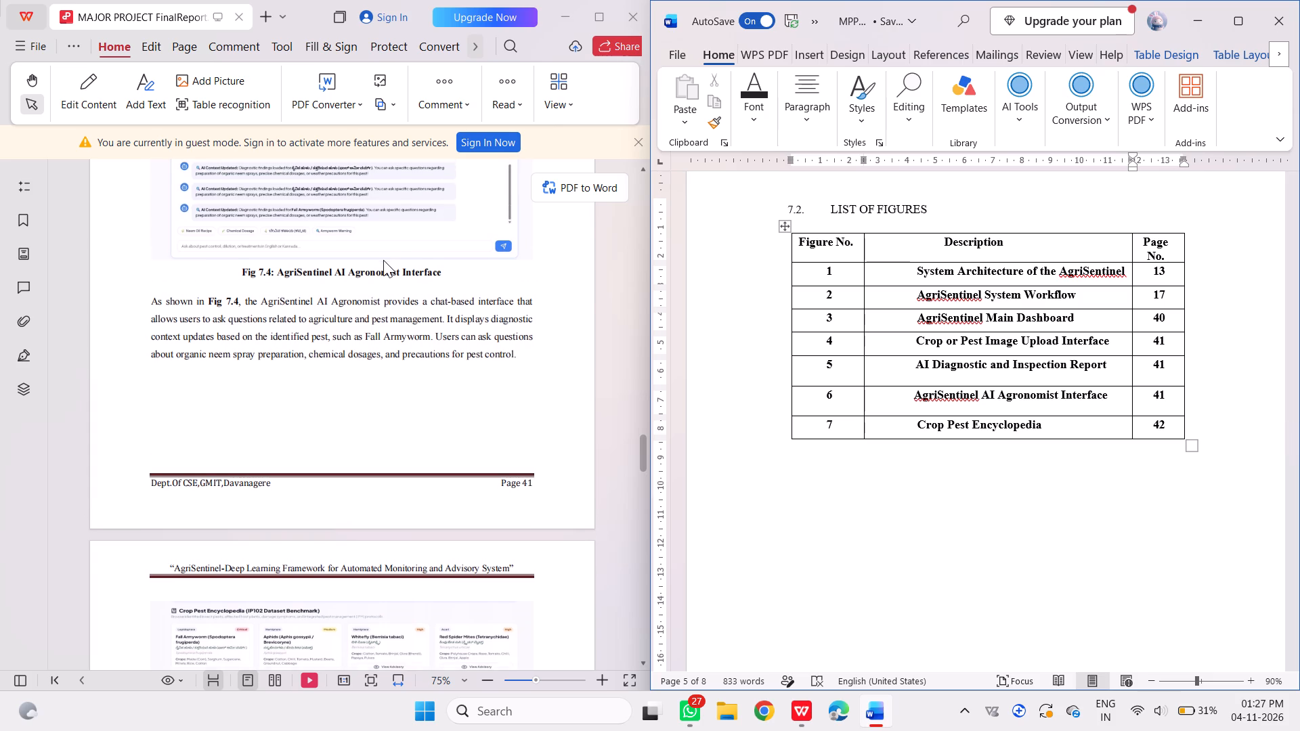
pyautogui.scroll(1, 383, 260)
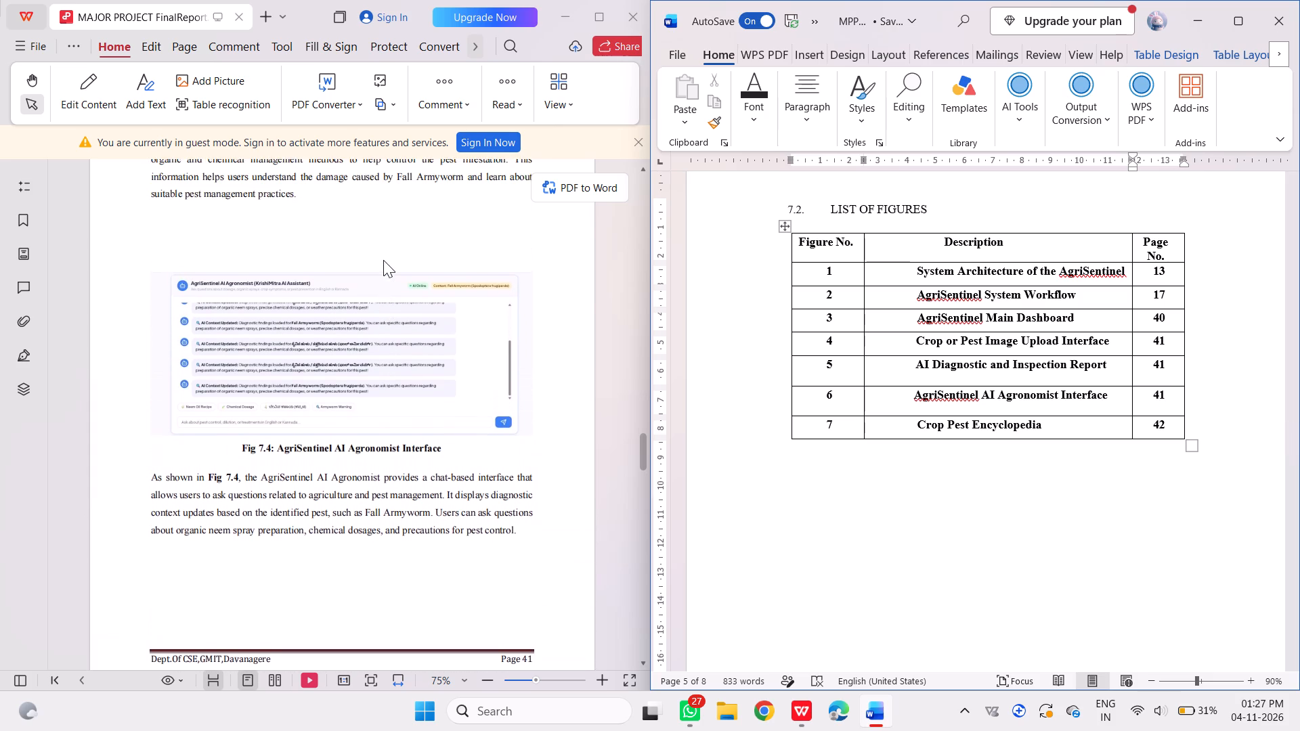
pyautogui.scroll(2, 383, 260)
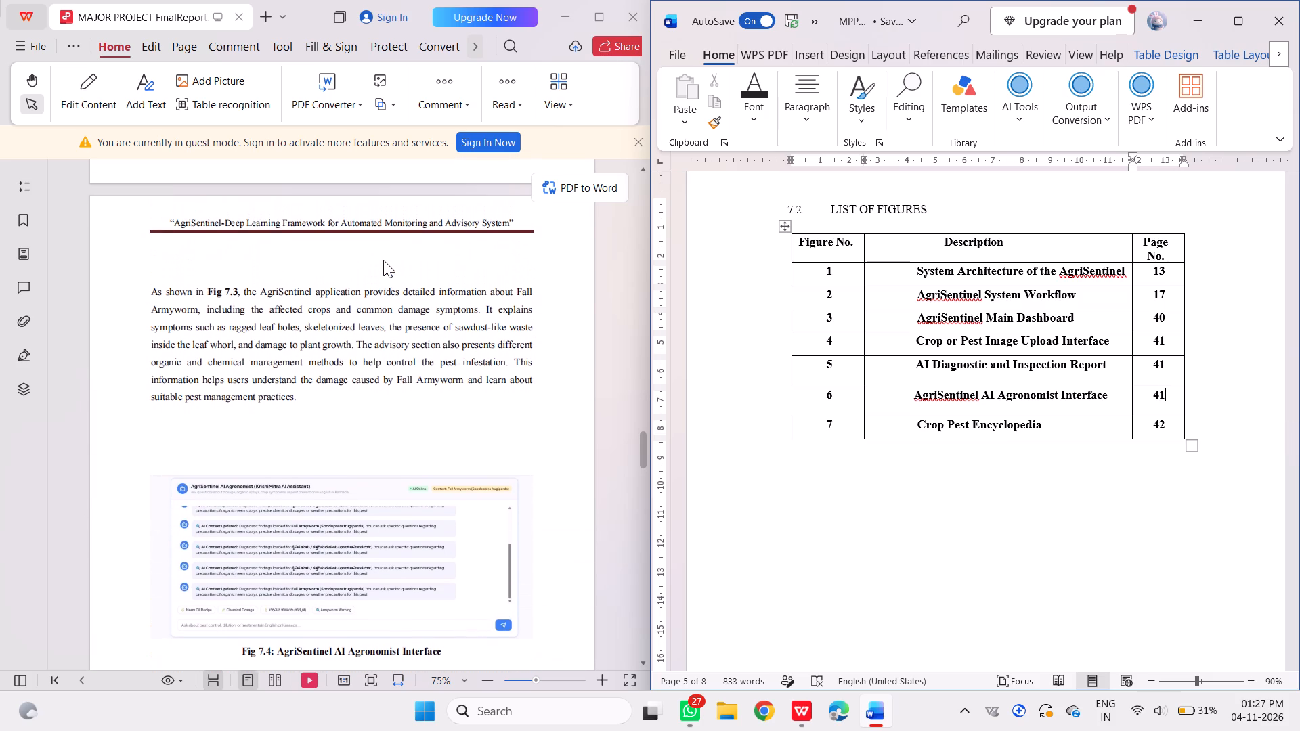
pyautogui.scroll(1, 383, 260)
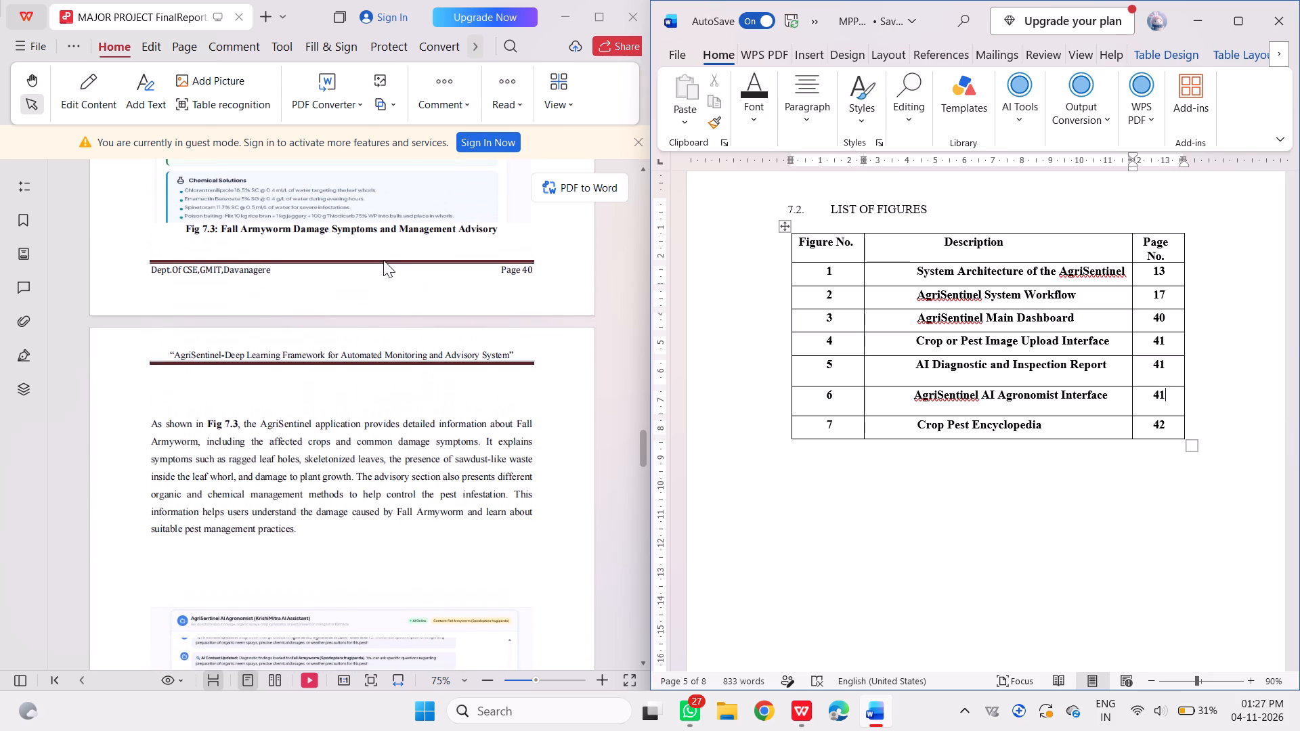
pyautogui.scroll(2, 383, 260)
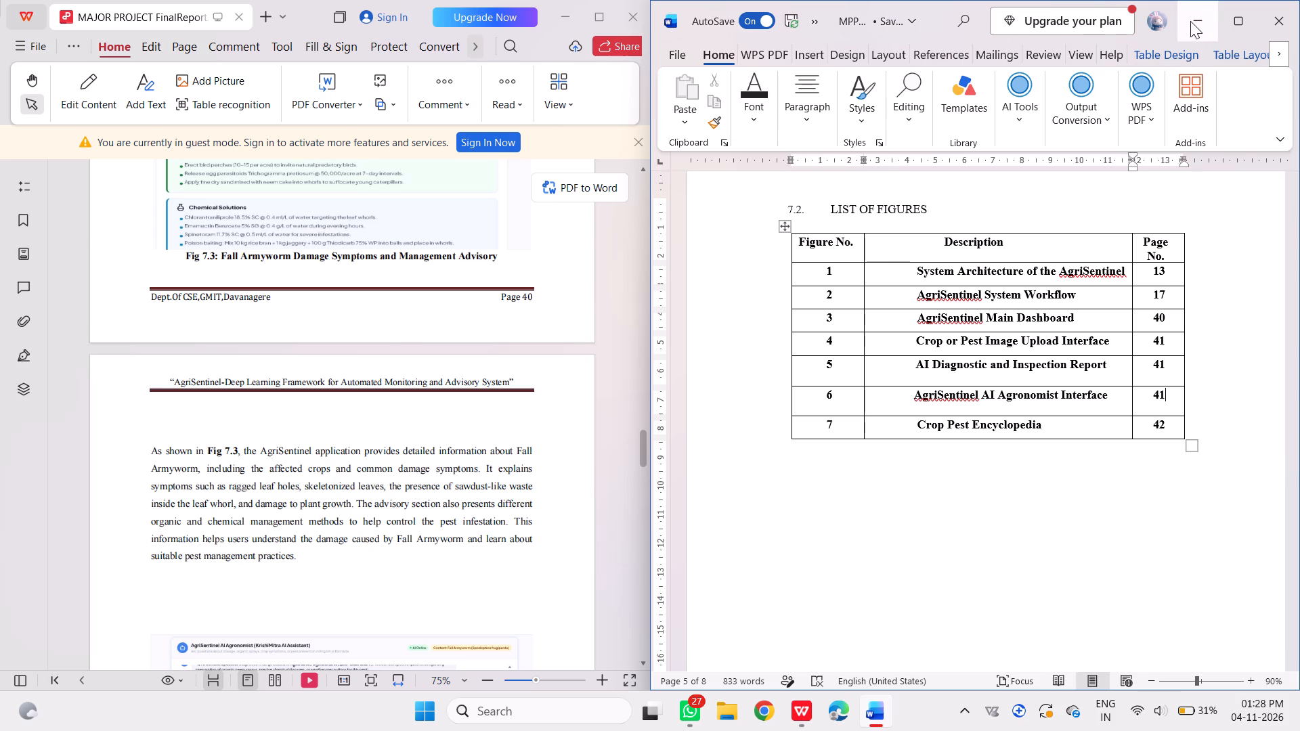
# Close the MPP fornt page document, reopen it from the desktop and arrange it side by side with the report PDF.
pyautogui.click(1274, 17)
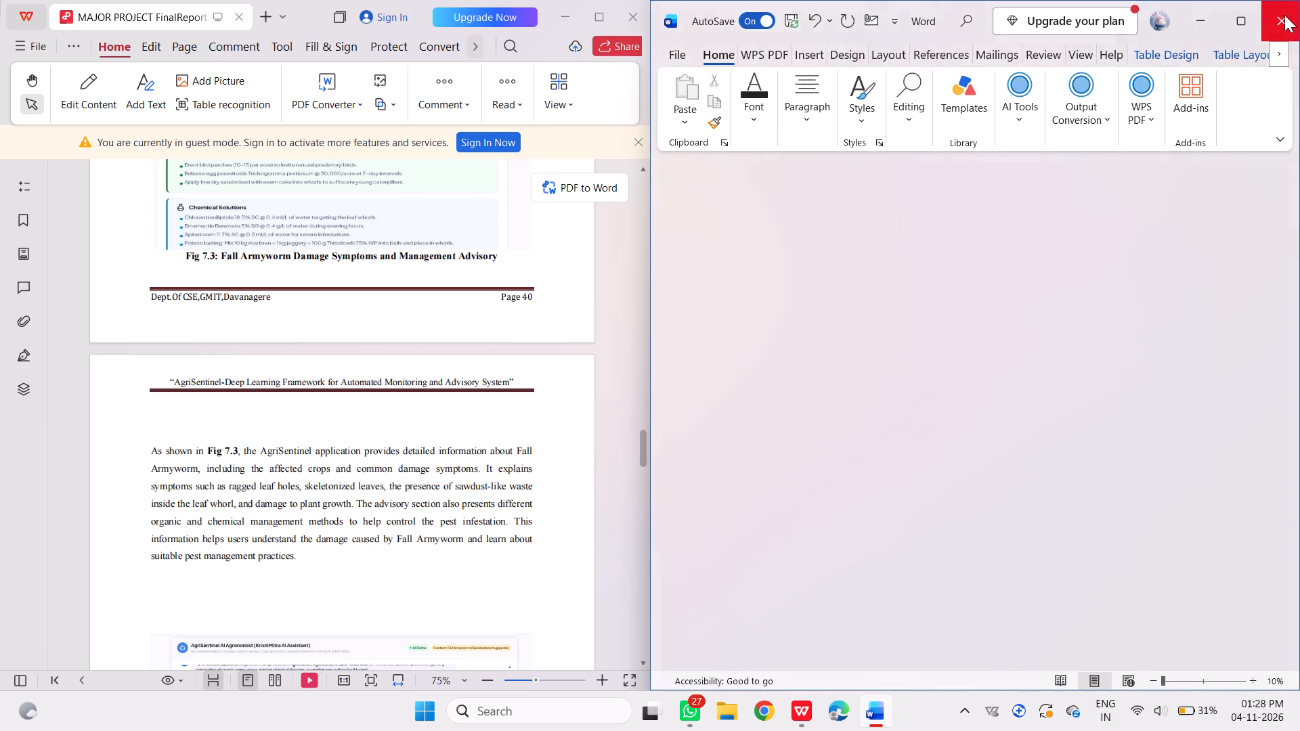
pyautogui.click(1284, 15)
pyautogui.click(562, 19)
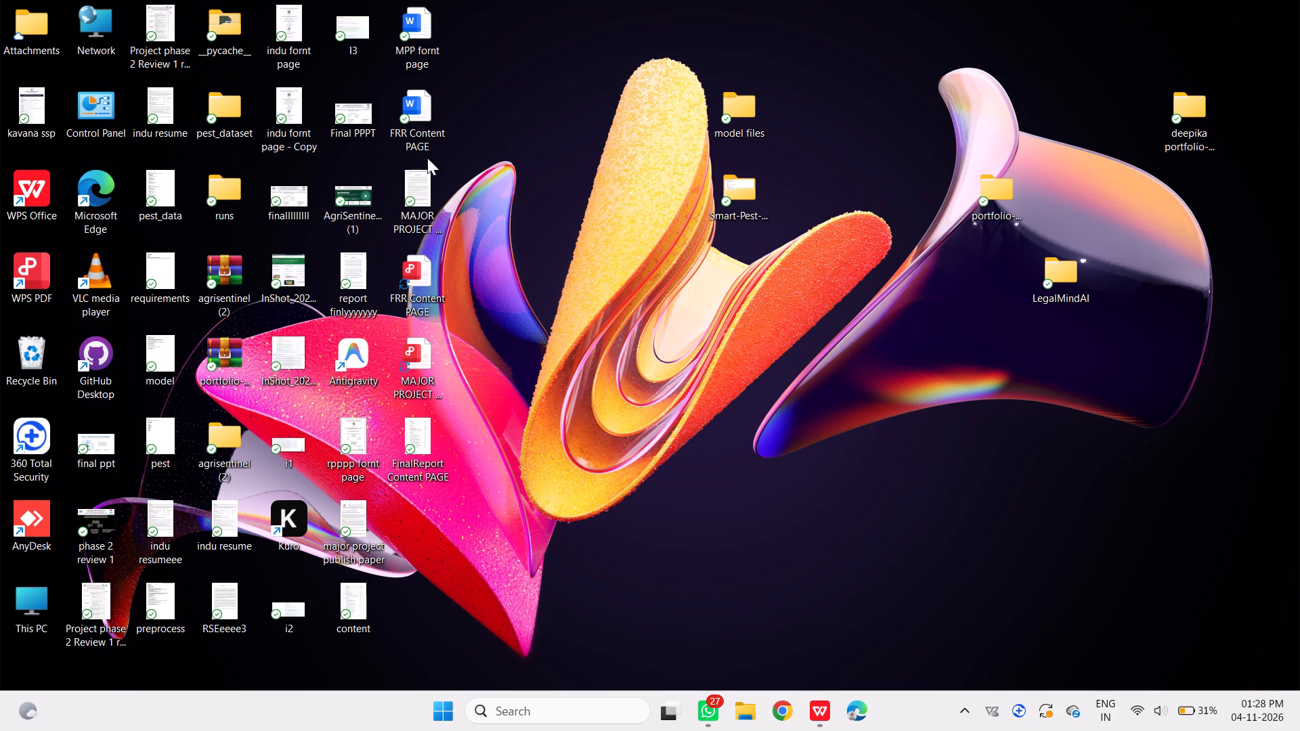
pyautogui.tripleClick(413, 36)
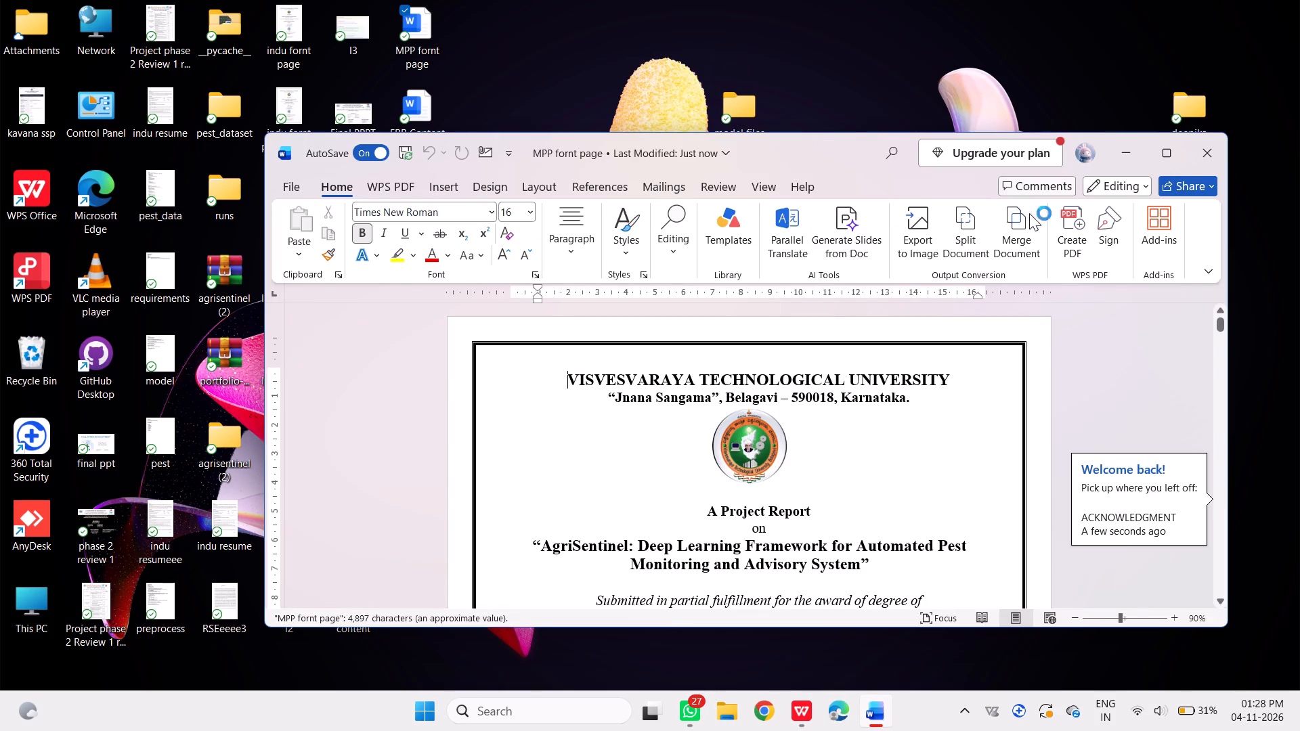
pyautogui.click(1162, 160)
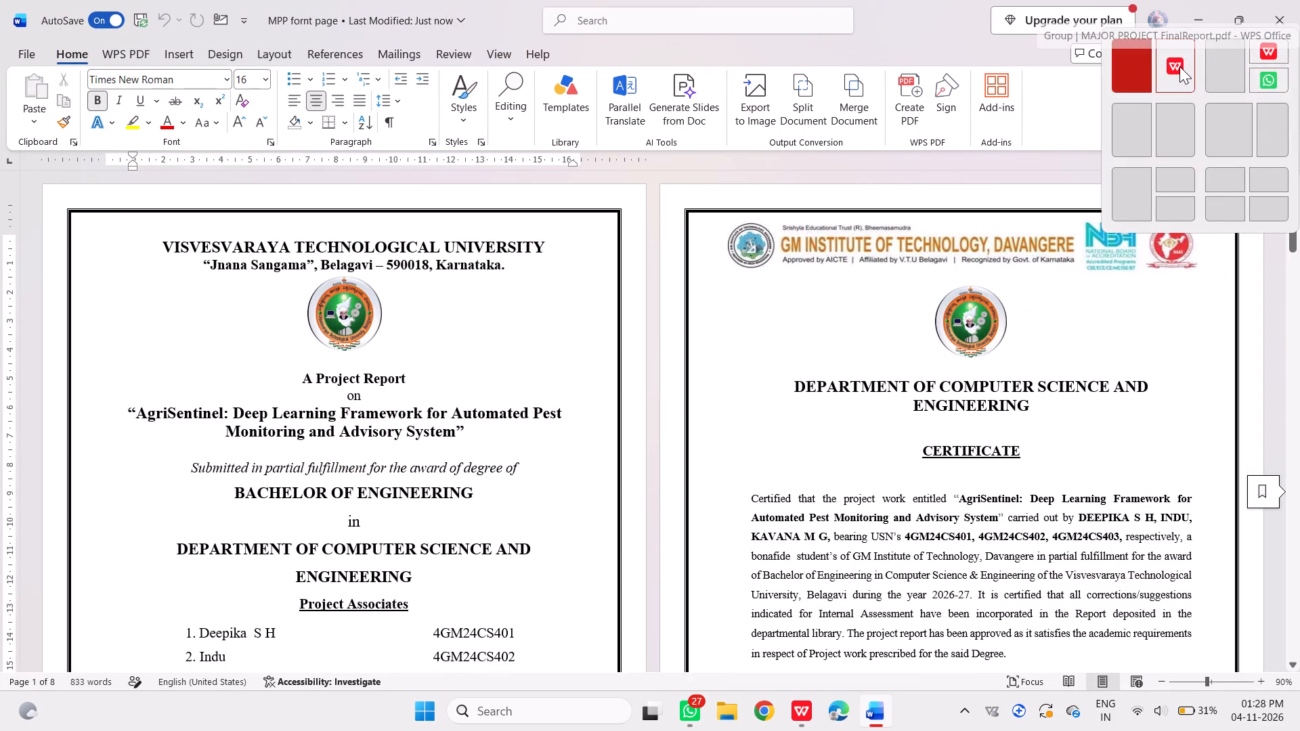
pyautogui.click(1146, 64)
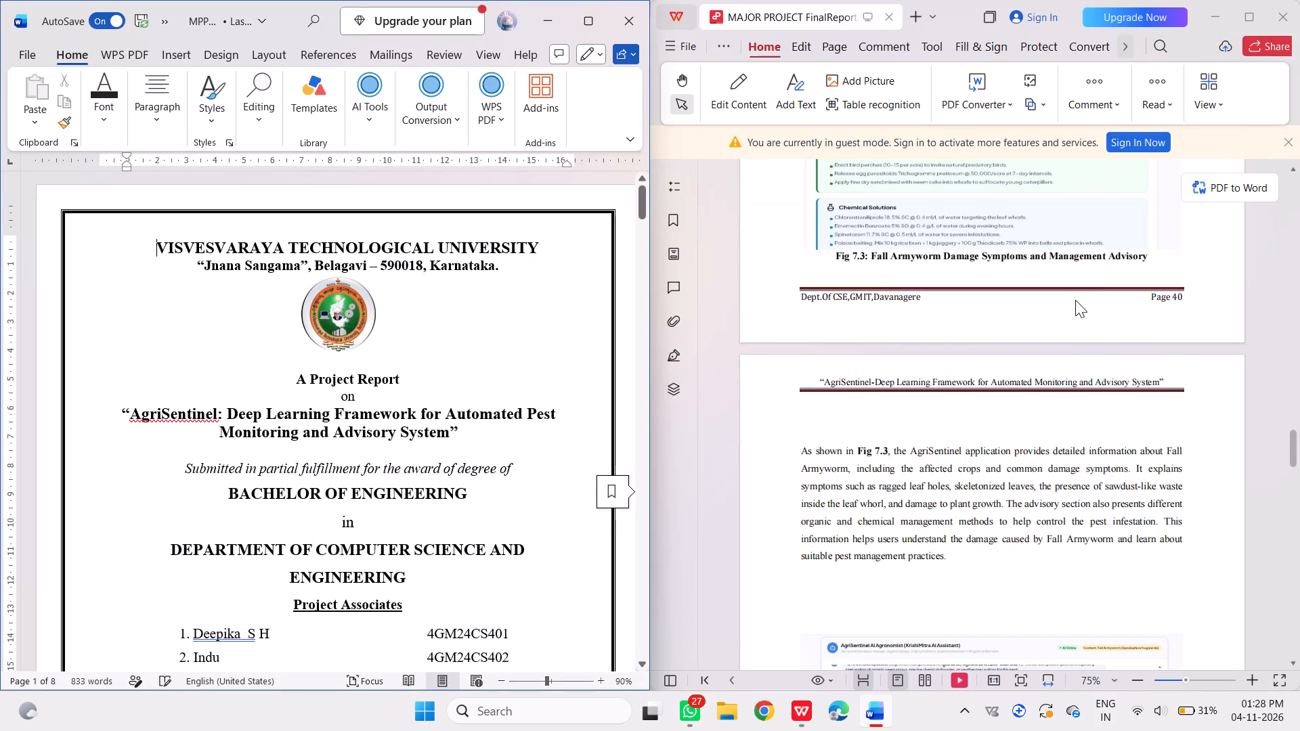
# Locate the AgriSentinel Main Dashboard figure in the report PDF and set its page number to 39 in the LIST OF FIGURES table.
pyautogui.scroll(1, 1052, 349)
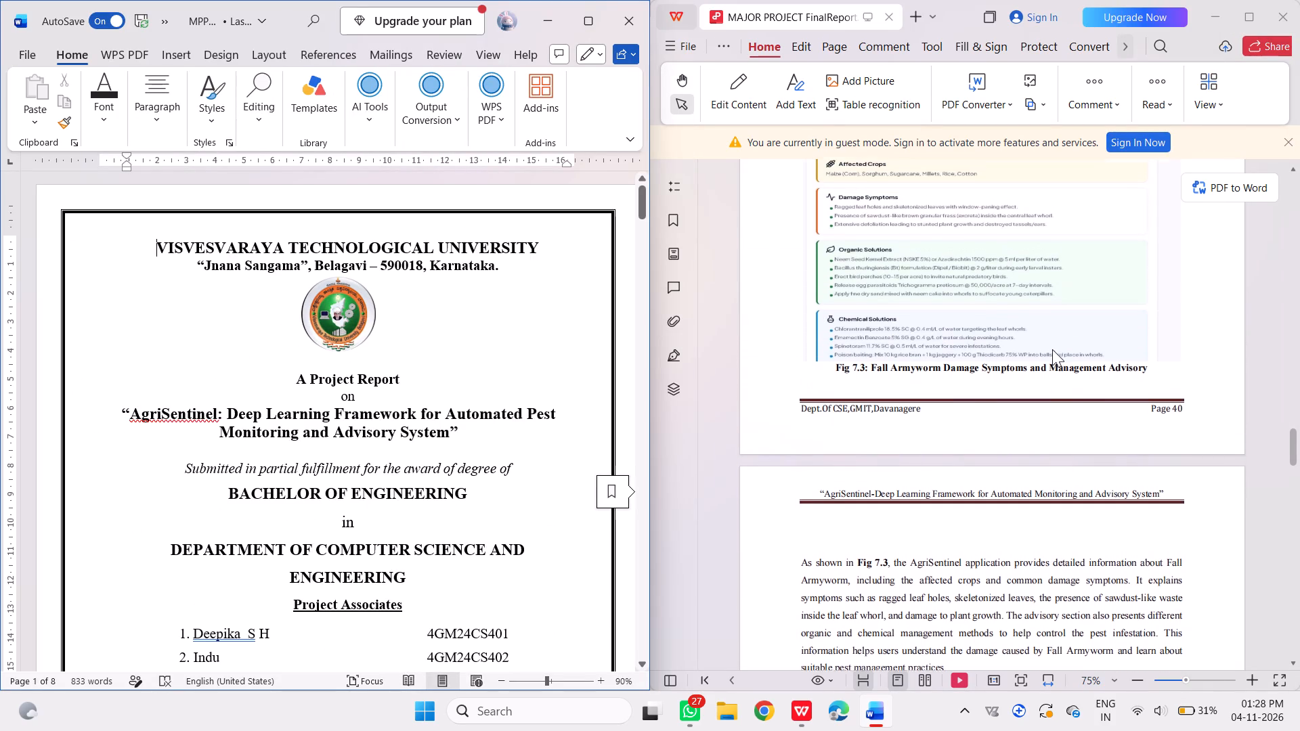
pyautogui.scroll(1, 1052, 349)
pyautogui.scroll(-2, 541, 357)
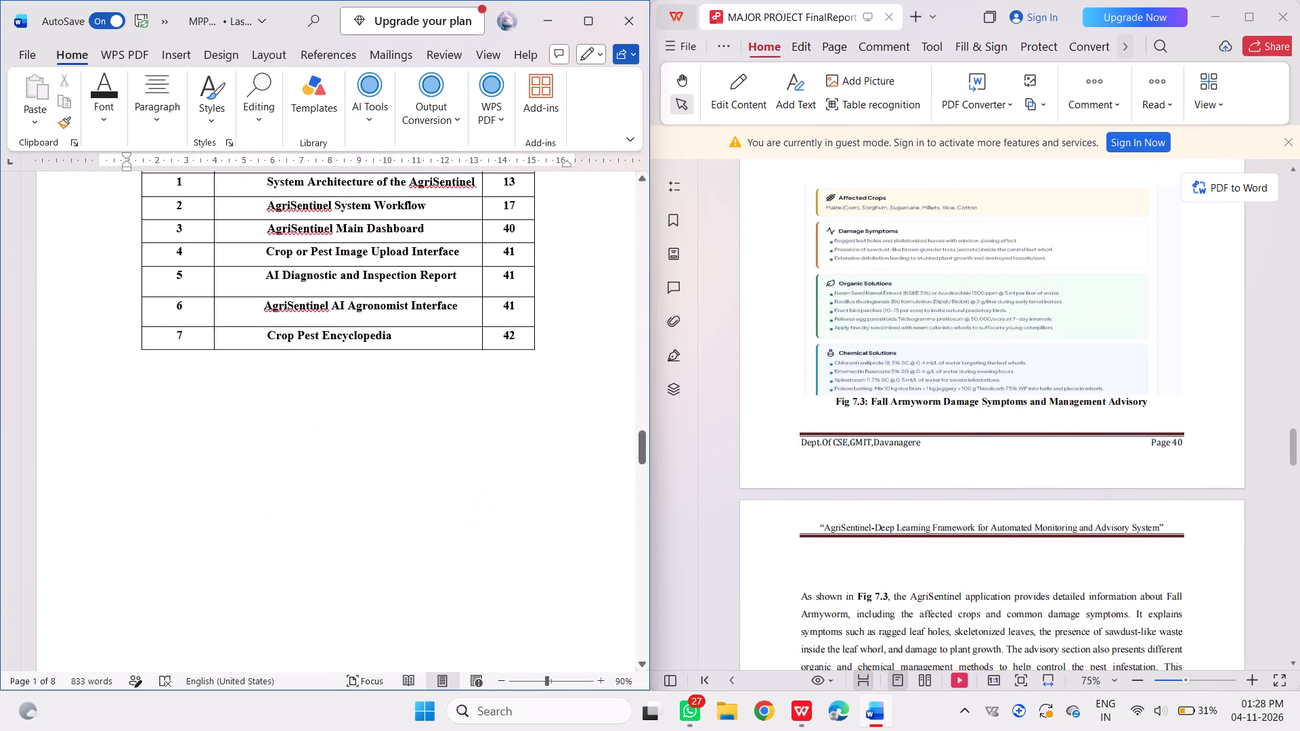
pyautogui.scroll(1, 826, 326)
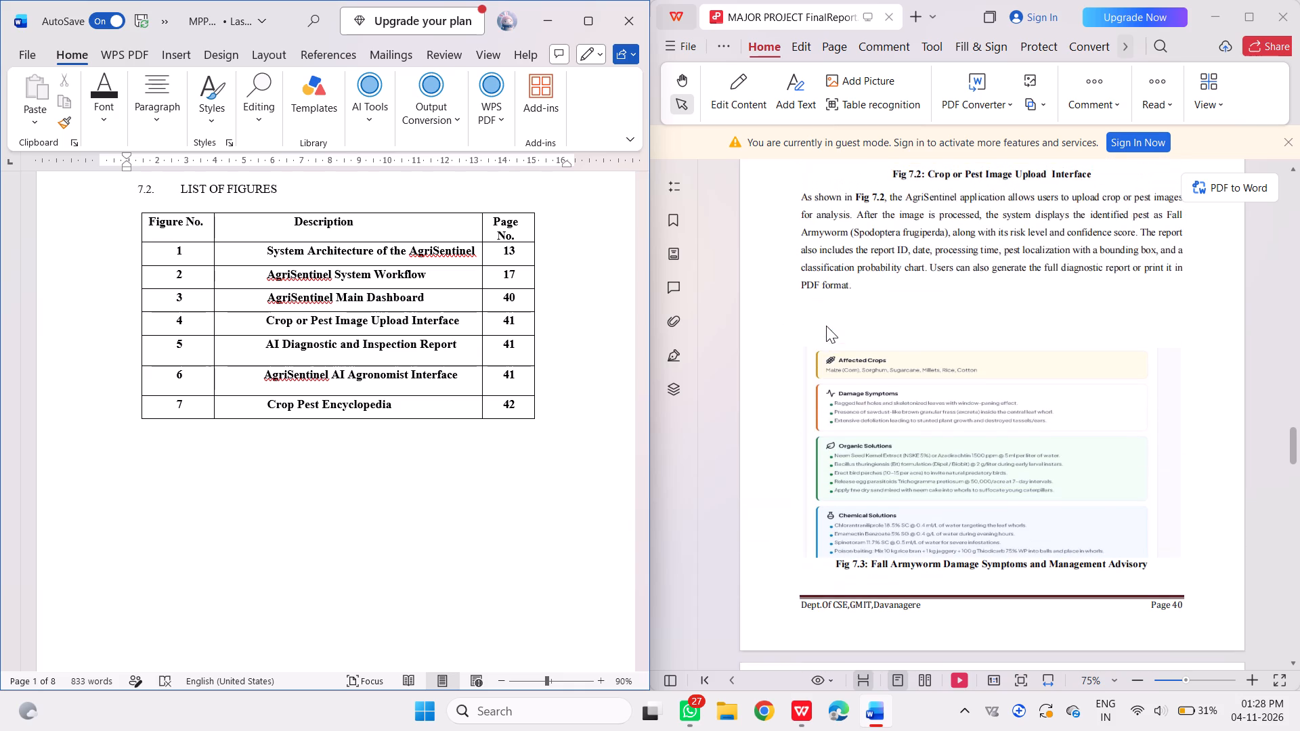
pyautogui.scroll(3, 826, 326)
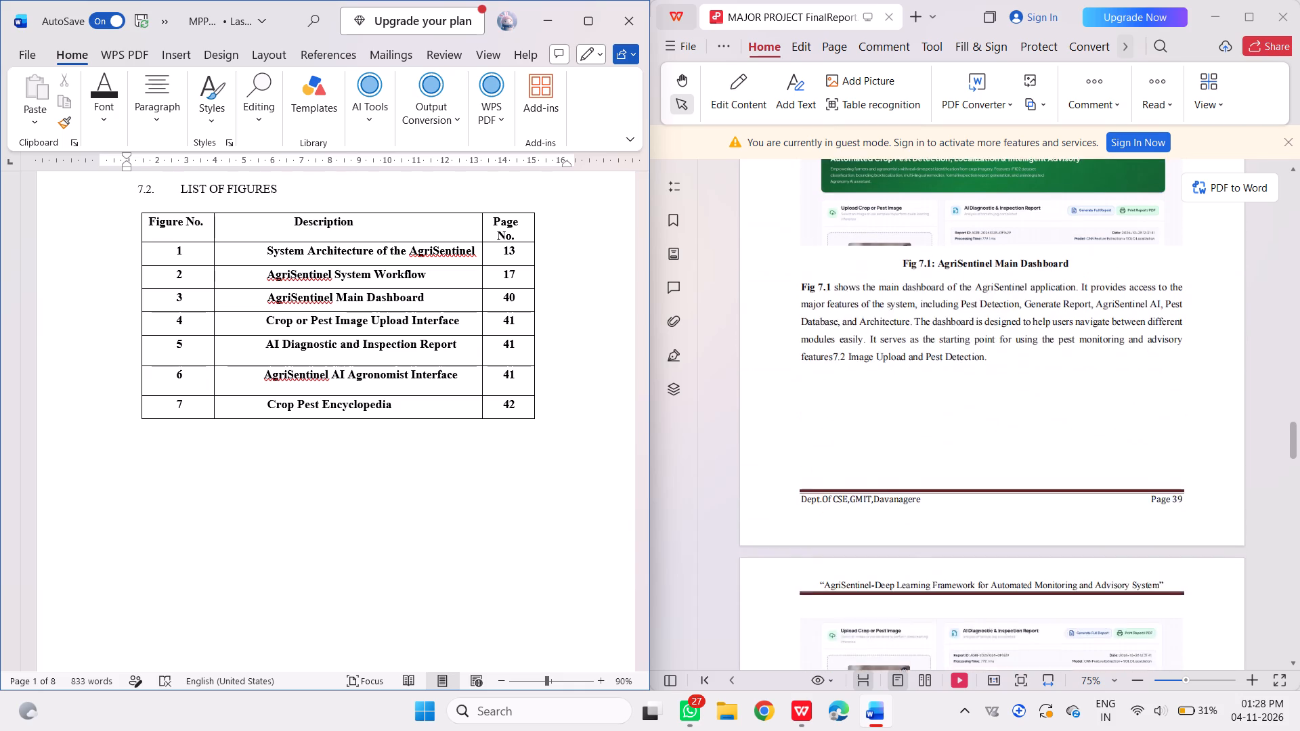
pyautogui.scroll(1, 826, 326)
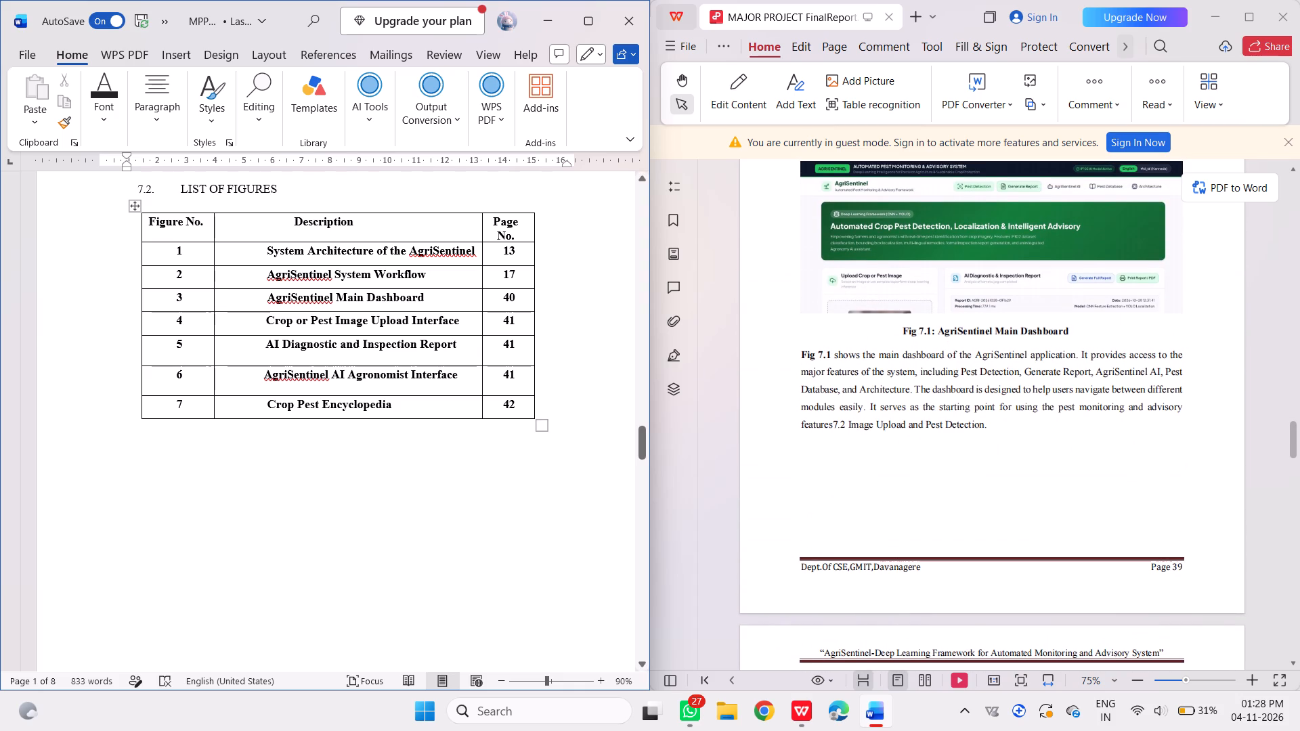
pyautogui.click(523, 296)
pyautogui.press('BackSpace')
pyautogui.press('BackSpace')
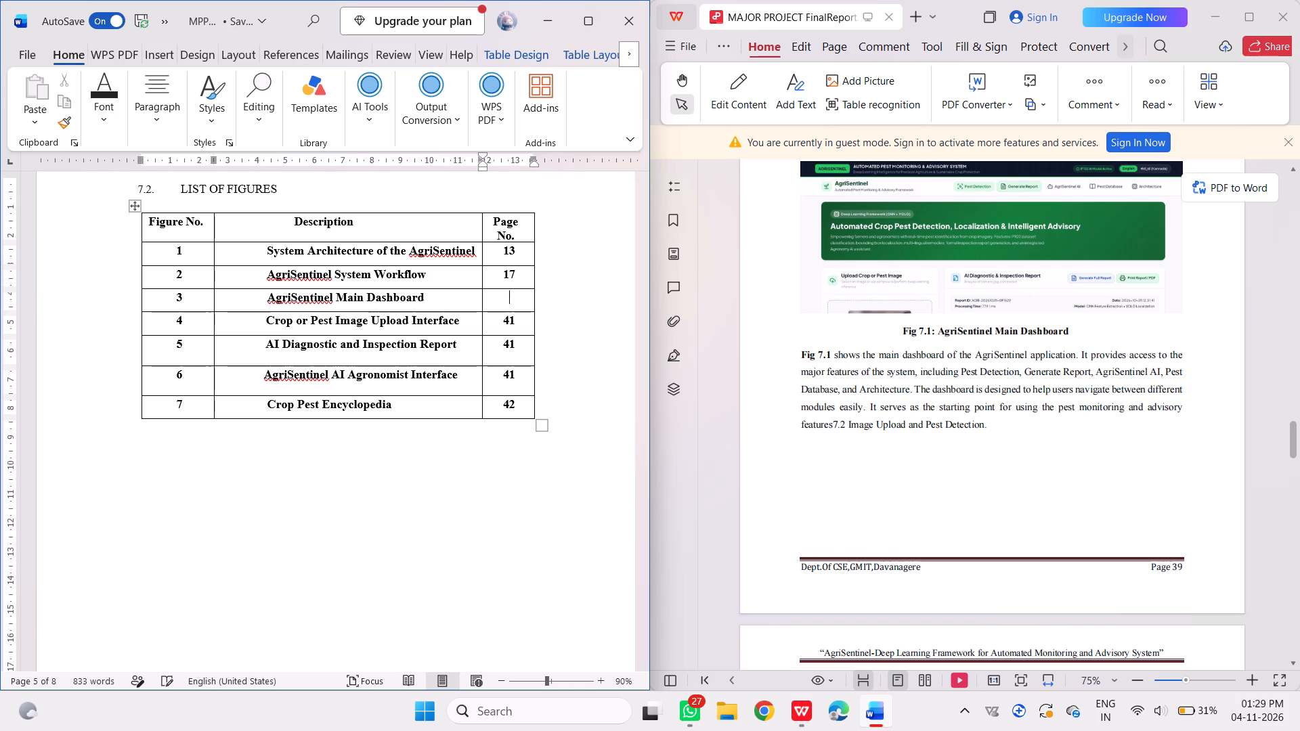
pyautogui.write('39')
# Locate the Crop or Pest Image Upload Interface figure in the report PDF and set its LIST OF FIGURES page number to 40.
pyautogui.scroll(-2, 947, 442)
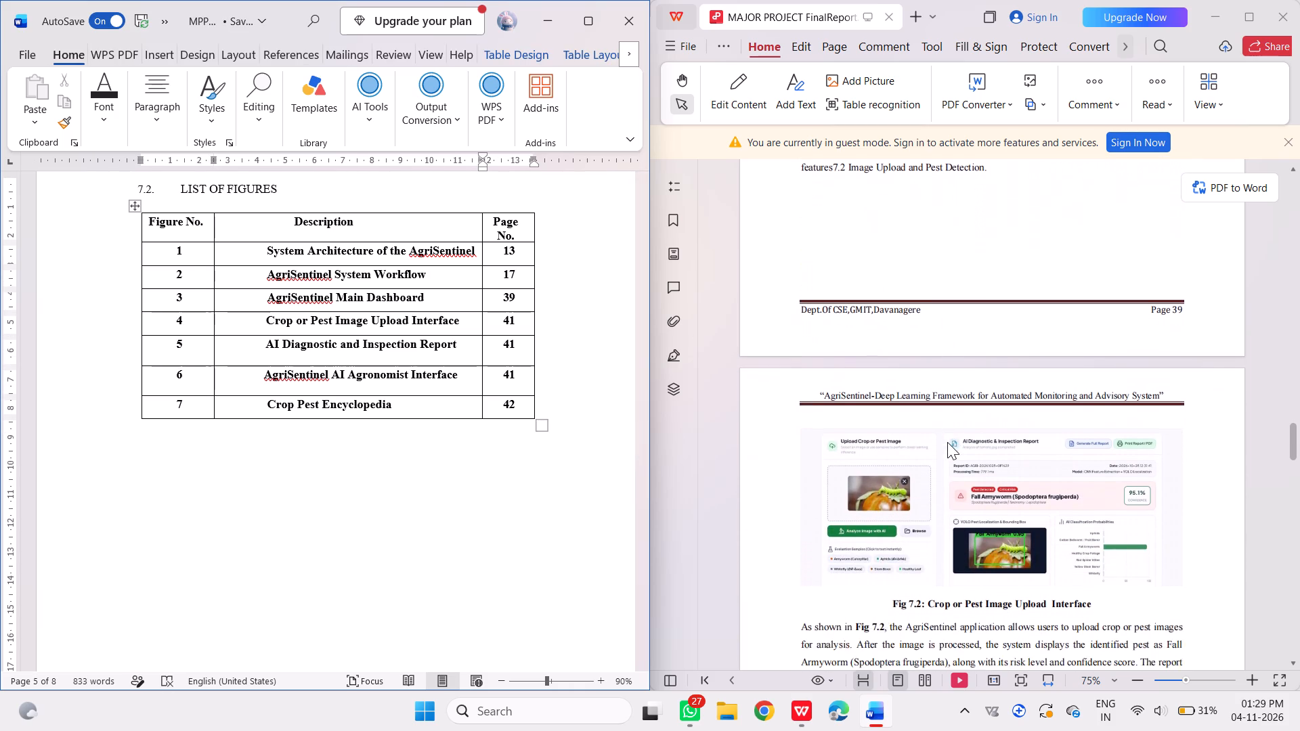
pyautogui.scroll(-1, 947, 442)
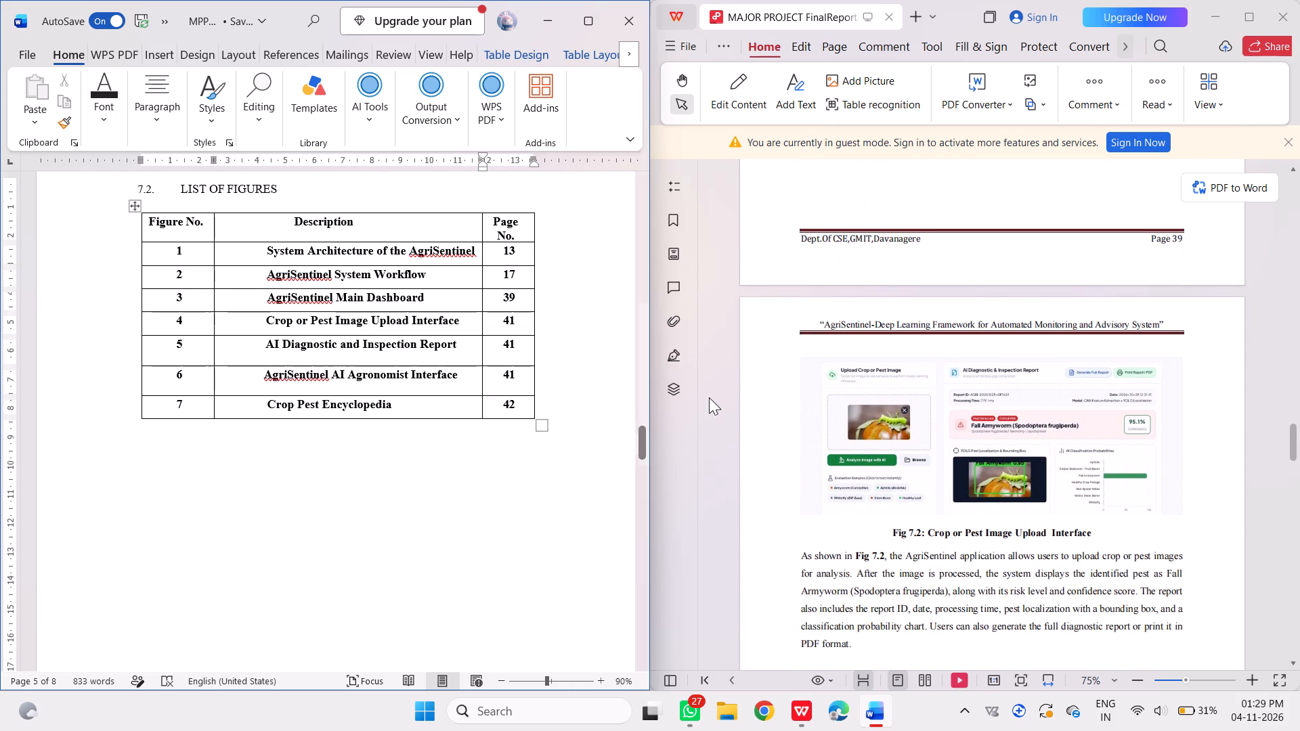
pyautogui.scroll(-1, 1105, 471)
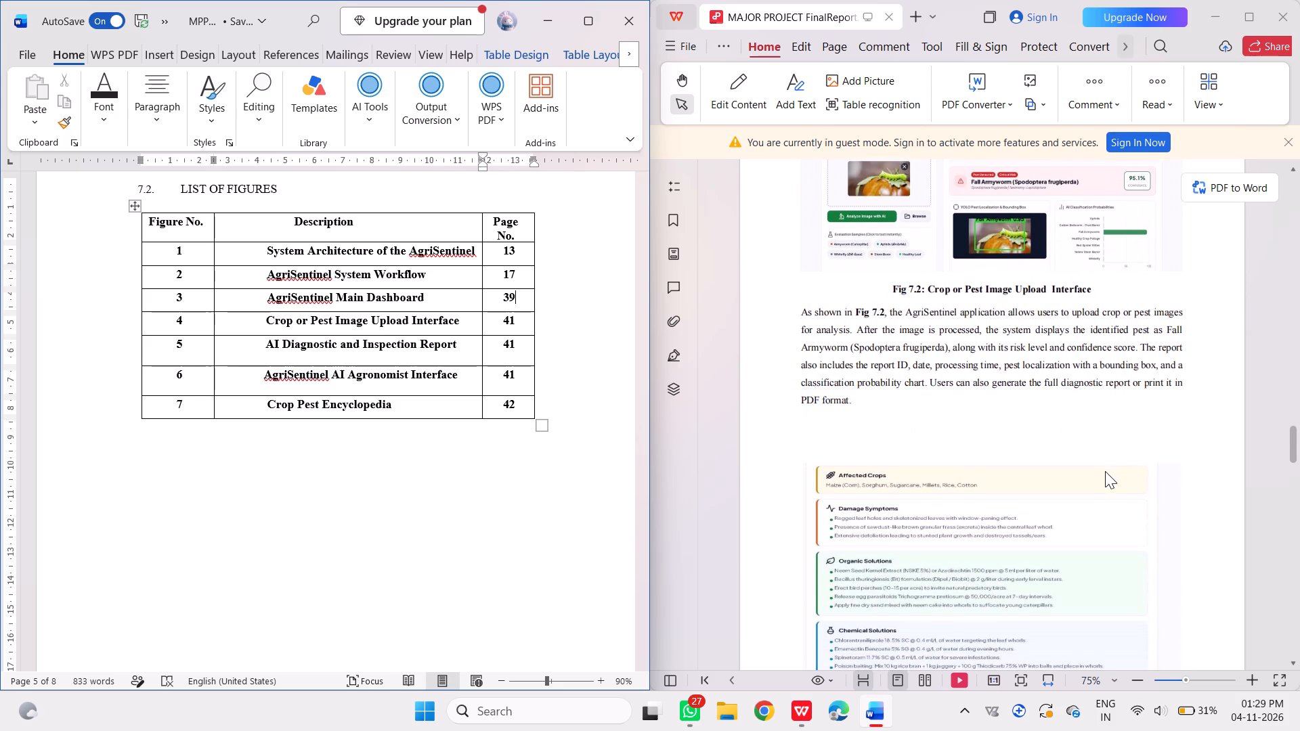
pyautogui.scroll(-1, 1105, 471)
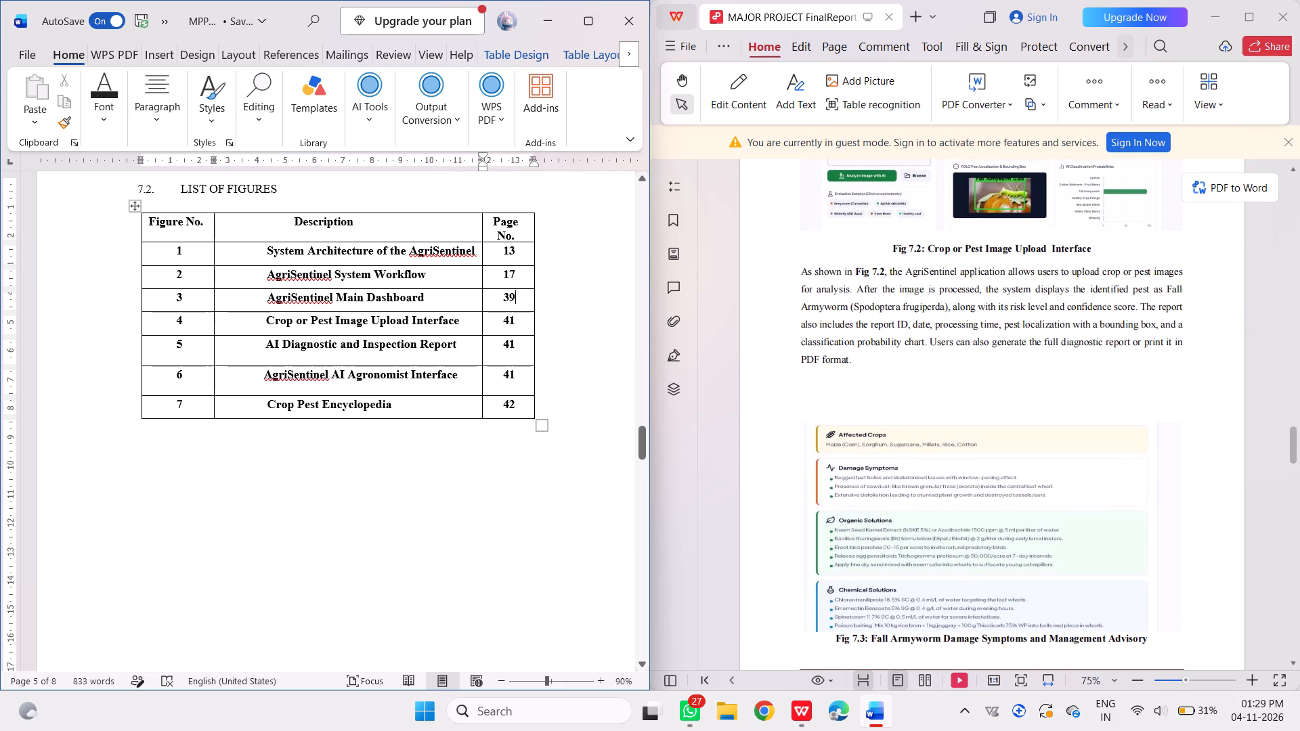
pyautogui.click(519, 324)
pyautogui.press('BackSpace')
pyautogui.press('0')
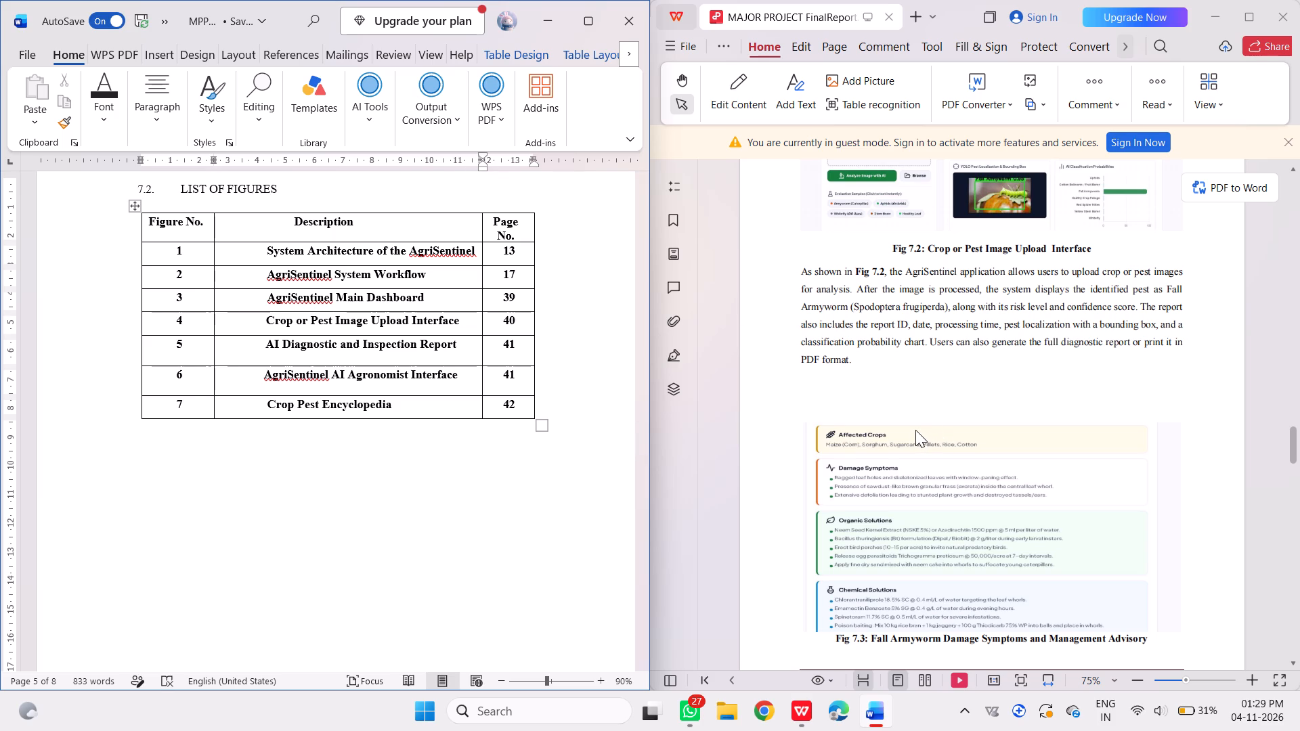
# Examine the figure captions and page footers for Fig 7.3, Fig 7.4 and Fig 7.5 in the report PDF.
pyautogui.scroll(-1, 915, 430)
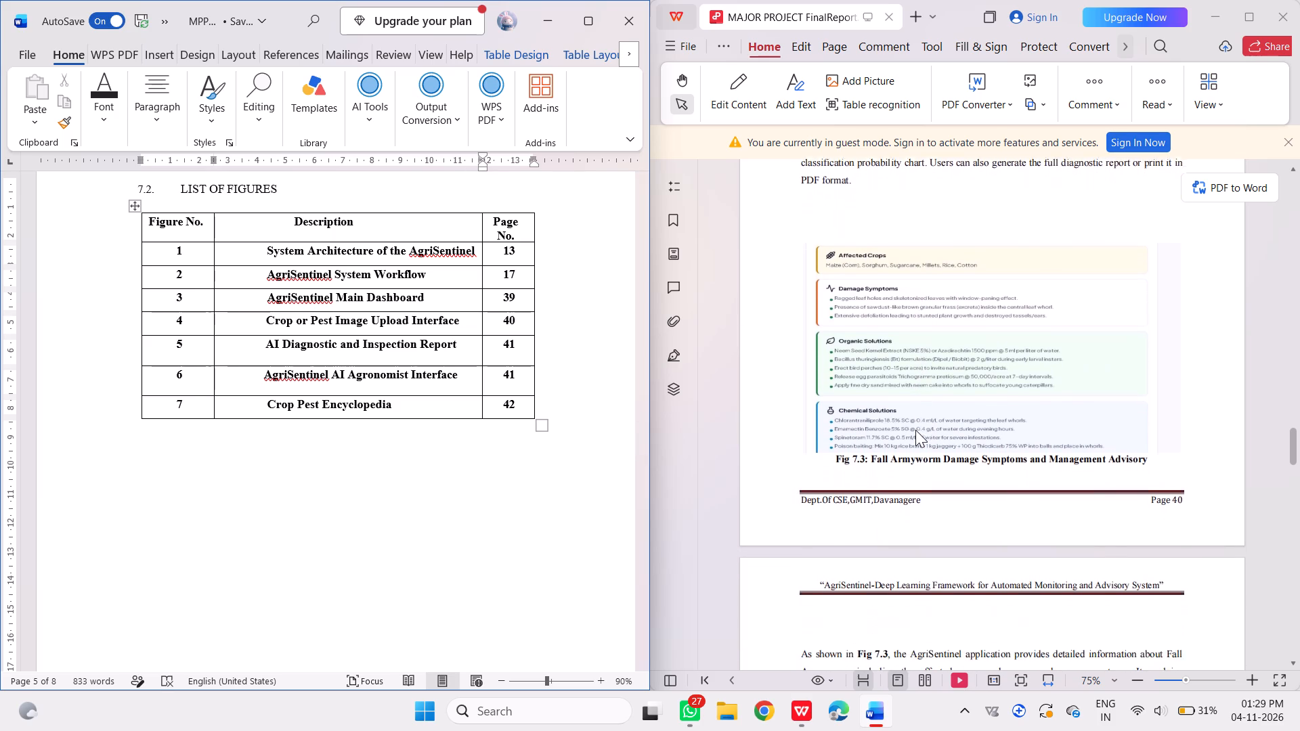
pyautogui.scroll(-2, 915, 430)
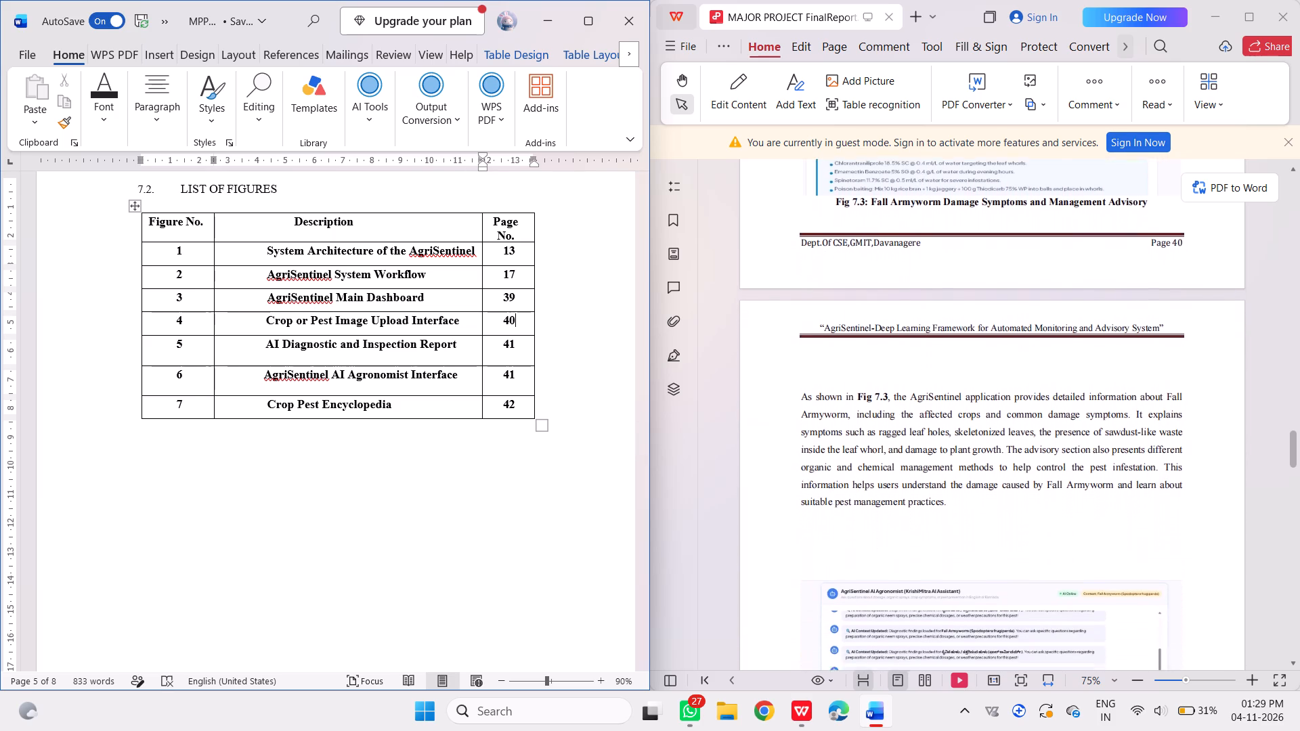
pyautogui.scroll(-2, 915, 430)
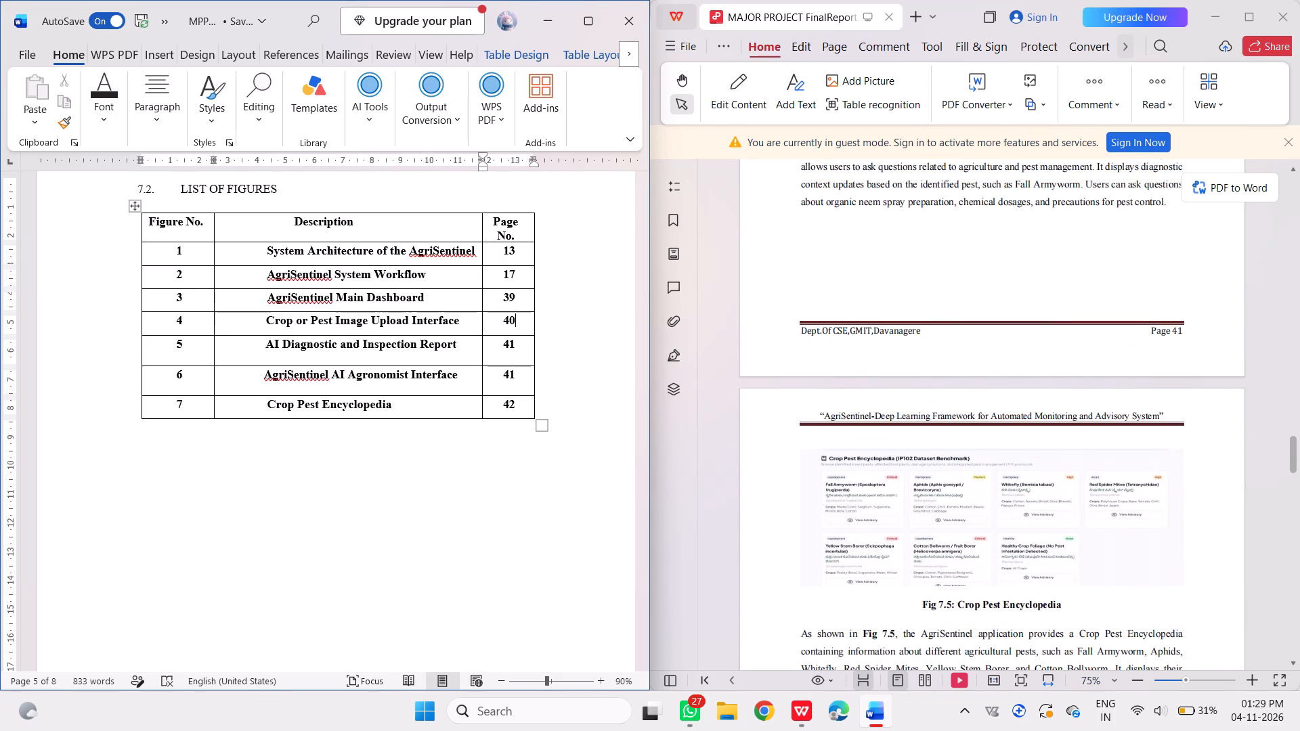
pyautogui.scroll(1, 915, 430)
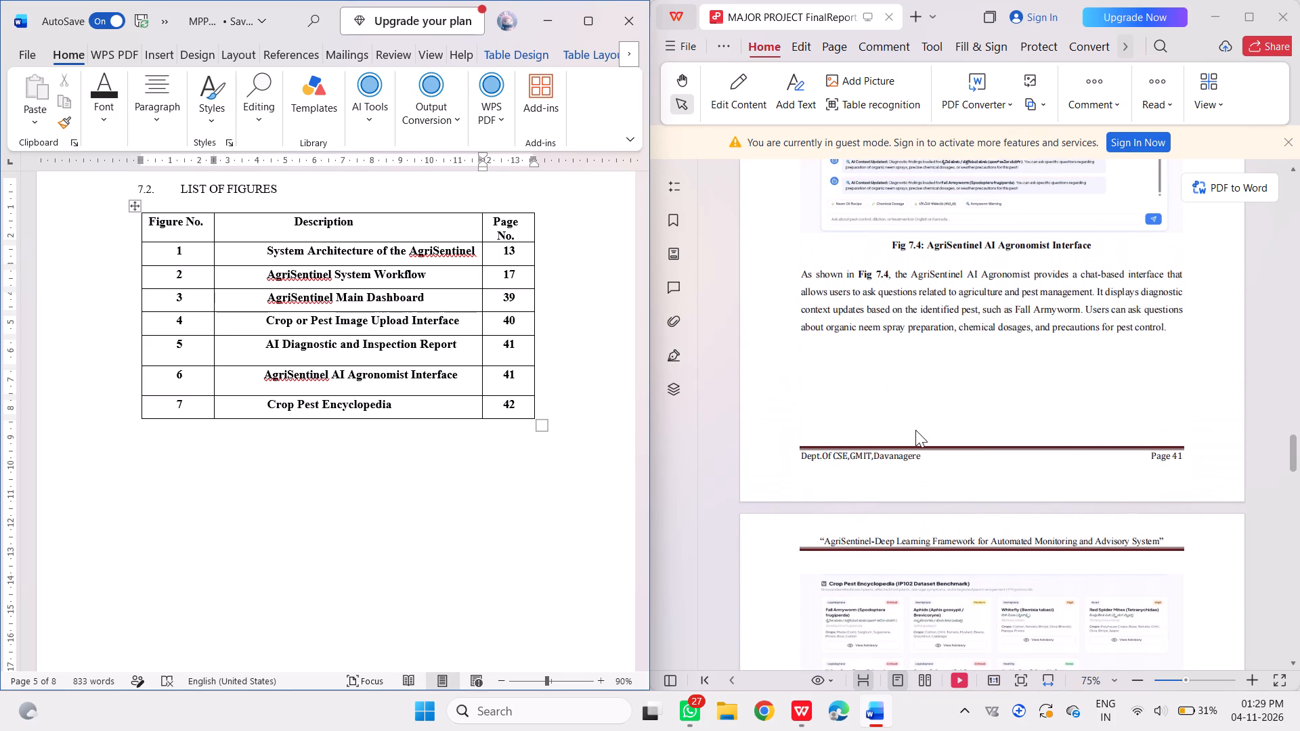
pyautogui.scroll(1, 915, 430)
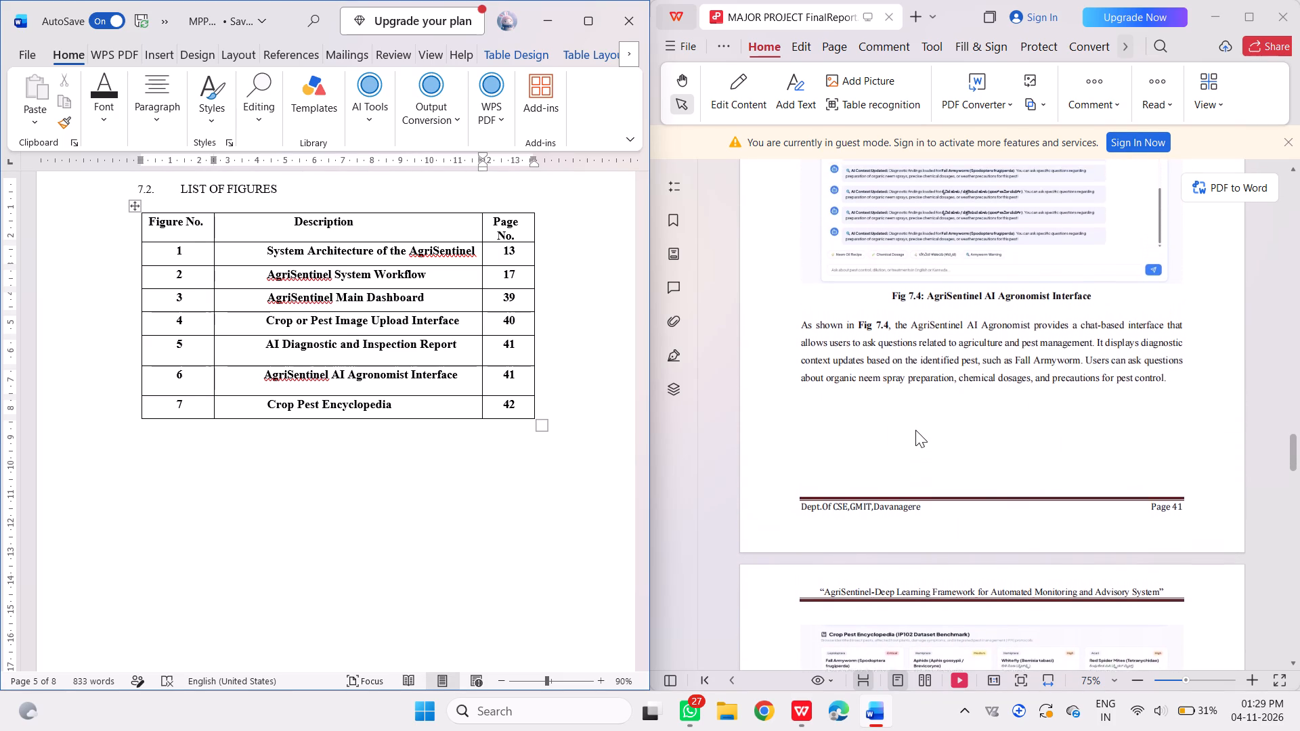
pyautogui.scroll(1, 915, 430)
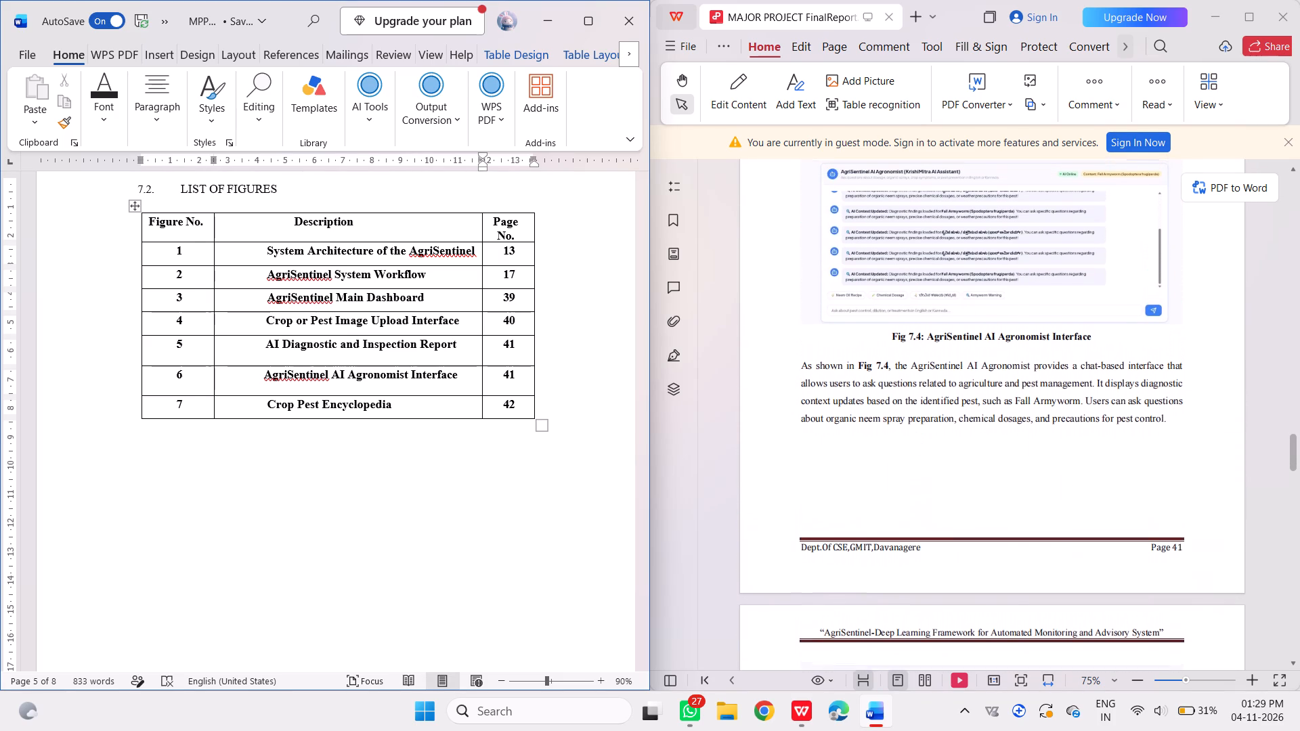
pyautogui.scroll(1, 915, 430)
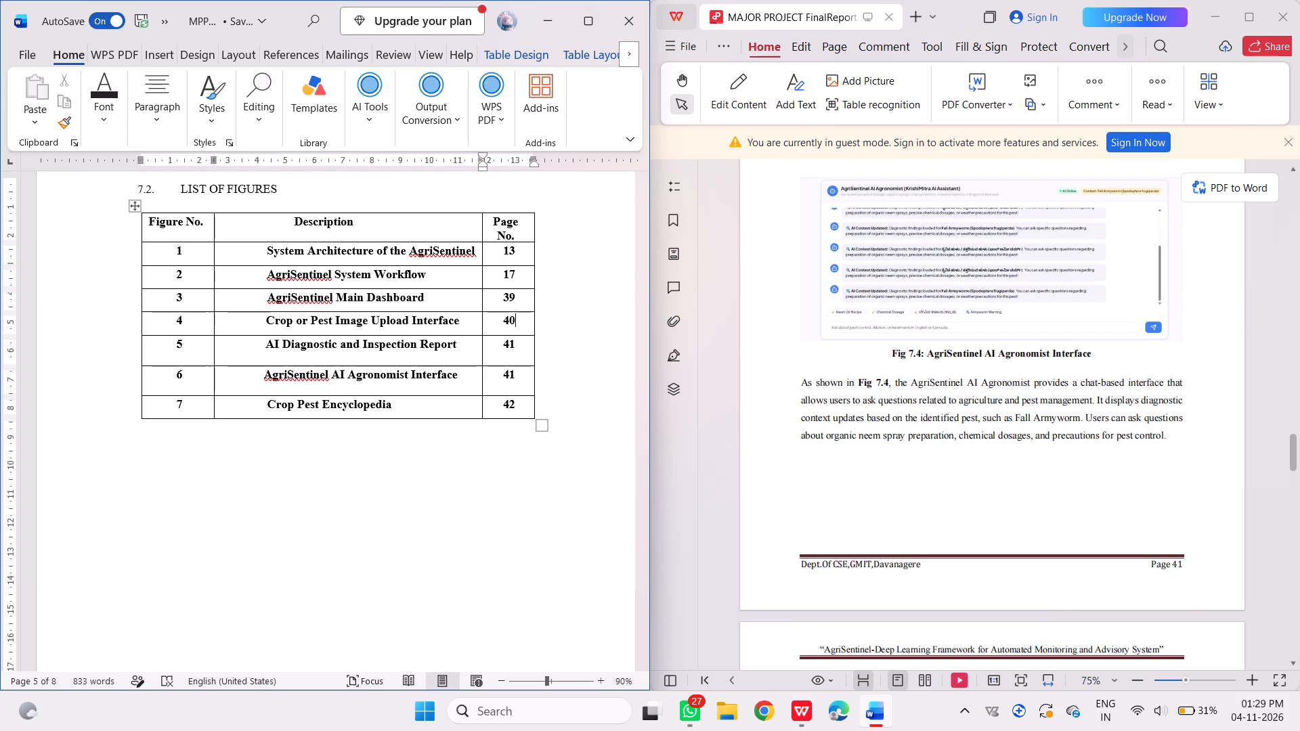
pyautogui.scroll(3, 915, 430)
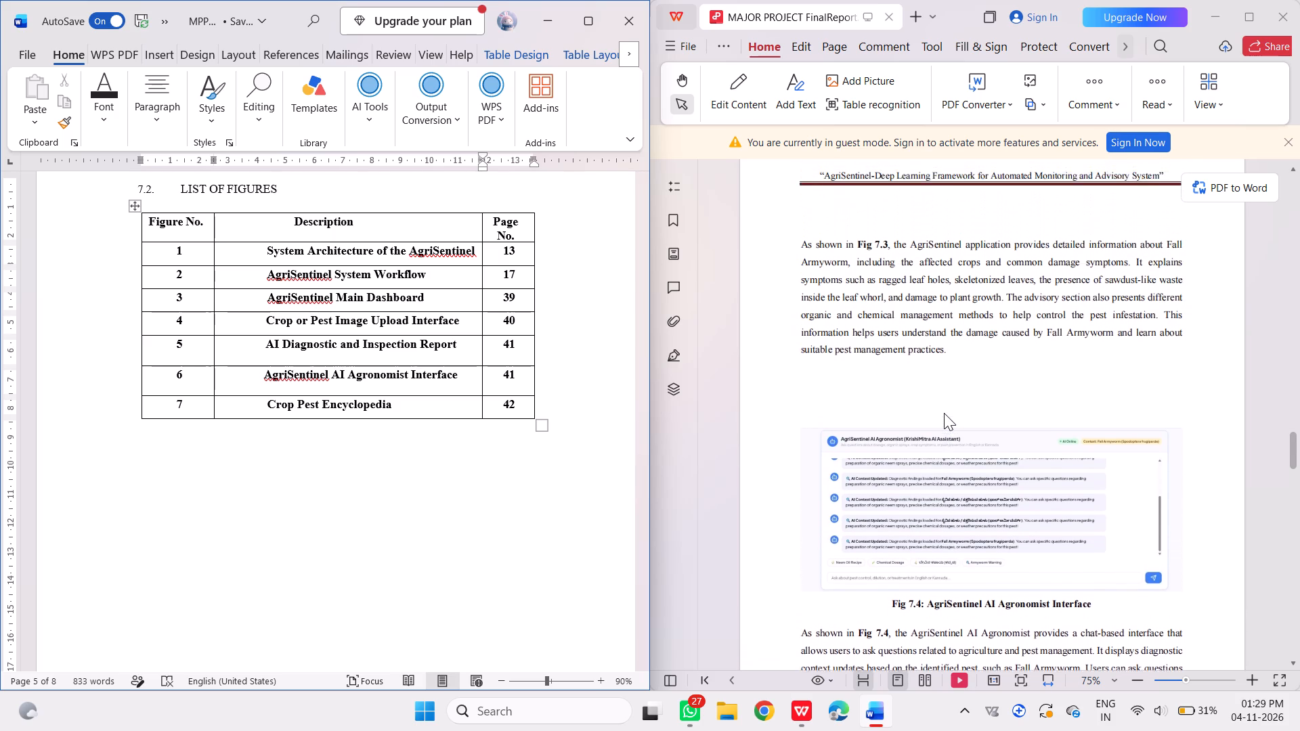
pyautogui.scroll(1, 944, 413)
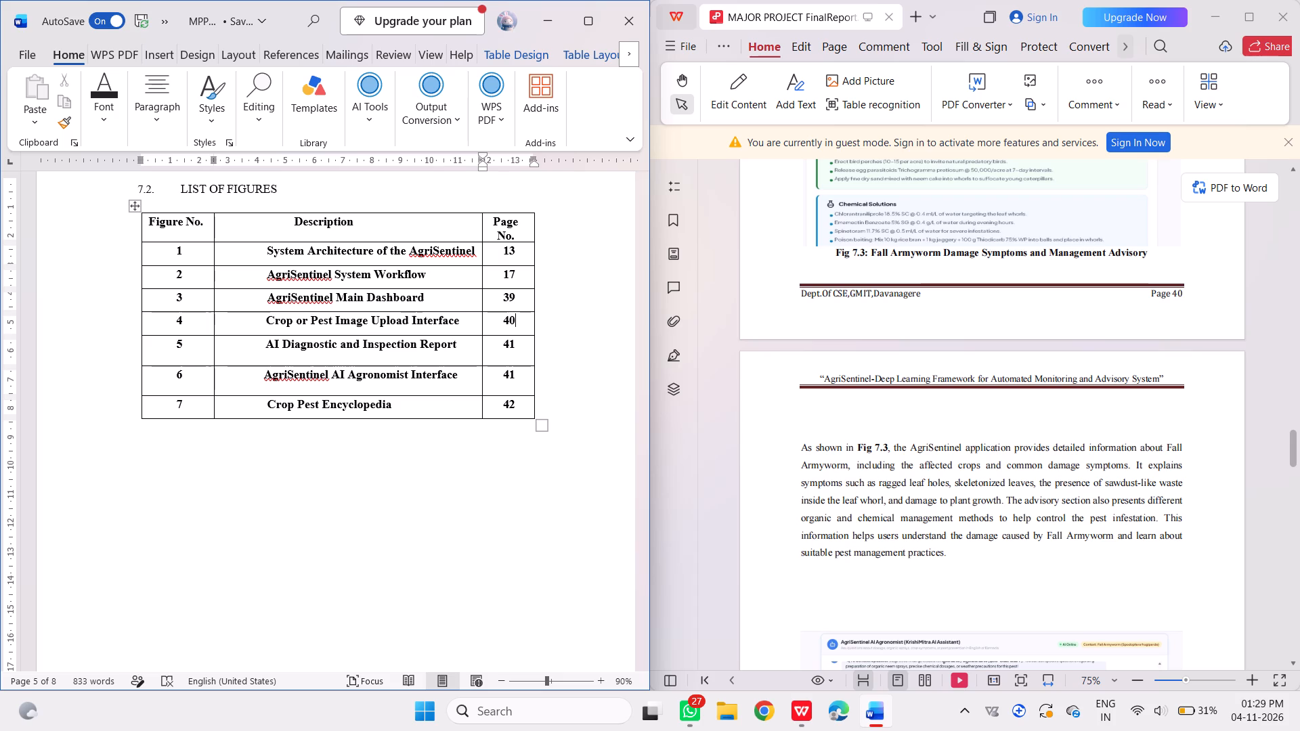
# Copy the Fig 7.3 caption text "Fall Armyworm Damage Symptoms and Management Advisory" from the report PDF.
pyautogui.moveTo(871, 261); pyautogui.dragTo(1137, 257)
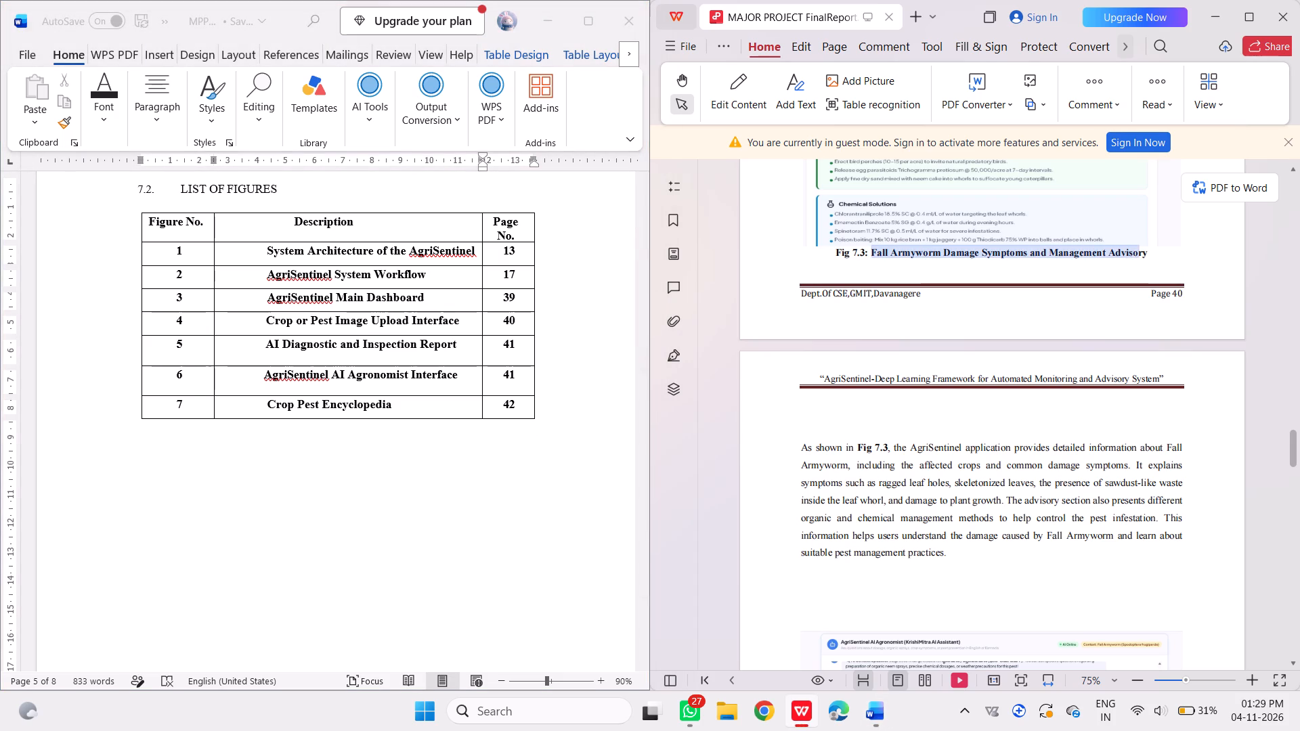
pyautogui.moveTo(1137, 257); pyautogui.dragTo(1152, 262)
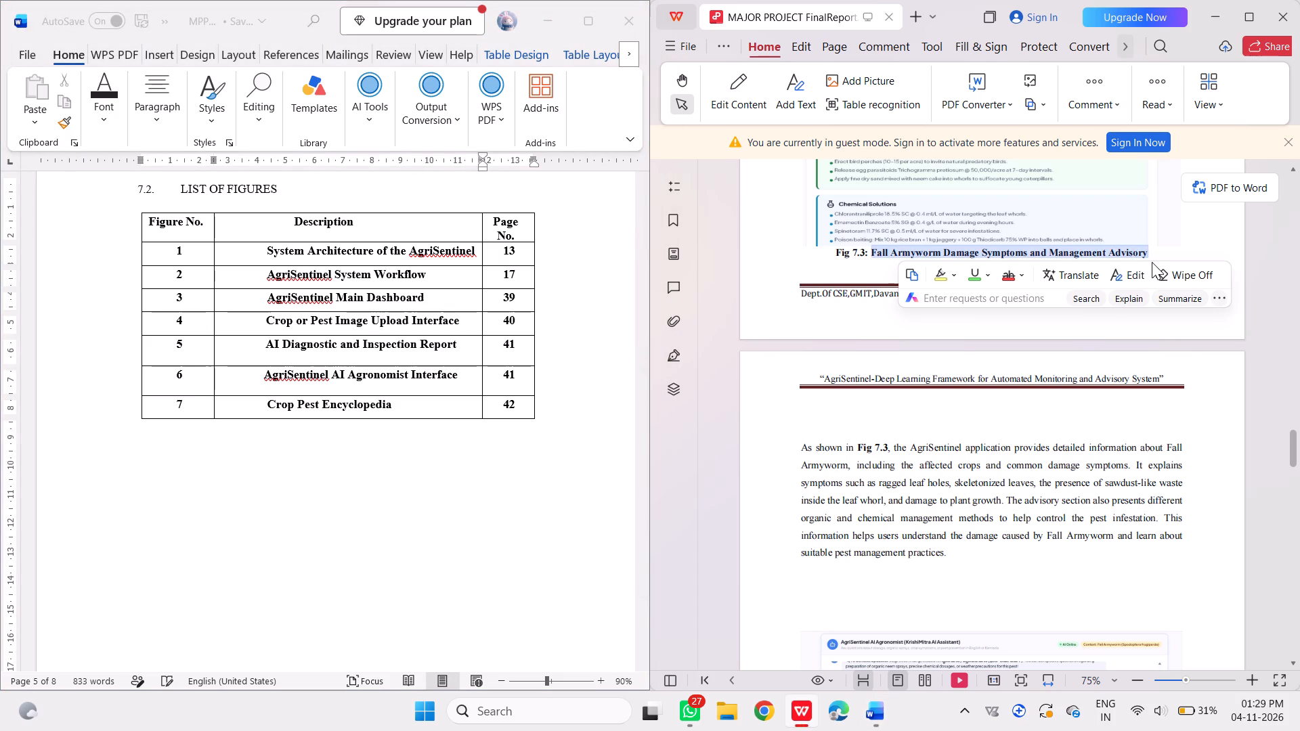
pyautogui.hotkey('ctrl', 'c')
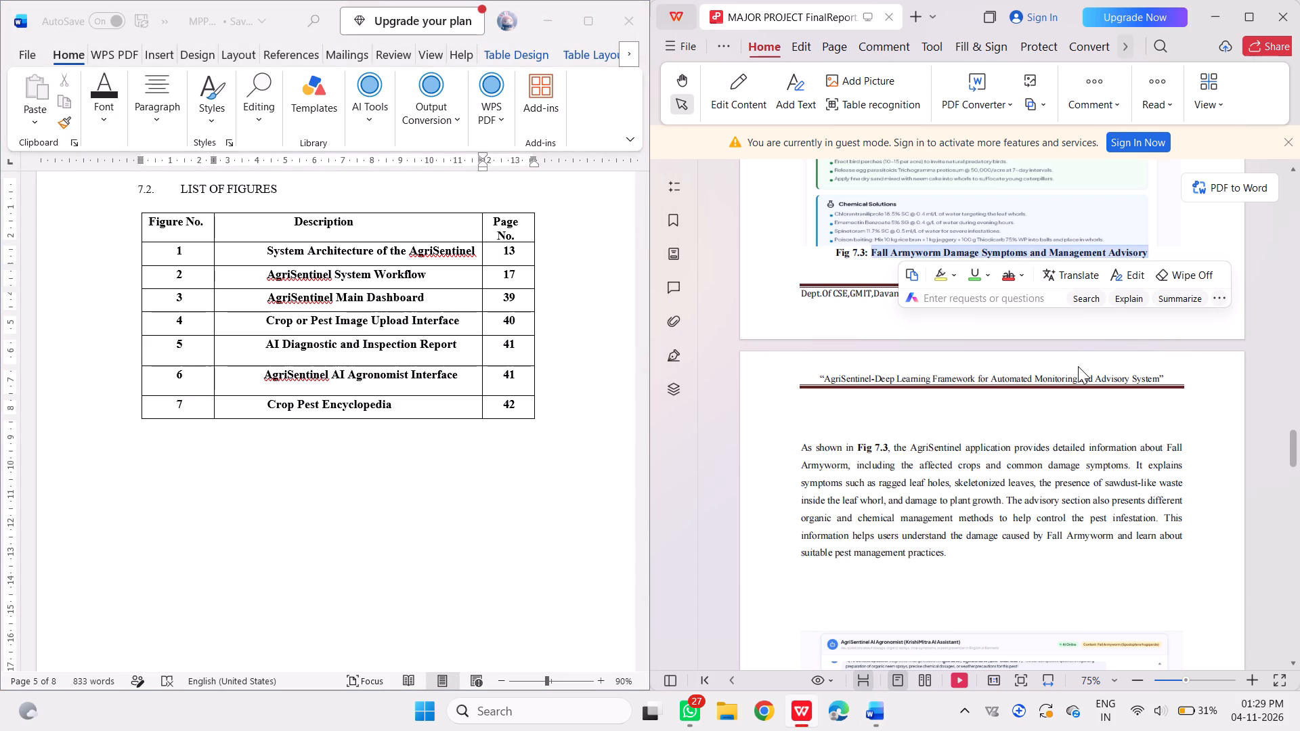
pyautogui.click(1078, 366)
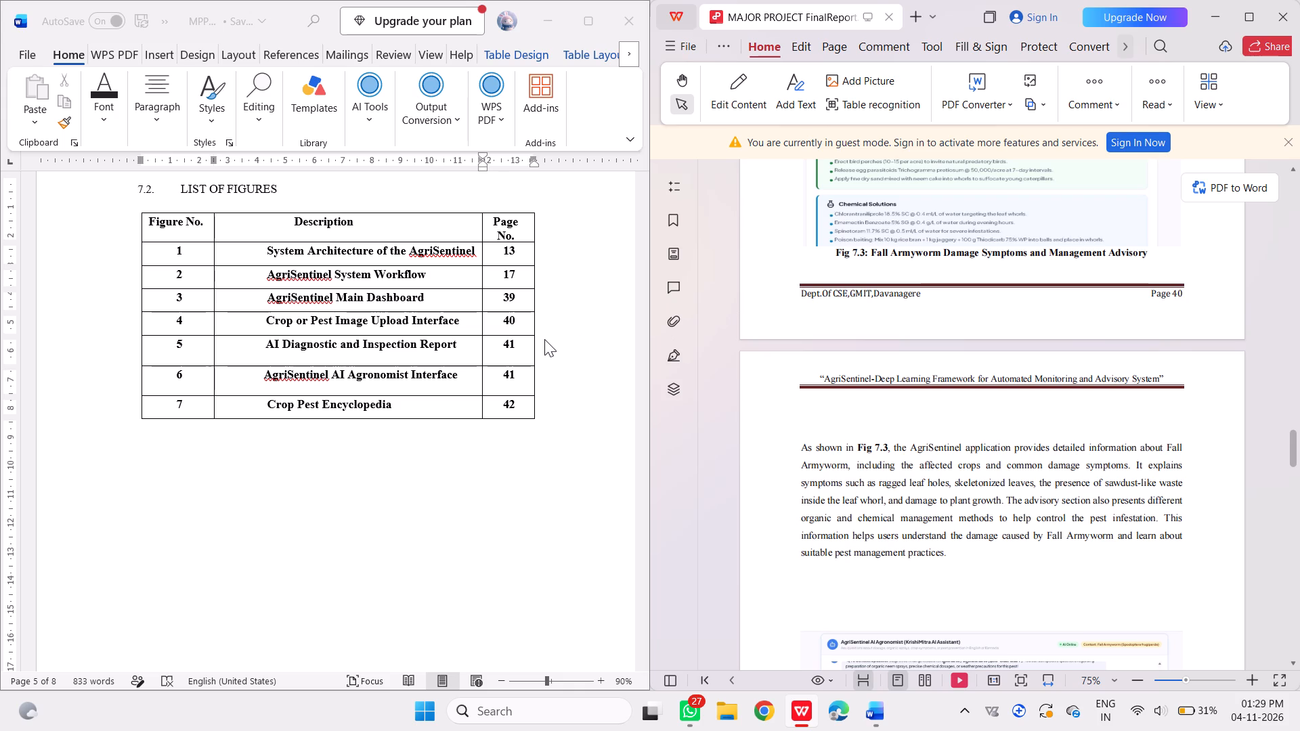
# Set the page number of figure 5 in the LIST OF FIGURES table to 40.
pyautogui.click(527, 344)
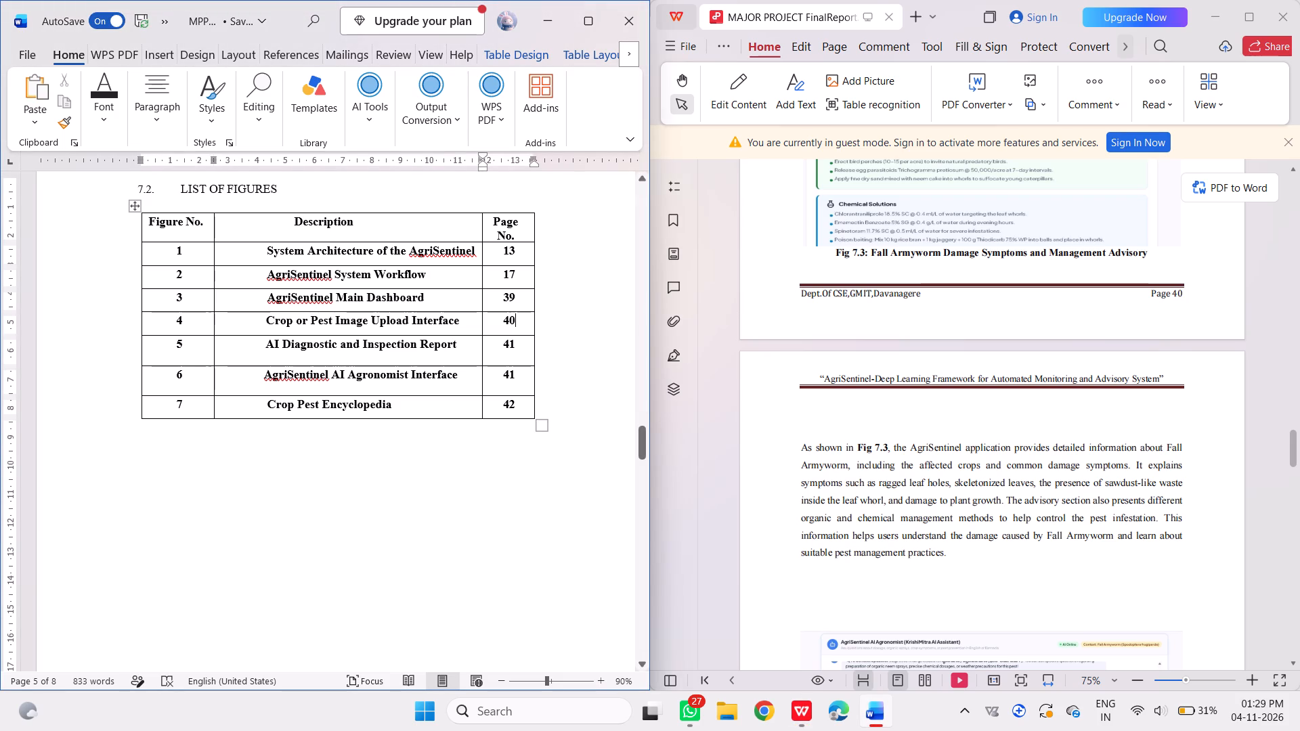
pyautogui.click(514, 344)
pyautogui.press('BackSpace')
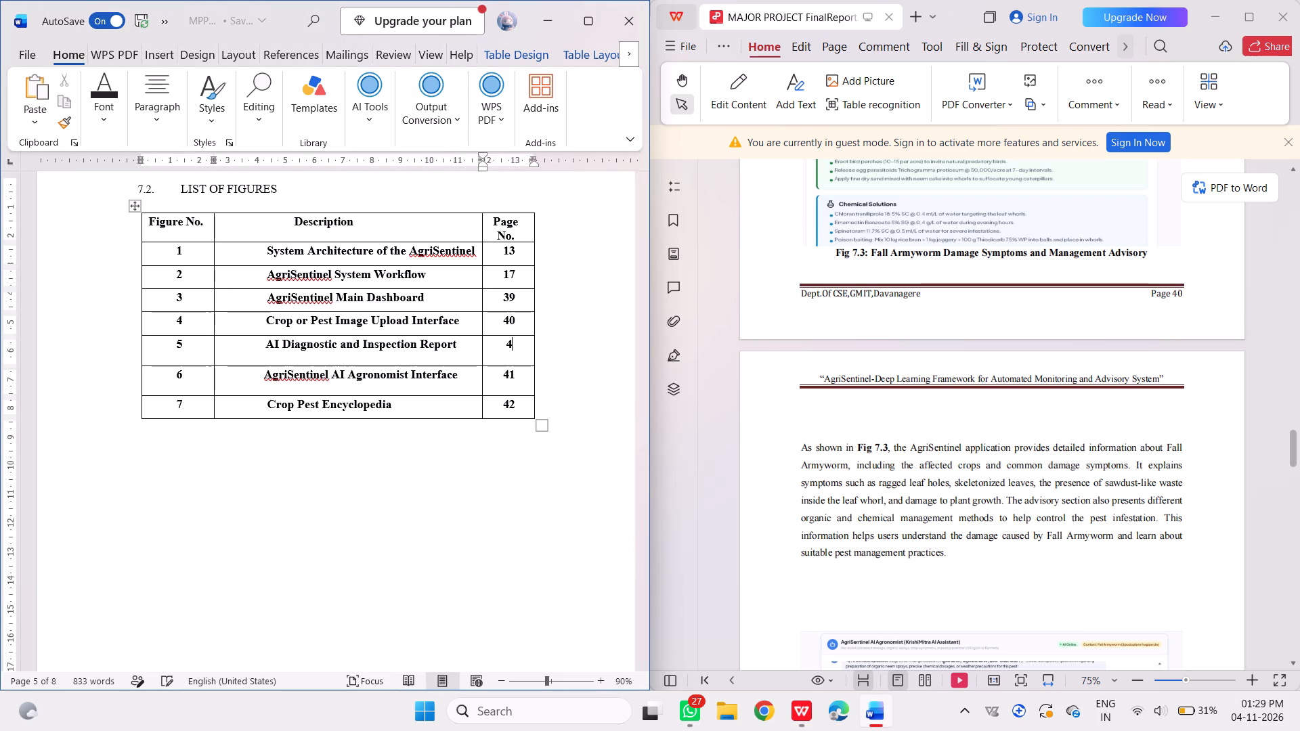
pyautogui.press('9')
pyautogui.press('BackSpace')
pyautogui.press('0')
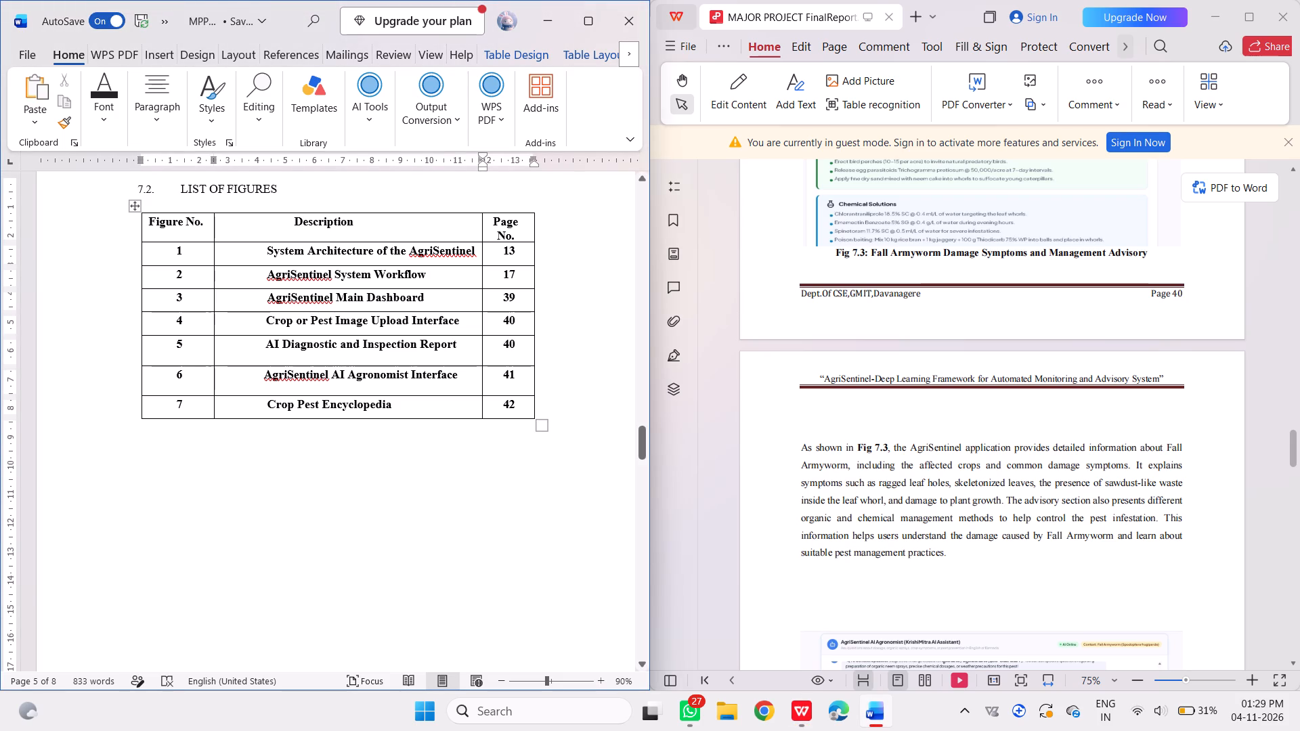
# Replace figure 5's description "AI Diagnostic and Inspection Report" with the copied caption "Fall Armyworm Damage Symptoms and Management Advisory".
pyautogui.moveTo(460, 347); pyautogui.dragTo(334, 349)
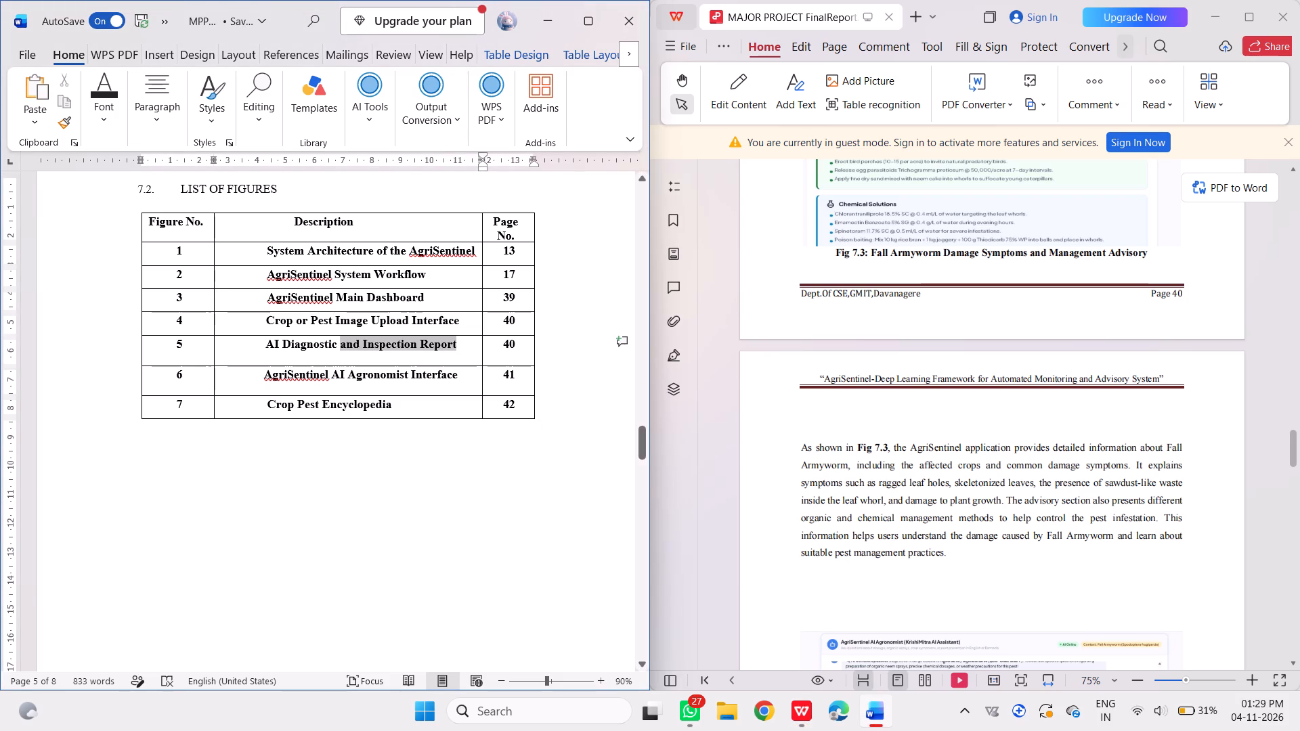
pyautogui.moveTo(334, 349); pyautogui.dragTo(274, 346)
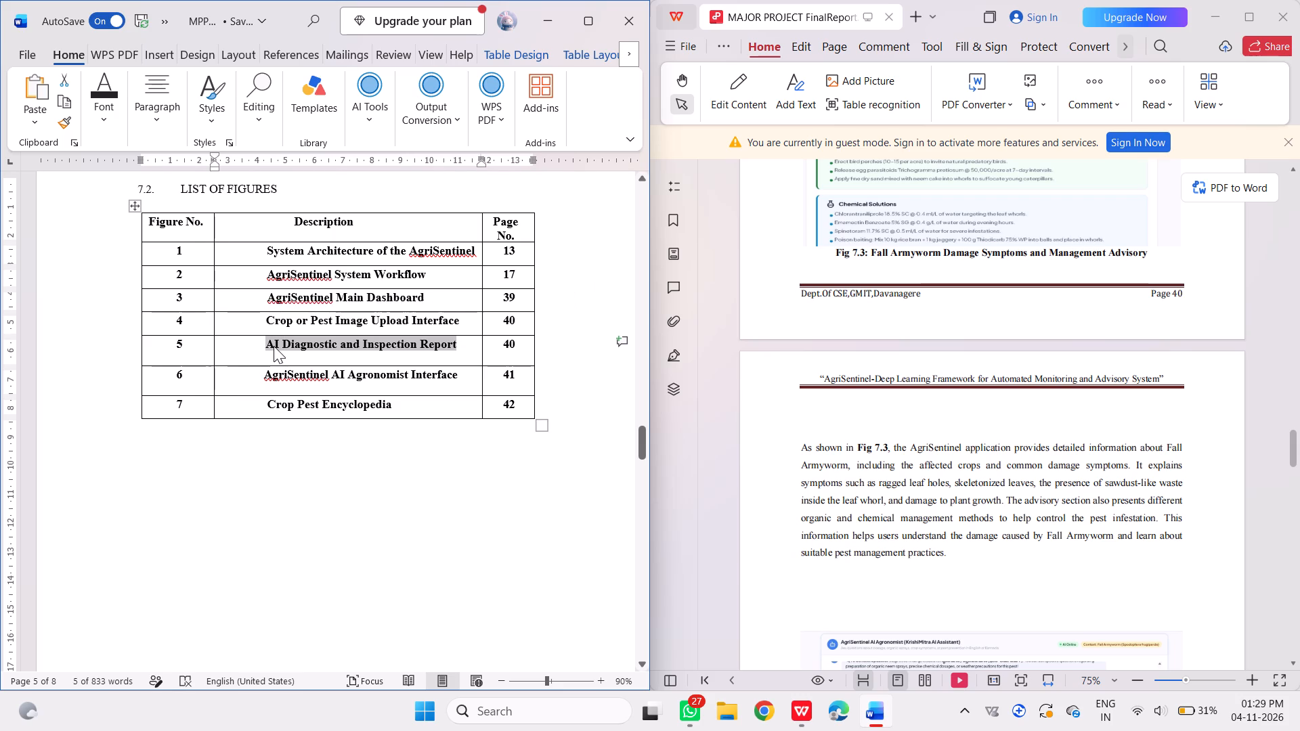
pyautogui.hotkey('ctrl', 'v')
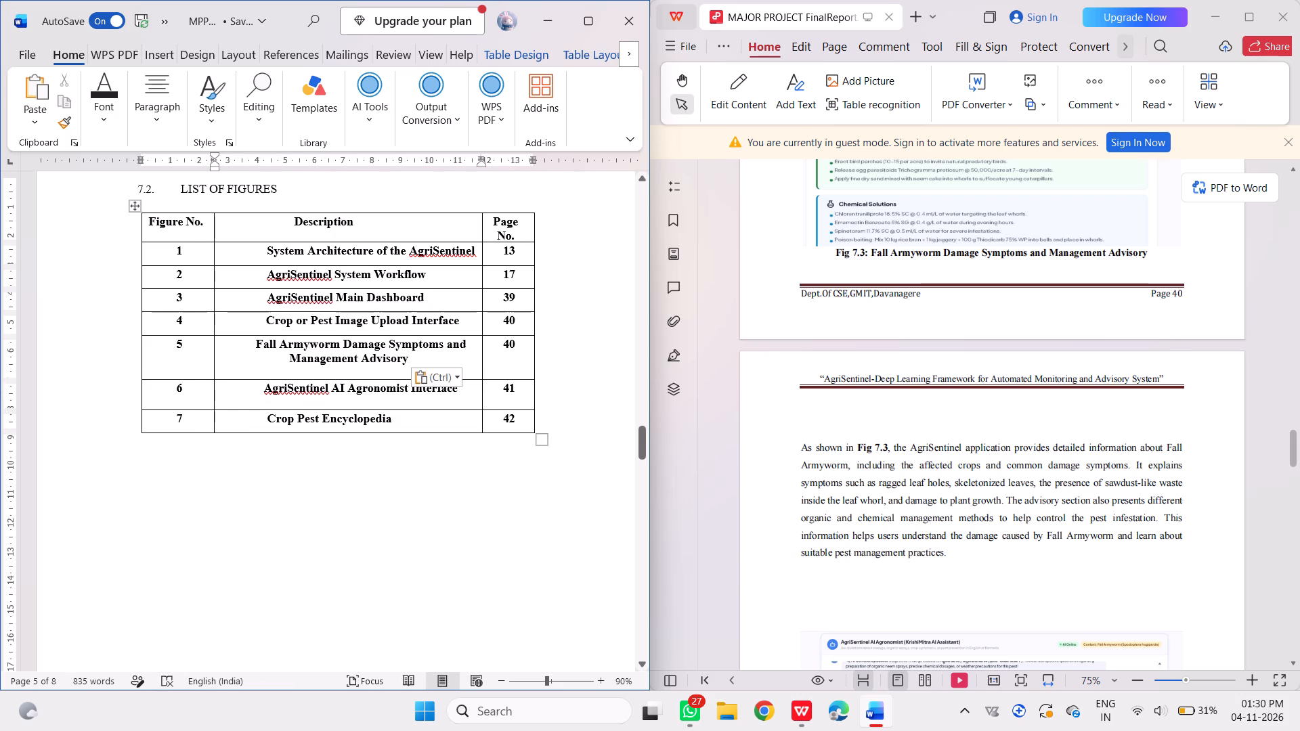
# Remove the blank lines beneath the descriptions of figures 5 and 6 in the LIST OF FIGURES table.
pyautogui.click(280, 373)
pyautogui.press('BackSpace')
pyautogui.press('BackSpace')
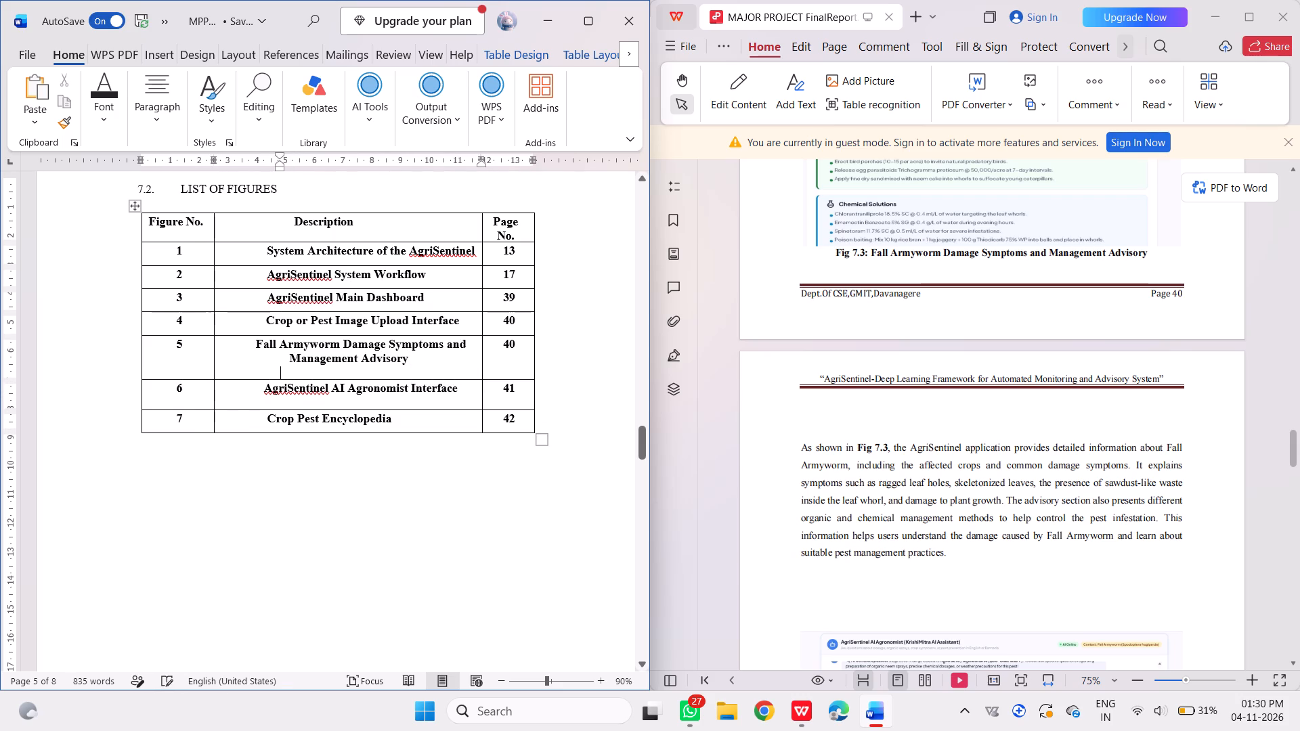
pyautogui.press('BackSpace')
pyautogui.press('BackSpace')
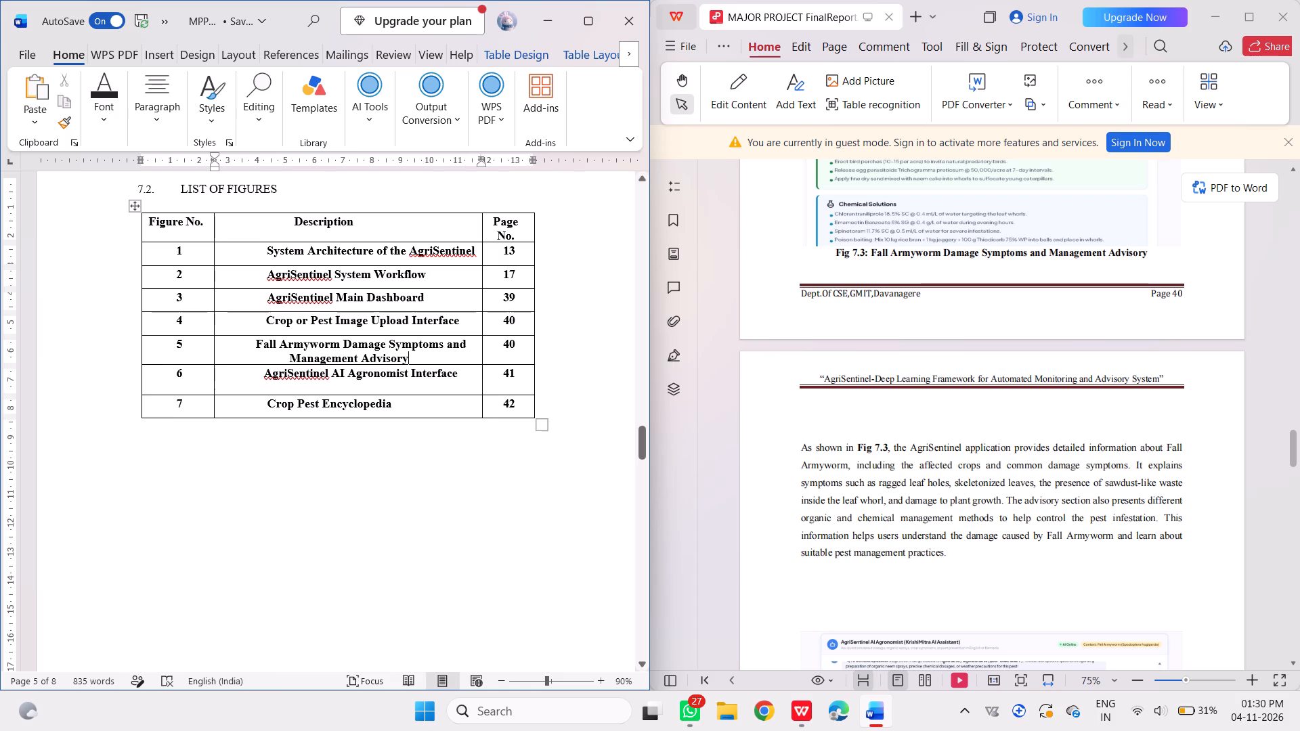
pyautogui.click(409, 388)
pyautogui.press('BackSpace')
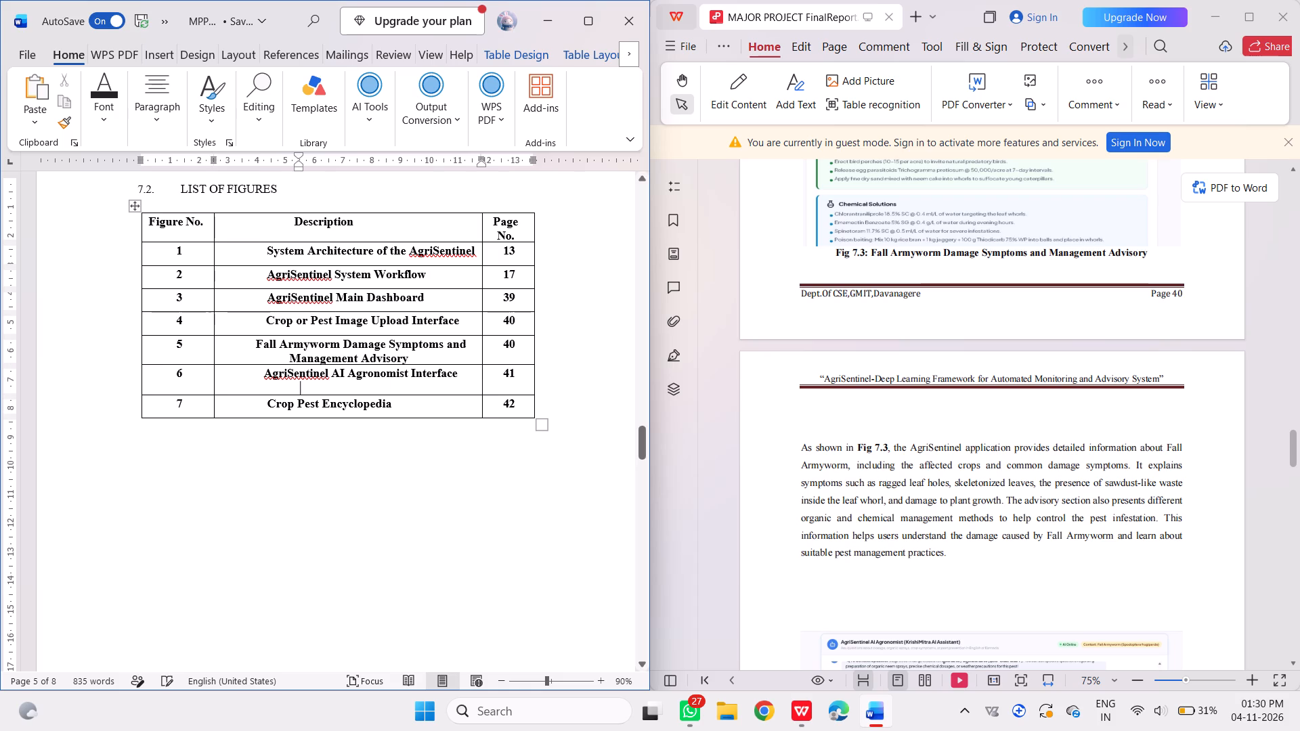
pyautogui.press('BackSpace')
pyautogui.press('BackSpace')
pyautogui.press('BackSpace')
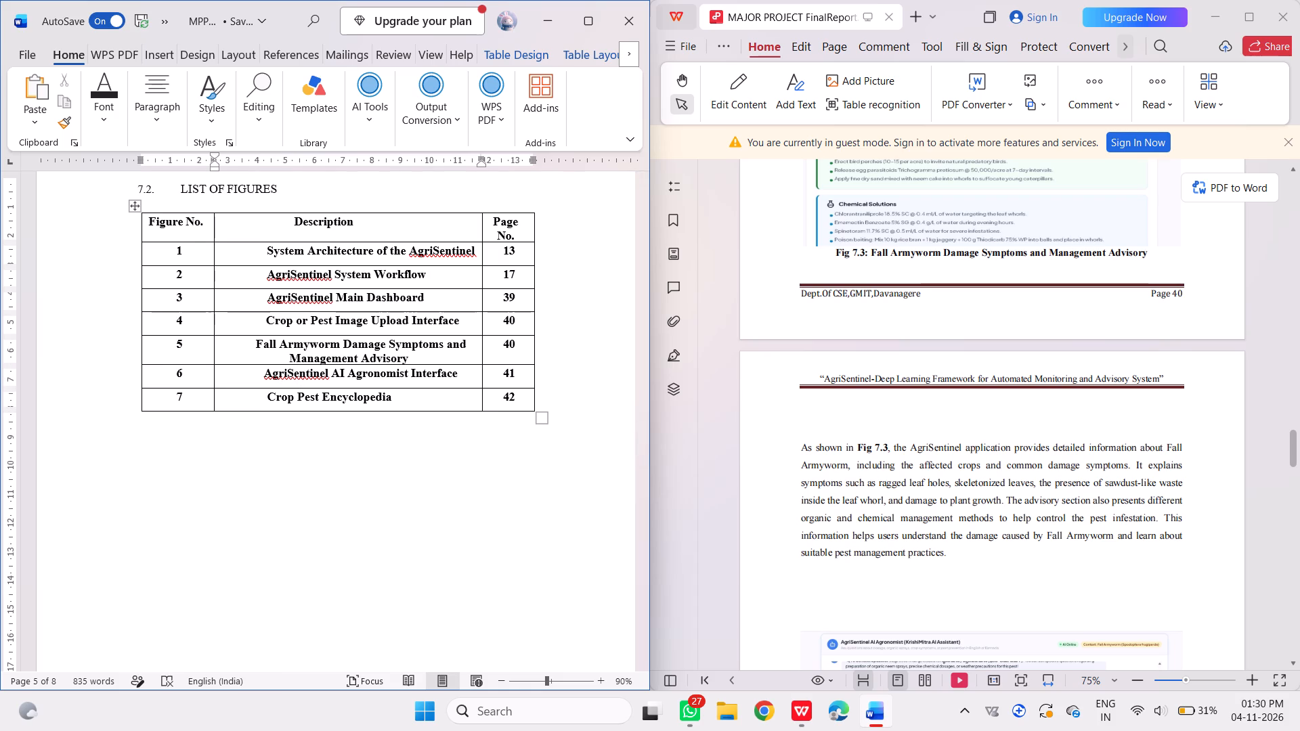
# Insert leading spaces before "Fall Armyworm Damage Symptoms" to line its first line up with the other figure descriptions.
pyautogui.click(391, 332)
pyautogui.click(251, 347)
pyautogui.press('space')
pyautogui.press('space')
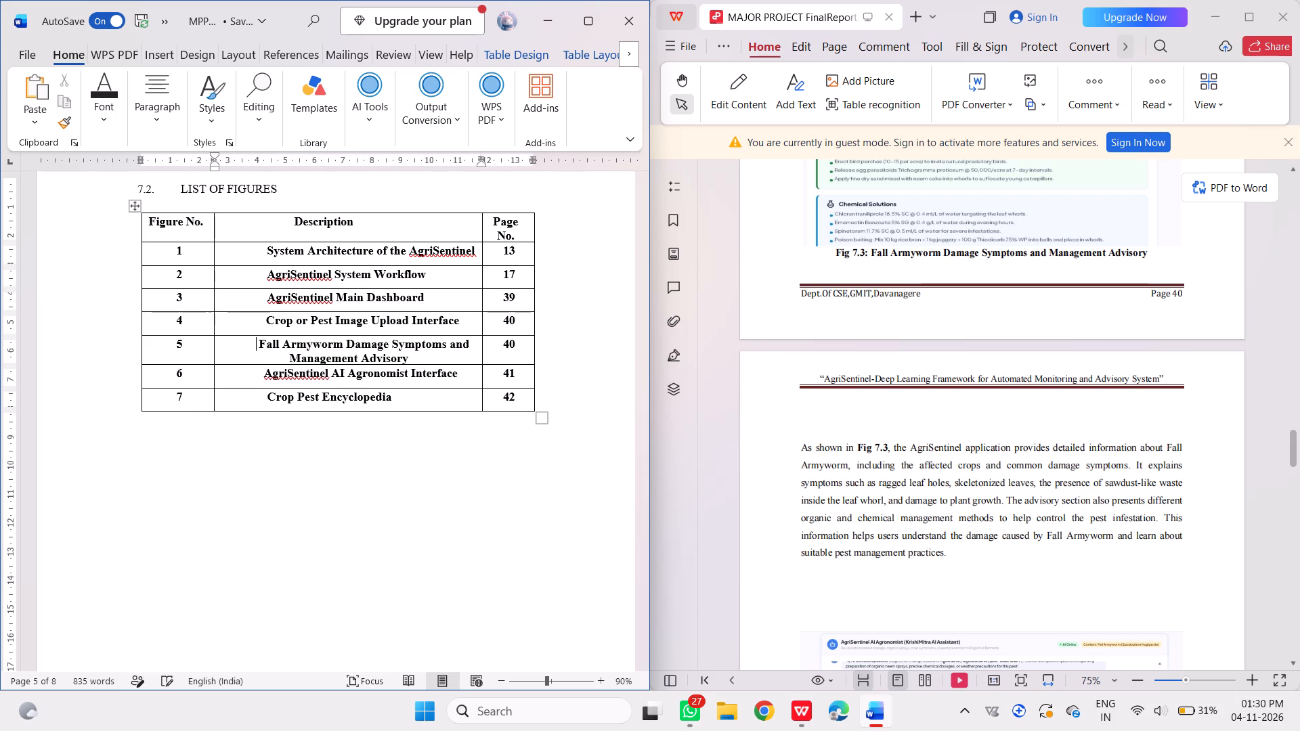
pyautogui.press('space')
pyautogui.press('space')
pyautogui.press('space')
pyautogui.press('space')
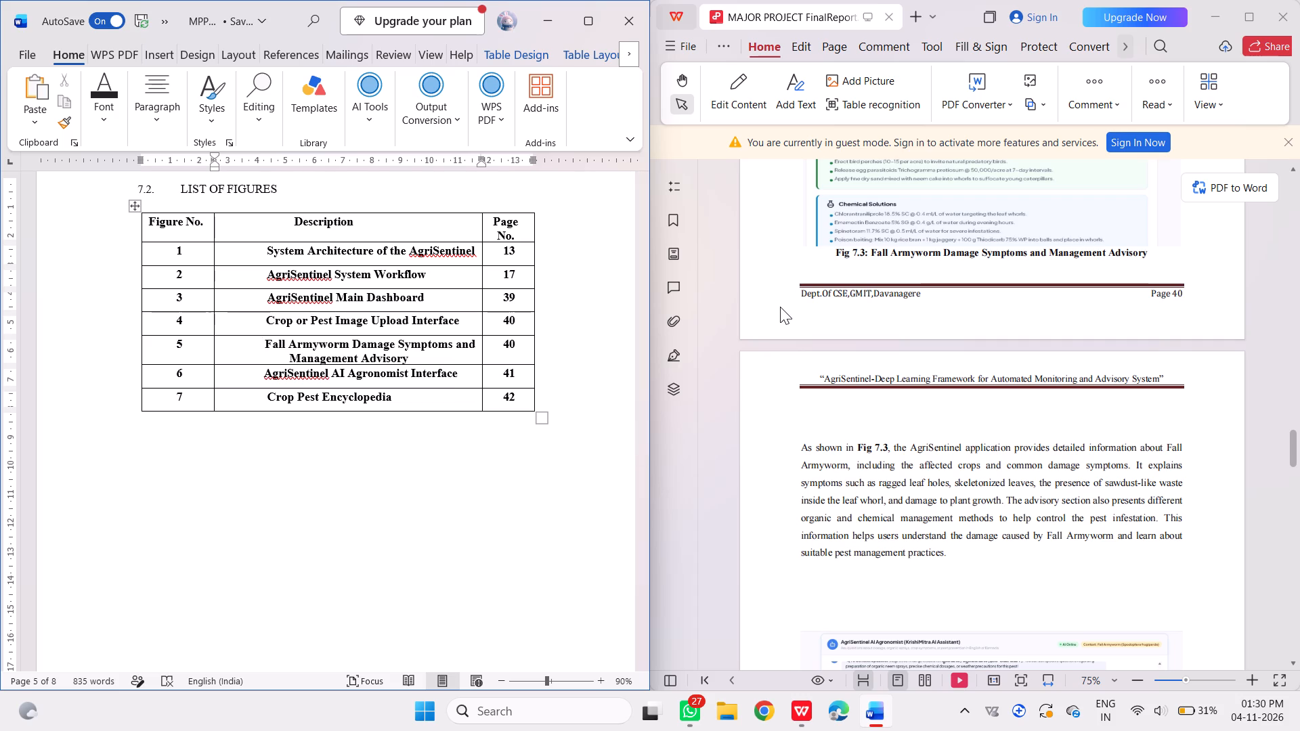
# Check the Chapter 7 figure captions and page numbers in the MAJOR PROJECT FinalReport PDF against entries 3 to 7 of the LIST OF FIGURES.
pyautogui.scroll(2, 861, 302)
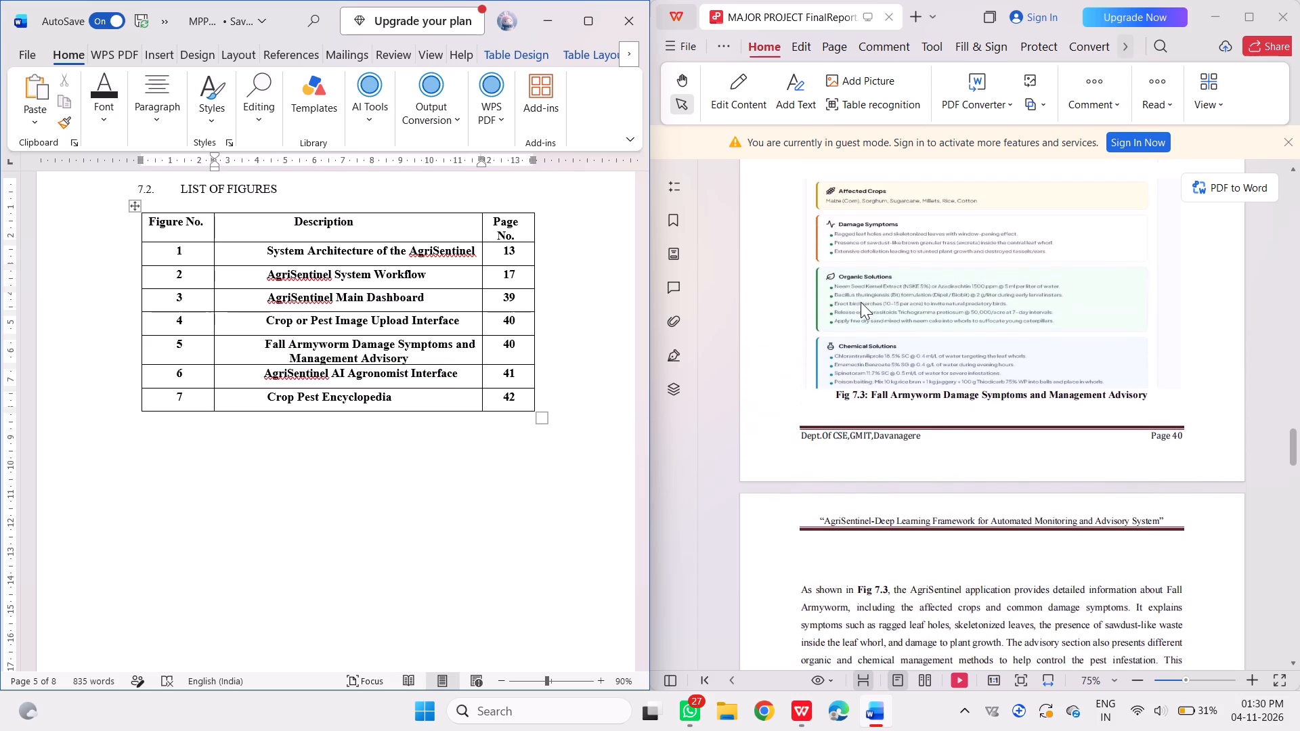
pyautogui.scroll(2, 861, 302)
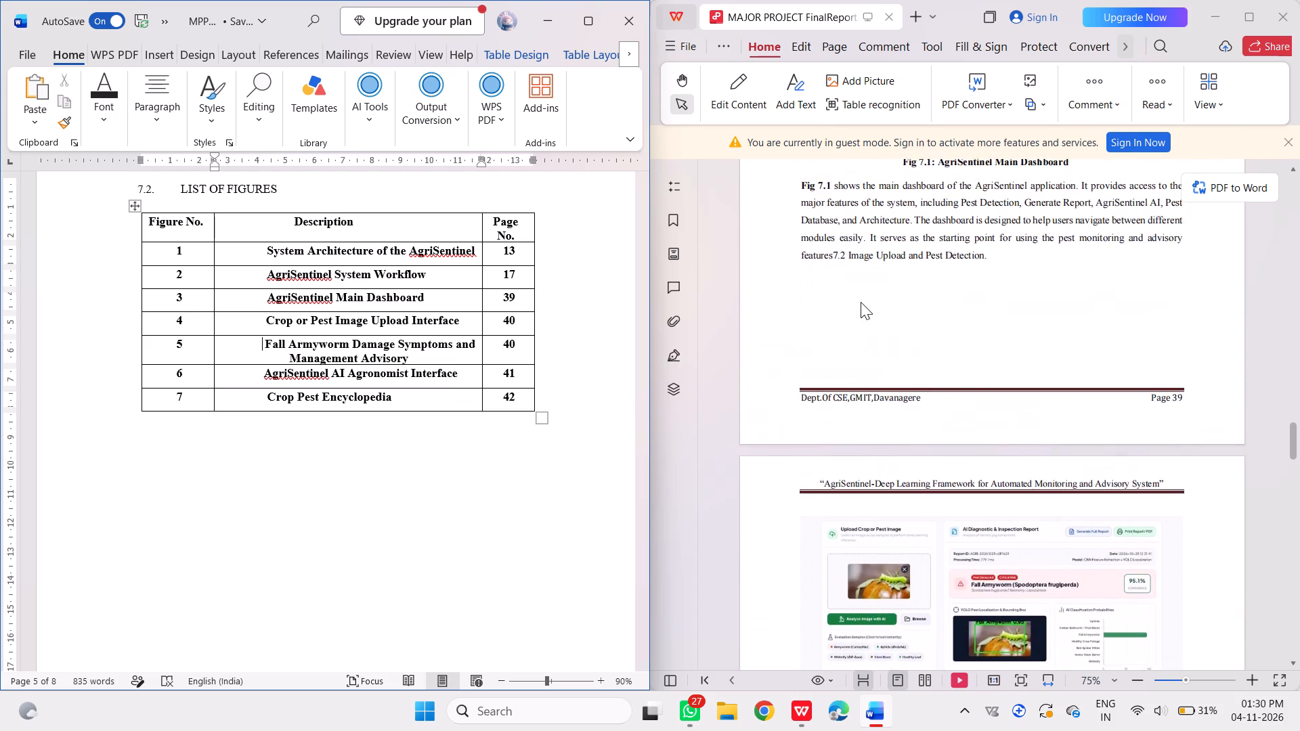
pyautogui.scroll(2, 861, 302)
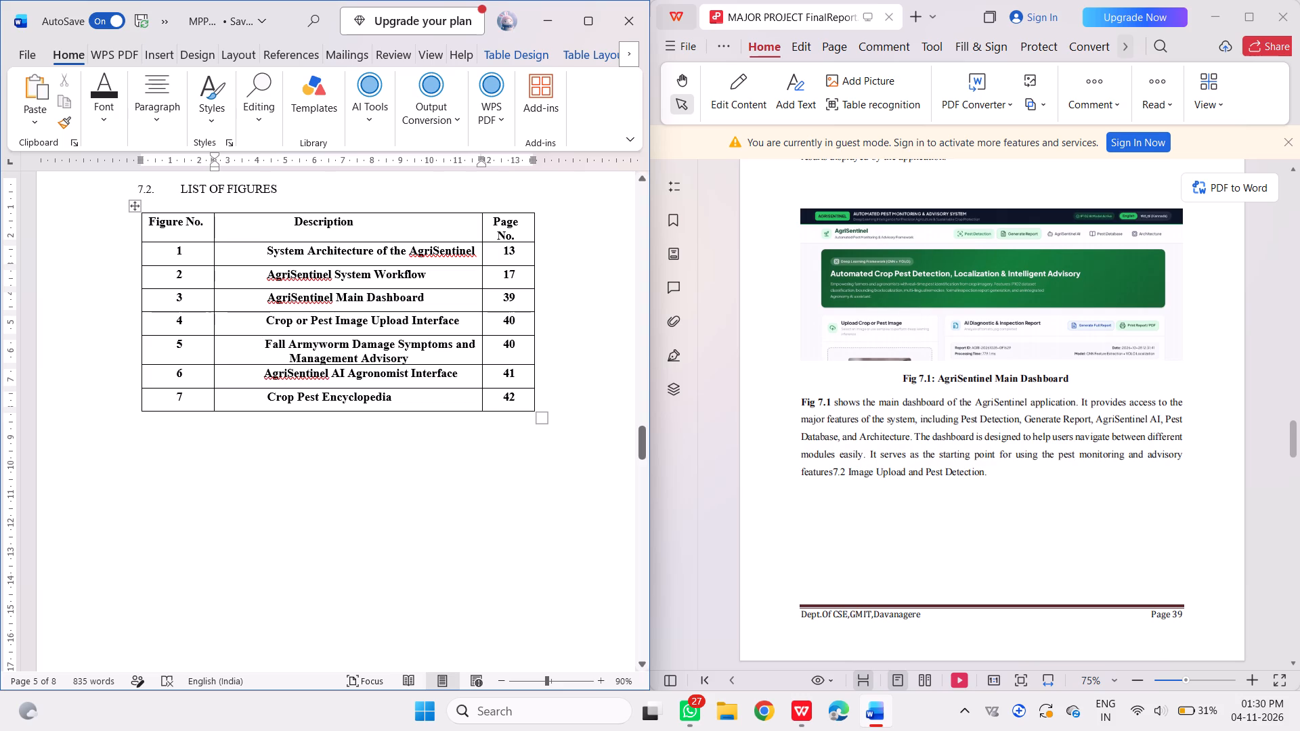
pyautogui.scroll(-3, 910, 508)
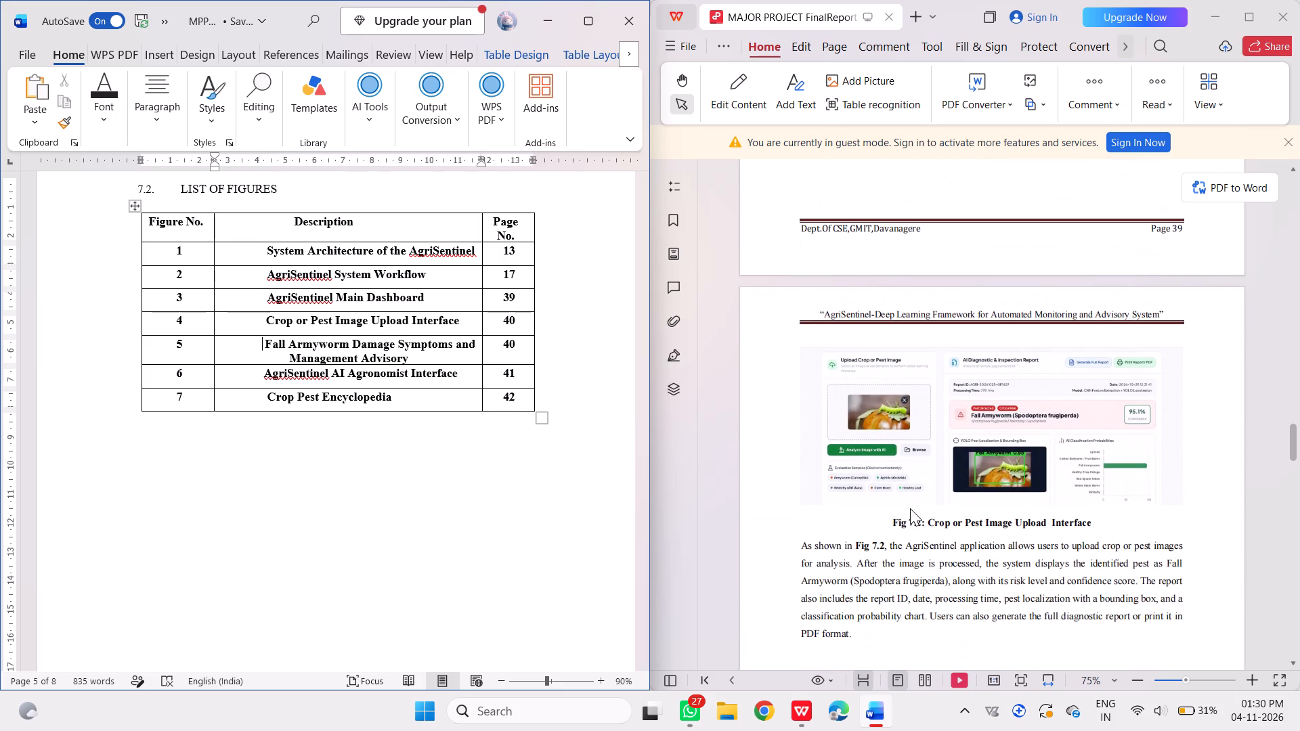
pyautogui.scroll(-1, 910, 508)
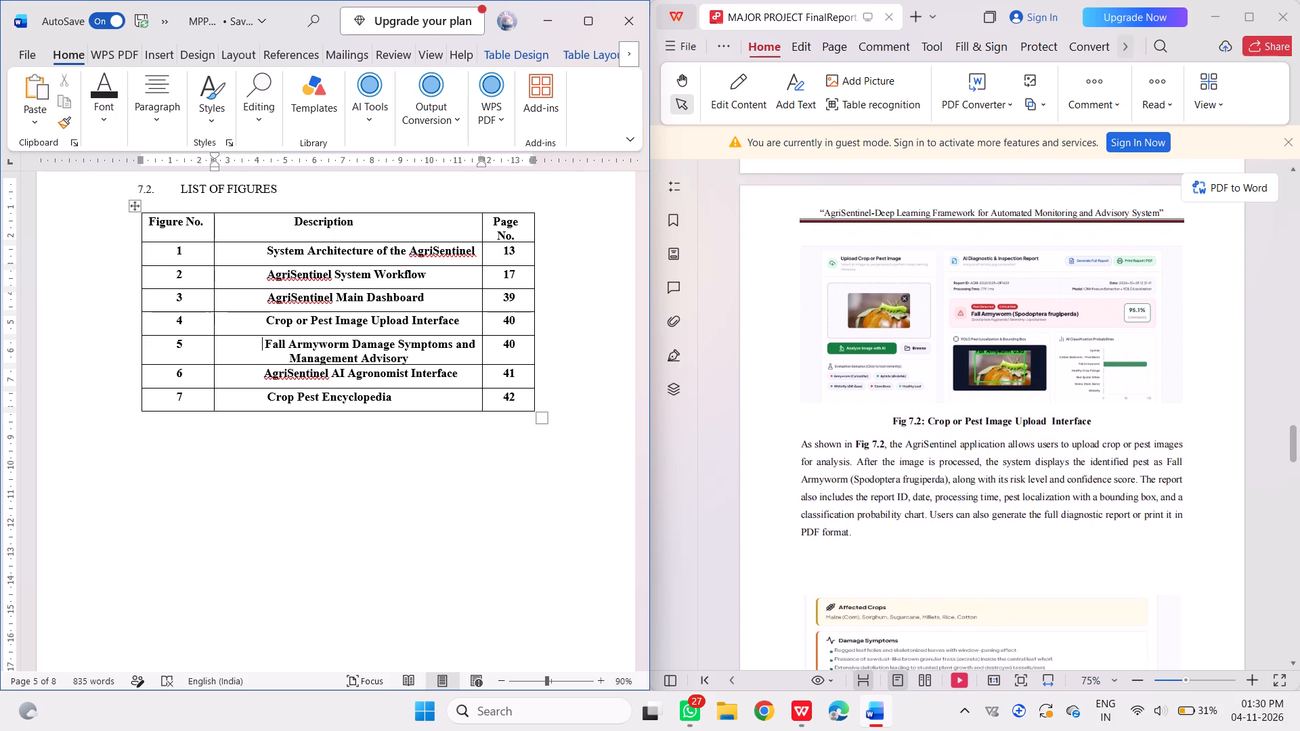
pyautogui.scroll(-2, 910, 508)
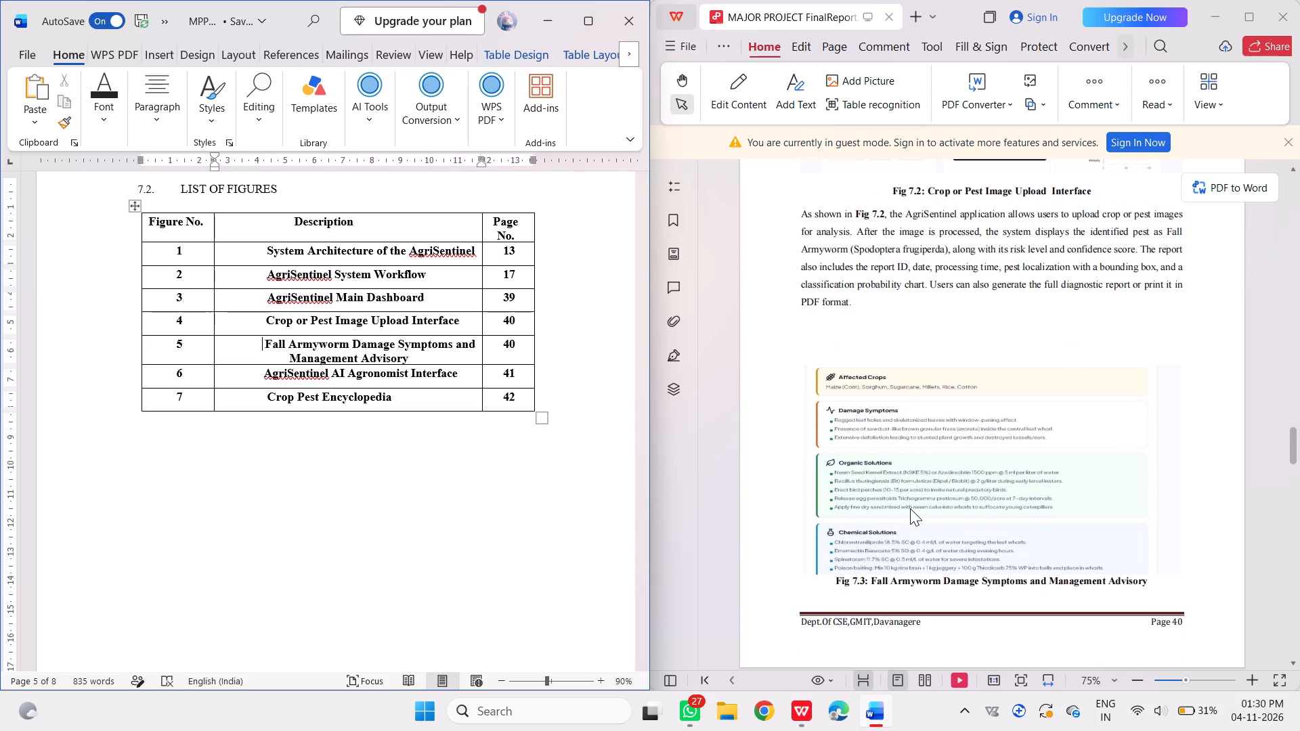
pyautogui.scroll(-3, 910, 508)
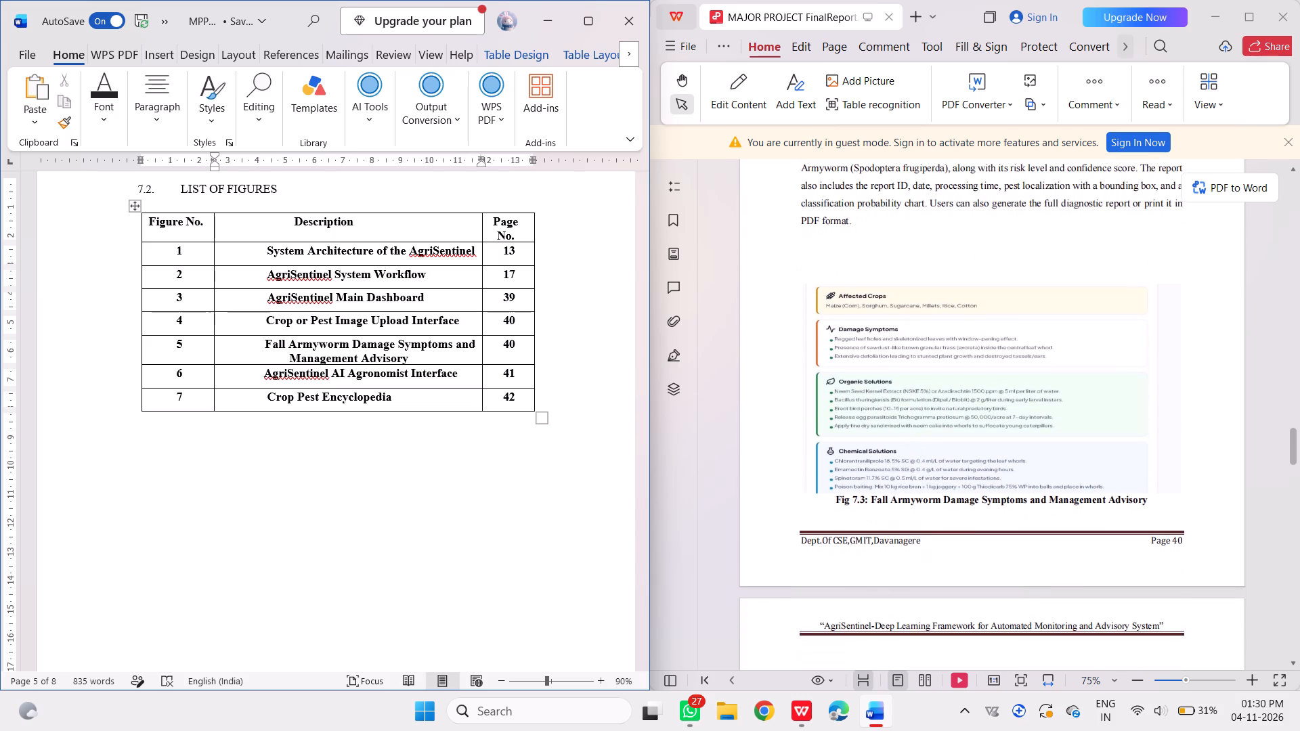
pyautogui.scroll(-2, 910, 508)
pyautogui.scroll(1, 910, 508)
pyautogui.scroll(-1, 910, 508)
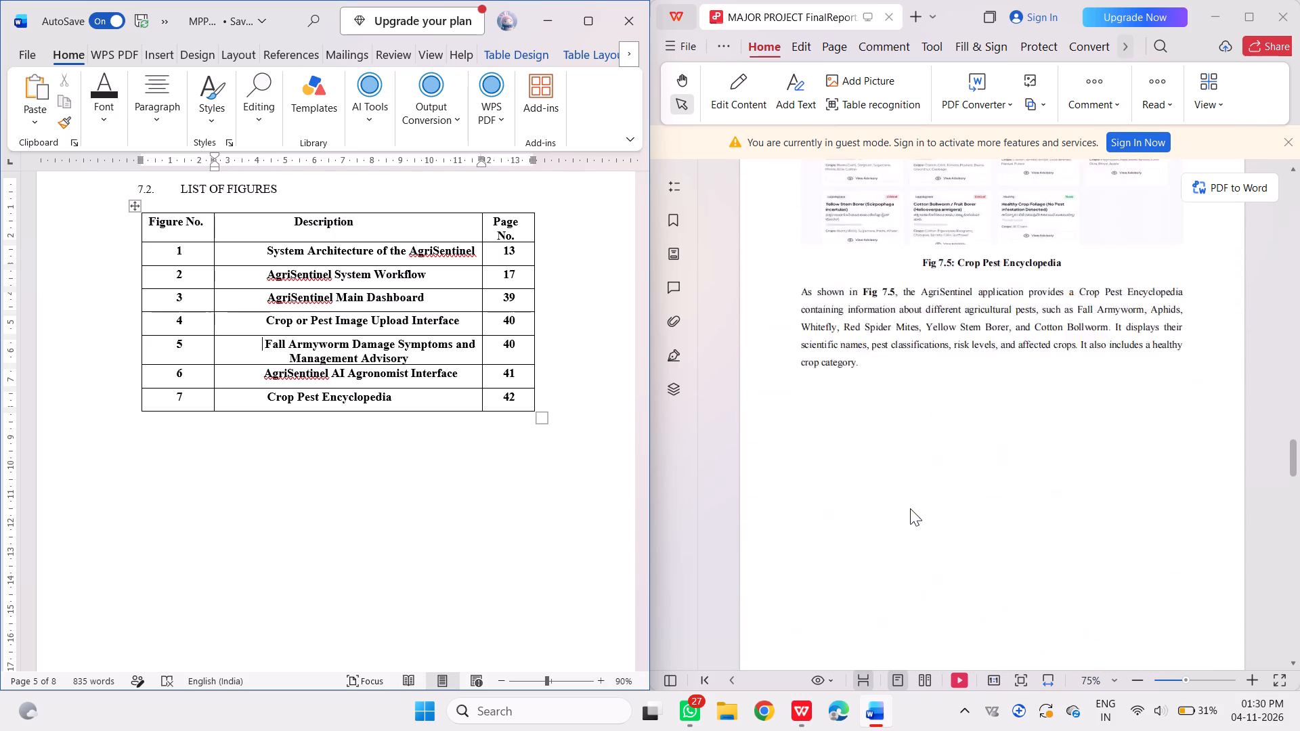
pyautogui.scroll(3, 910, 508)
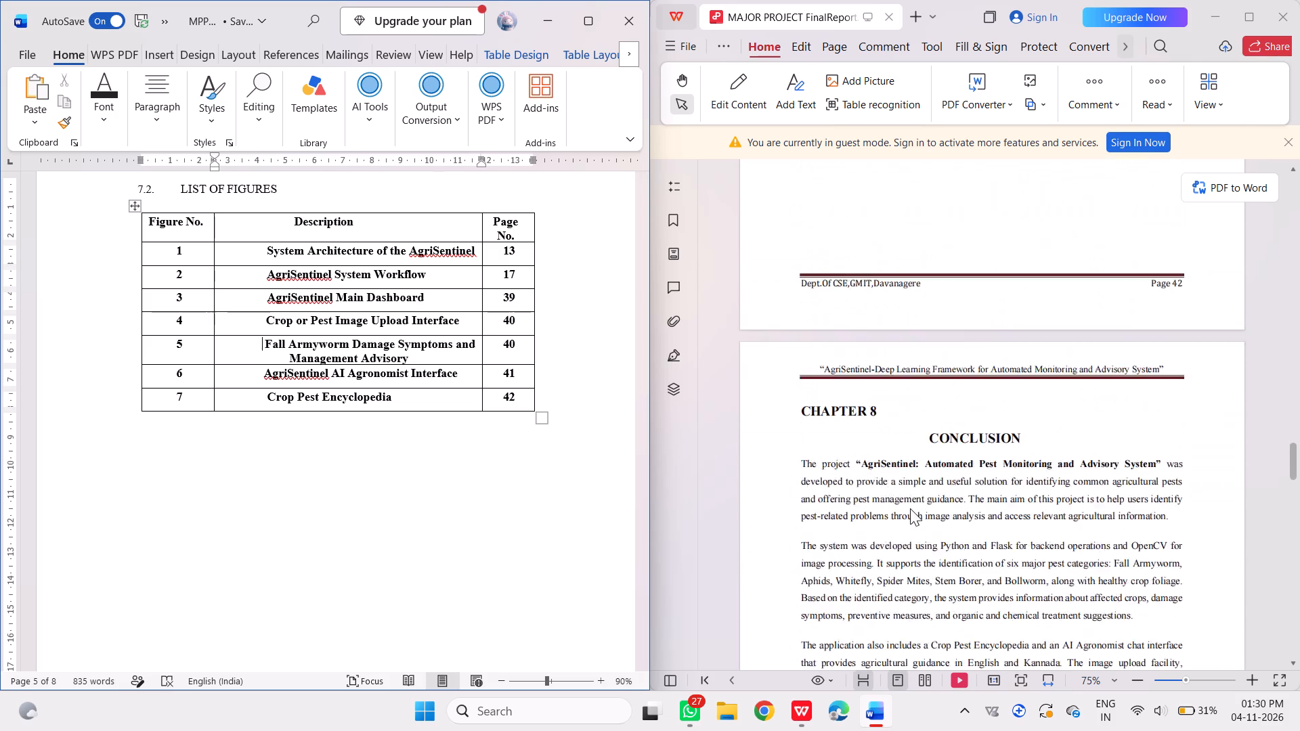
pyautogui.scroll(4, 910, 508)
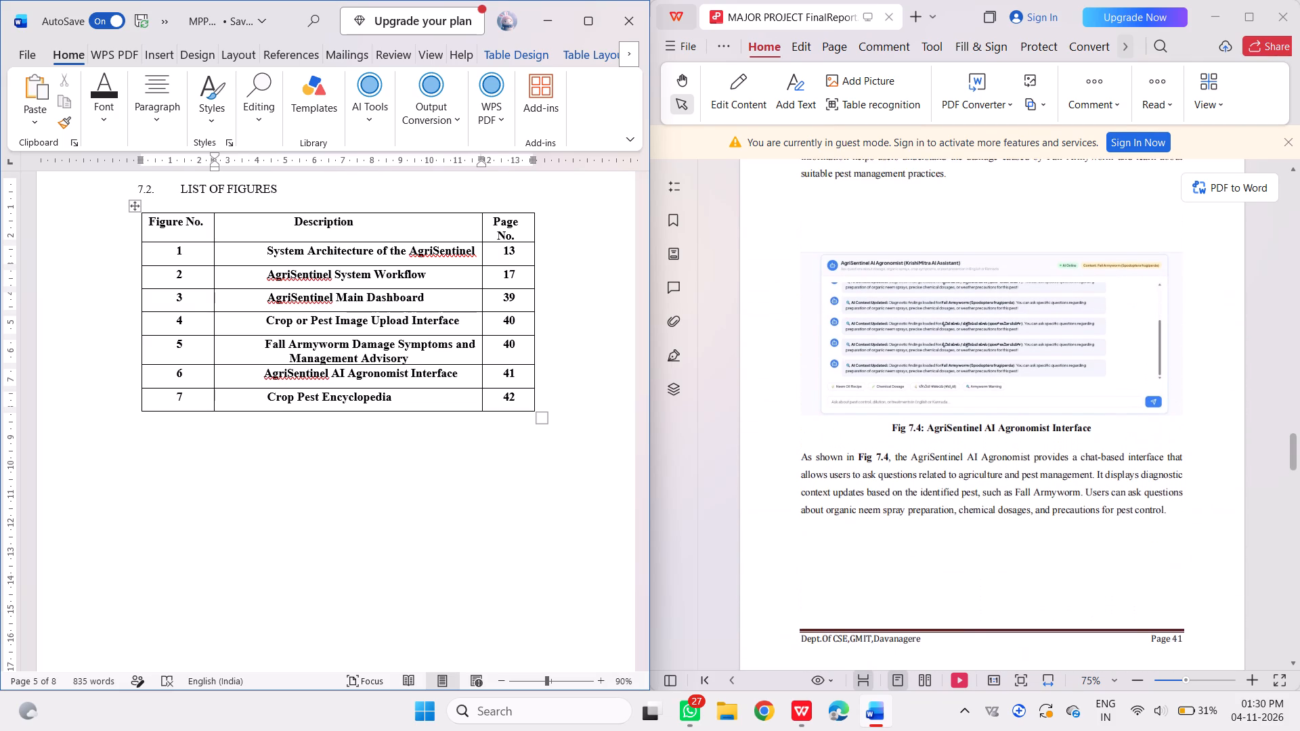
pyautogui.scroll(1, 910, 508)
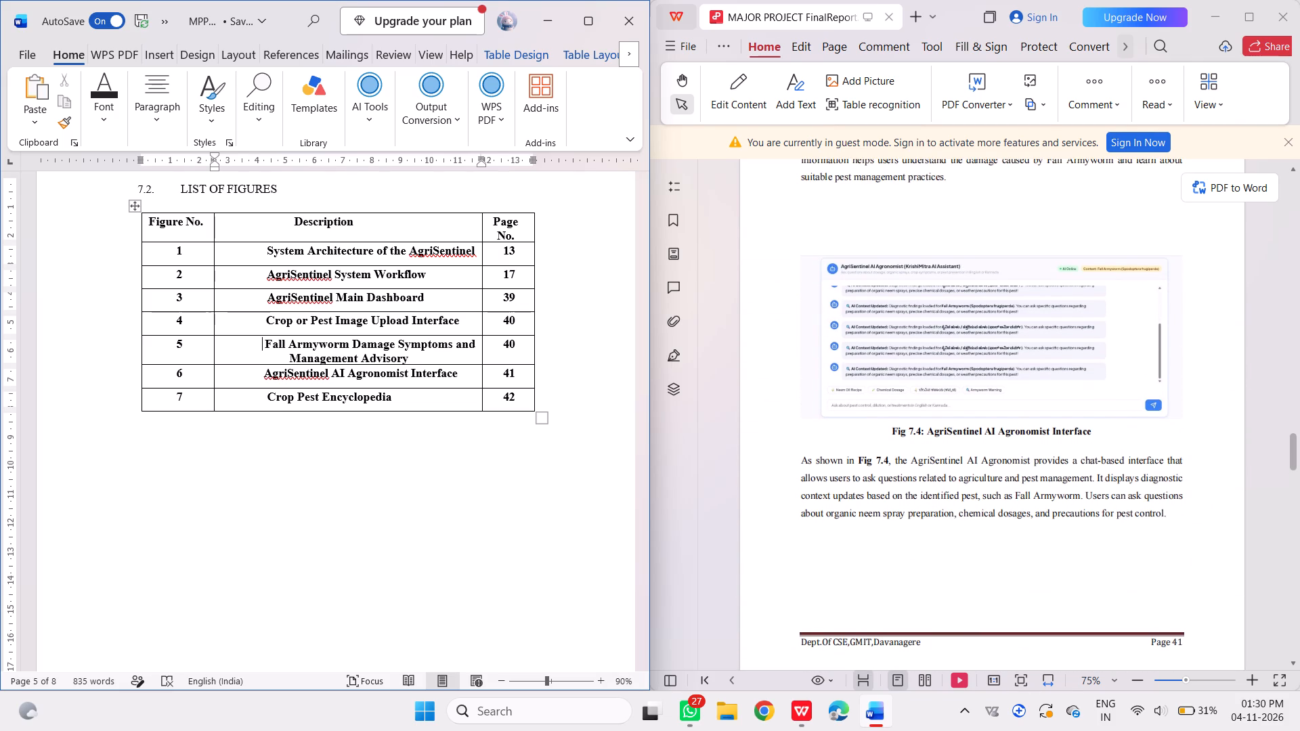
pyautogui.scroll(-3, 949, 465)
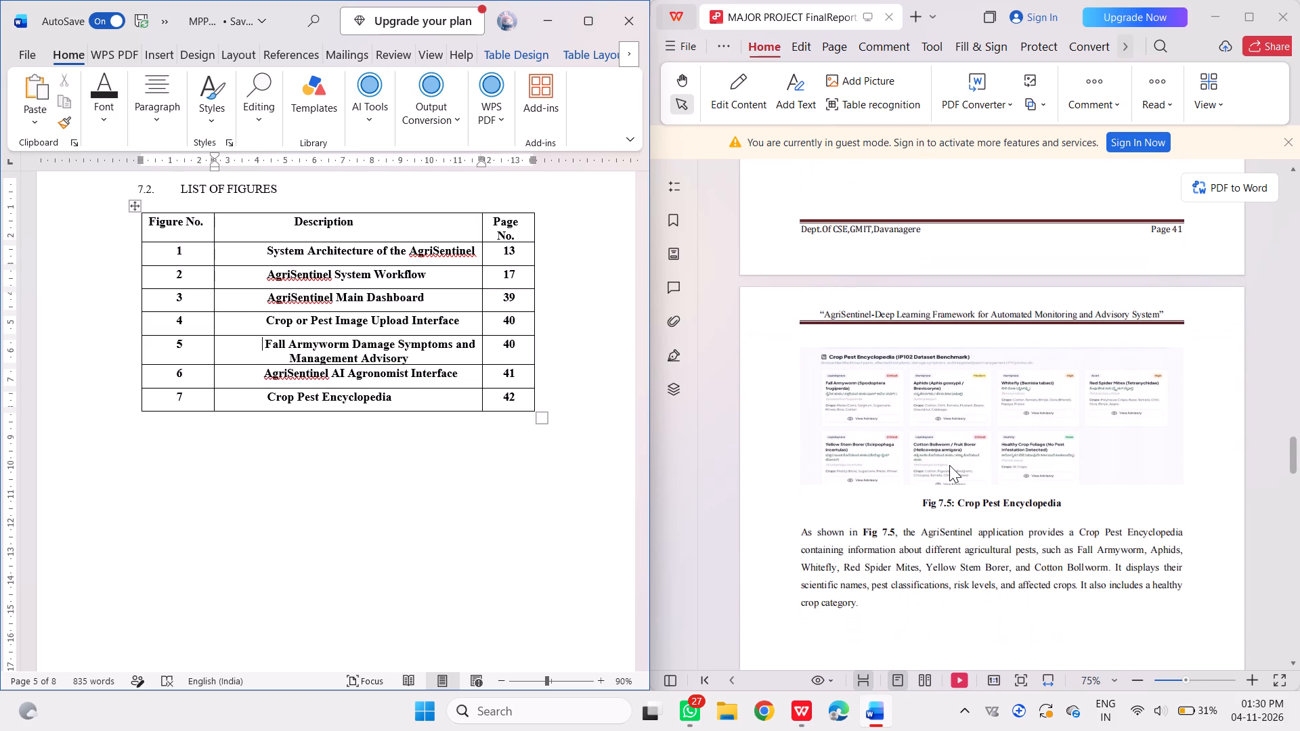
pyautogui.scroll(-2, 958, 493)
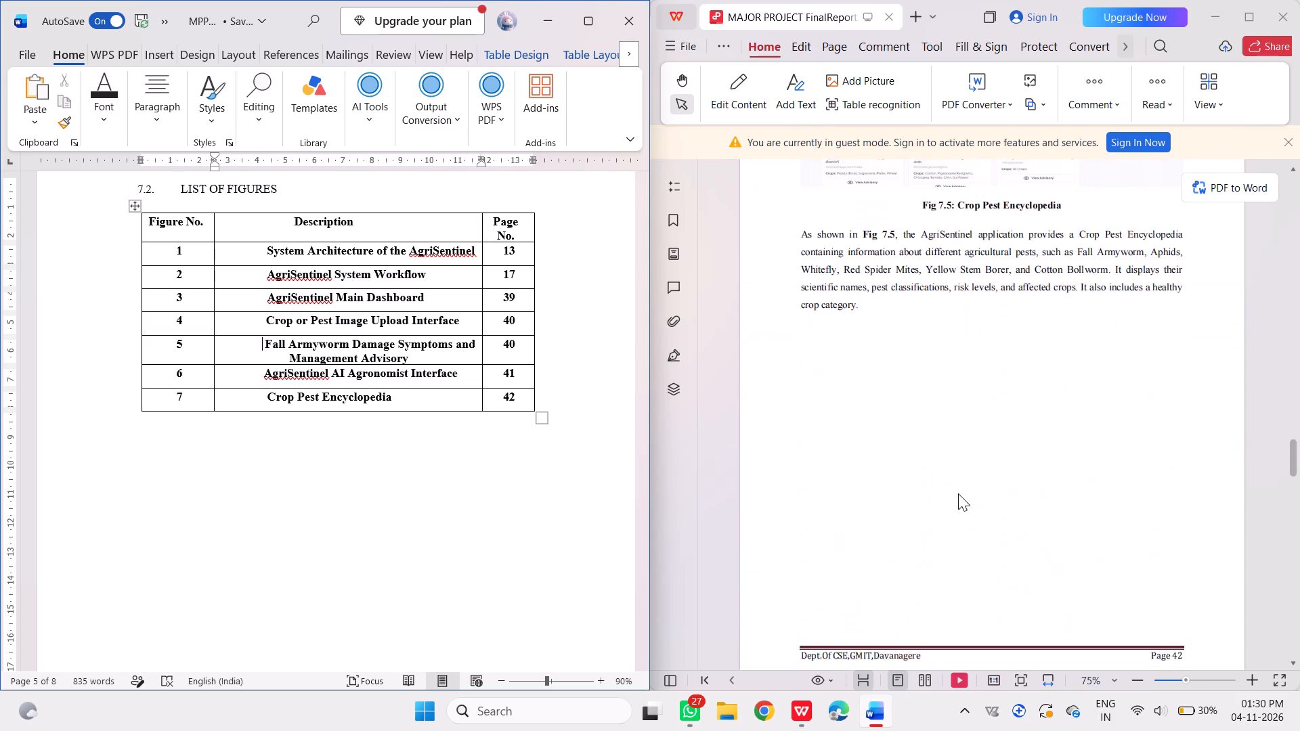
pyautogui.scroll(-2, 958, 493)
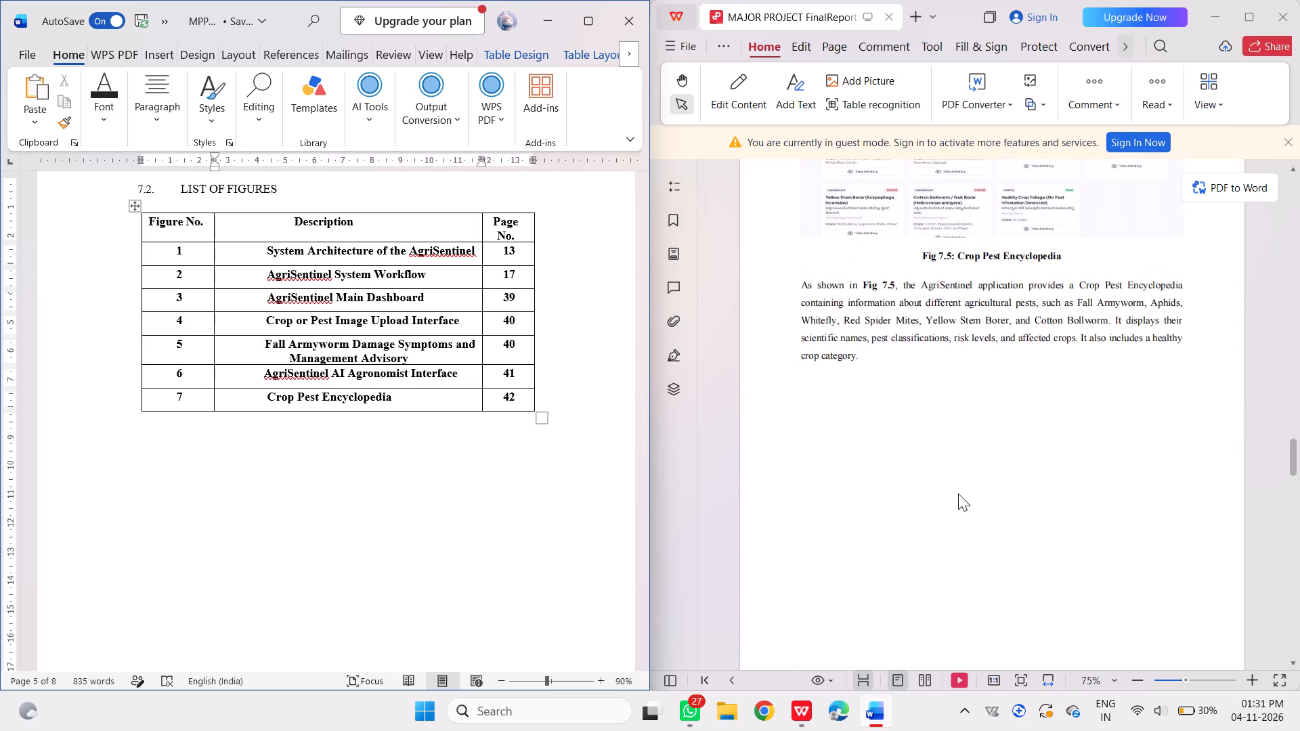
# Check the captions and page numbers of Fig 5.2 and Fig 5.1 in the PDF against the first two LIST OF FIGURES entries.
pyautogui.scroll(20, 1041, 421)
pyautogui.scroll(9, 1041, 421)
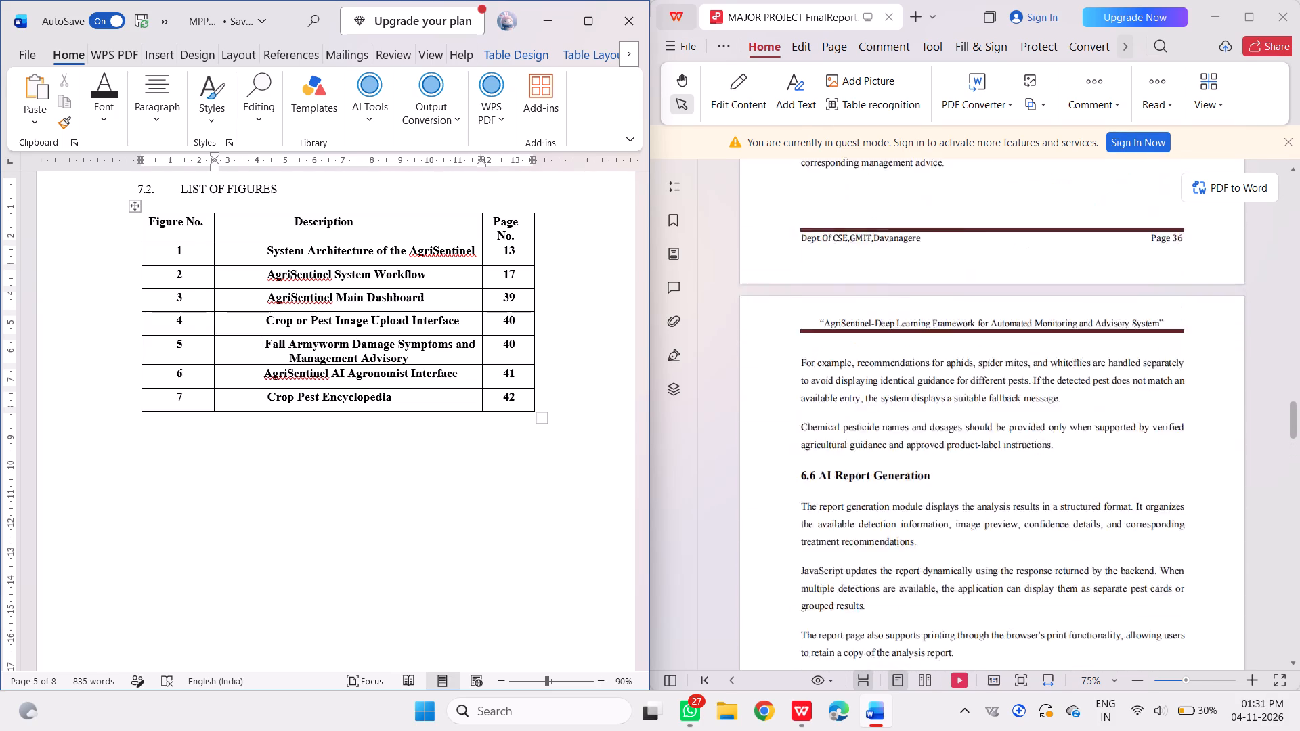
pyautogui.scroll(18, 1041, 421)
pyautogui.scroll(-1, 1041, 421)
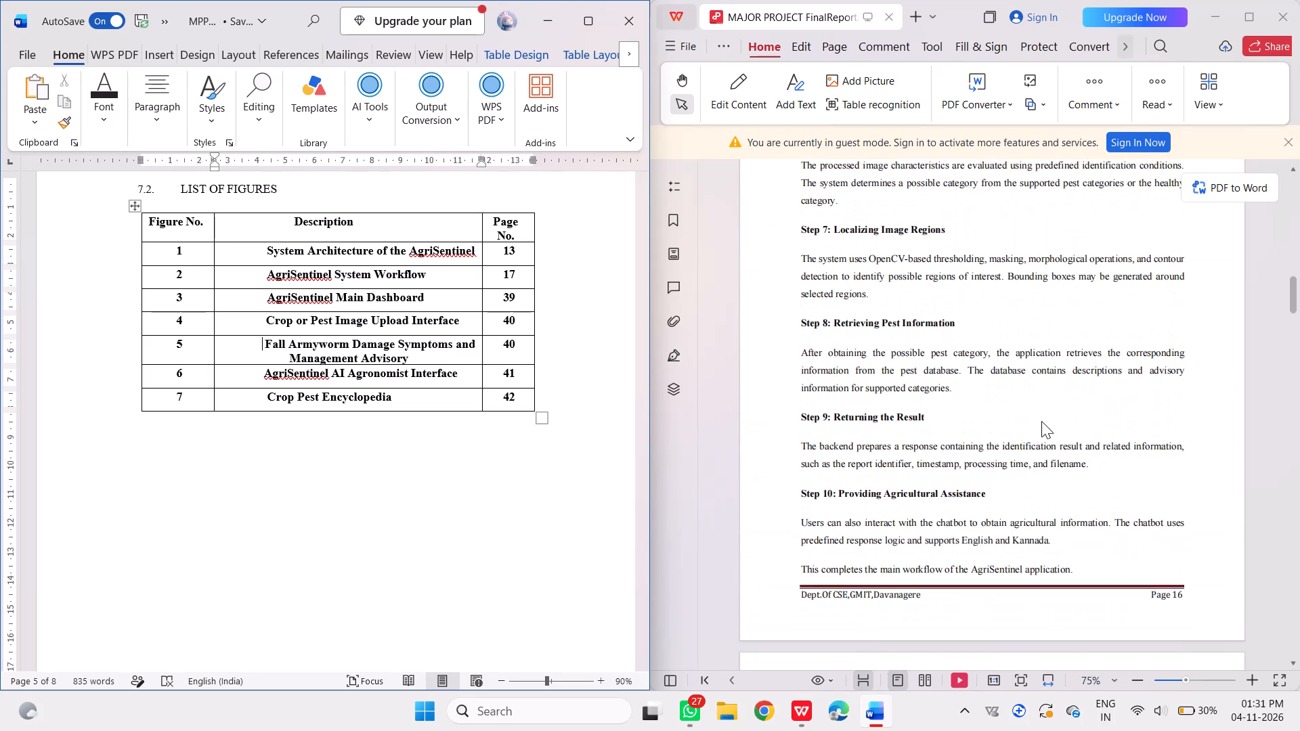
pyautogui.scroll(-1, 1041, 421)
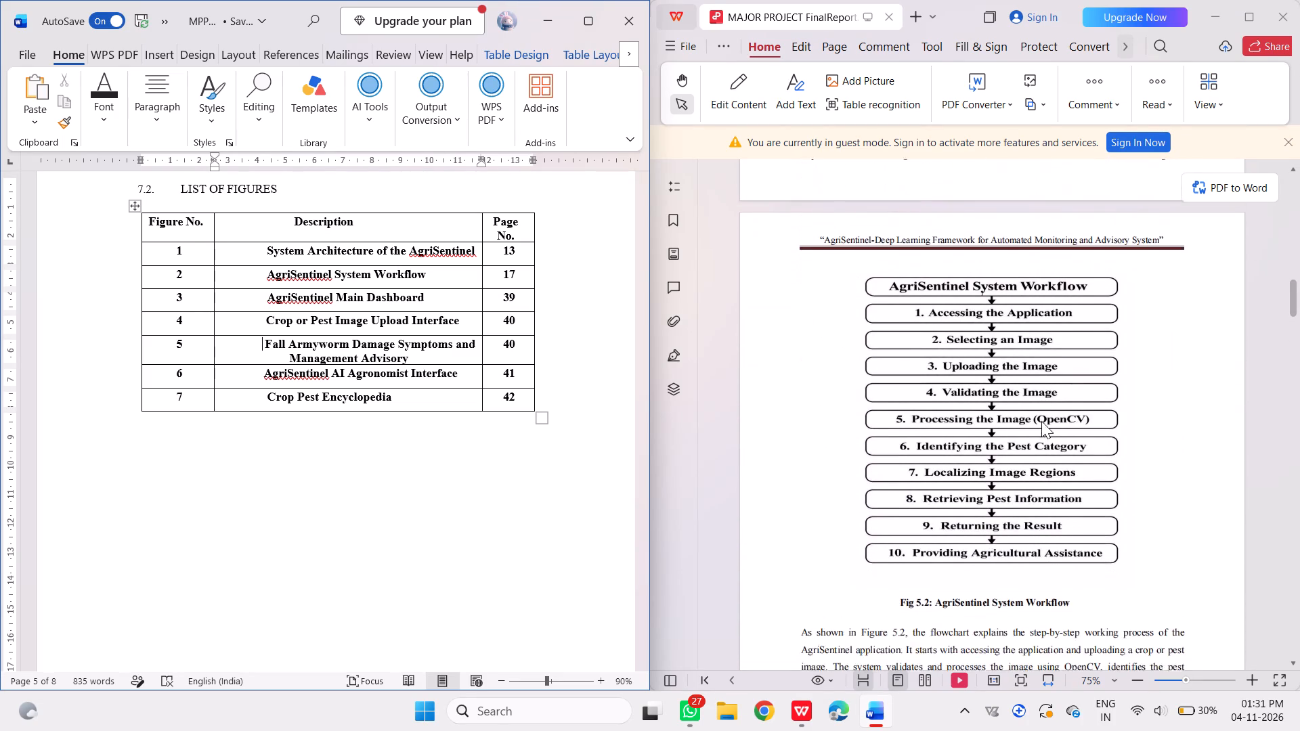
pyautogui.scroll(-1, 1041, 421)
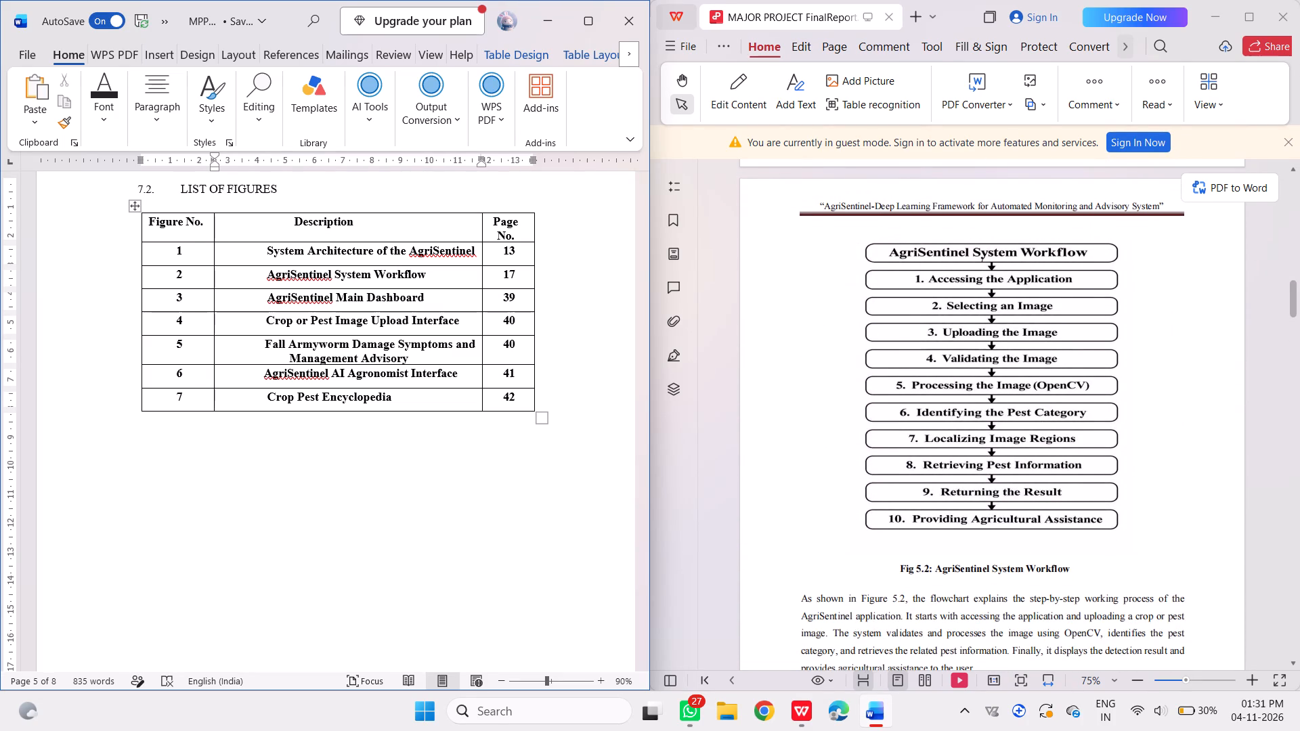
pyautogui.scroll(4, 1056, 573)
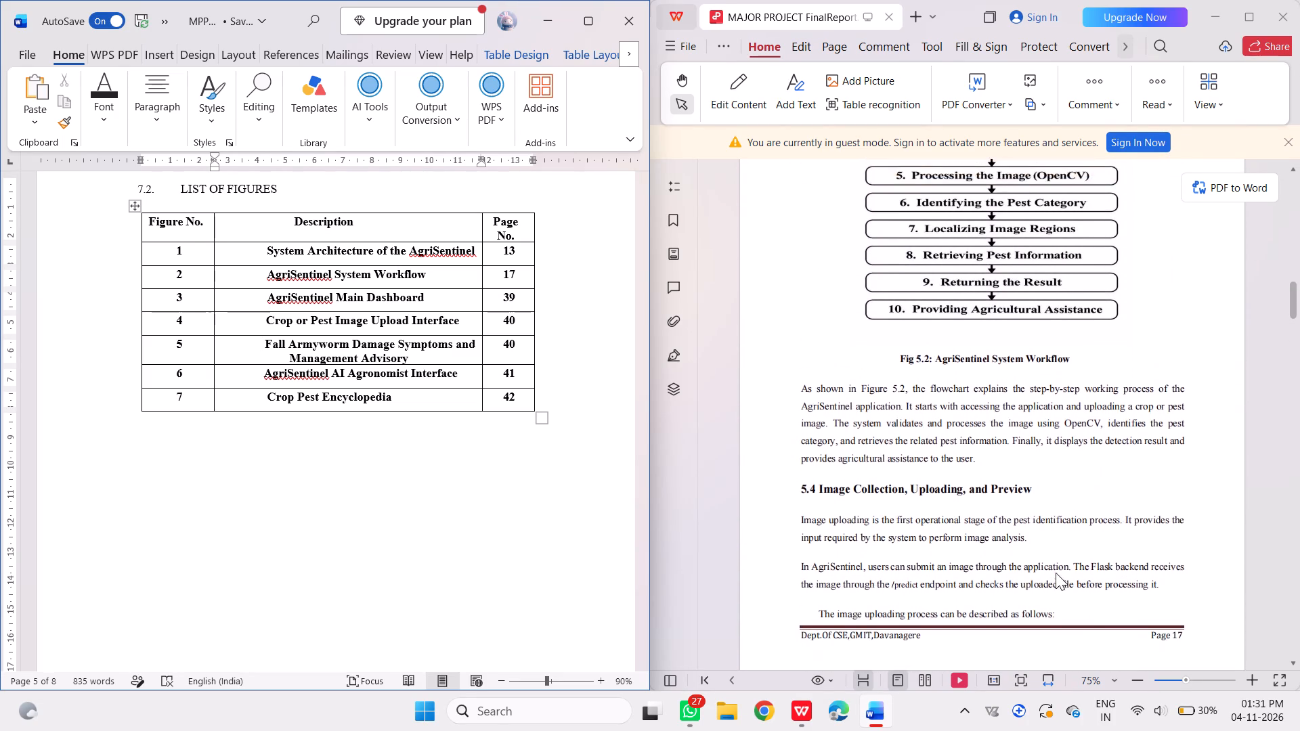
pyautogui.scroll(6, 1056, 573)
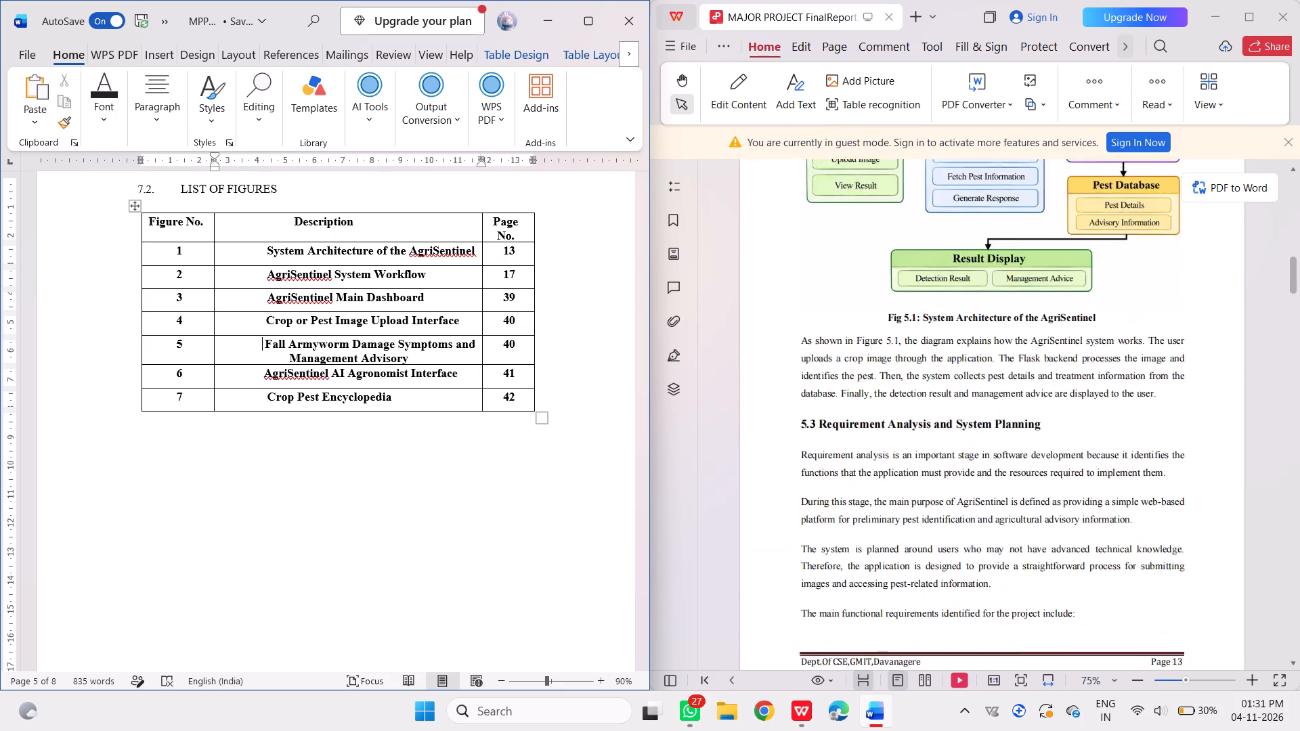
pyautogui.scroll(2, 1056, 573)
pyautogui.scroll(-1, 1056, 573)
pyautogui.scroll(2, 1056, 573)
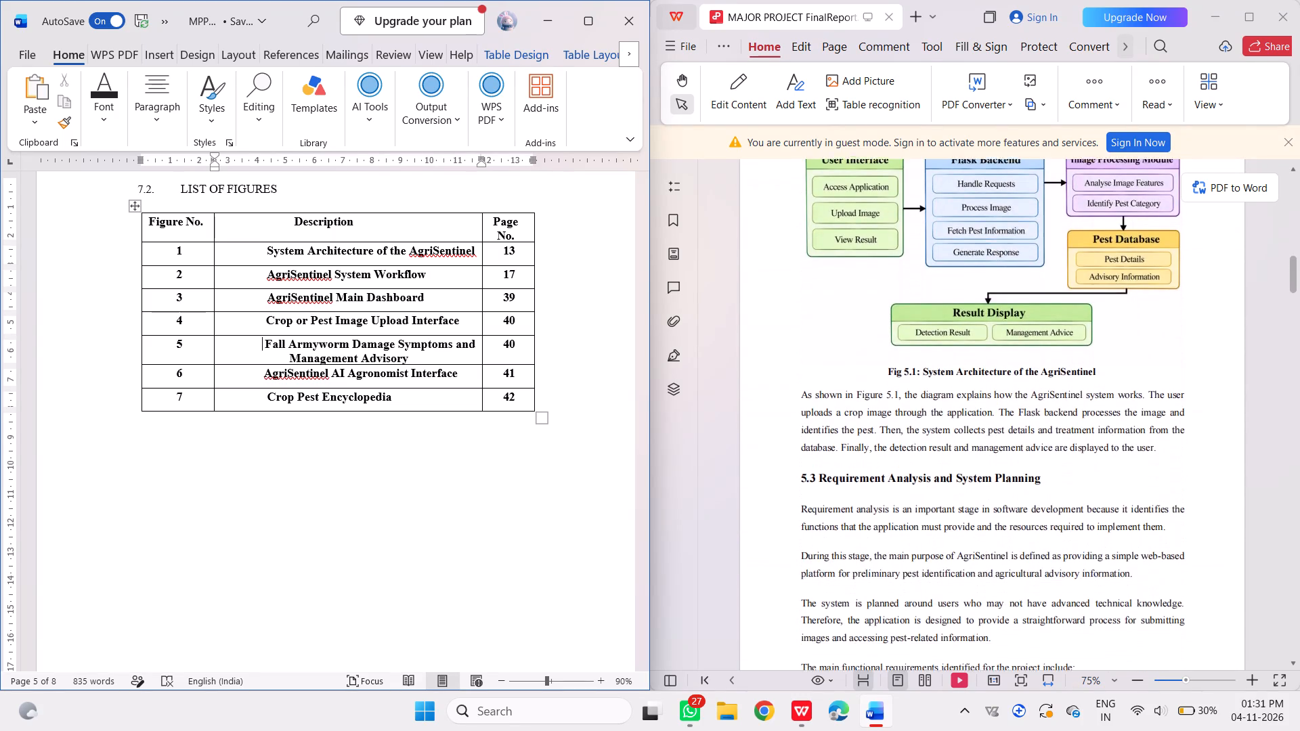
pyautogui.scroll(2, 1056, 573)
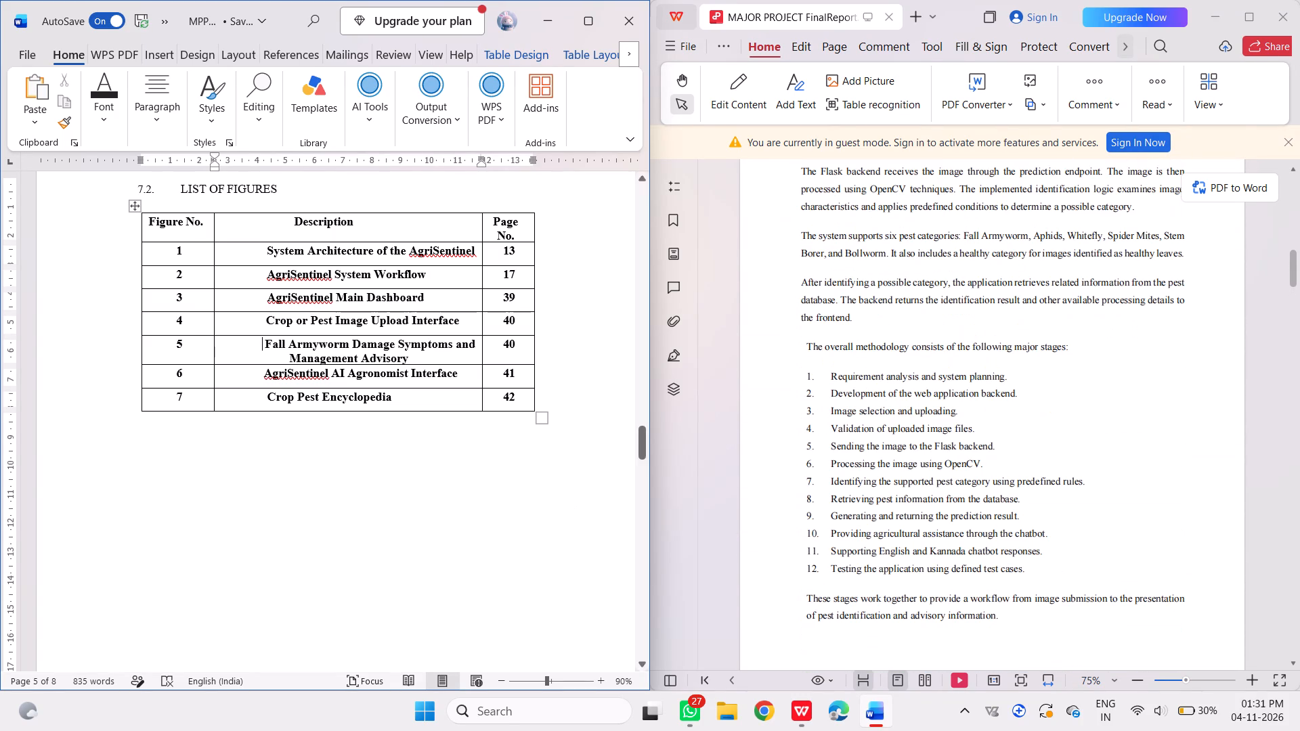
# Maximize the front-page document and set up a copy of it in this PC's Desktop folder with the file type PDF.
pyautogui.click(584, 22)
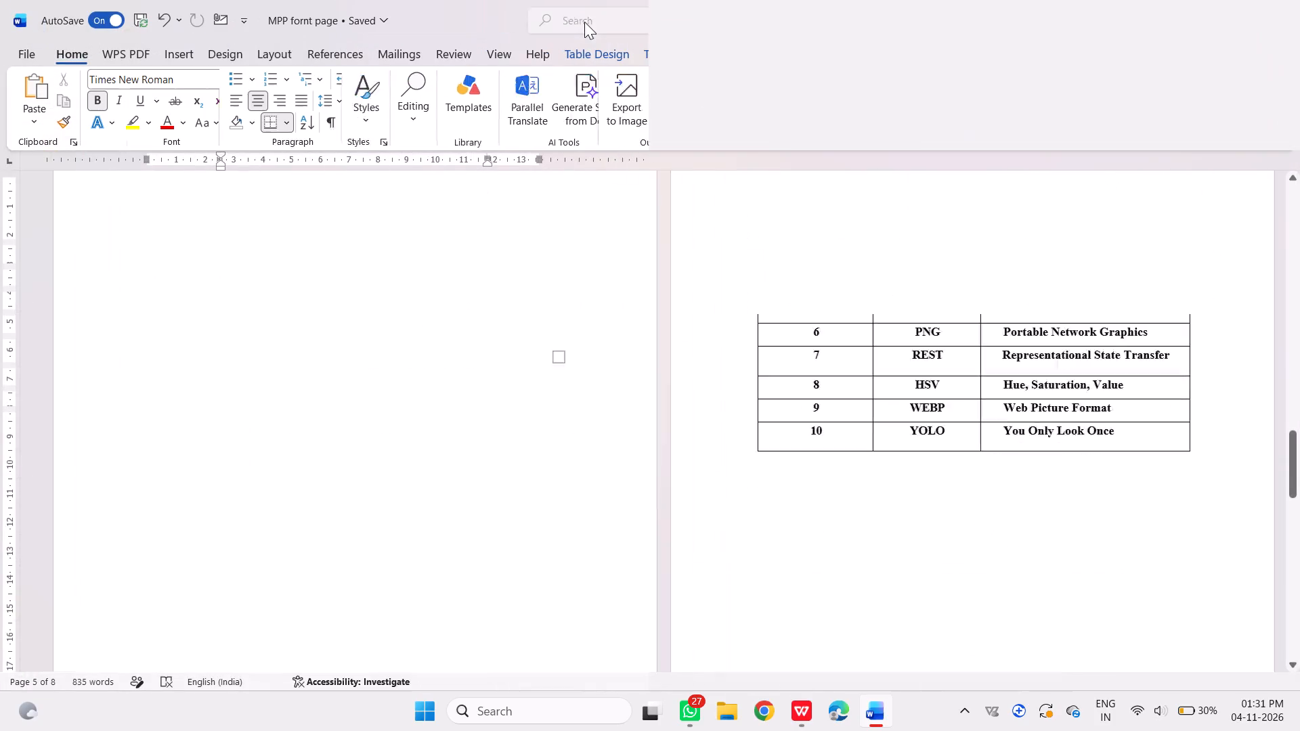
pyautogui.scroll(4, 586, 313)
pyautogui.scroll(-2, 586, 313)
pyautogui.scroll(3, 586, 313)
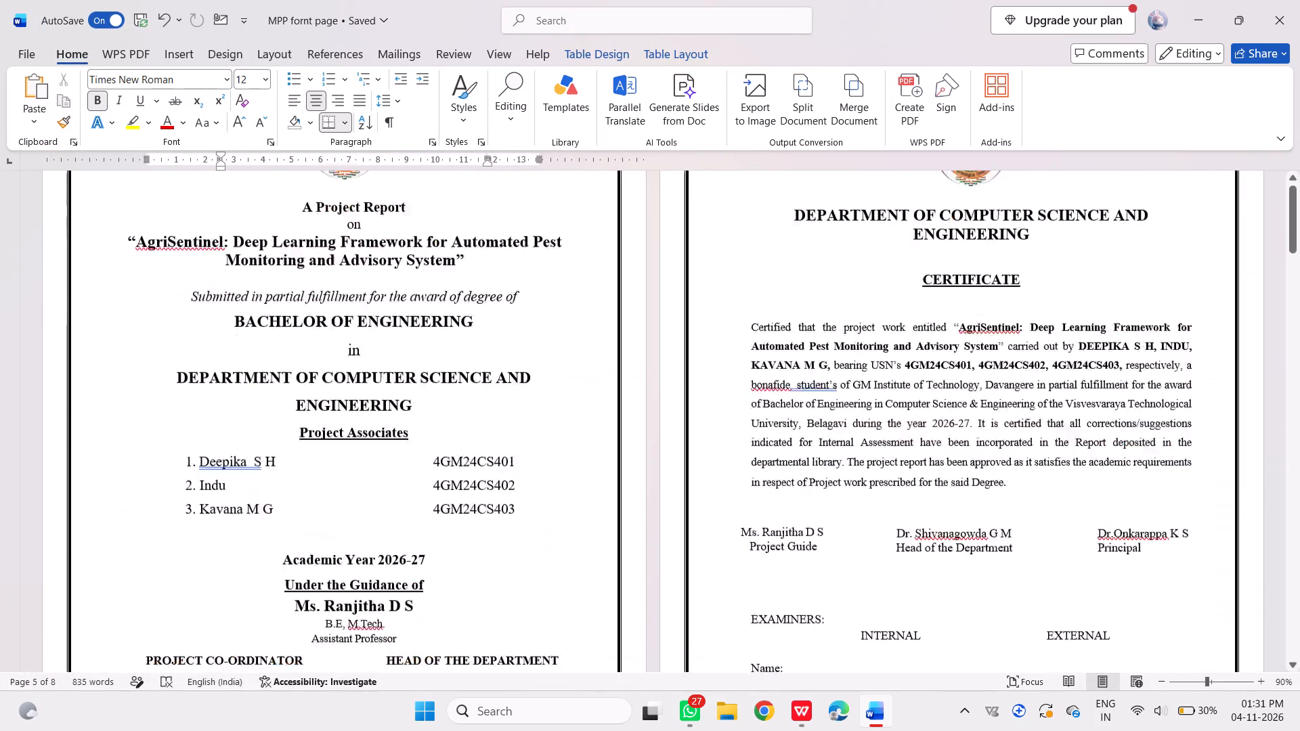
pyautogui.scroll(3, 586, 313)
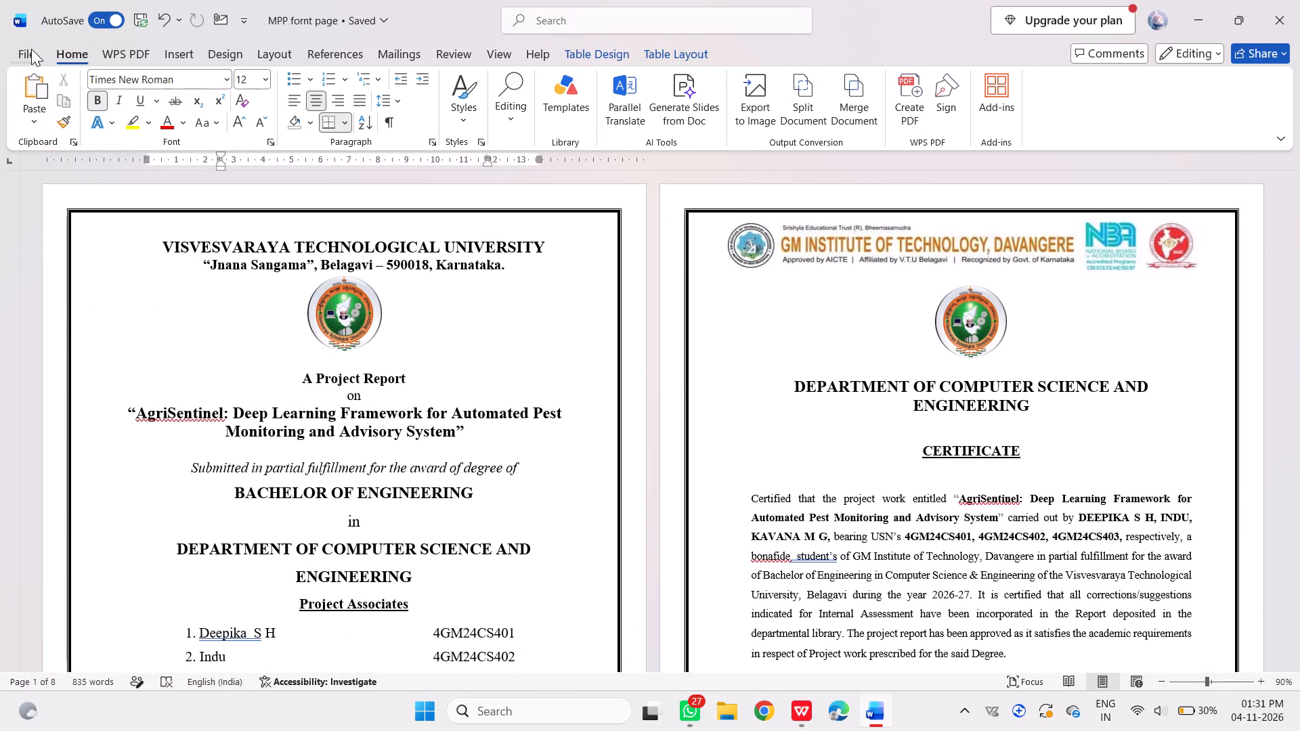
pyautogui.click(31, 49)
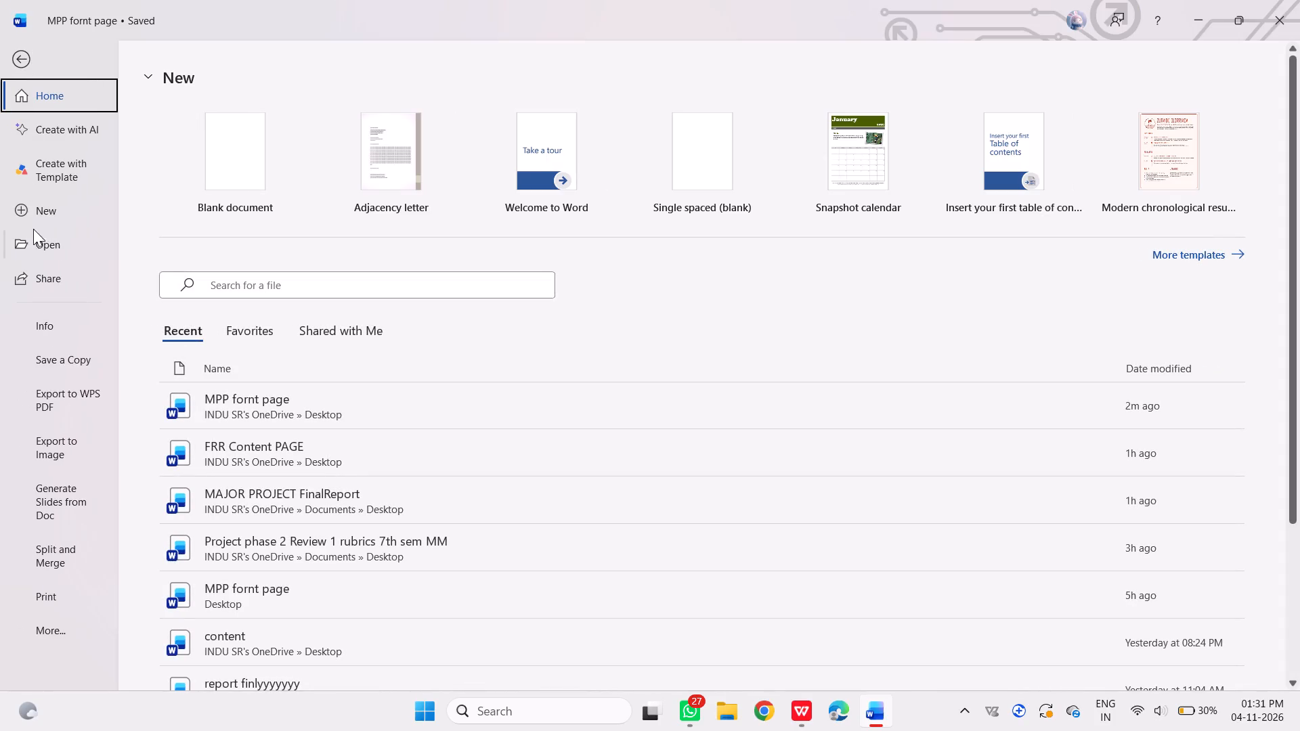
pyautogui.click(68, 359)
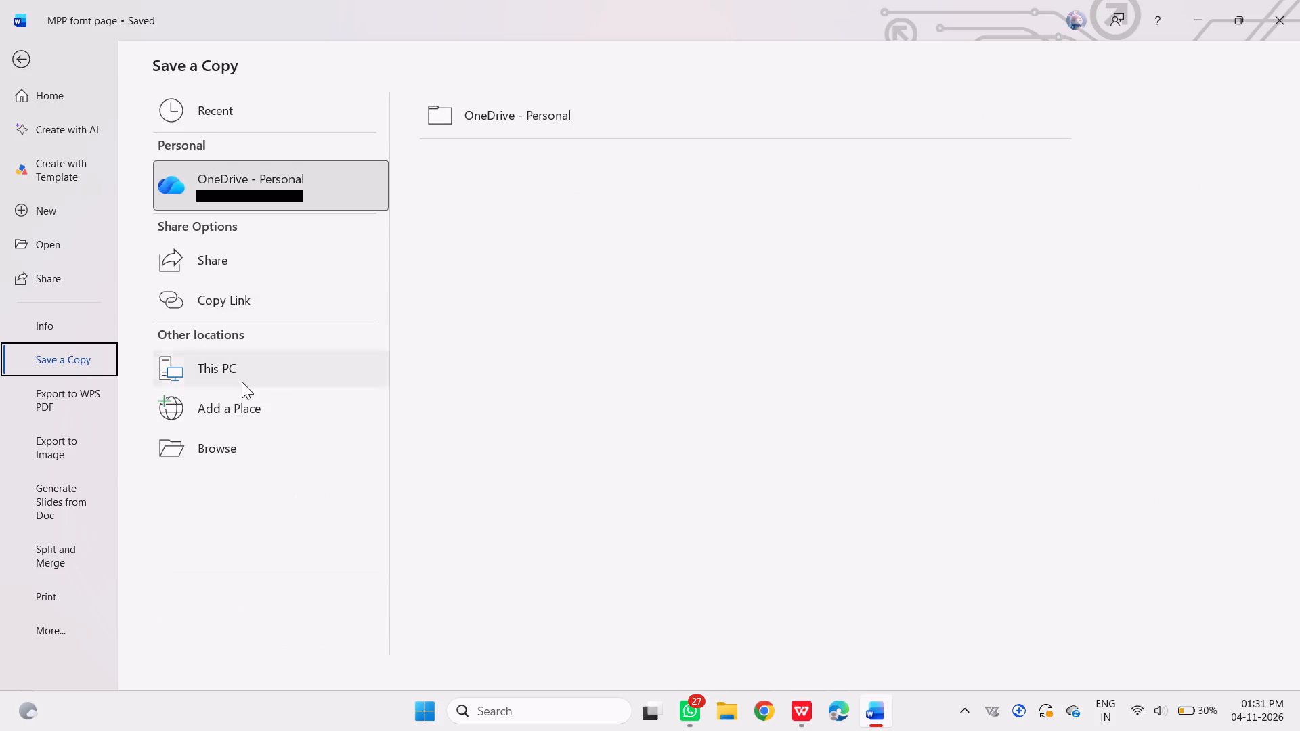
pyautogui.click(243, 377)
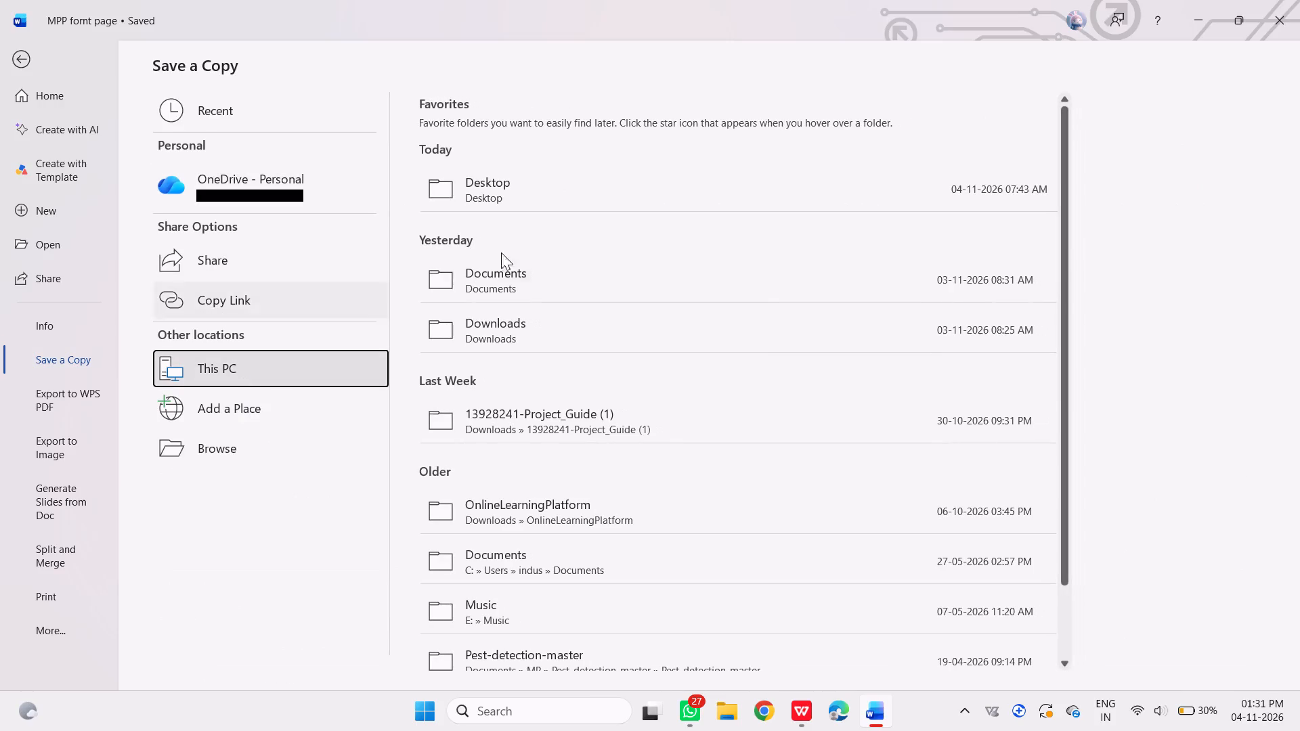
pyautogui.click(498, 192)
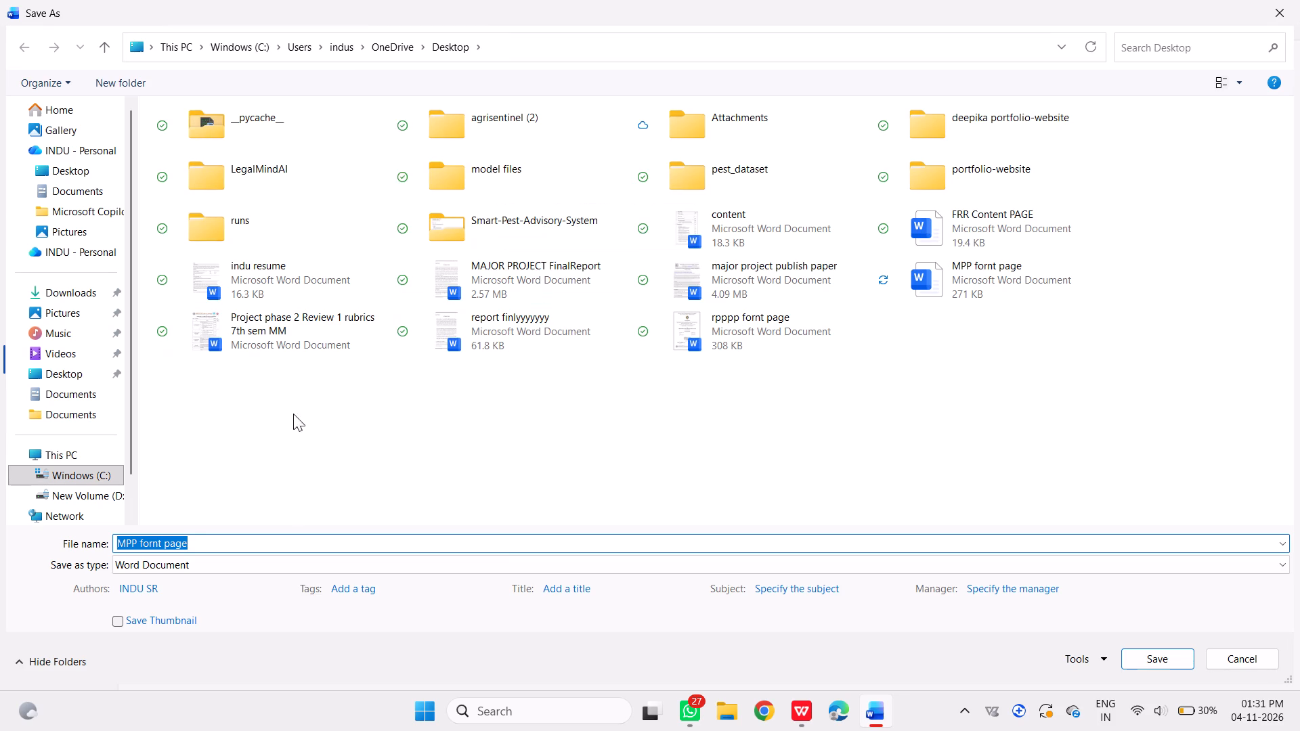
pyautogui.click(237, 542)
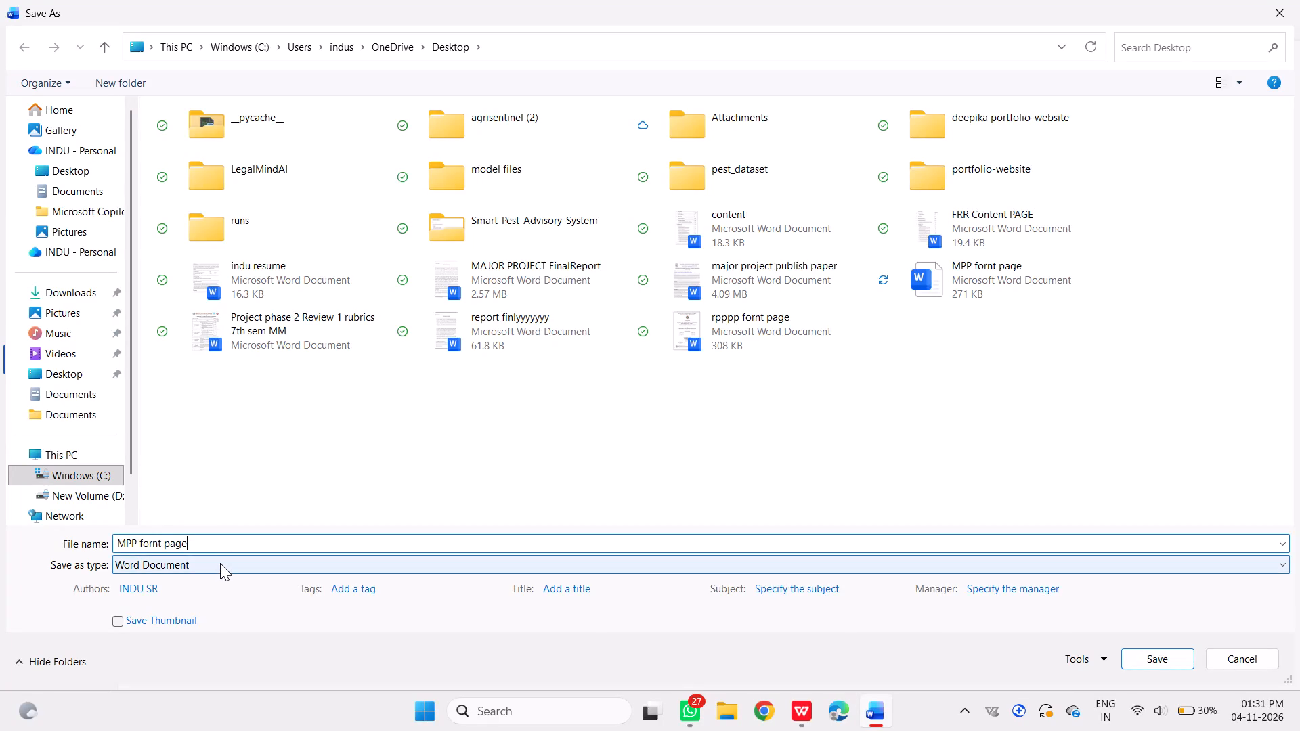
pyautogui.click(220, 563)
pyautogui.click(161, 411)
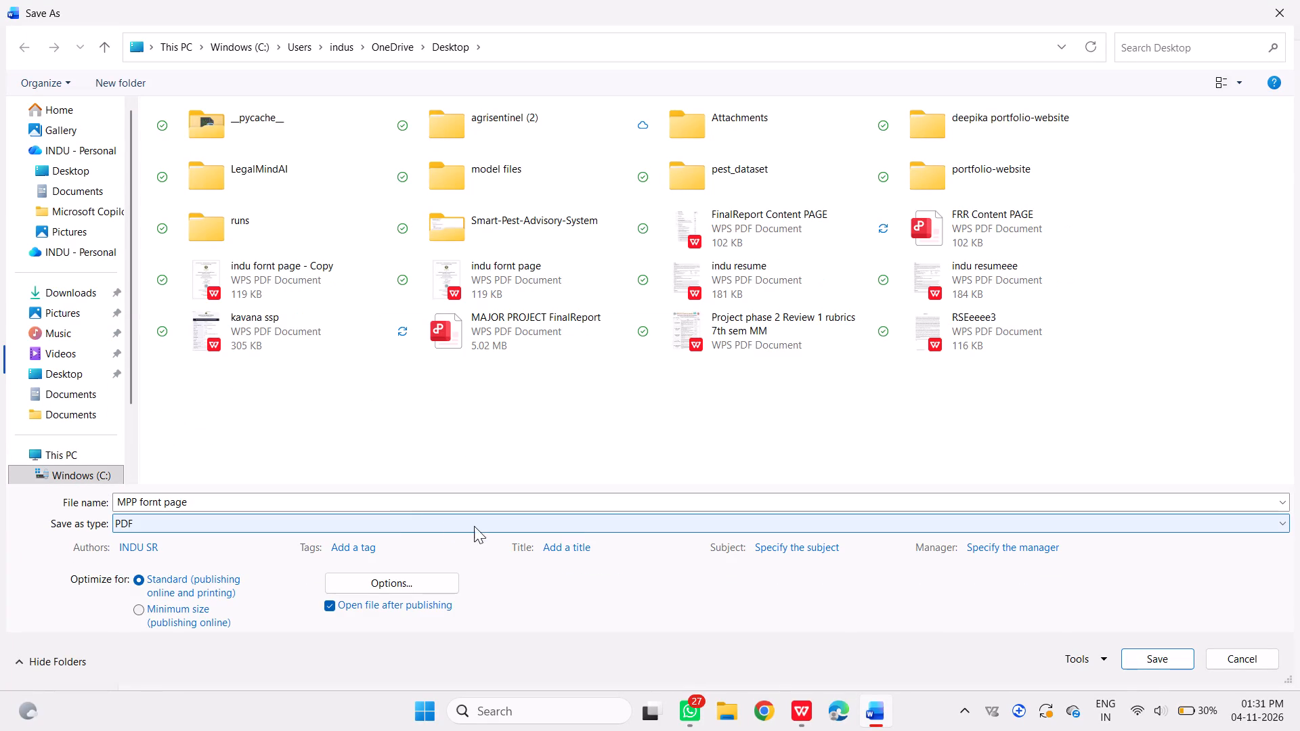
# Name the PDF copy "FianlReport fornt page", replacing the MPP prefix in the file name.
pyautogui.click(134, 501)
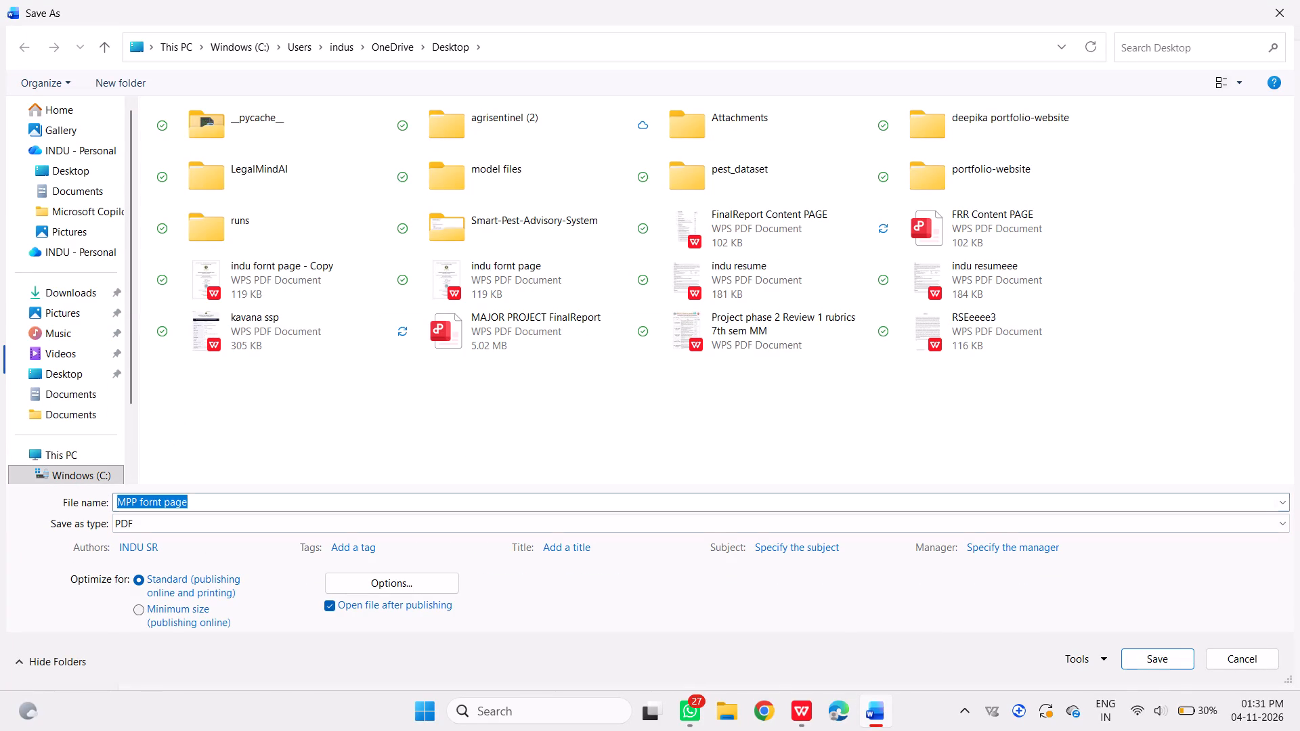
pyautogui.click(134, 501)
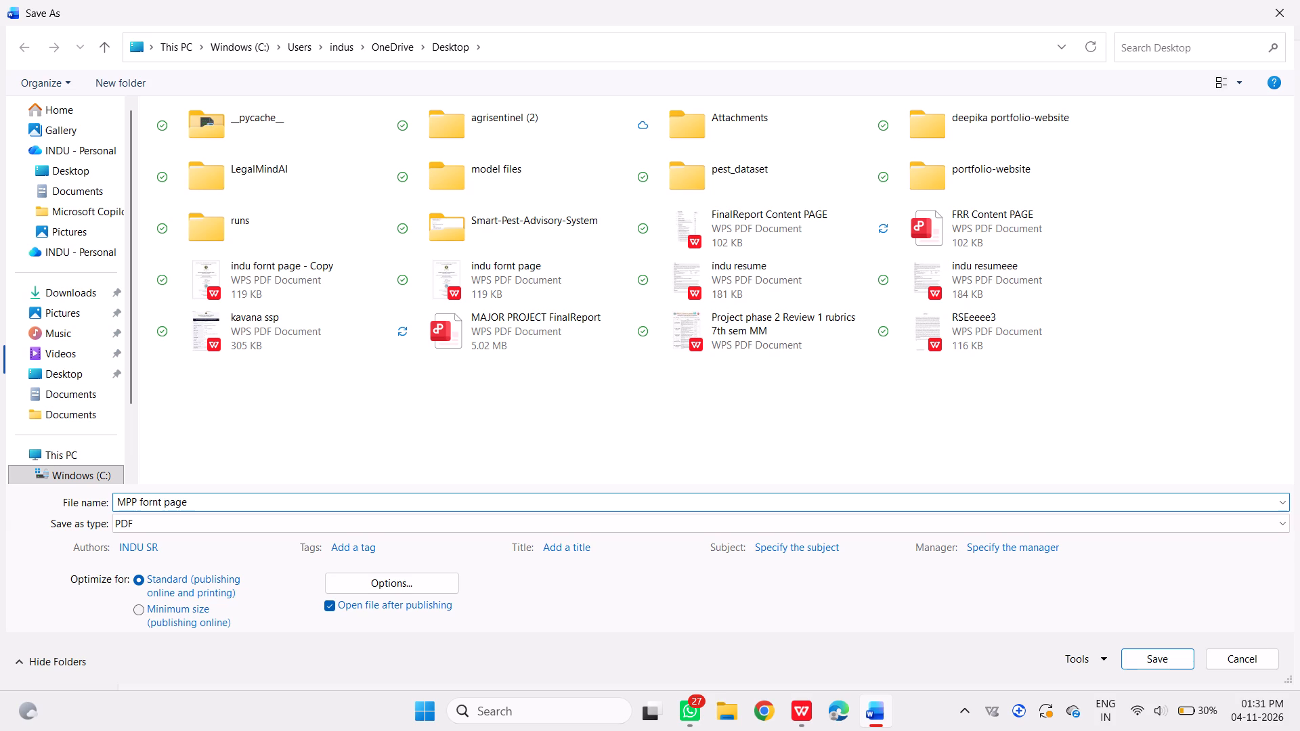
pyautogui.press('BackSpace')
pyautogui.press('BackSpace')
pyautogui.press('BackSpace')
pyautogui.hotkey('shift', 'm')
pyautogui.press('a')
pyautogui.press('BackSpace')
pyautogui.press('BackSpace')
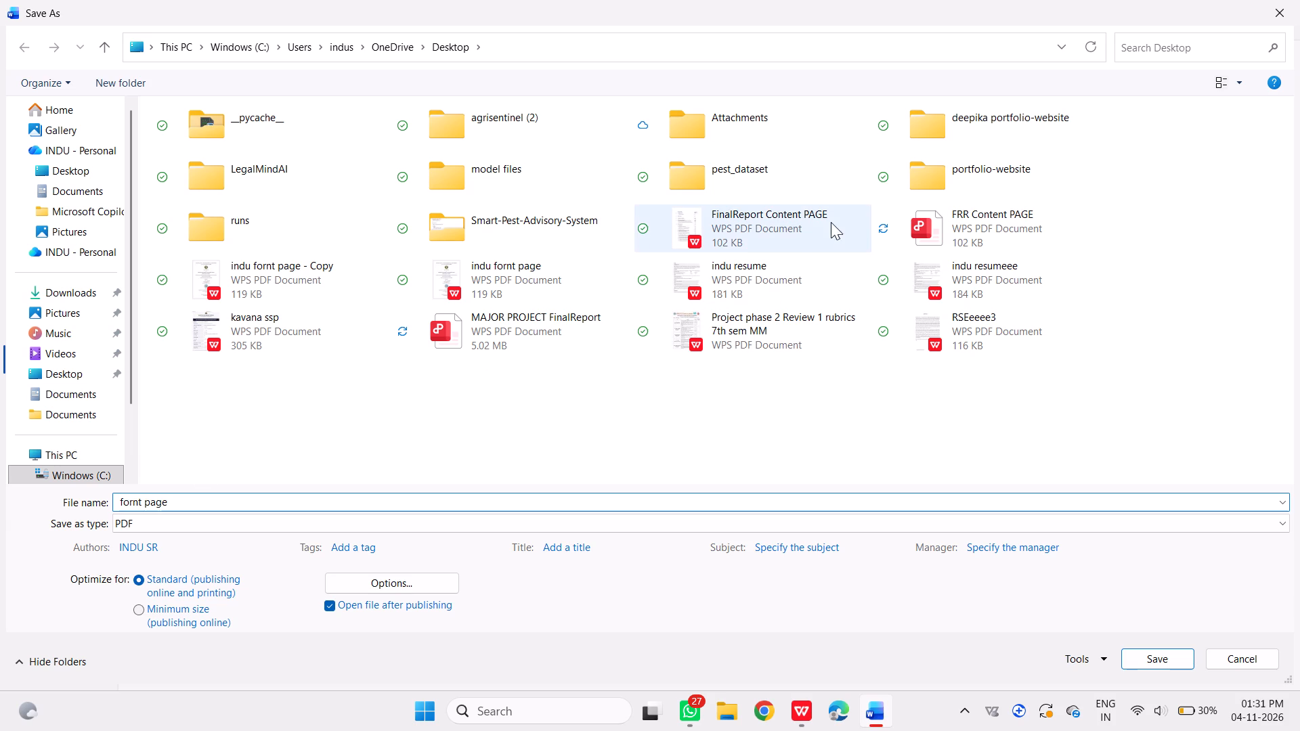
pyautogui.moveTo(1221, 10); pyautogui.dragTo(585, 239)
pyautogui.hotkey('shift', 'm')
pyautogui.press('BackSpace')
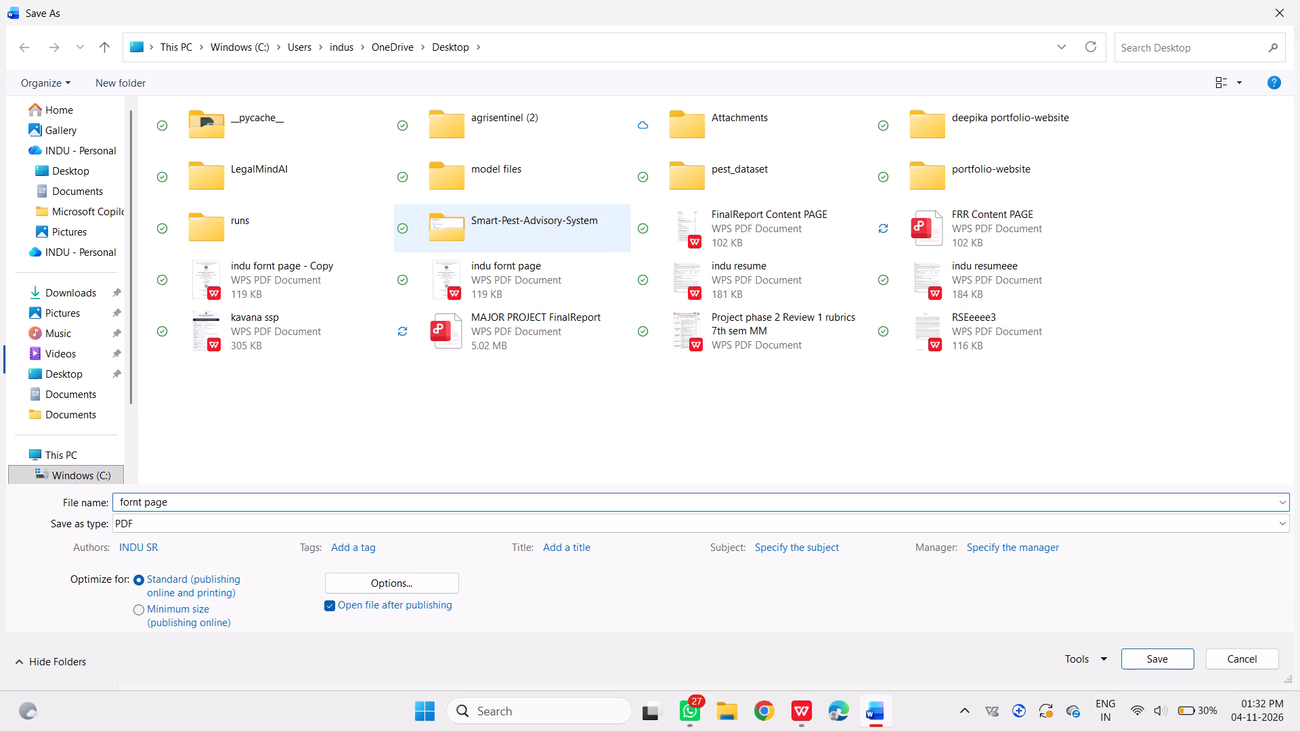
pyautogui.hotkey('shift', 'f')
pyautogui.write('ianl')
pyautogui.press('space')
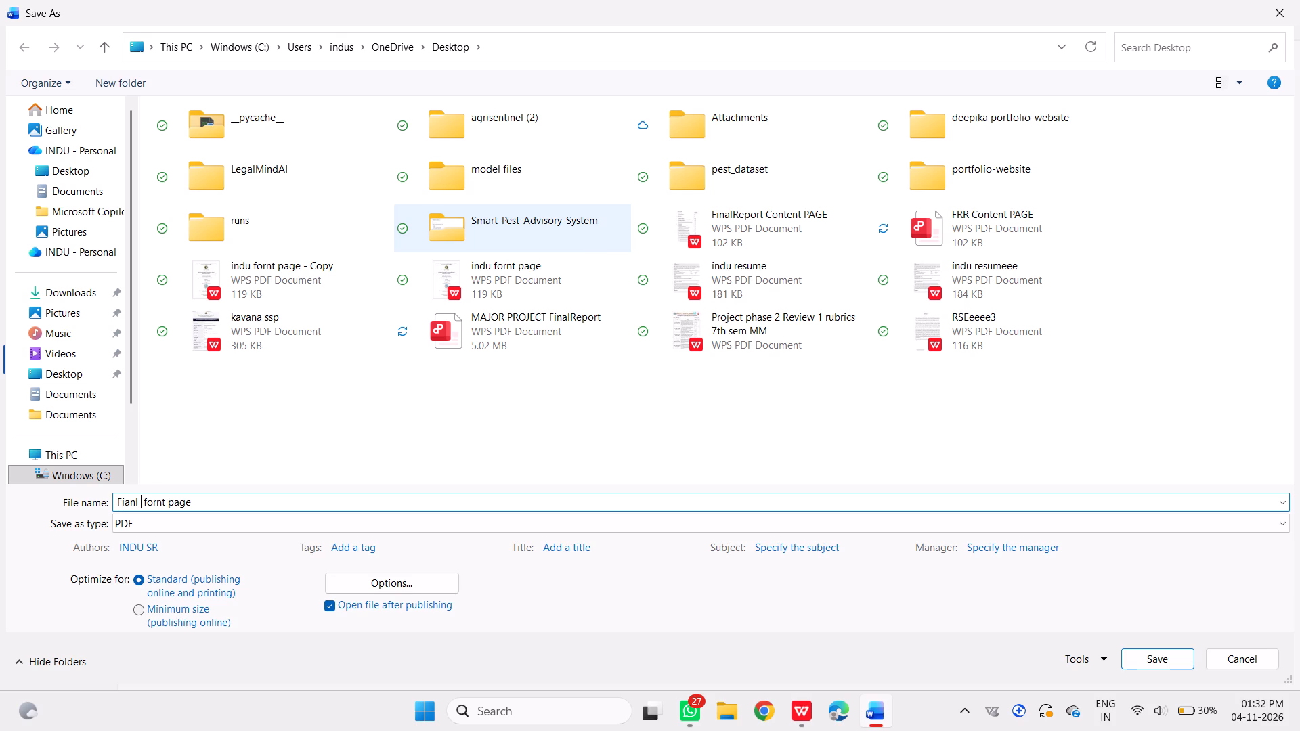
pyautogui.press('BackSpace')
pyautogui.hotkey('shift', 'r')
pyautogui.write('eport')
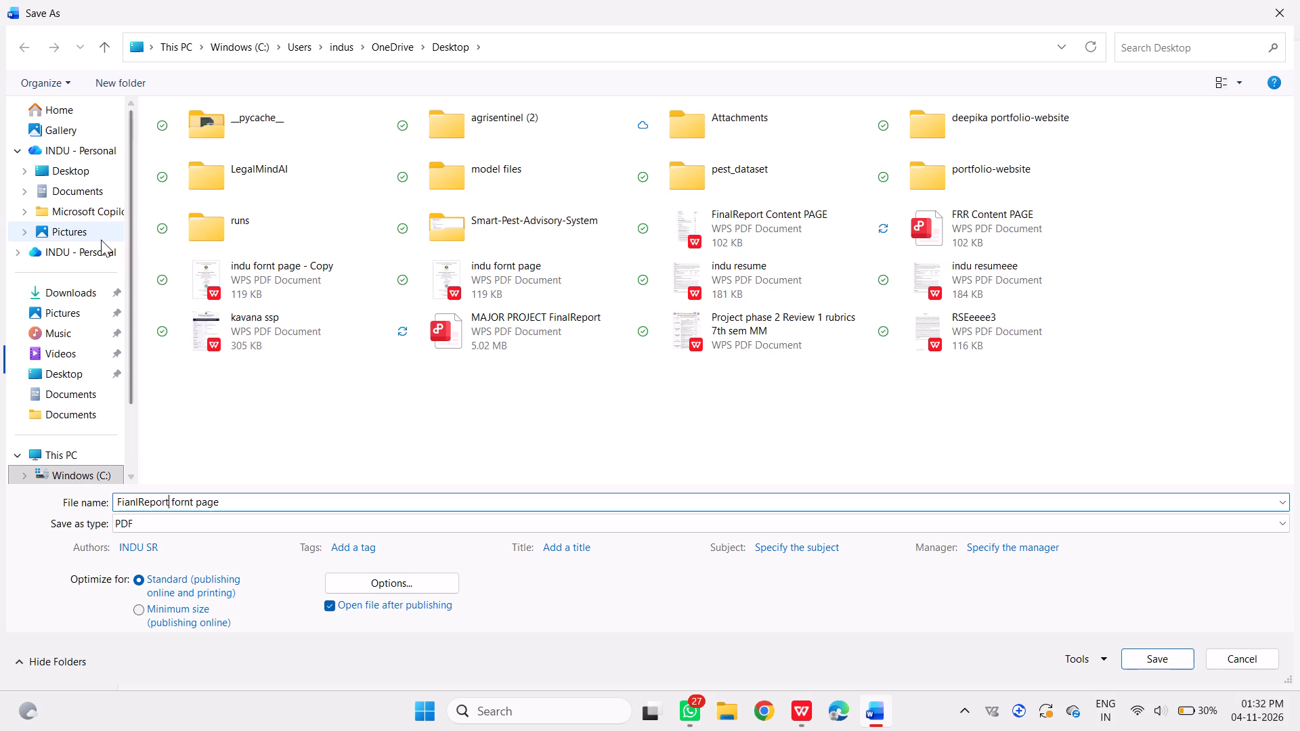
# Choose the OneDrive Personal Desktop folder as the destination and save the PDF there.
pyautogui.doubleClick(87, 169)
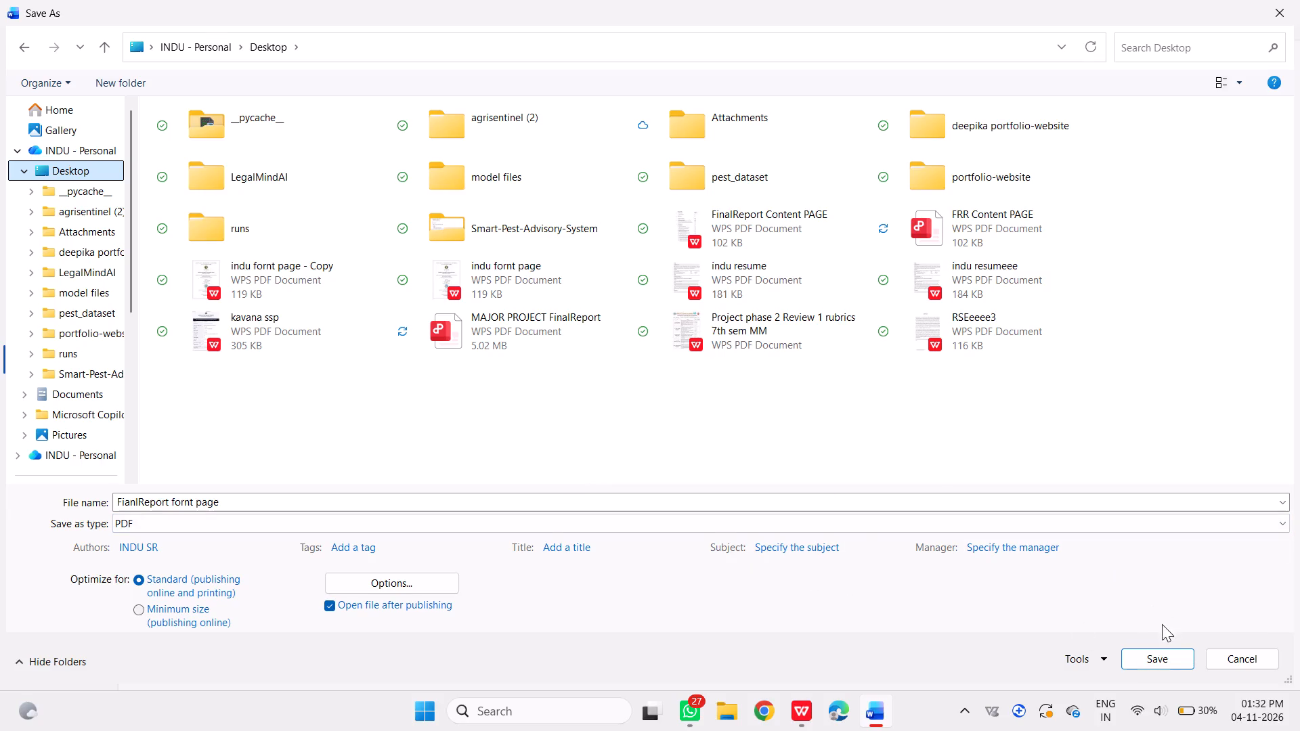
pyautogui.click(1158, 654)
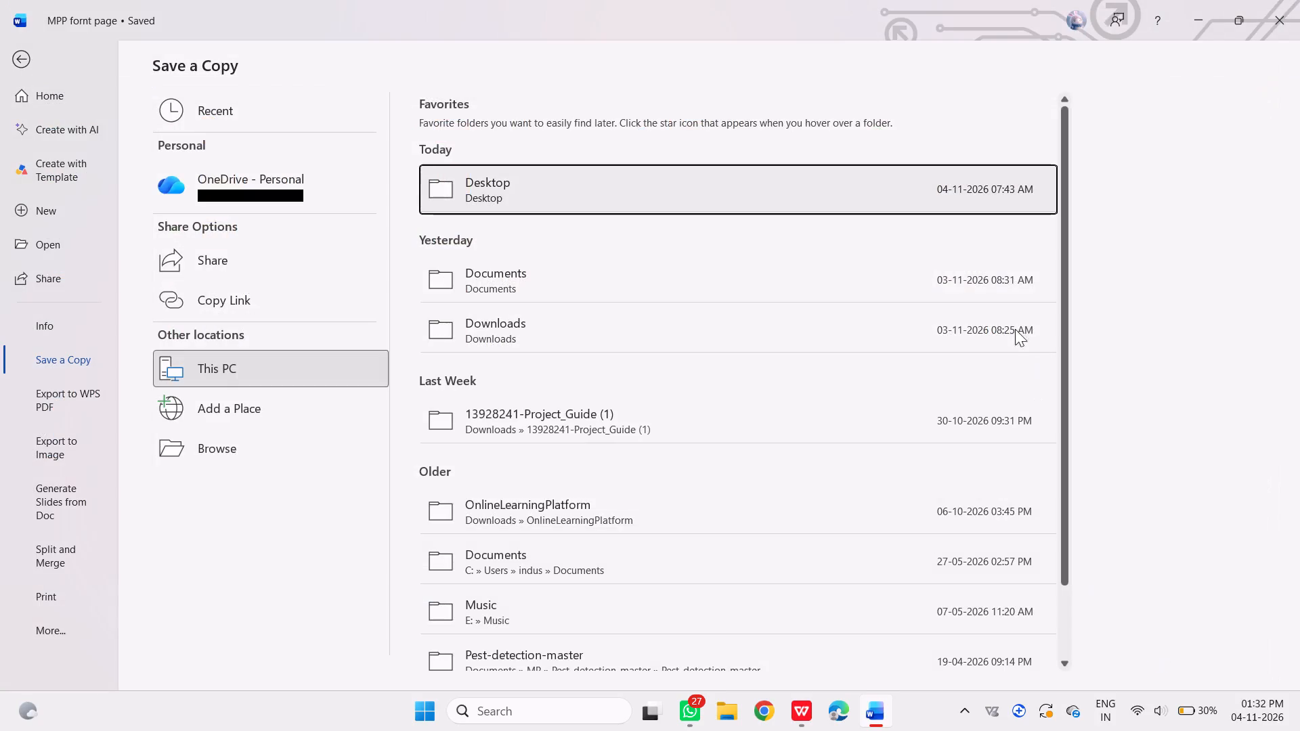
# Bring the newly published front-page PDF into view in WPS Office, maximized, and check its cover page.
pyautogui.click(1208, 12)
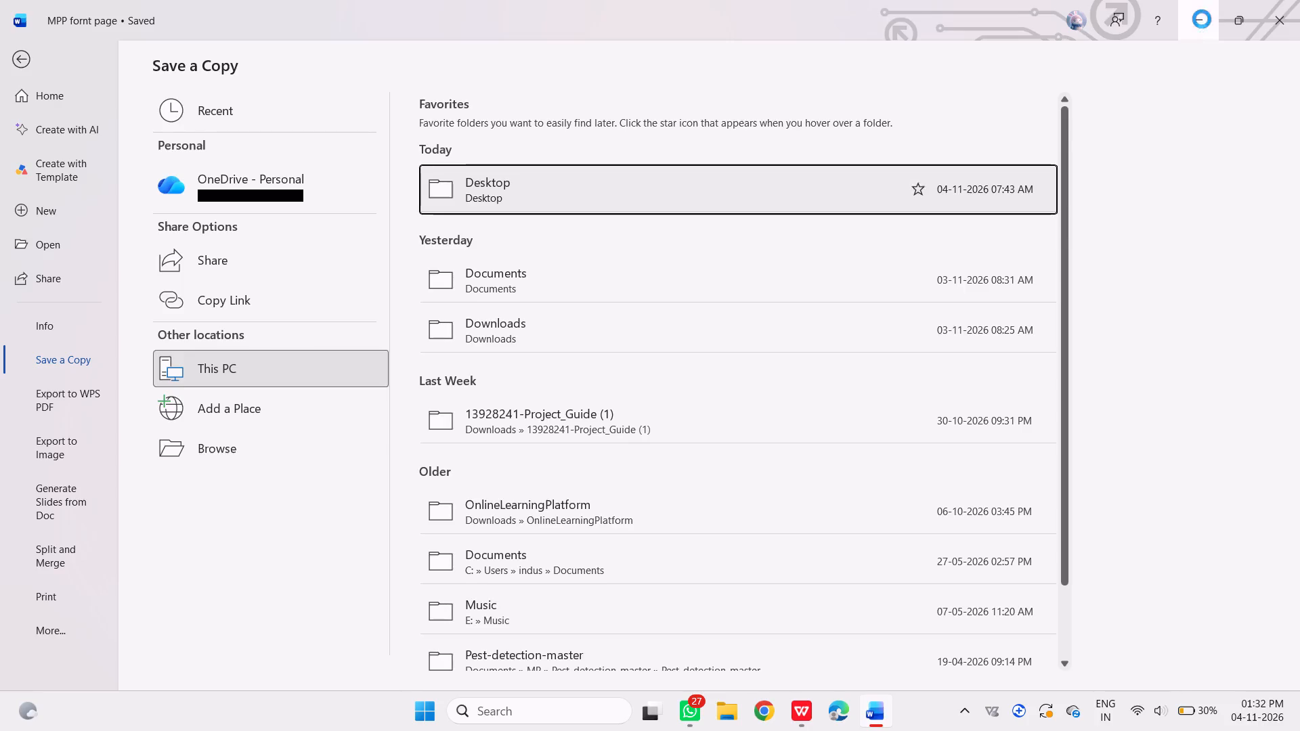
pyautogui.click(1202, 19)
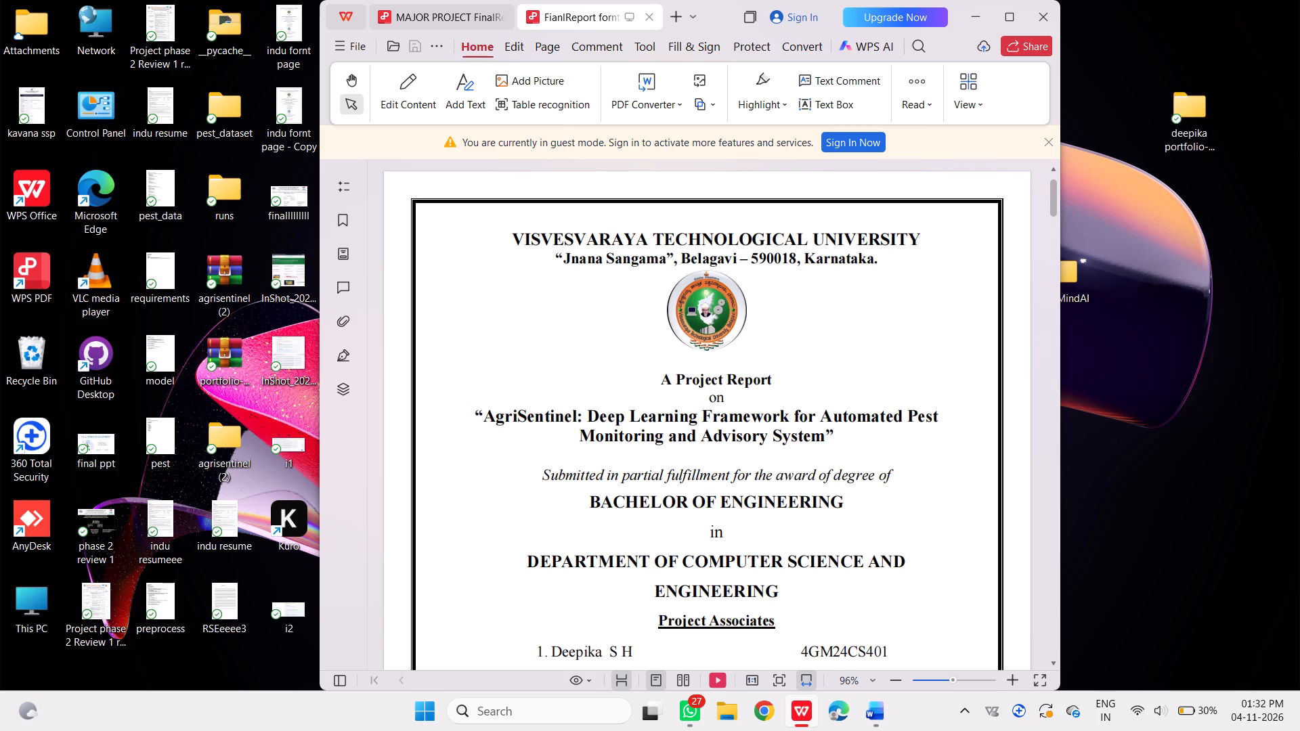
pyautogui.click(1006, 17)
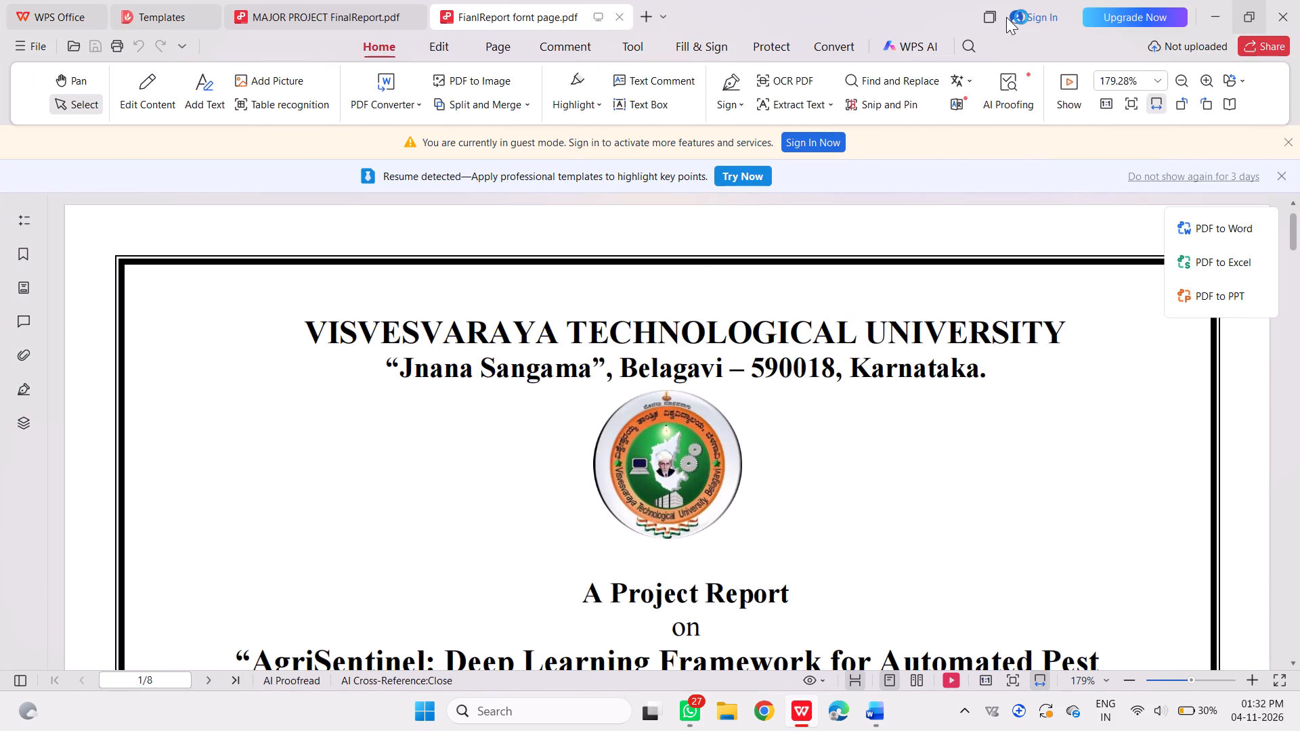
pyautogui.scroll(-1, 737, 393)
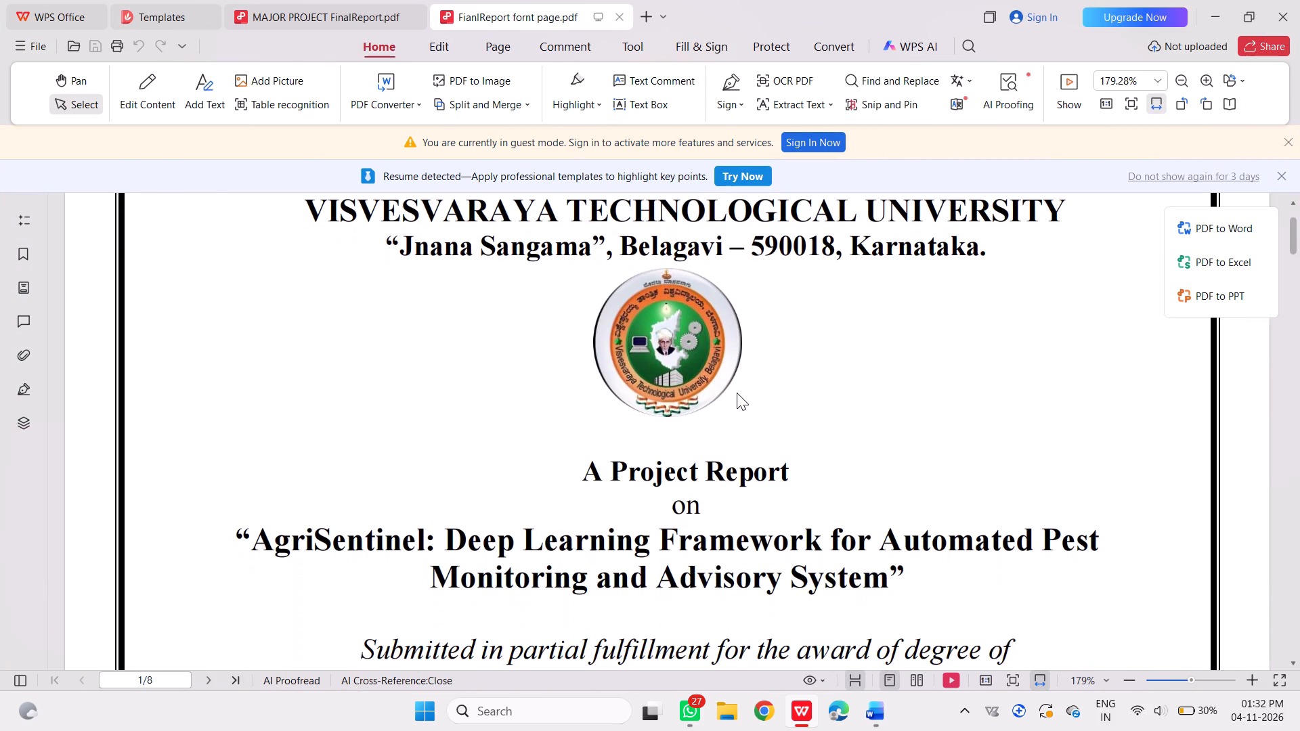
pyautogui.scroll(-1, 737, 393)
pyautogui.keyDown('ctrl'); pyautogui.scroll(-2, 737, 393); pyautogui.keyUp('ctrl')
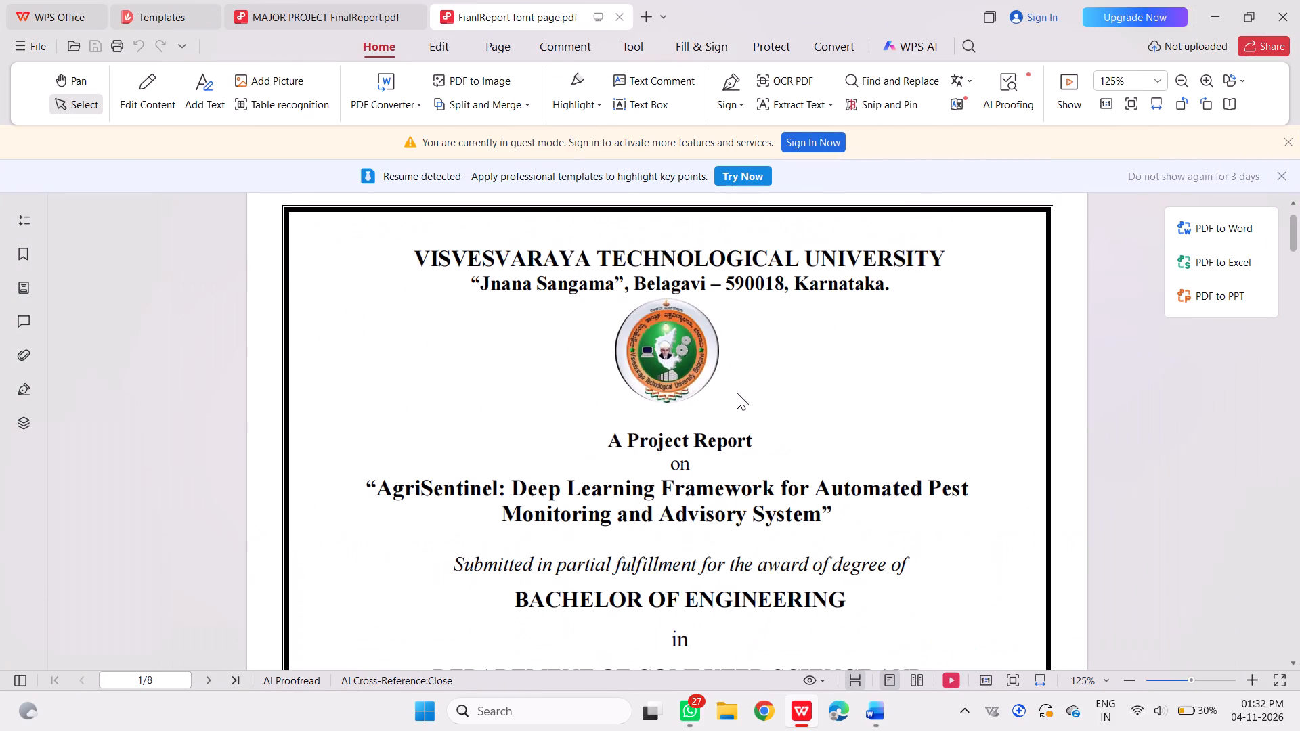
pyautogui.keyDown('ctrl'); pyautogui.scroll(-1, 737, 393); pyautogui.keyUp('ctrl')
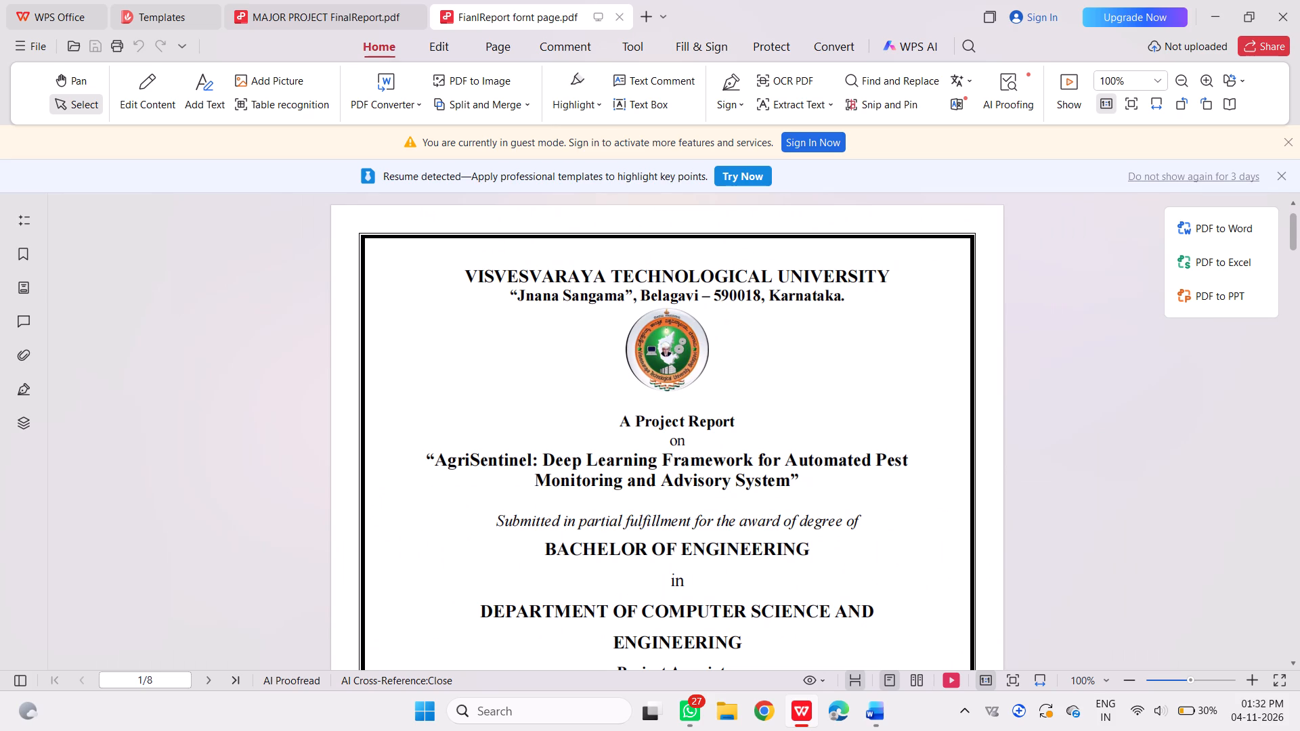
pyautogui.scroll(-1, 681, 415)
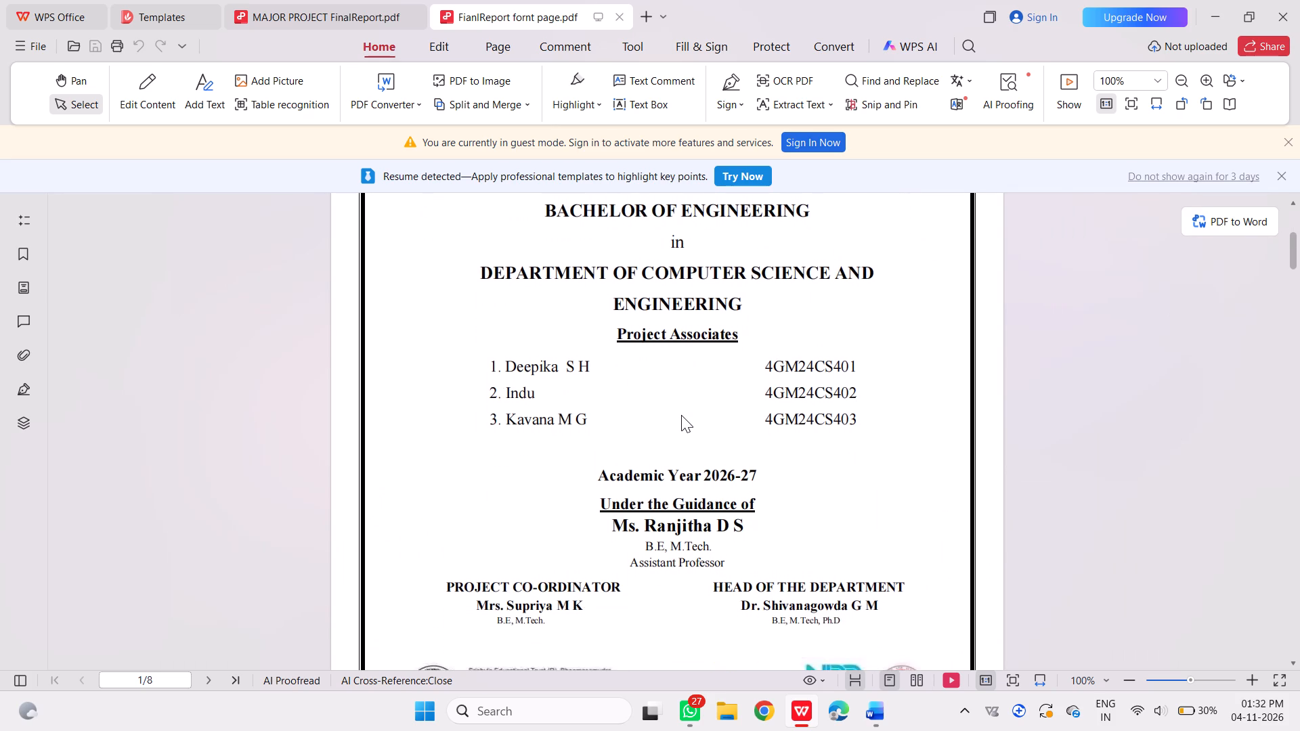
pyautogui.scroll(-2, 681, 415)
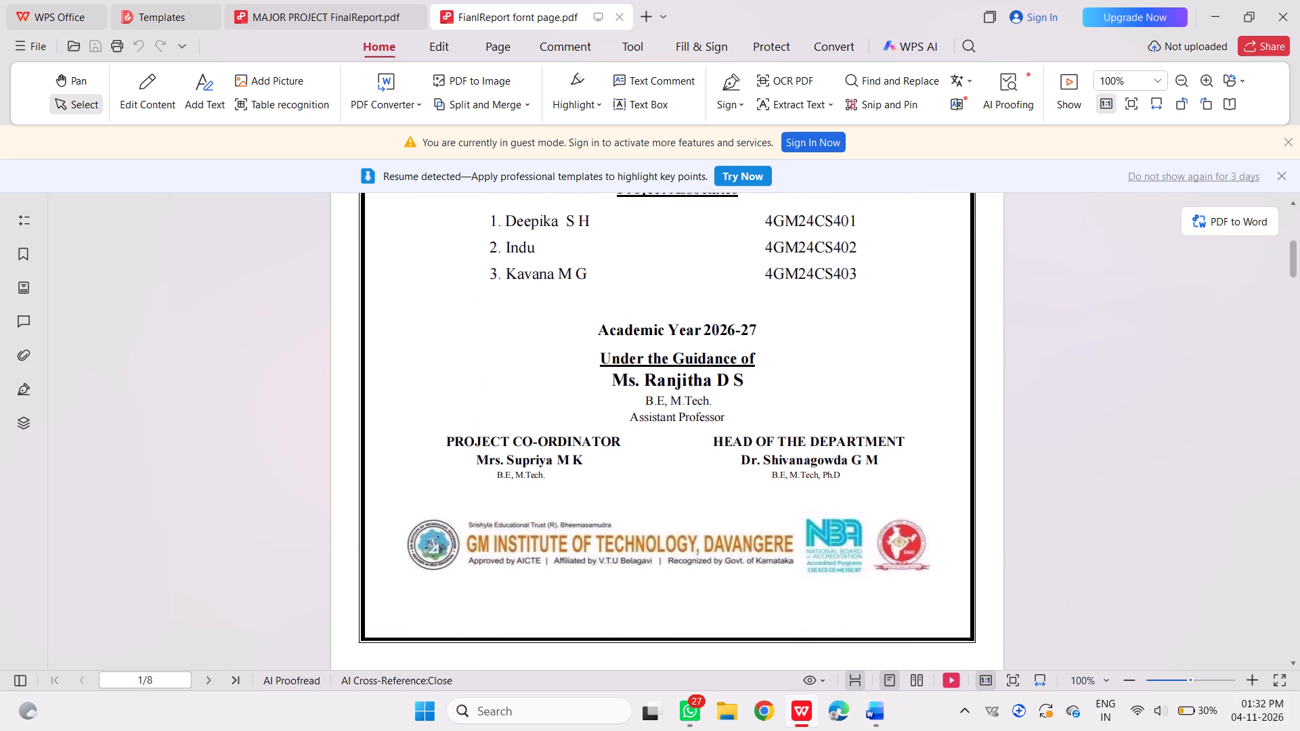
pyautogui.scroll(-3, 681, 415)
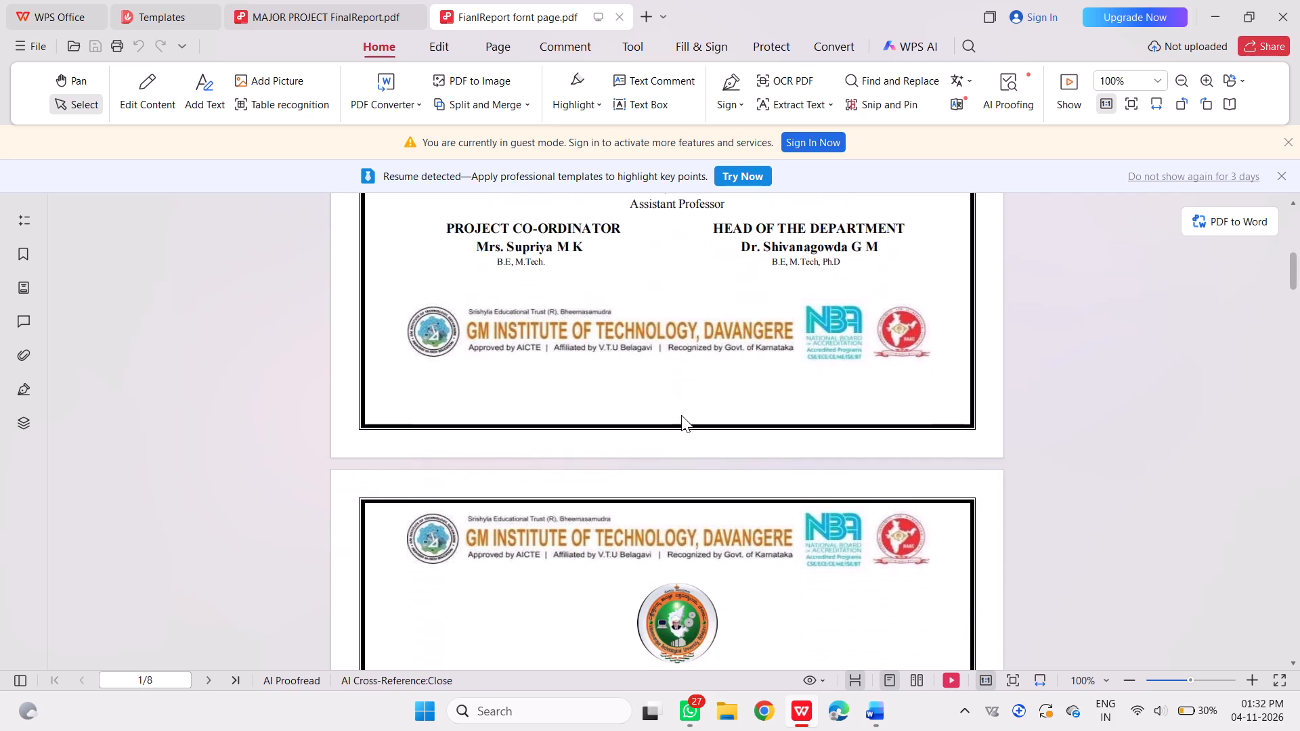
# Proofread the CERTIFICATE and DECLARATION pages of the front-page PDF, including the signature blocks.
pyautogui.scroll(-1, 681, 415)
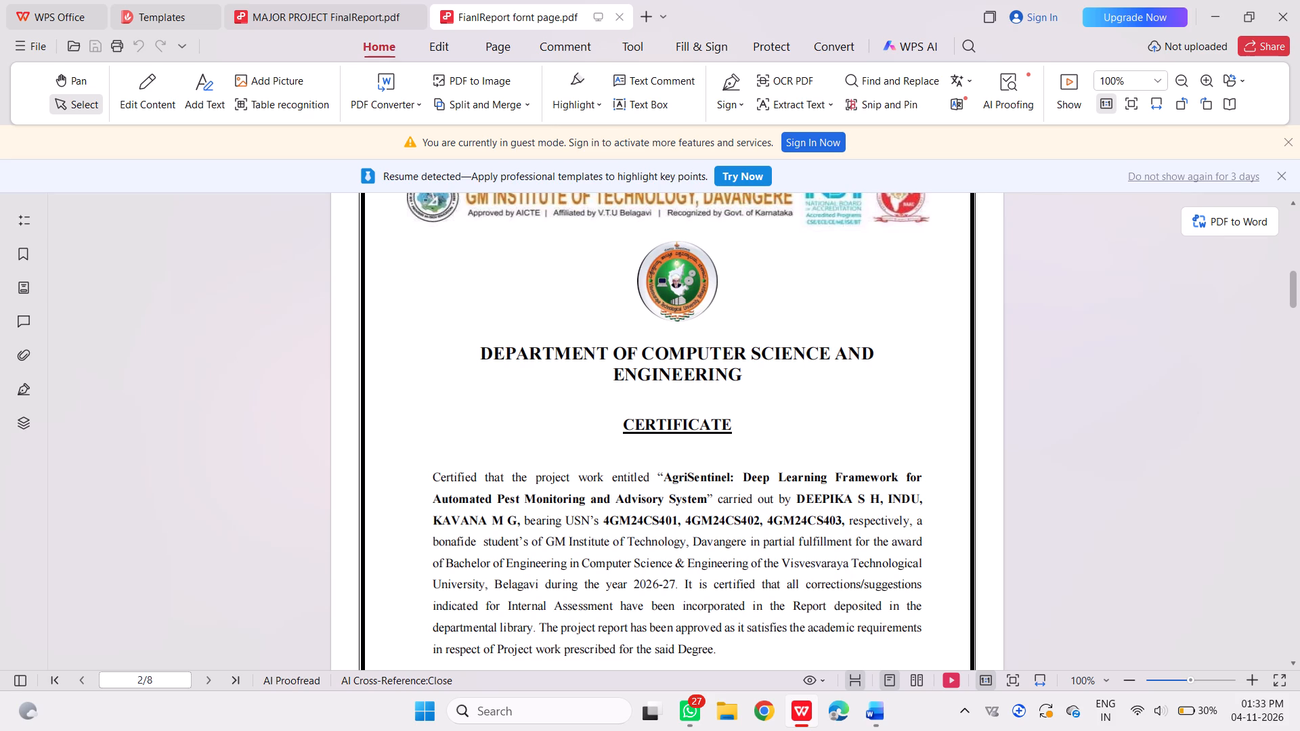
pyautogui.scroll(-2, 510, 562)
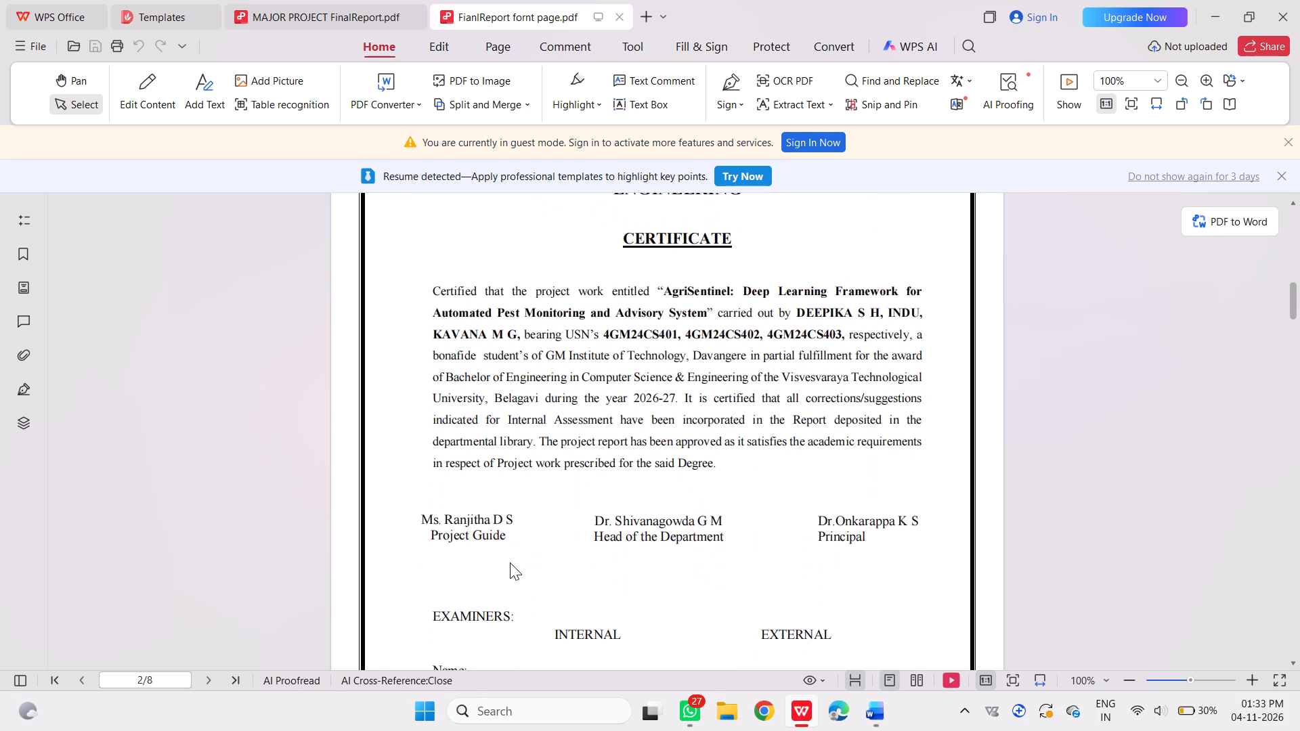
pyautogui.click(510, 562)
pyautogui.scroll(-1, 510, 562)
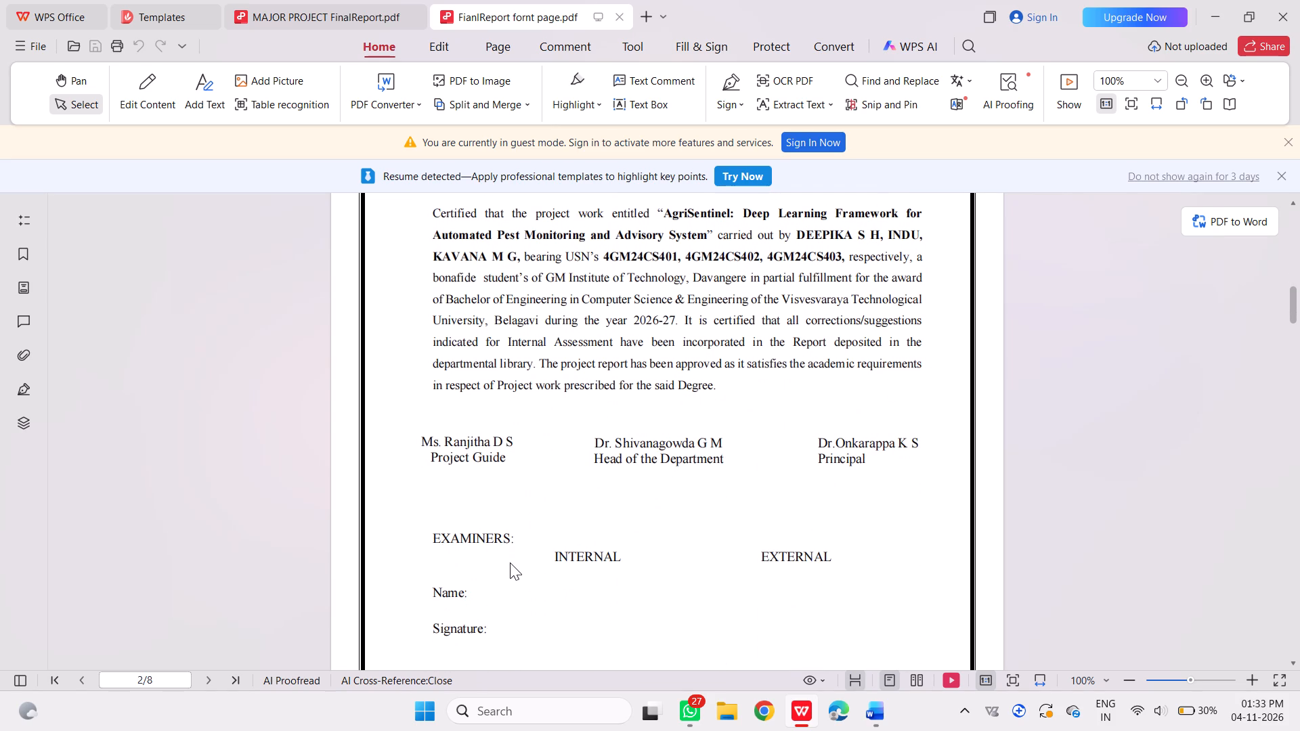
pyautogui.scroll(-3, 510, 562)
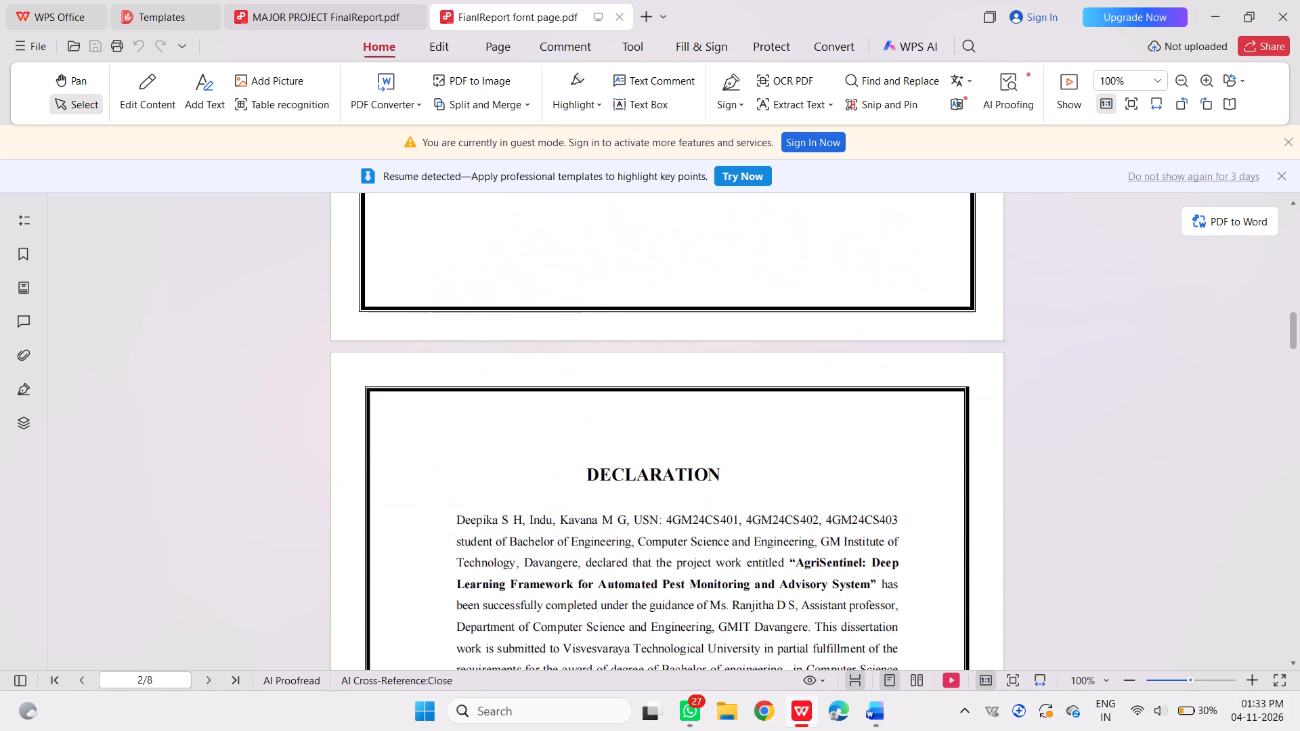
pyautogui.scroll(-1, 510, 562)
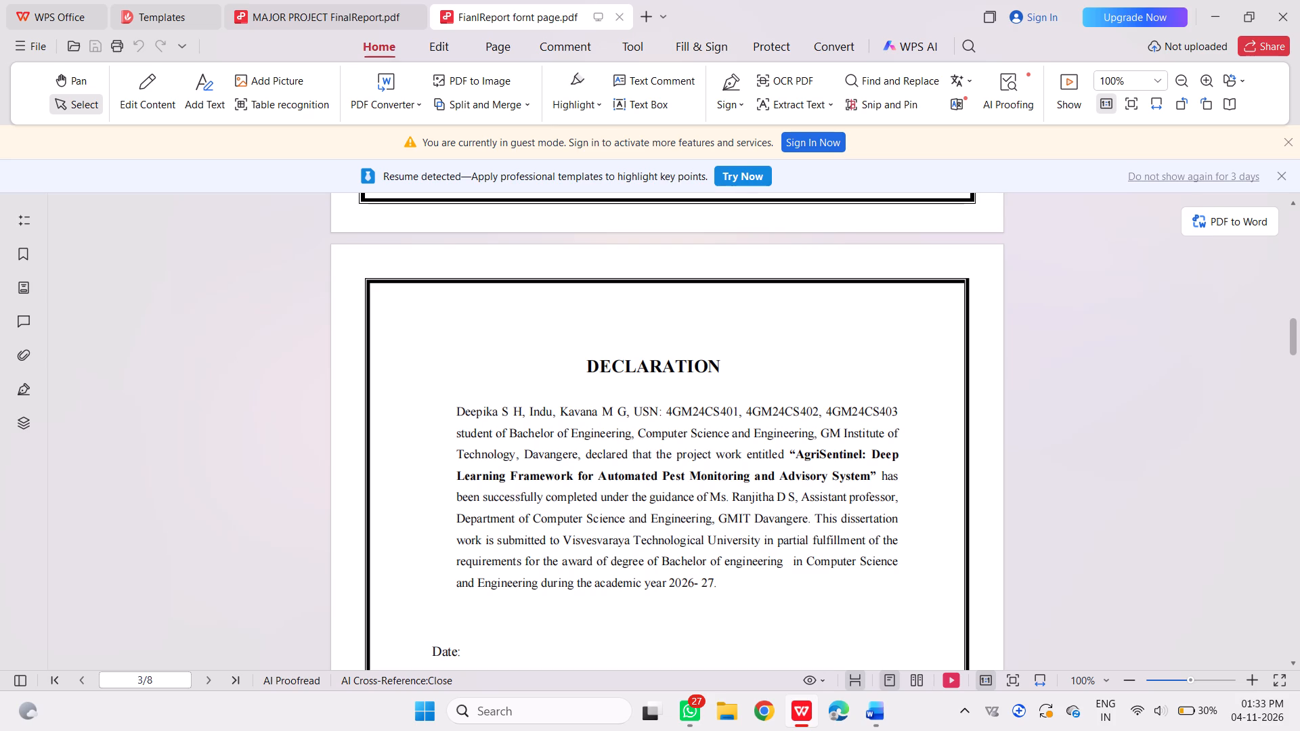
pyautogui.scroll(-1, 605, 556)
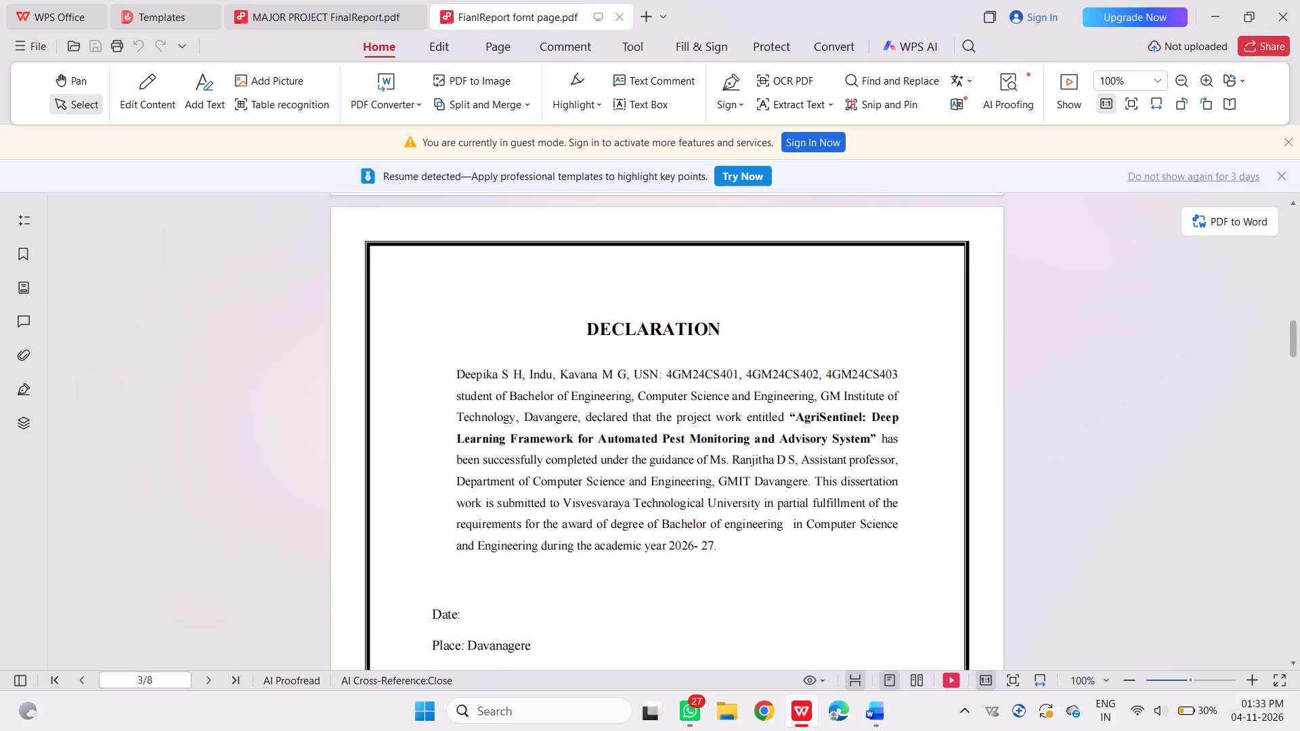
pyautogui.scroll(-1, 562, 541)
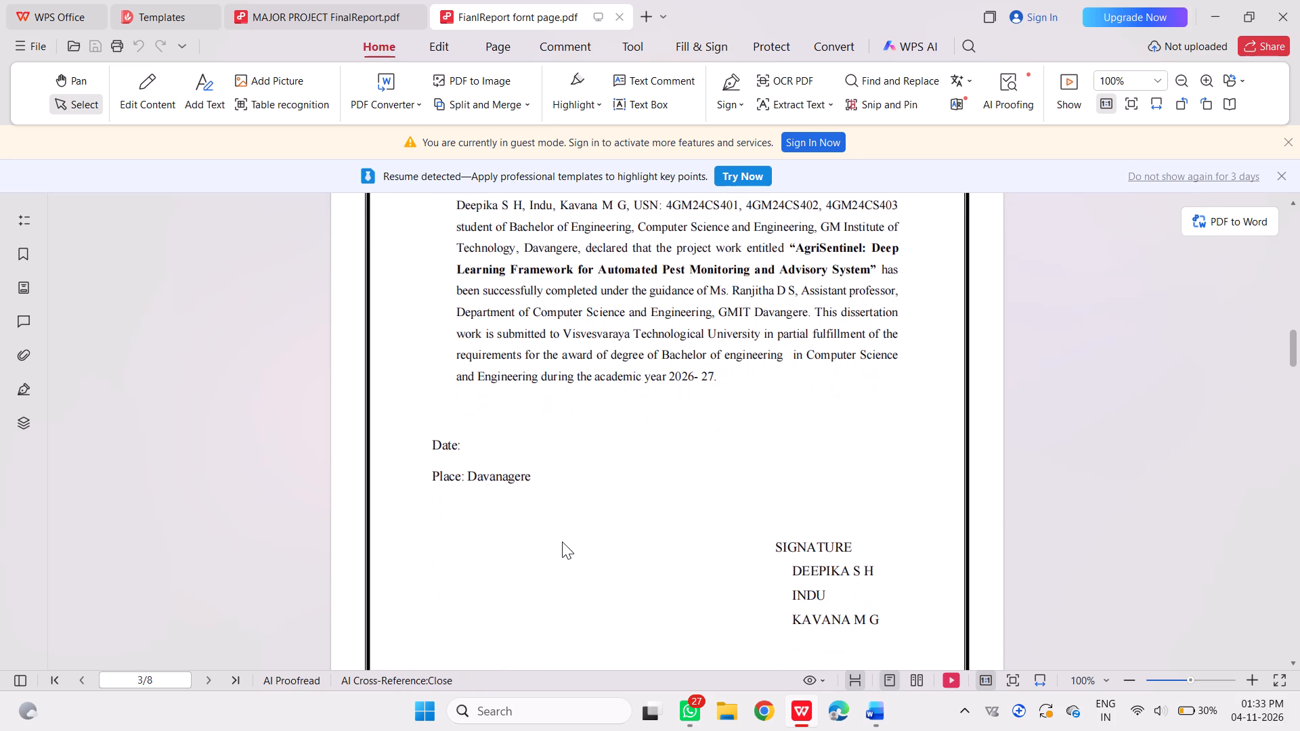
pyautogui.scroll(-2, 644, 561)
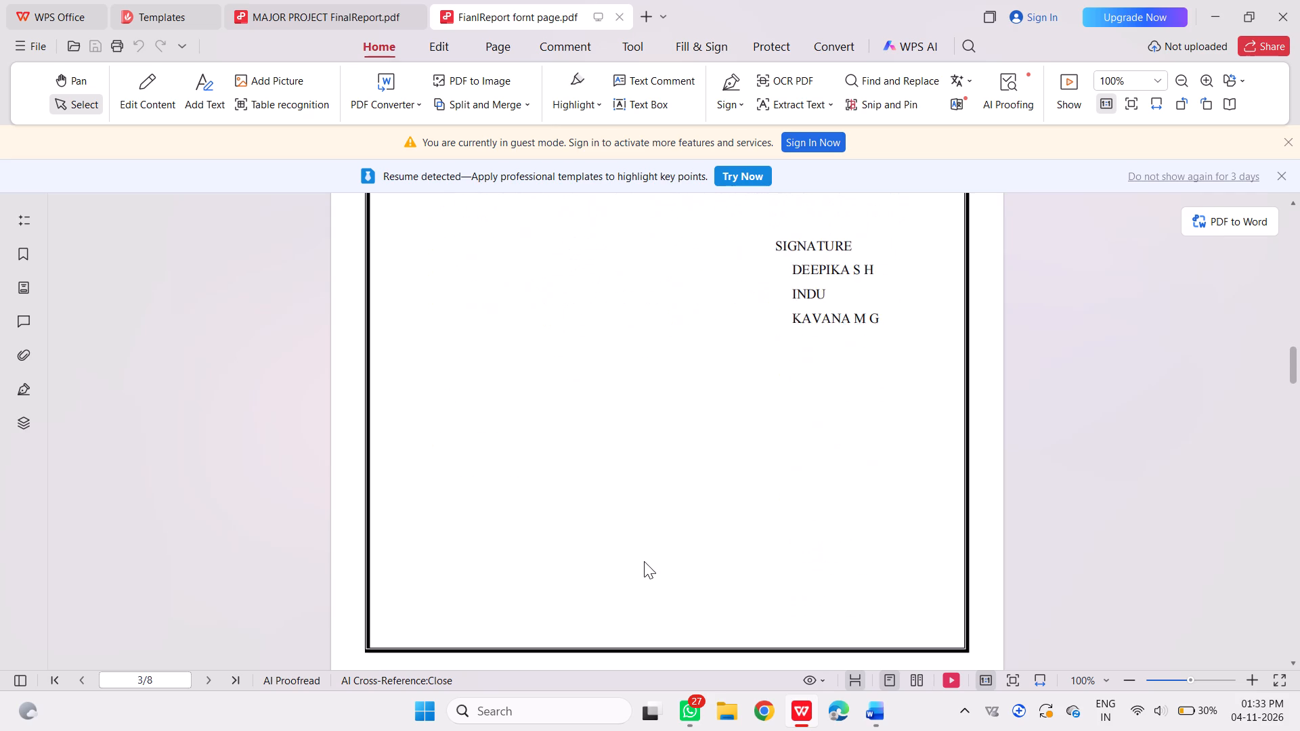
# Proofread the ACKNOWLEDGMENT page of the front-page PDF down to the list of students.
pyautogui.scroll(-2, 644, 561)
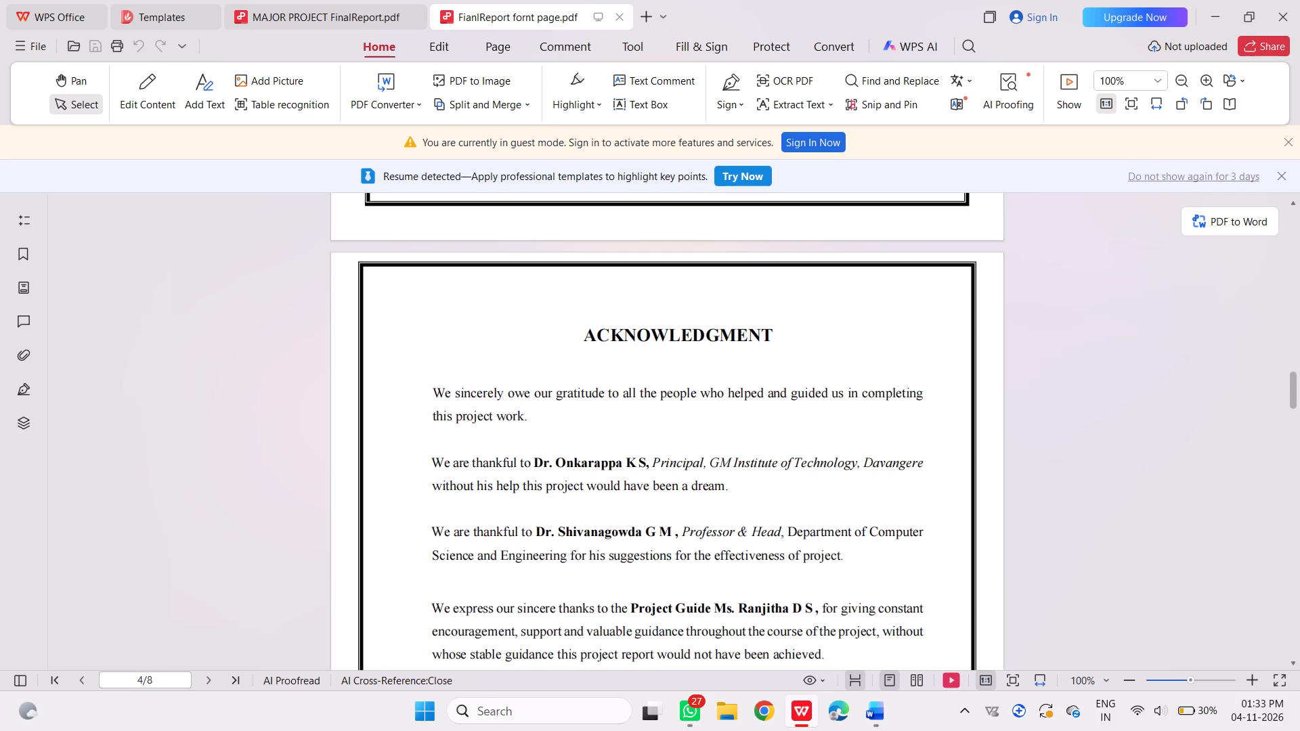
pyautogui.scroll(-1, 506, 512)
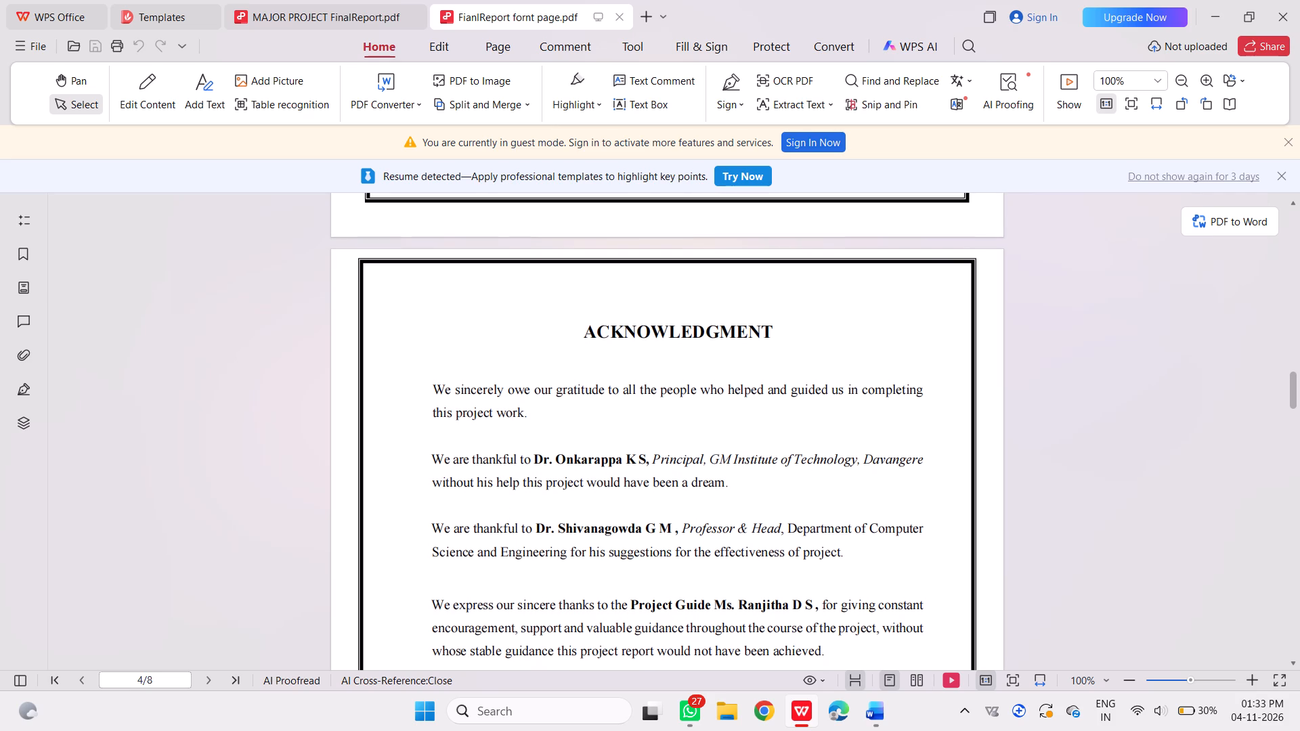
pyautogui.scroll(-1, 506, 512)
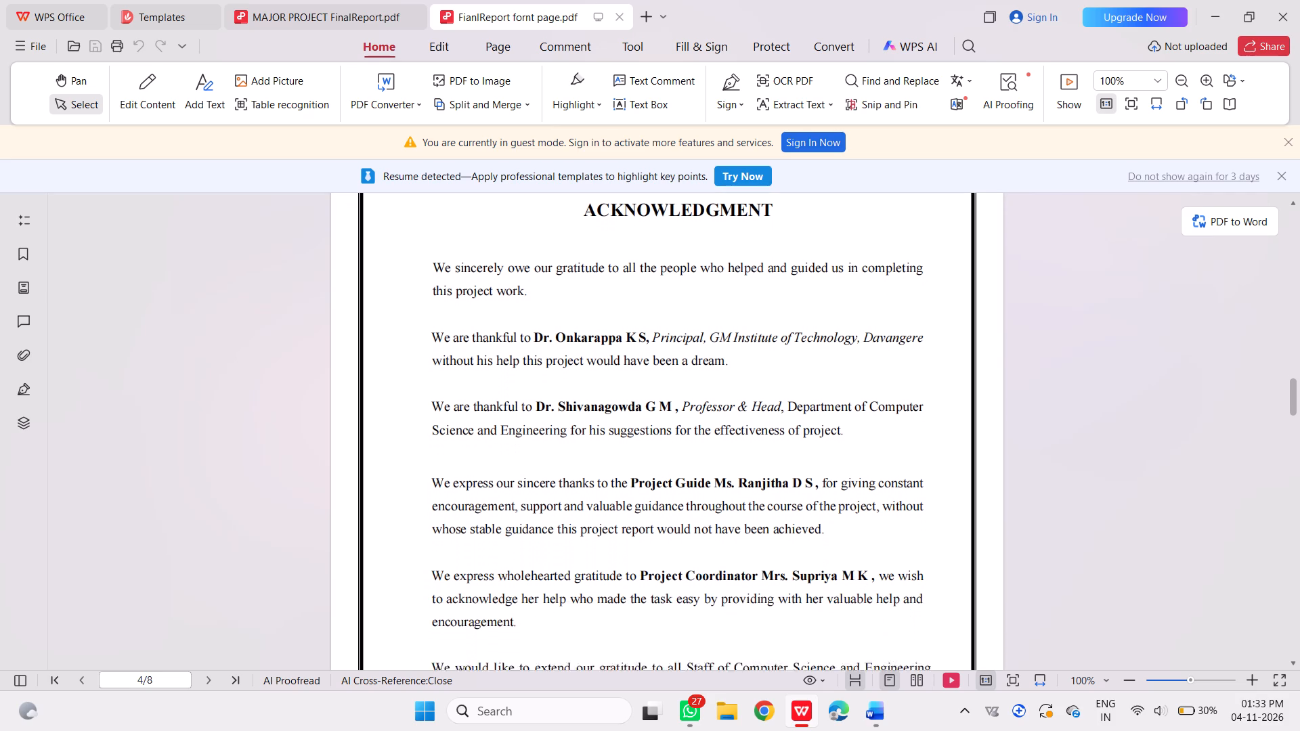
pyautogui.scroll(-2, 506, 512)
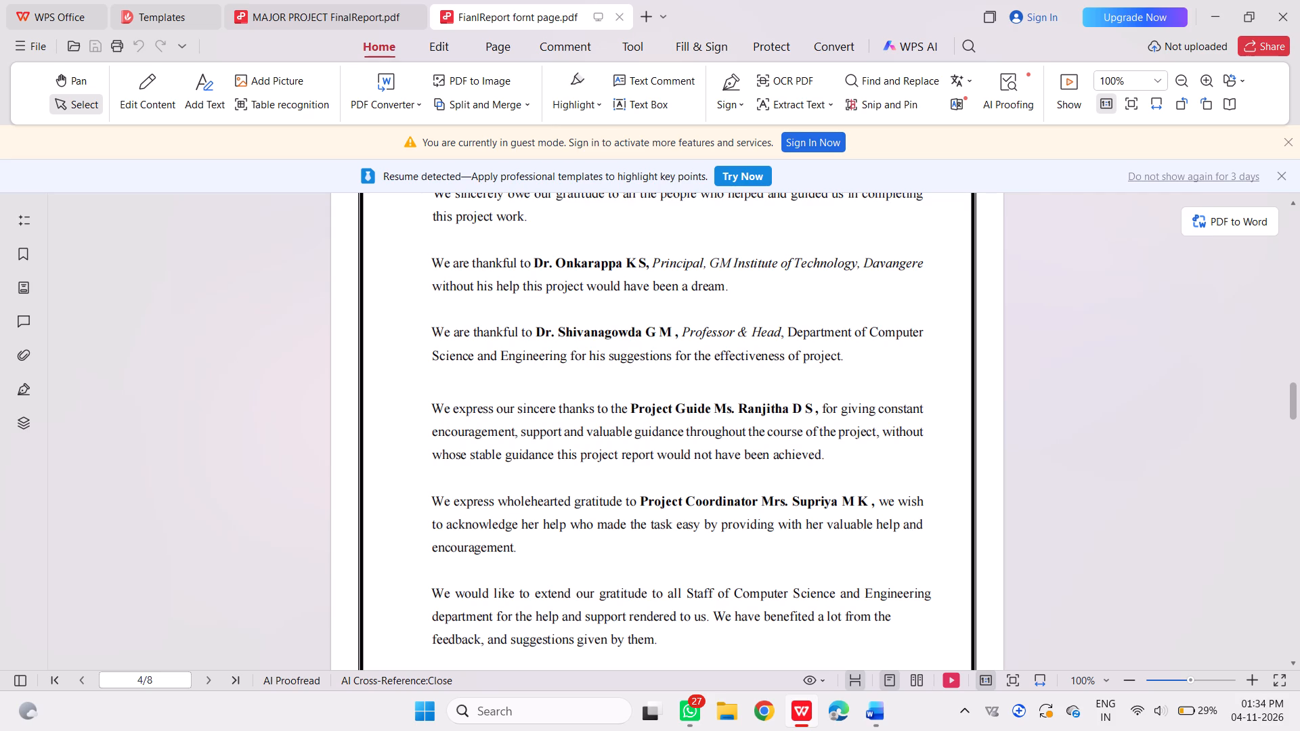
pyautogui.scroll(-3, 722, 541)
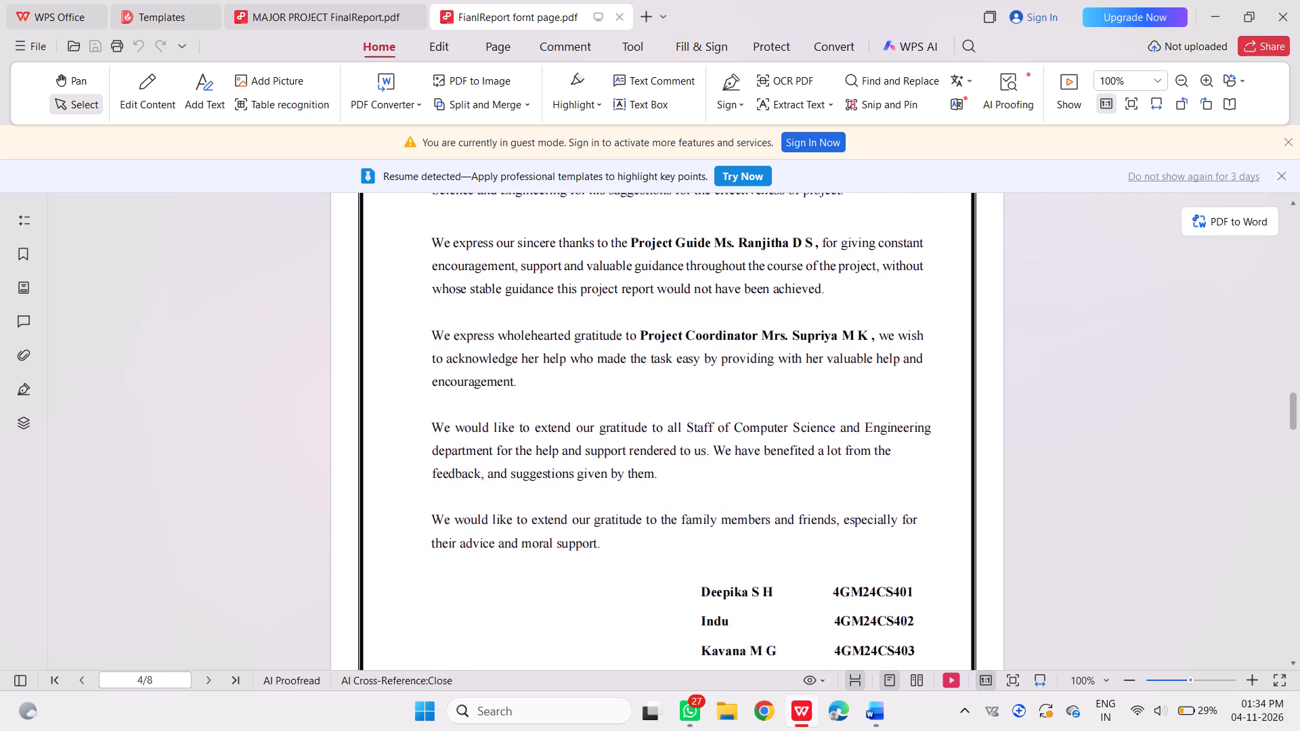
# Proofread the LIST OF FIGURES page of the front-page PDF, including its heading and table, up to the start of LIST OF ABBREVIATIONS.
pyautogui.scroll(-3, 722, 541)
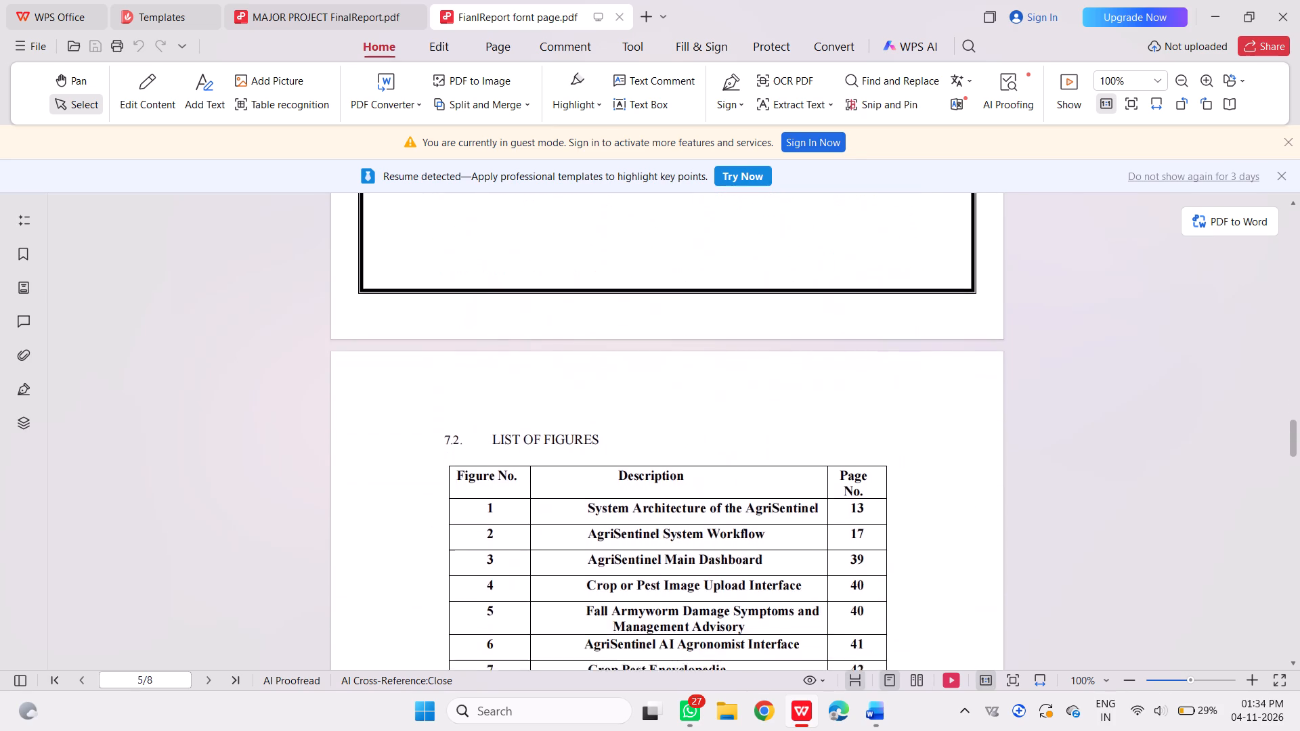
pyautogui.scroll(-1, 722, 541)
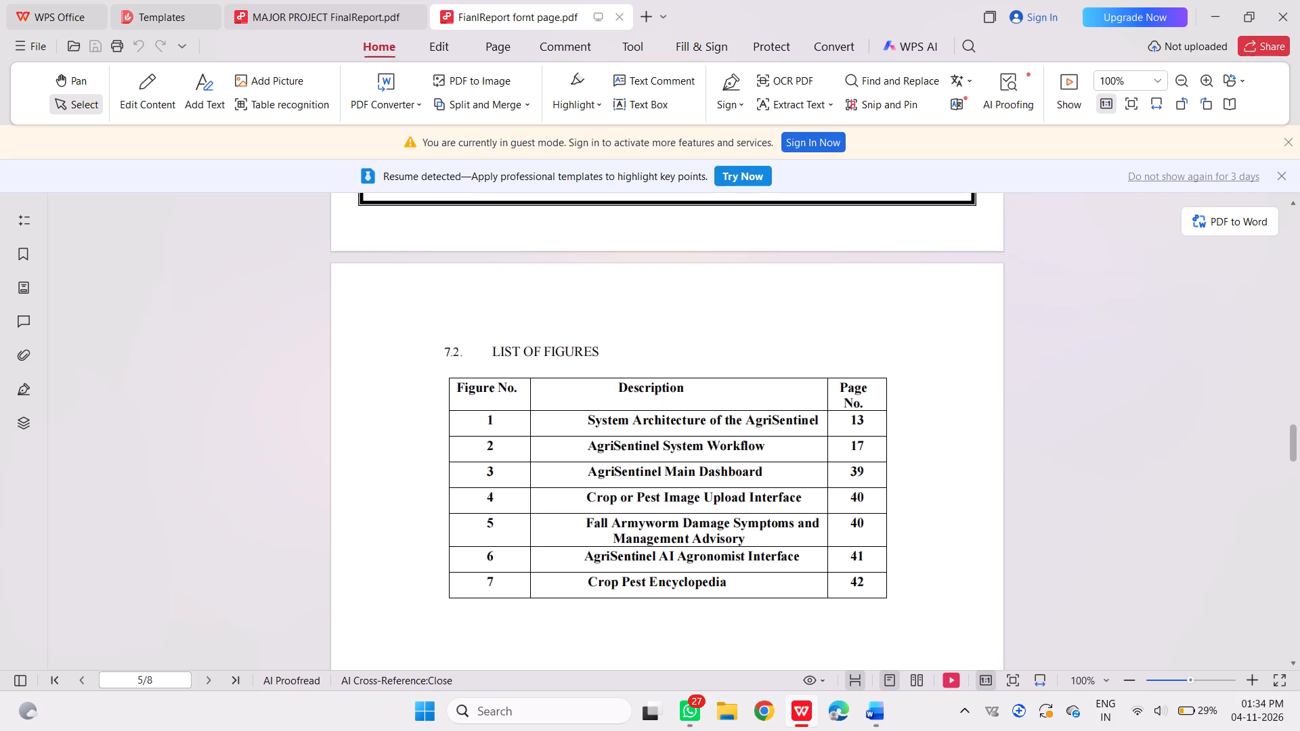
pyautogui.scroll(-1, 469, 364)
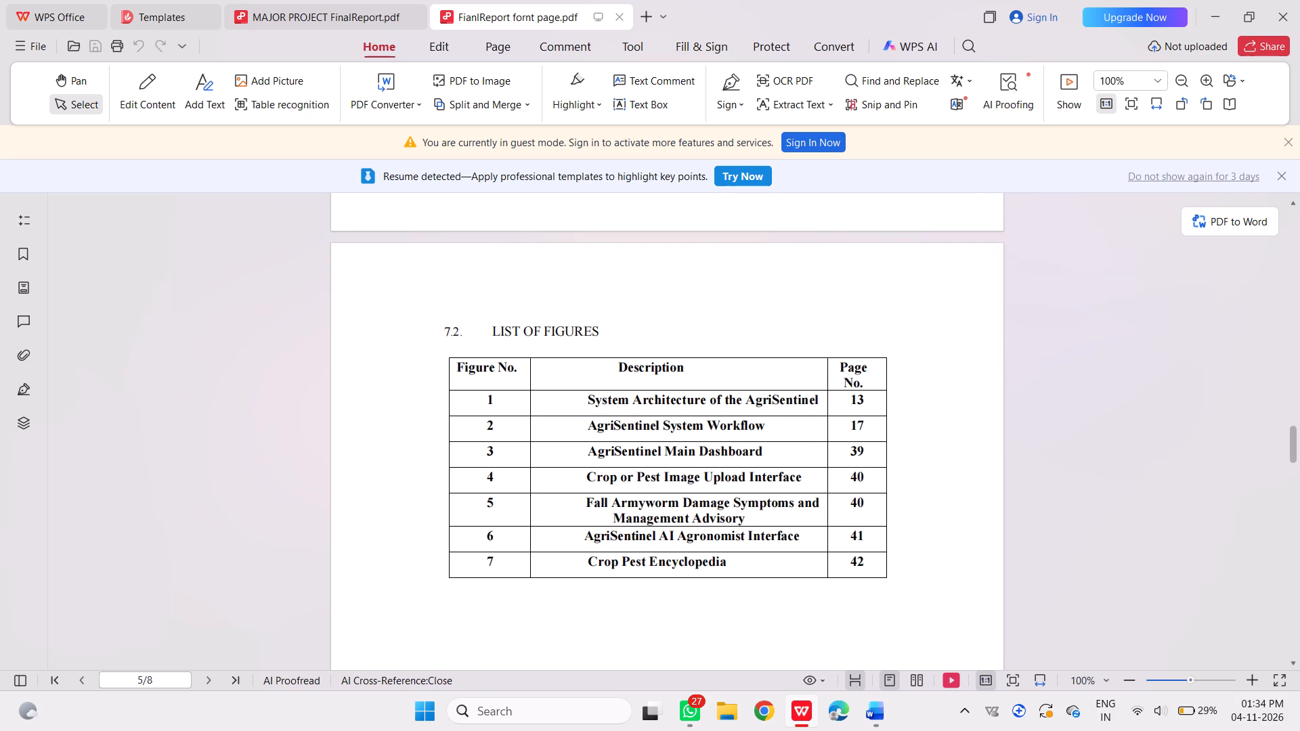
pyautogui.scroll(-4, 469, 364)
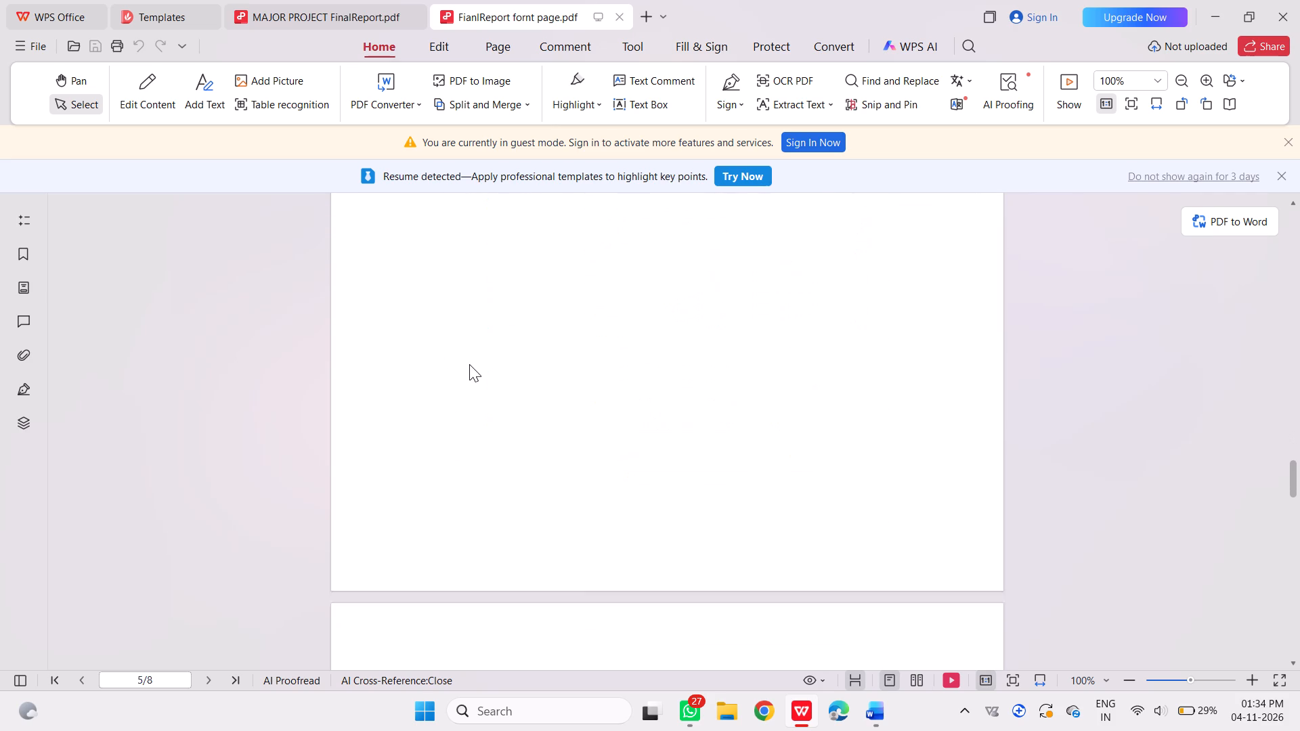
pyautogui.scroll(-1, 469, 364)
pyautogui.scroll(2, 469, 364)
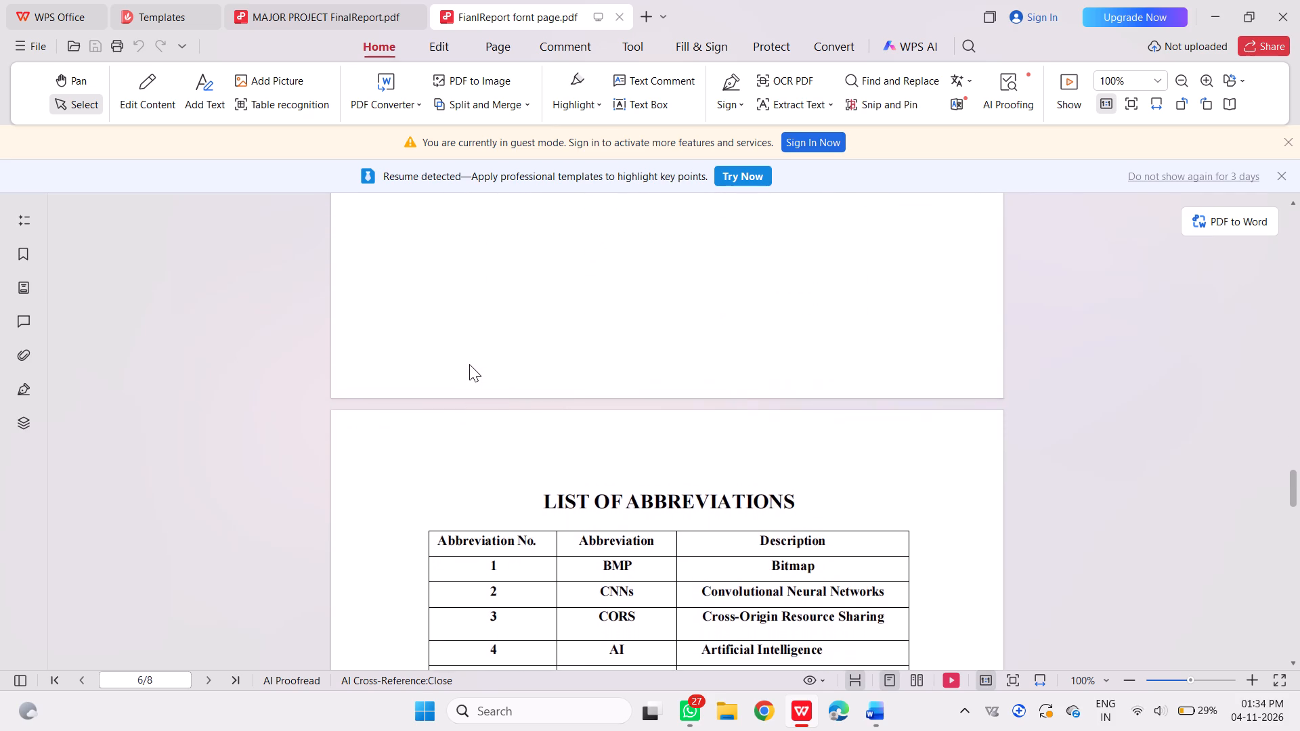
pyautogui.scroll(3, 469, 364)
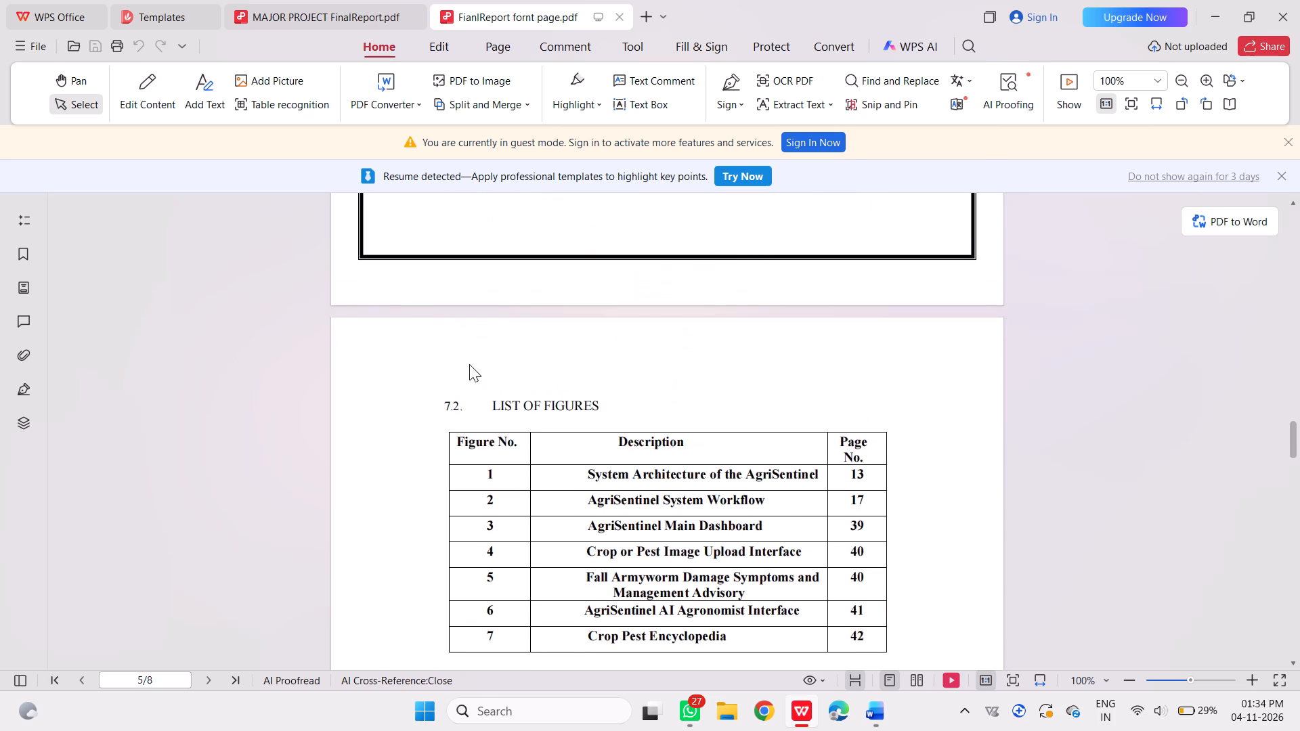
pyautogui.scroll(4, 480, 426)
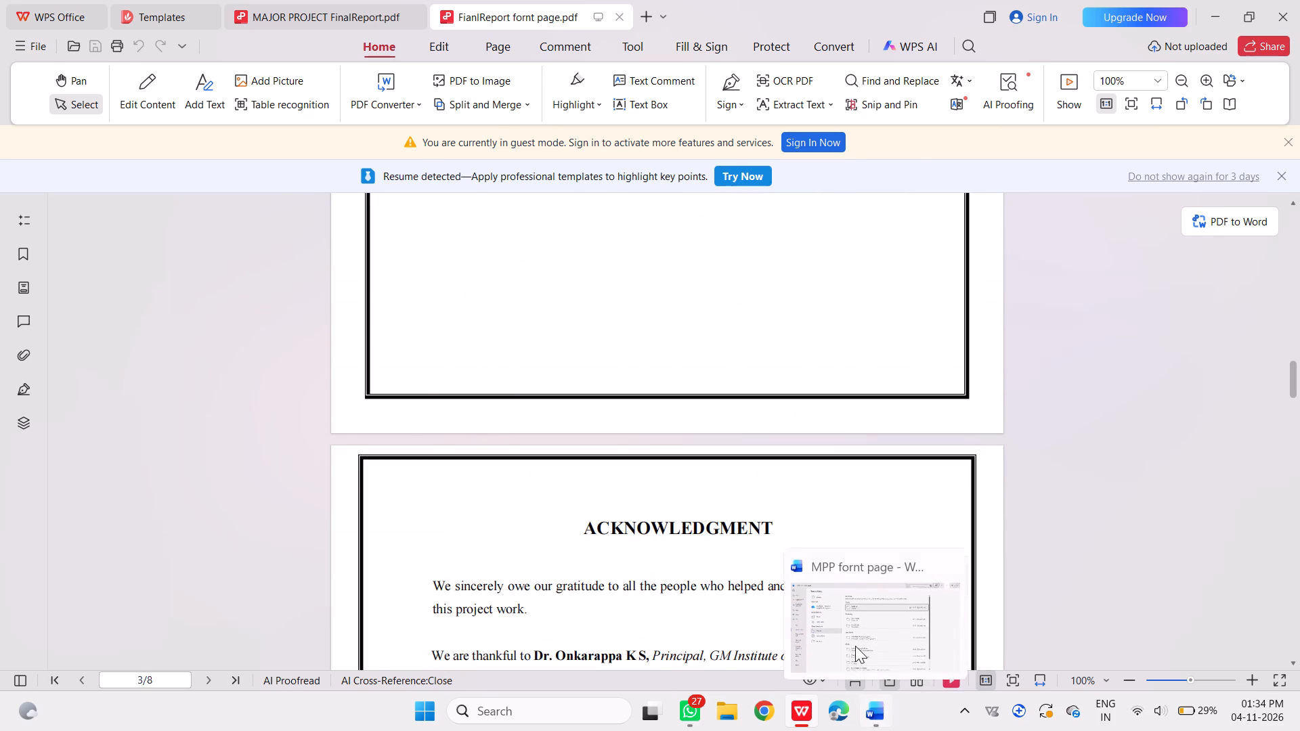
# Switch to the MPP fornt page document in Word and remove the 7.2. numbering from the LIST OF FIGURES heading.
pyautogui.click(856, 614)
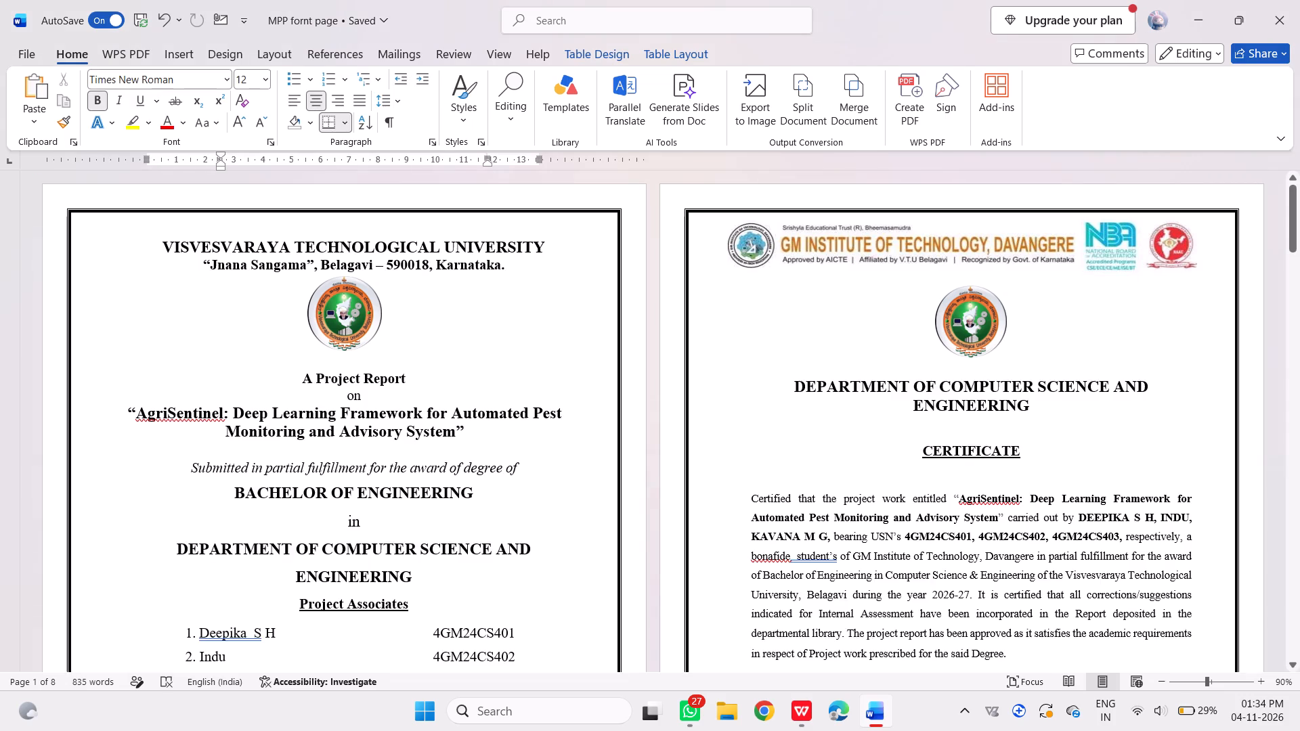
pyautogui.scroll(-1, 787, 501)
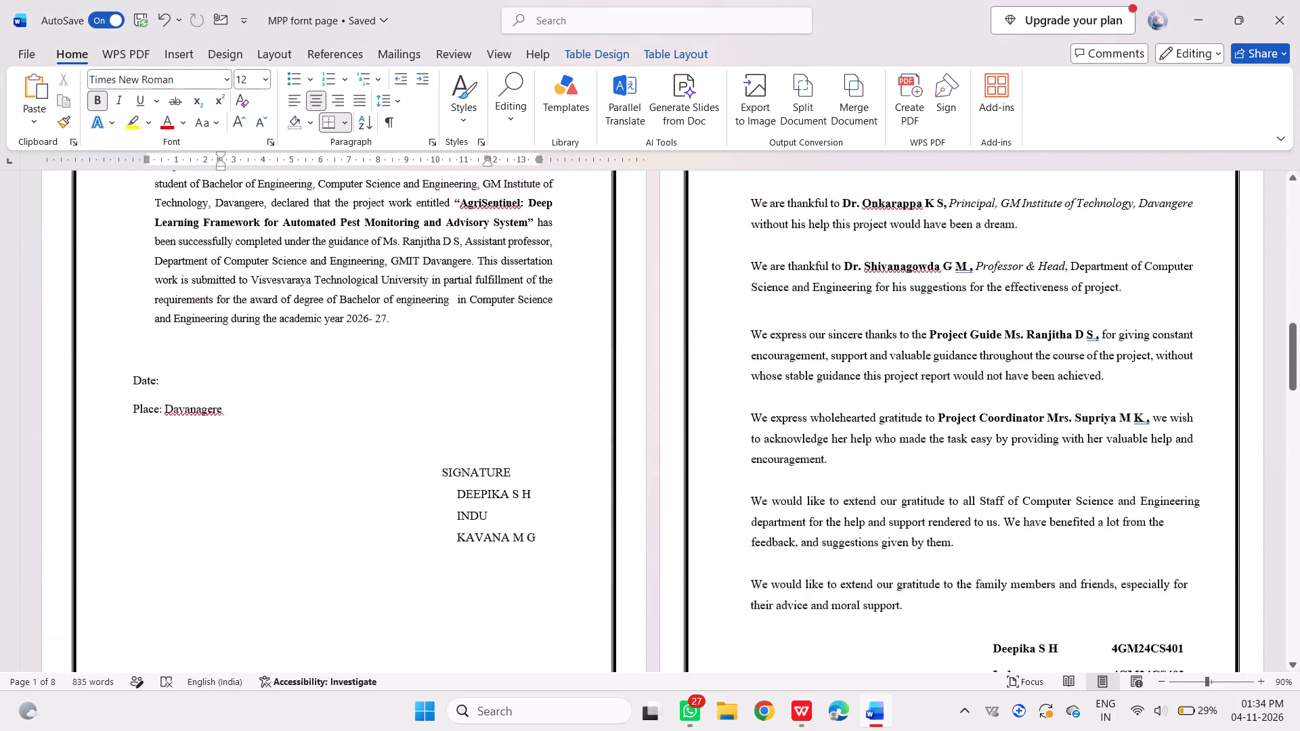
pyautogui.scroll(-2, 787, 501)
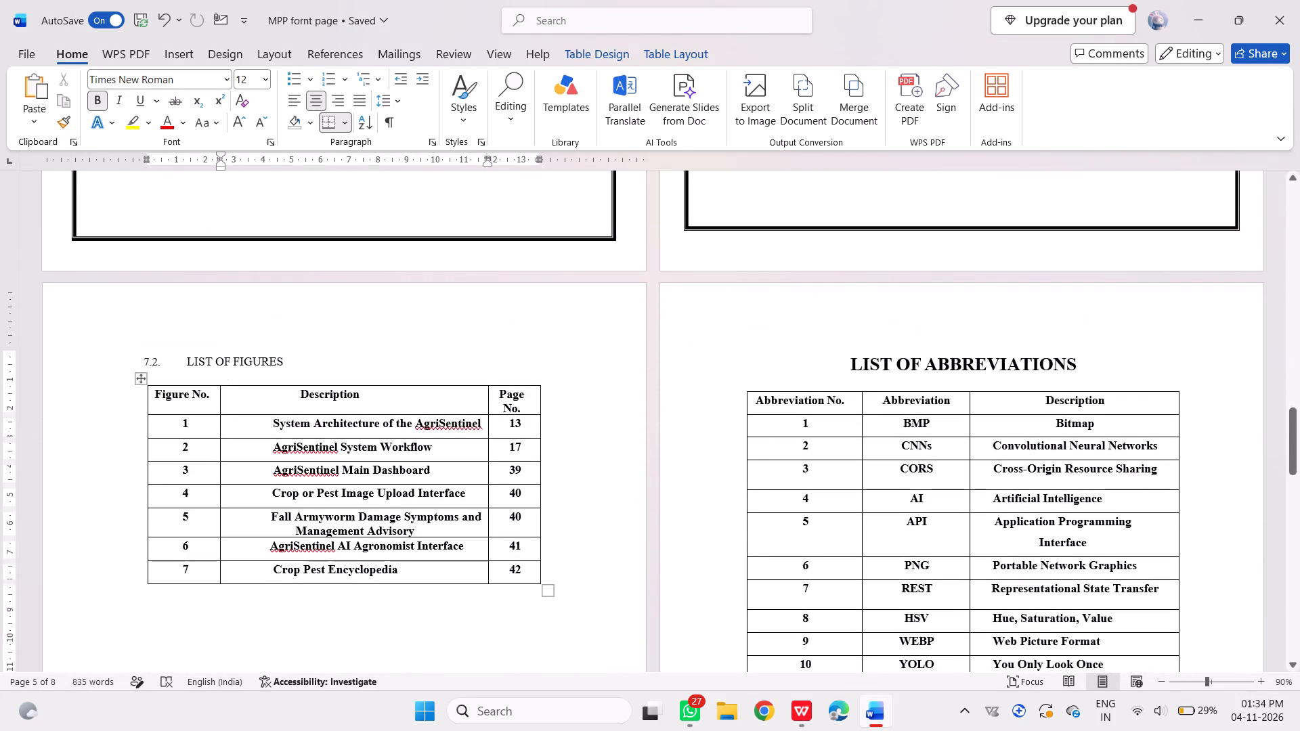
pyautogui.moveTo(163, 357); pyautogui.dragTo(166, 364)
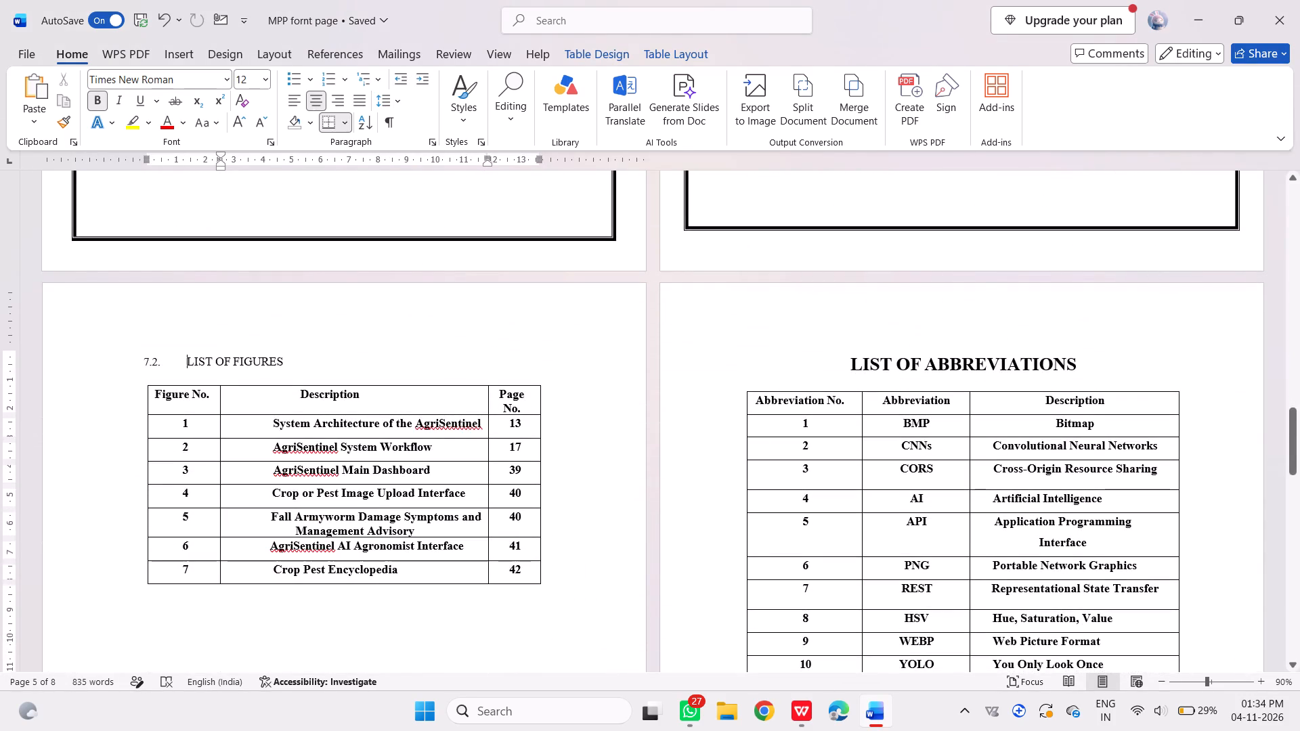
pyautogui.moveTo(166, 364); pyautogui.dragTo(167, 364)
pyautogui.click(167, 364)
pyautogui.moveTo(167, 364); pyautogui.dragTo(152, 364)
pyautogui.click(152, 364)
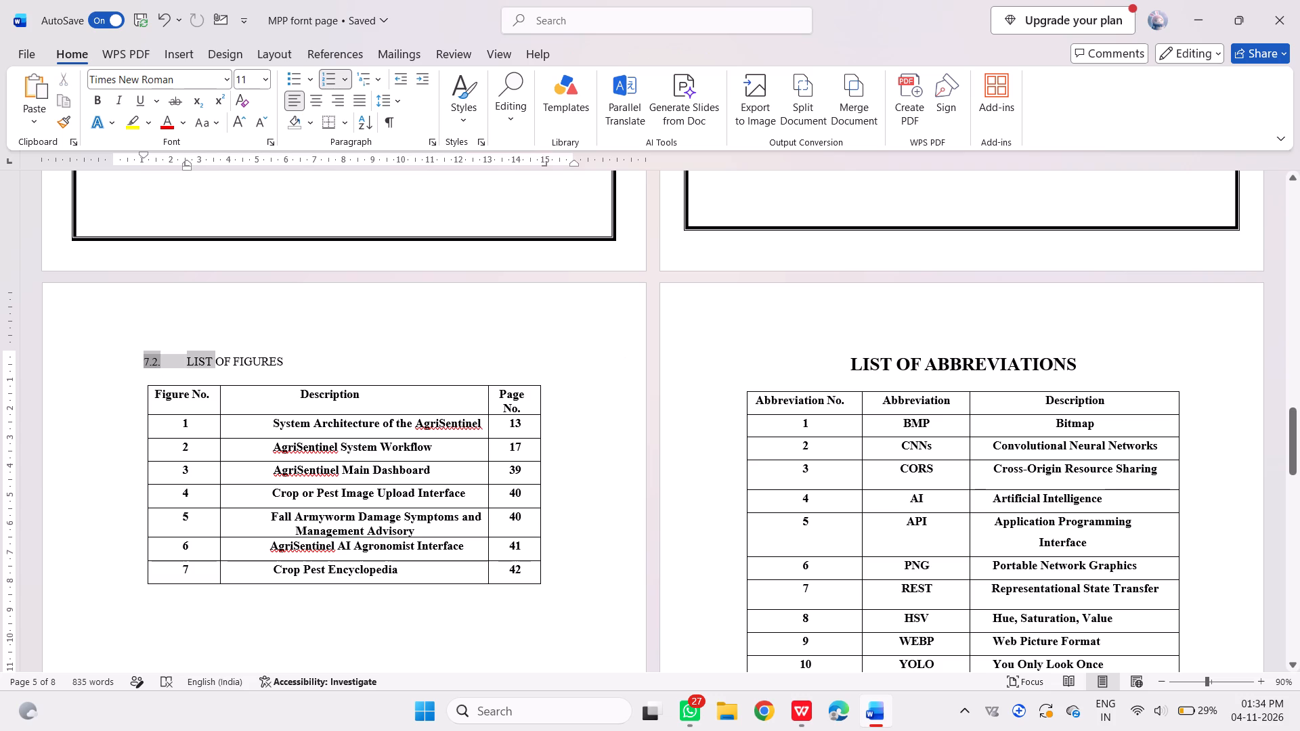
pyautogui.click(152, 364)
pyautogui.click(152, 364)
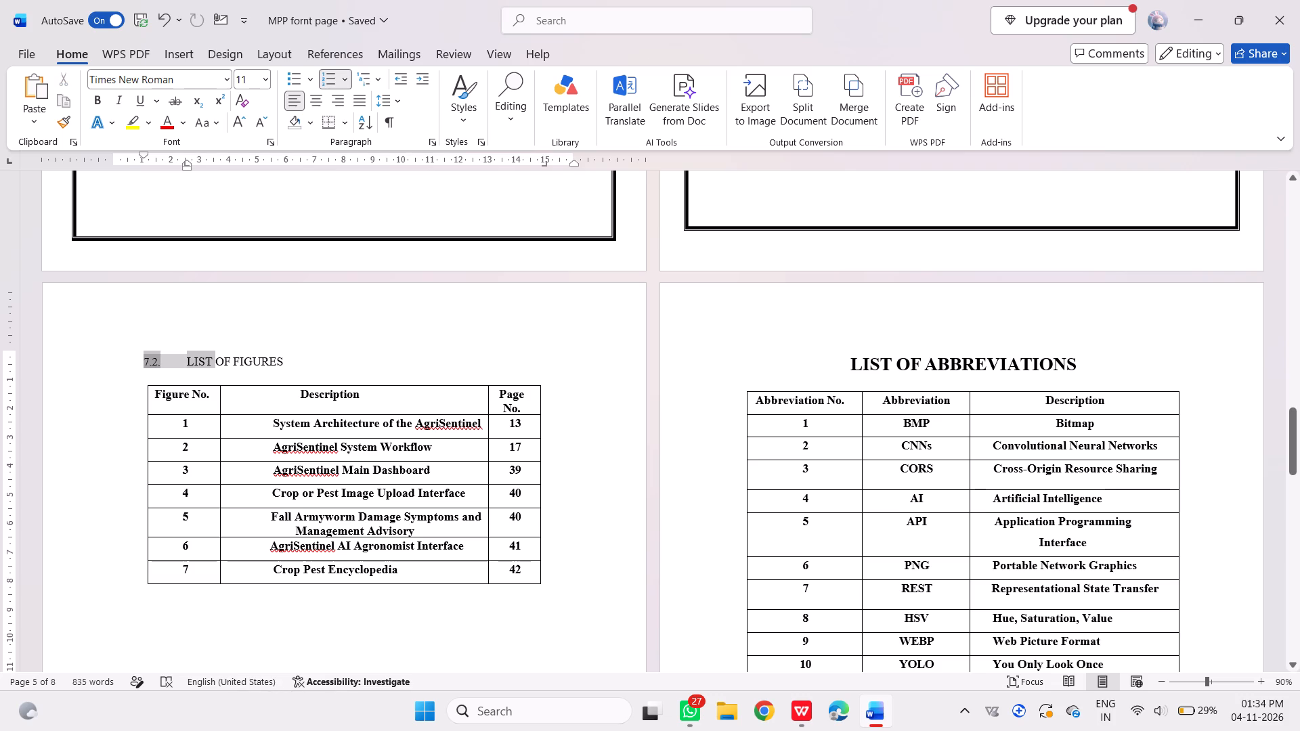
pyautogui.click(169, 362)
pyautogui.press('BackSpace')
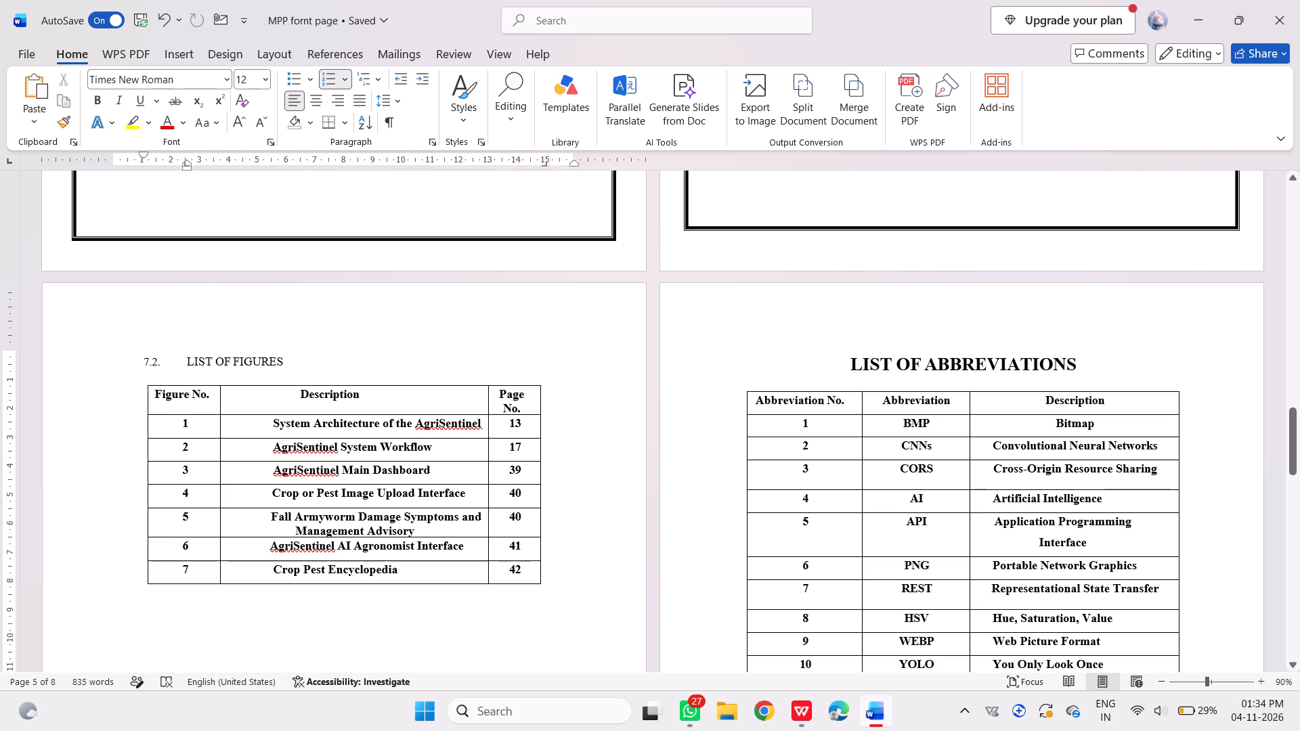
pyautogui.press('BackSpace')
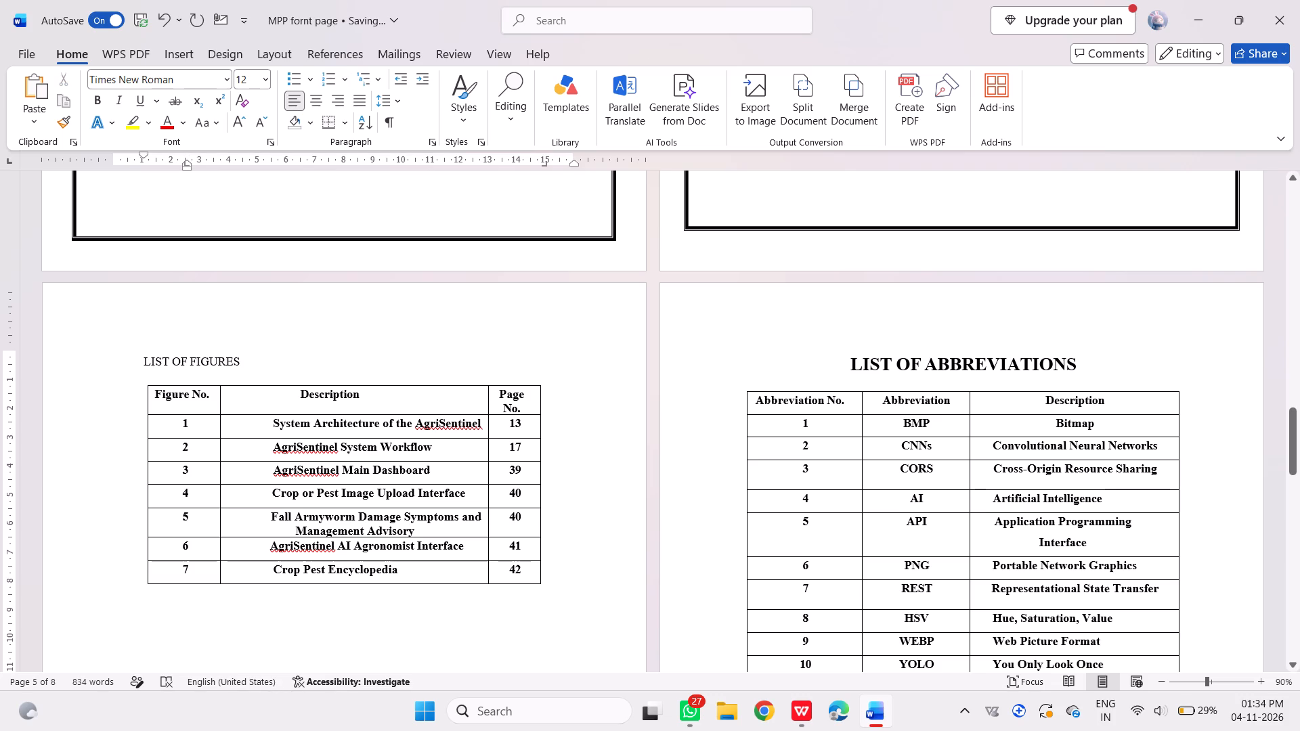
# Insert spaces before the LIST OF FIGURES heading to shift it toward the middle above the figures table.
pyautogui.press('space')
pyautogui.press('space')
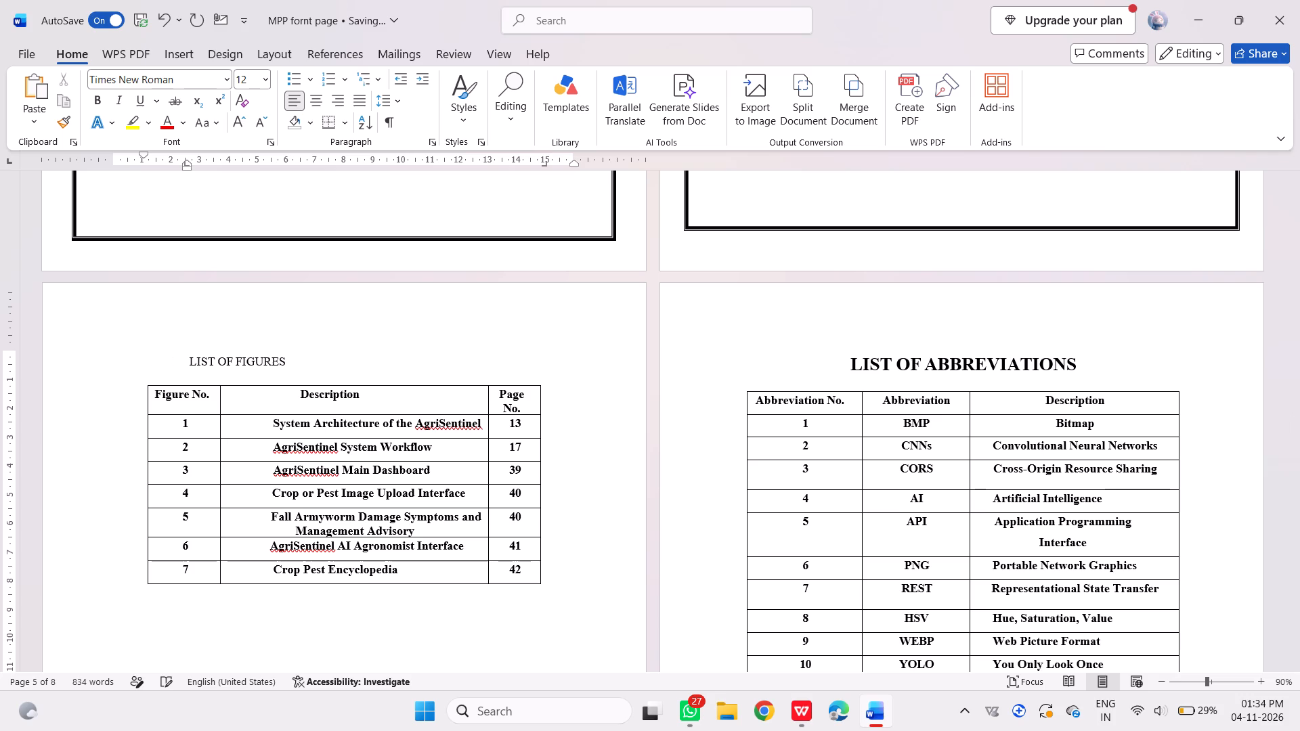
pyautogui.press('space')
pyautogui.press('space')
pyautogui.press('space')
pyautogui.press('space')
pyautogui.press('space')
pyautogui.press('space')
pyautogui.press('space')
pyautogui.press('space')
pyautogui.press('space')
pyautogui.press('space')
pyautogui.press('space')
pyautogui.press('space')
pyautogui.press('space')
pyautogui.press('space')
pyautogui.press('space')
pyautogui.press('space')
pyautogui.press('space')
pyautogui.press('space')
pyautogui.press('space')
pyautogui.press('space')
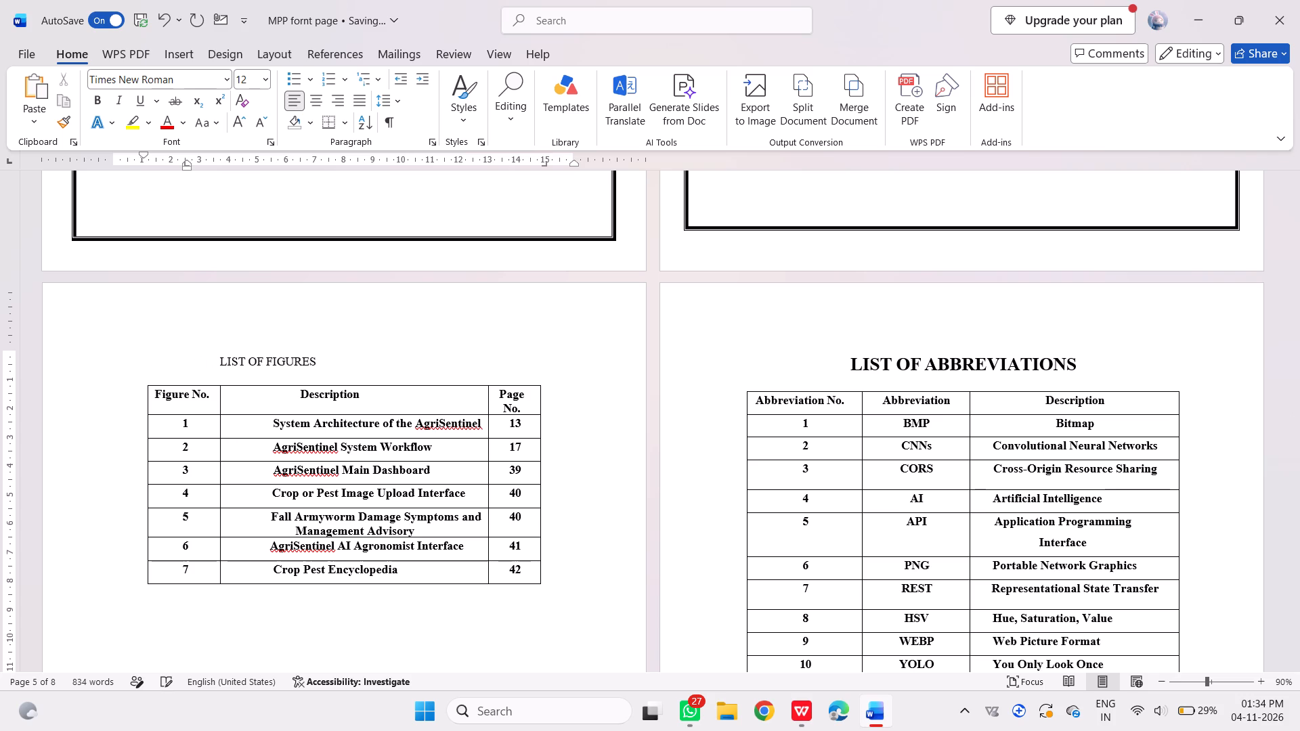
pyautogui.press('space')
pyautogui.press('space')
pyautogui.press('space')
pyautogui.press('space')
pyautogui.press('space')
pyautogui.press('space')
pyautogui.press('space')
pyautogui.press('space')
pyautogui.press('space')
pyautogui.press('space')
pyautogui.press('space')
pyautogui.press('space')
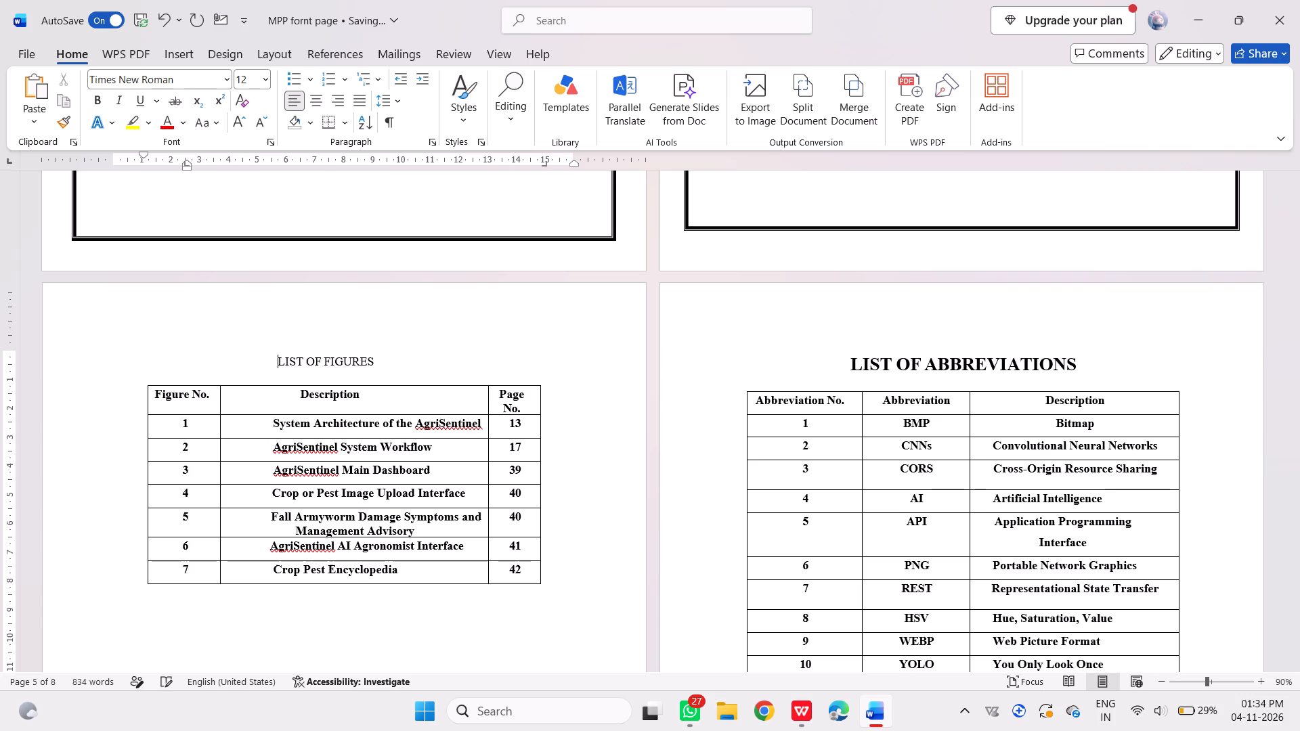
# Format the LIST OF FIGURES heading as 18 pt bold to match the LIST OF ABBREVIATIONS heading, and save the document.
pyautogui.moveTo(275, 363); pyautogui.dragTo(355, 355)
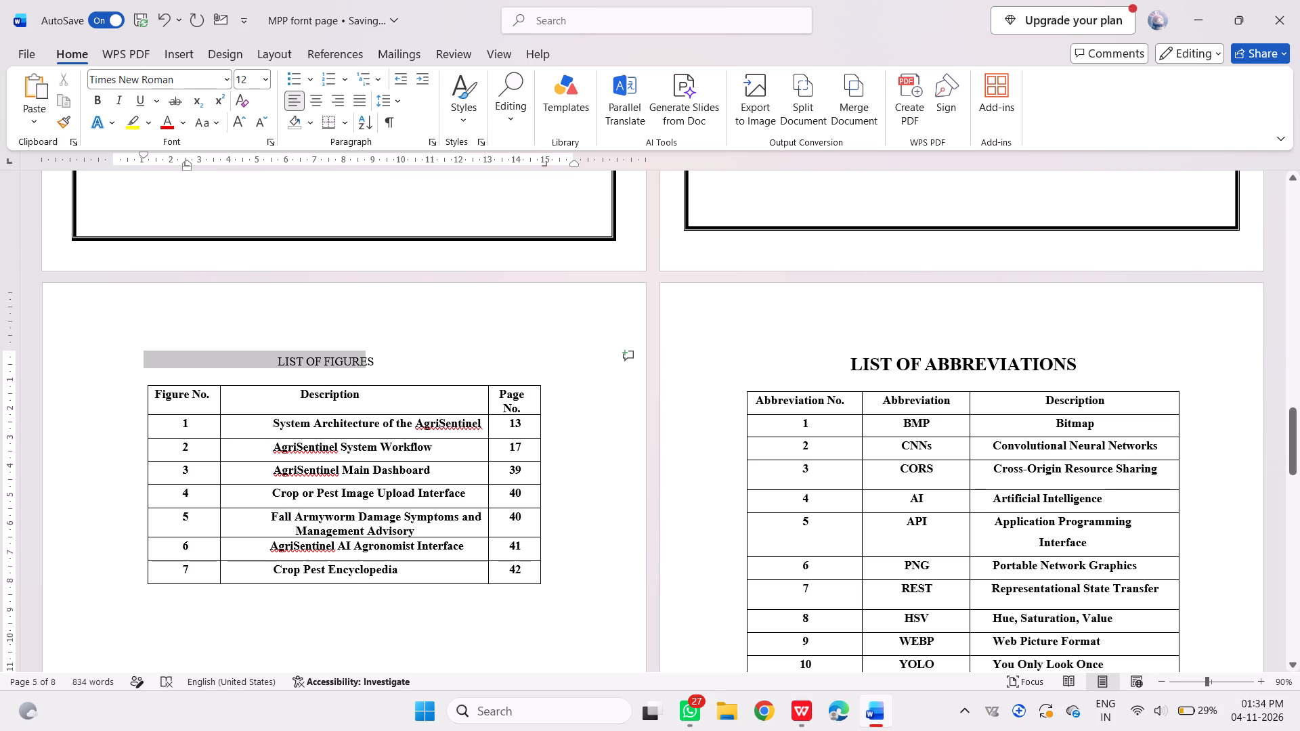
pyautogui.moveTo(355, 355); pyautogui.dragTo(383, 361)
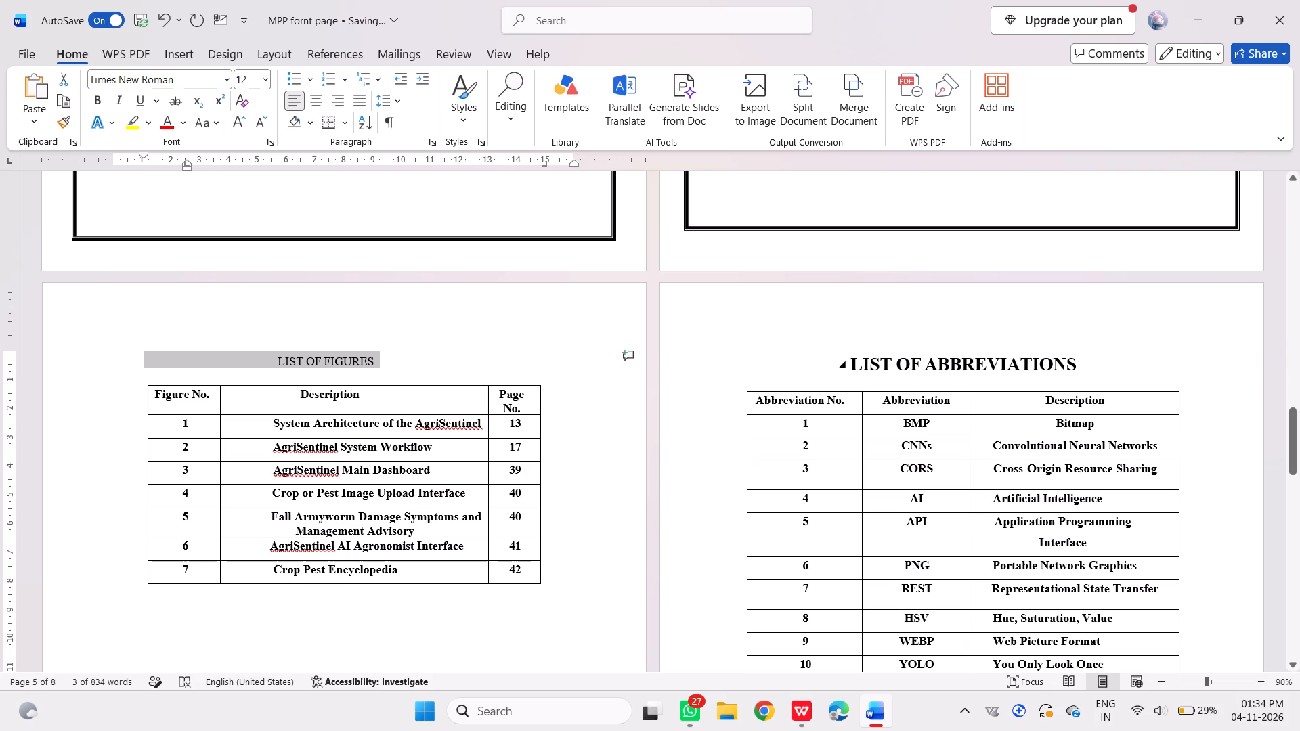
pyautogui.doubleClick(850, 357)
pyautogui.click(850, 357)
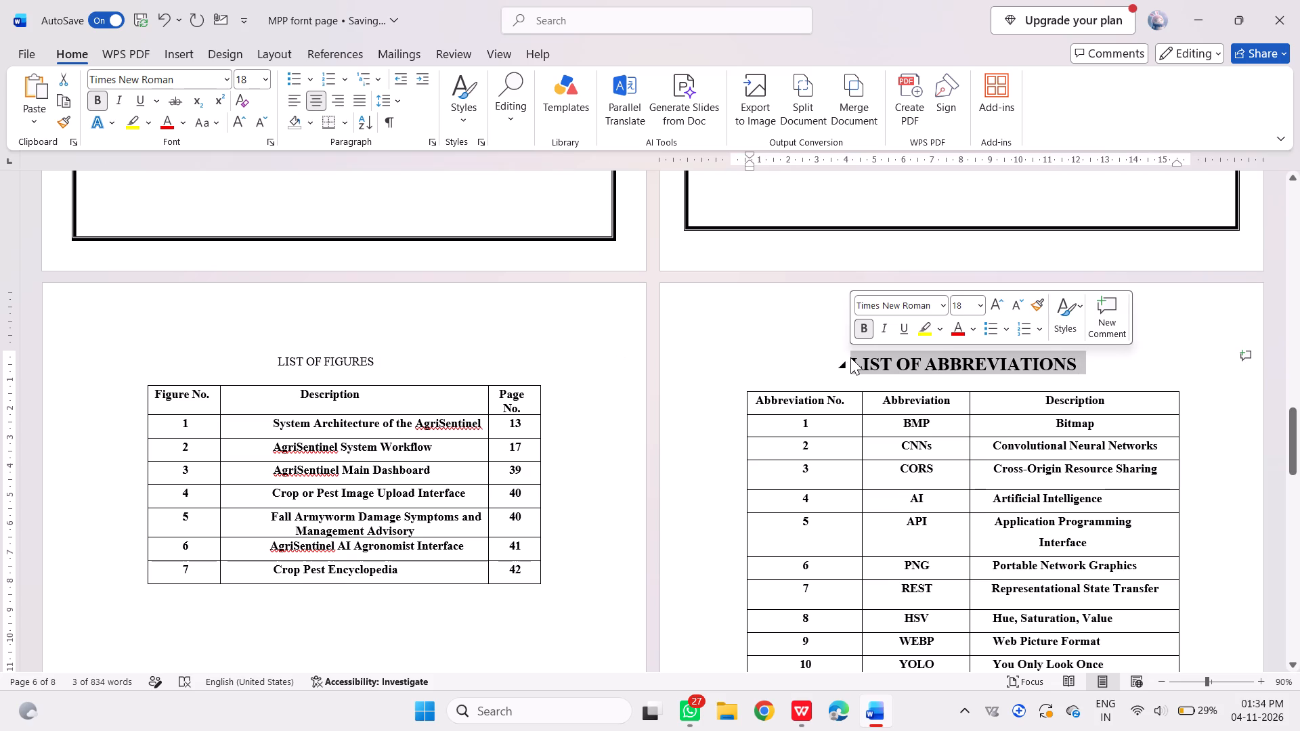
pyautogui.moveTo(370, 368); pyautogui.dragTo(281, 365)
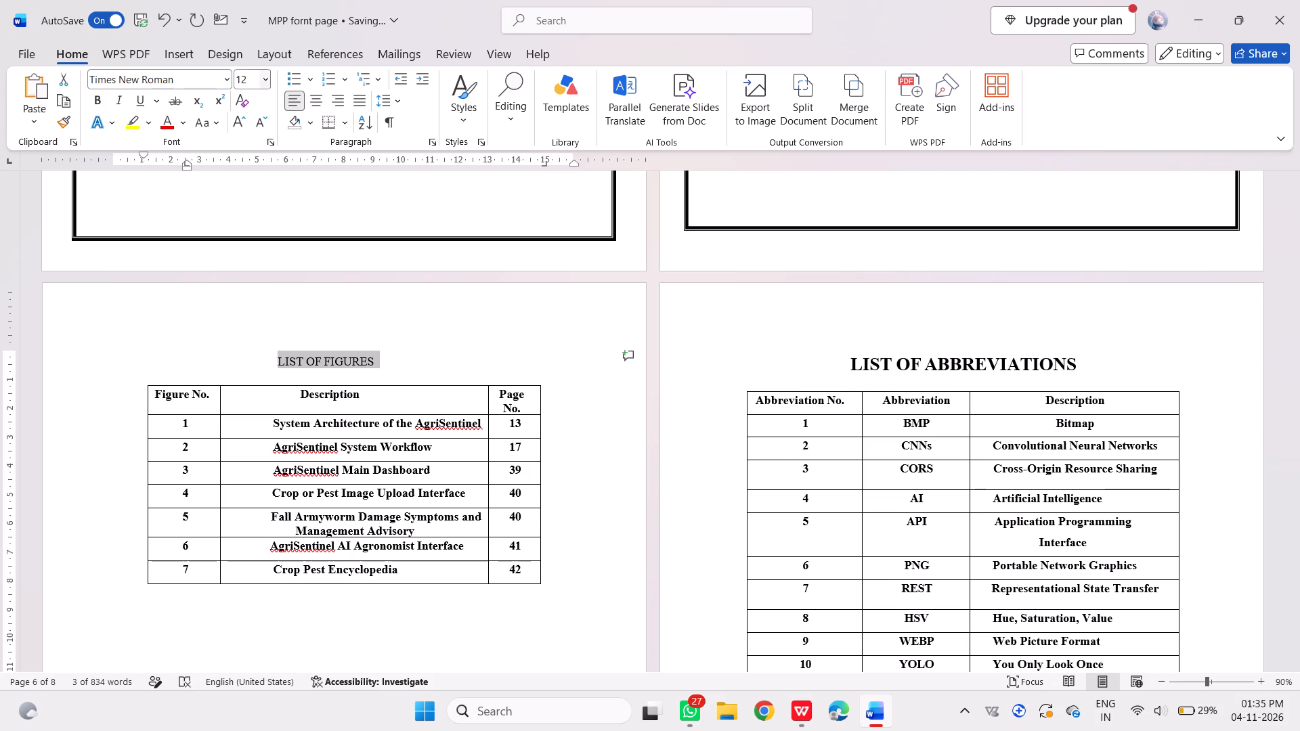
pyautogui.click(253, 80)
pyautogui.write('18')
pyautogui.click(101, 99)
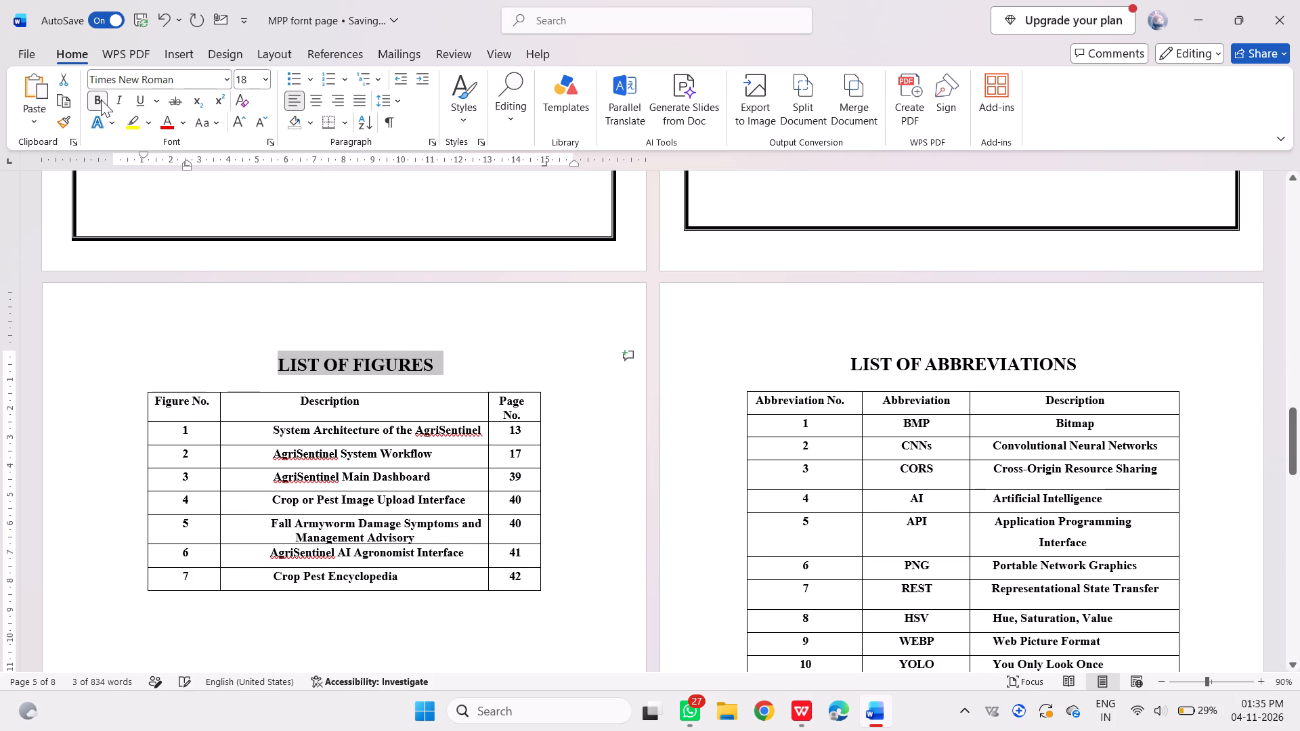
pyautogui.hotkey('ctrl', 's')
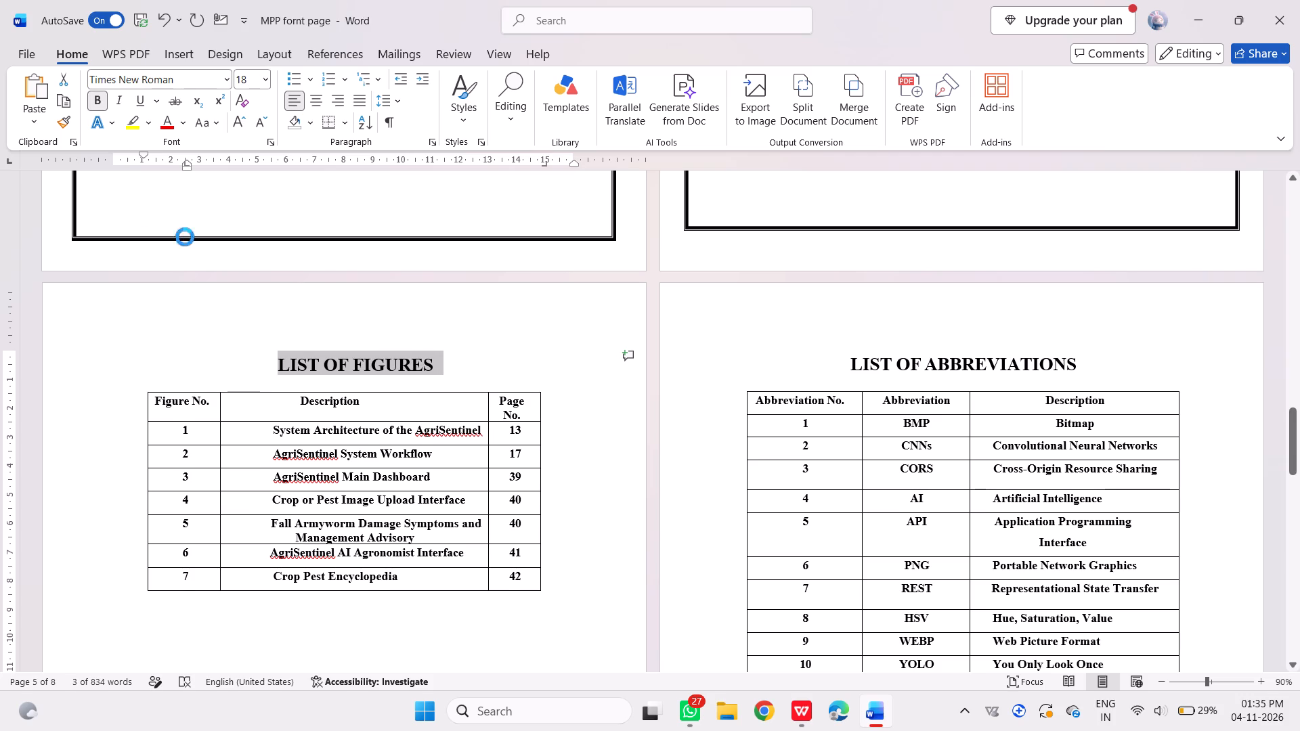
pyautogui.click(225, 317)
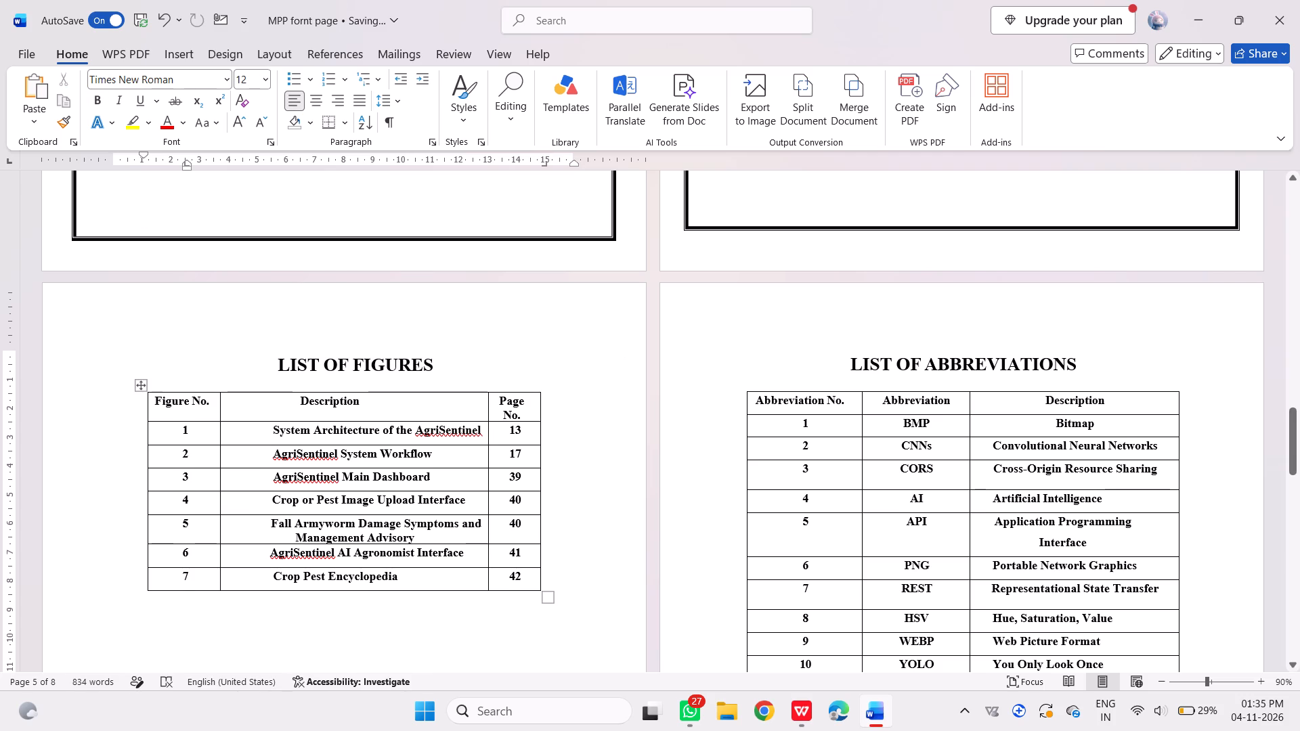
# Switch to the front-page PDF in WPS Office, check its pages from the ACKNOWLEDGMENT through the ABSTRACT to the end, and close WPS Office.
pyautogui.scroll(-1, 523, 492)
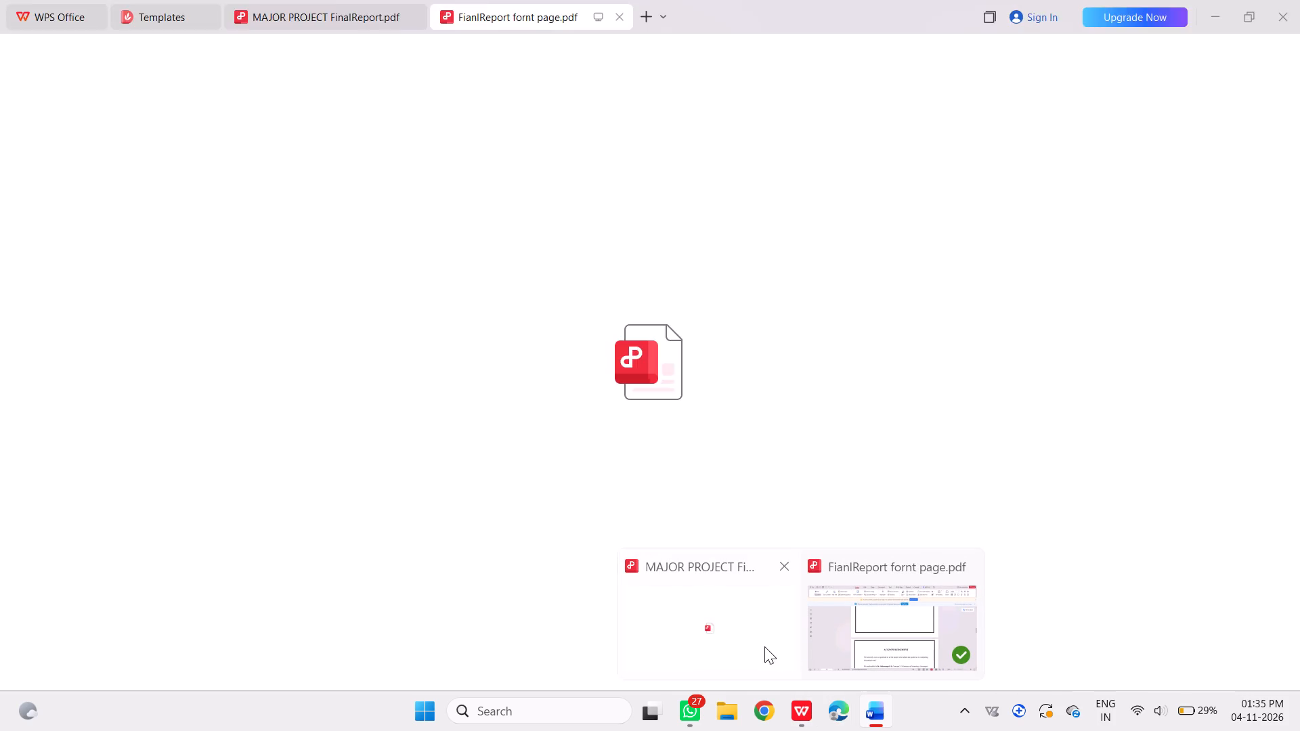
pyautogui.click(857, 646)
pyautogui.scroll(-1, 733, 557)
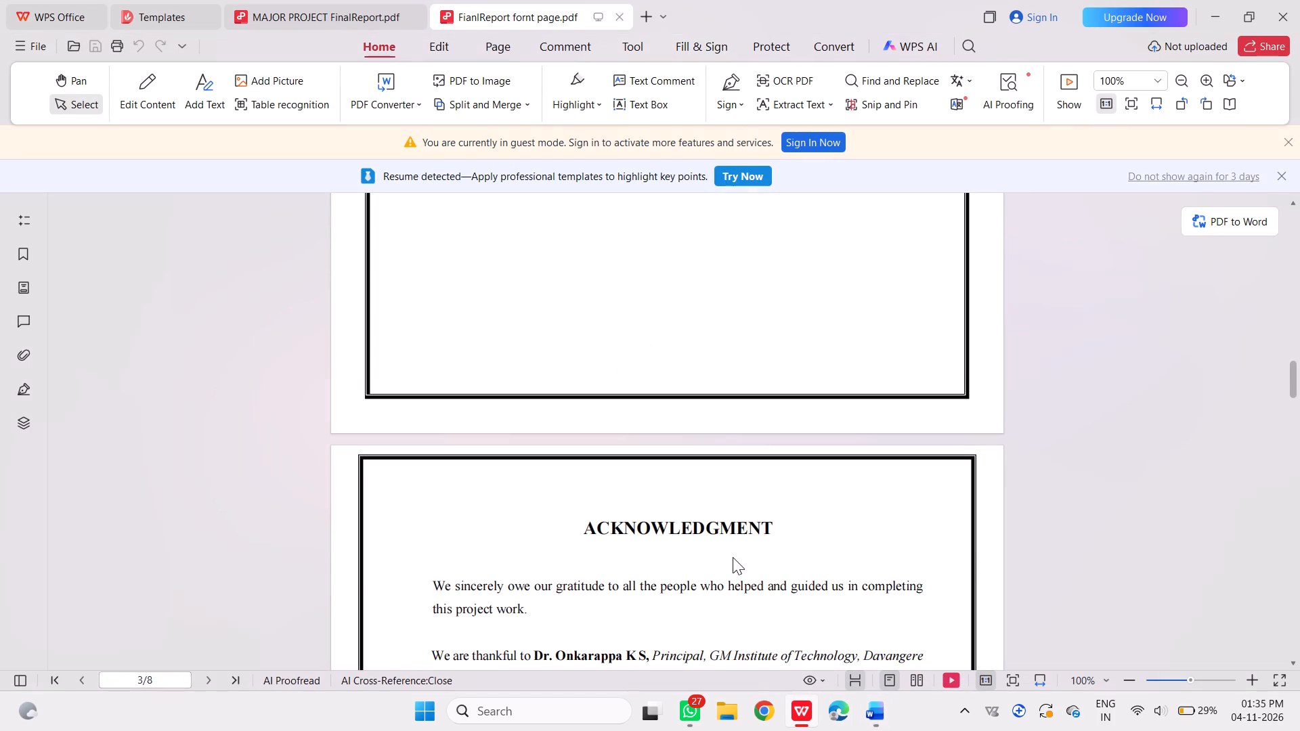
pyautogui.scroll(-2, 733, 557)
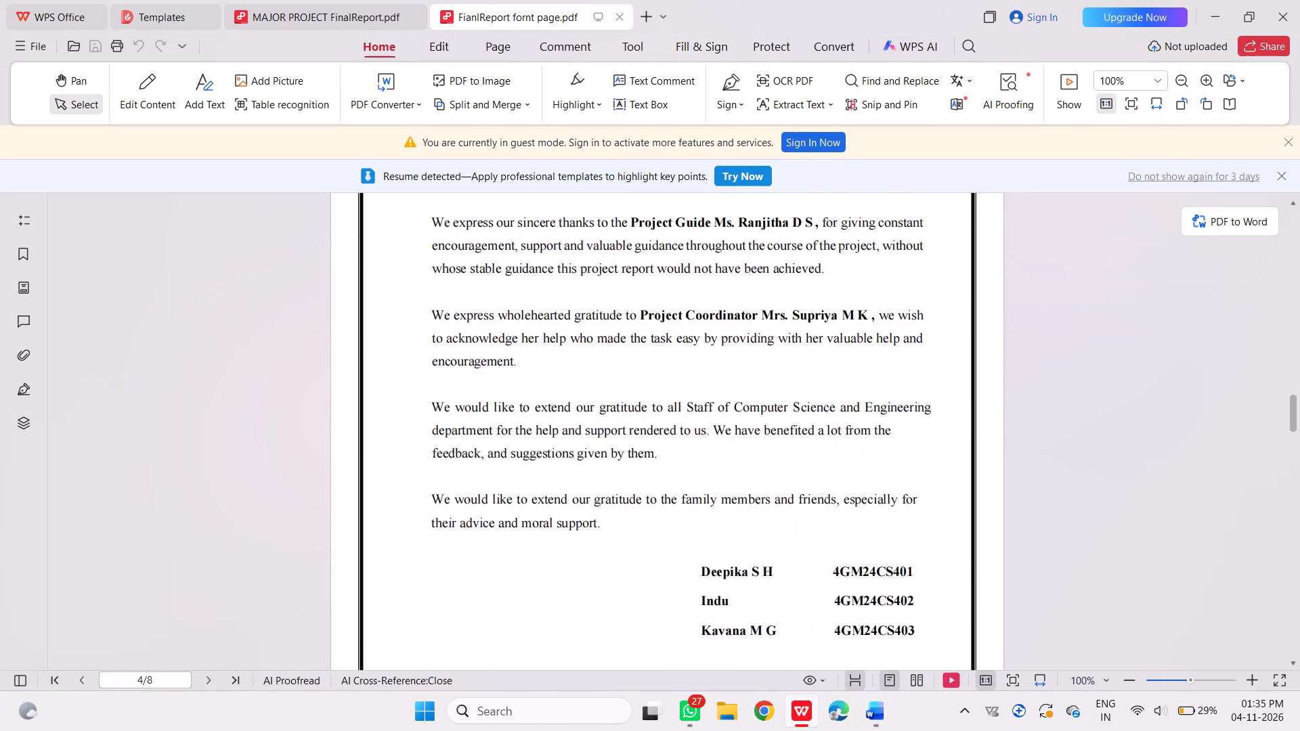
pyautogui.scroll(-3, 733, 557)
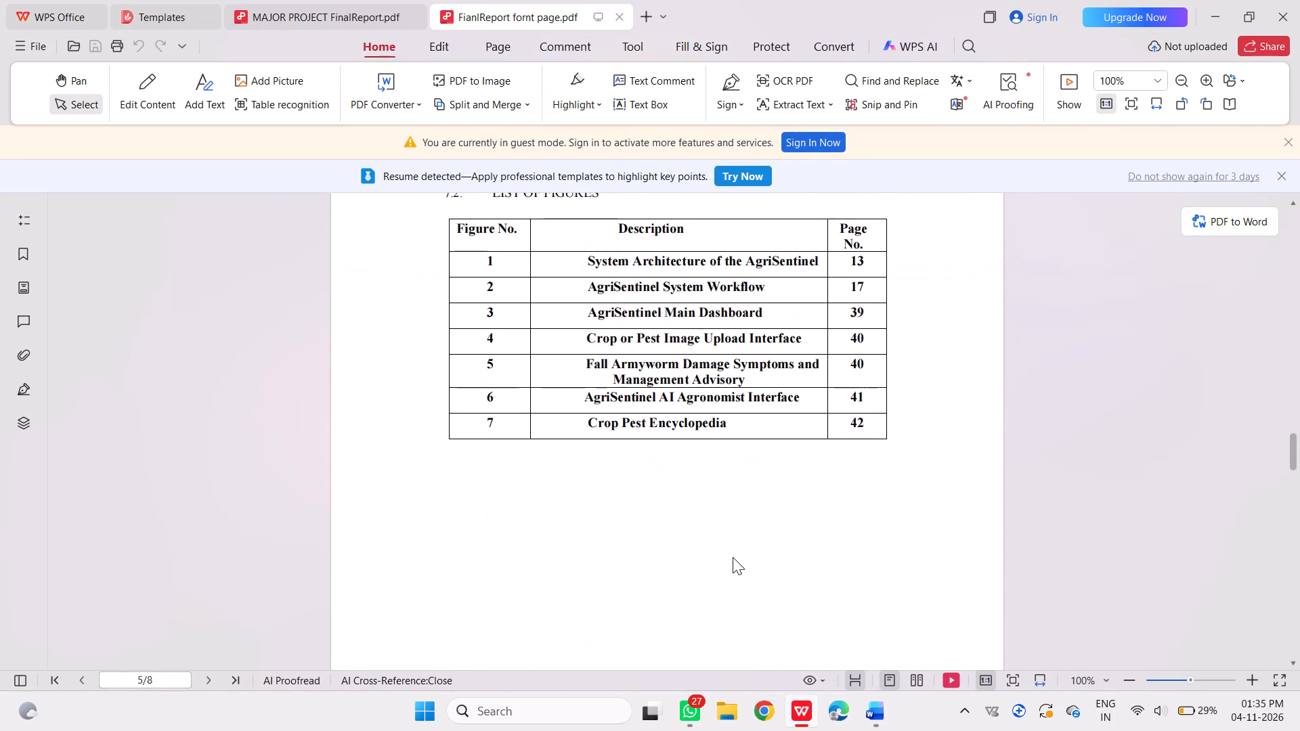
pyautogui.scroll(-1, 733, 557)
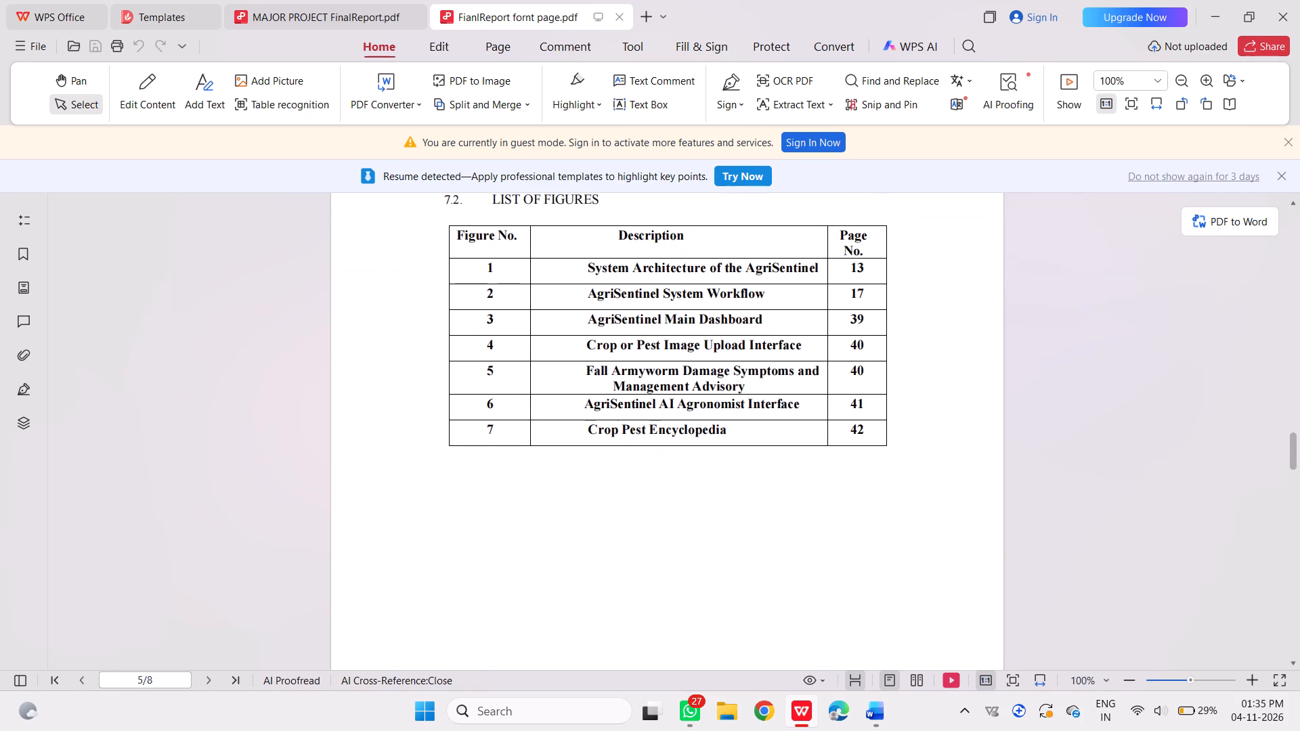
pyautogui.scroll(-6, 731, 405)
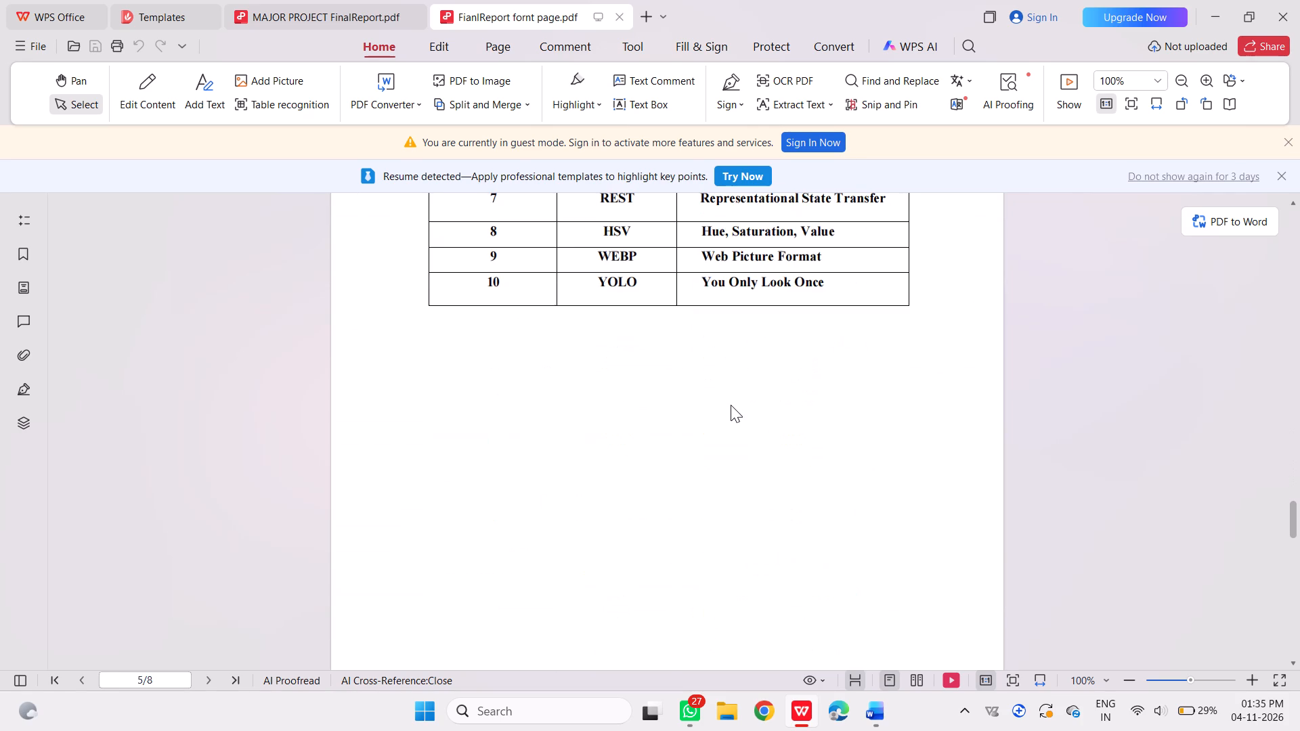
pyautogui.scroll(-2, 731, 405)
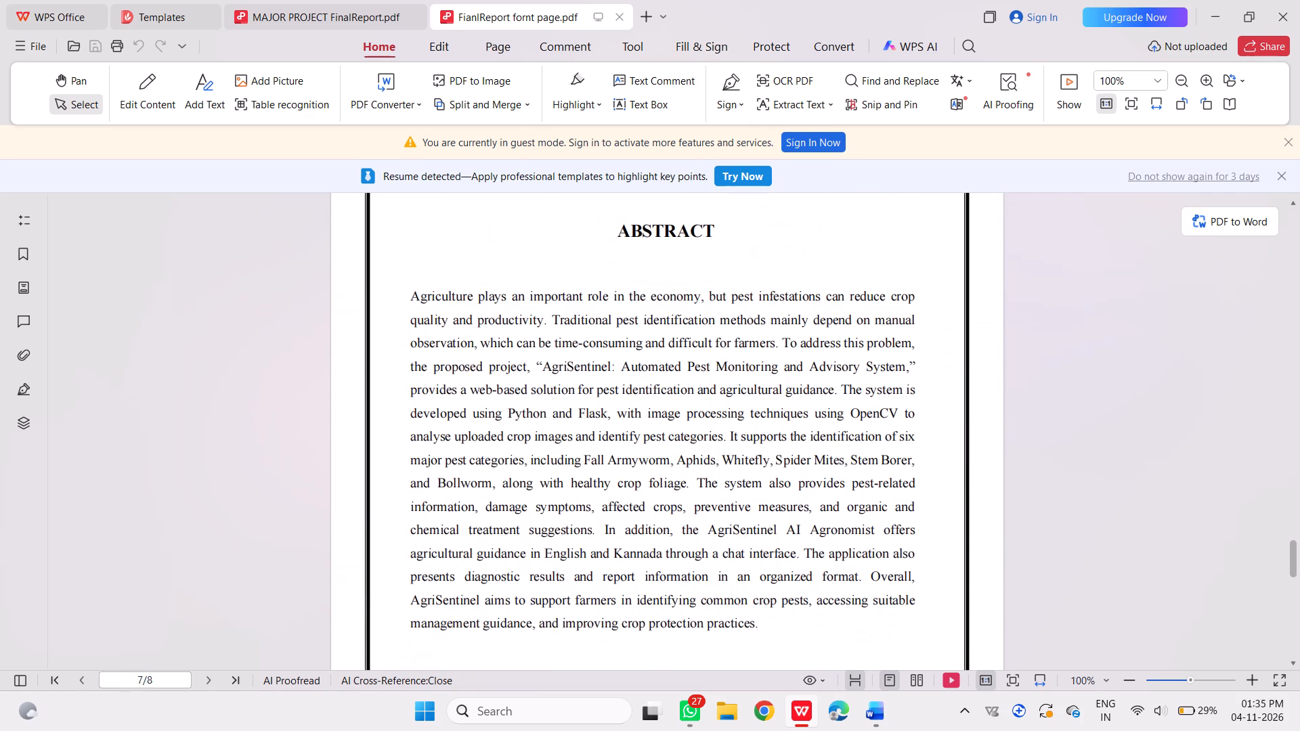
pyautogui.scroll(-5, 731, 405)
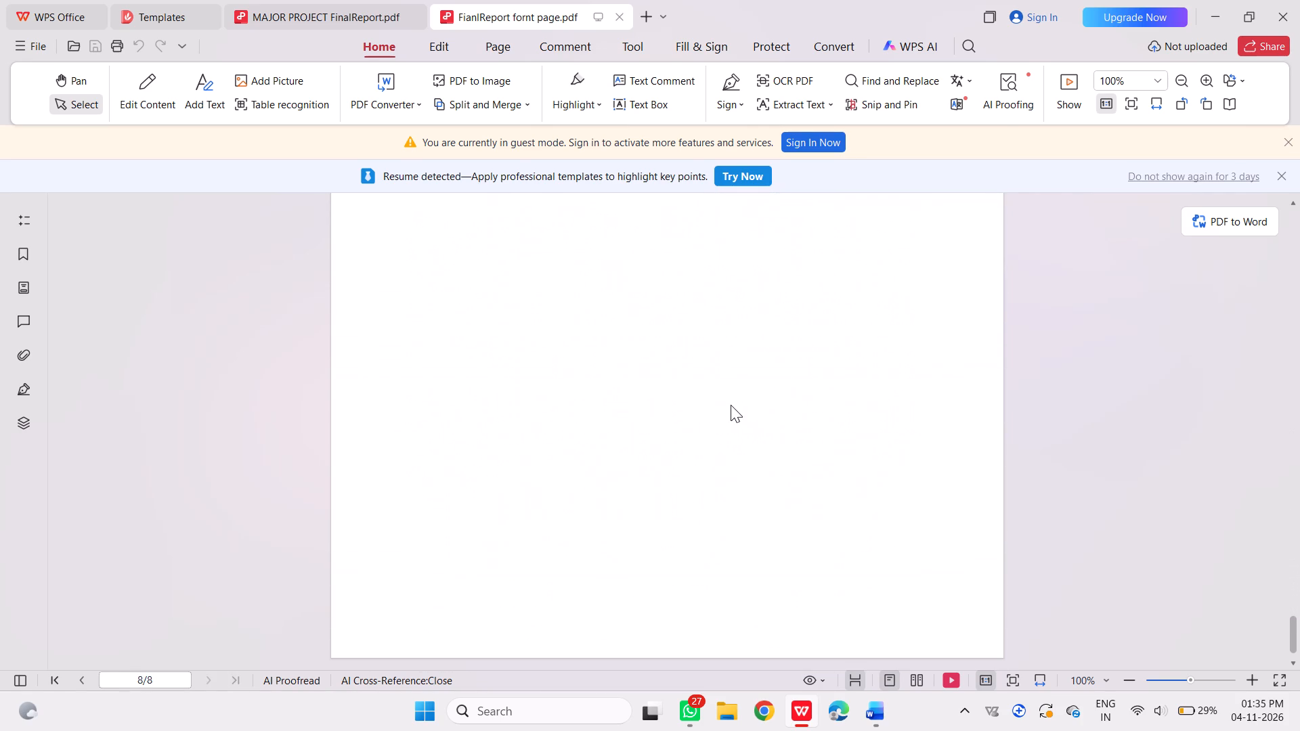
pyautogui.scroll(-3, 731, 405)
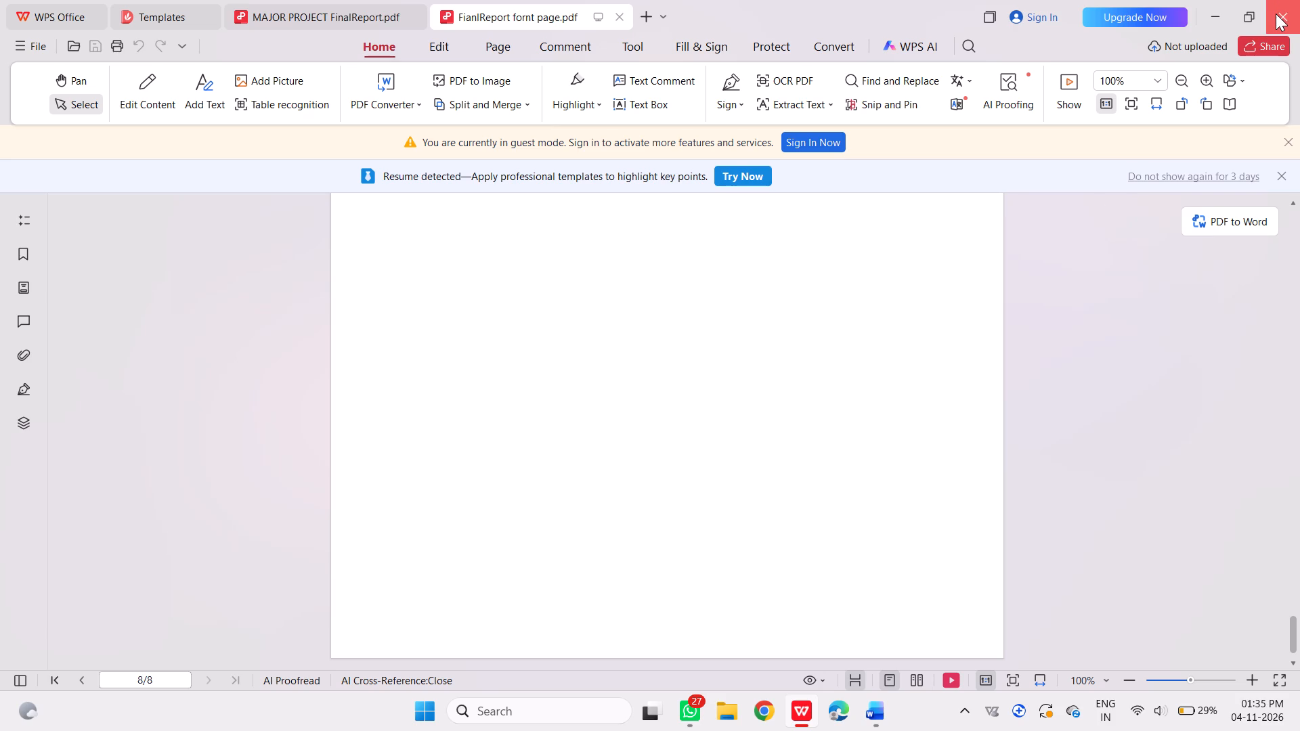
pyautogui.click(1276, 14)
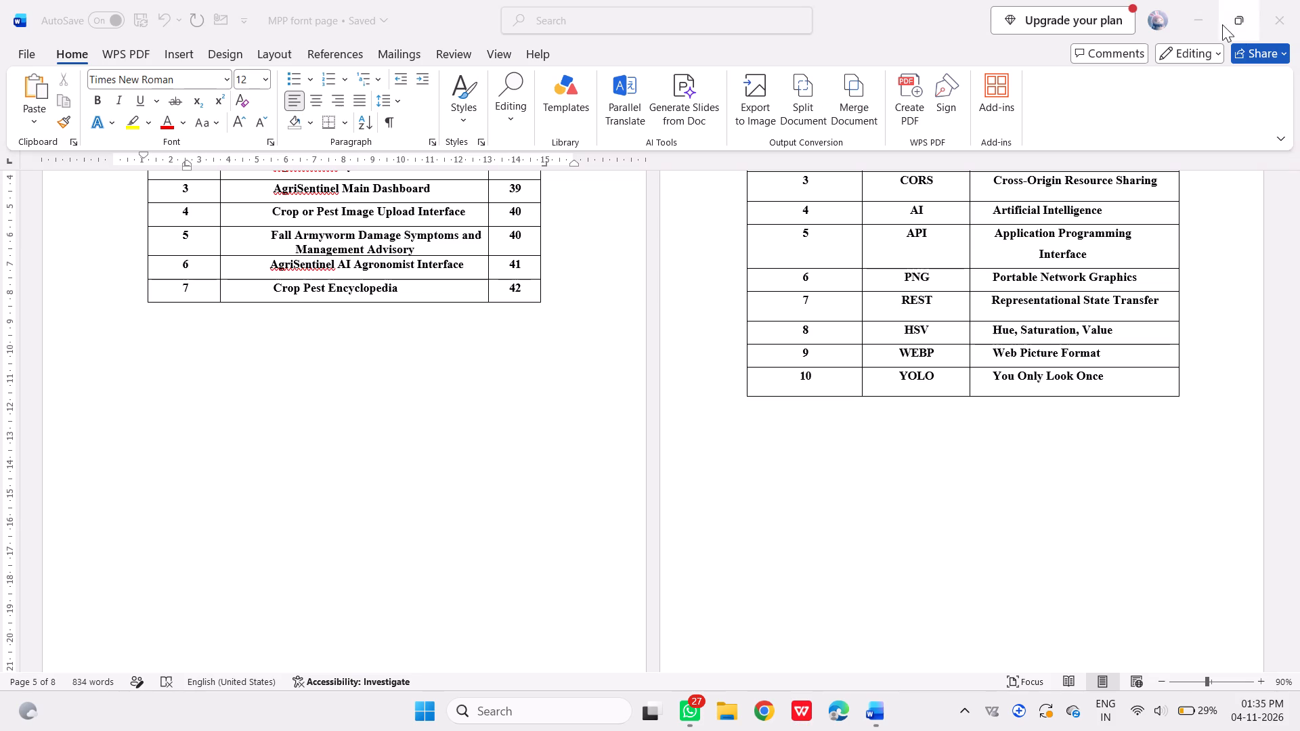
# Switch from Word to the desktop and delete the outdated FianlReport fornt page PDF.
pyautogui.click(1205, 16)
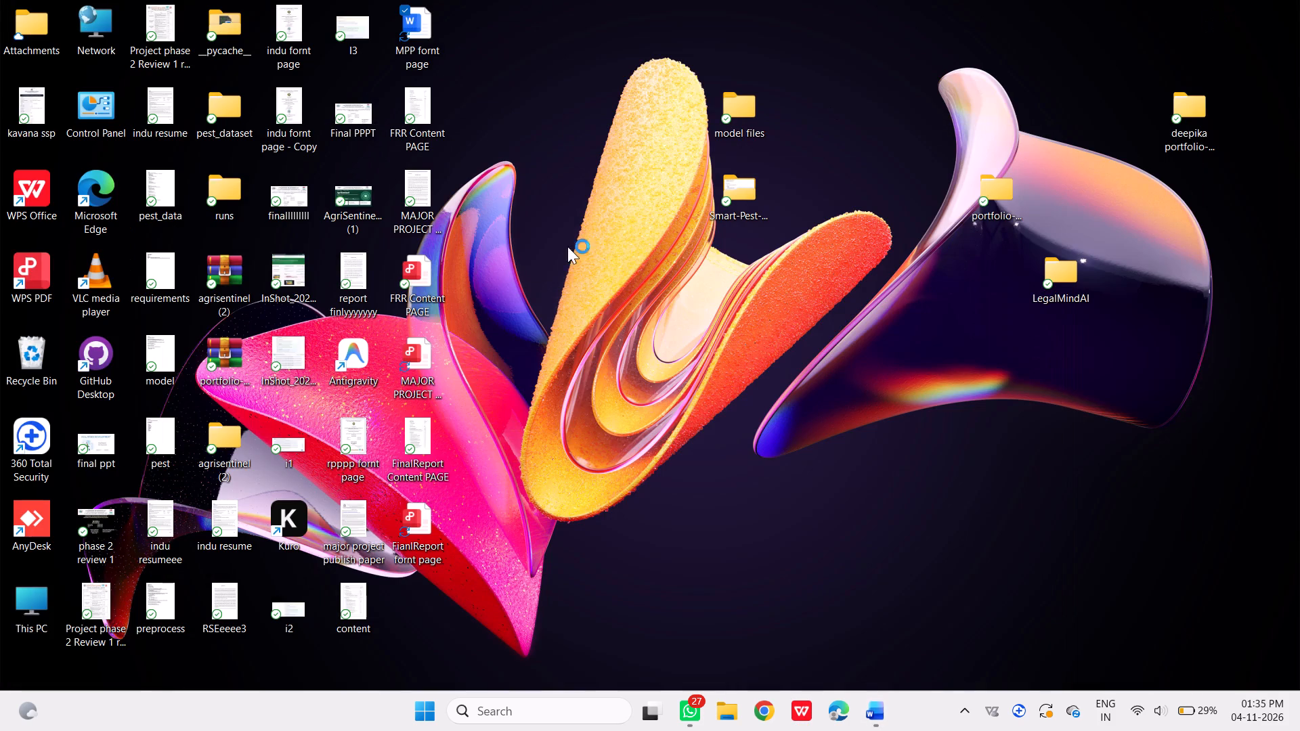
pyautogui.rightClick(408, 526)
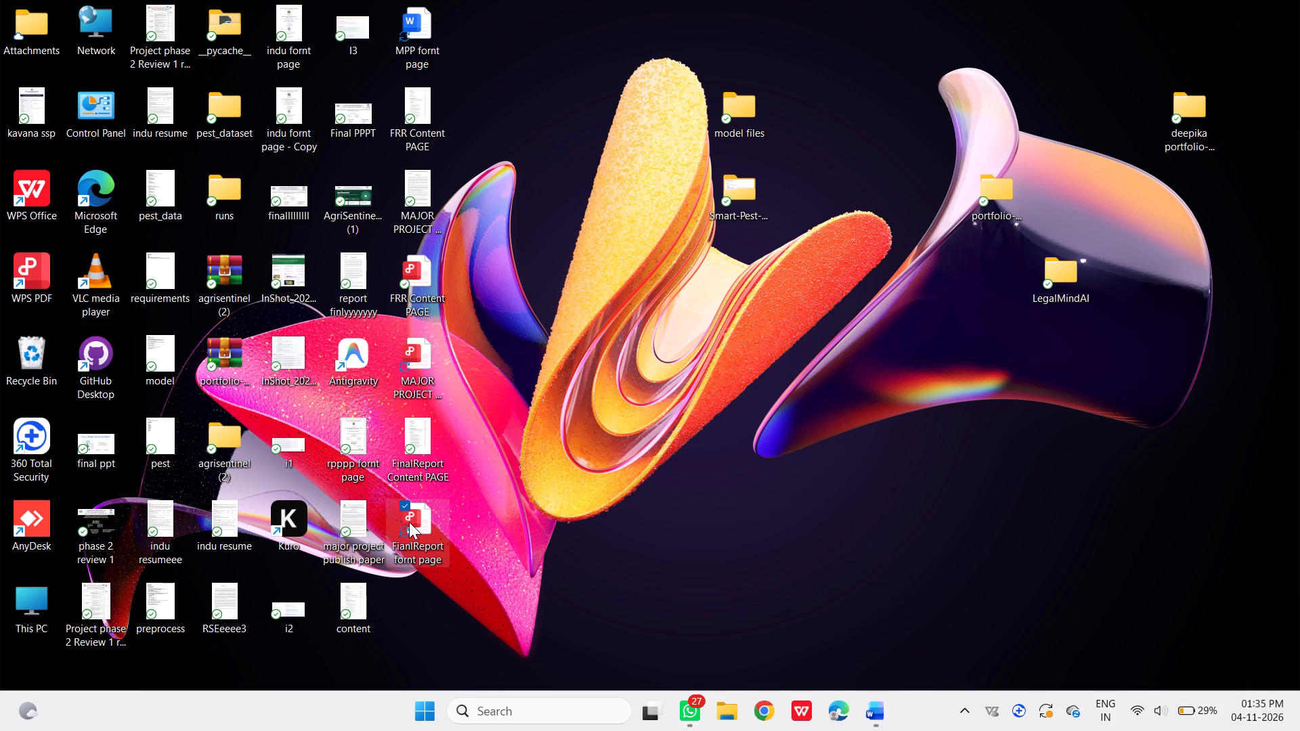
pyautogui.rightClick(409, 522)
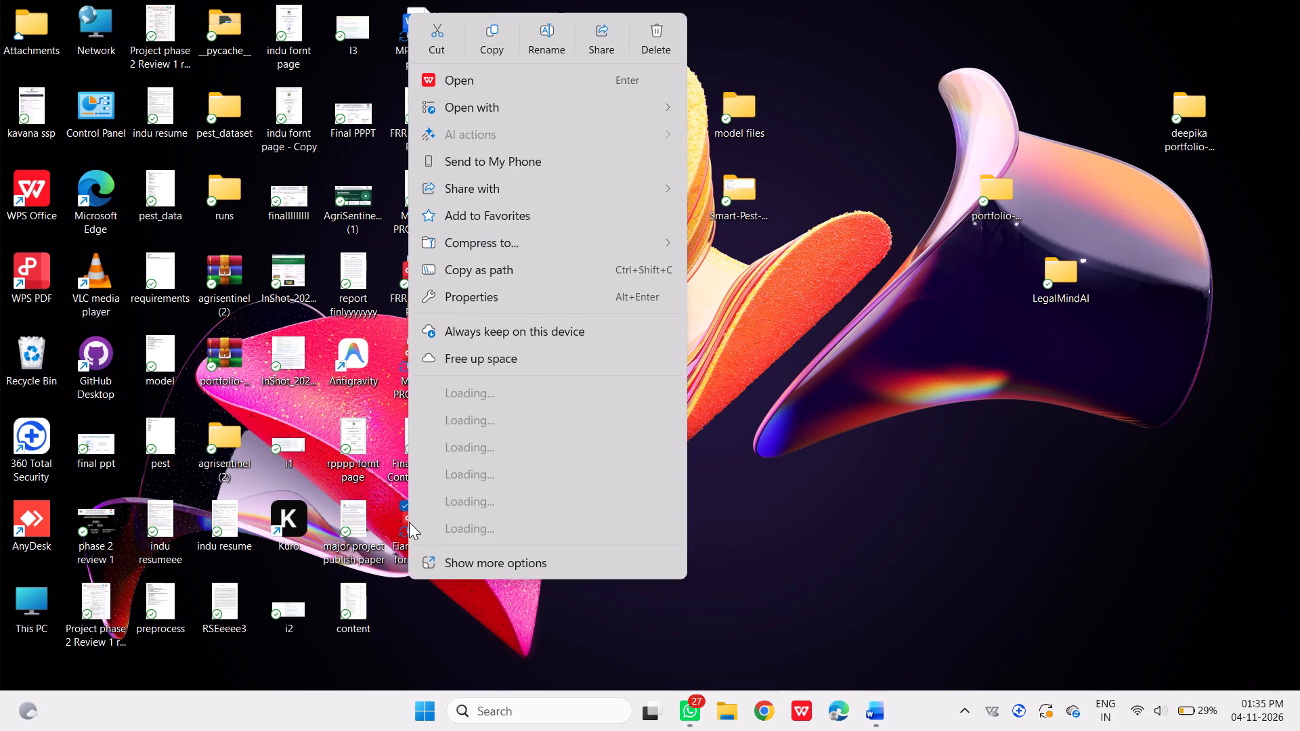
pyautogui.click(653, 43)
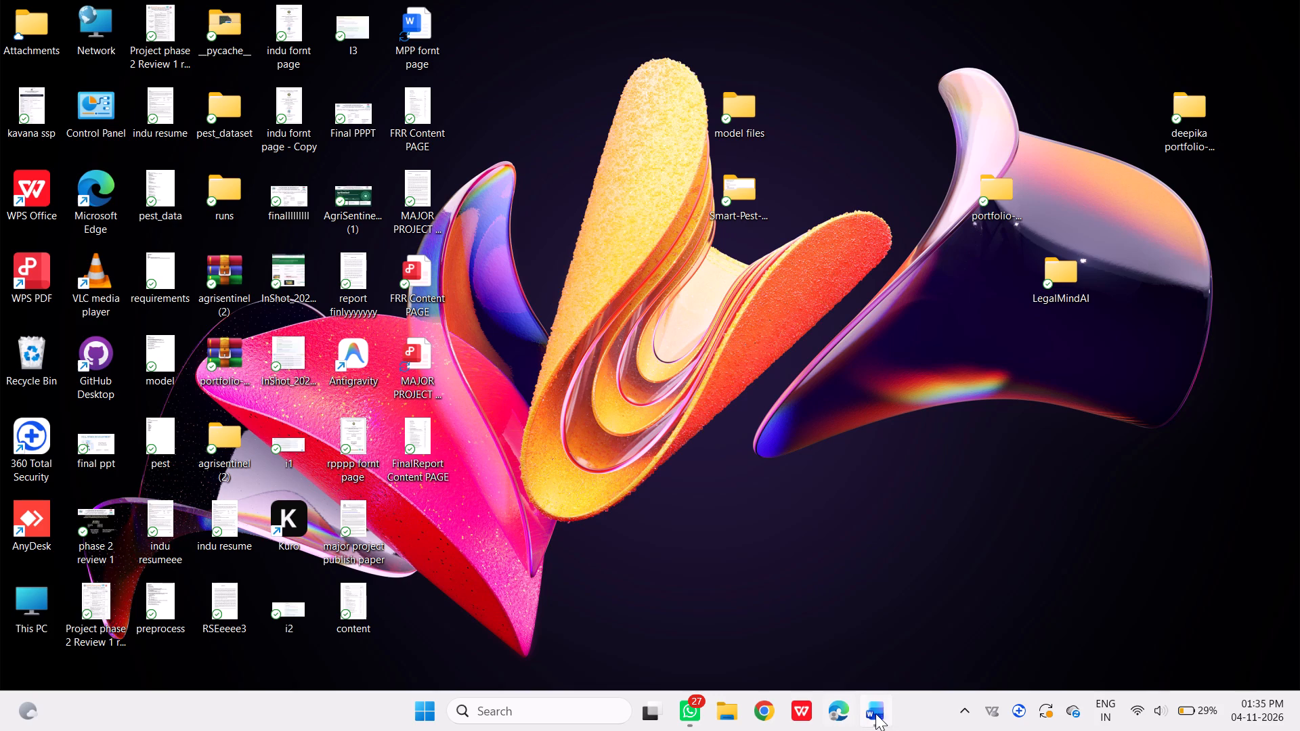
# Locate the MAJOR PROJECT FinalReport PDF among the Desktop files, open it in WPS Office for a check, and close it.
pyautogui.click(731, 699)
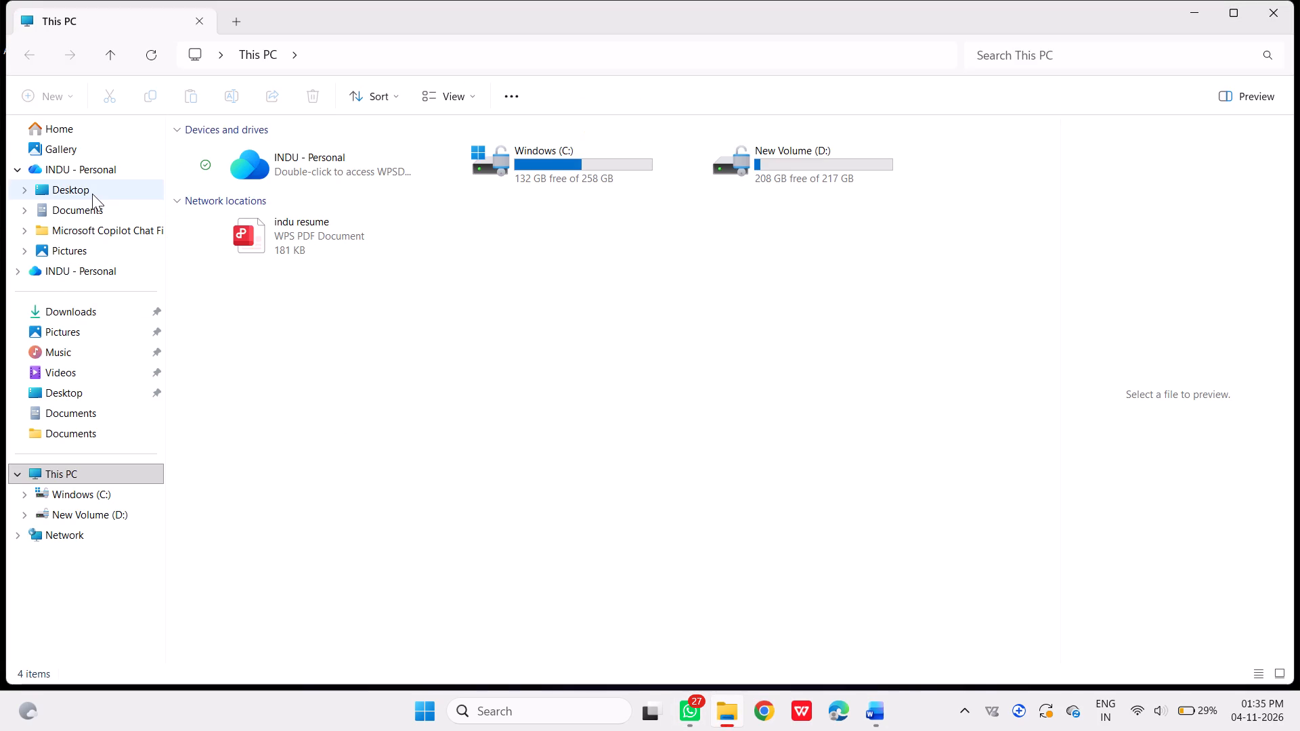
pyautogui.doubleClick(92, 194)
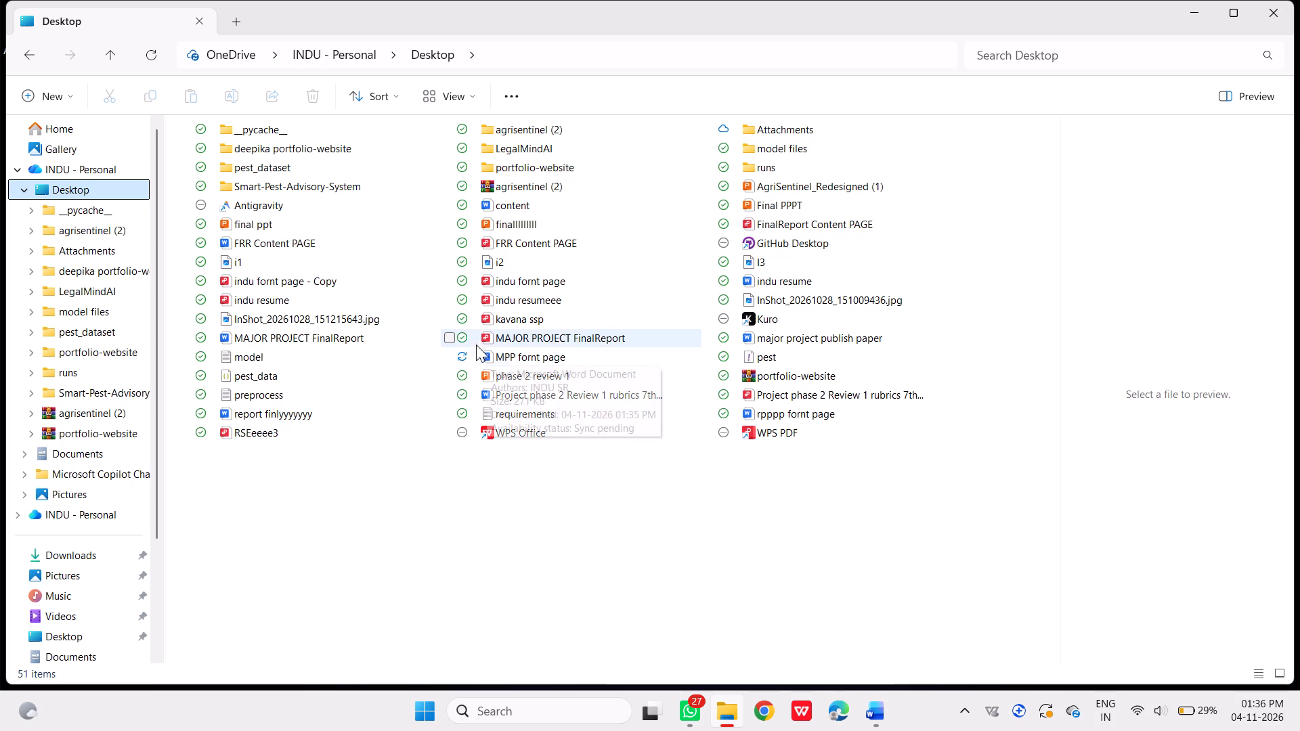
pyautogui.click(450, 340)
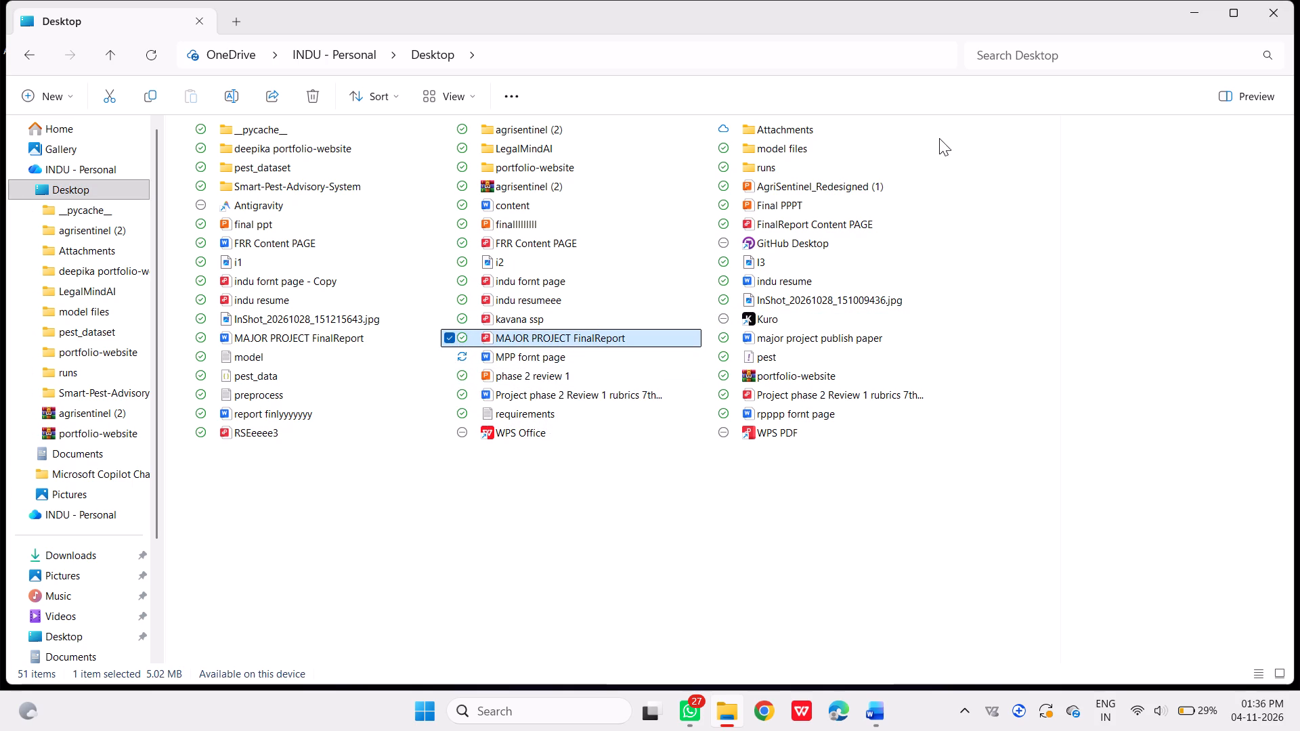
pyautogui.click(1284, 3)
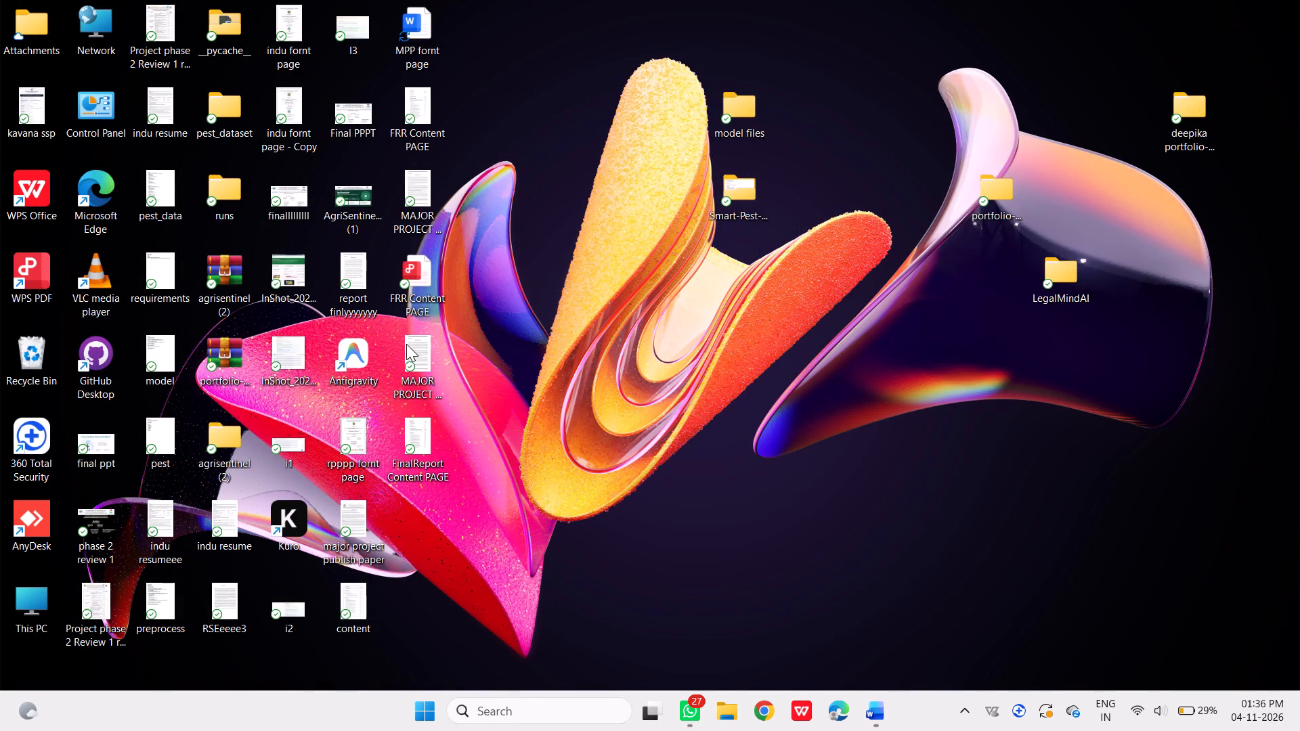
pyautogui.tripleClick(413, 368)
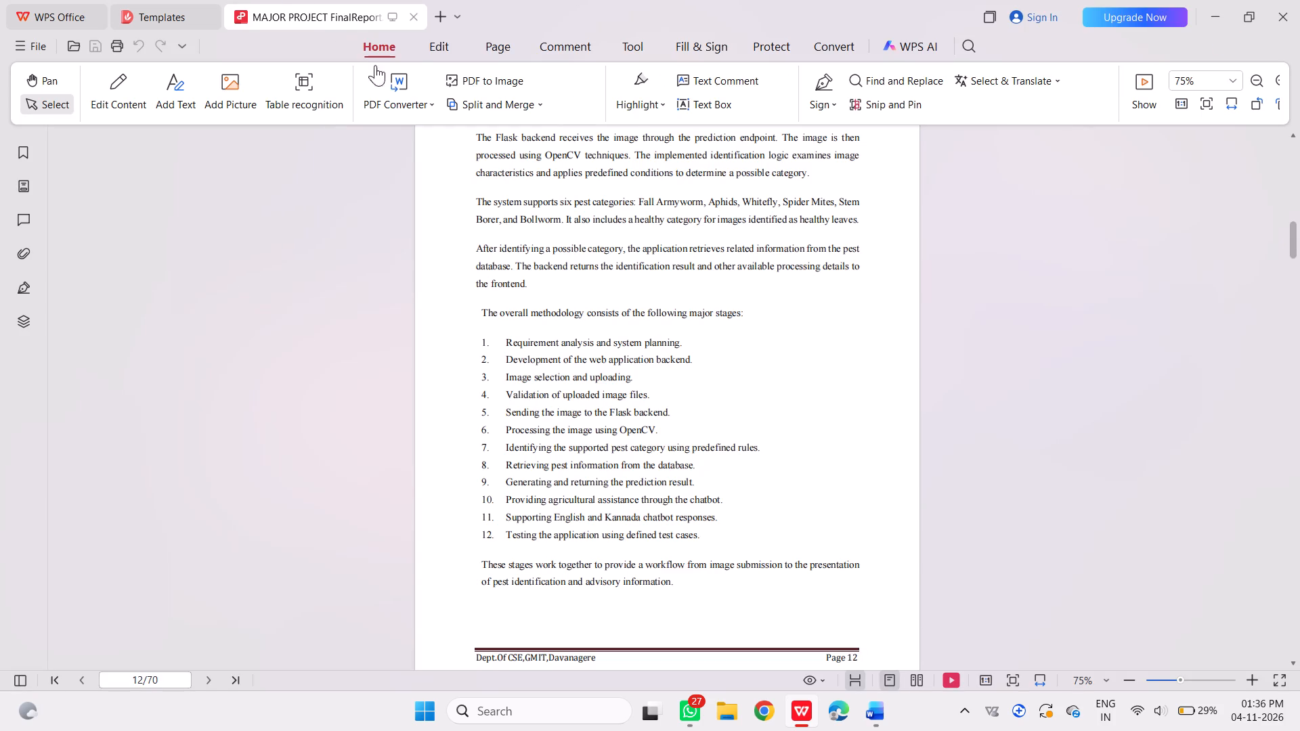
pyautogui.click(414, 17)
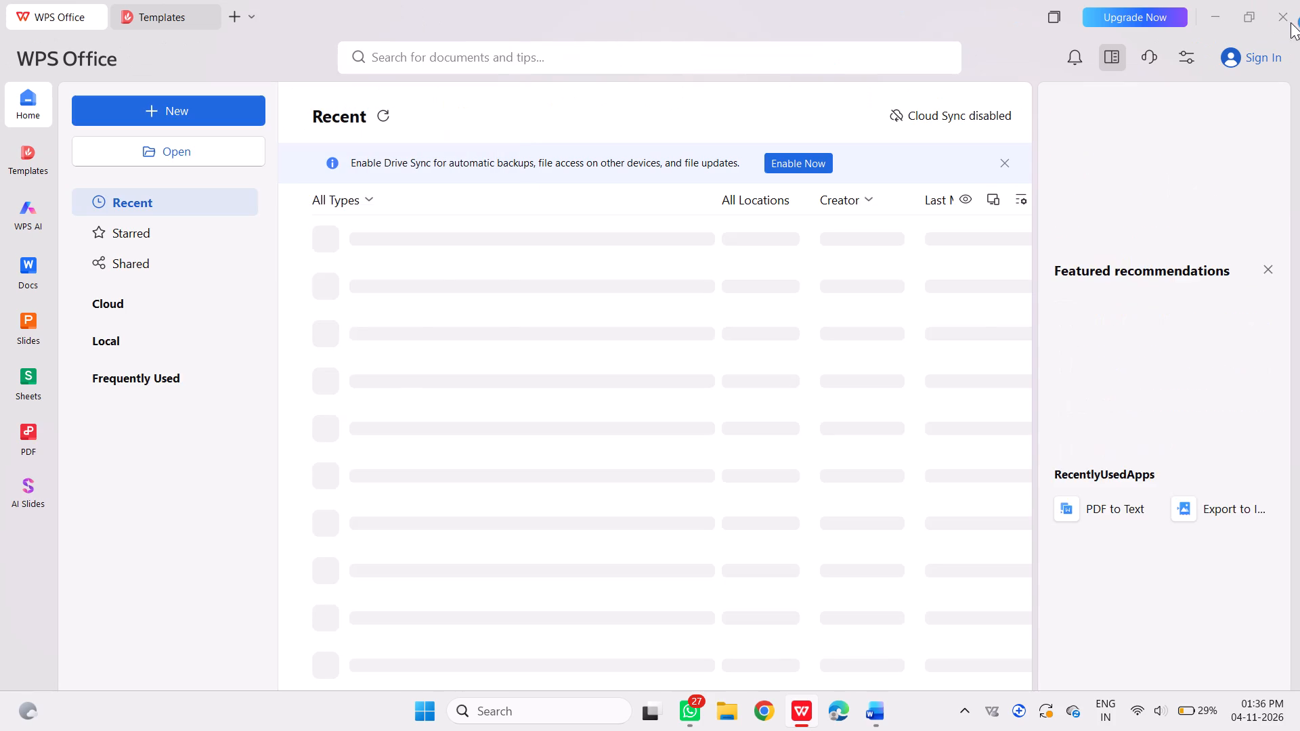
pyautogui.click(1273, 19)
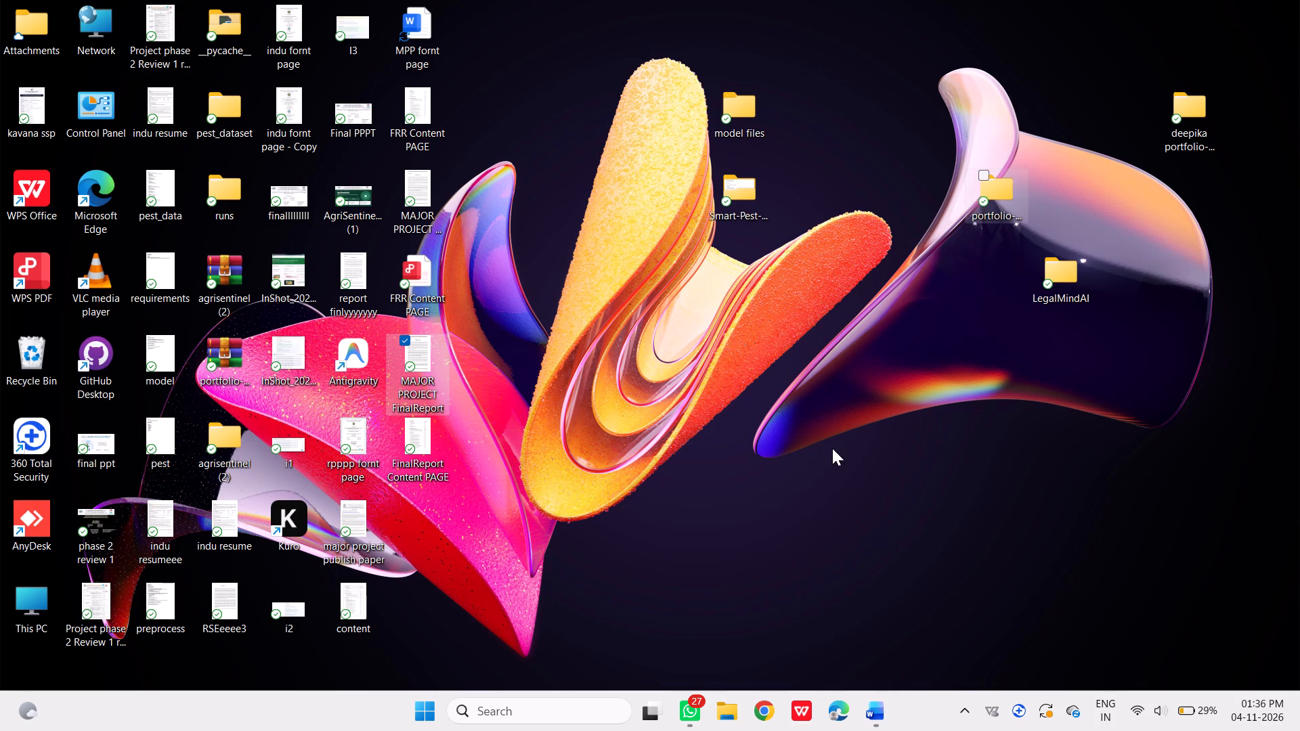
# Create a new folder on the desktop named Final folder.
pyautogui.click(492, 405)
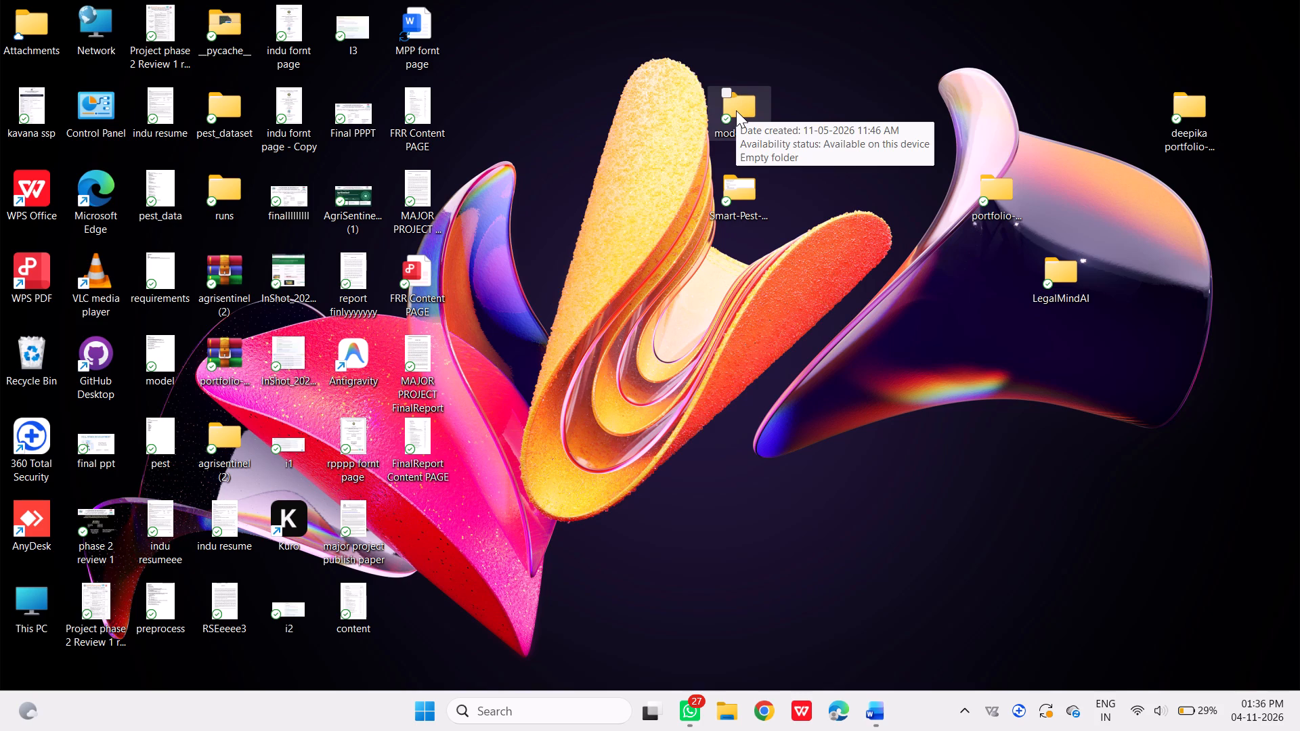
pyautogui.click(626, 347)
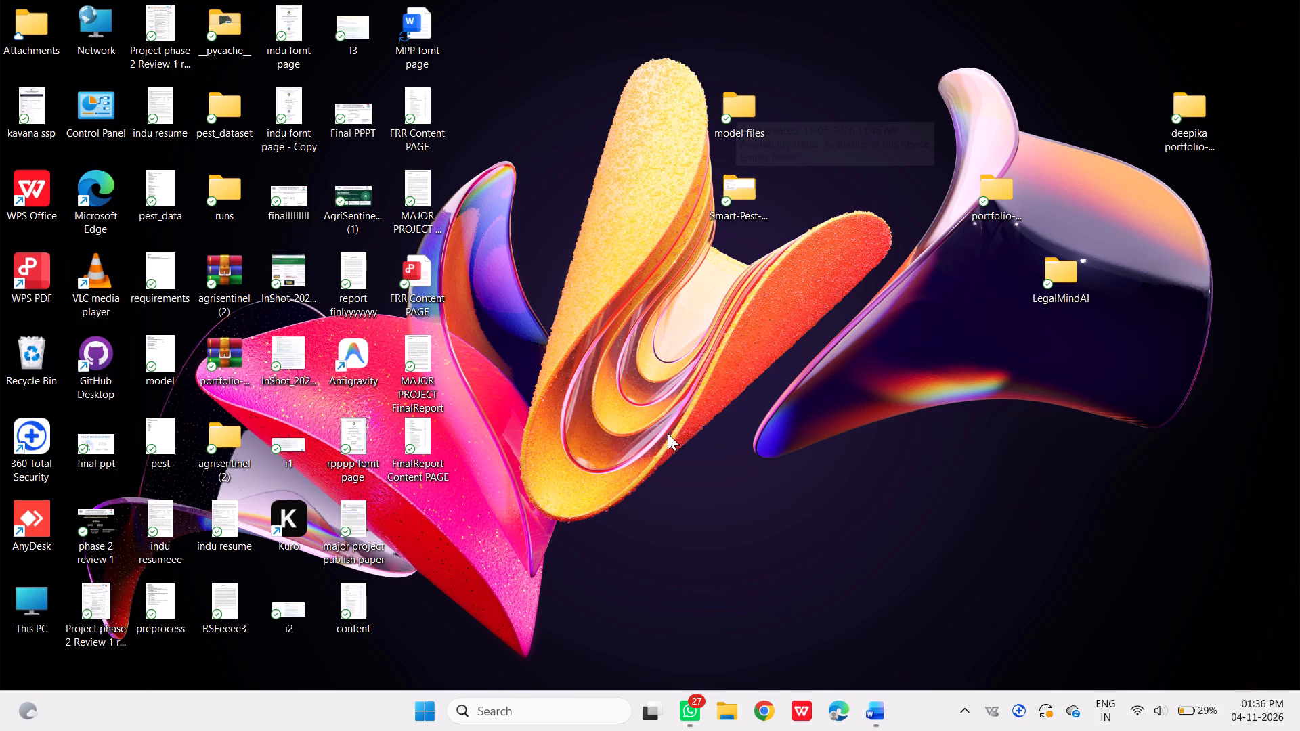
pyautogui.rightClick(668, 433)
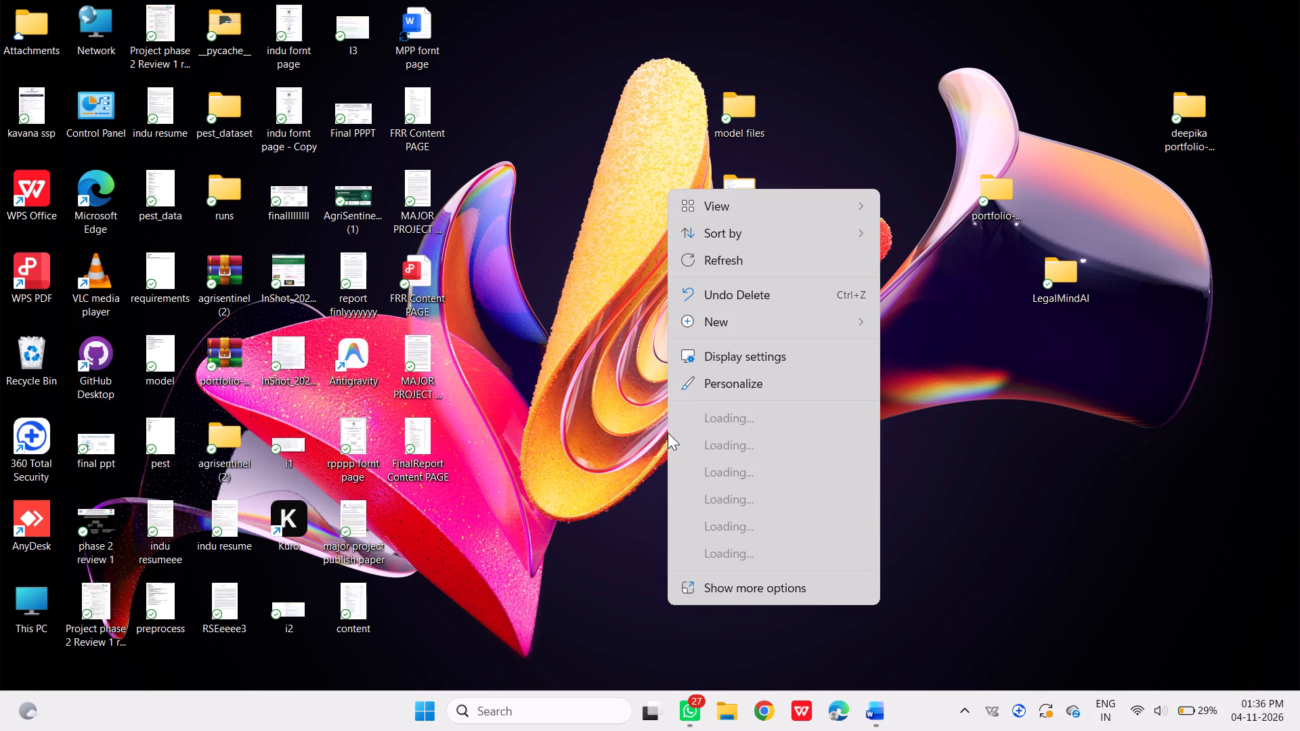
pyautogui.click(731, 318)
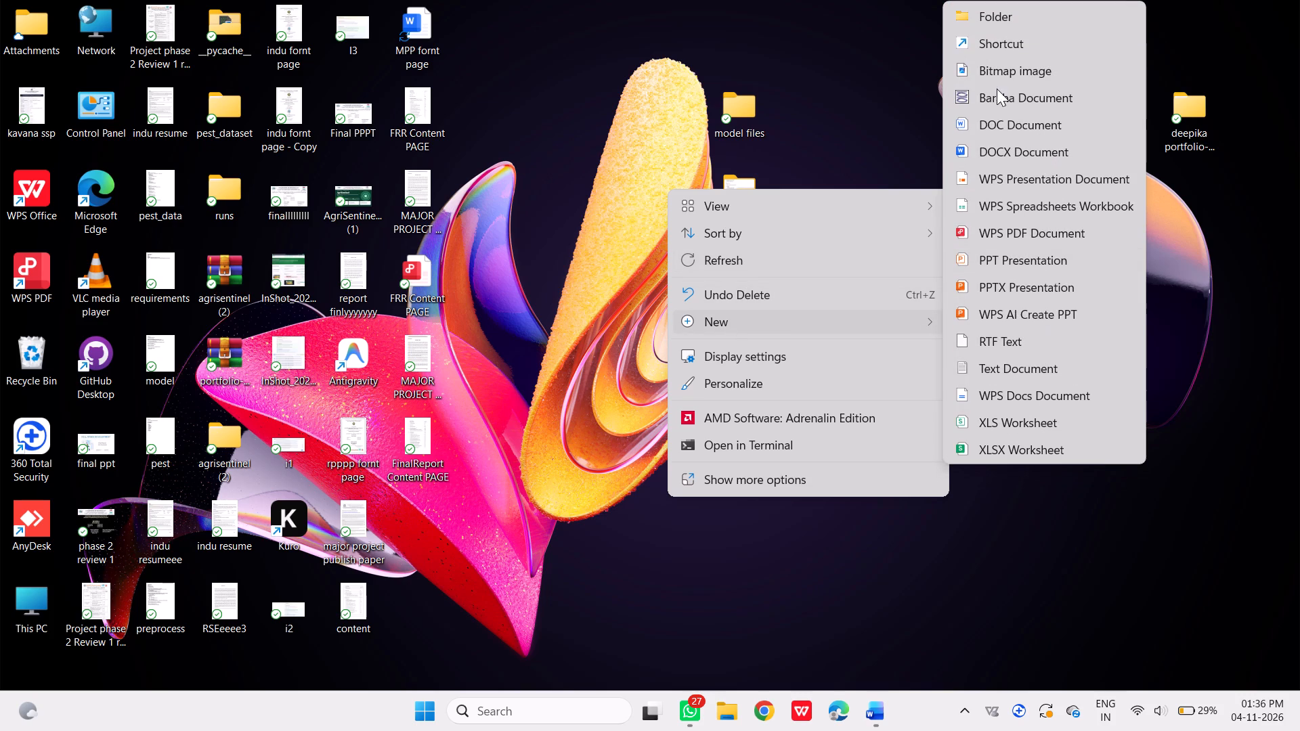
pyautogui.click(998, 14)
pyautogui.click(665, 463)
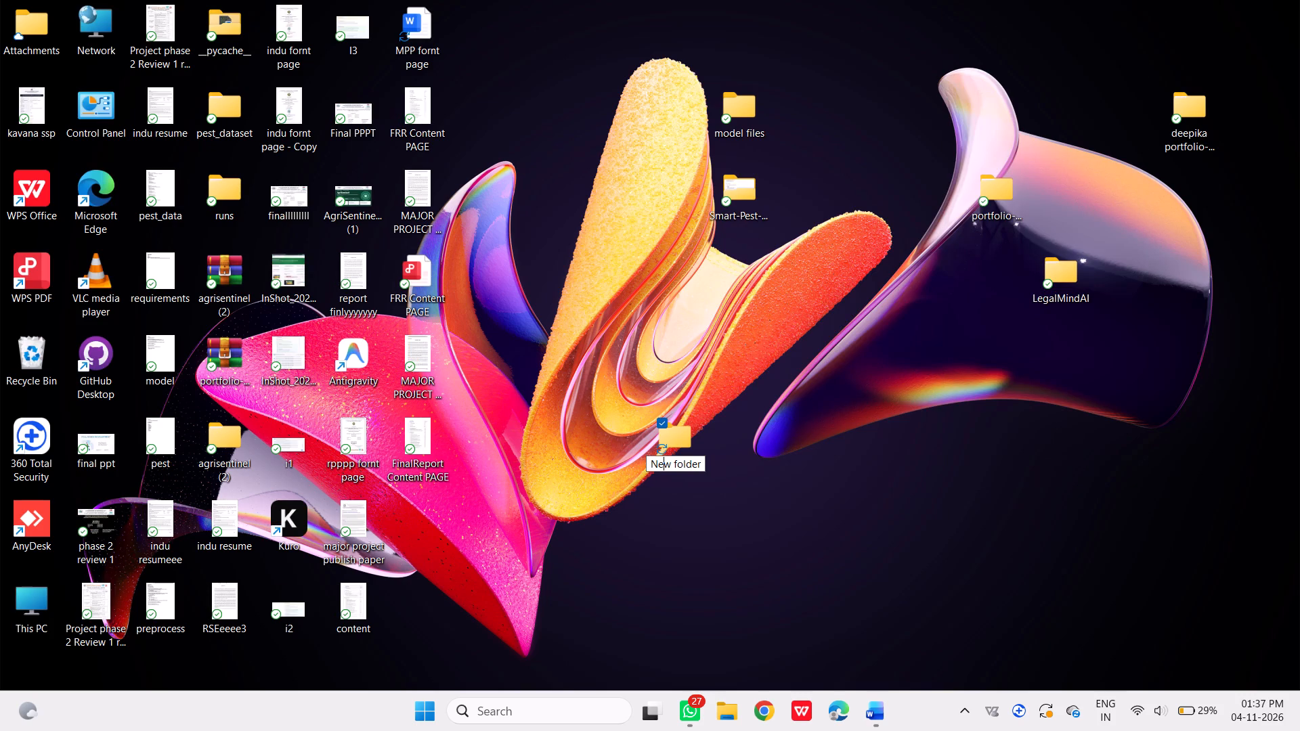
pyautogui.press('Right')
pyautogui.press('Right')
pyautogui.press('Right')
pyautogui.press('Right')
pyautogui.press('Right')
pyautogui.press('Right')
pyautogui.press('Right')
pyautogui.press('Right')
pyautogui.press('Right')
pyautogui.press('Right')
pyautogui.press('Right')
pyautogui.press('Right')
pyautogui.press('Right')
pyautogui.press('Right')
pyautogui.press('Right')
pyautogui.press('Right')
pyautogui.press('Right')
pyautogui.press('Right')
pyautogui.press('BackSpace')
pyautogui.press('BackSpace')
pyautogui.press('BackSpace')
pyautogui.press('BackSpace')
pyautogui.press('BackSpace')
pyautogui.press('BackSpace')
pyautogui.press('BackSpace')
pyautogui.press('BackSpace')
pyautogui.press('BackSpace')
pyautogui.press('BackSpace')
pyautogui.press('BackSpace')
pyautogui.press('BackSpace')
pyautogui.press('BackSpace')
pyautogui.press('BackSpace')
pyautogui.press('BackSpace')
pyautogui.press('BackSpace')
pyautogui.press('BackSpace')
pyautogui.press('BackSpace')
pyautogui.press('BackSpace')
pyautogui.press('BackSpace')
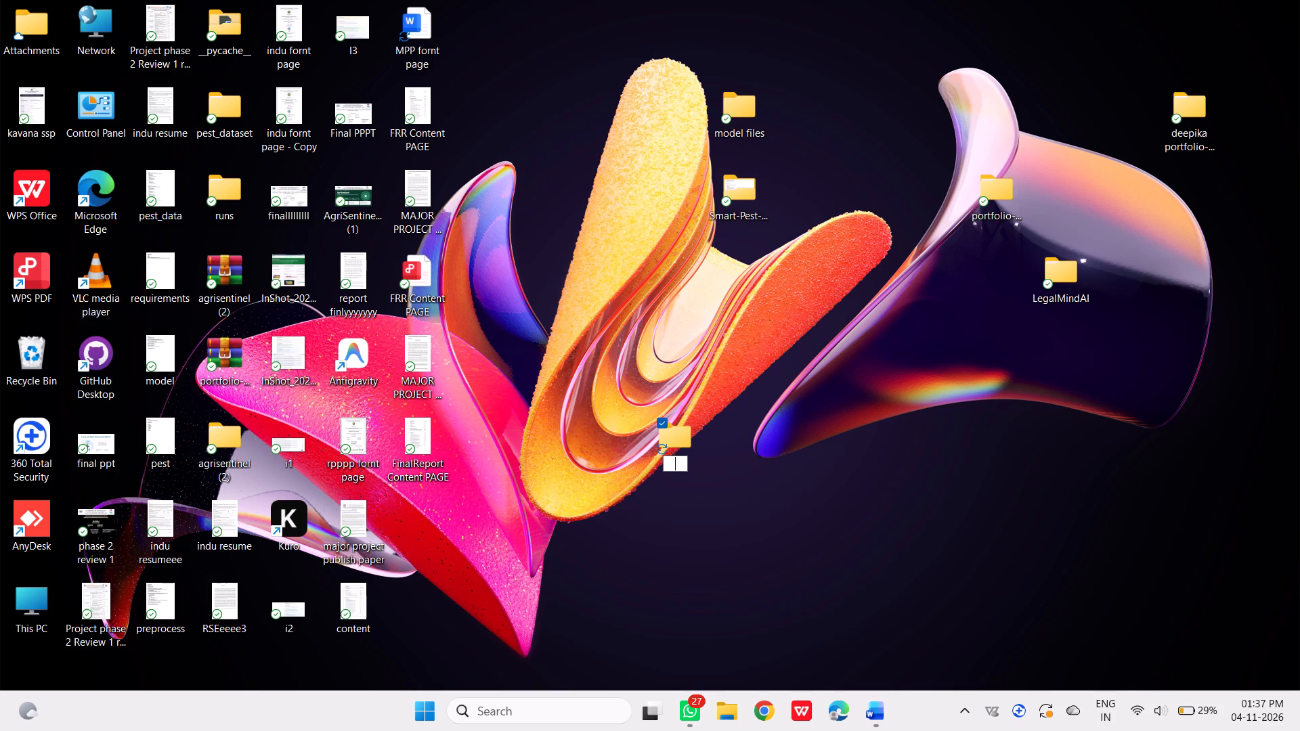
pyautogui.hotkey('shift', 'f')
pyautogui.write('inal')
pyautogui.press('space')
pyautogui.write('fol')
pyautogui.write('der')
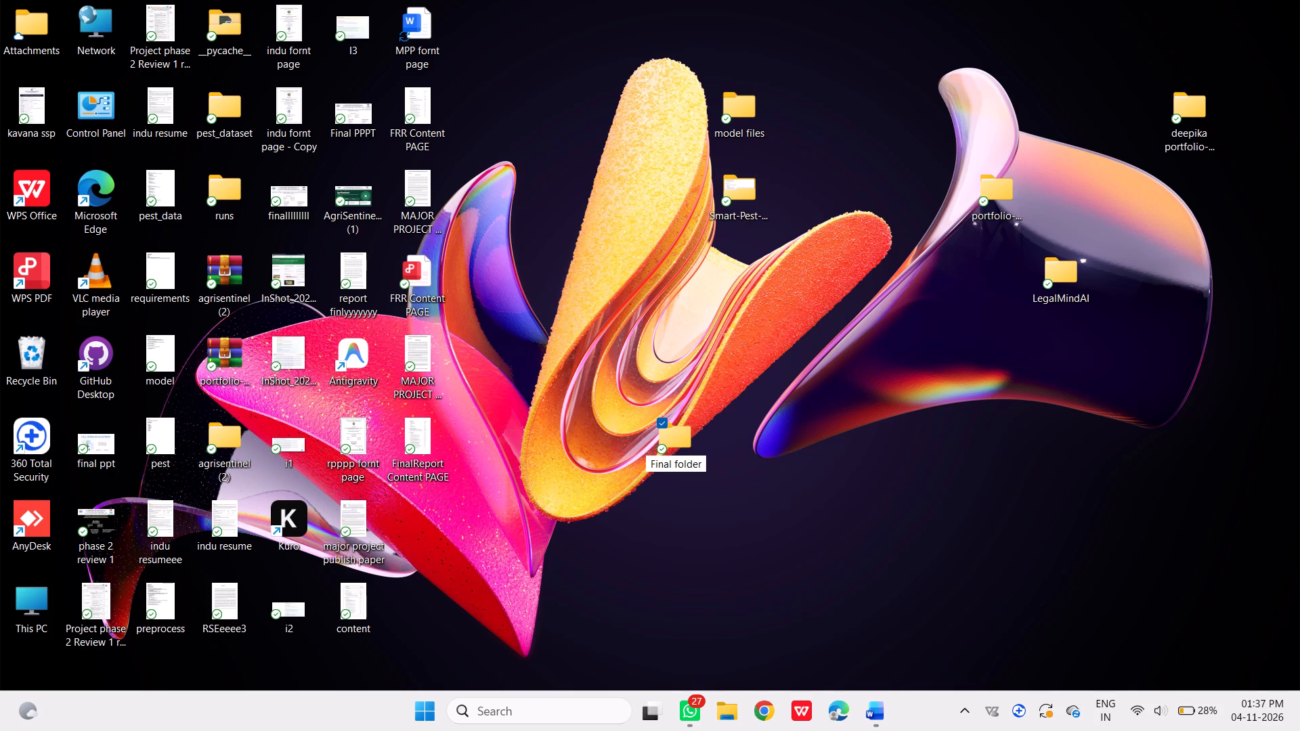
pyautogui.press('Return')
pyautogui.press('Return')
pyautogui.press('Return')
pyautogui.press('Return')
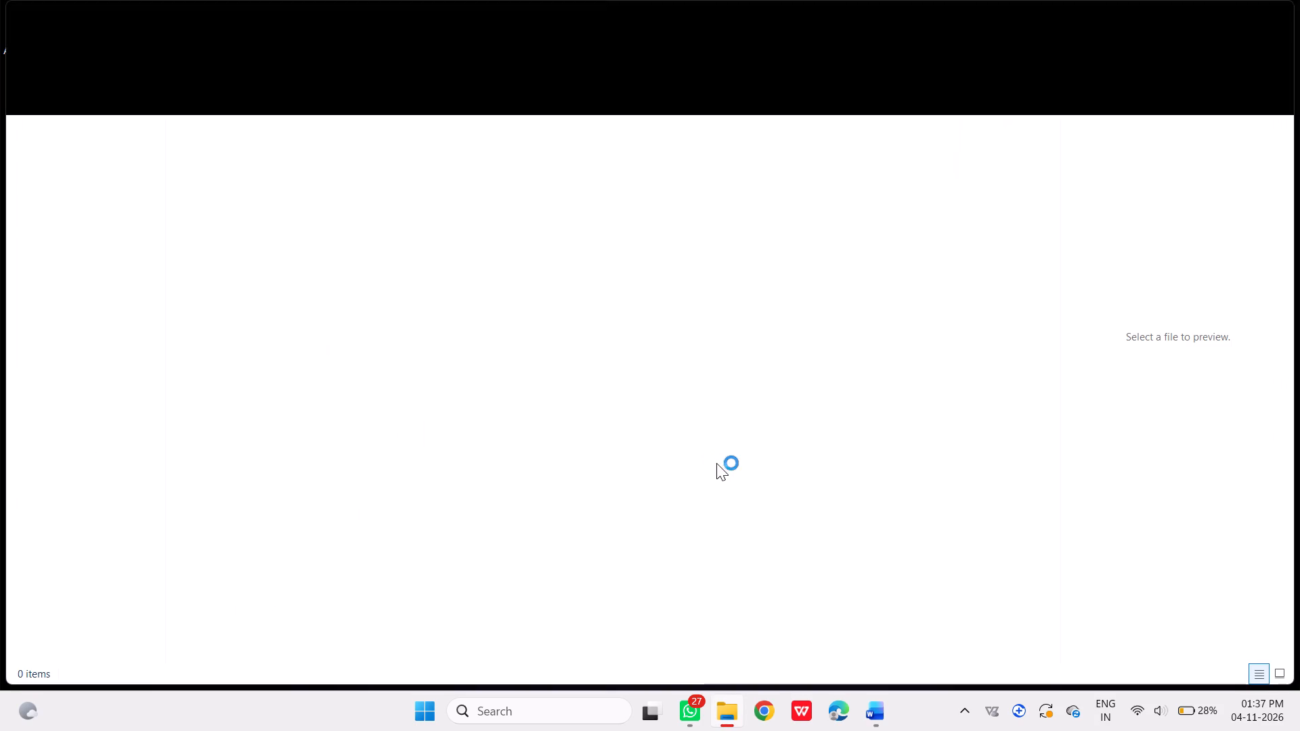
pyautogui.click(1270, 14)
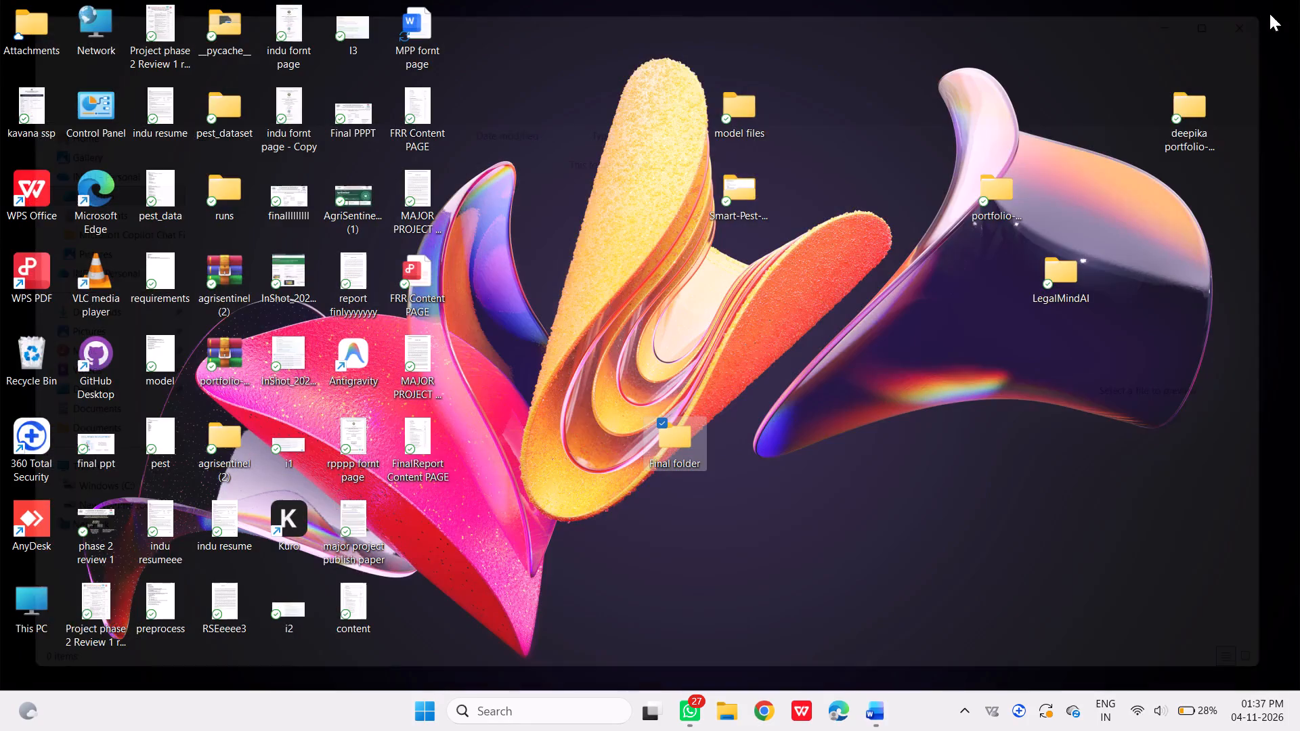
# Move the FRR Content PAGE PDF and the MAJOR PROJECT FinalReport PDF from the desktop into Final folder.
pyautogui.moveTo(425, 274); pyautogui.dragTo(577, 349)
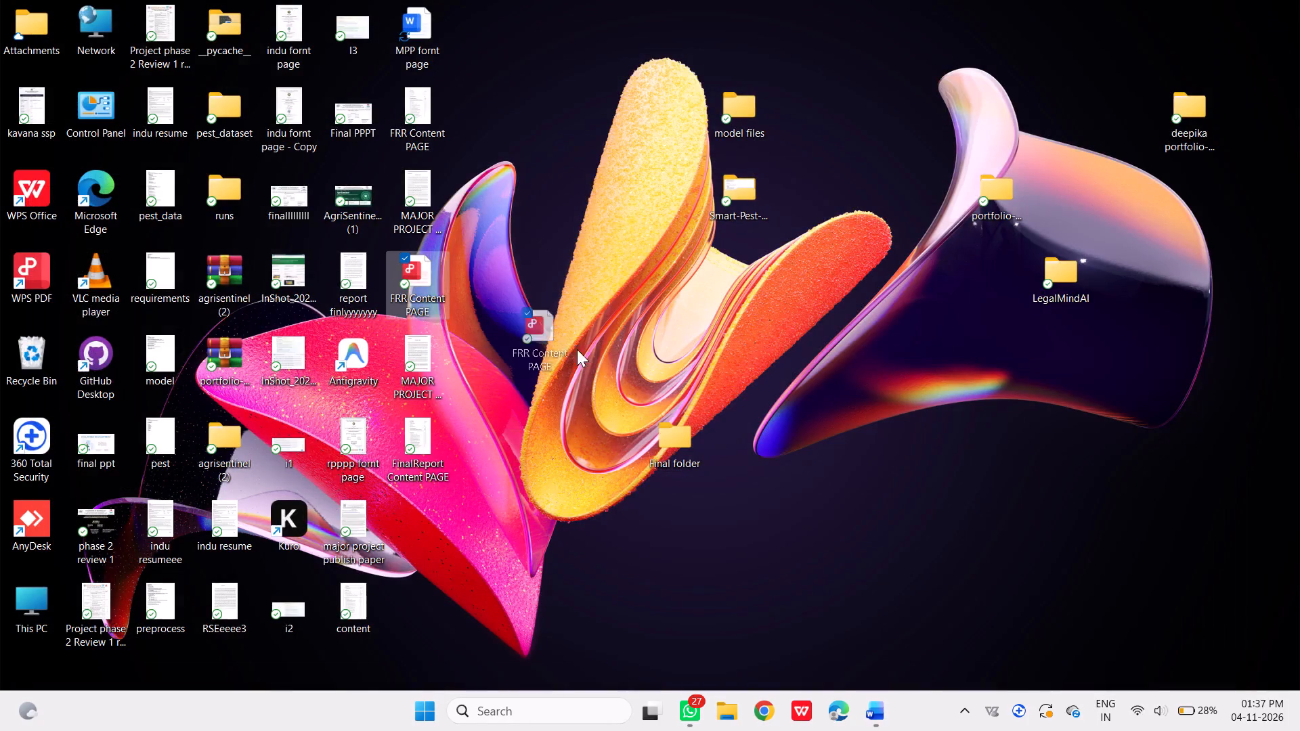
pyautogui.moveTo(577, 349); pyautogui.dragTo(681, 424)
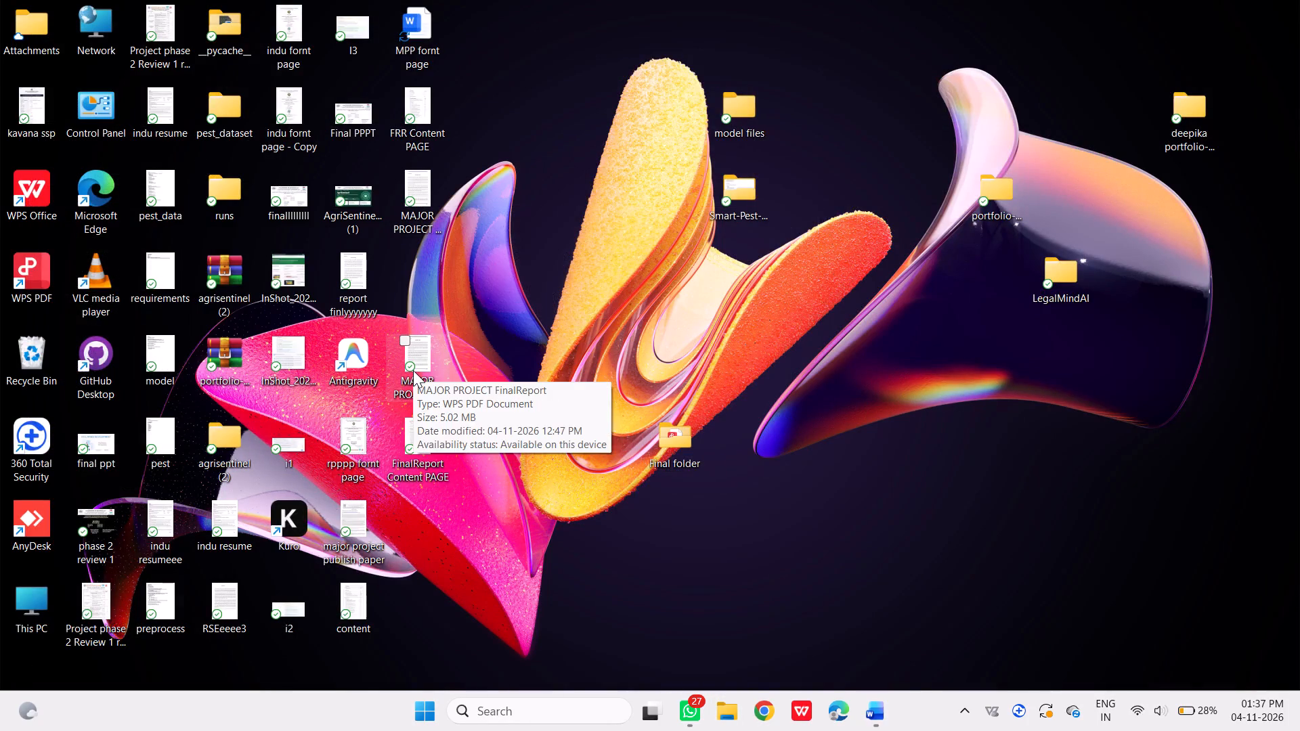
pyautogui.moveTo(413, 370); pyautogui.dragTo(670, 428)
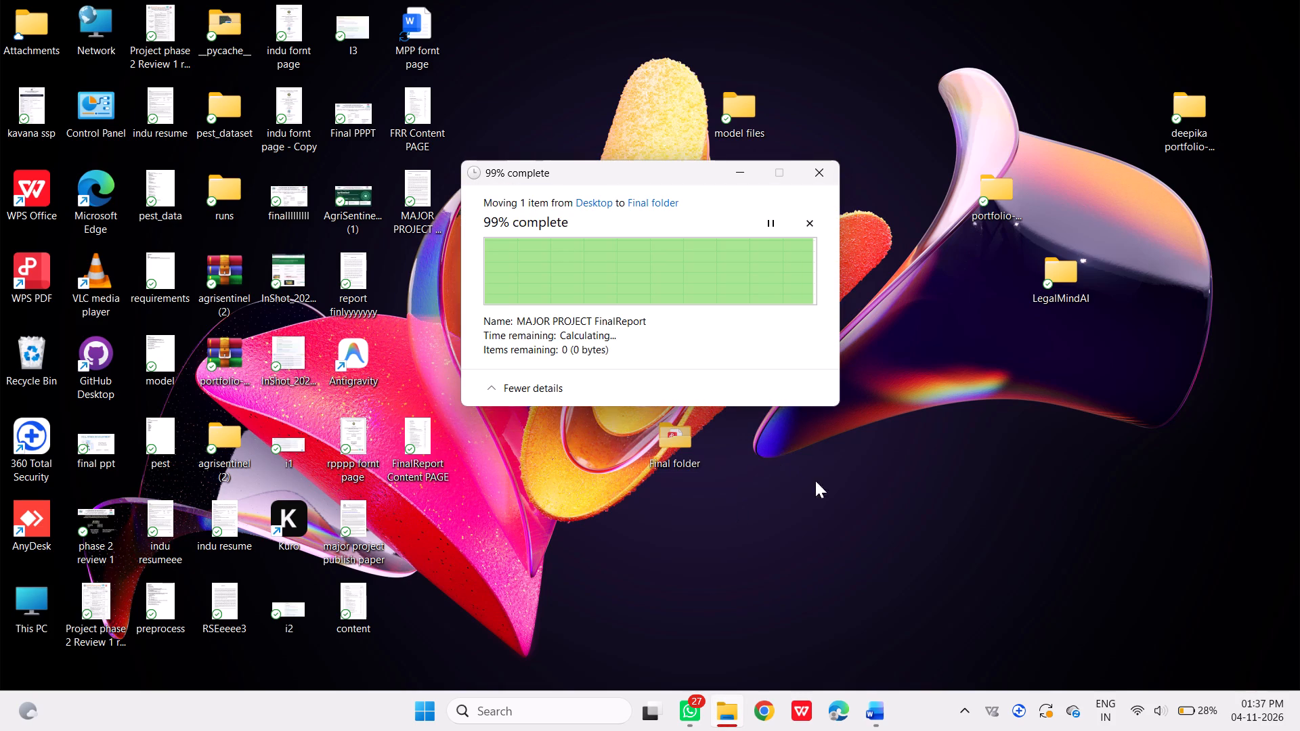
# Switch to Word and save a copy of MPP fornt page as a PDF in the desktop's Final folder.
pyautogui.click(869, 641)
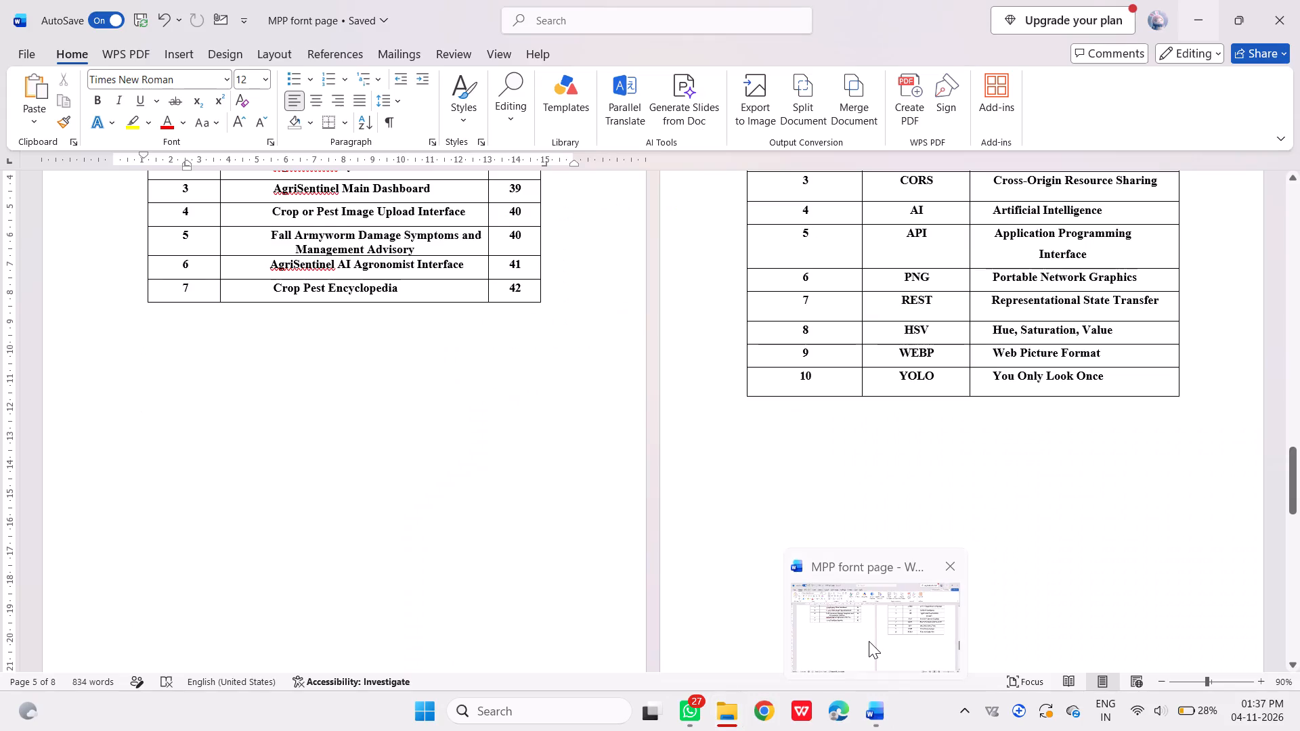
pyautogui.click(25, 54)
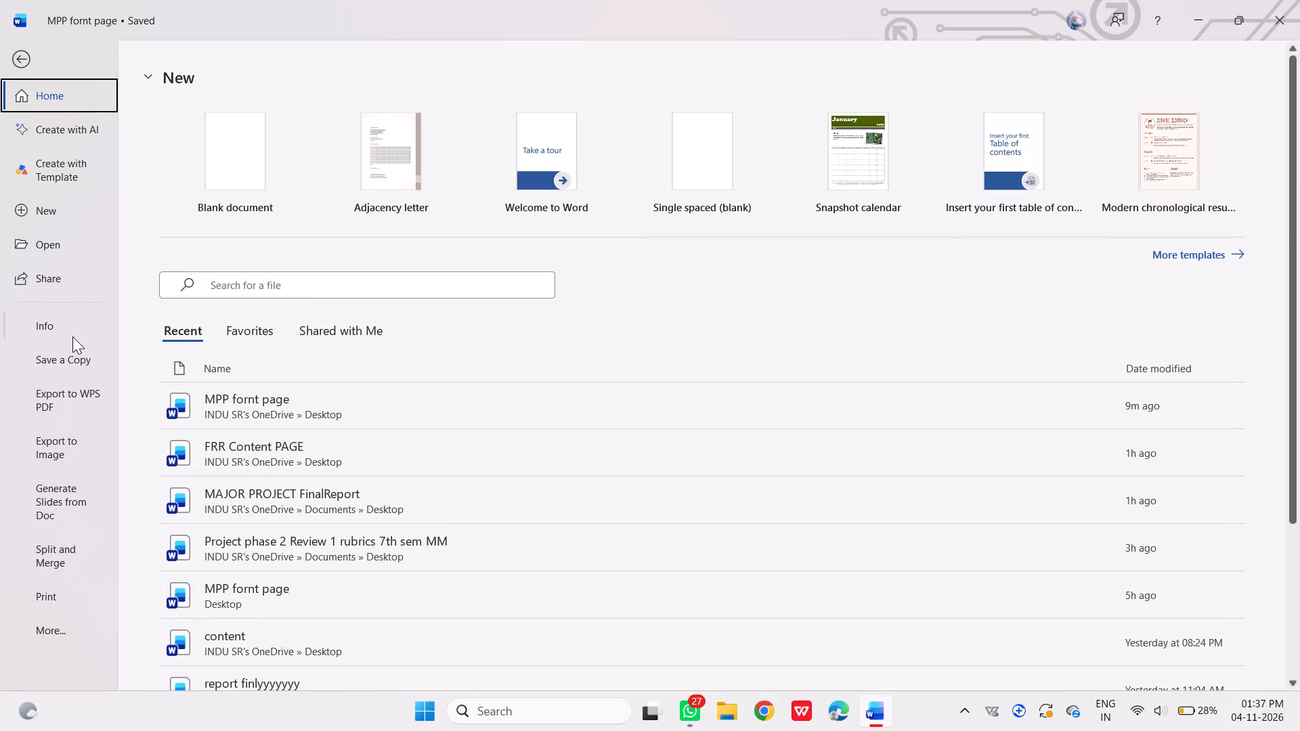
pyautogui.click(65, 355)
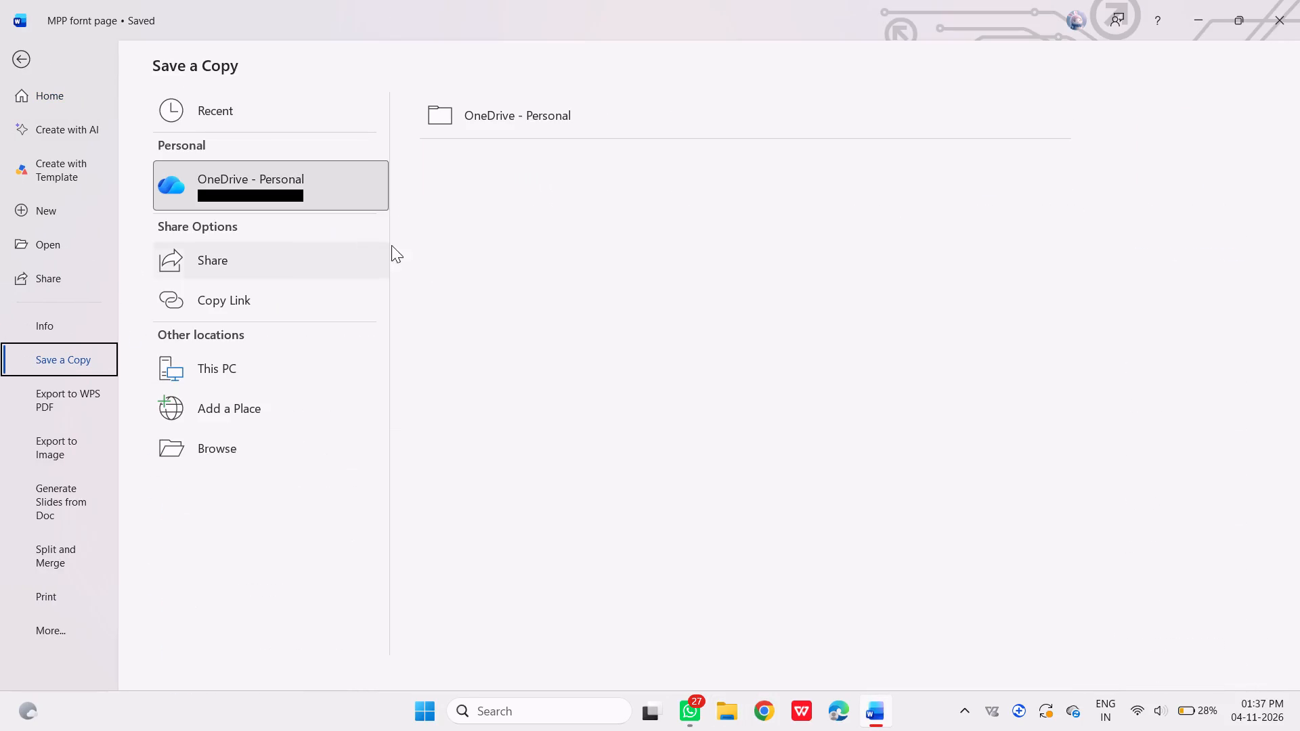
pyautogui.doubleClick(276, 365)
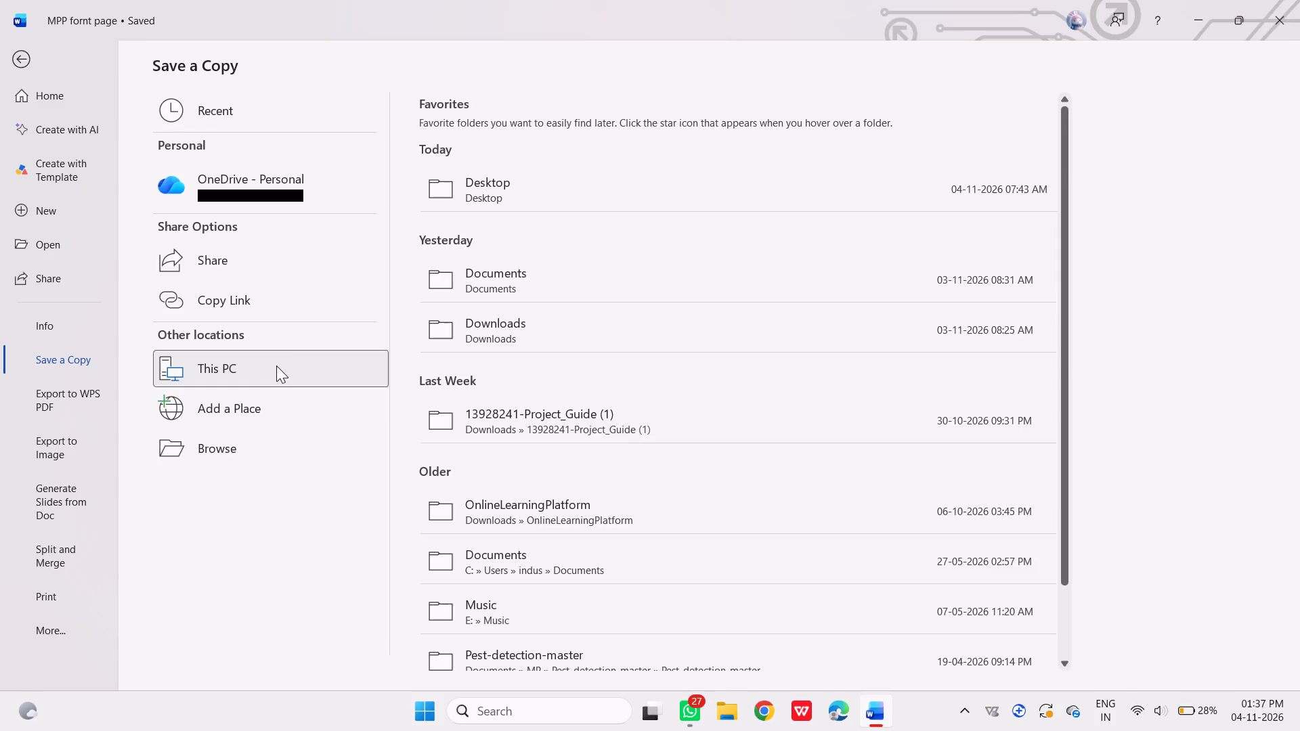
pyautogui.doubleClick(469, 198)
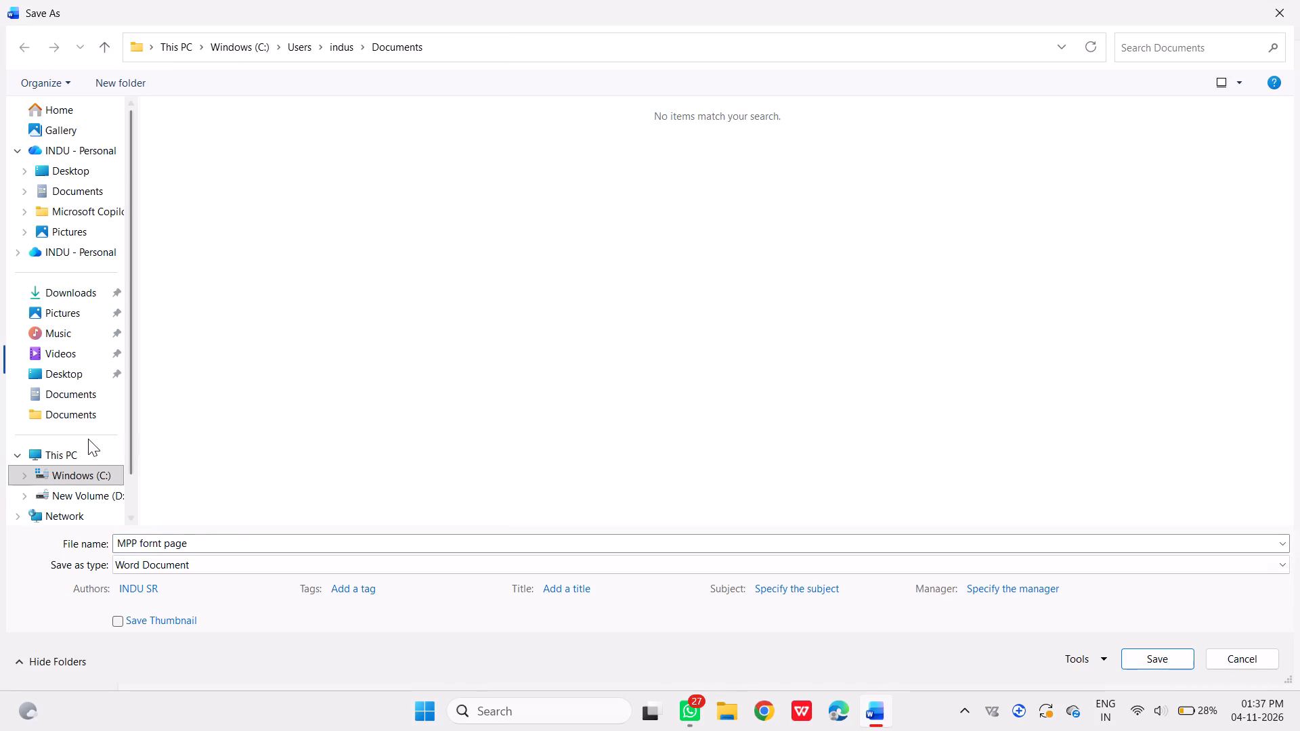
pyautogui.moveTo(62, 363); pyautogui.dragTo(62, 374)
pyautogui.tripleClick(62, 374)
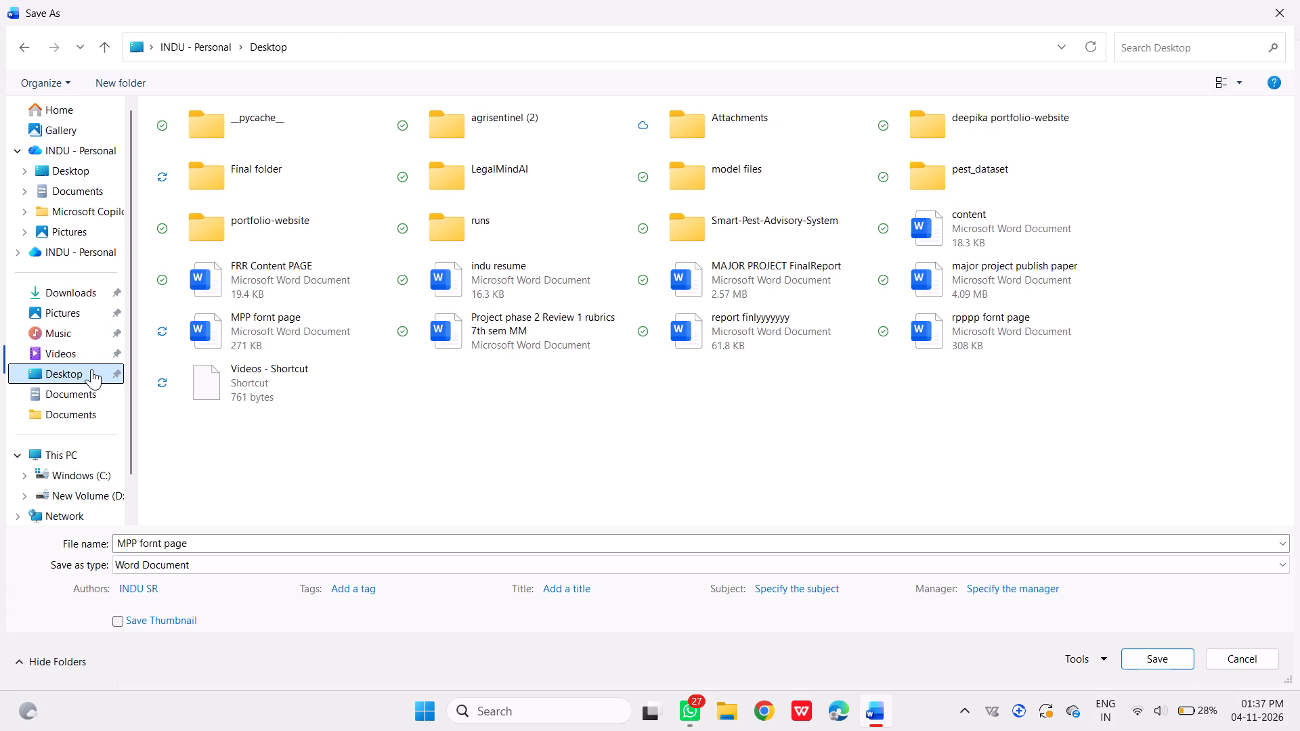
pyautogui.doubleClick(292, 179)
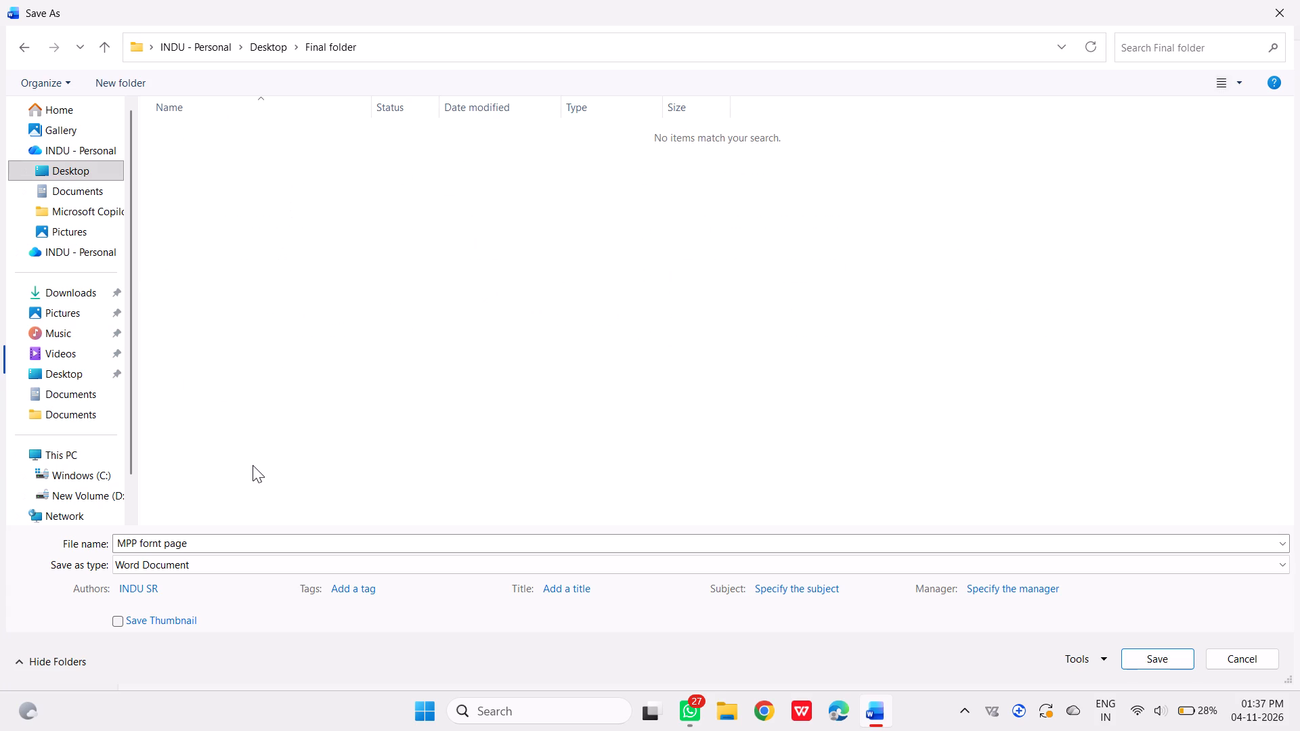
pyautogui.scroll(5, 246, 289)
pyautogui.hscroll(2, 246, 289)
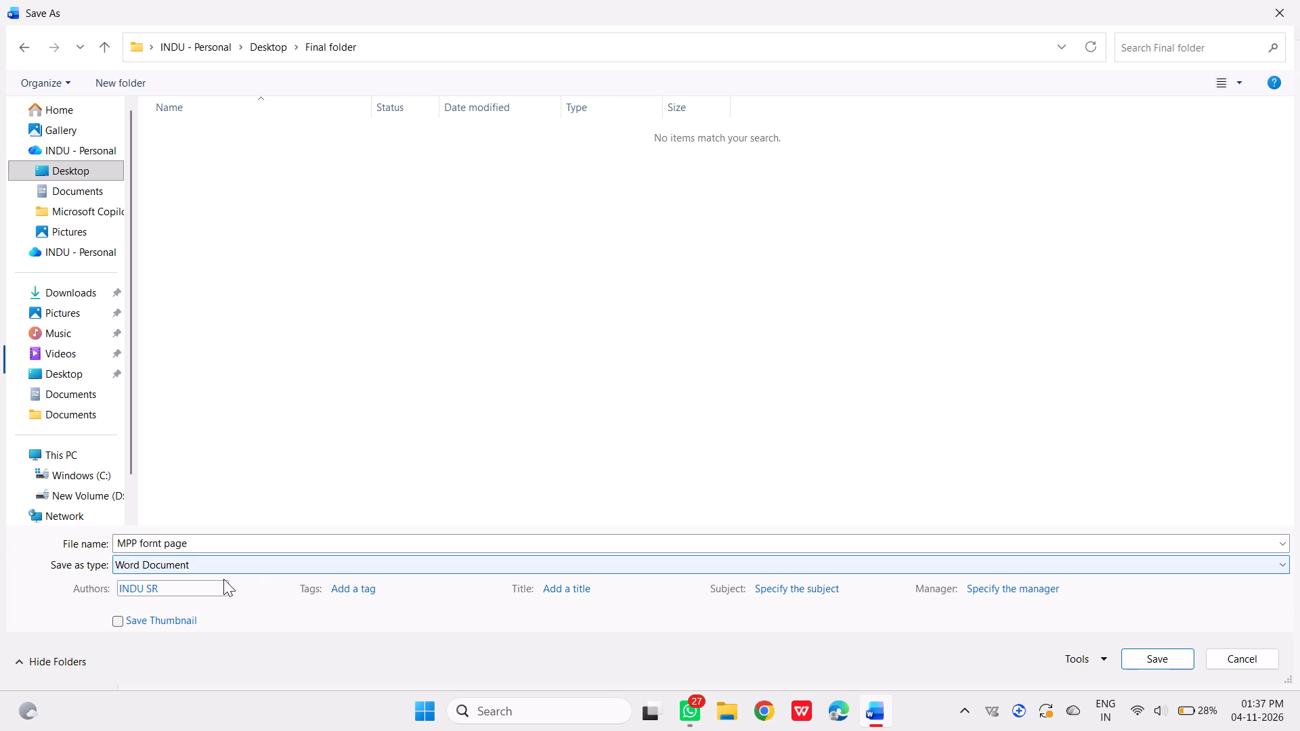
pyautogui.click(220, 564)
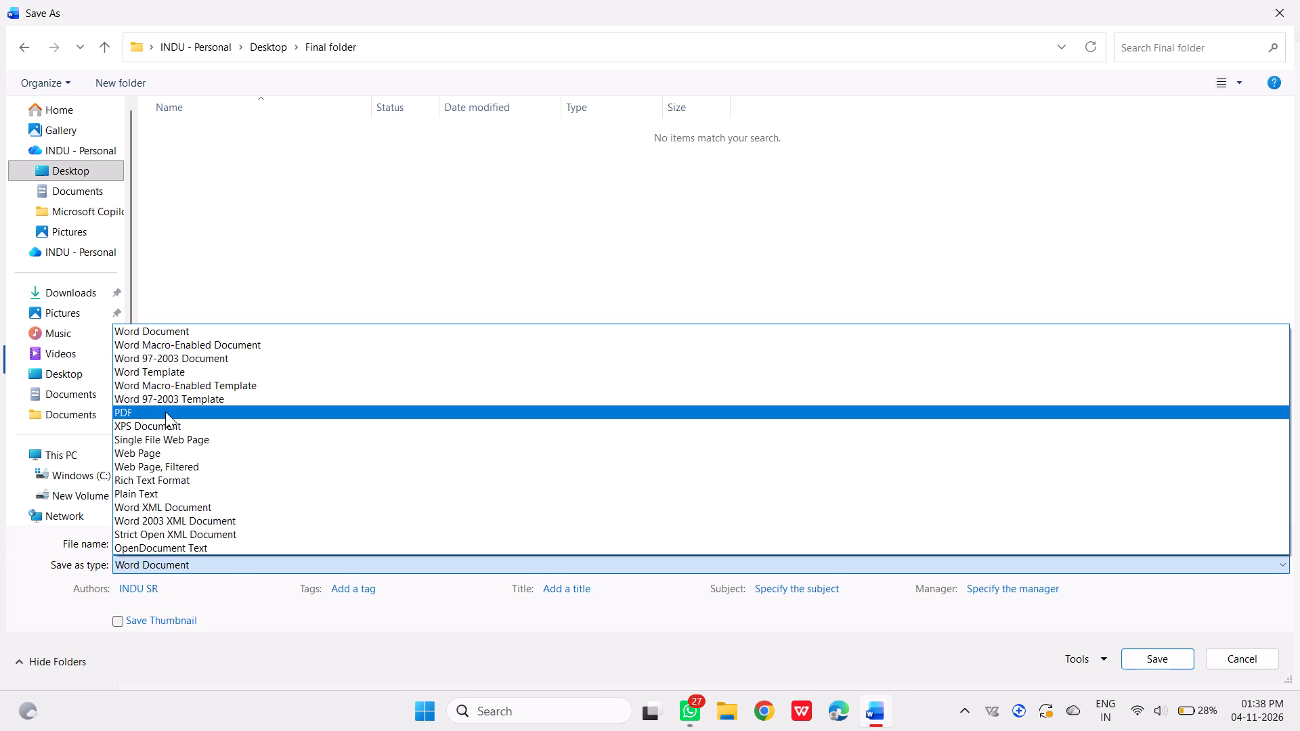
pyautogui.click(165, 412)
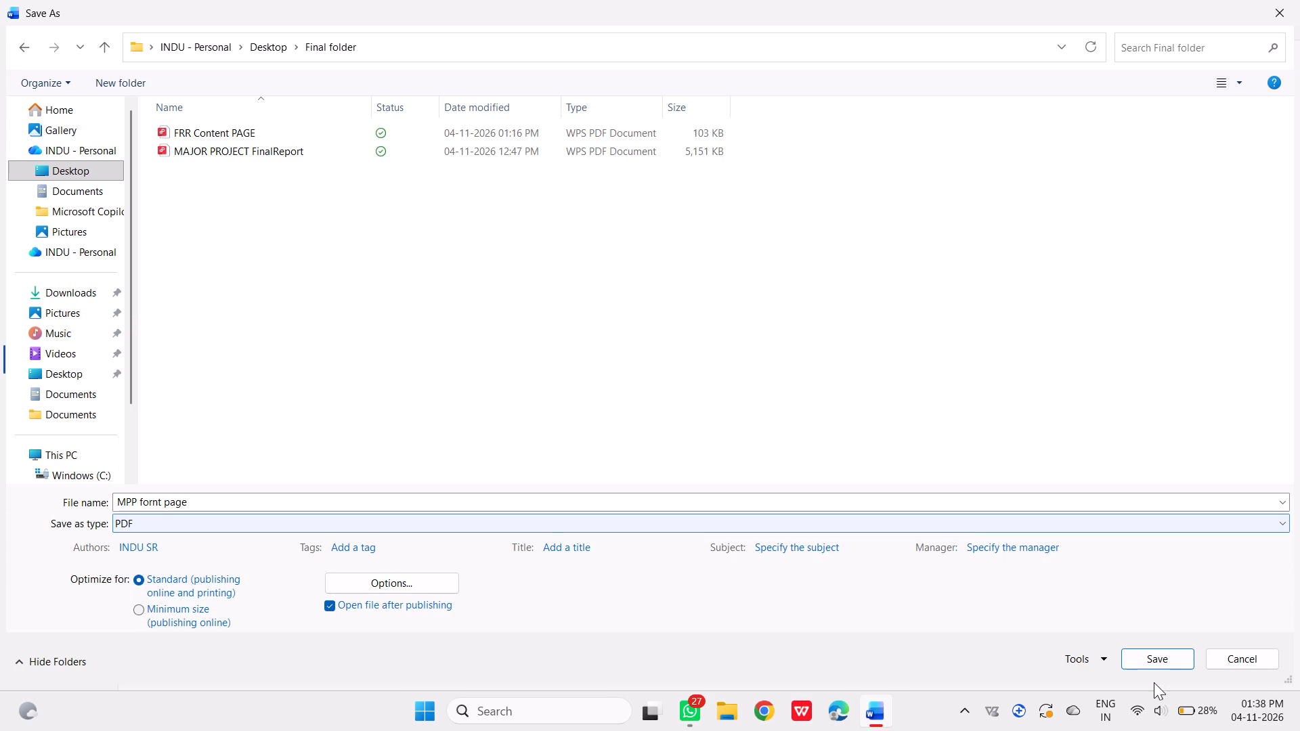
pyautogui.click(1146, 652)
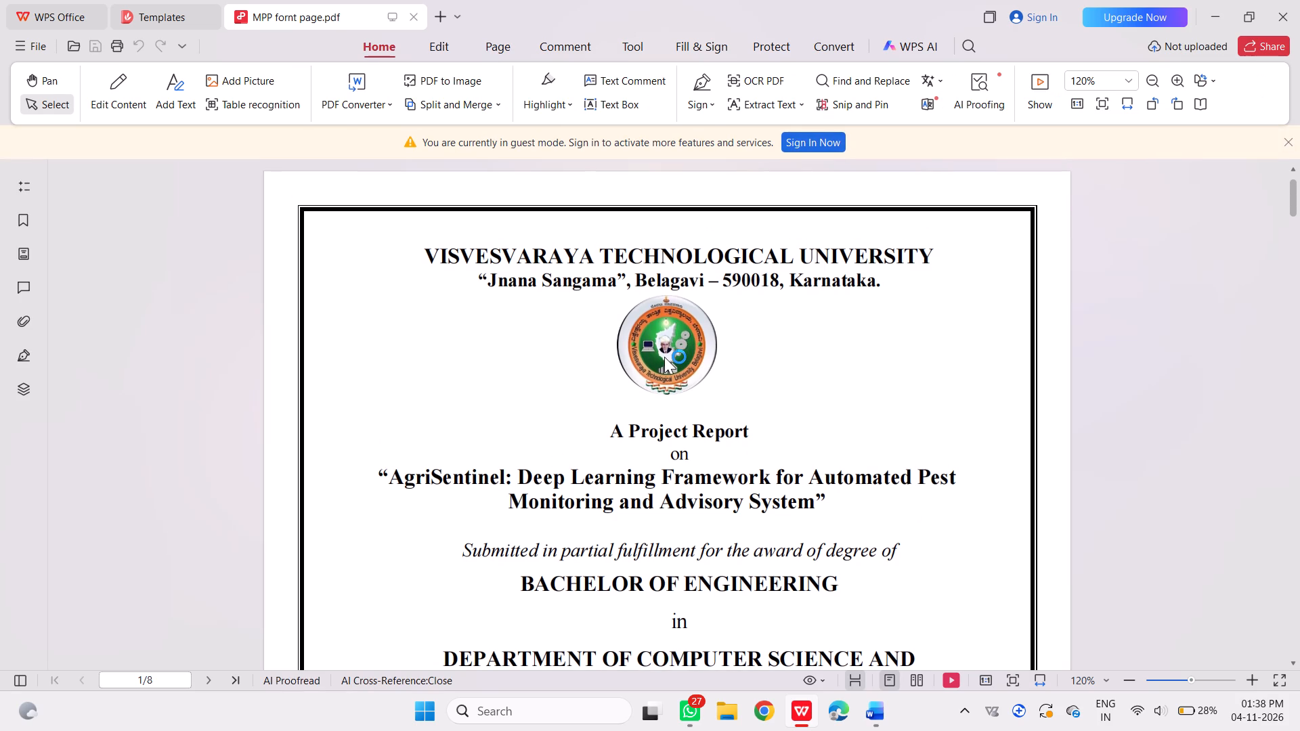
# Review all pages of the exported MPP fornt page PDF in WPS Office, from the title page to the end, and close it.
pyautogui.scroll(1, 663, 359)
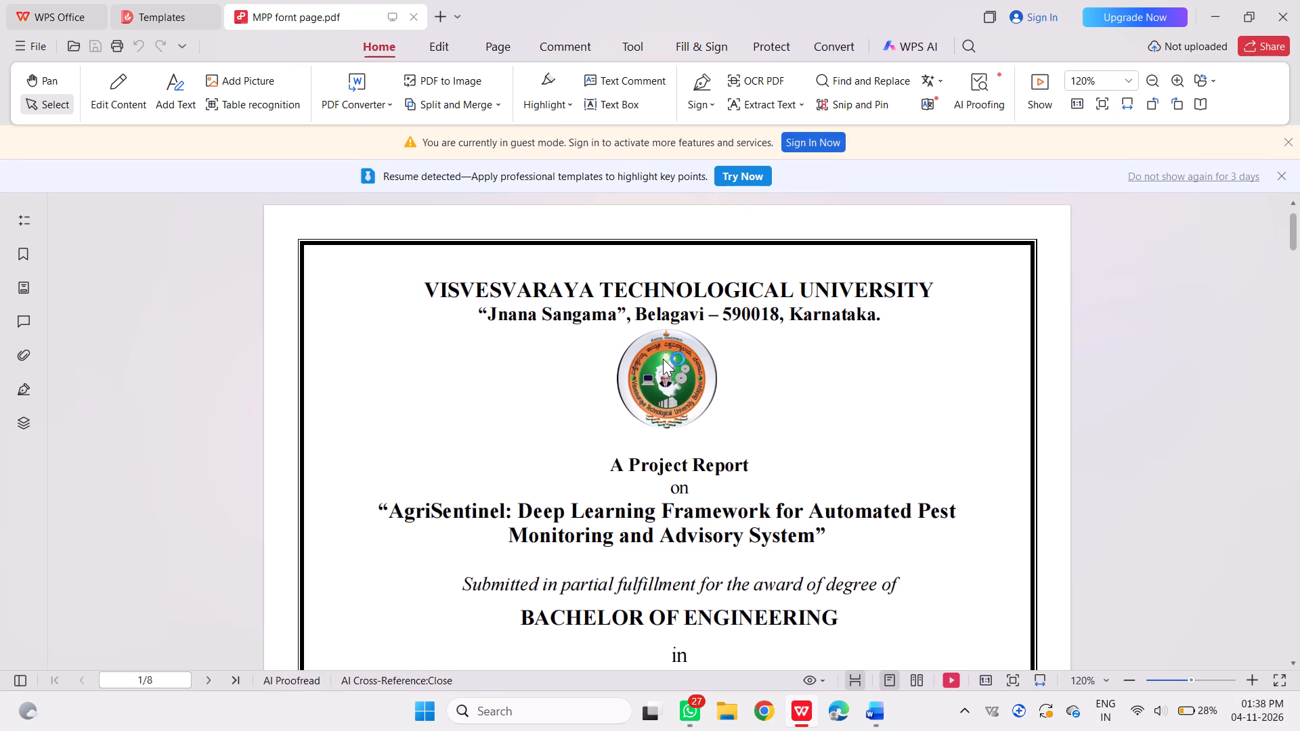
pyautogui.scroll(-1, 657, 393)
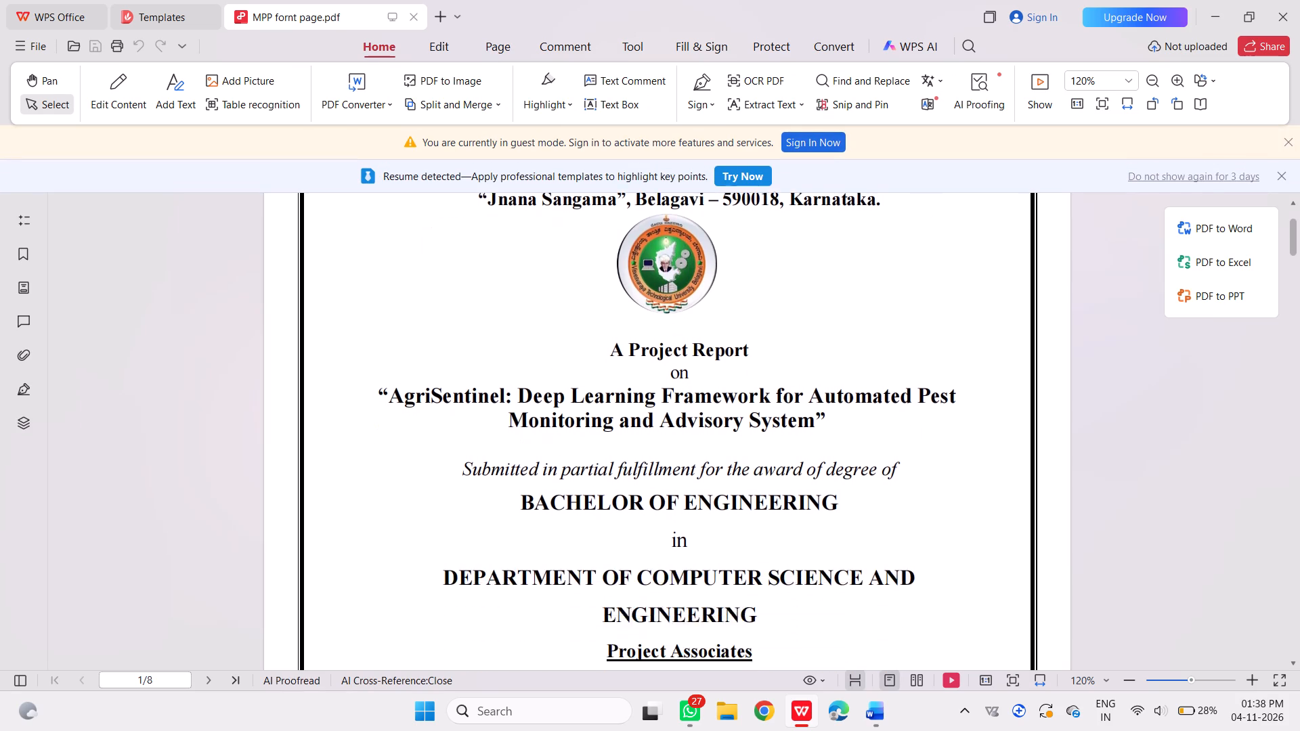
pyautogui.scroll(-1, 657, 393)
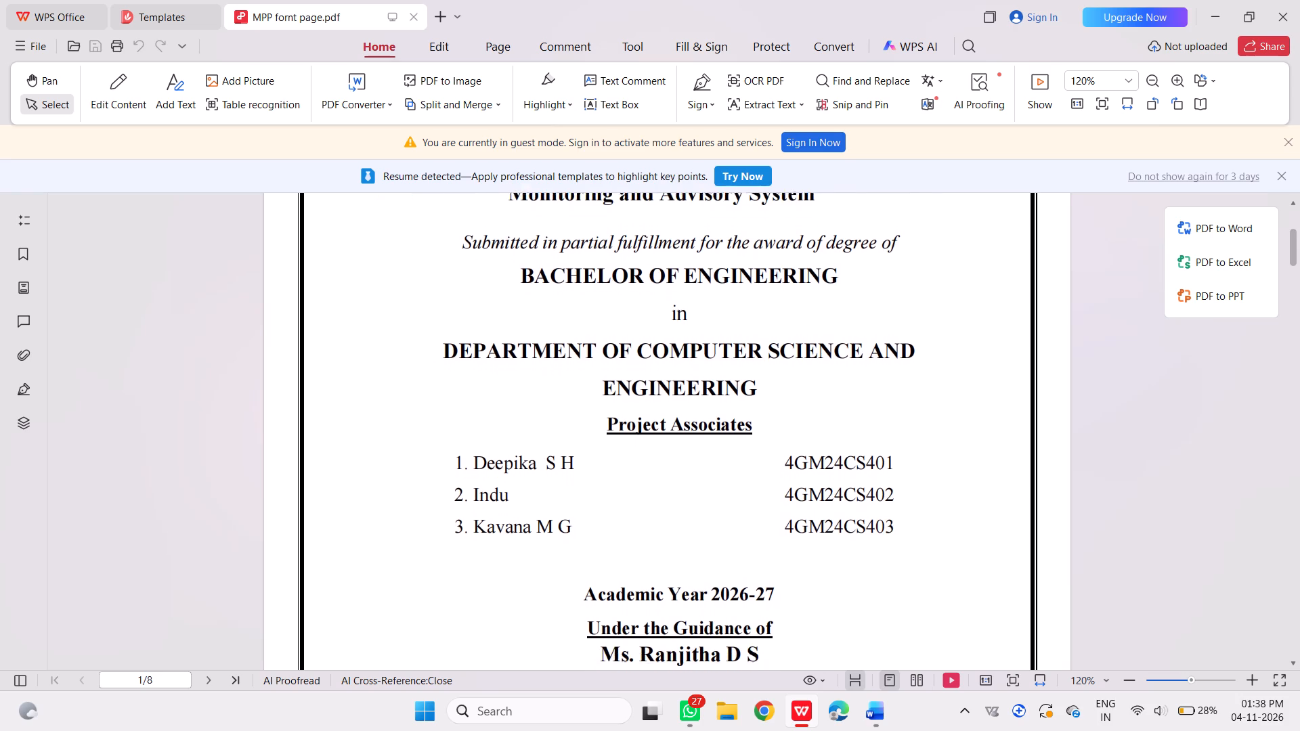
pyautogui.scroll(-4, 657, 393)
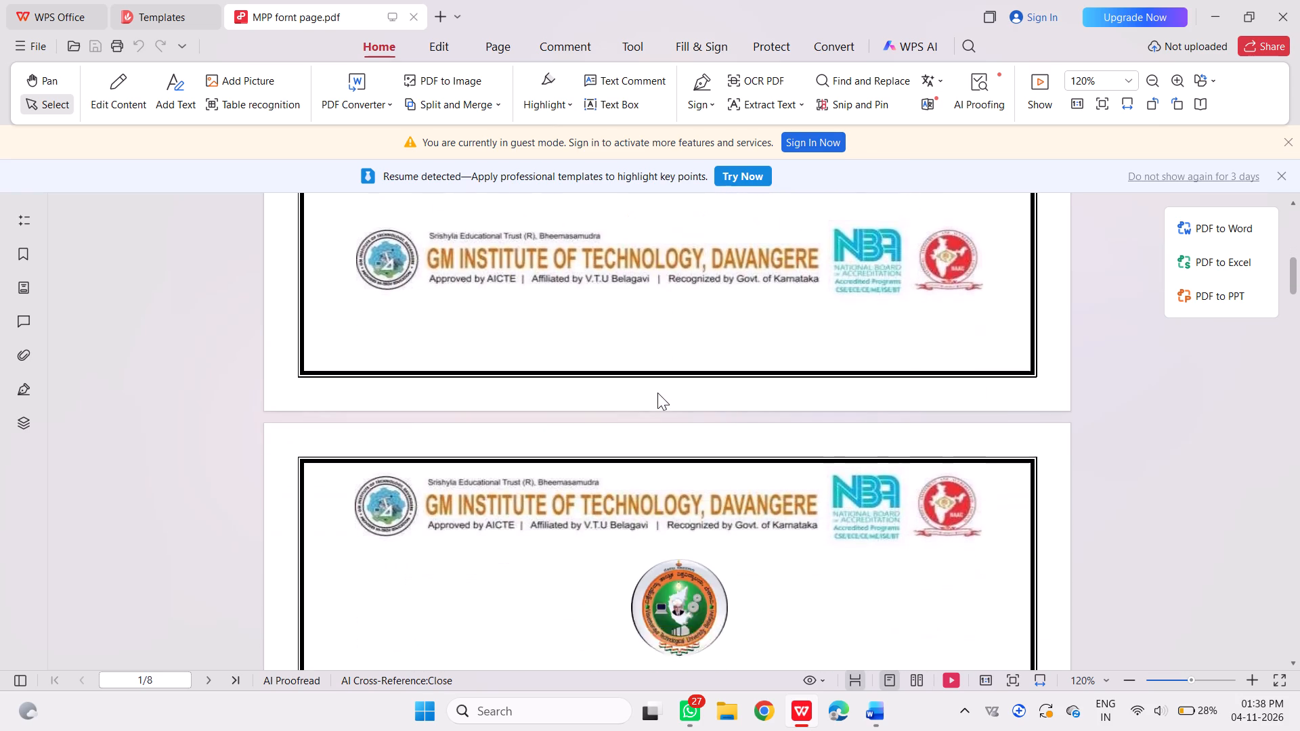
pyautogui.scroll(-3, 657, 393)
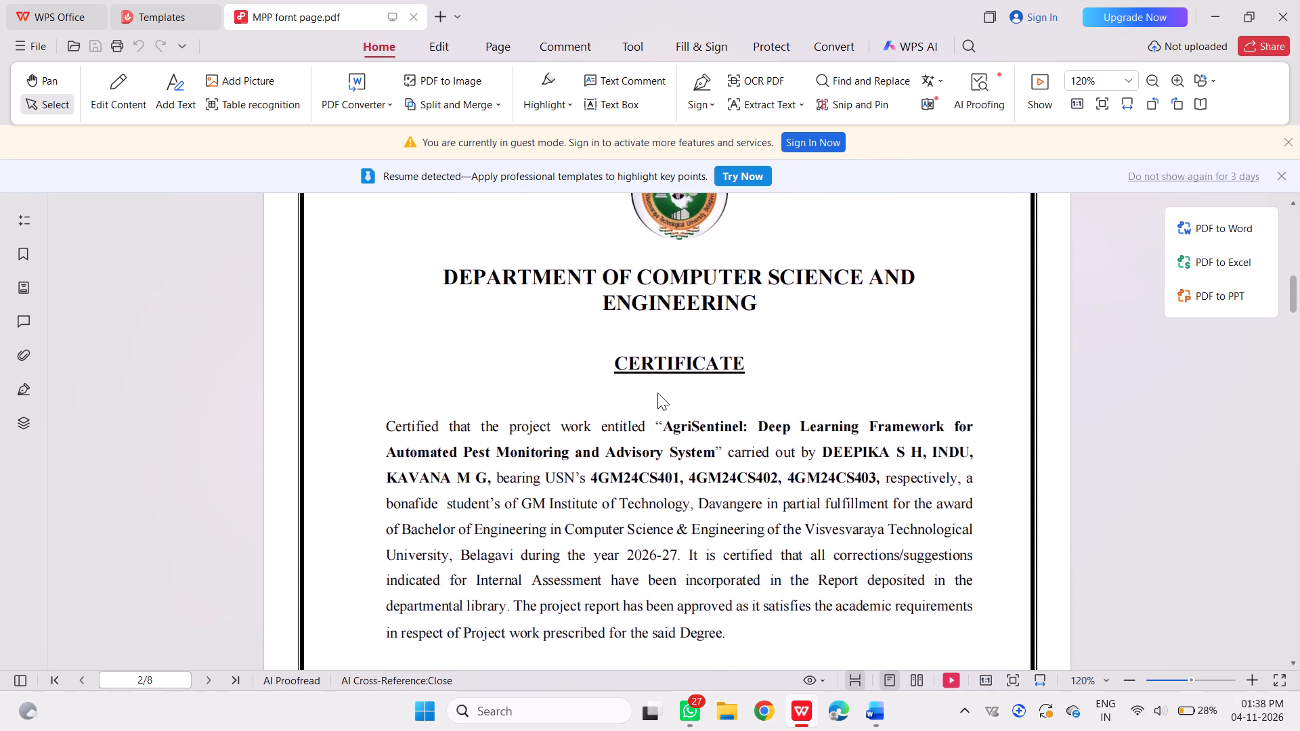
pyautogui.scroll(-3, 657, 393)
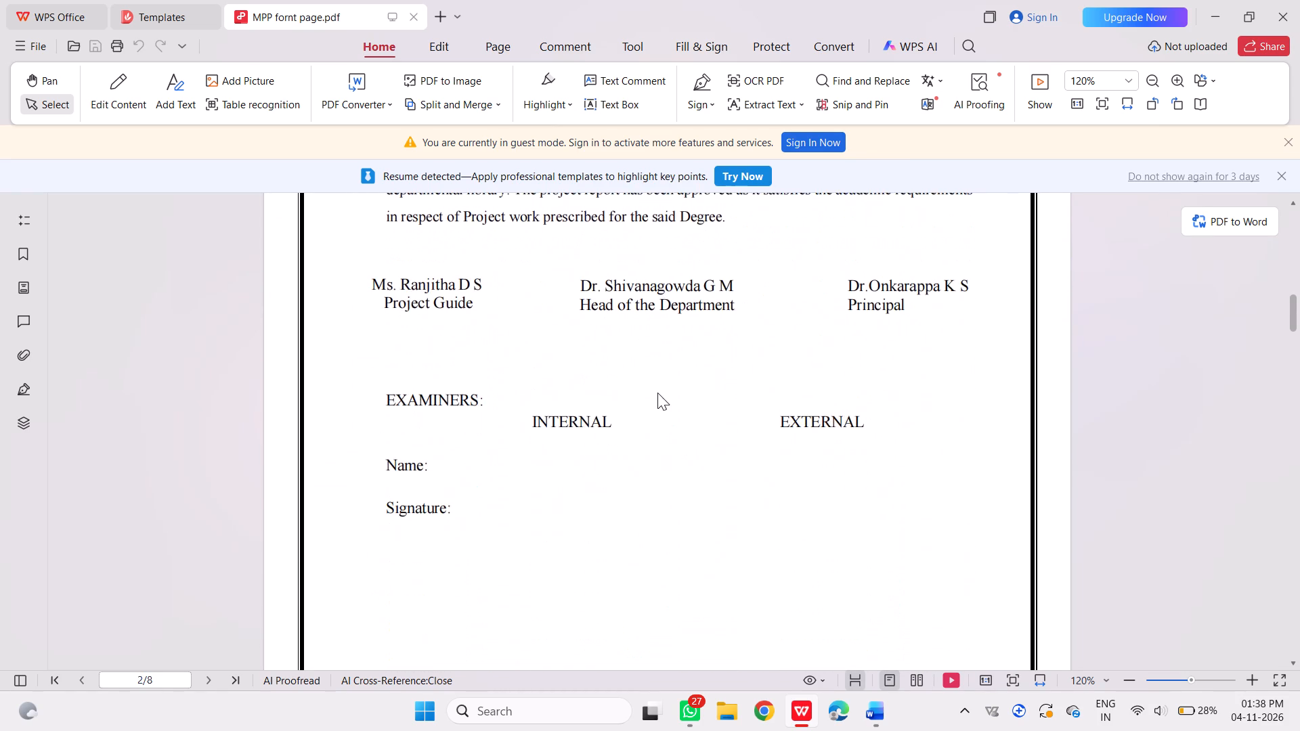
pyautogui.scroll(-10, 657, 393)
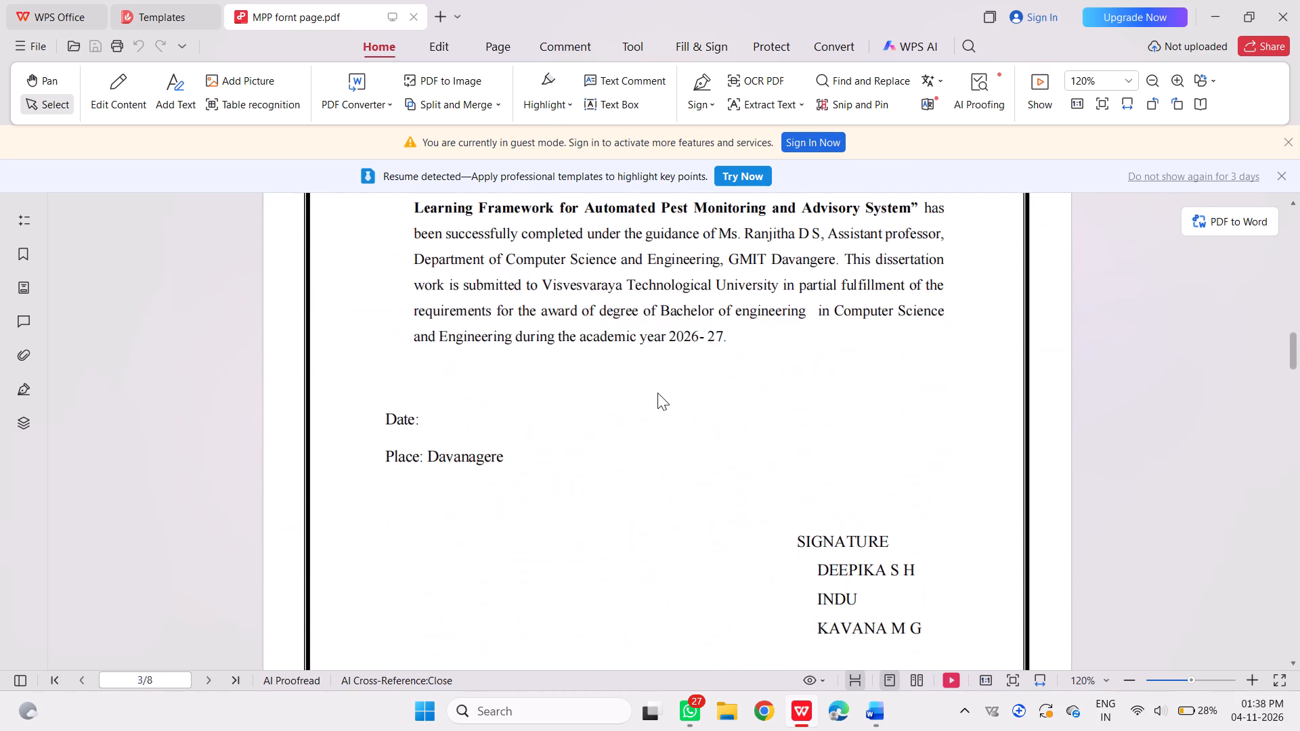
pyautogui.scroll(-10, 657, 393)
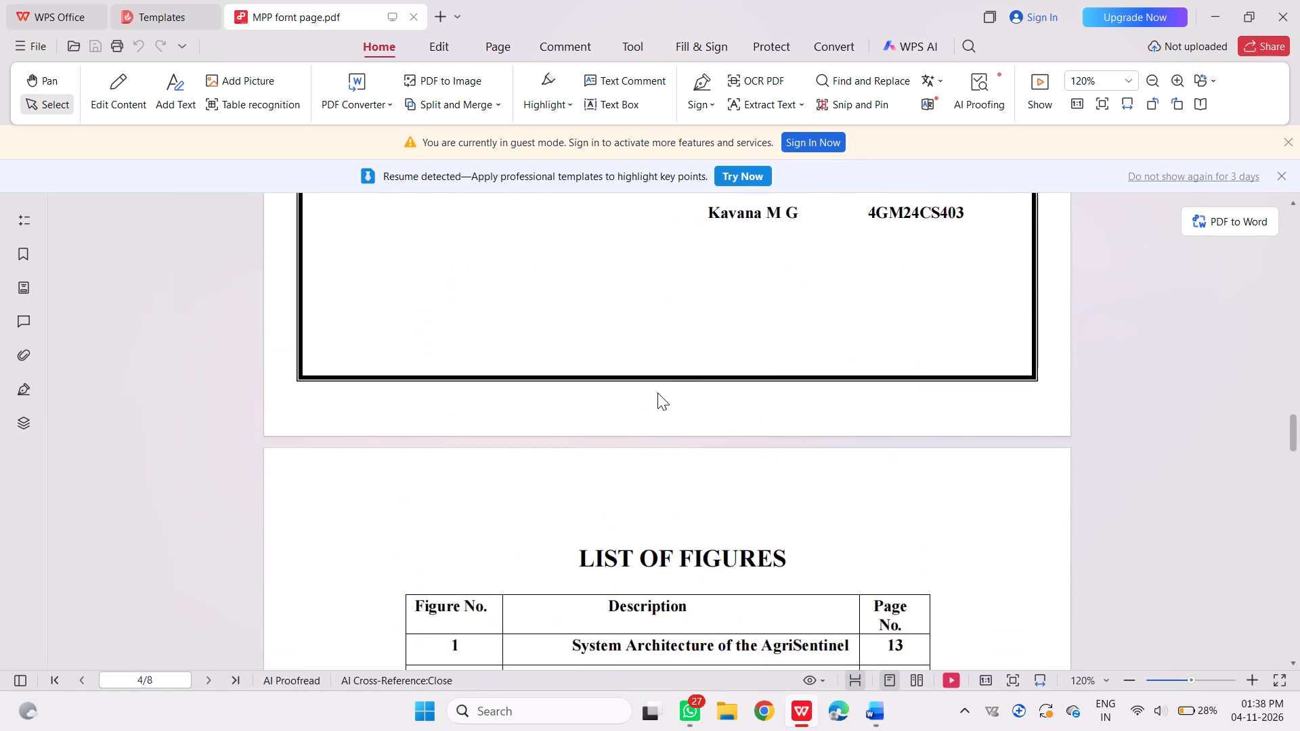
pyautogui.scroll(-10, 657, 393)
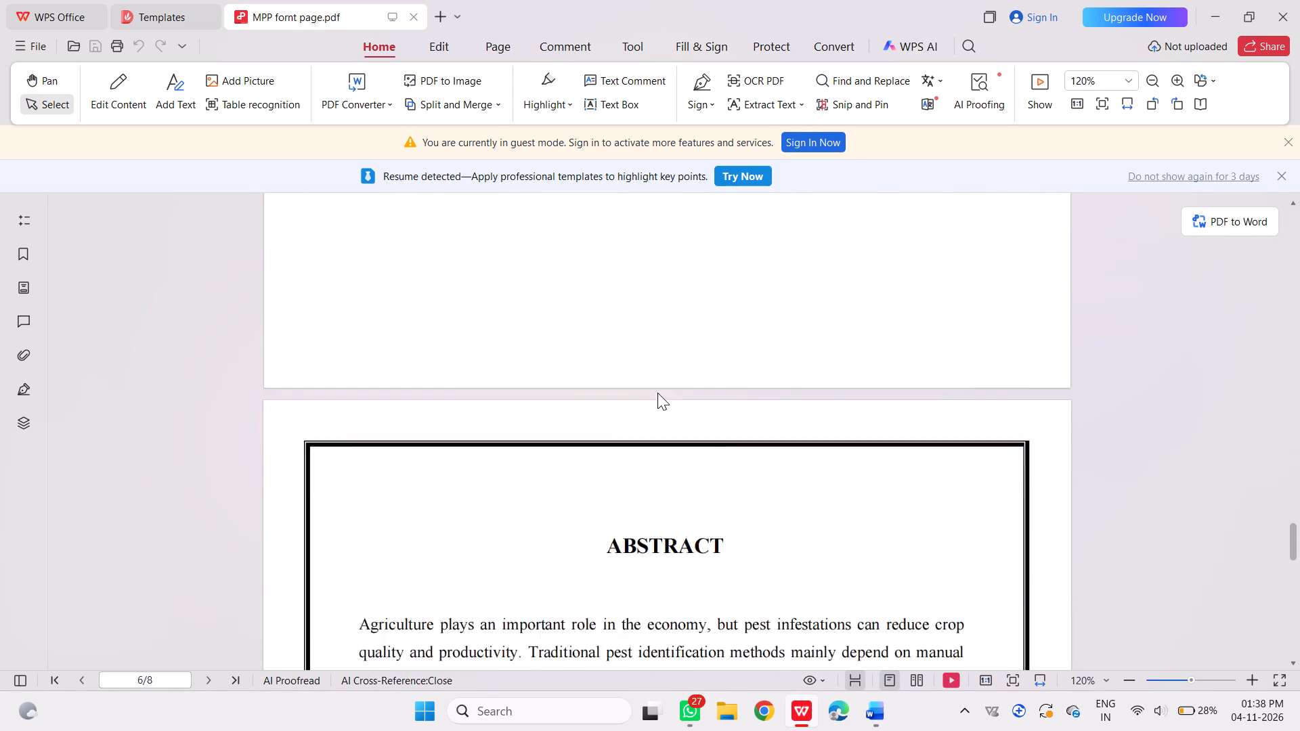
pyautogui.scroll(-10, 657, 393)
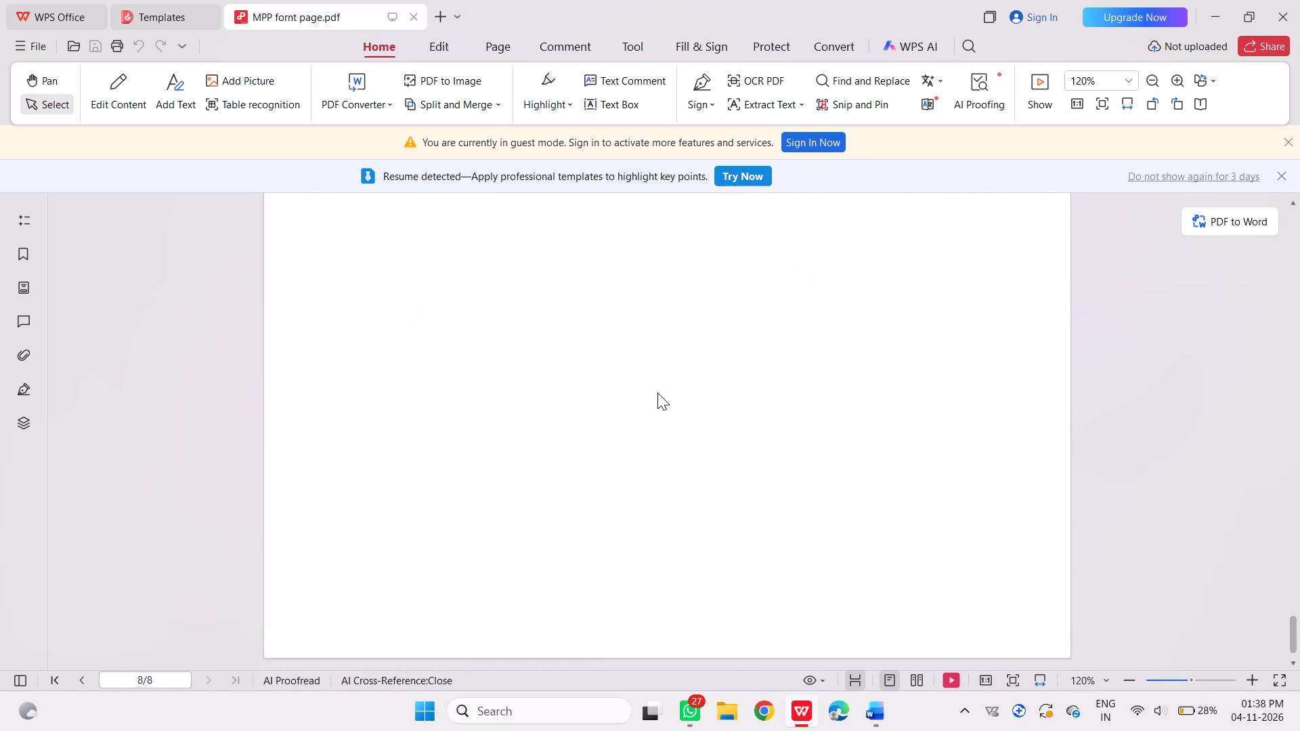
pyautogui.scroll(-2, 657, 393)
pyautogui.scroll(3, 657, 393)
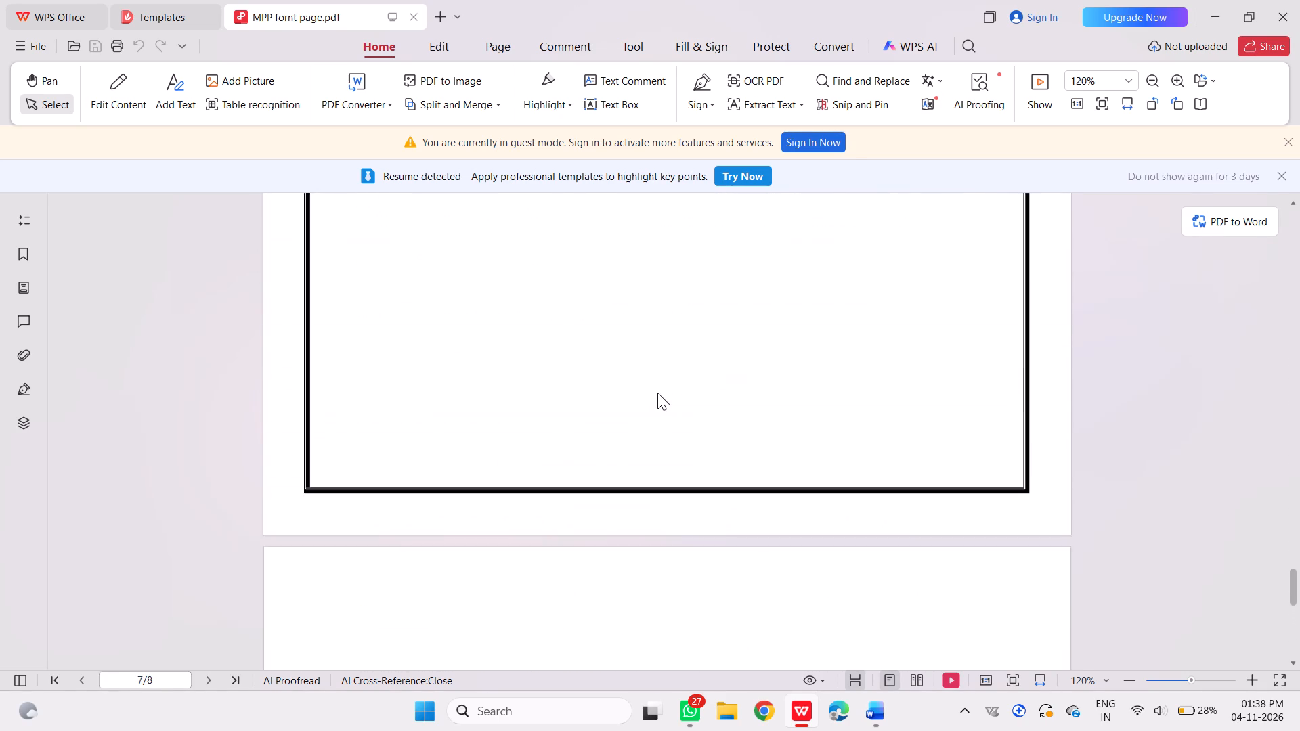
pyautogui.scroll(2, 657, 393)
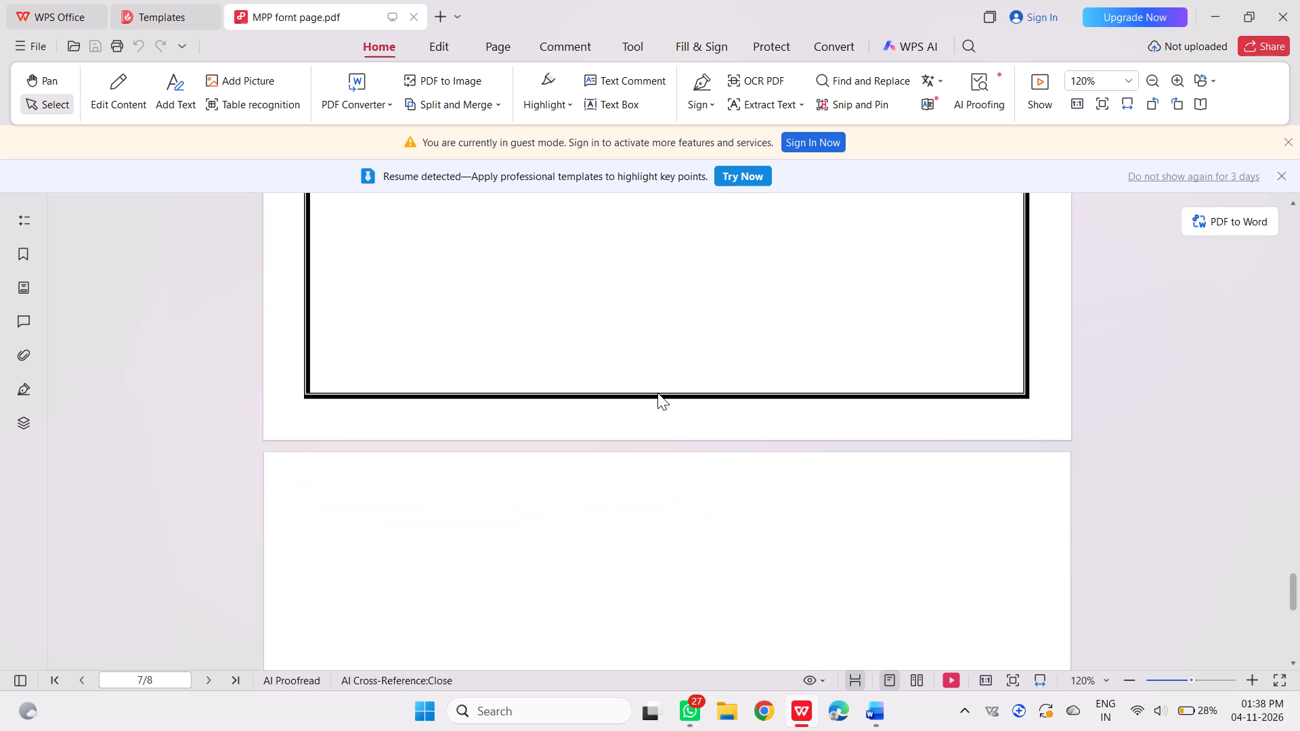
pyautogui.scroll(-1, 705, 350)
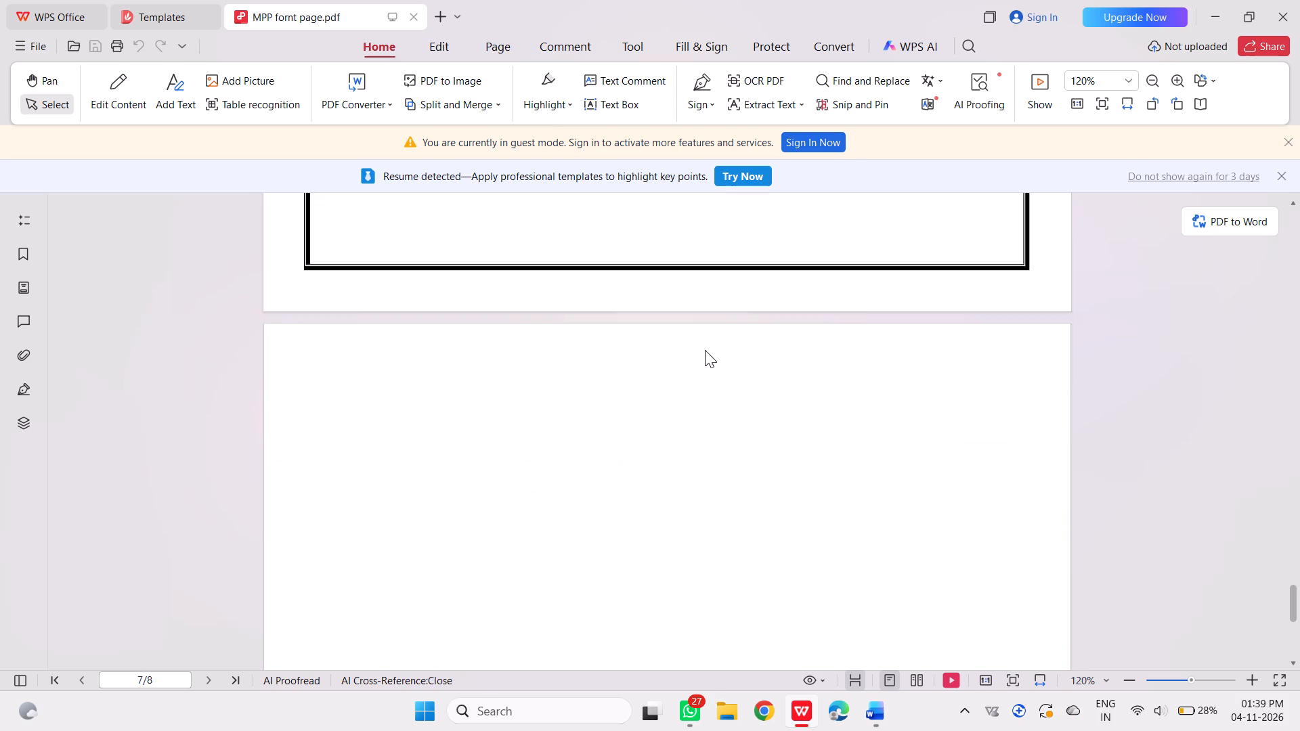
pyautogui.scroll(-1, 705, 350)
pyautogui.click(1289, 24)
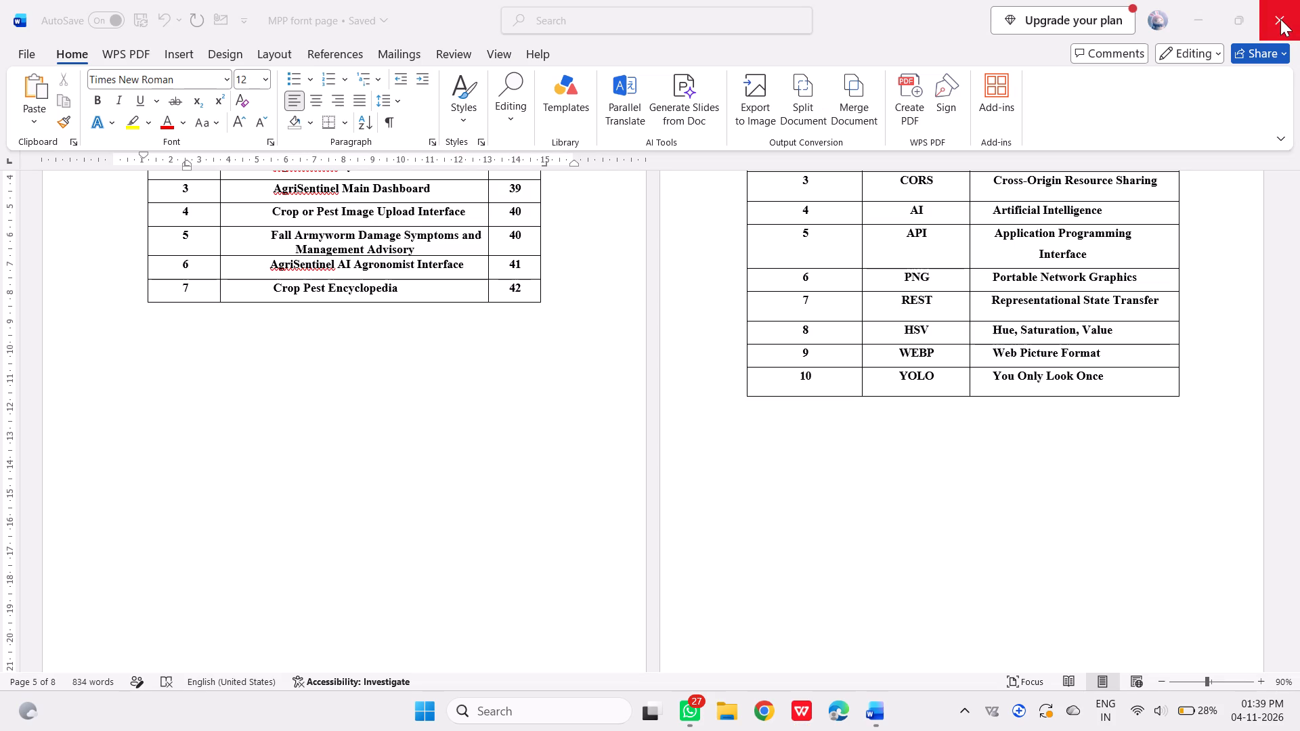
# Close the MPP fornt page document in Word.
pyautogui.click(1280, 19)
pyautogui.click(1280, 19)
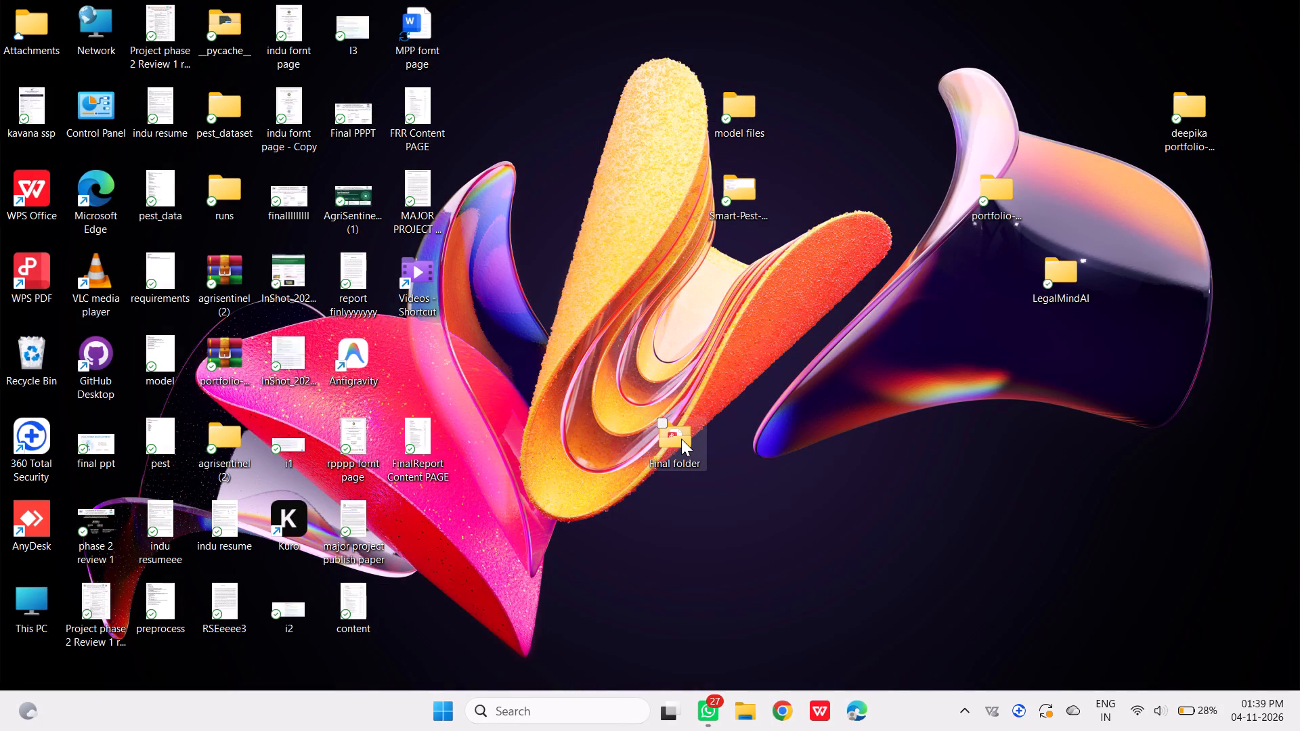
# Rearrange the desktop icons: move the Videos shortcut away from the icon columns and stack FinalReport Content PAGE and Final folder beneath MAJOR PROJECT FinalReport.
pyautogui.moveTo(681, 439); pyautogui.dragTo(597, 496)
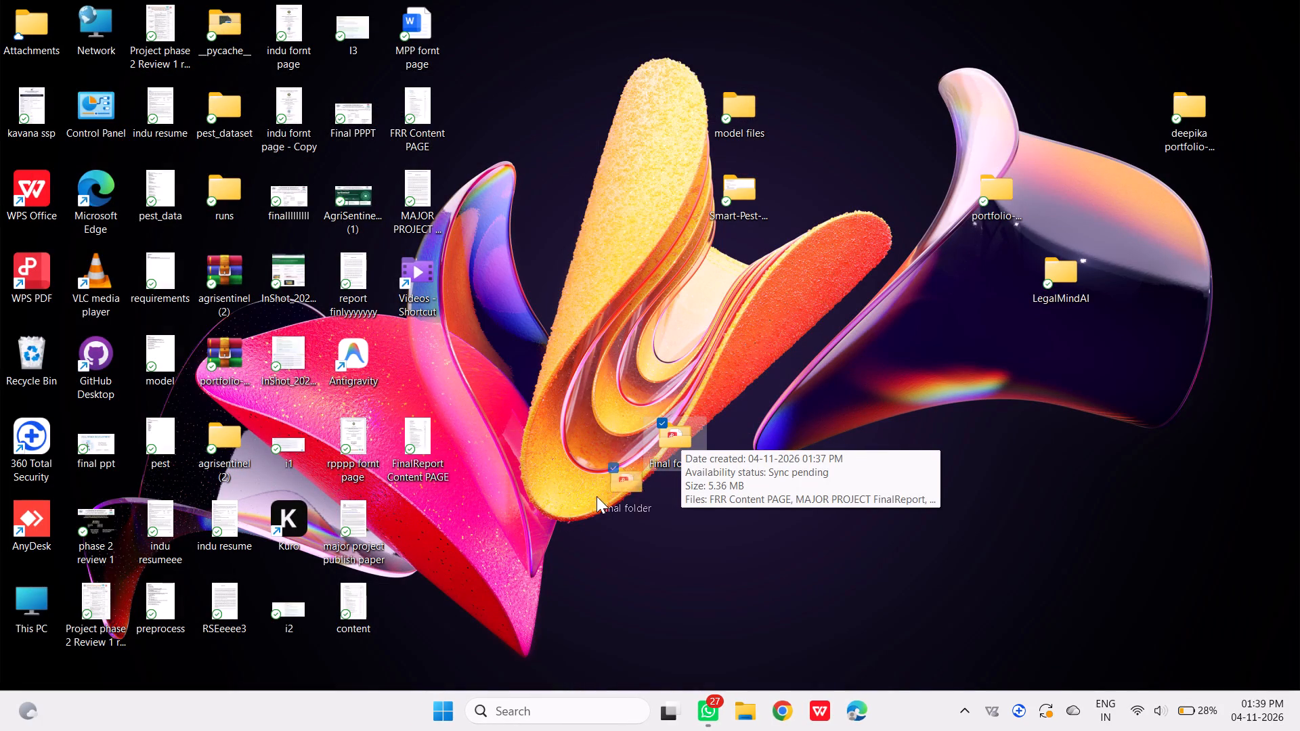
pyautogui.moveTo(597, 496); pyautogui.dragTo(419, 518)
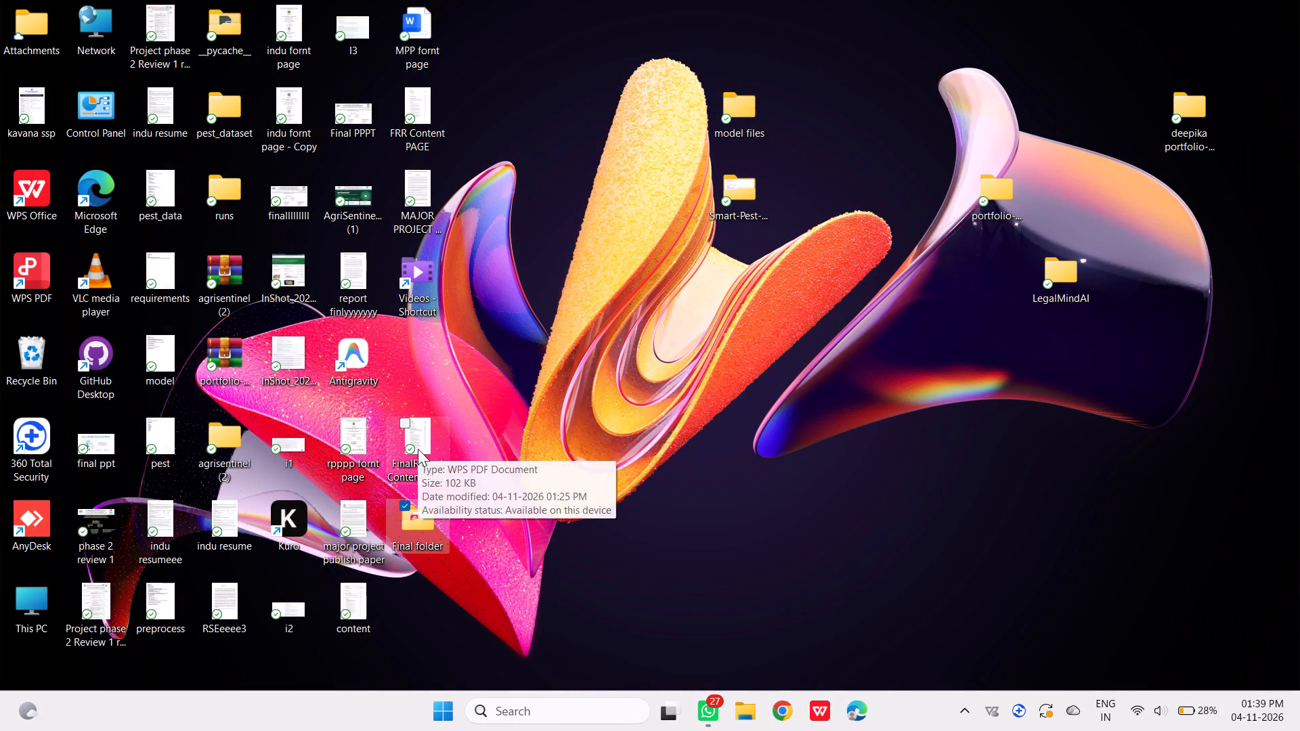
pyautogui.moveTo(429, 276); pyautogui.dragTo(843, 284)
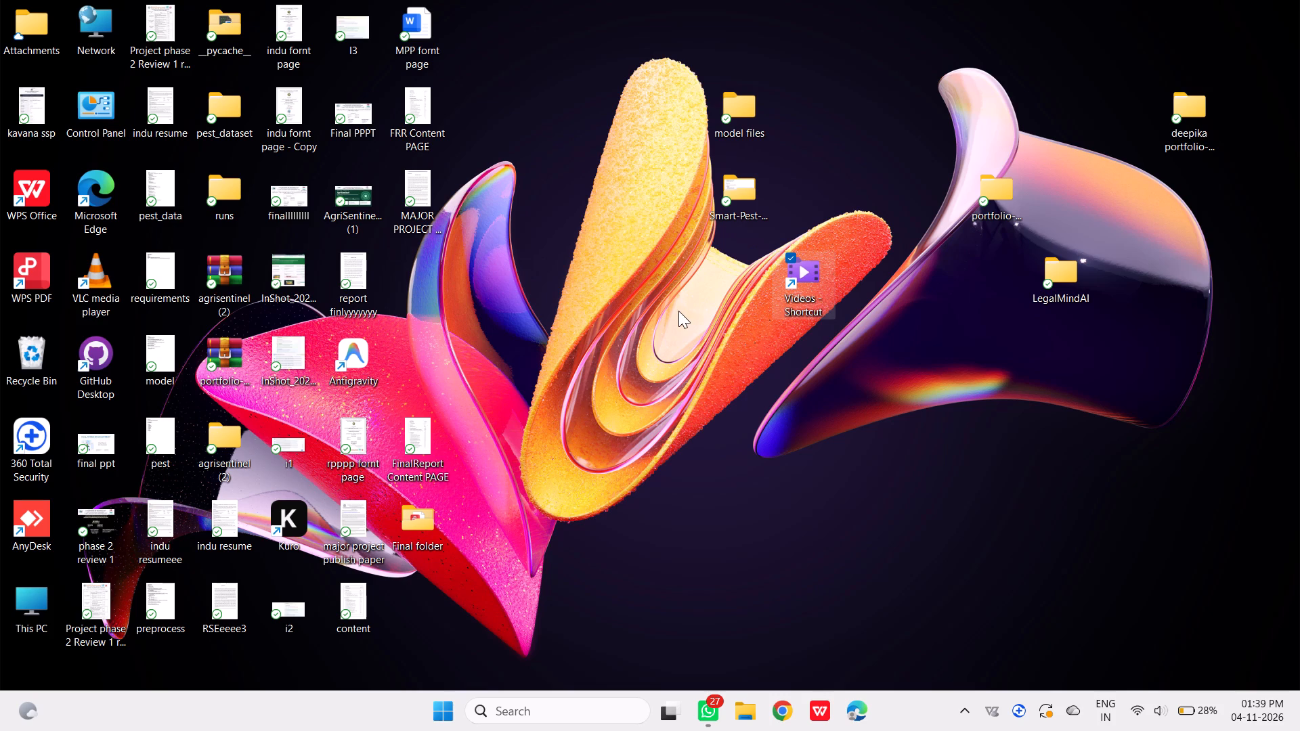
pyautogui.moveTo(422, 450); pyautogui.dragTo(421, 273)
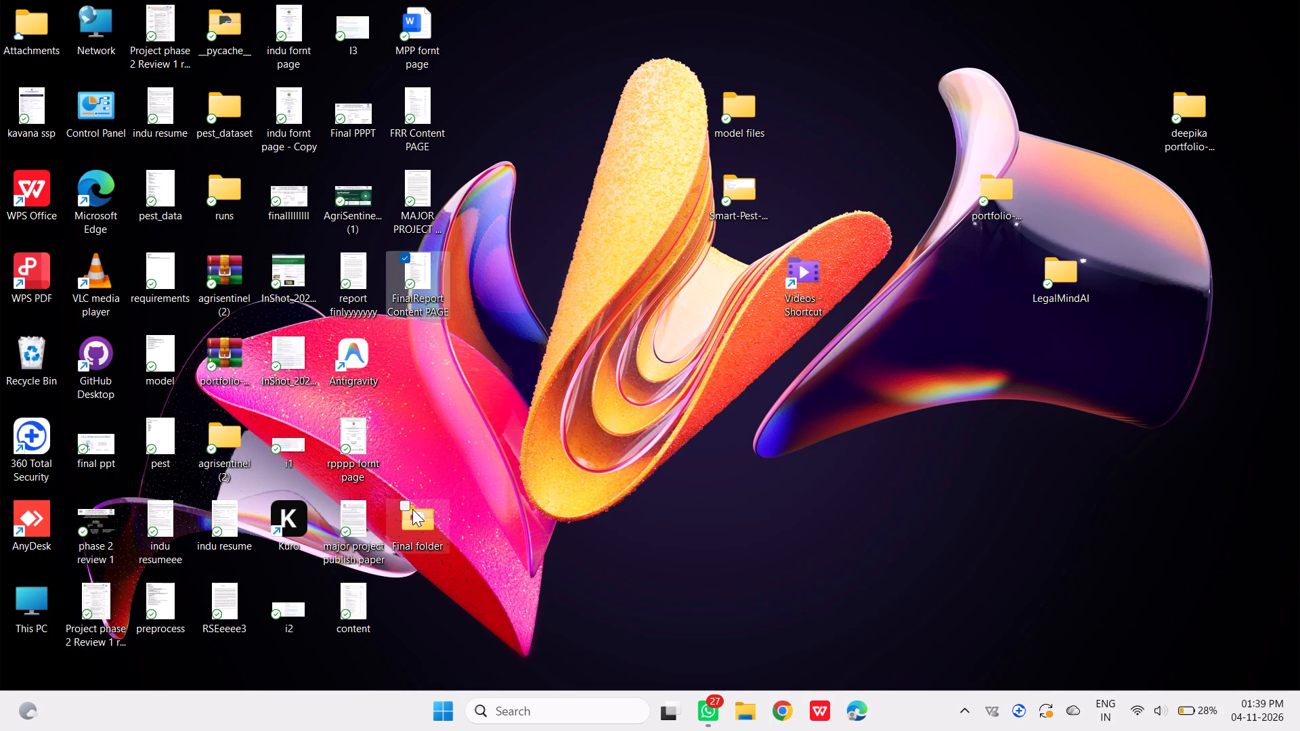
pyautogui.moveTo(412, 509); pyautogui.dragTo(411, 342)
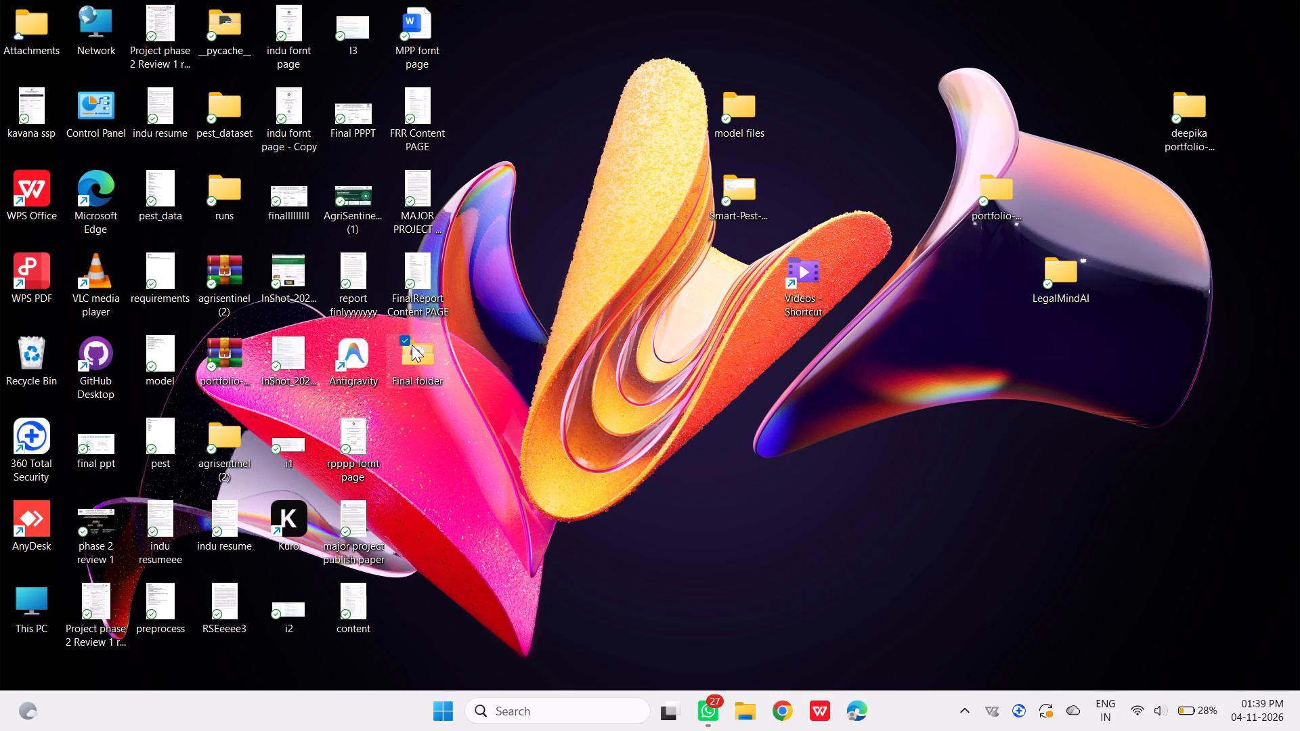
# Open the FRR Content PAGE PDF from the Final folder, check its chapter list and page numbers through to References, and close it.
pyautogui.doubleClick(412, 345)
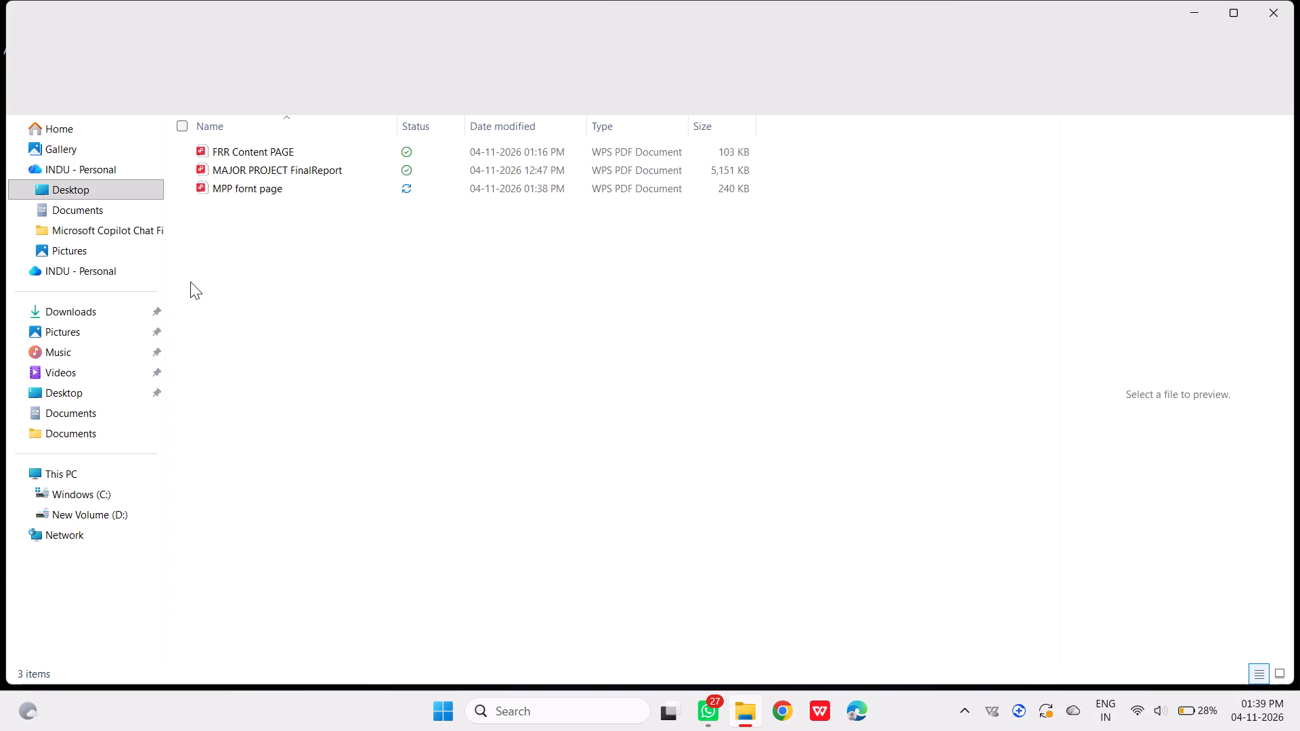
pyautogui.click(269, 157)
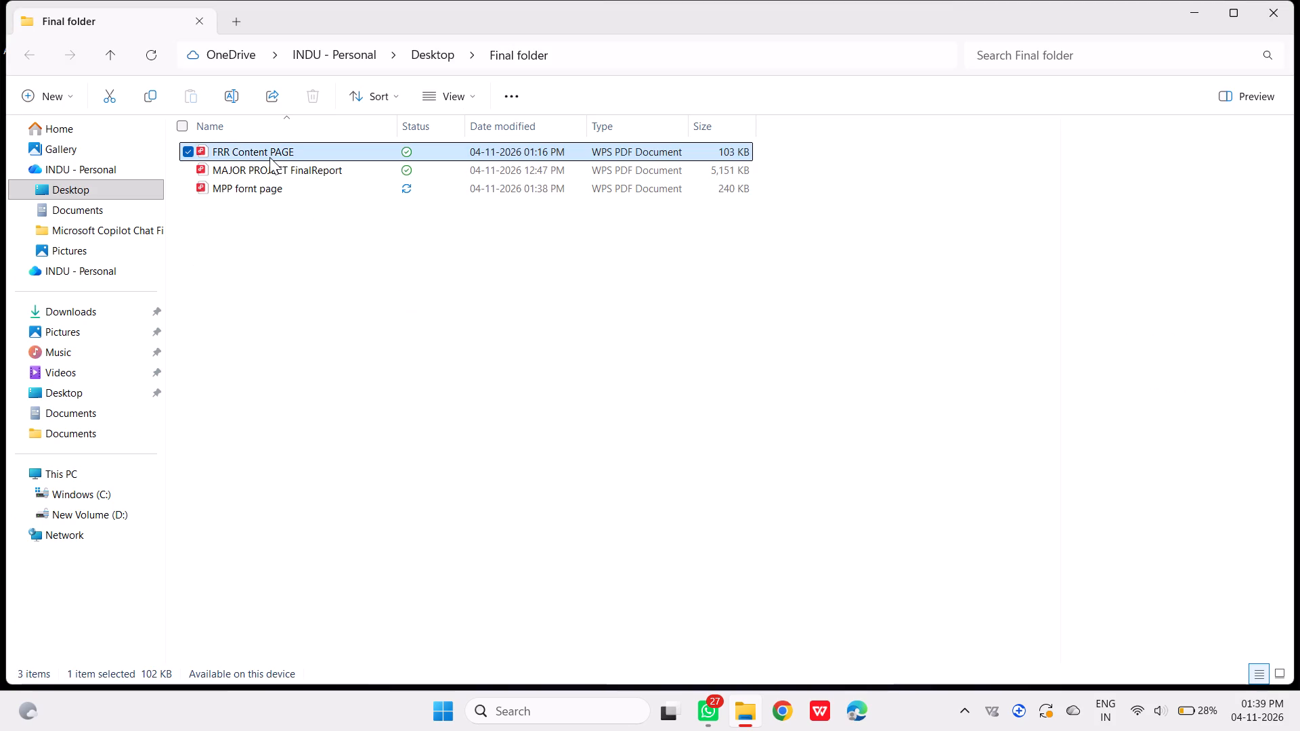
pyautogui.doubleClick(269, 157)
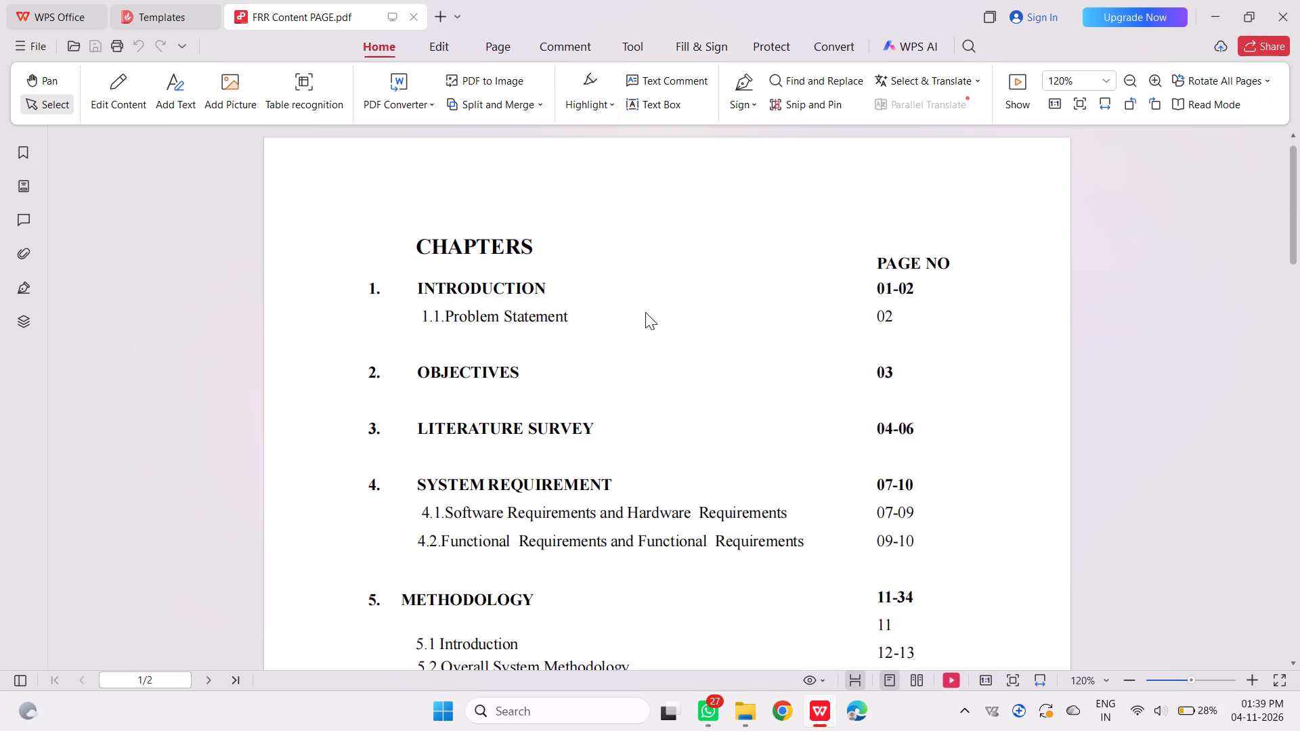
pyautogui.scroll(-5, 645, 312)
pyautogui.scroll(1, 645, 312)
pyautogui.scroll(-2, 645, 312)
pyautogui.scroll(1, 645, 312)
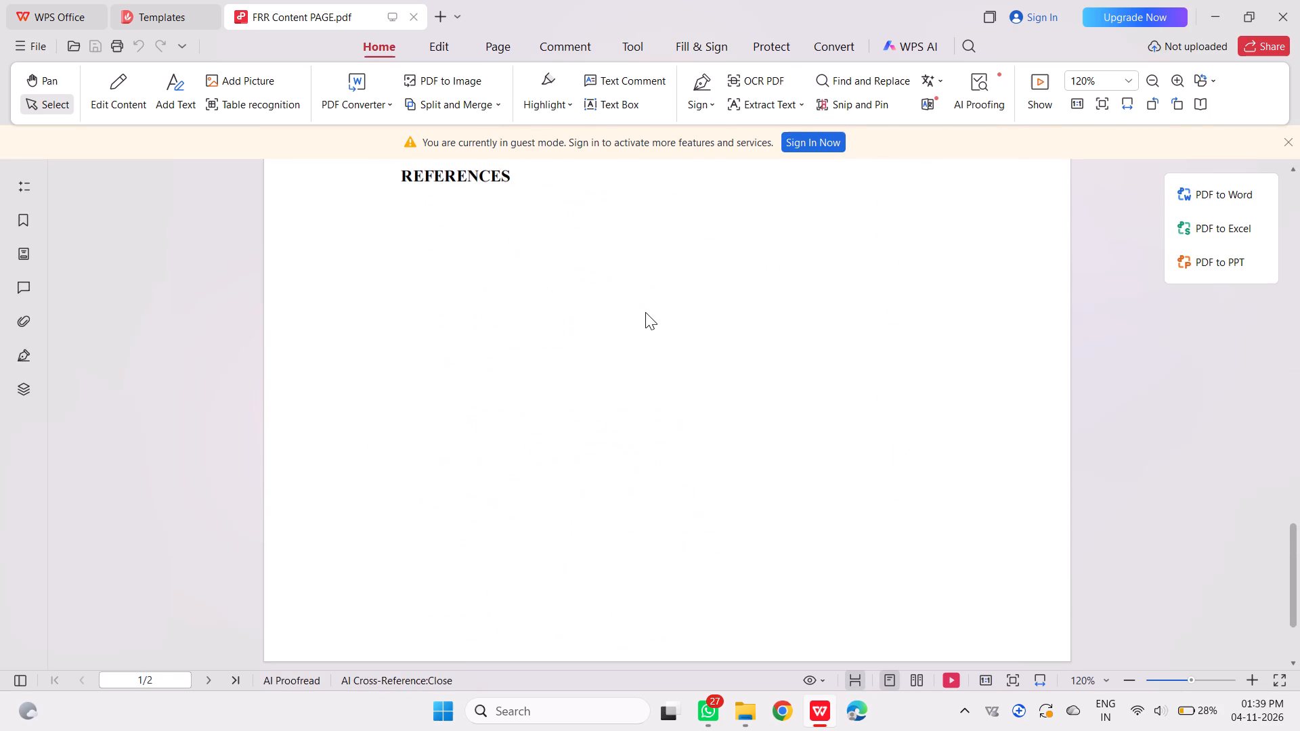
pyautogui.scroll(1, 645, 312)
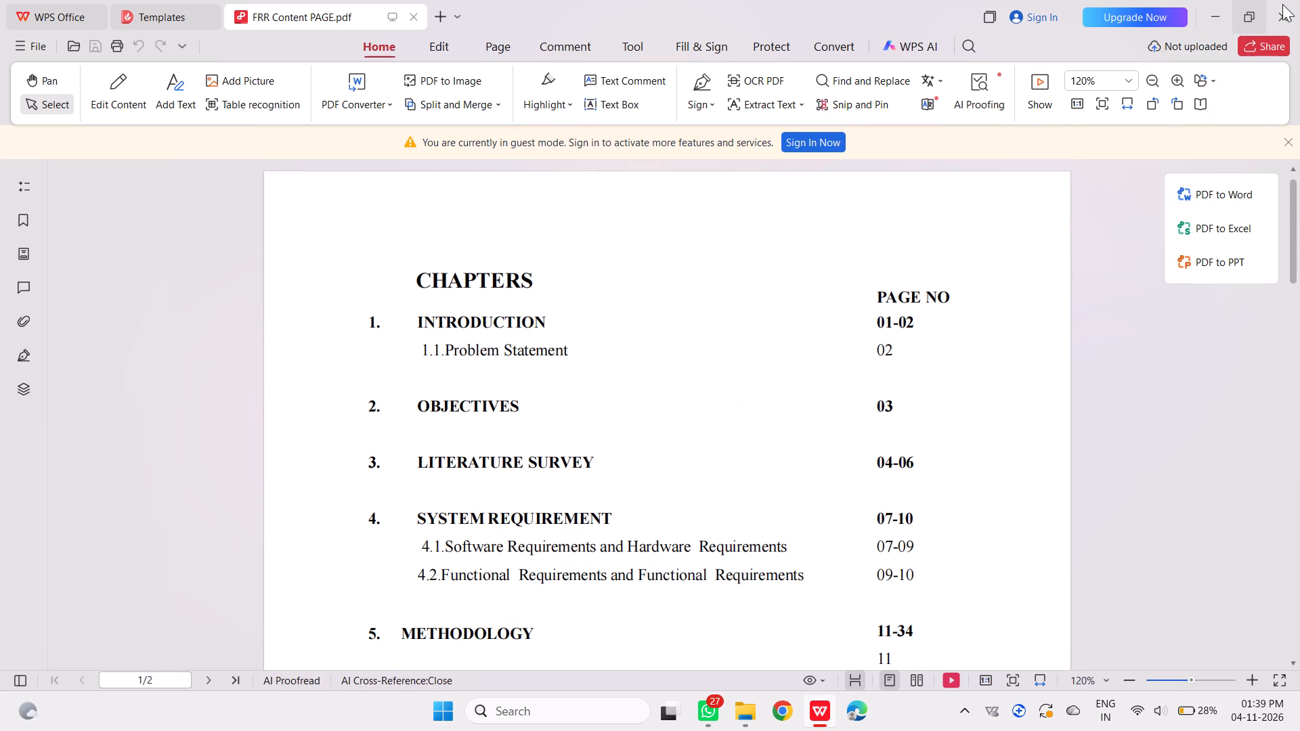
pyautogui.click(1282, 4)
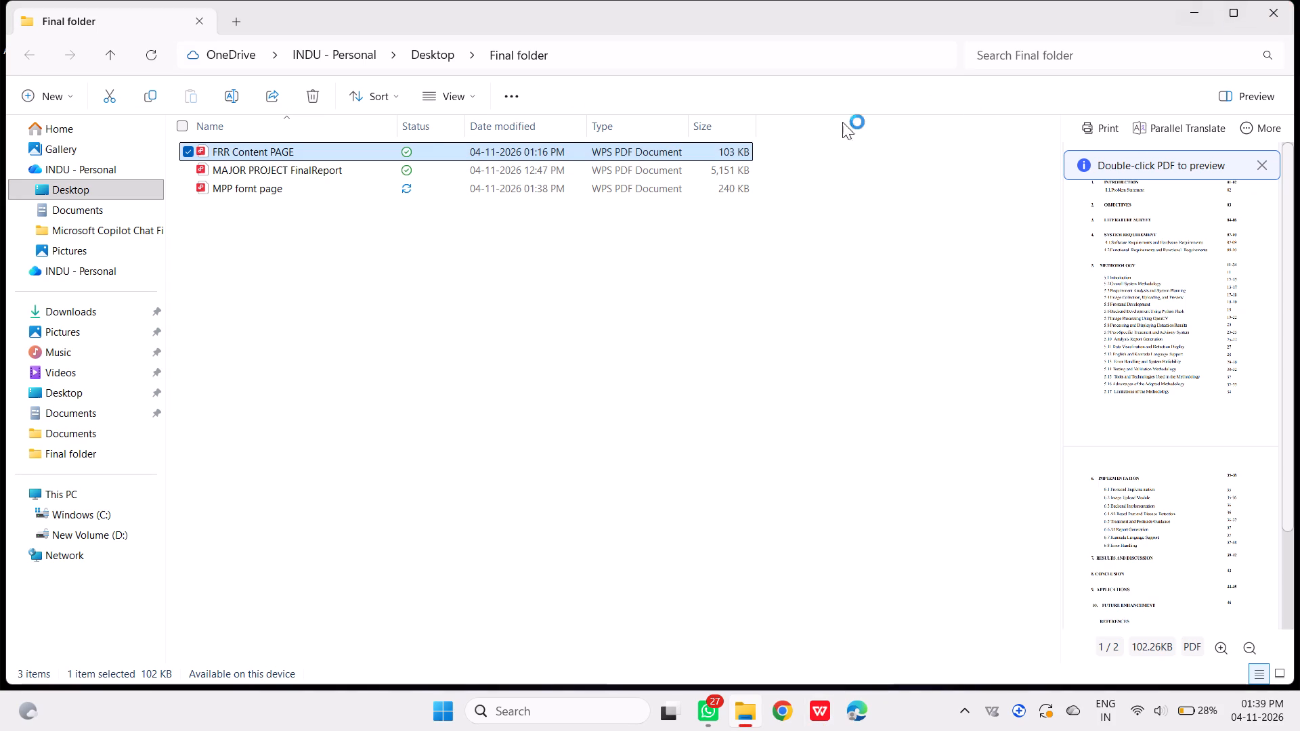
# Open the MAJOR PROJECT FinalReport PDF from the Final folder and skim its chapters from the Introduction through the results section.
pyautogui.tripleClick(722, 173)
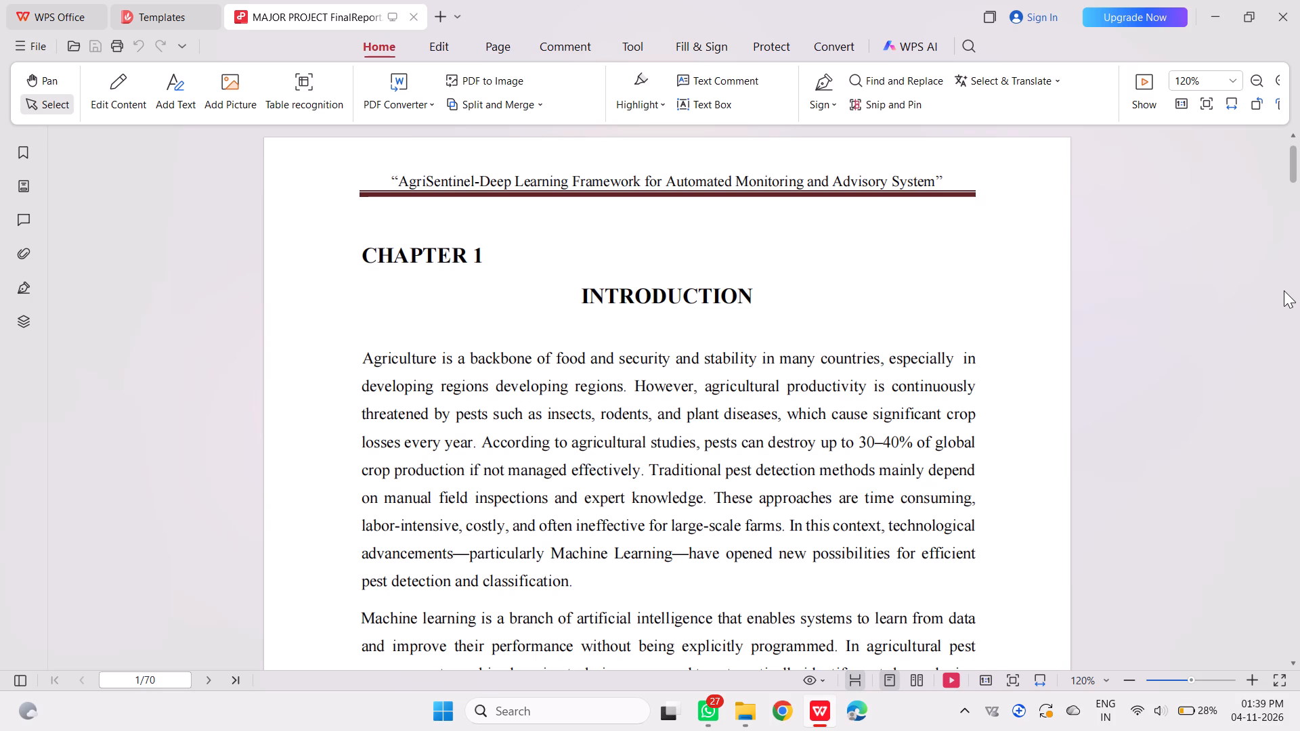
pyautogui.scroll(-10, 1064, 329)
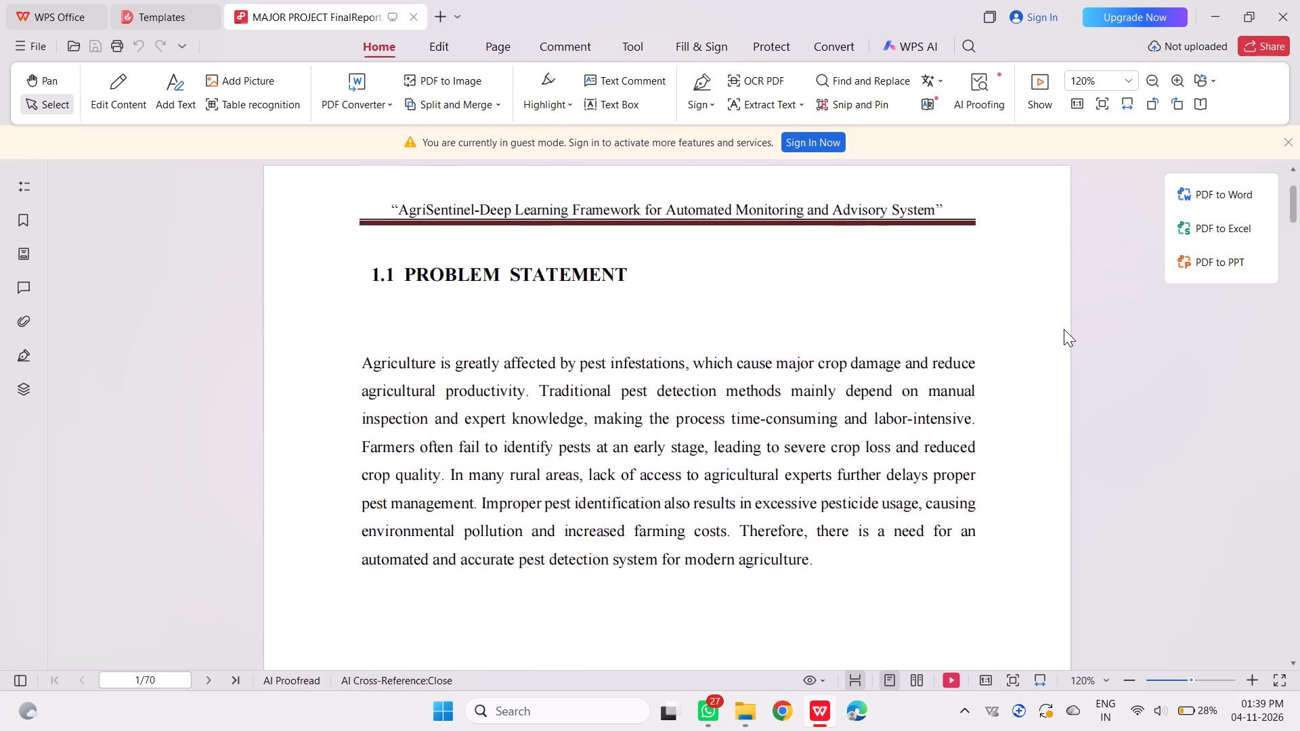
pyautogui.scroll(-20, 1064, 329)
pyautogui.scroll(-10, 1064, 329)
pyautogui.scroll(-20, 1064, 329)
pyautogui.scroll(-20, 1064, 329)
pyautogui.scroll(-20, 1064, 329)
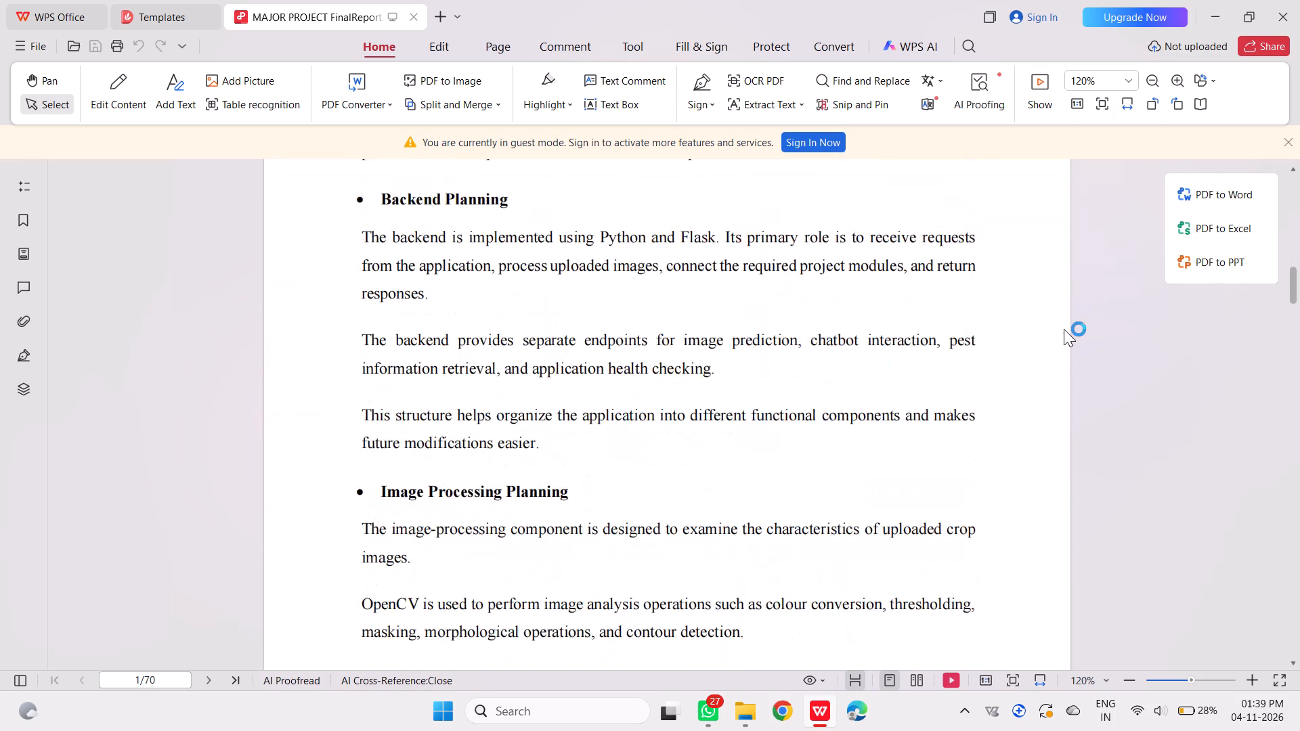
pyautogui.scroll(-20, 1064, 329)
pyautogui.scroll(-20, 1064, 329)
pyautogui.scroll(-20, 1064, 329)
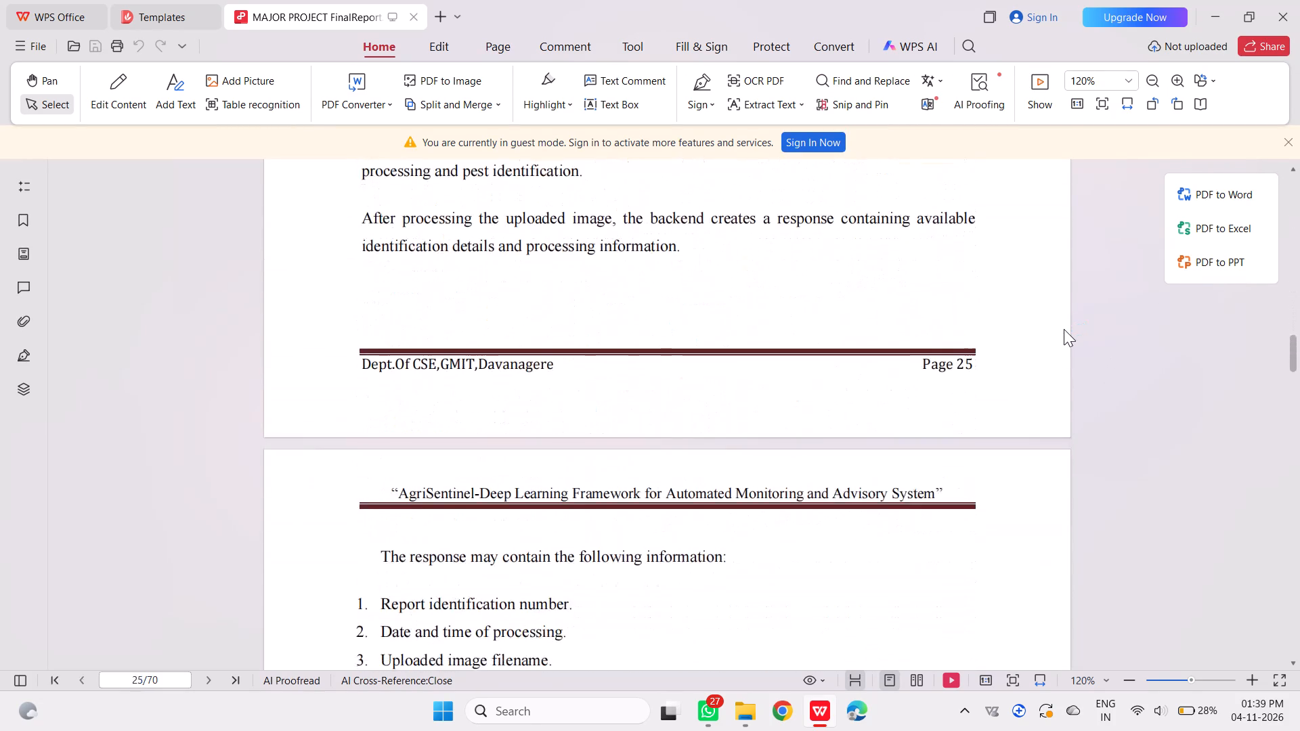
pyautogui.scroll(-14, 1064, 329)
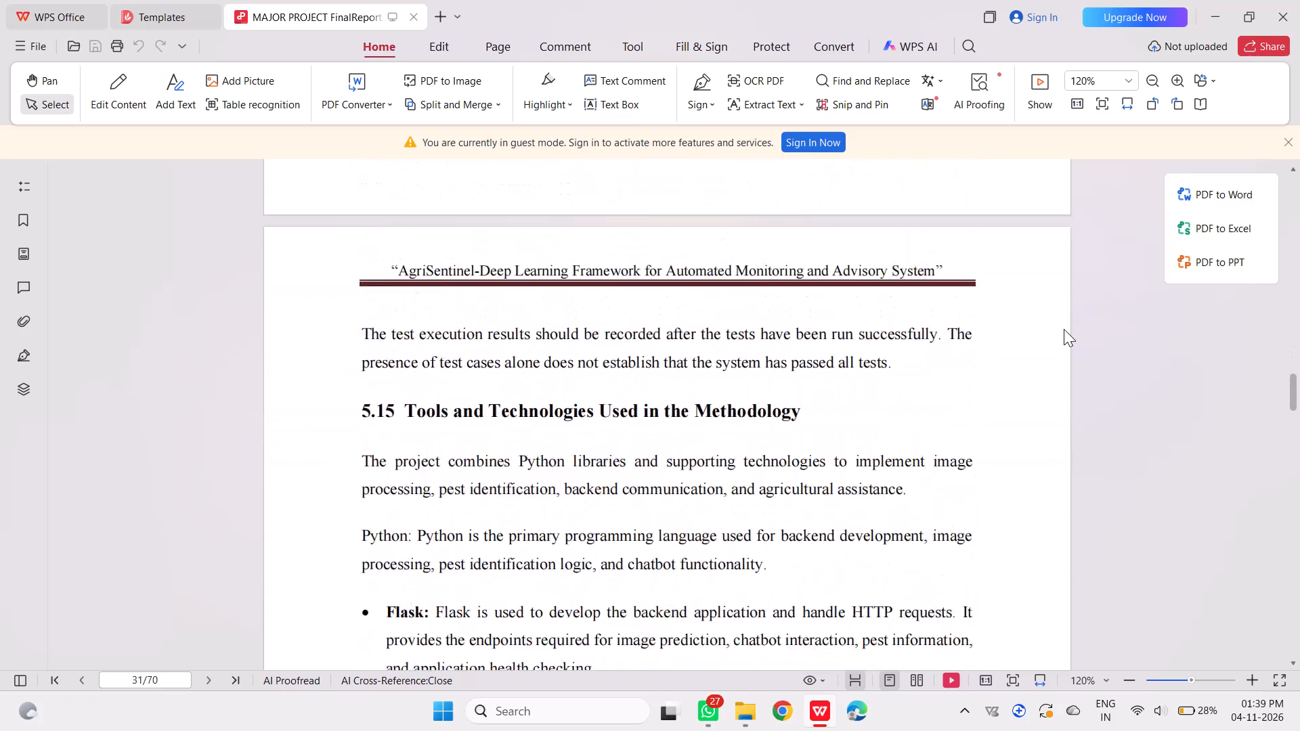
pyautogui.scroll(-7, 1064, 329)
pyautogui.scroll(-20, 1064, 329)
pyautogui.scroll(-20, 1064, 329)
pyautogui.scroll(-20, 1064, 329)
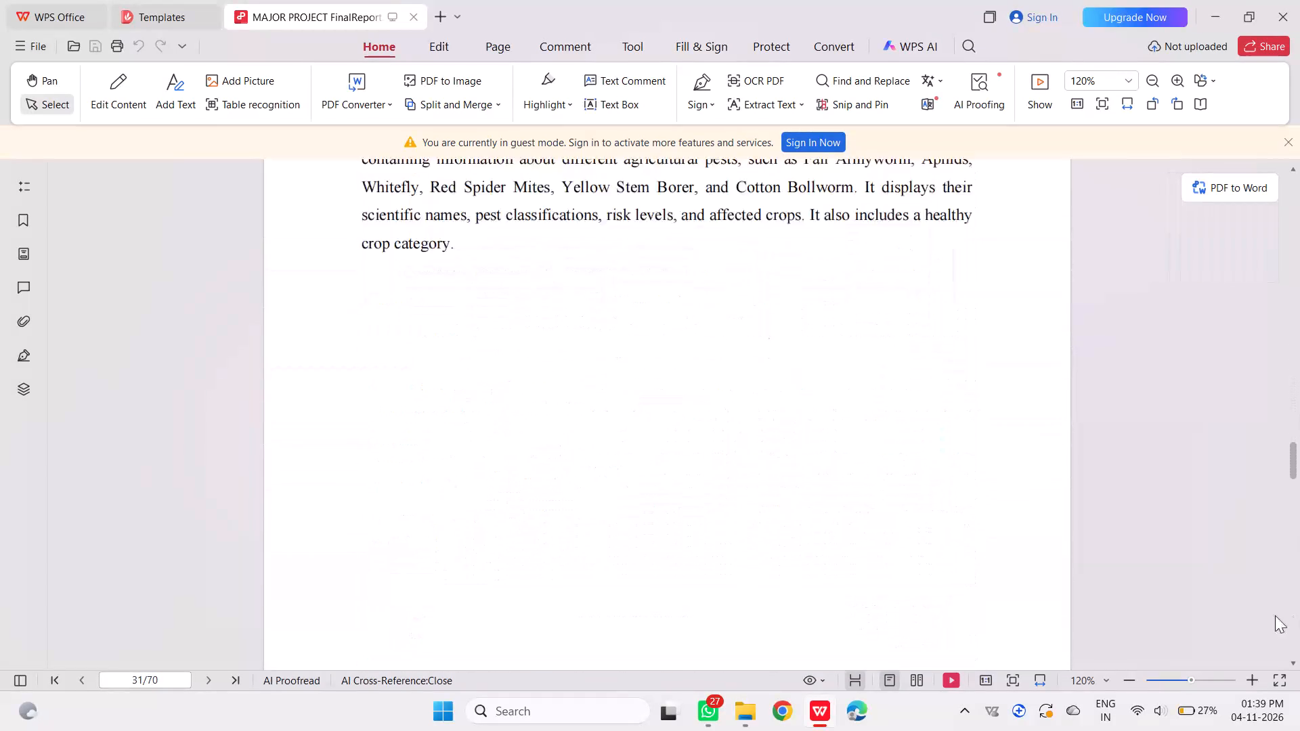
# Examine the report PDF's closing sections, from the results figures, Conclusion and Applications chapters to the end of the References.
pyautogui.moveTo(1295, 616); pyautogui.dragTo(1295, 625)
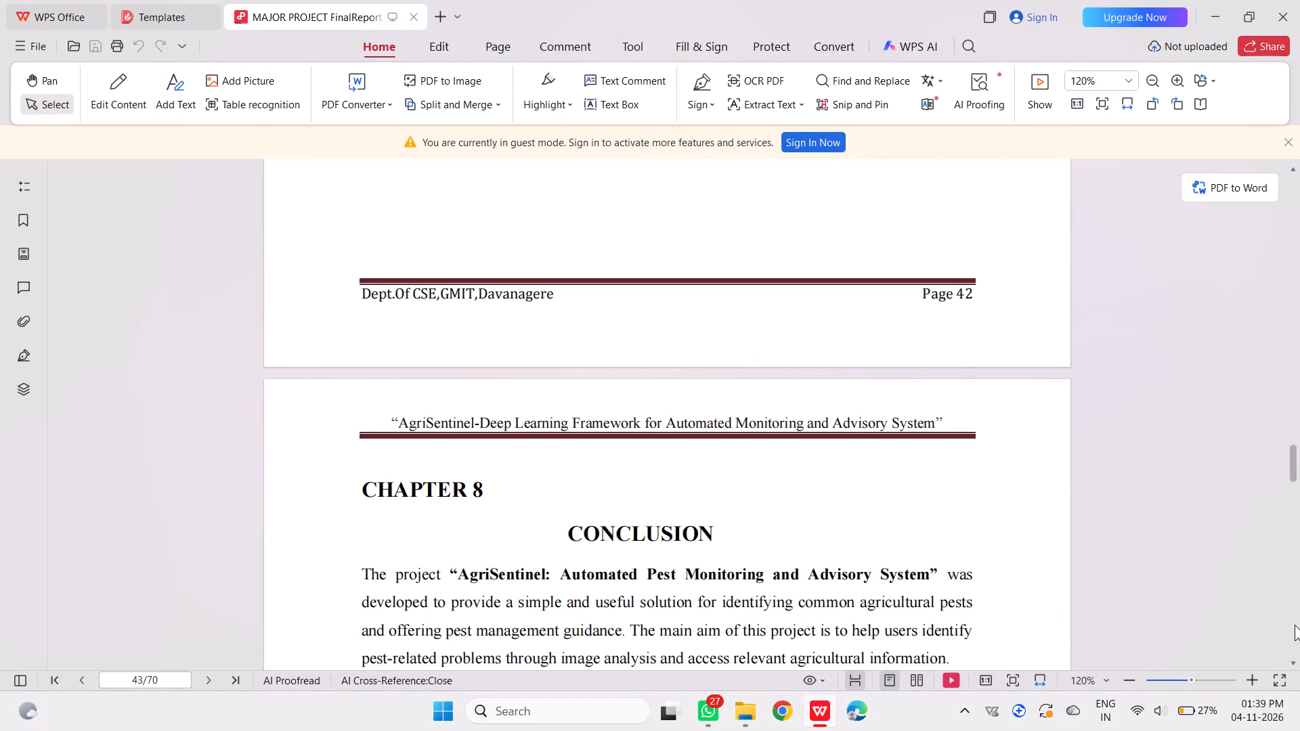
pyautogui.moveTo(1295, 625); pyautogui.dragTo(1297, 677)
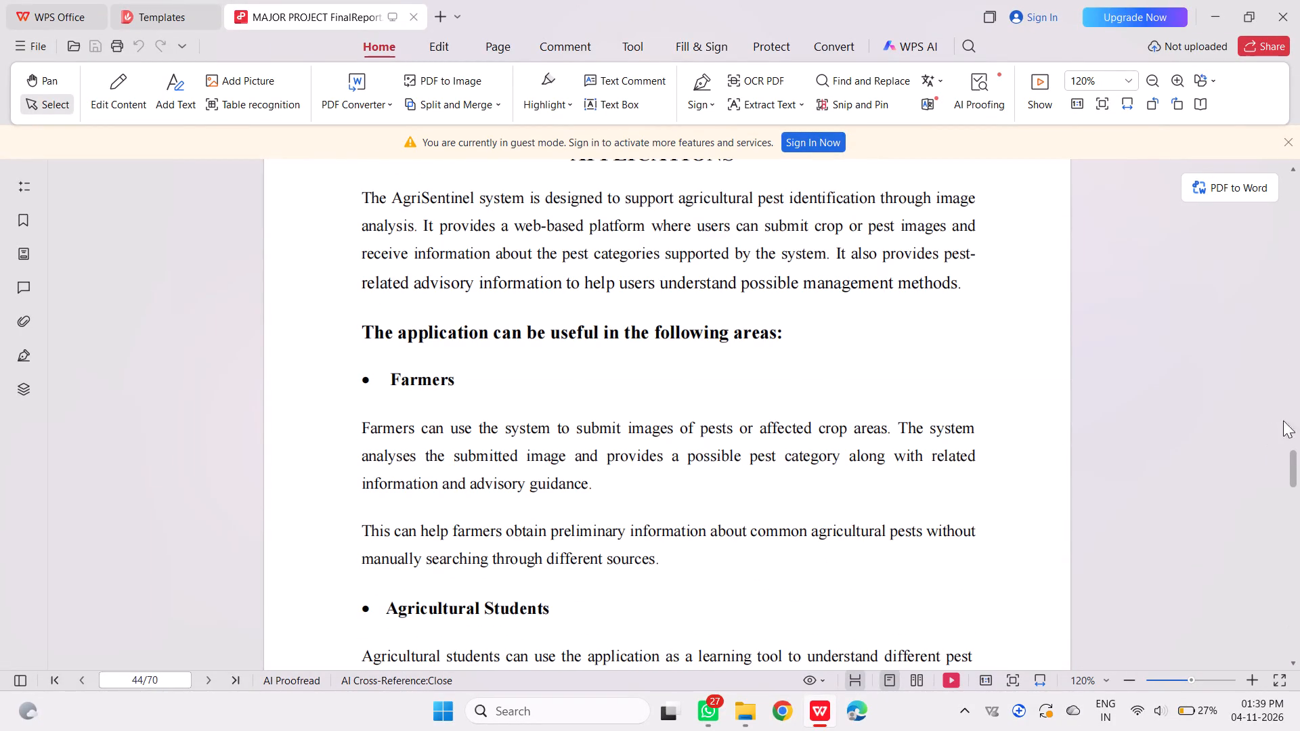
pyautogui.click(1289, 515)
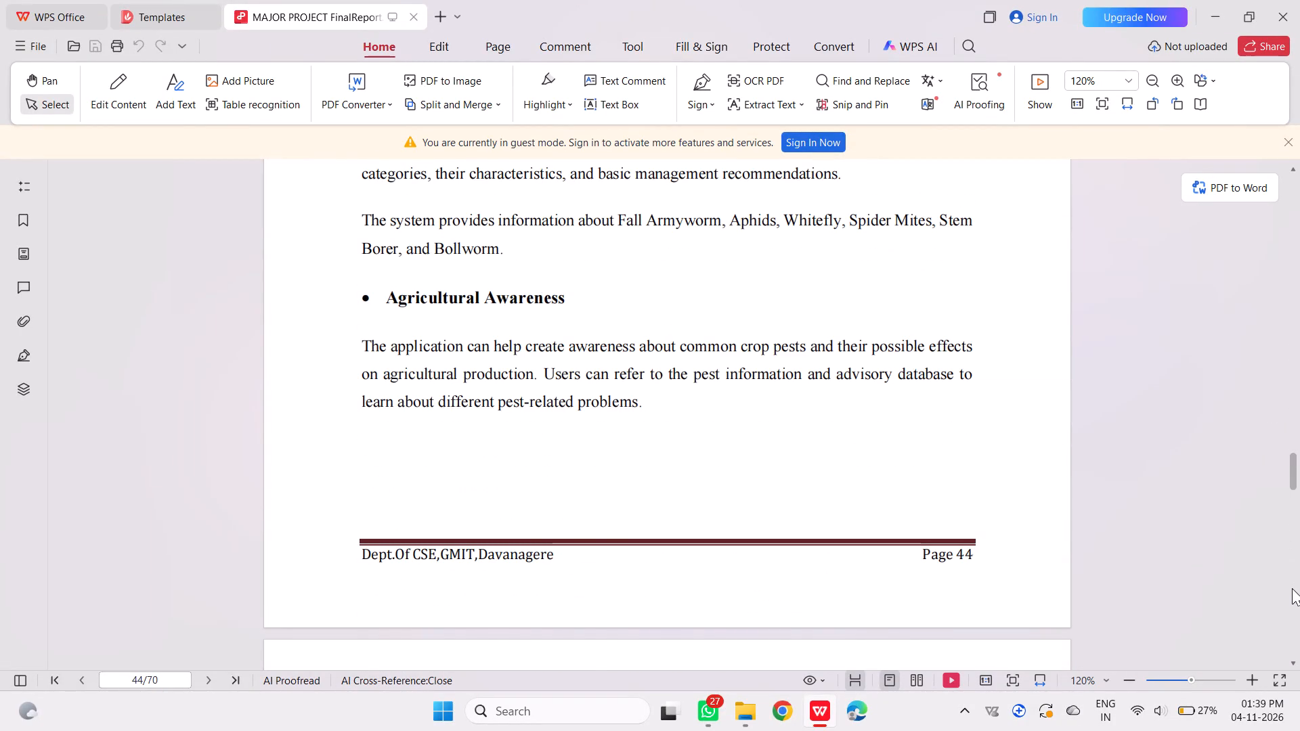
pyautogui.click(1292, 588)
pyautogui.moveTo(1292, 588); pyautogui.dragTo(1293, 625)
pyautogui.tripleClick(1293, 625)
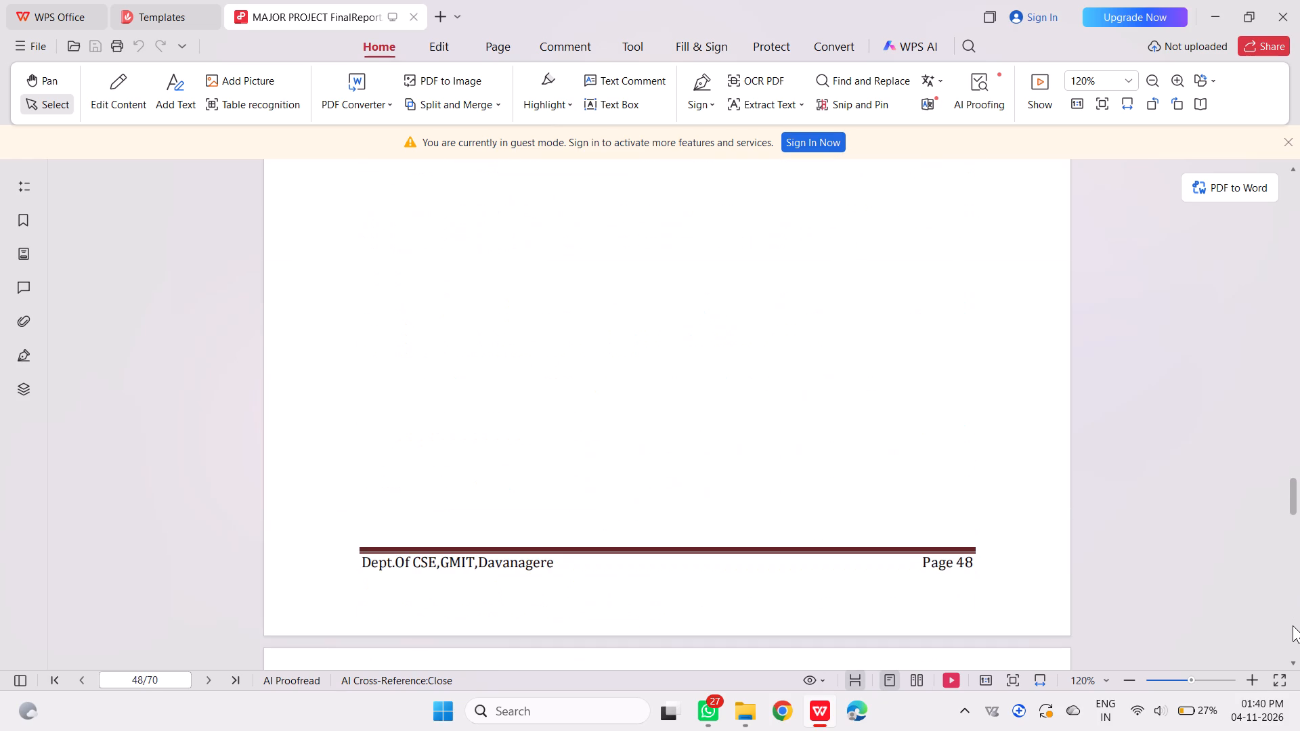
pyautogui.moveTo(1295, 428); pyautogui.dragTo(1295, 427)
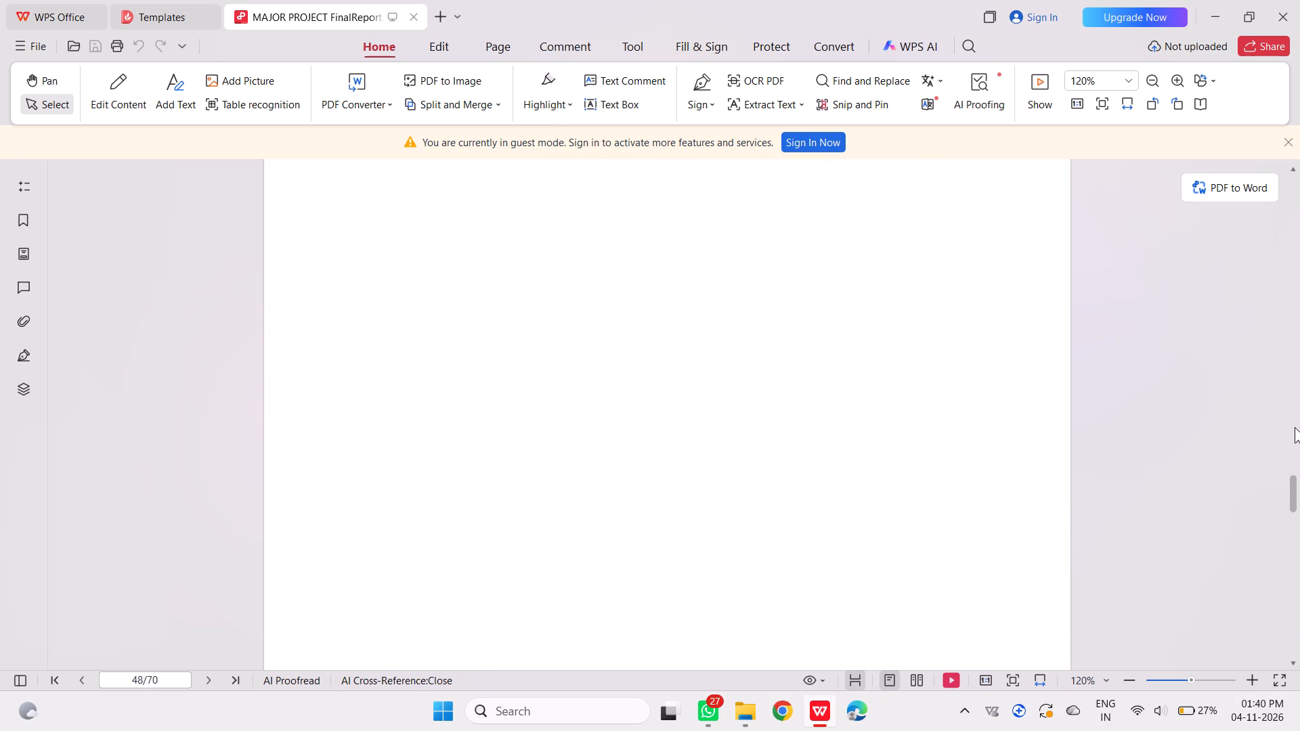
pyautogui.moveTo(1295, 427); pyautogui.dragTo(1298, 433)
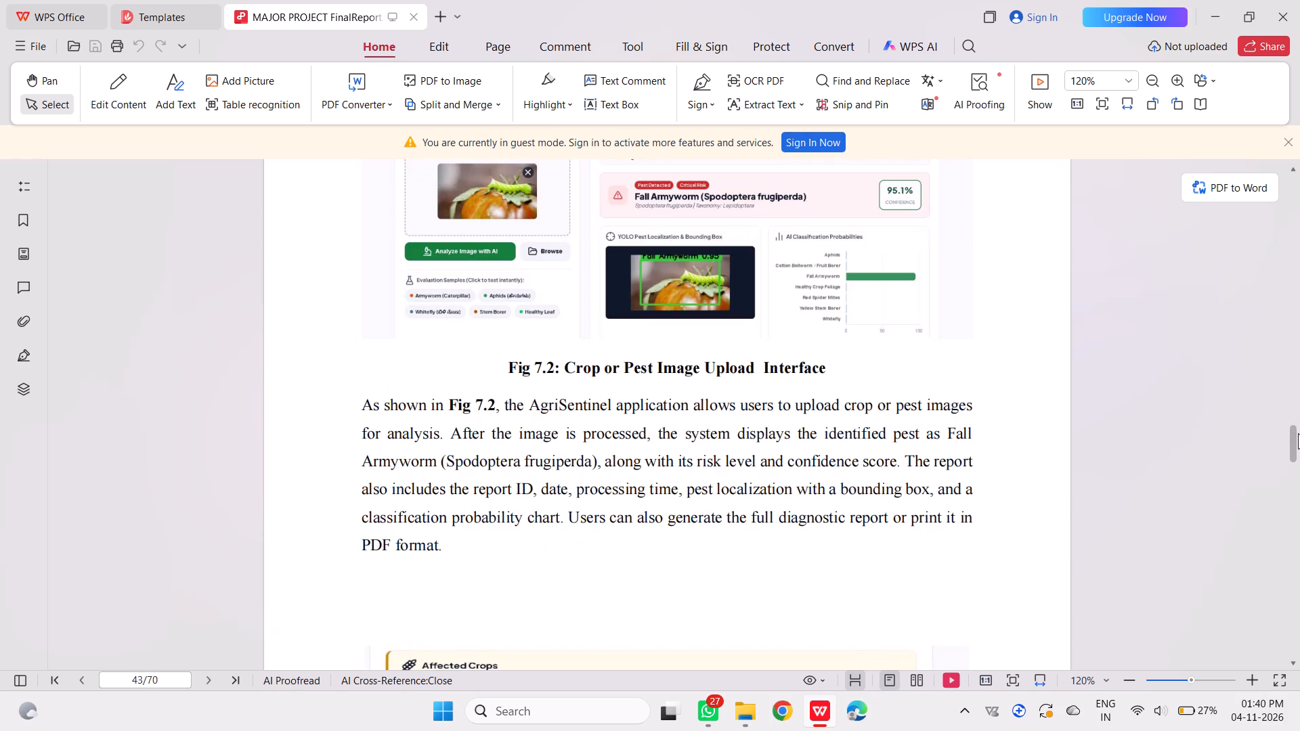
pyautogui.moveTo(1298, 433); pyautogui.dragTo(1298, 435)
pyautogui.scroll(-9, 848, 469)
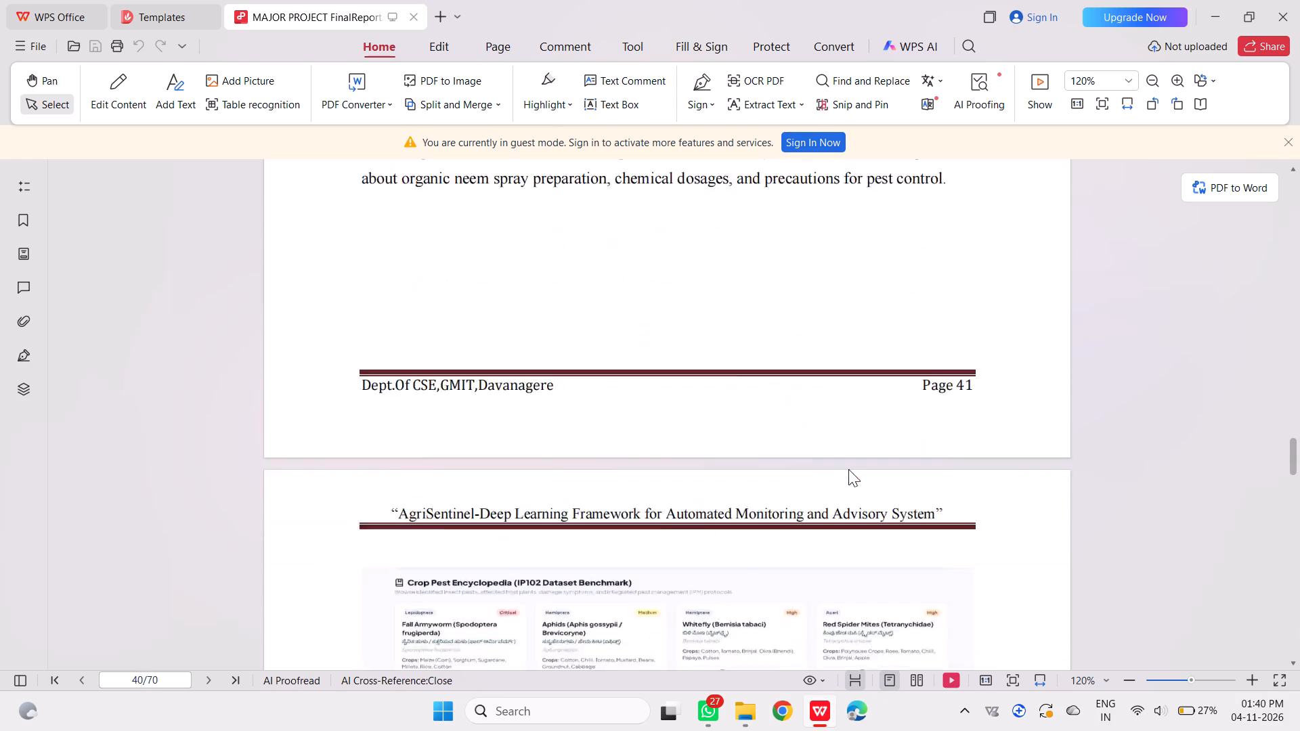
pyautogui.scroll(-7, 848, 469)
pyautogui.scroll(1, 848, 469)
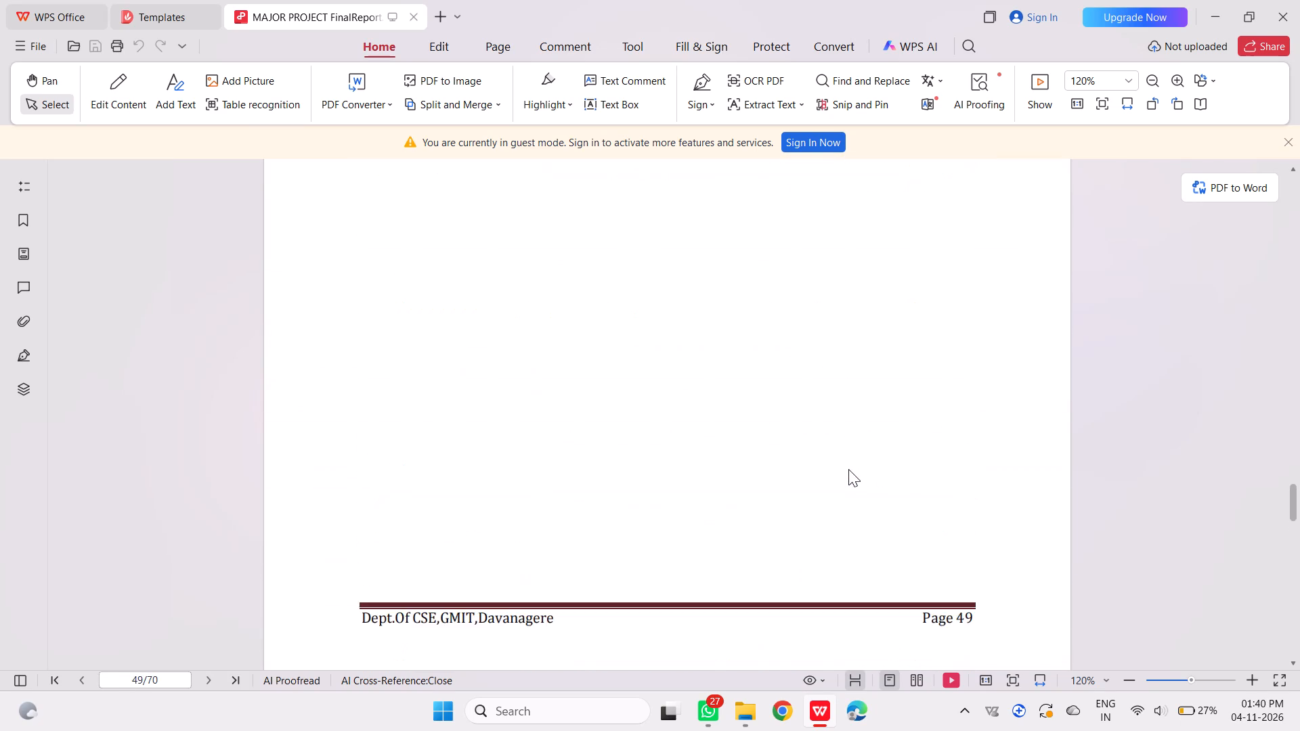
pyautogui.scroll(4, 848, 469)
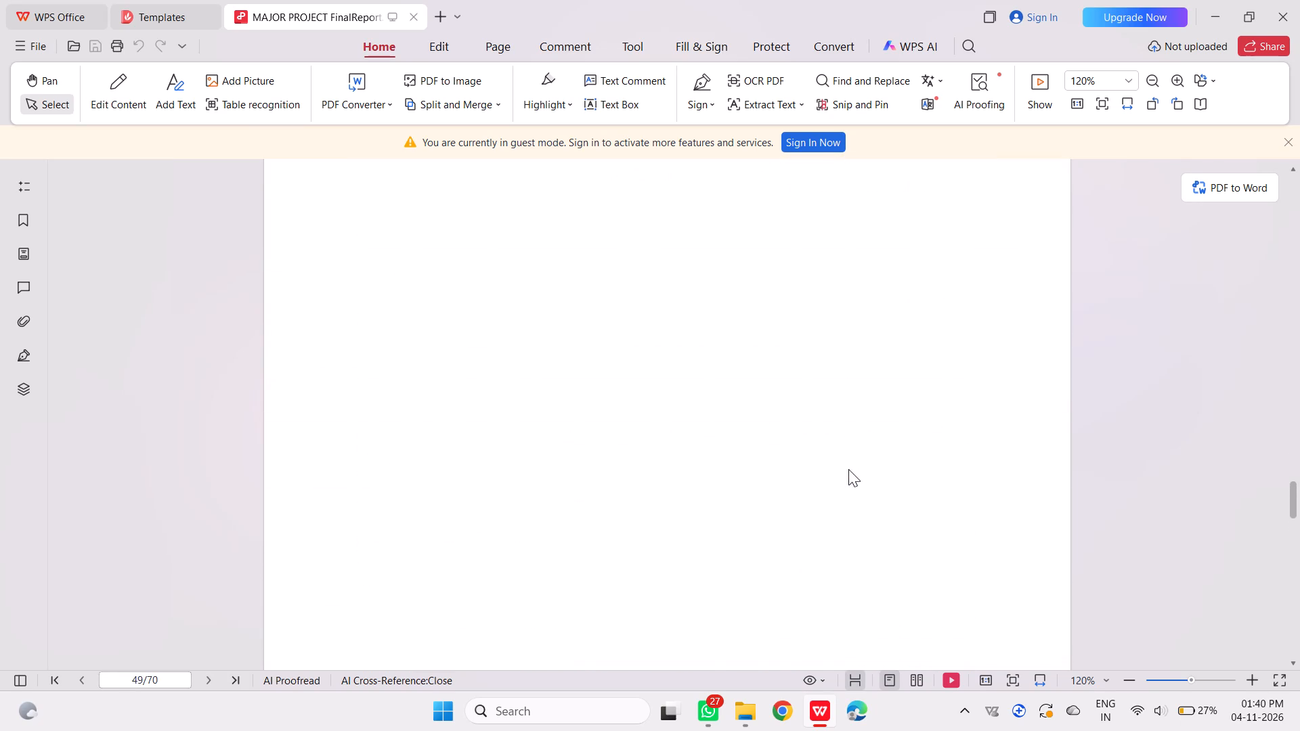
pyautogui.scroll(10, 848, 469)
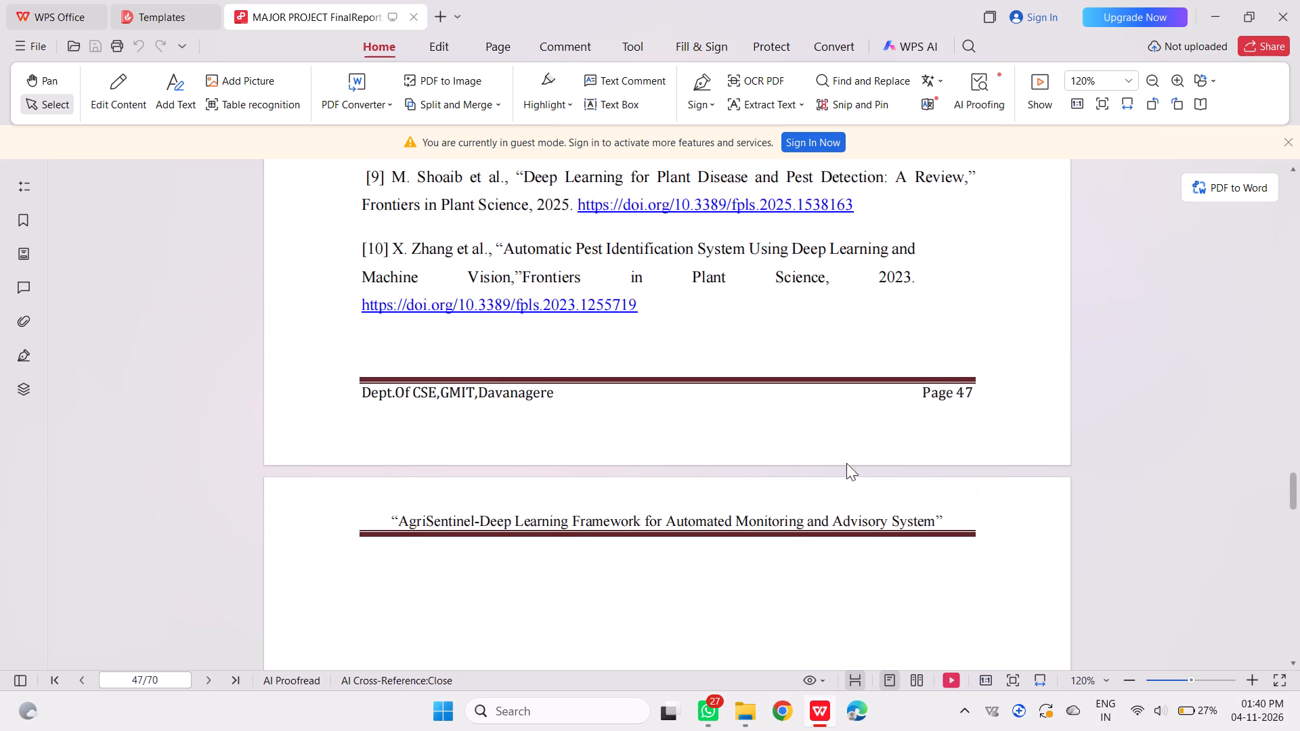
# Check the pages after the References through page 70, and close the report PDF and the Final folder window.
pyautogui.scroll(-20, 850, 409)
pyautogui.scroll(-20, 850, 409)
pyautogui.scroll(-20, 850, 409)
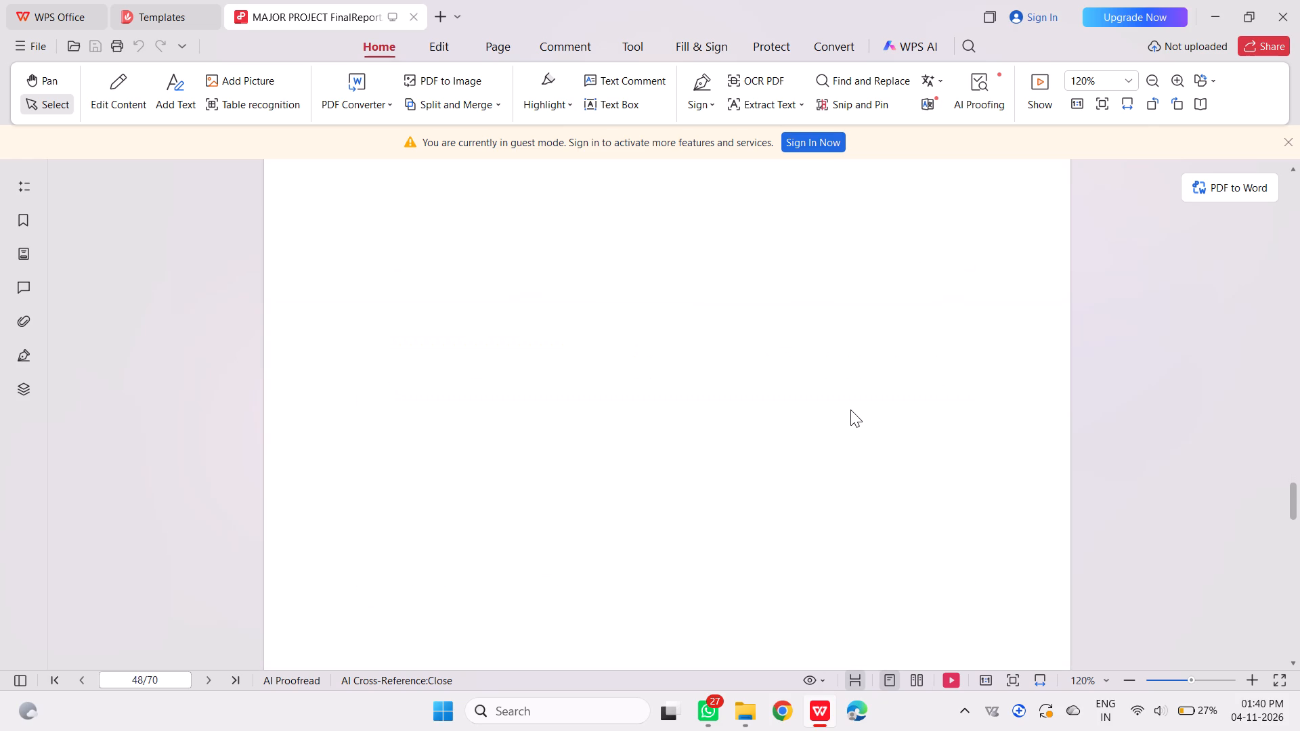
pyautogui.scroll(-20, 850, 409)
pyautogui.scroll(-20, 850, 409)
pyautogui.scroll(-20, 850, 409)
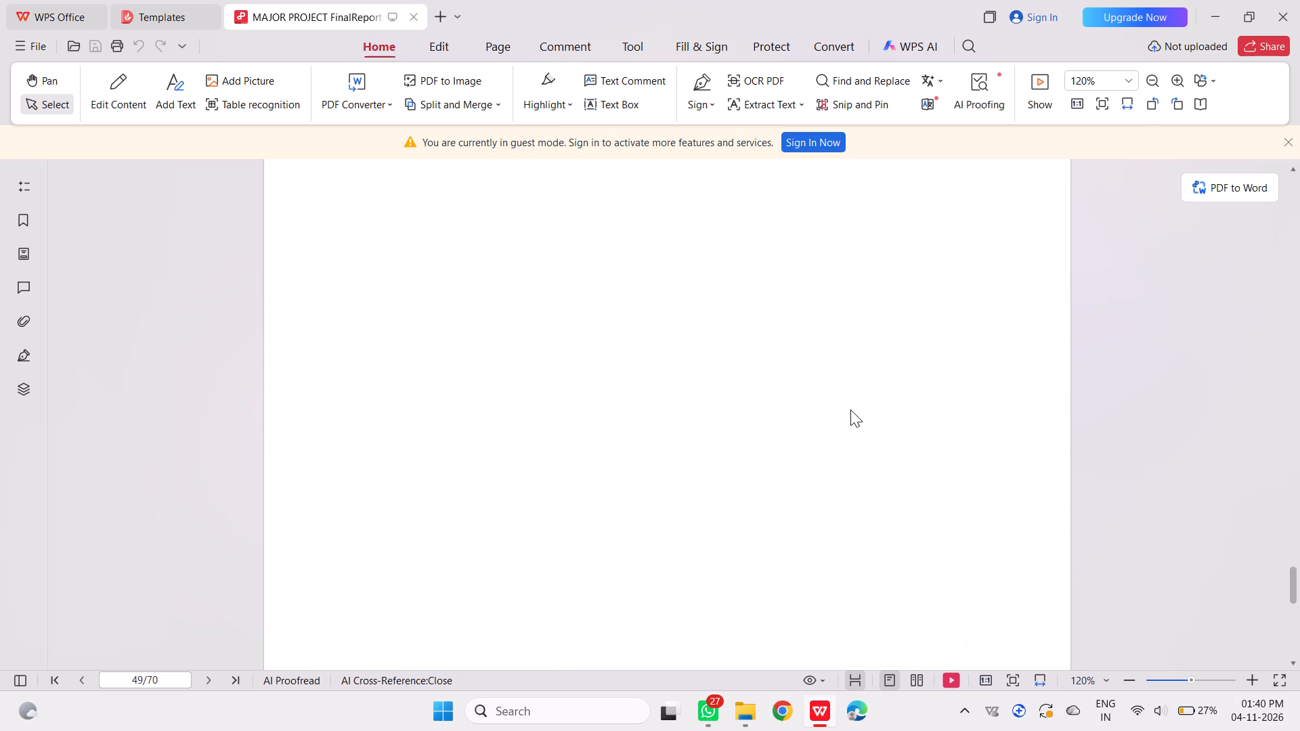
pyautogui.scroll(-20, 850, 409)
pyautogui.scroll(-20, 850, 409)
pyautogui.scroll(-20, 850, 409)
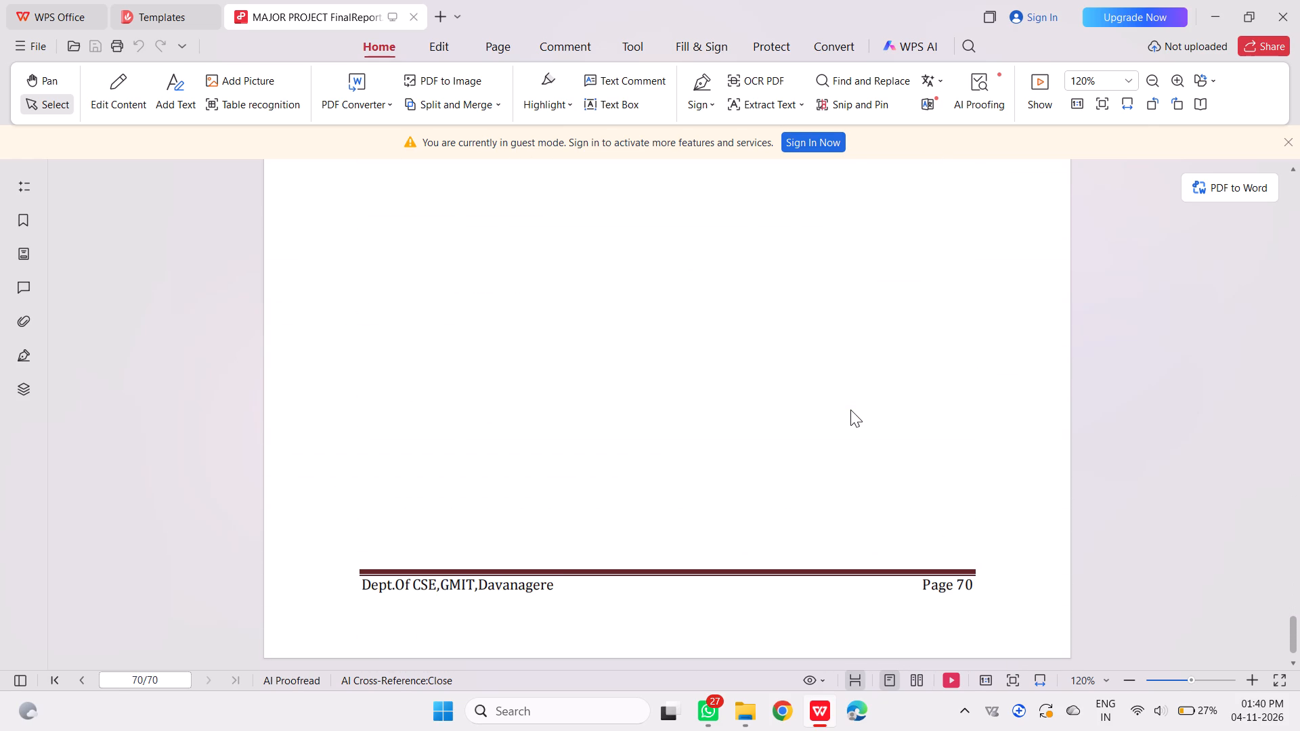
pyautogui.scroll(-10, 850, 409)
pyautogui.click(1293, 10)
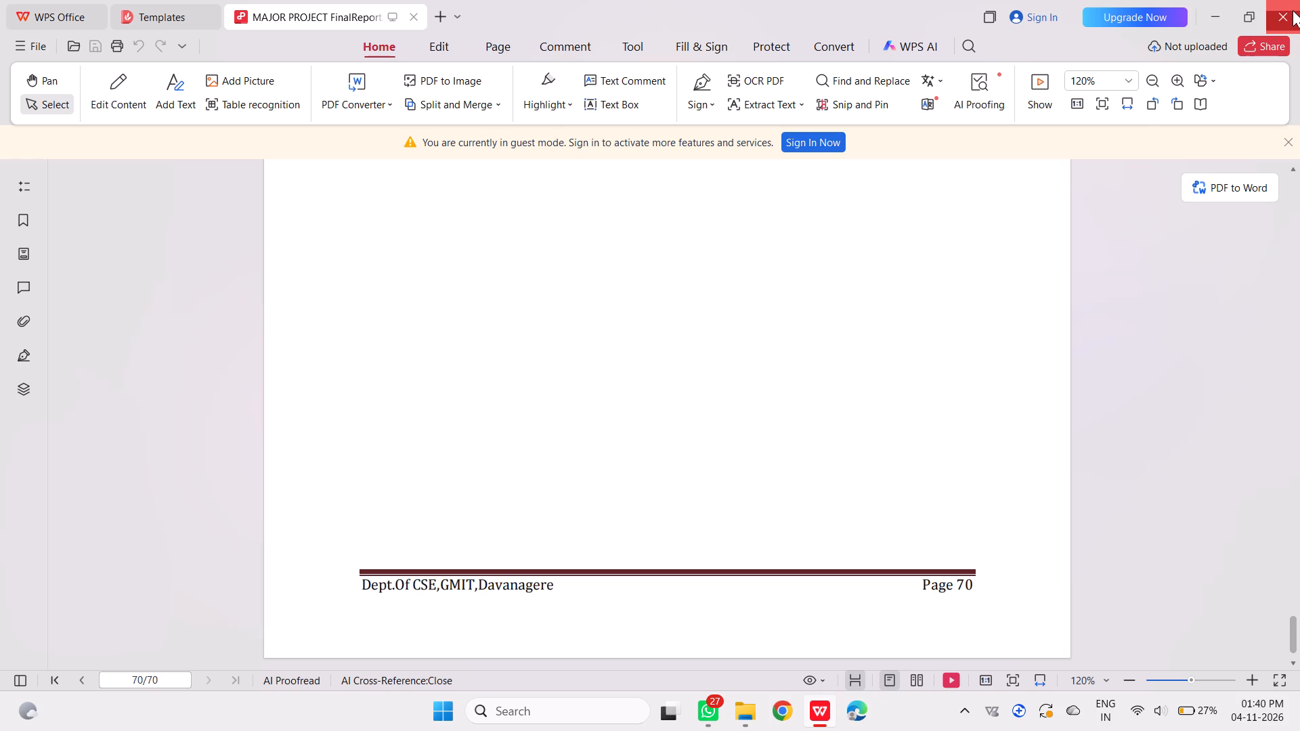
pyautogui.click(1277, 7)
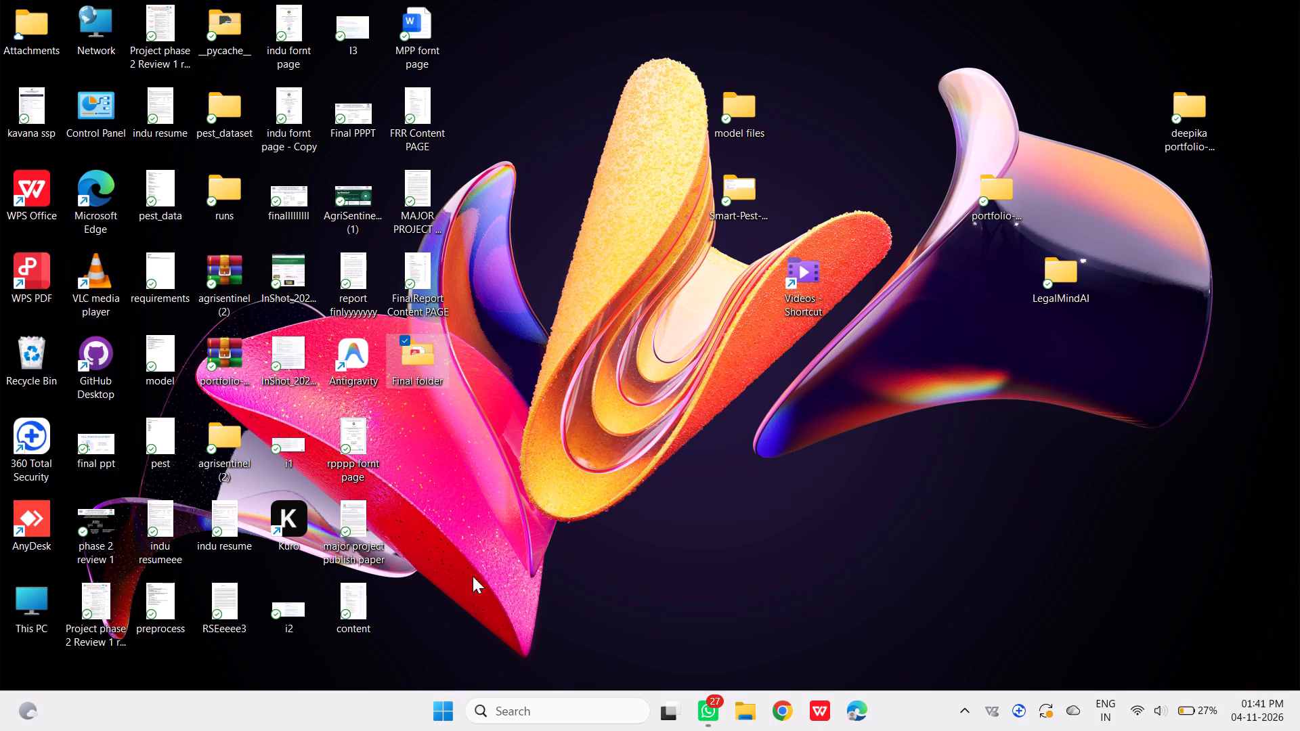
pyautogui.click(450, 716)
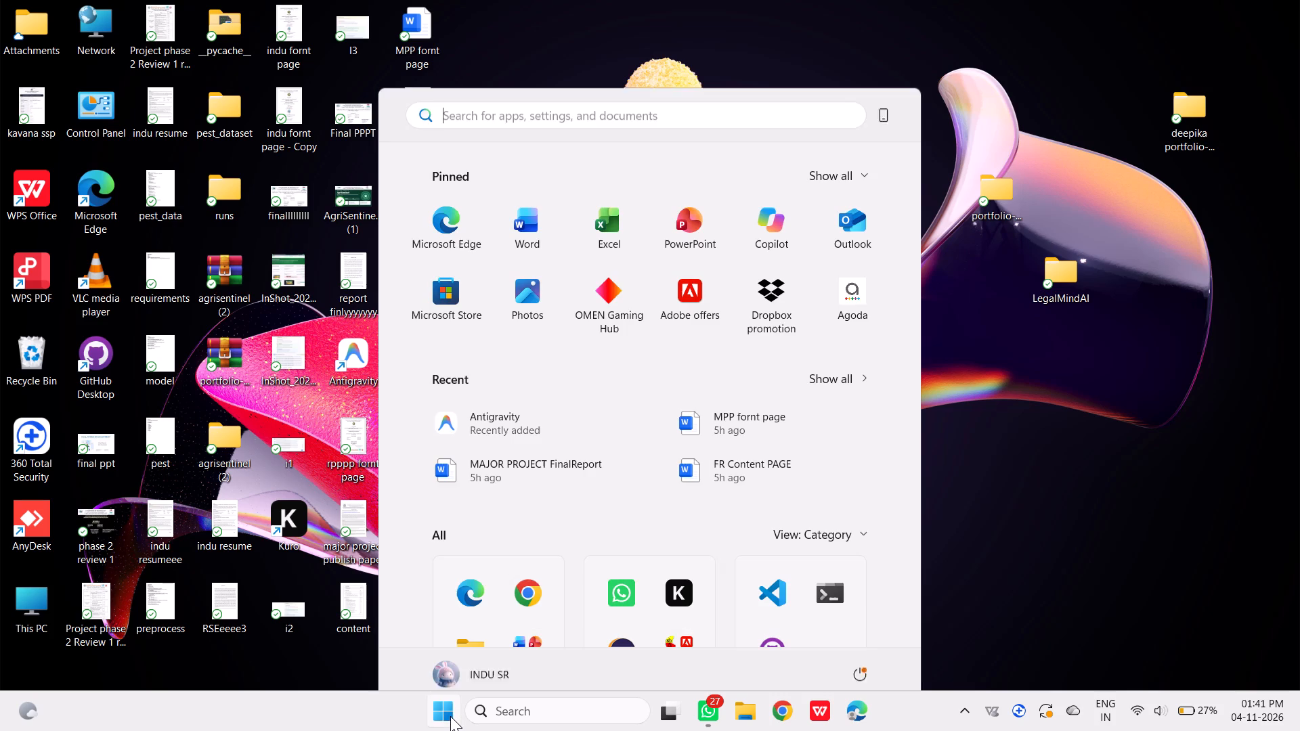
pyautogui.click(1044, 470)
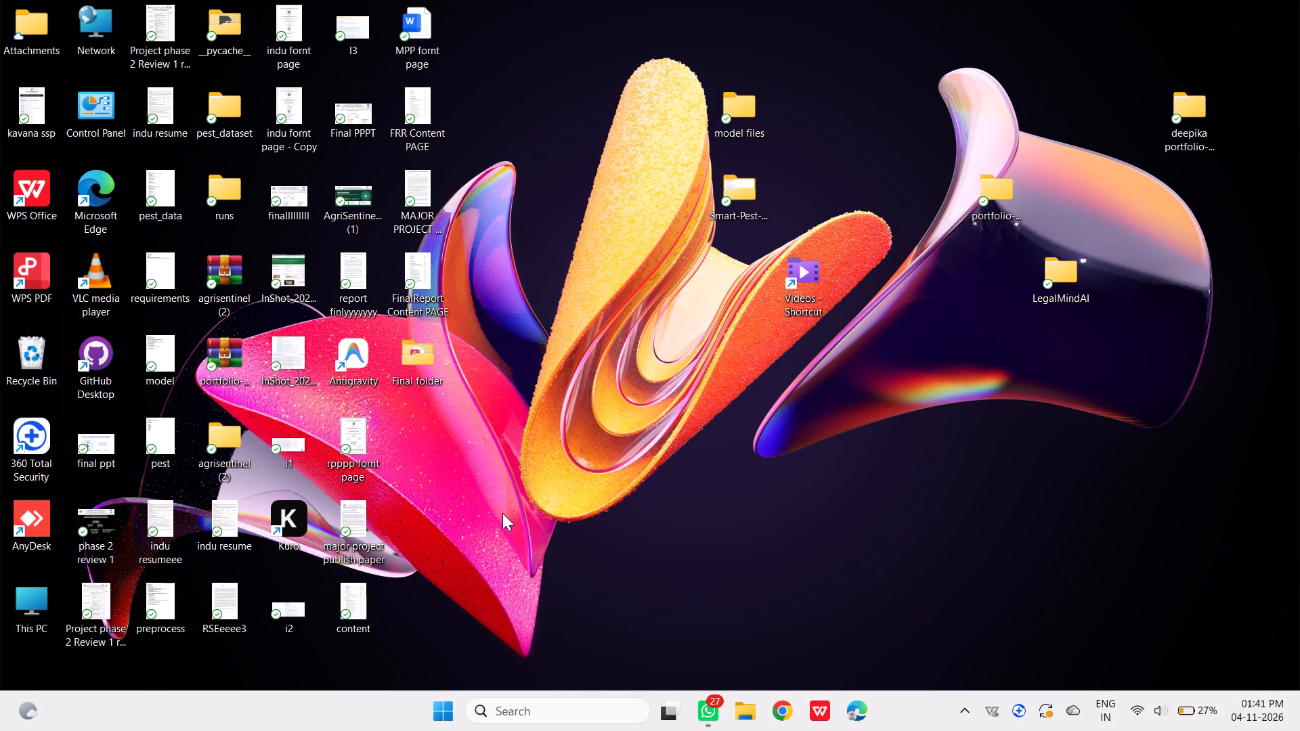
# Launch the desktop application shortcut that has a white K on a black icon.
pyautogui.doubleClick(300, 519)
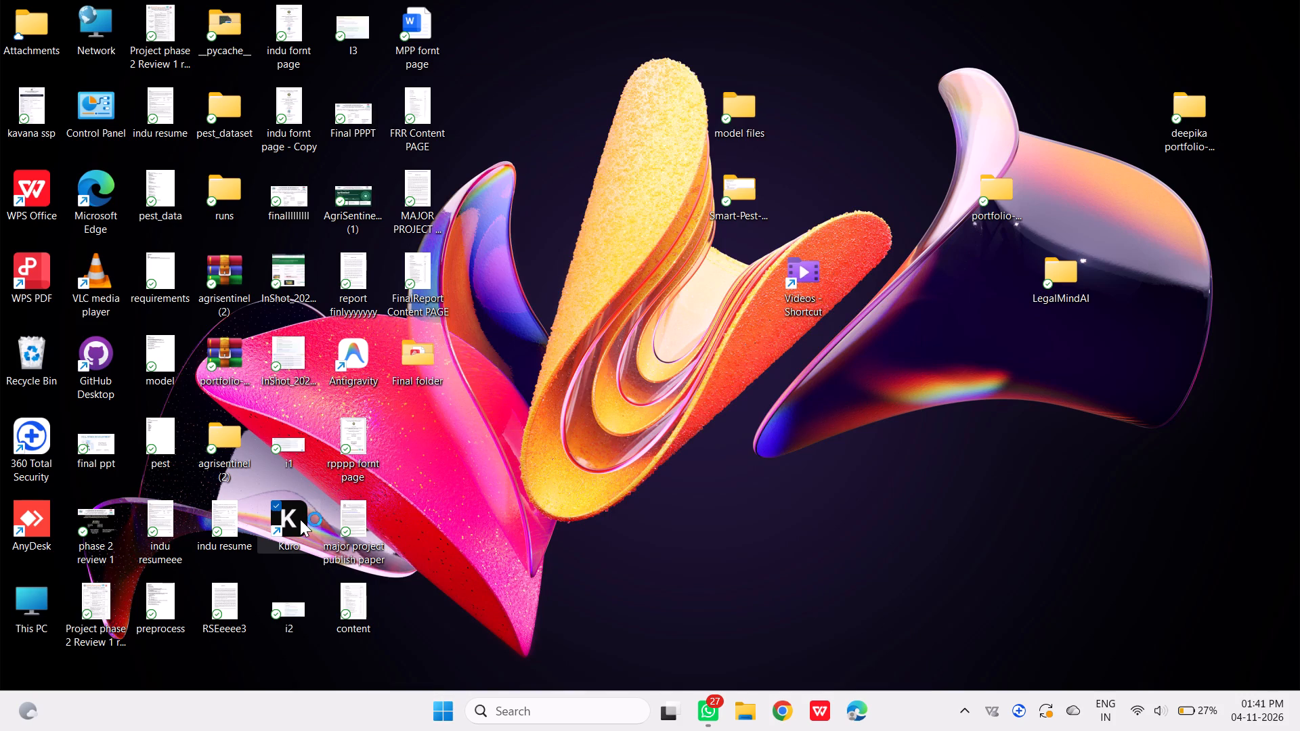
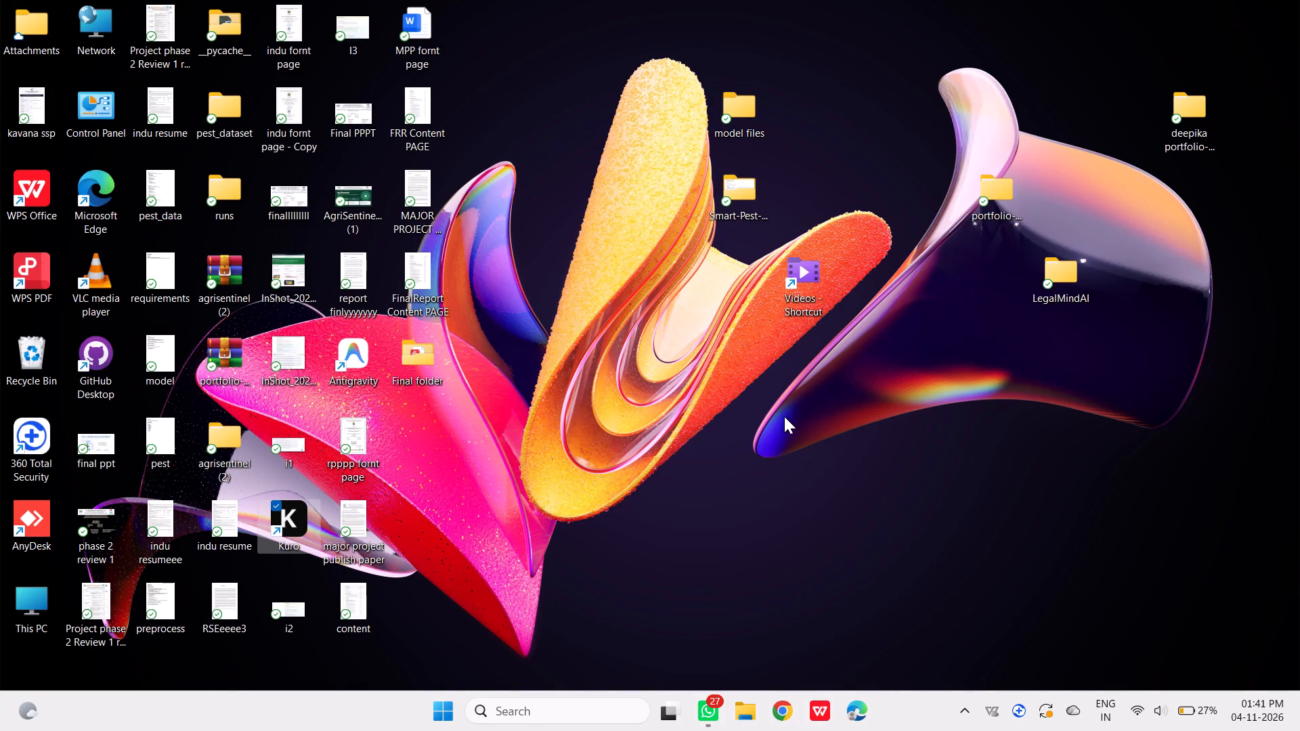
# Open the Final folder from the desktop and copy all three report PDFs in it.
pyautogui.doubleClick(427, 365)
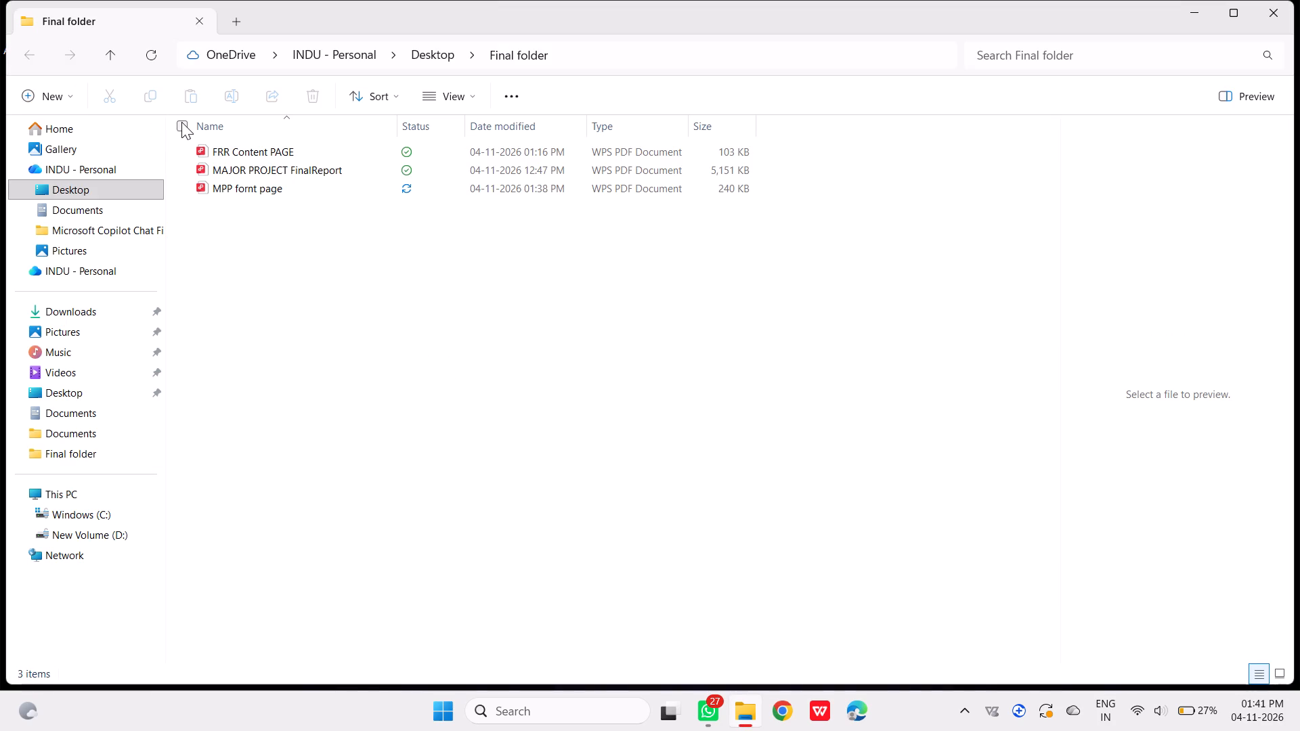
pyautogui.click(181, 122)
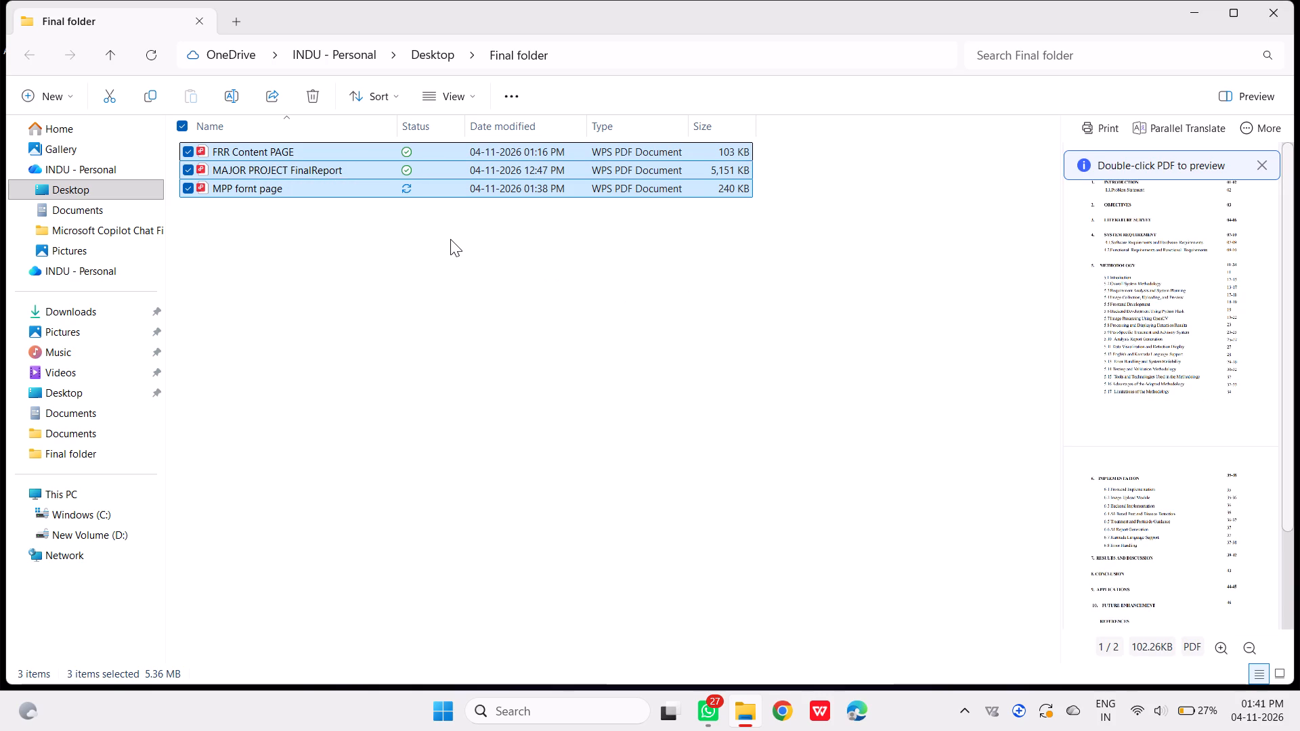
pyautogui.hotkey('ctrl', 'c')
pyautogui.hotkey('ctrl', 'c')
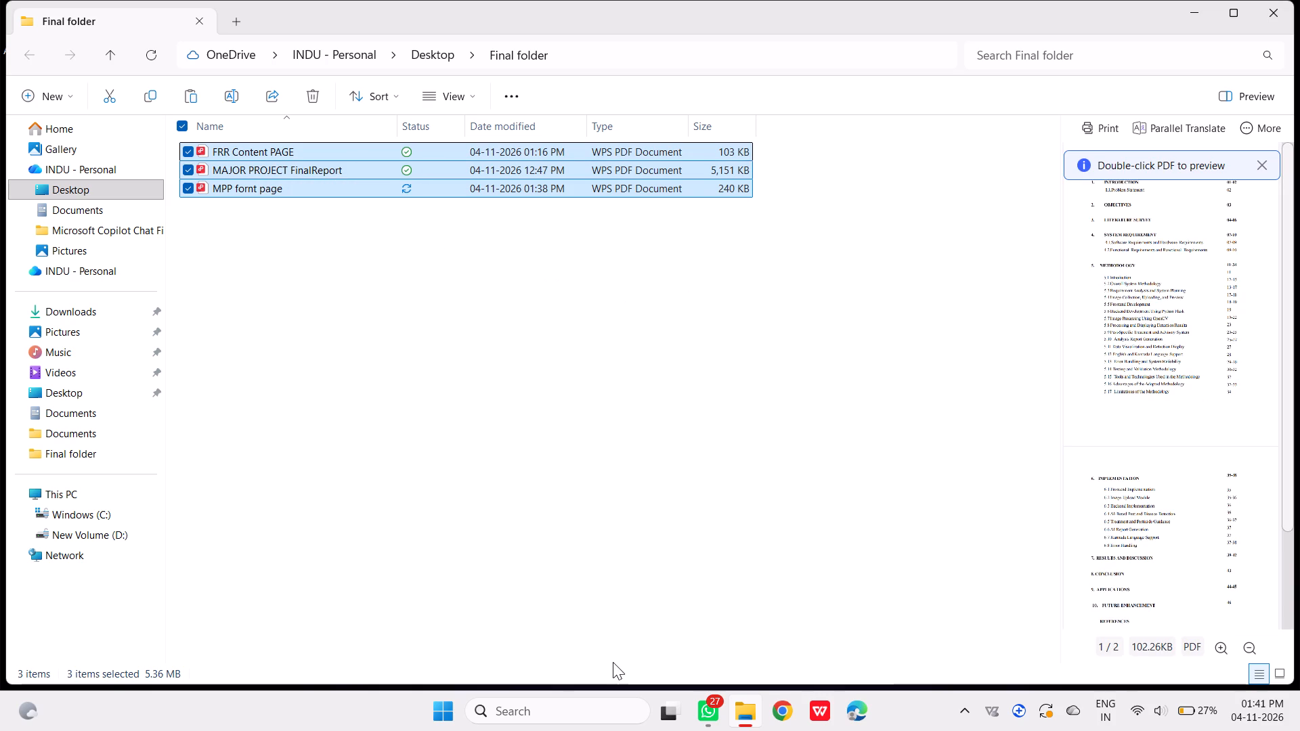
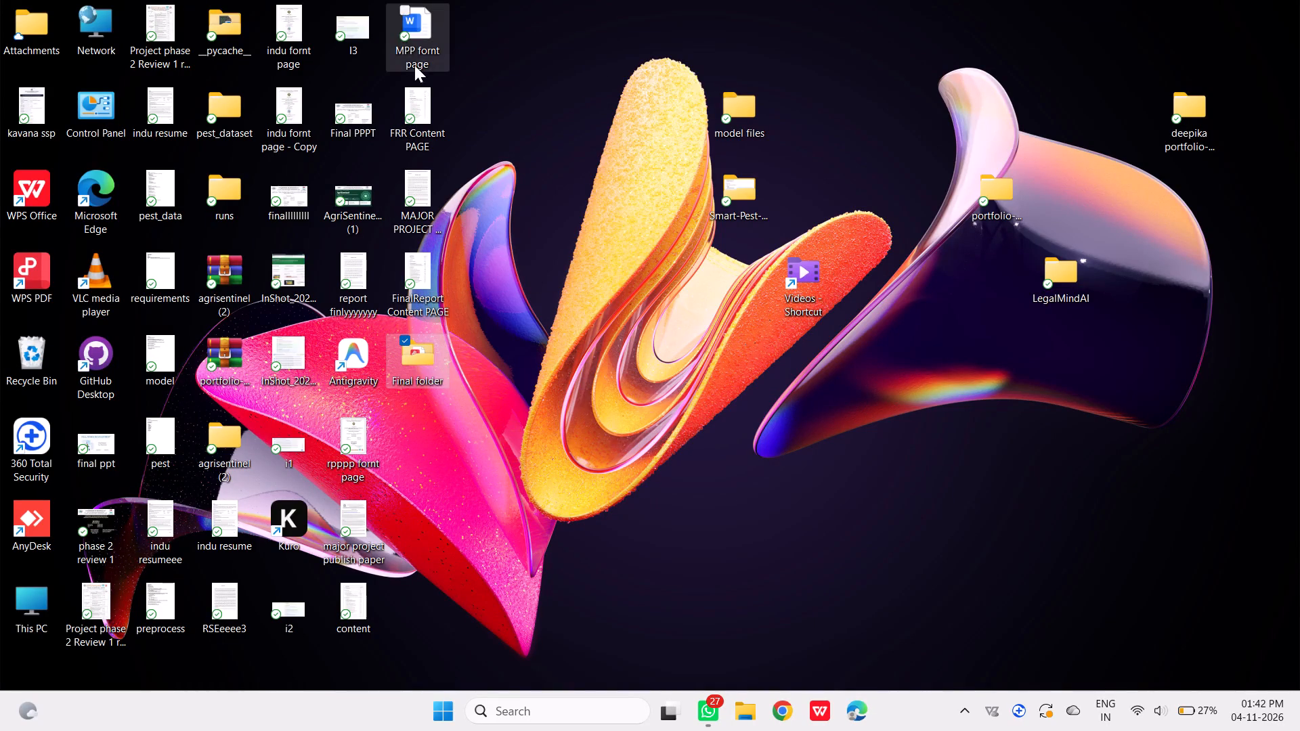
# Bring up the available commands for an empty area of the desktop.
pyautogui.rightClick(567, 309)
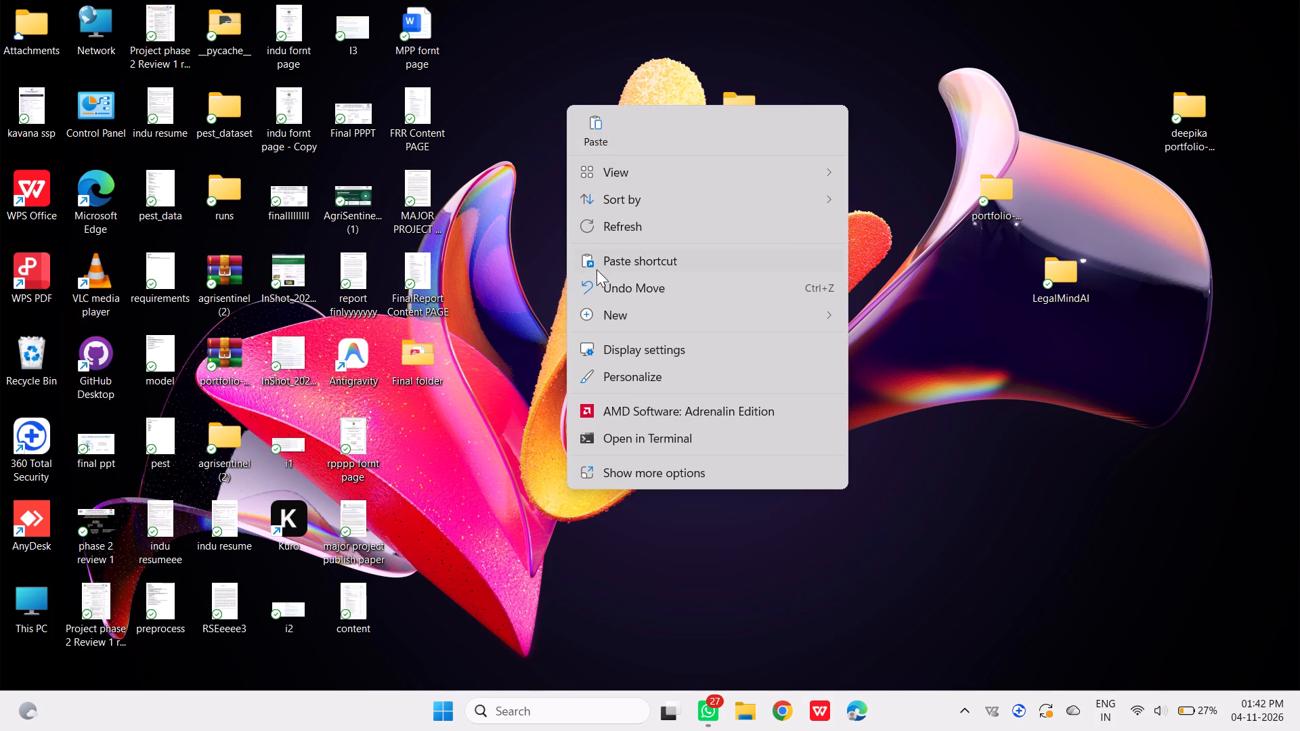
# Create a new desktop folder named FP Doc Folder editable.
pyautogui.click(621, 321)
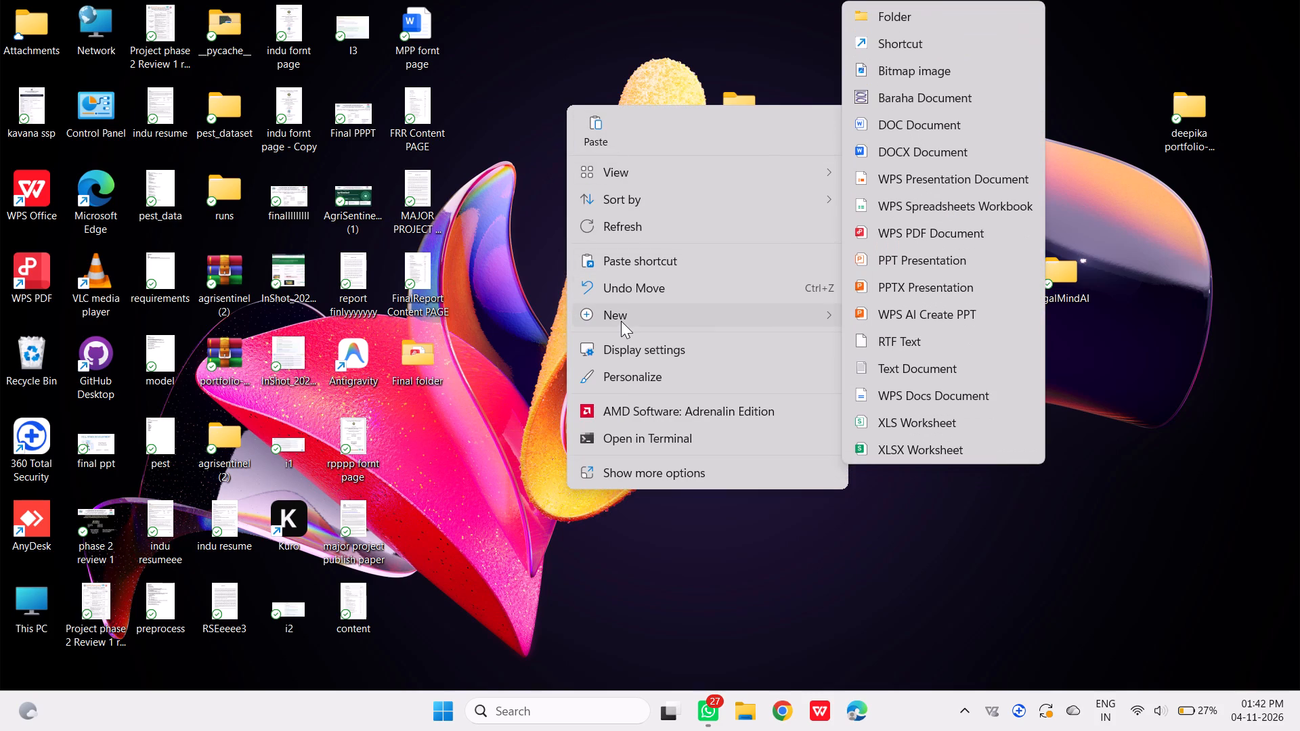
pyautogui.click(909, 21)
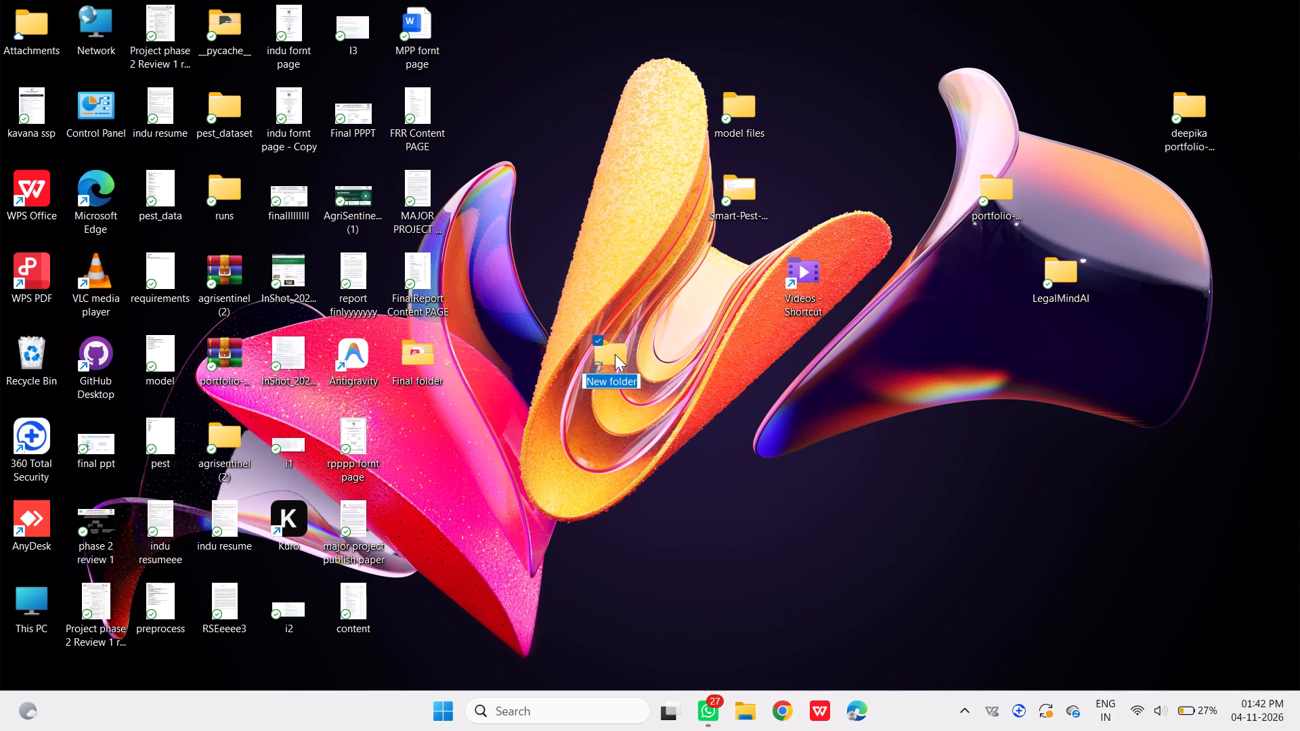
pyautogui.press('BackSpace')
pyautogui.write('Fin')
pyautogui.press('BackSpace')
pyautogui.press('BackSpace')
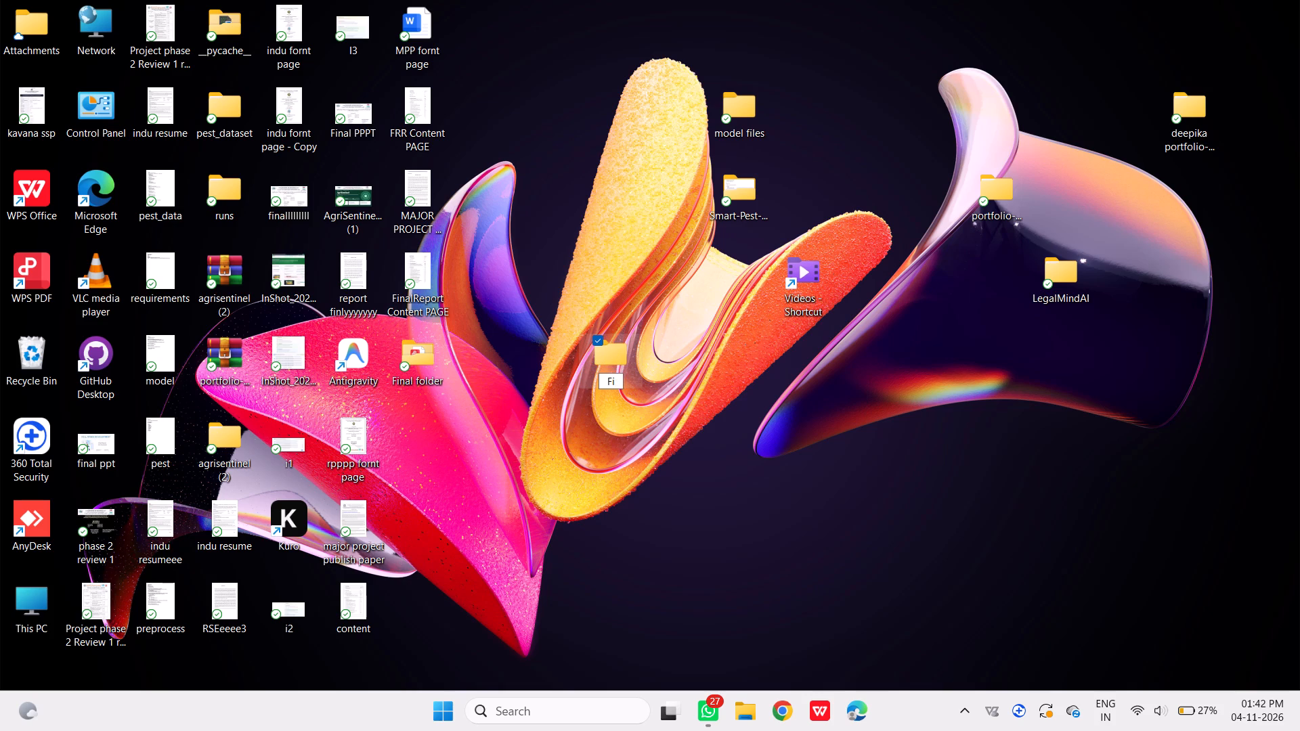
pyautogui.press('BackSpace')
pyautogui.hotkey('shift', 'f')
pyautogui.hotkey('shift', 'p')
pyautogui.press('space')
pyautogui.press('d')
pyautogui.write('Doc')
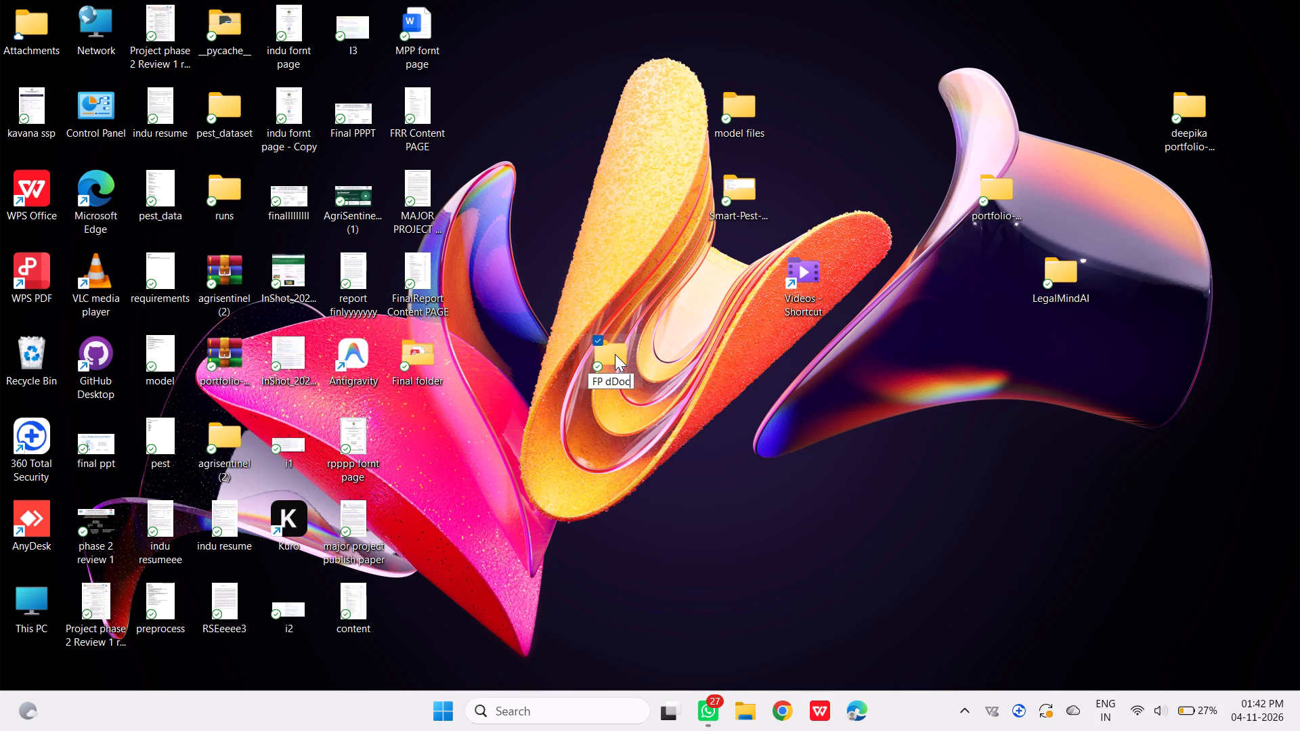
pyautogui.press('Left')
pyautogui.press('Left')
pyautogui.press('Left')
pyautogui.press('Left')
pyautogui.press('Right')
pyautogui.press('BackSpace')
pyautogui.press('Right')
pyautogui.press('Right')
pyautogui.press('Right')
pyautogui.press('space')
pyautogui.write('Foldaer')
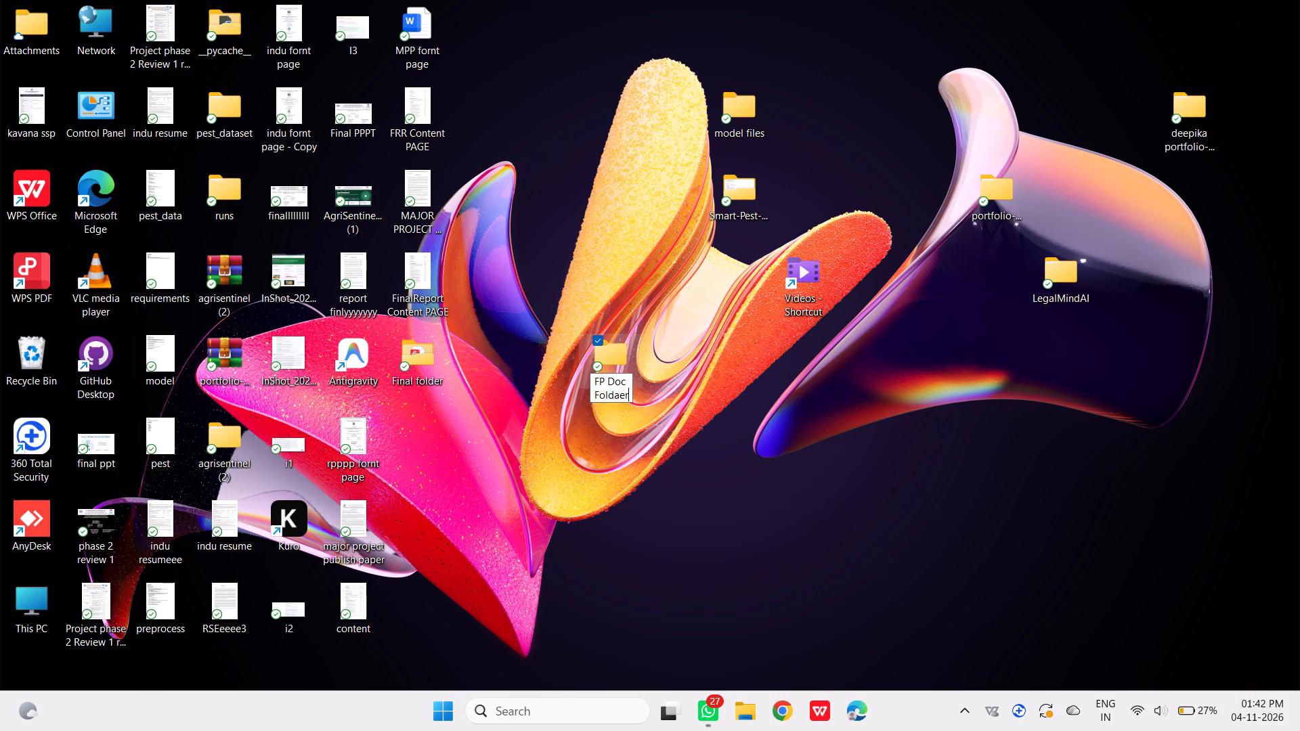
pyautogui.press('BackSpace')
pyautogui.press('BackSpace')
pyautogui.press('BackSpace')
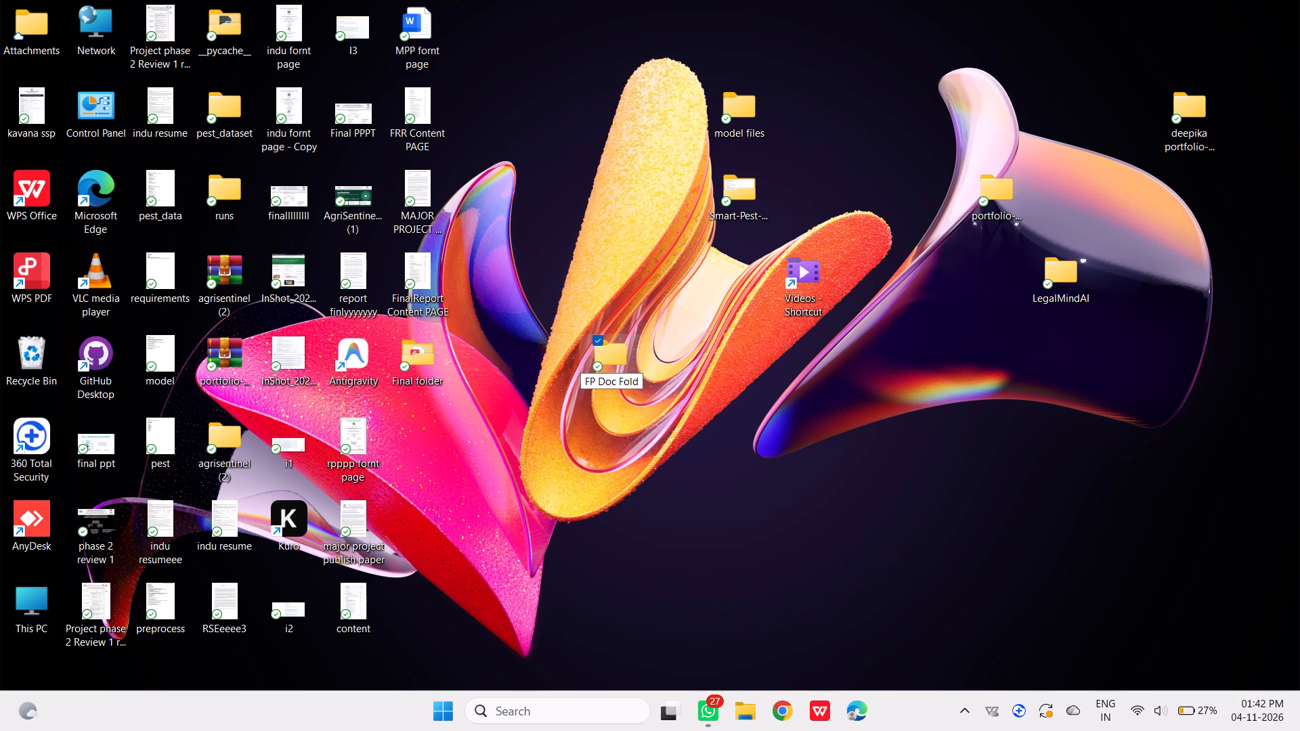
pyautogui.write('er')
pyautogui.press('space')
pyautogui.write('ed')
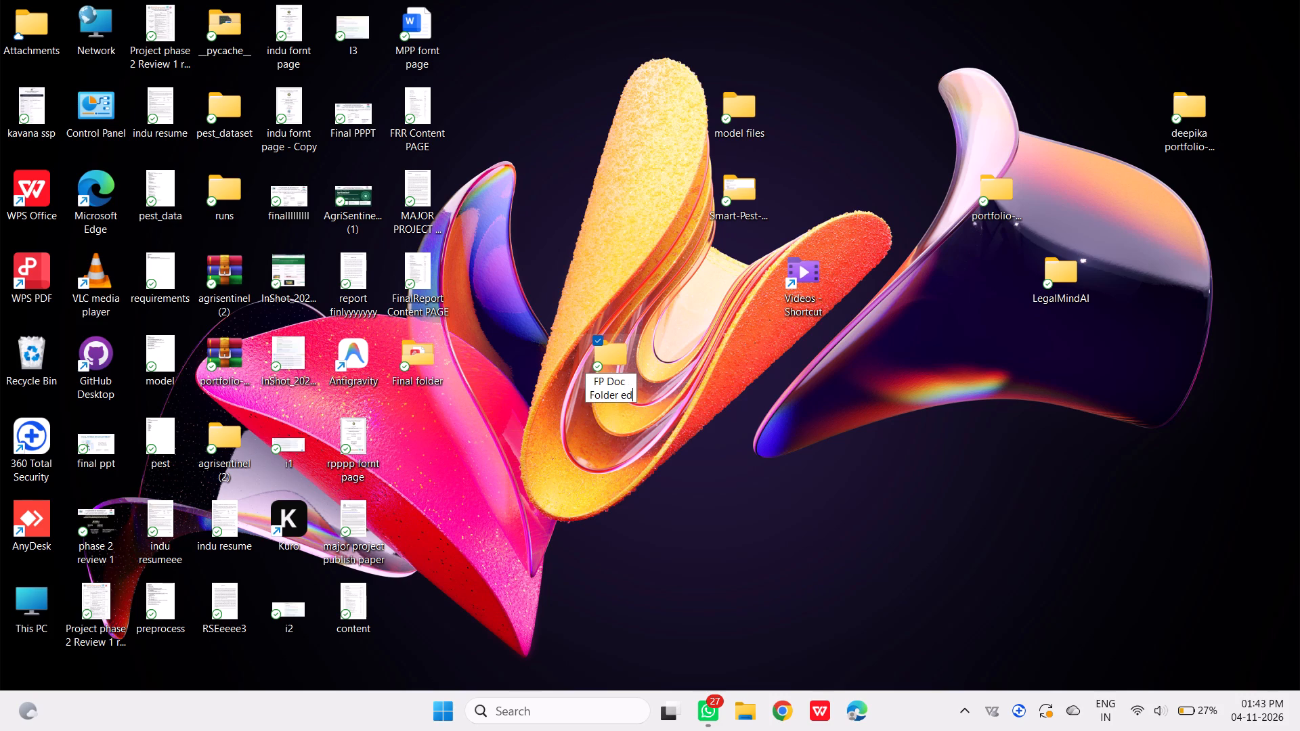
pyautogui.write('it')
pyautogui.press('a')
pyautogui.write('ble')
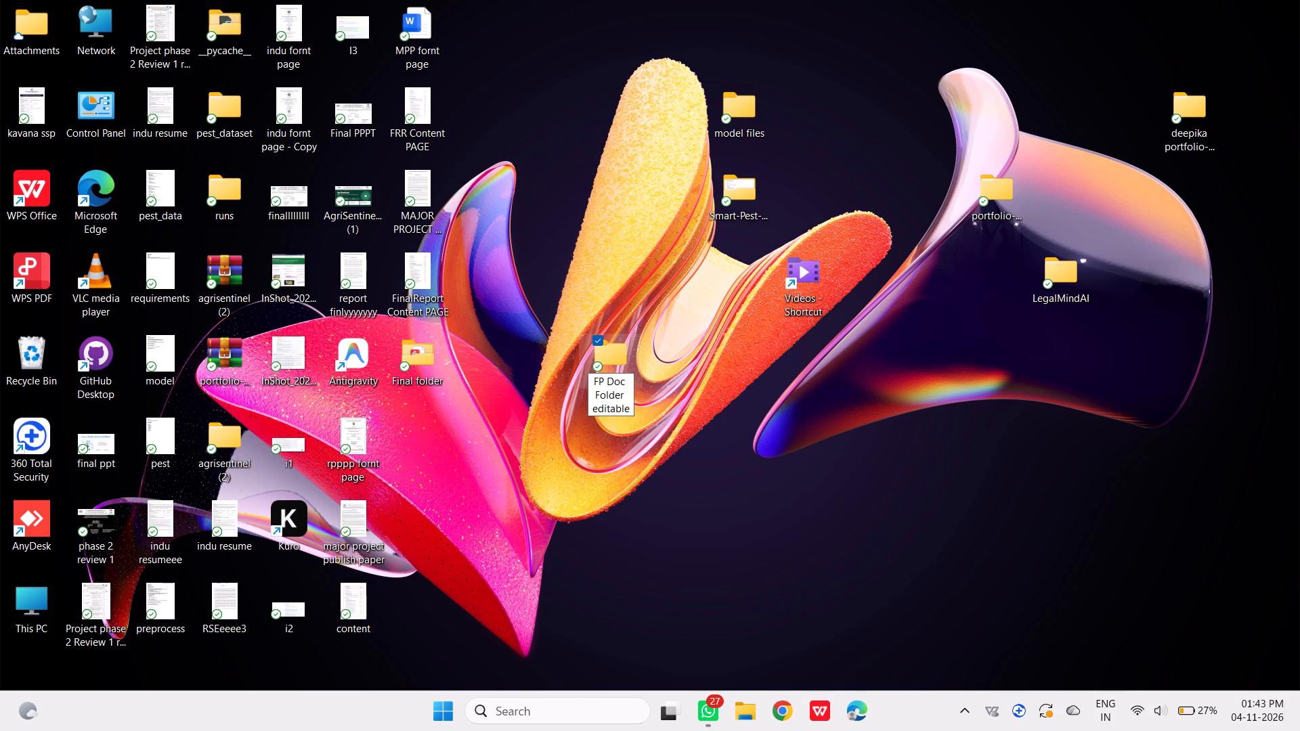
pyautogui.press('Return')
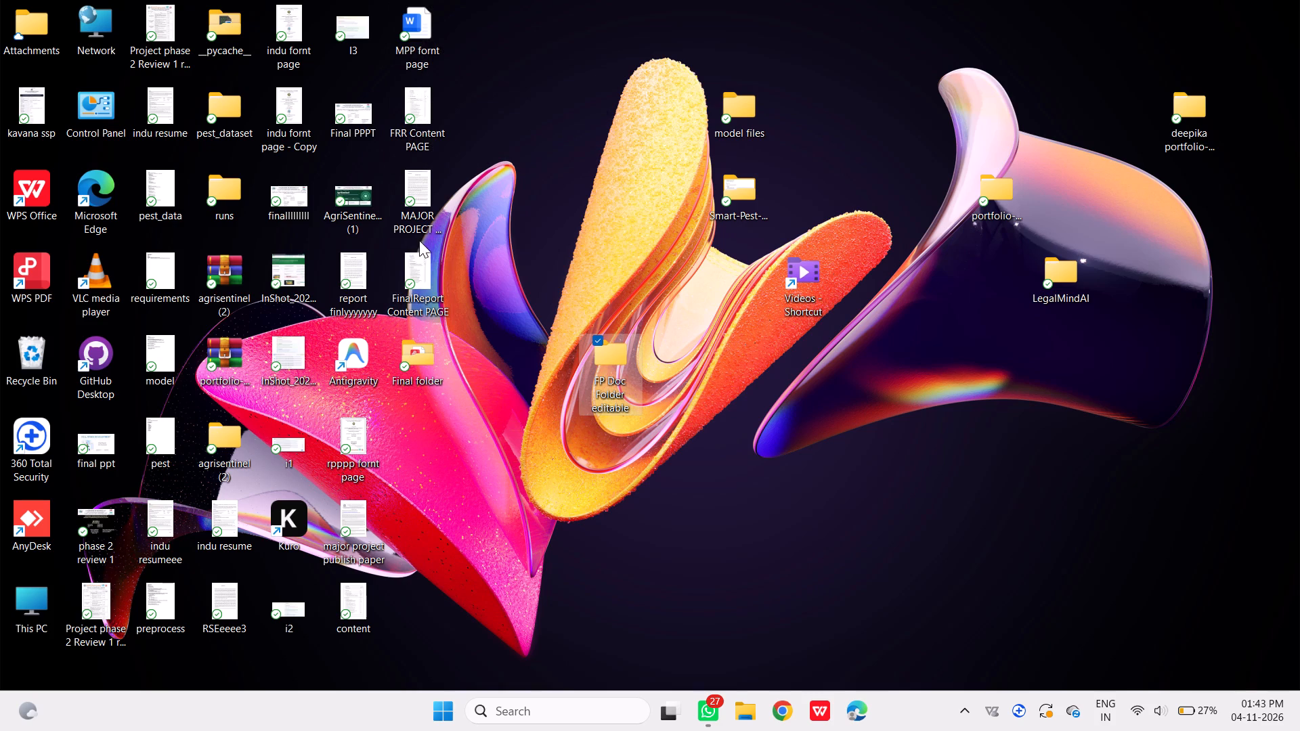
# Move the FinalReport Content PAGE, FRR Content PAGE, MAJOR PROJECT FinalReport and MPP fornt page files into the FP Doc Folder editable folder.
pyautogui.moveTo(413, 266); pyautogui.dragTo(448, 273)
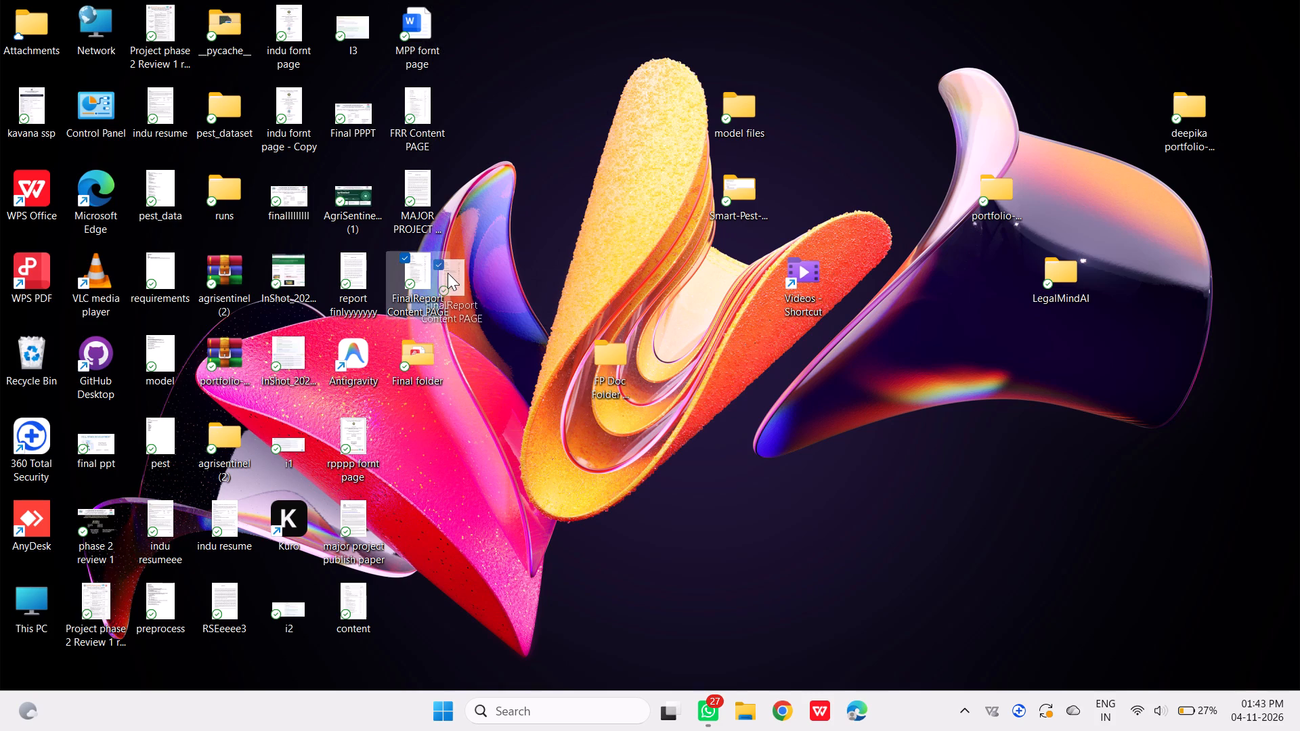
pyautogui.moveTo(448, 273); pyautogui.dragTo(448, 273)
pyautogui.moveTo(448, 273); pyautogui.dragTo(603, 336)
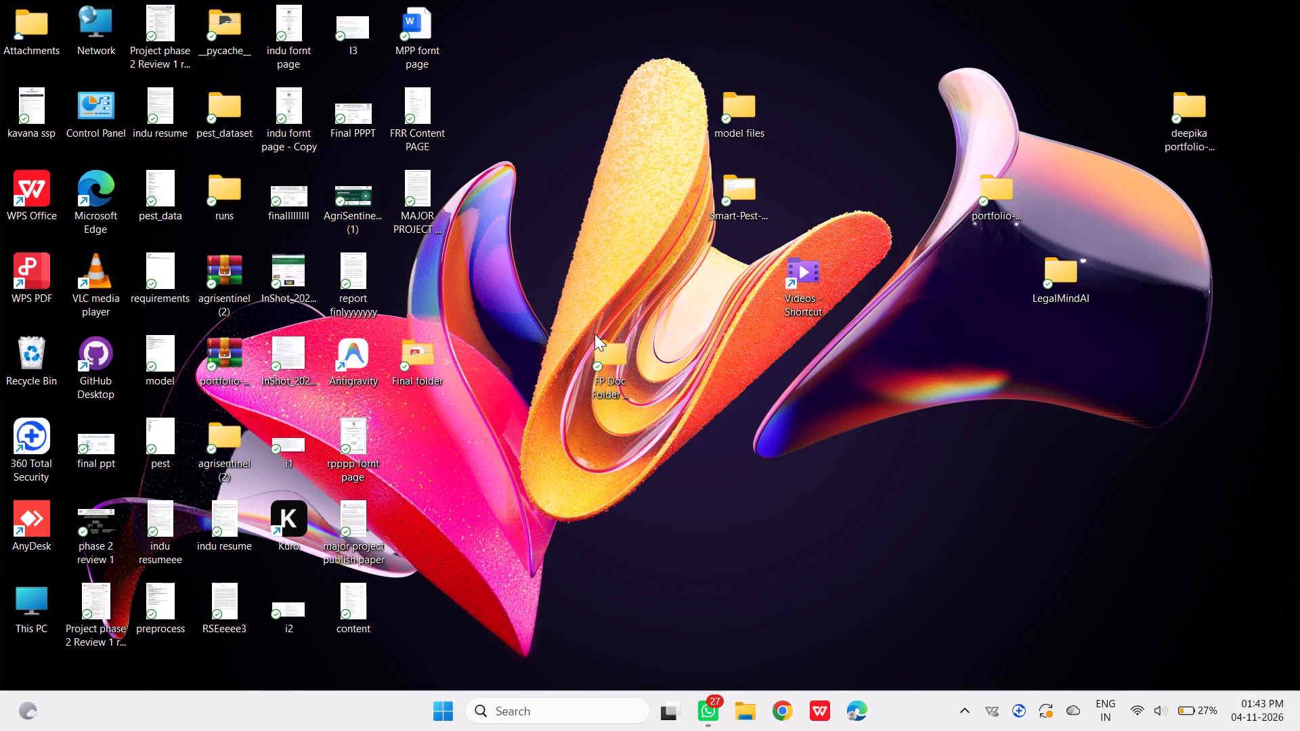
pyautogui.moveTo(412, 115); pyautogui.dragTo(597, 354)
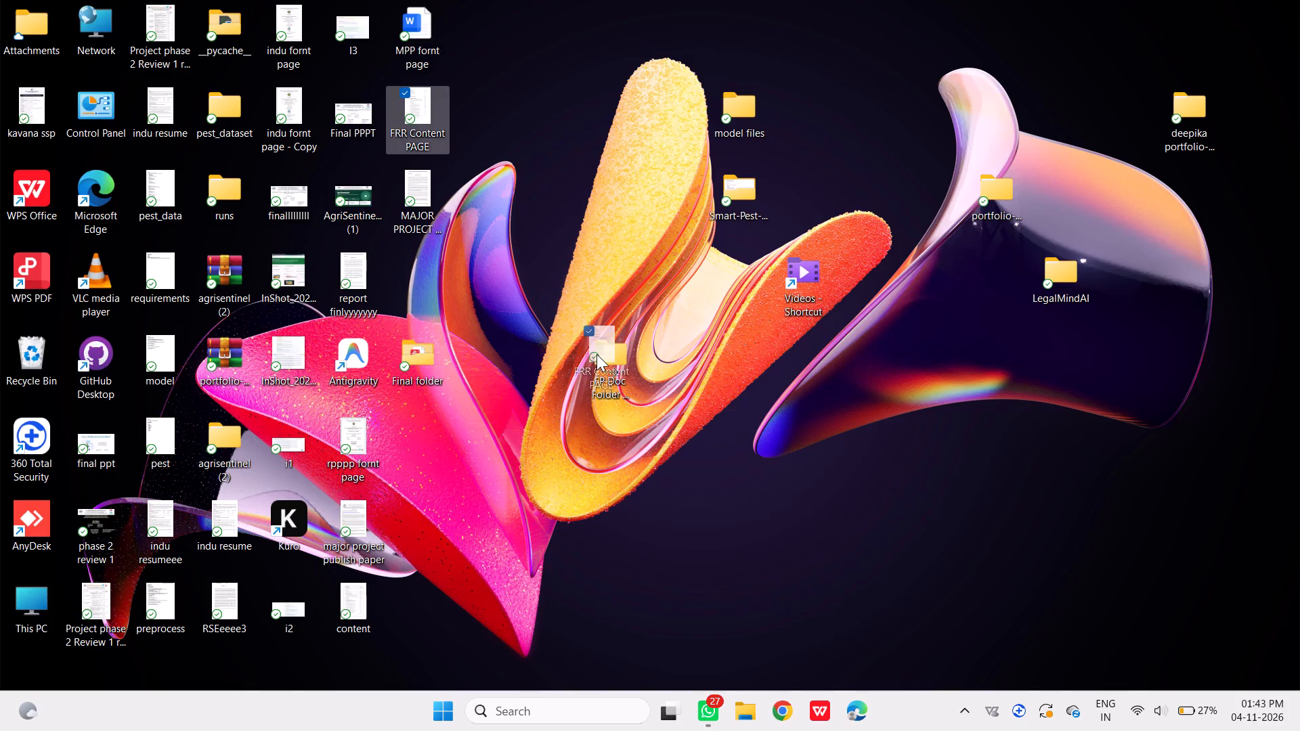
pyautogui.moveTo(597, 354); pyautogui.dragTo(598, 354)
pyautogui.moveTo(419, 193); pyautogui.dragTo(788, 208)
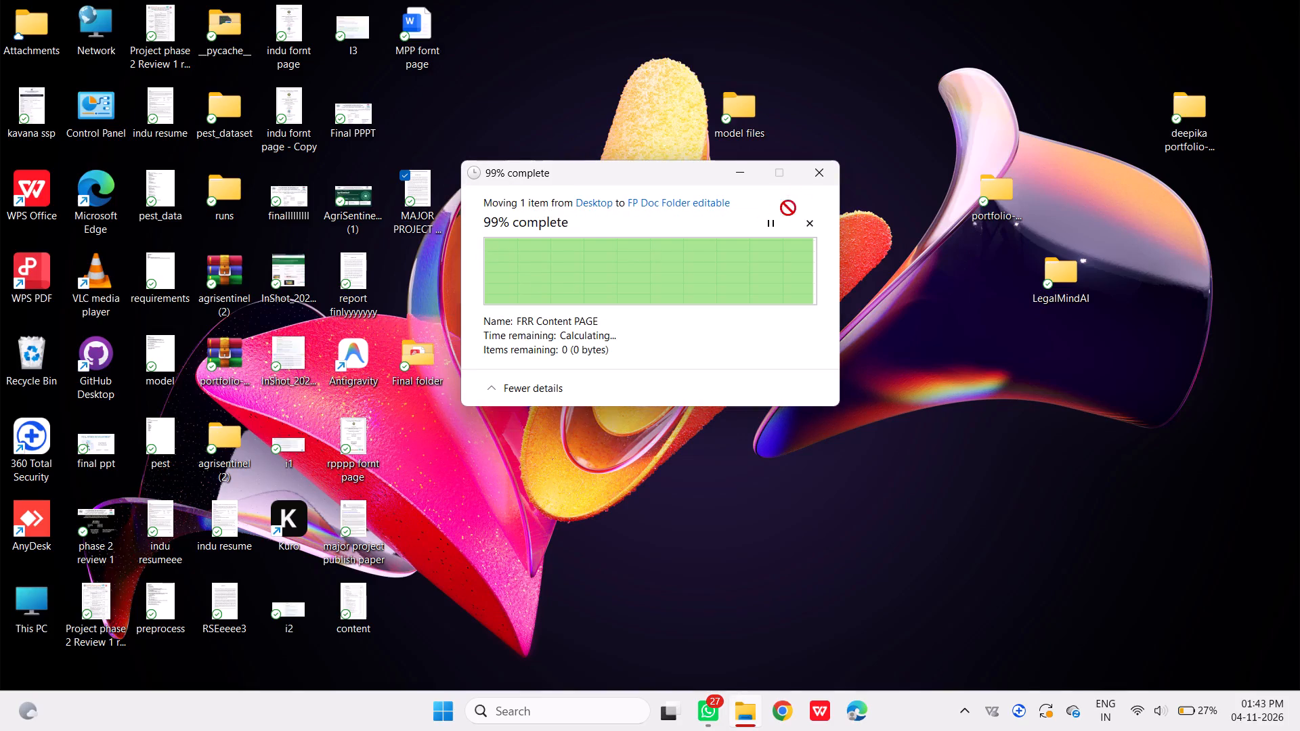
pyautogui.moveTo(788, 208); pyautogui.dragTo(824, 178)
pyautogui.click(824, 178)
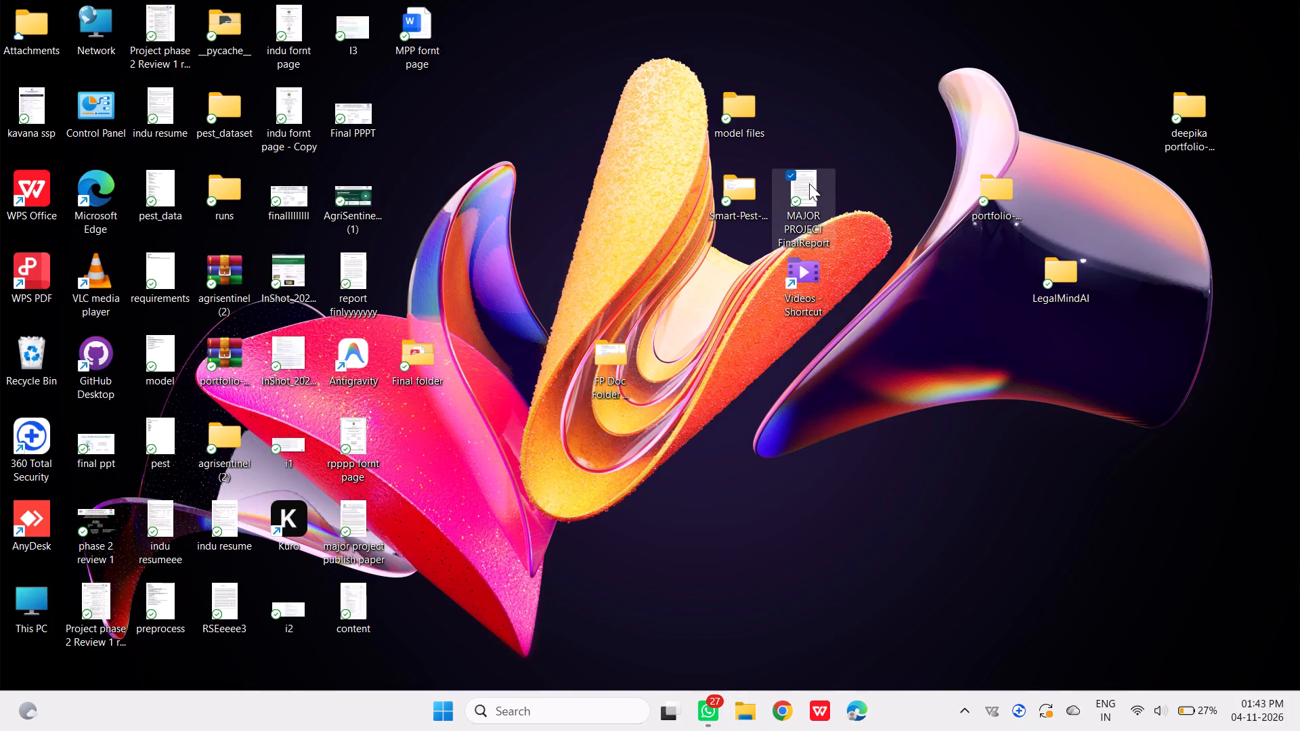
pyautogui.moveTo(809, 183); pyautogui.dragTo(626, 340)
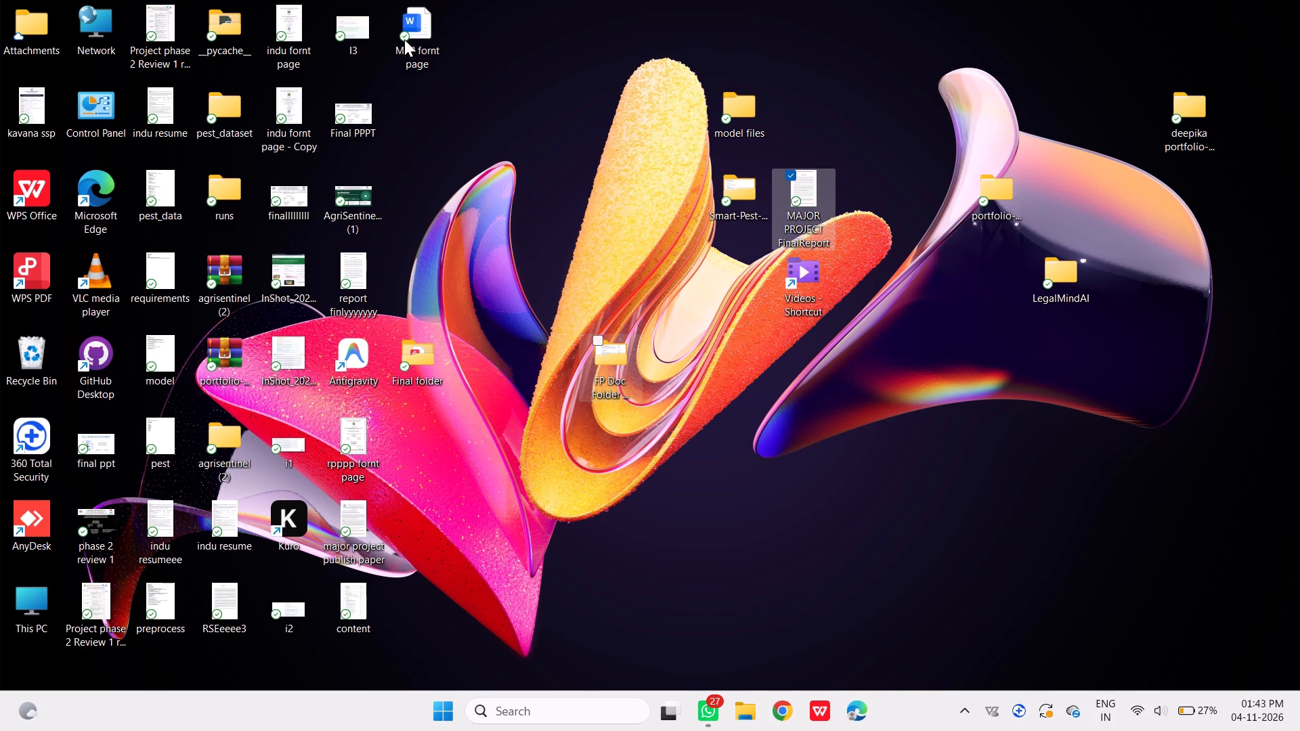
pyautogui.moveTo(411, 26); pyautogui.dragTo(602, 351)
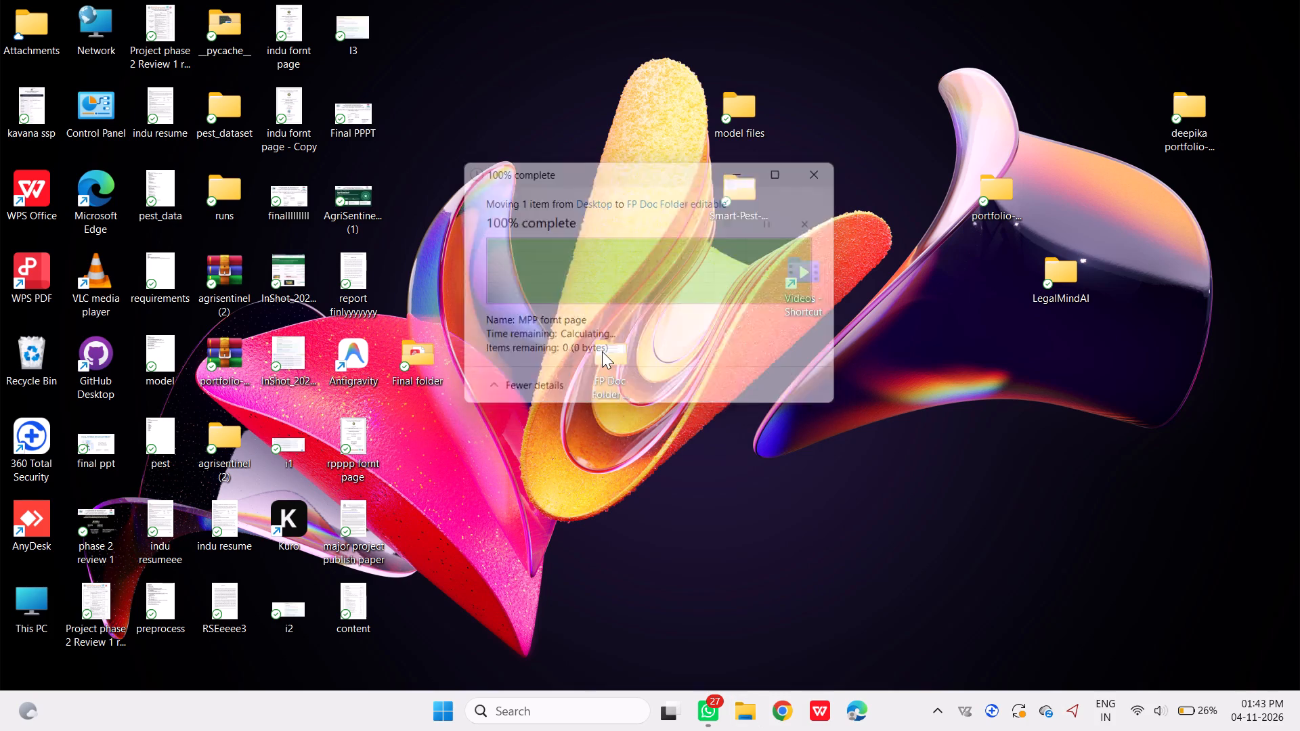
# Place the FP Doc Folder editable folder at the head of the desktop's last icon column, with Final folder directly beneath it.
pyautogui.moveTo(608, 358); pyautogui.dragTo(540, 382)
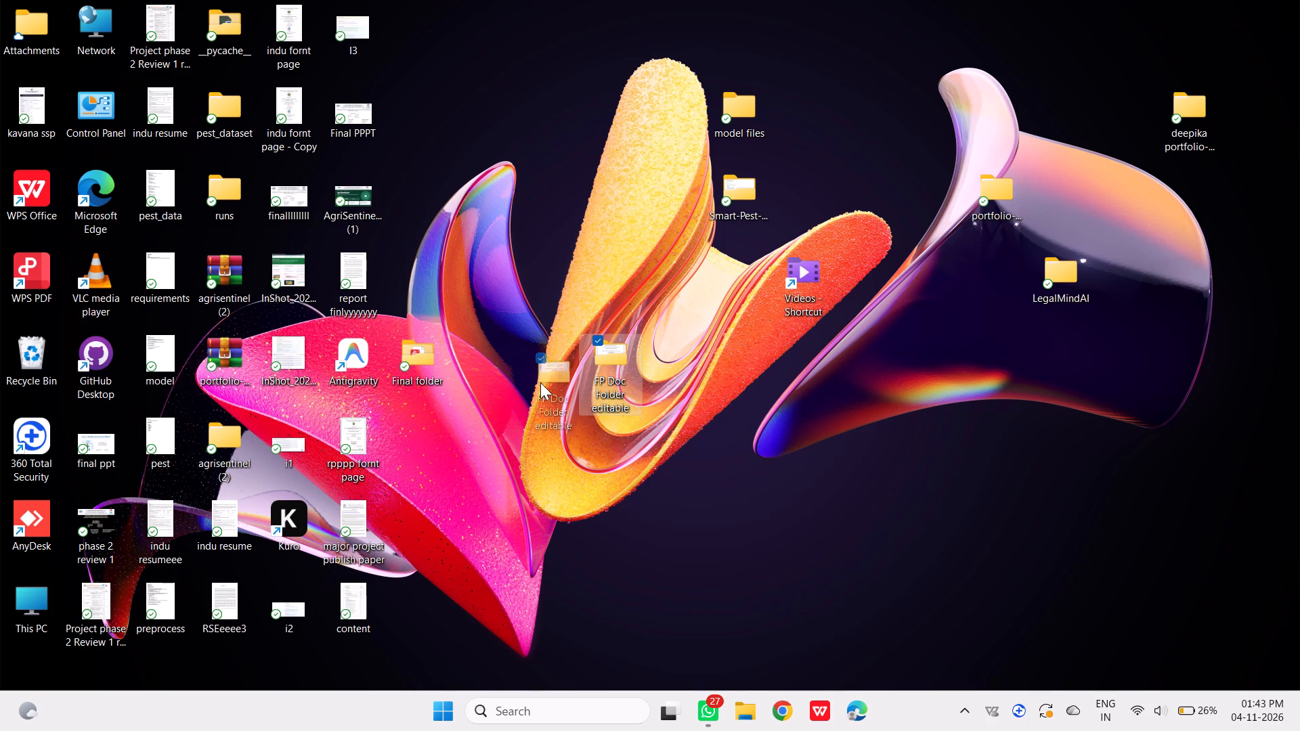
pyautogui.moveTo(540, 382); pyautogui.dragTo(405, 34)
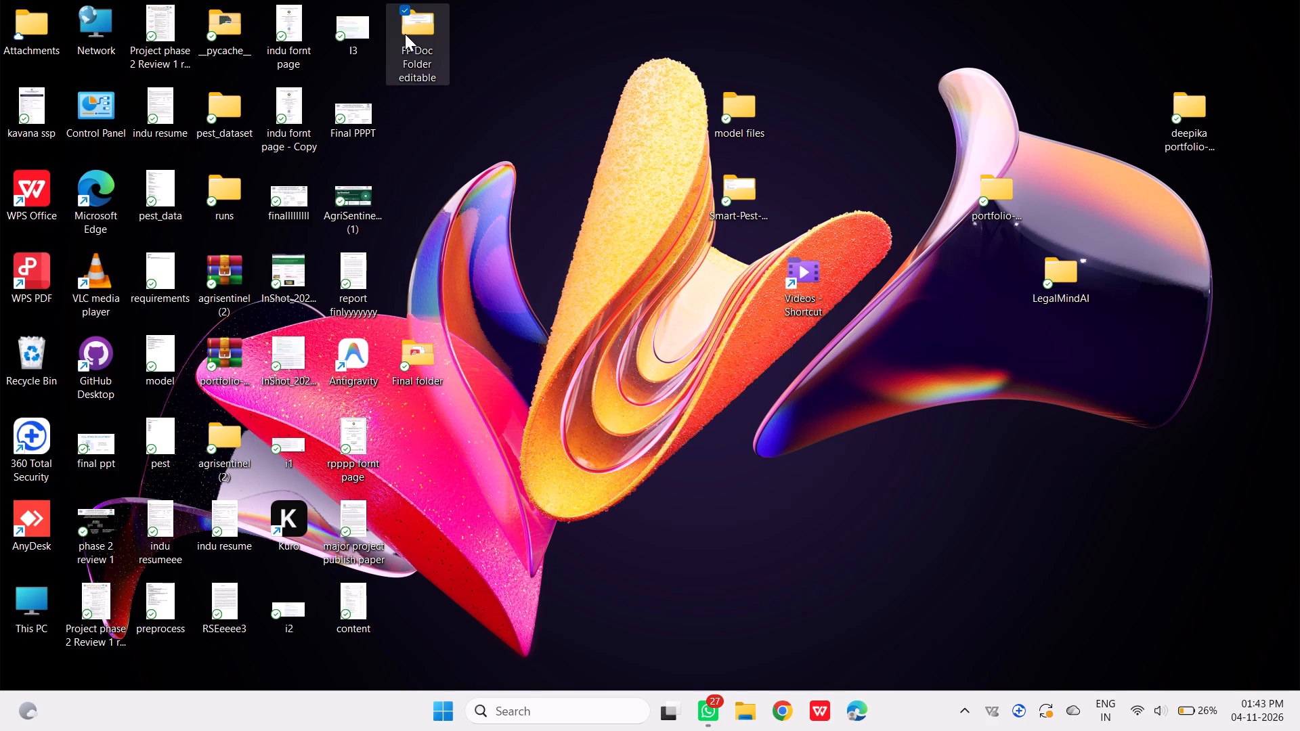
pyautogui.moveTo(416, 340); pyautogui.dragTo(427, 113)
# Line up the Smart-Pest-Advisory-System, model files, LegalMindAI, portfolio-website and deepika portfolio-website folders, in that order, beneath Final folder in the same icon column.
pyautogui.moveTo(735, 192); pyautogui.dragTo(515, 247)
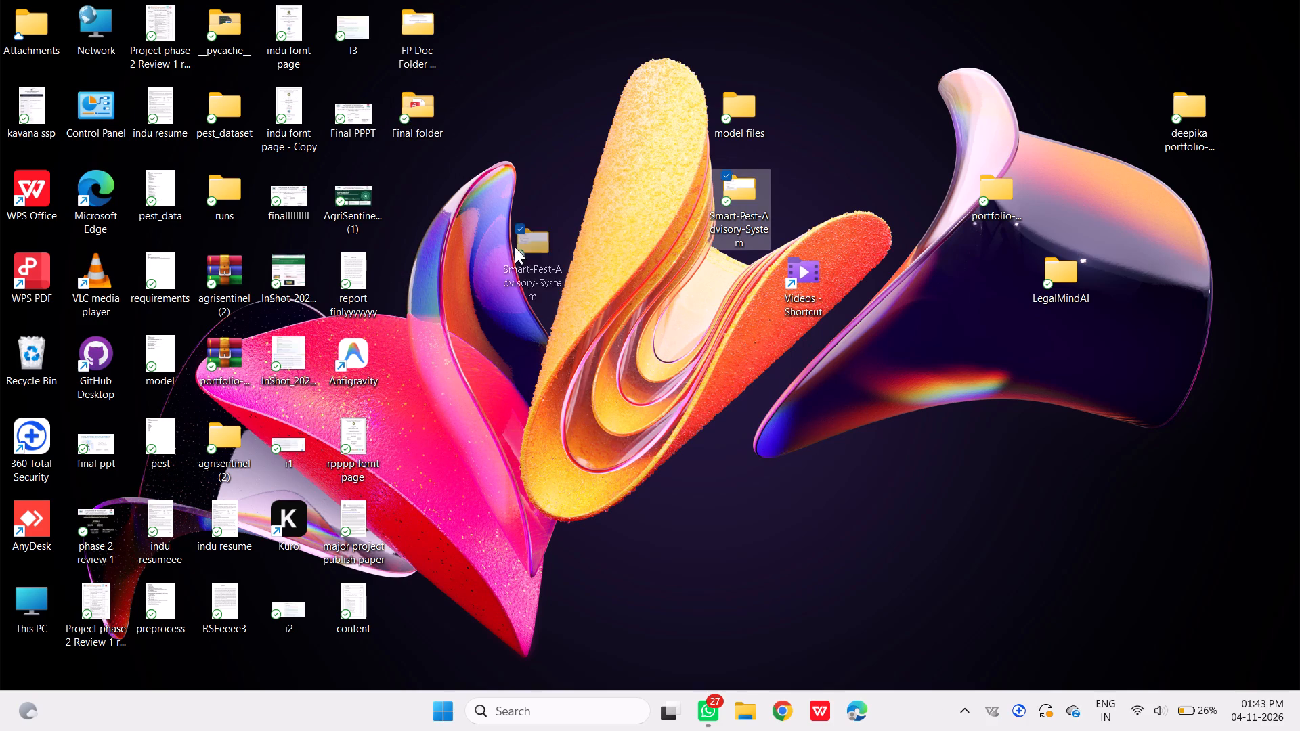
pyautogui.moveTo(515, 247); pyautogui.dragTo(404, 209)
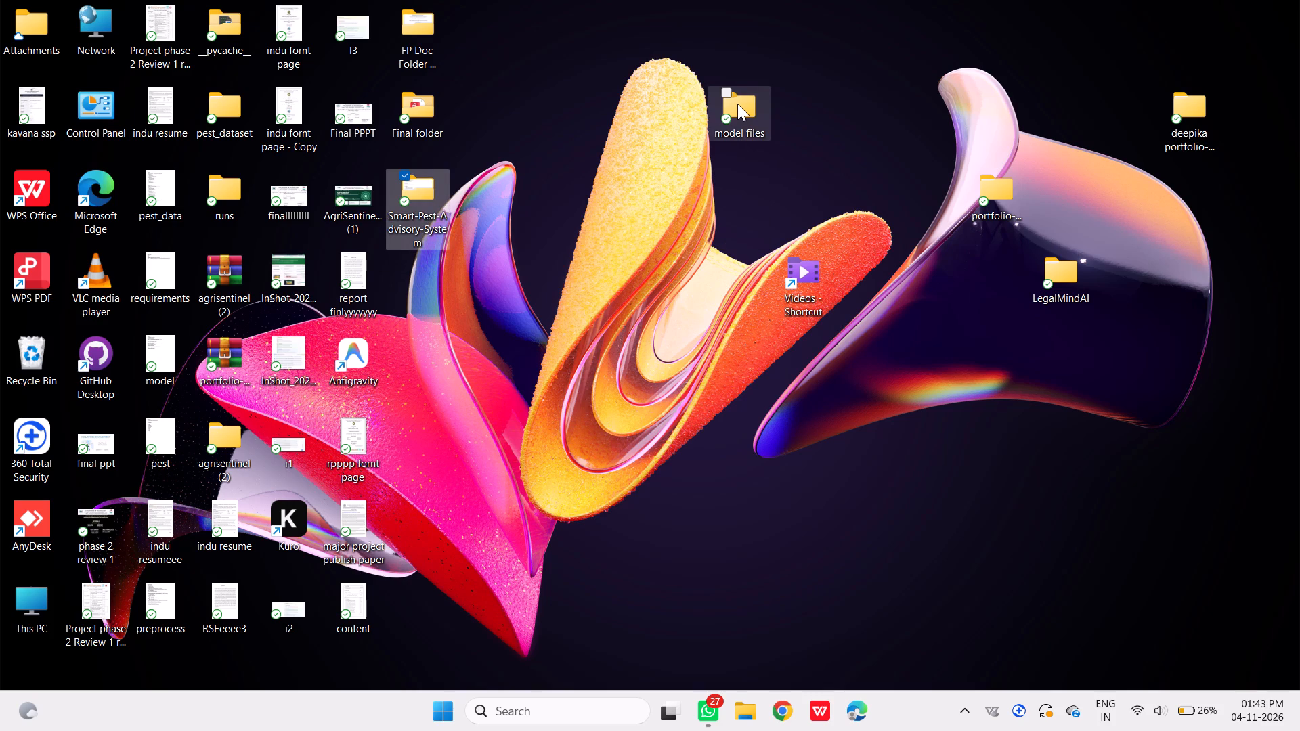
pyautogui.click(737, 104)
pyautogui.moveTo(737, 104); pyautogui.dragTo(410, 273)
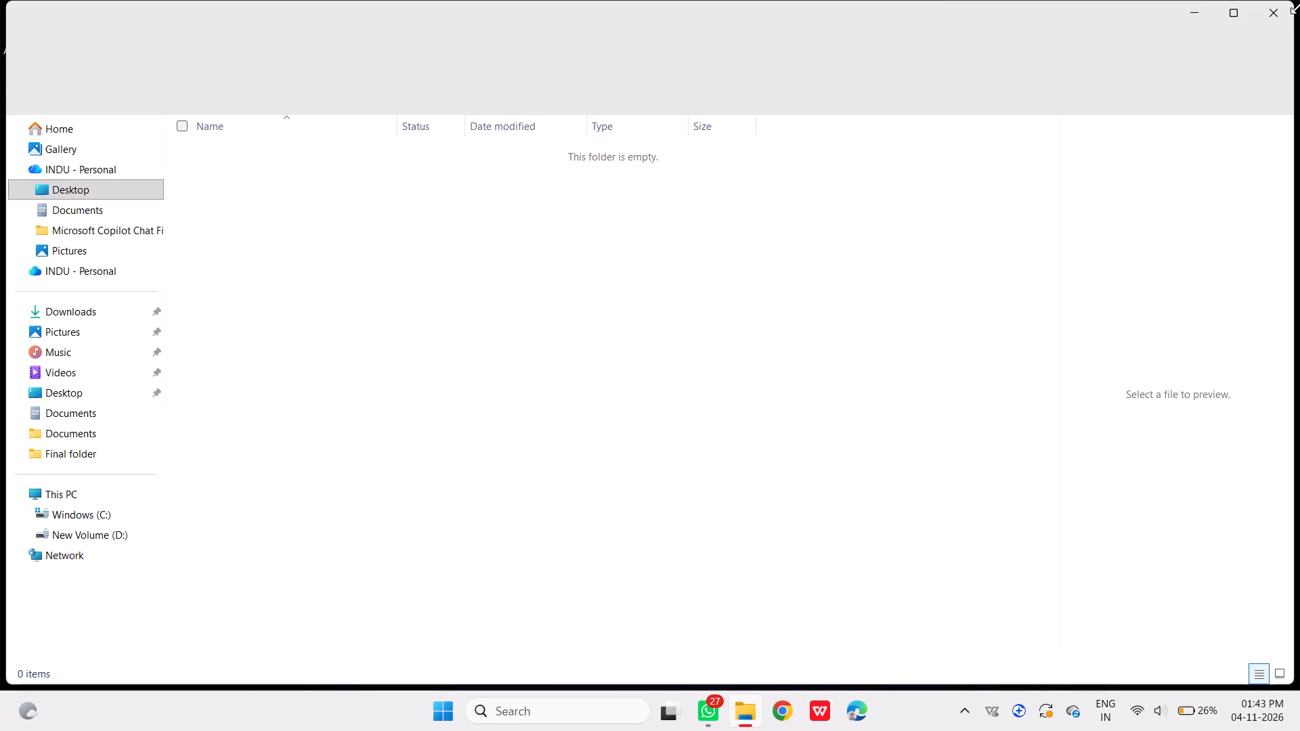
pyautogui.click(1267, 5)
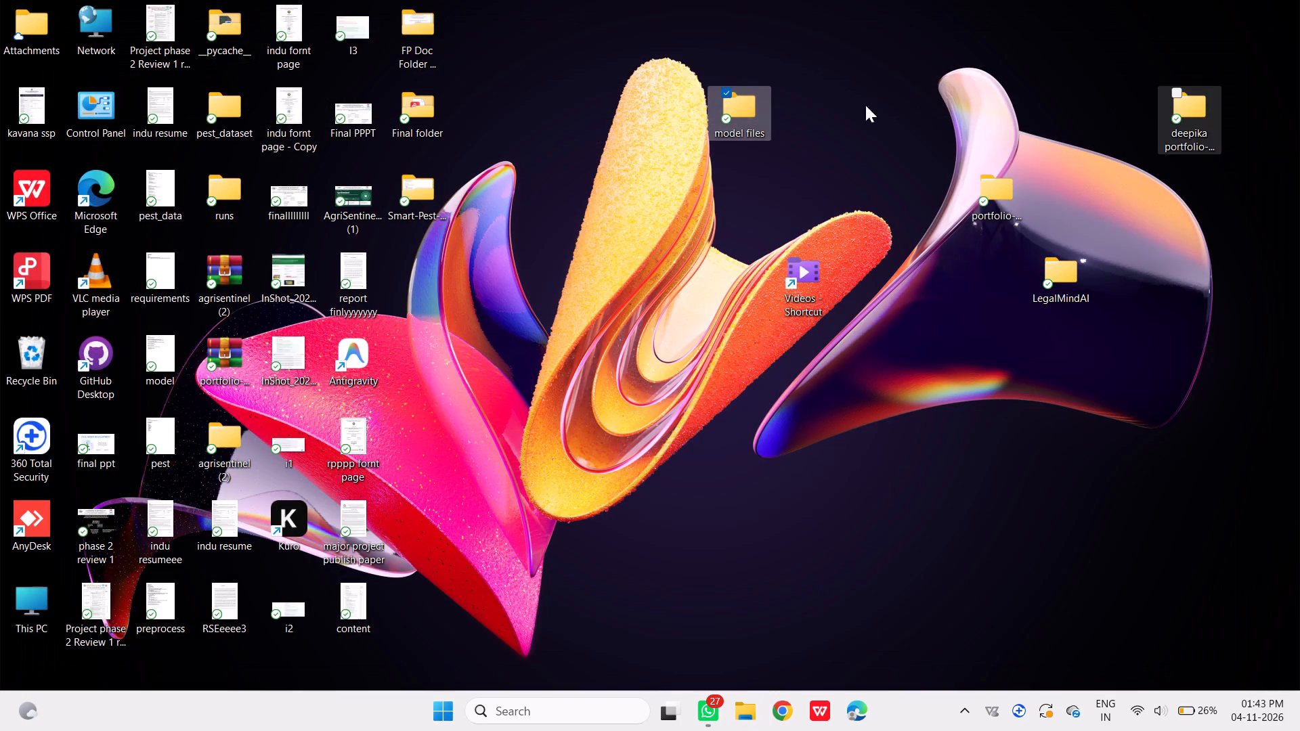
pyautogui.moveTo(752, 109); pyautogui.dragTo(446, 261)
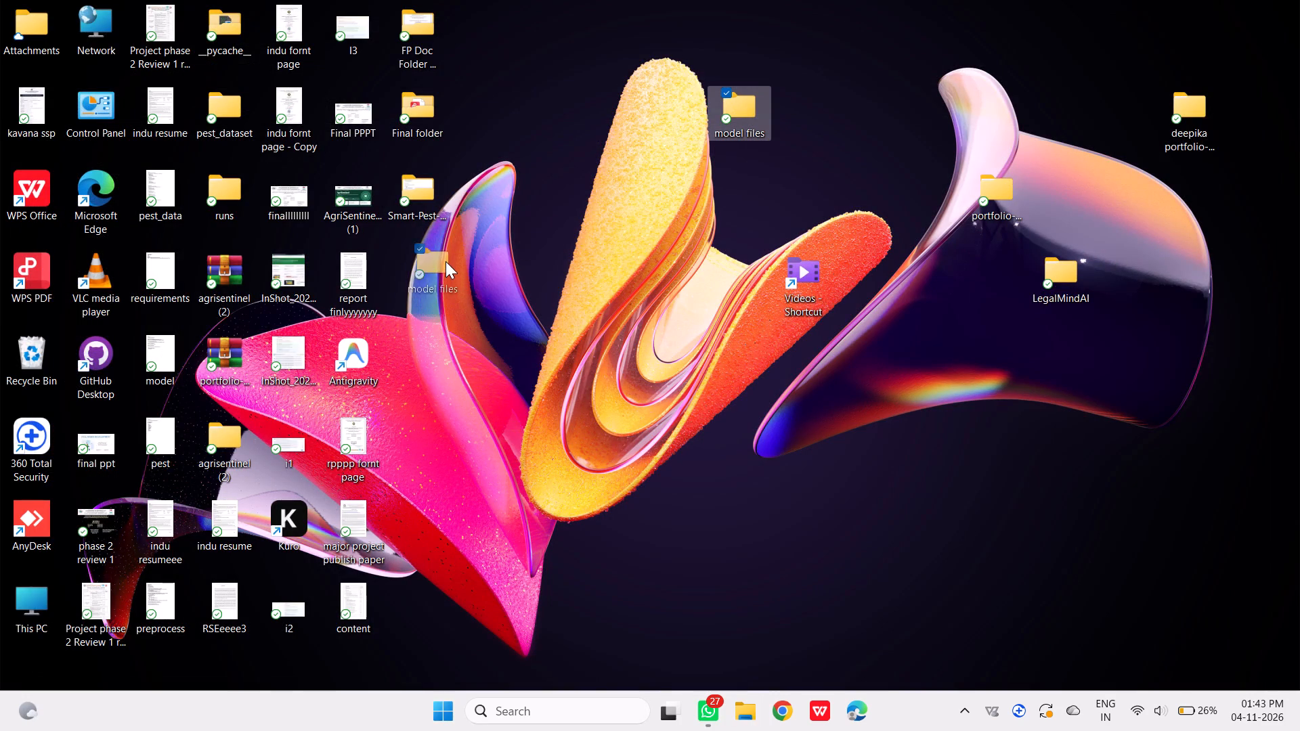
pyautogui.moveTo(446, 261); pyautogui.dragTo(446, 259)
pyautogui.moveTo(1059, 292); pyautogui.dragTo(485, 428)
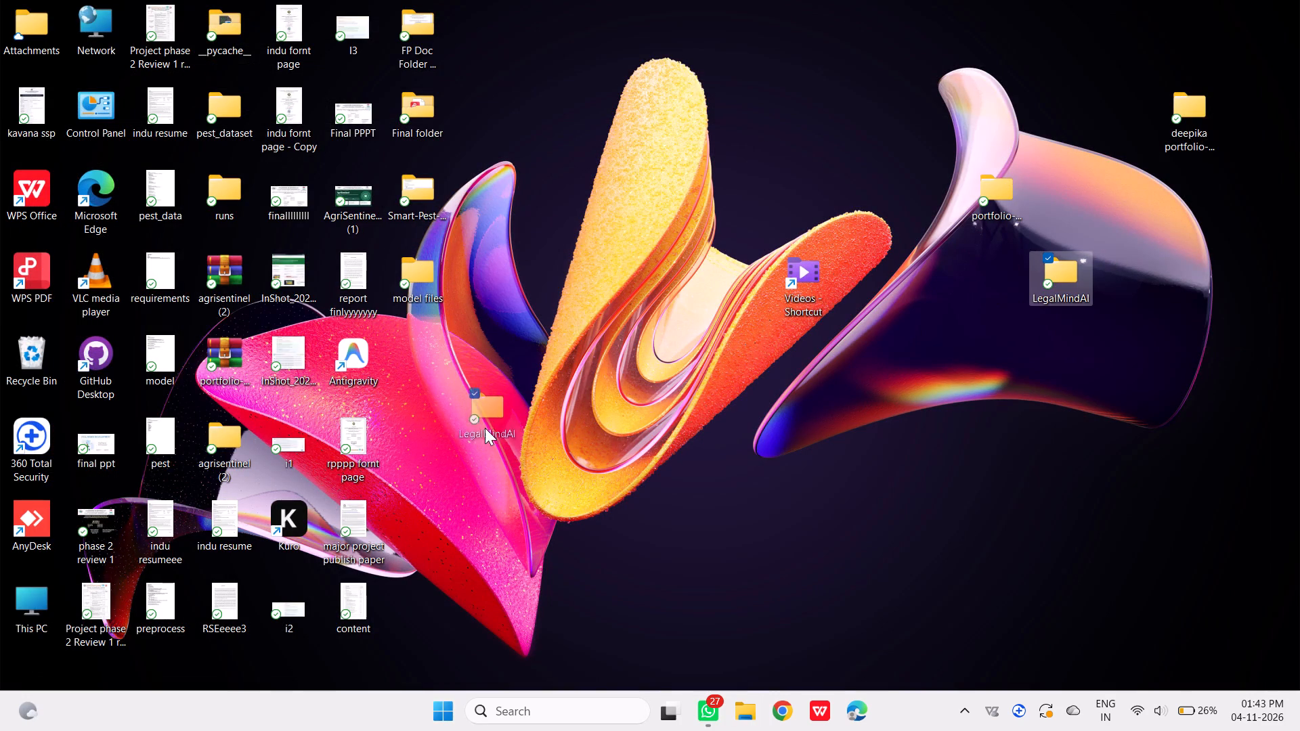
pyautogui.moveTo(485, 428); pyautogui.dragTo(425, 375)
pyautogui.moveTo(997, 185); pyautogui.dragTo(413, 422)
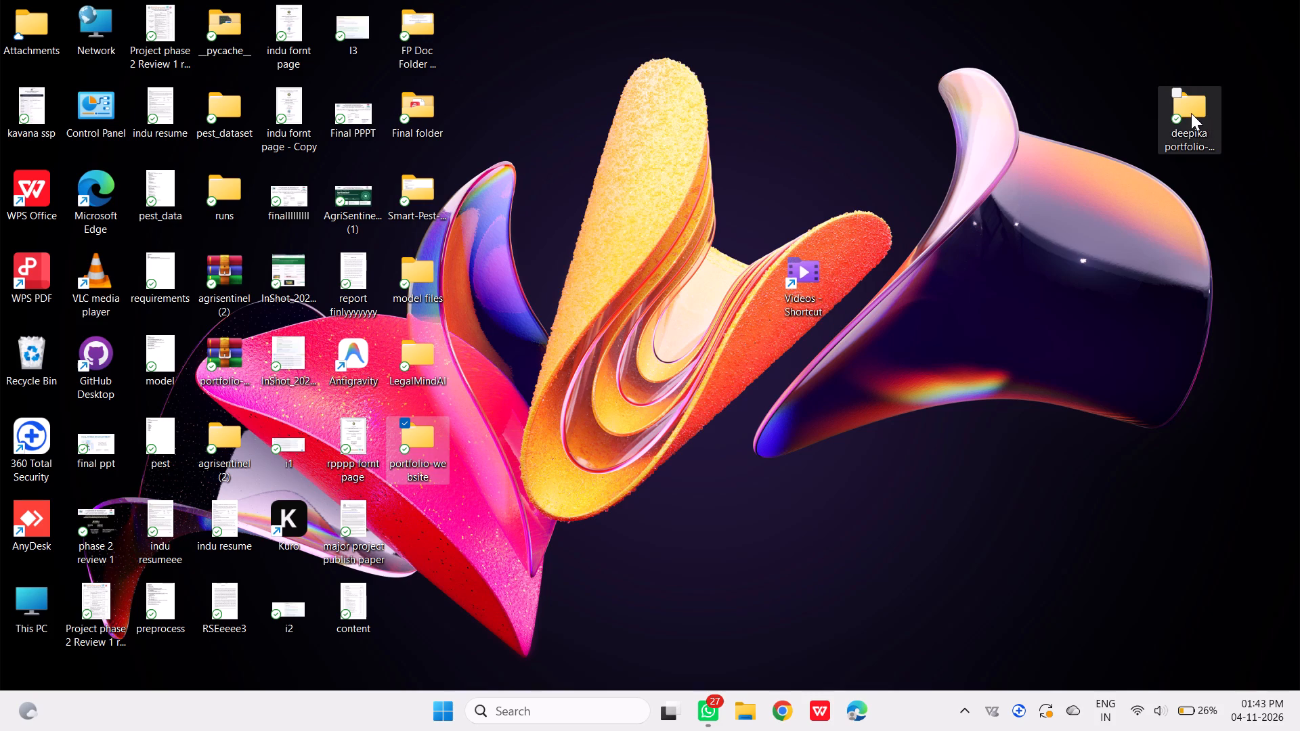
pyautogui.moveTo(1185, 111); pyautogui.dragTo(422, 515)
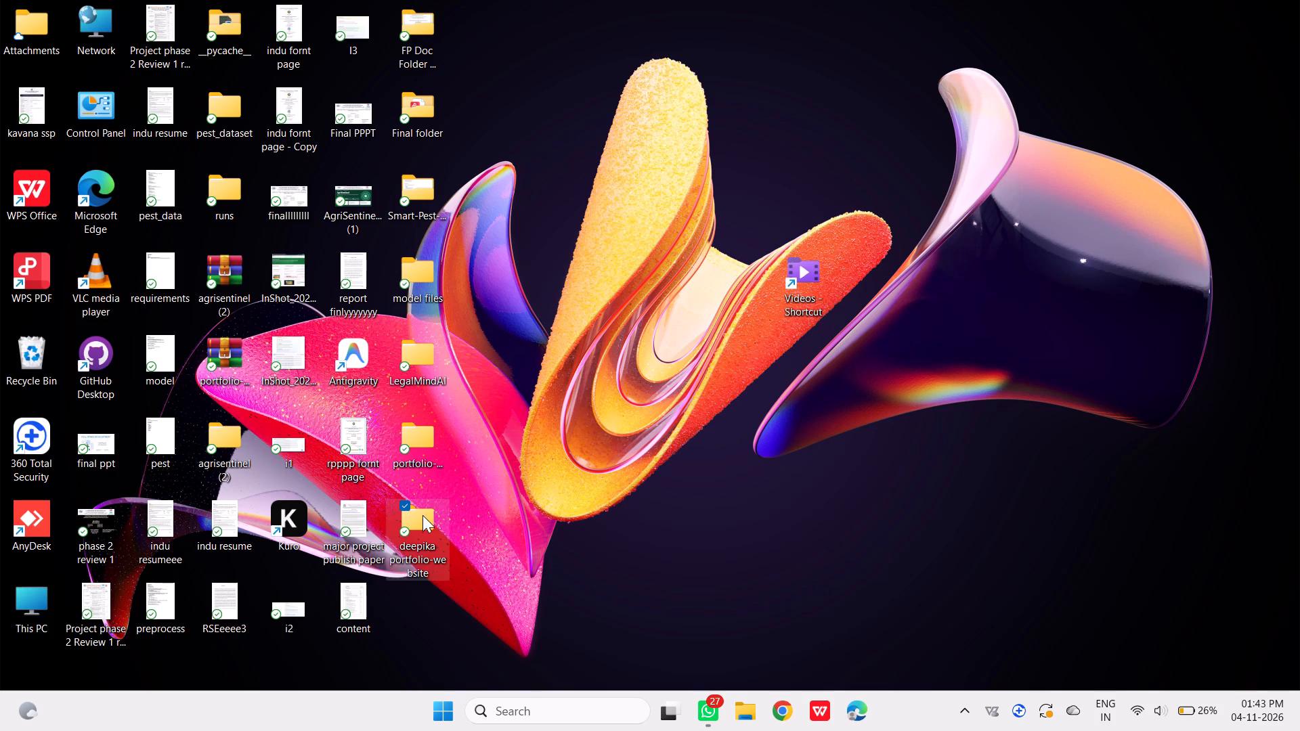
# Place the Videos shortcut directly beneath the deepika portfolio-website folder in the desktop's last icon column.
pyautogui.click(806, 278)
pyautogui.moveTo(806, 278); pyautogui.dragTo(500, 560)
pyautogui.click(1276, 0)
pyautogui.click(1276, 9)
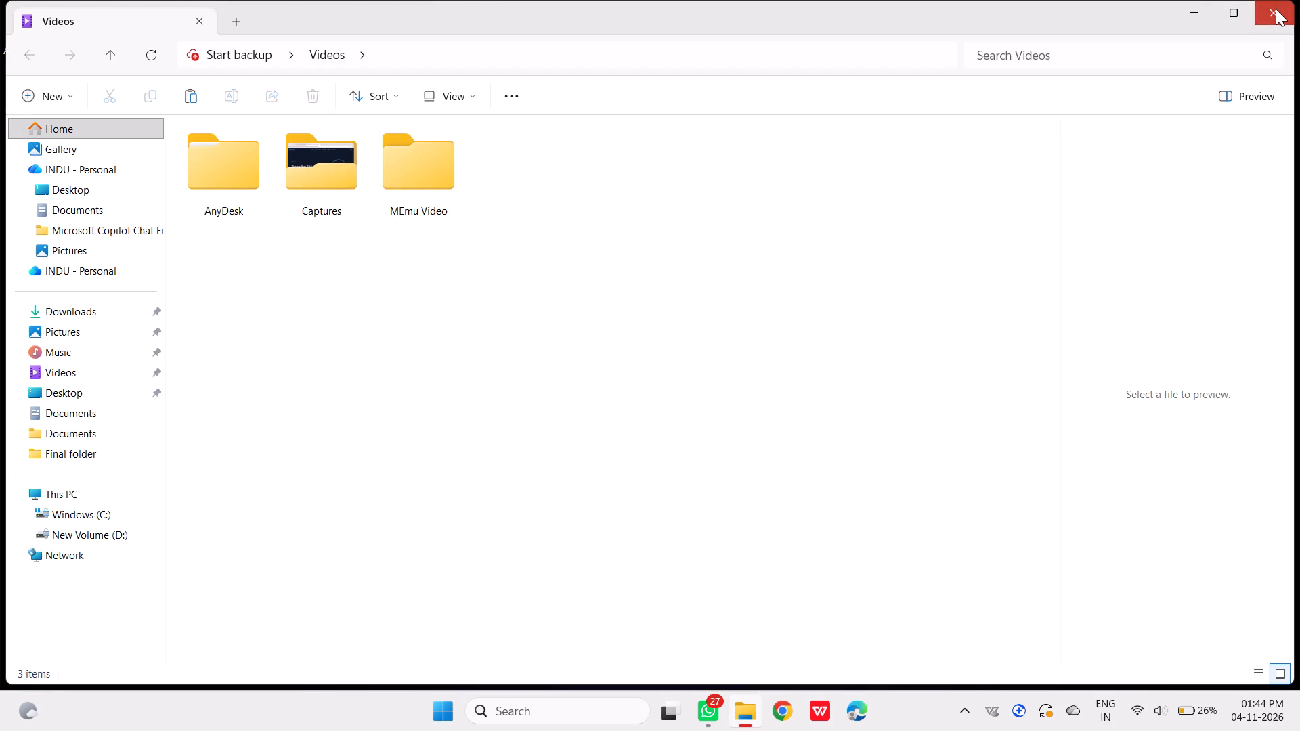
pyautogui.moveTo(804, 267); pyautogui.dragTo(416, 597)
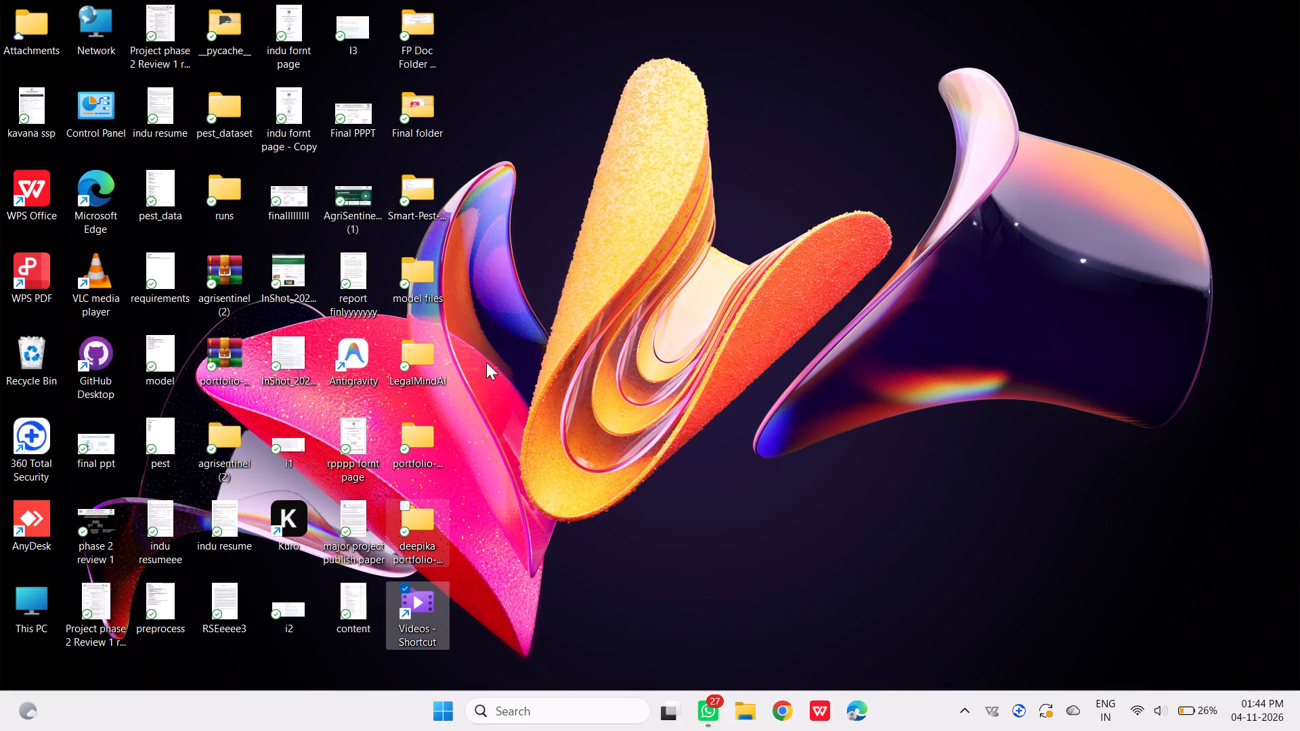
# Set the FP Doc Folder editable folder and Final folder side by side, in that order, in the desktop's first icon row, apart from the other icons.
pyautogui.moveTo(422, 114); pyautogui.dragTo(675, 103)
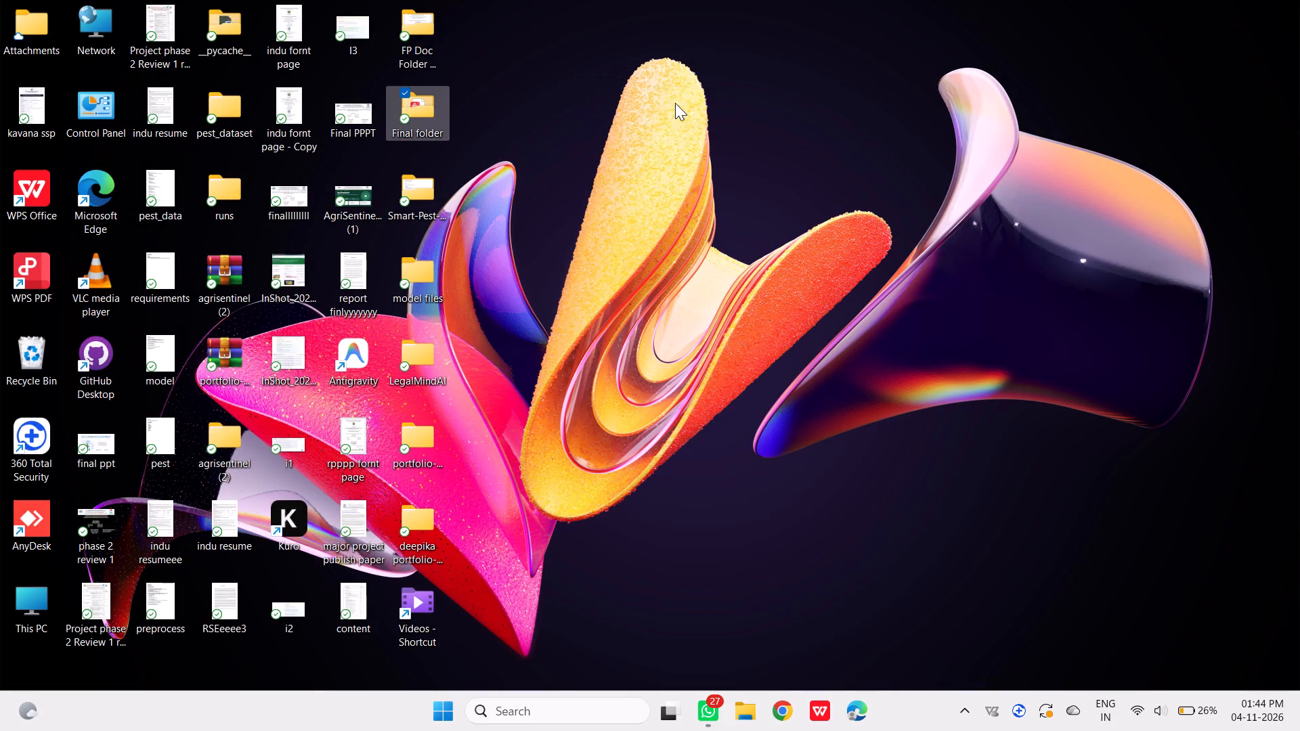
pyautogui.moveTo(425, 32); pyautogui.dragTo(791, 76)
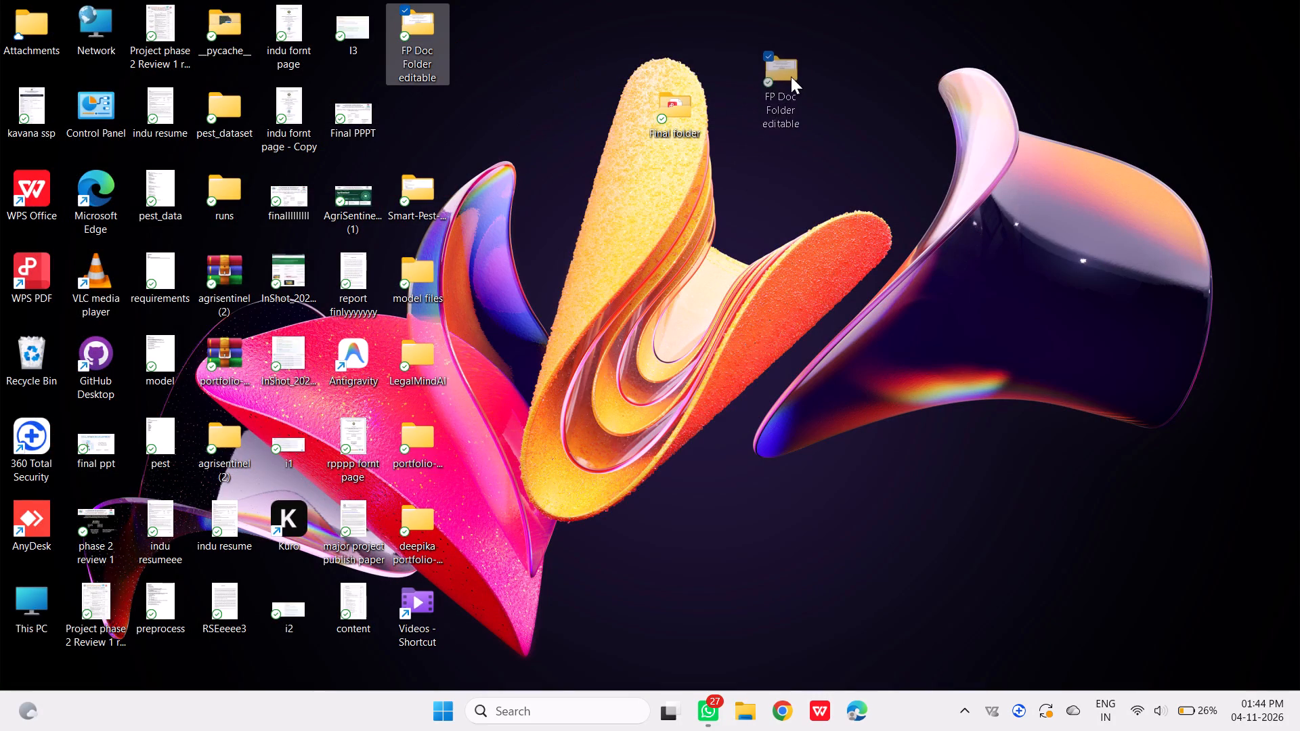
pyautogui.moveTo(791, 76); pyautogui.dragTo(737, 37)
pyautogui.moveTo(664, 110); pyautogui.dragTo(815, 32)
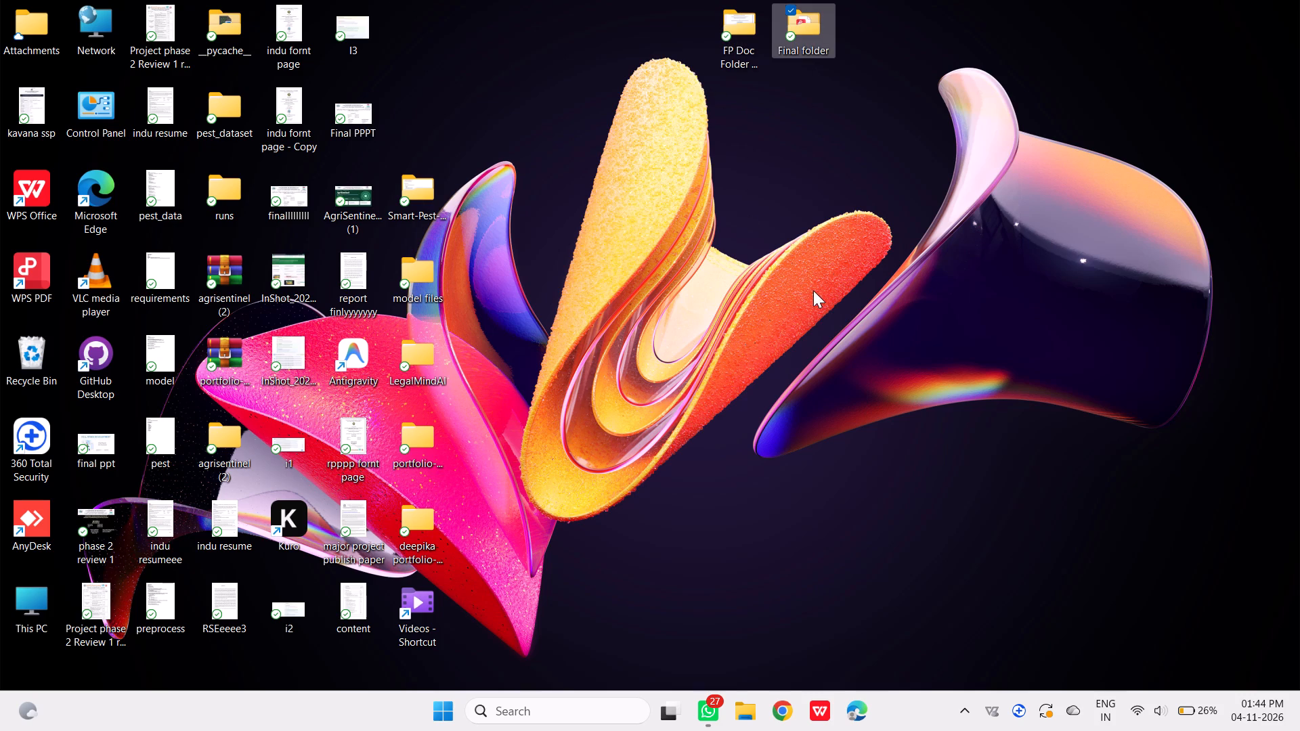
# Update and shut down the computer.
pyautogui.click(449, 703)
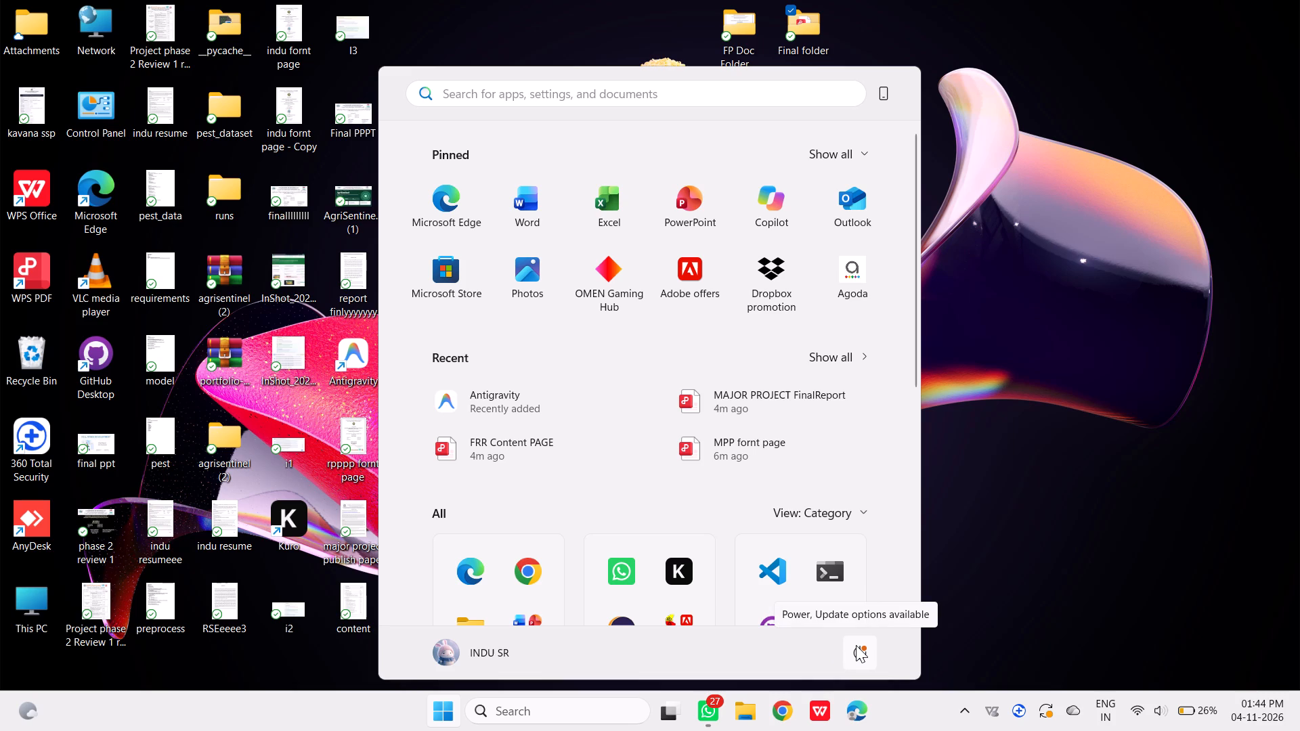
pyautogui.click(856, 645)
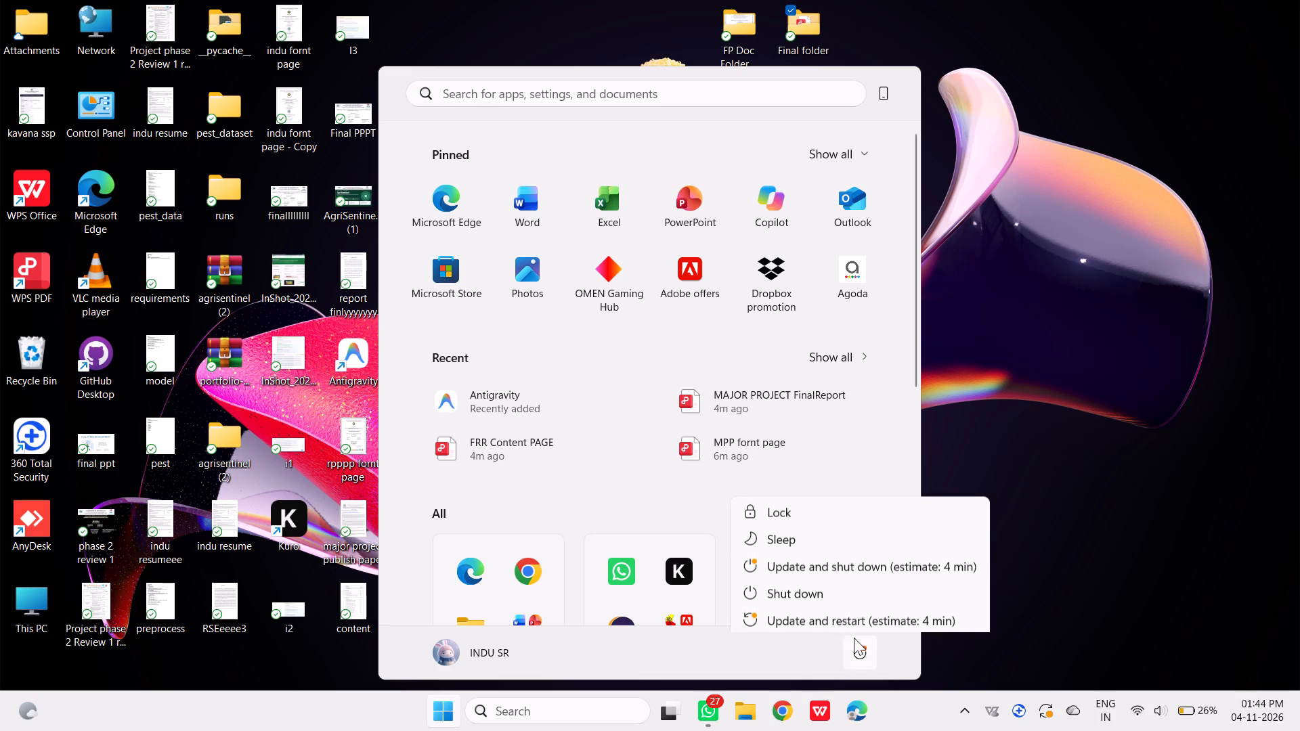
pyautogui.click(824, 556)
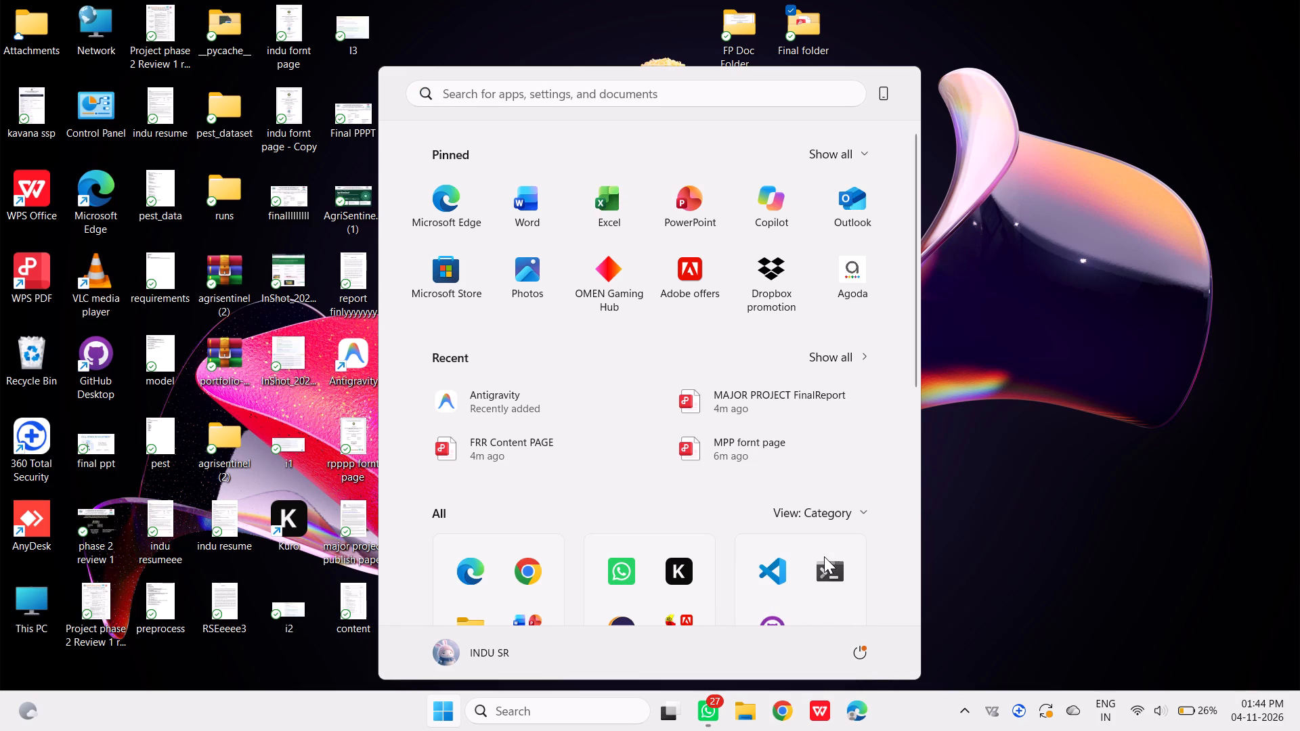